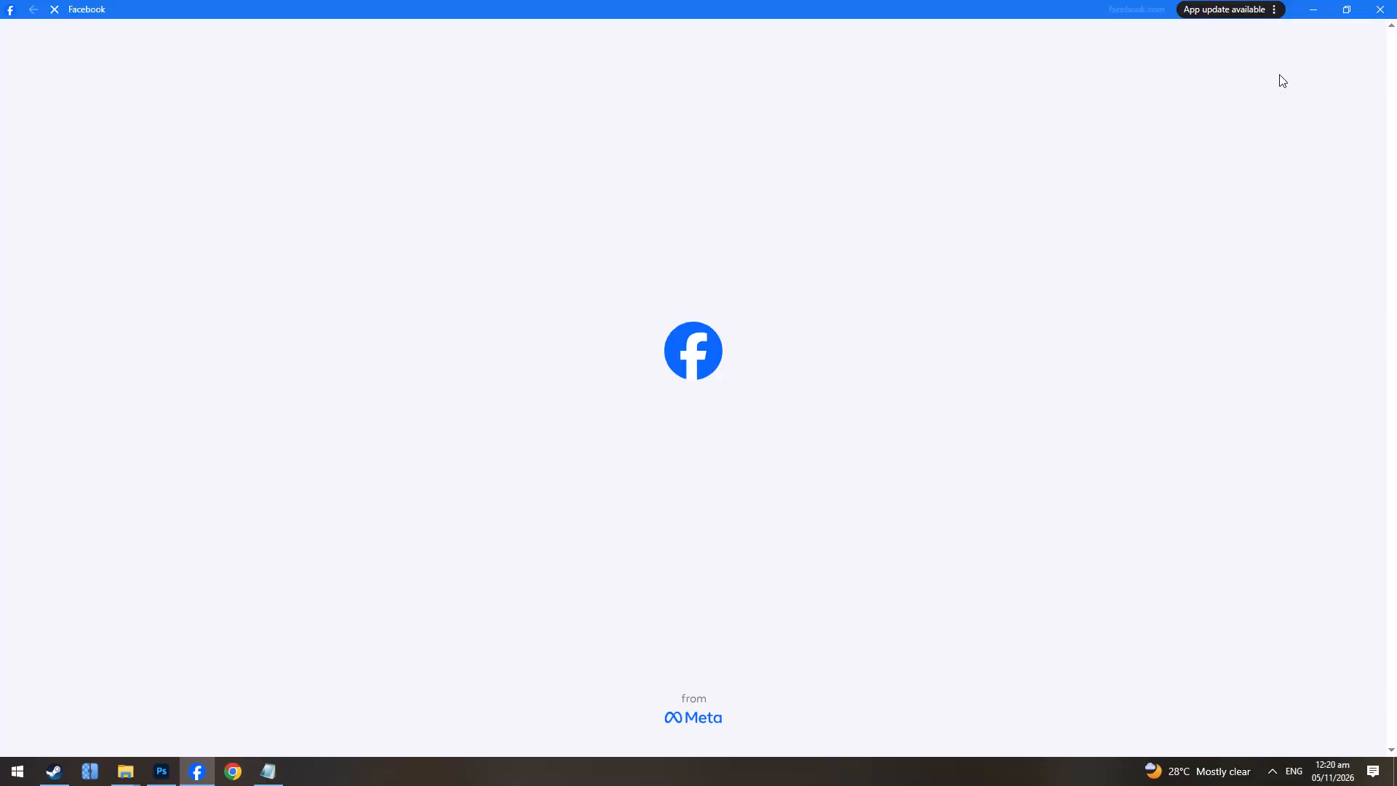
Open the Messenger chat with the shirt-design contact and send "Naa pako ipang send wal", followed by "para naa choices".
{"action": "left_click", "coordinate": [1292, 36]}
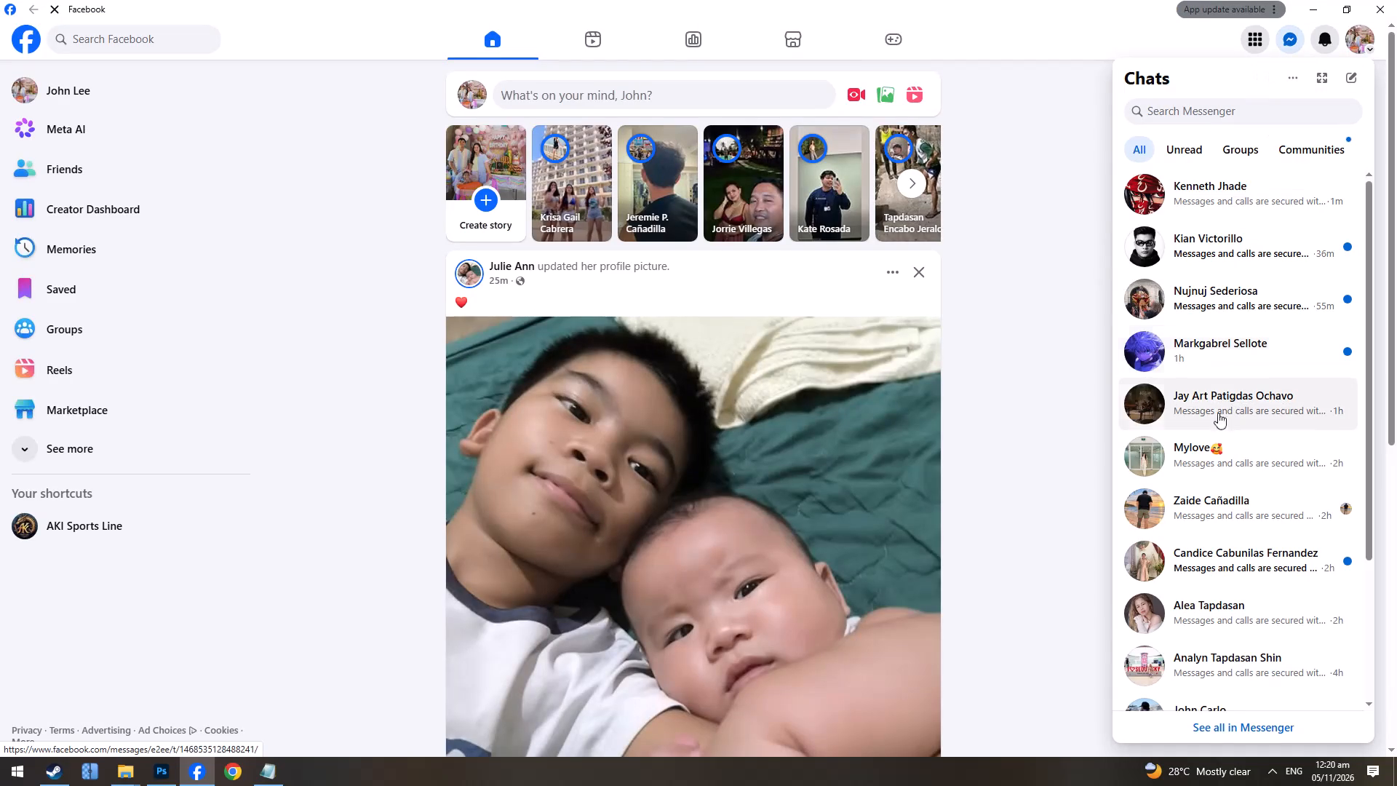
{"action": "left_click", "coordinate": [1206, 514]}
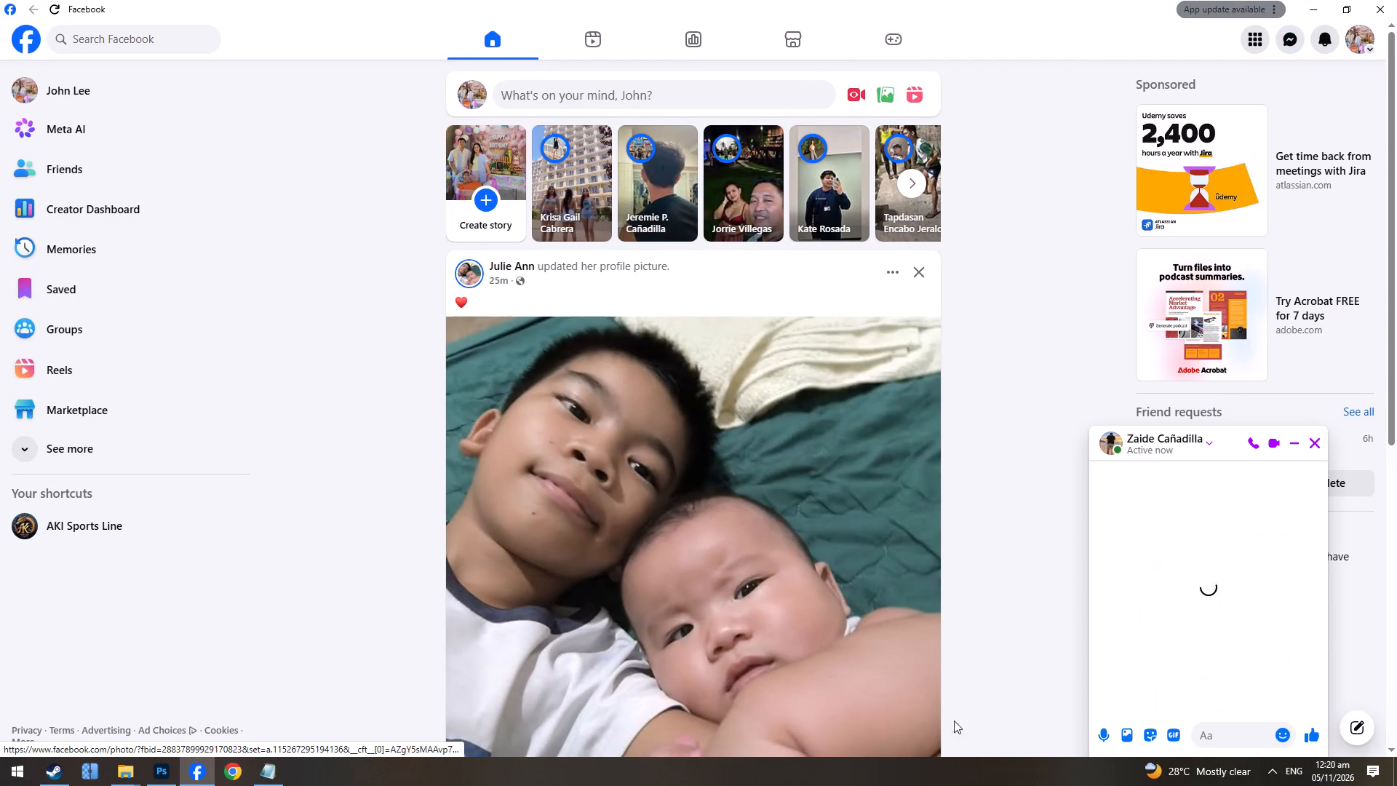
{"action": "left_click", "coordinate": [1259, 734]}
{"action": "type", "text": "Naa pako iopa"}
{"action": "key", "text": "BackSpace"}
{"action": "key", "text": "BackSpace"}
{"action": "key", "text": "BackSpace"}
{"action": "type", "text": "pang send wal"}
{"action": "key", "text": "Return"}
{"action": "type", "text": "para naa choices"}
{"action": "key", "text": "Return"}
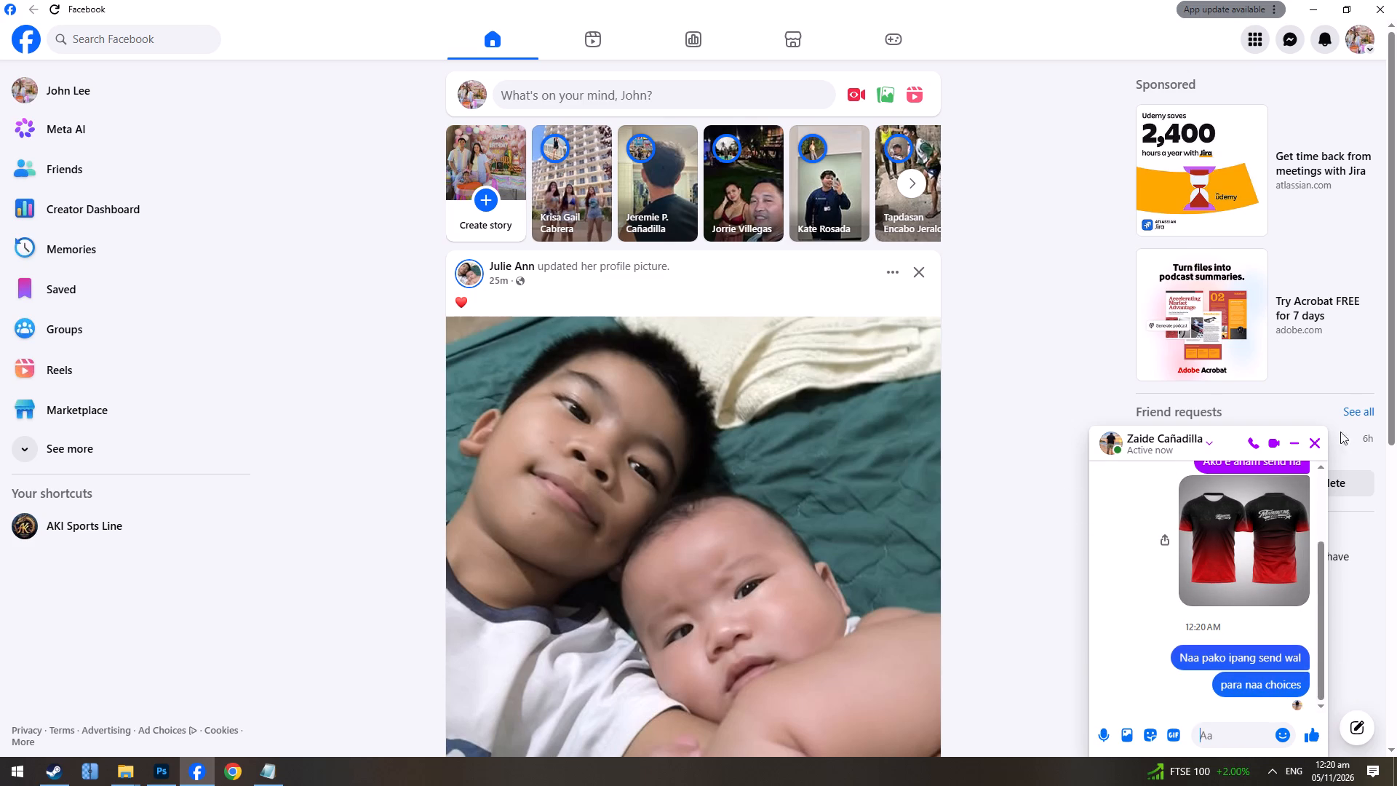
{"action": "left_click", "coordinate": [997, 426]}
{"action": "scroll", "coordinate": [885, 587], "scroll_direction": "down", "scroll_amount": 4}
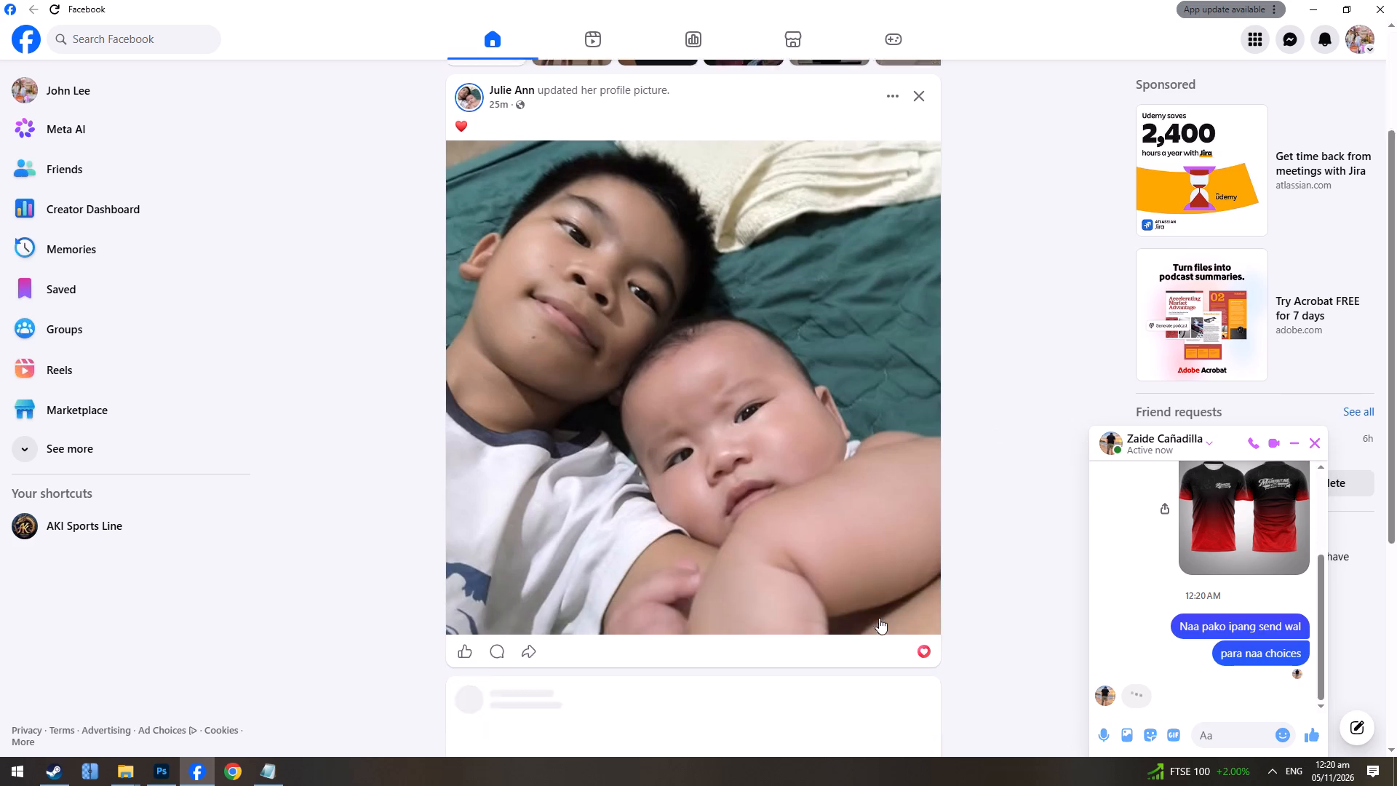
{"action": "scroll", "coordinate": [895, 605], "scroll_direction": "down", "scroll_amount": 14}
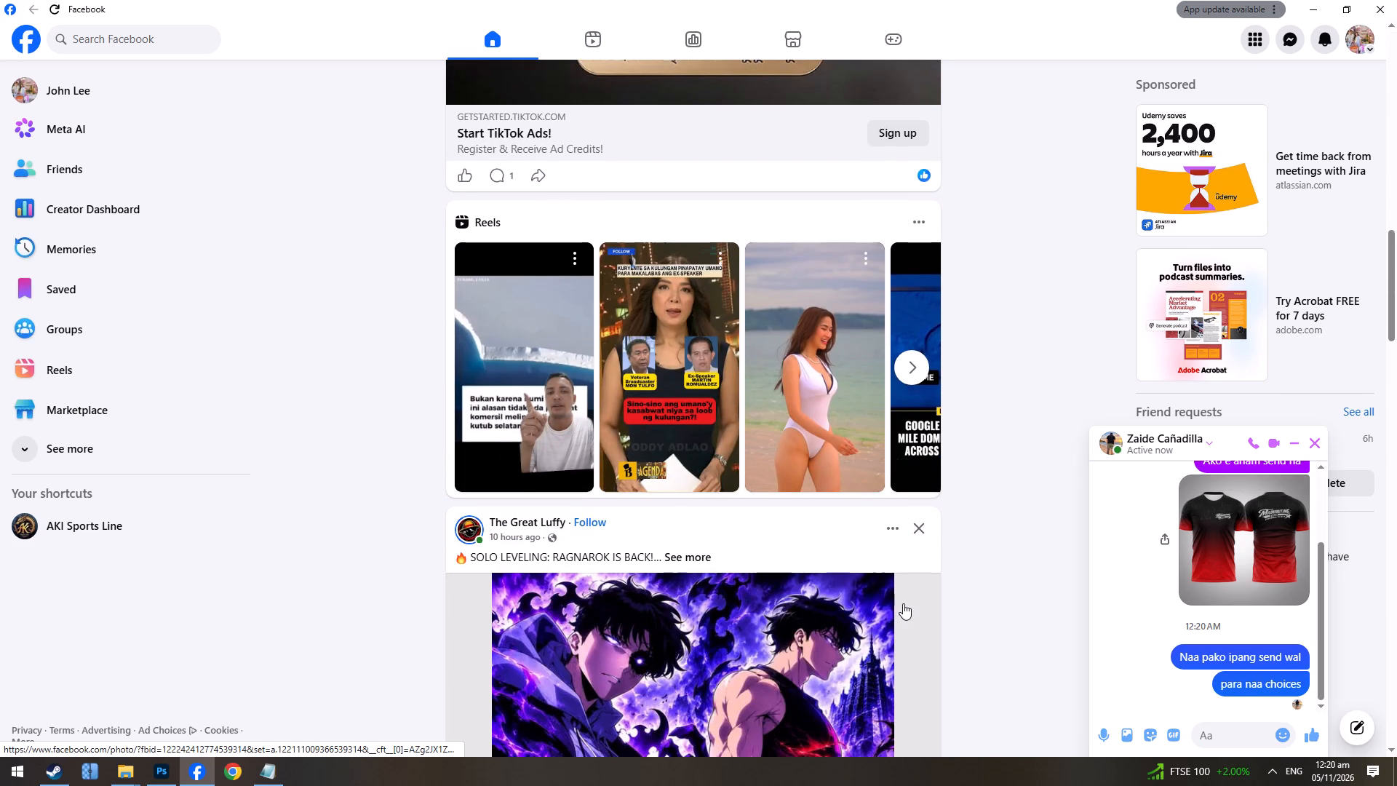
View the black-and-red shirt mockup from the chat at full size, and close it.
{"action": "left_click", "coordinate": [1242, 546]}
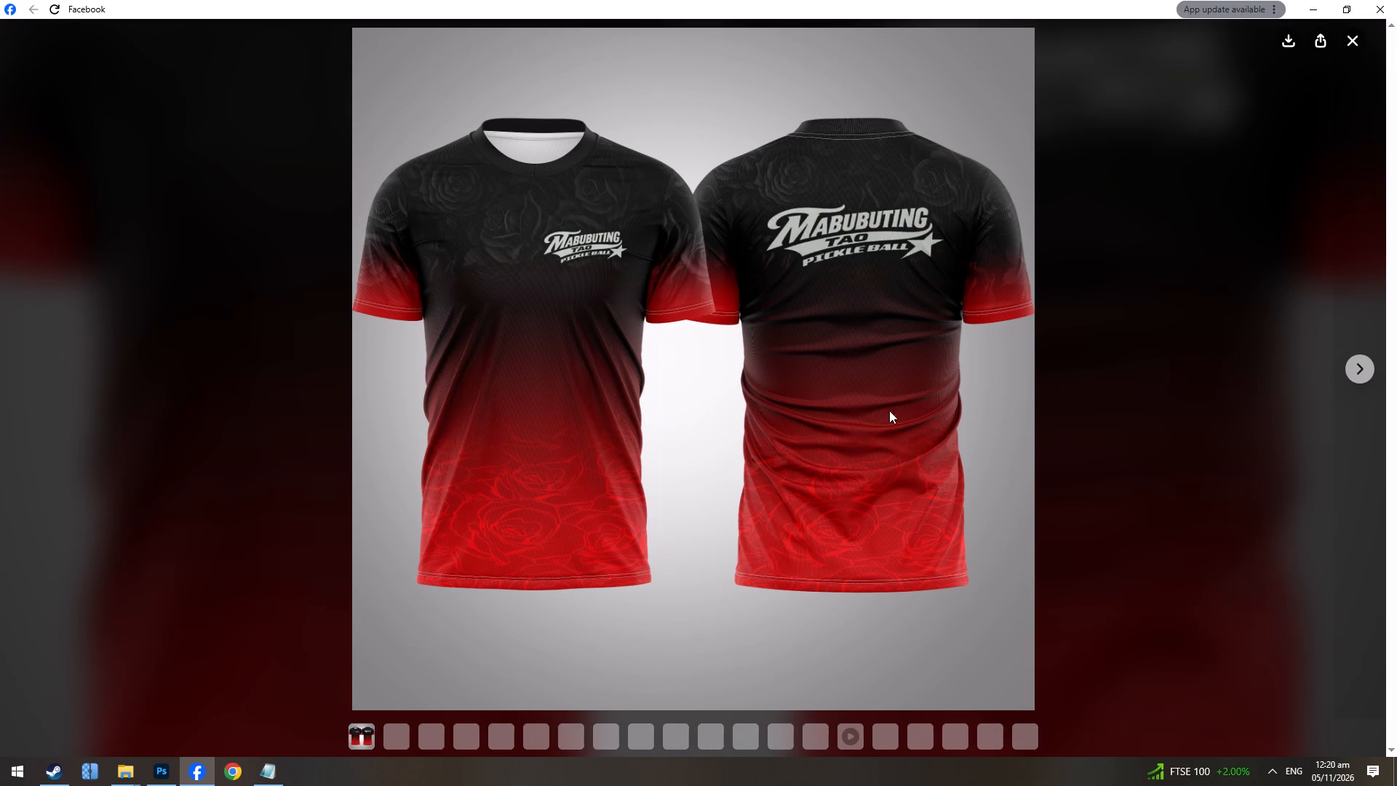
{"action": "key", "text": "Escape"}
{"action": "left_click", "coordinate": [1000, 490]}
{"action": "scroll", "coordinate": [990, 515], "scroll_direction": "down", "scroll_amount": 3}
Switch to Photoshop and save the purple barber shop jersey document as GRAFFADE in Photoshop format on New Volume (D:).
{"action": "key", "text": "alt+Tab"}
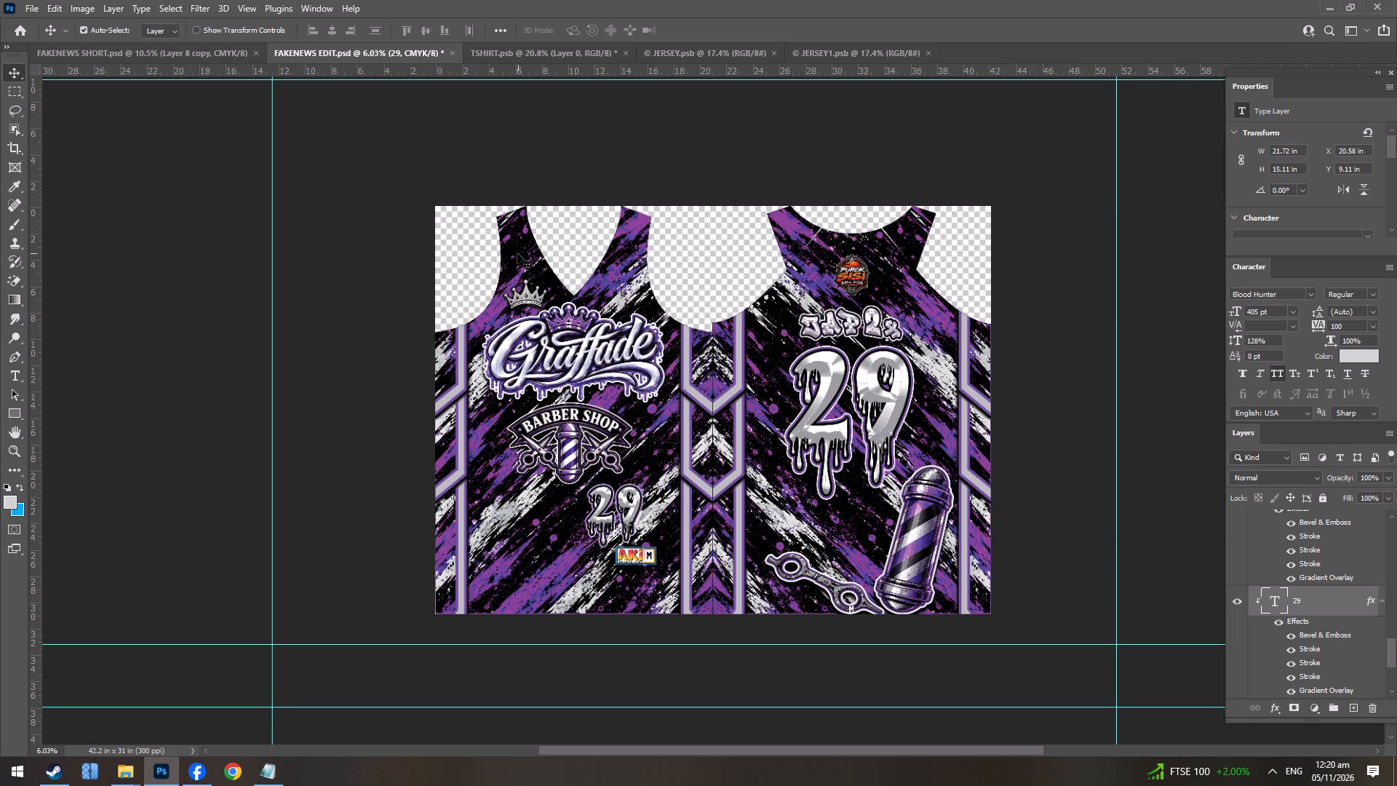
{"action": "key", "text": "ctrl+shift+s"}
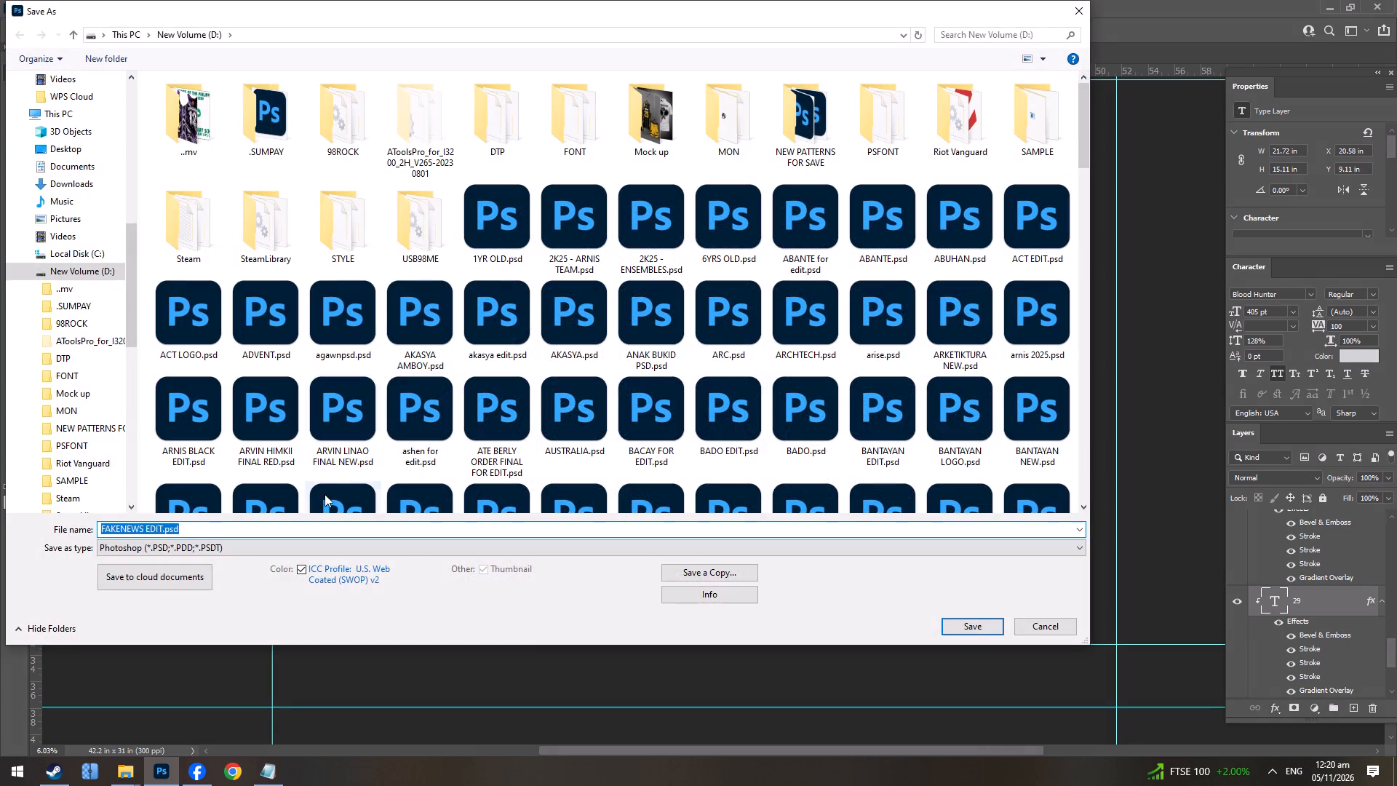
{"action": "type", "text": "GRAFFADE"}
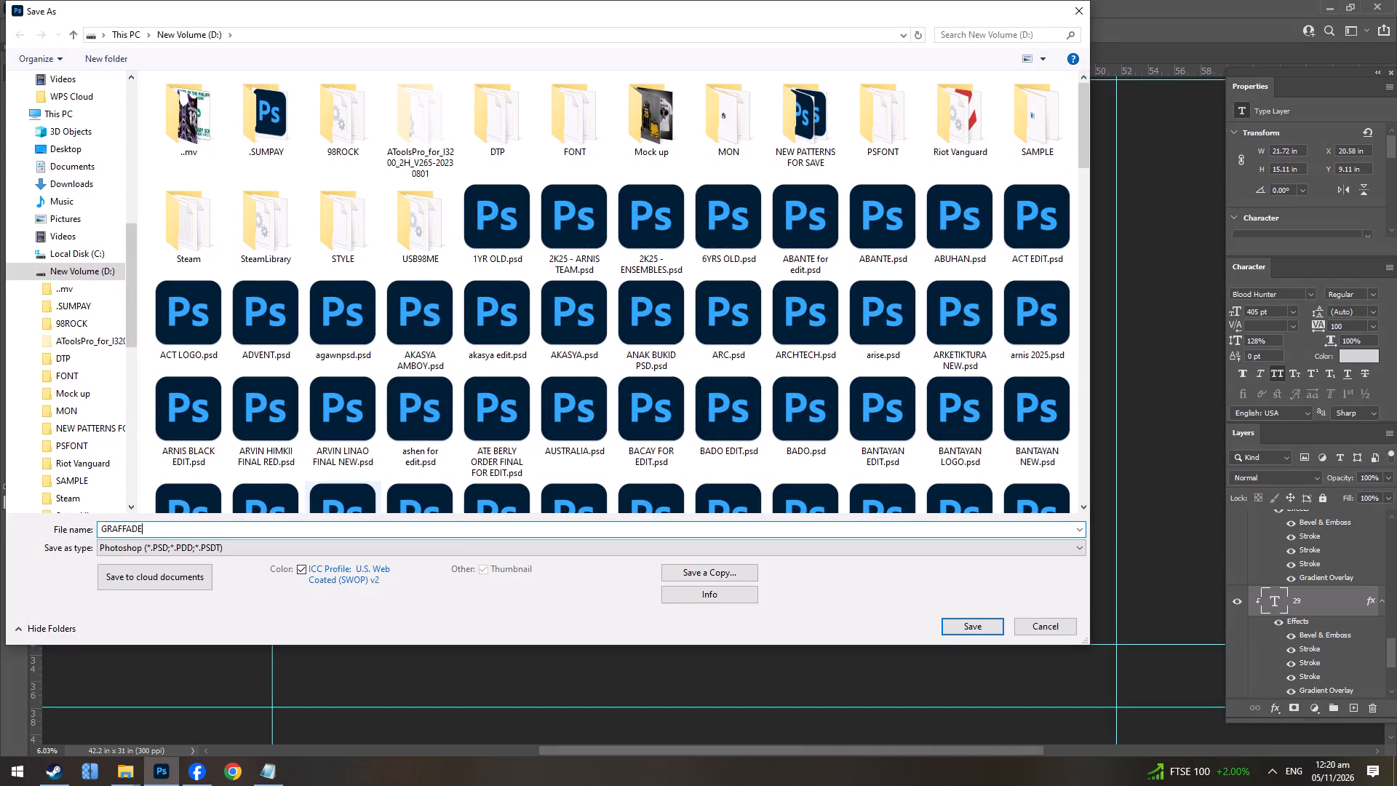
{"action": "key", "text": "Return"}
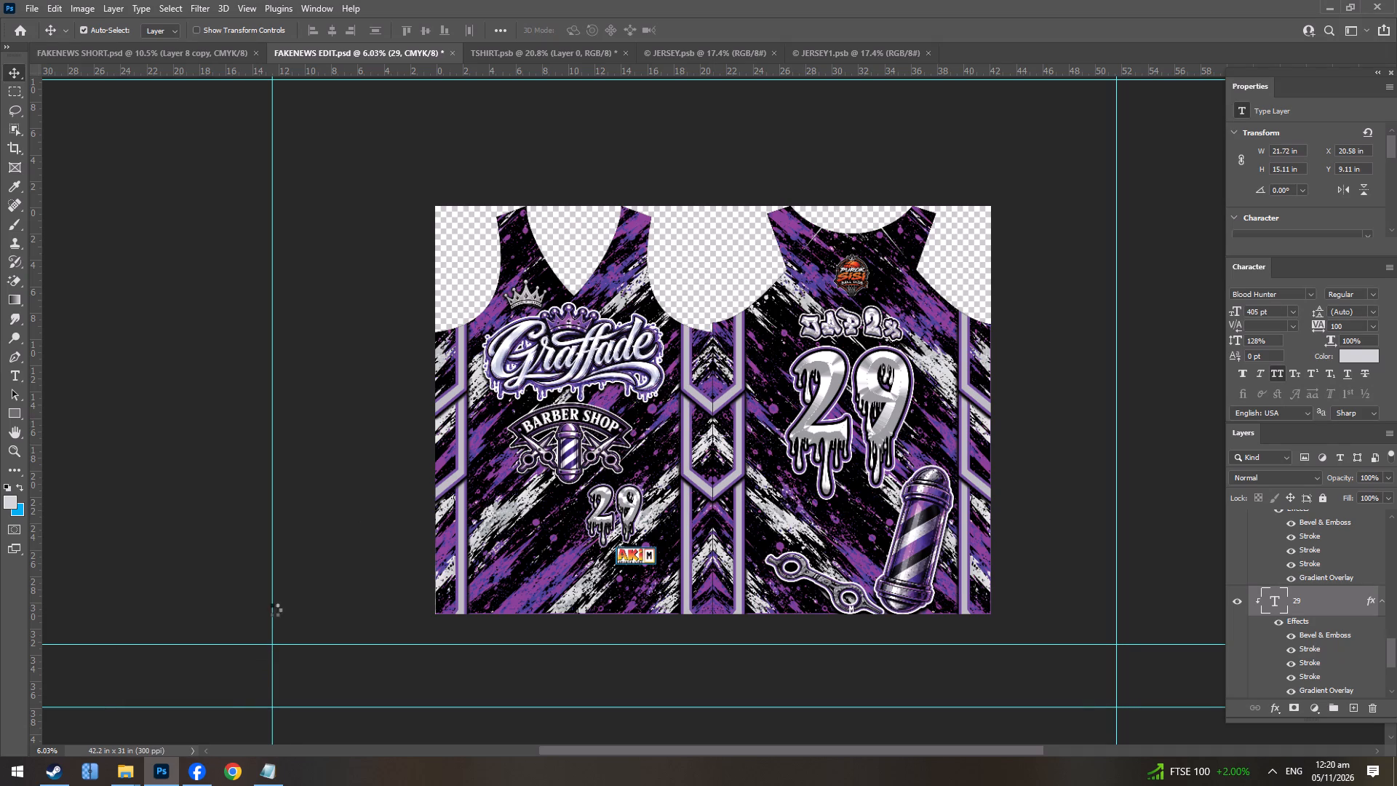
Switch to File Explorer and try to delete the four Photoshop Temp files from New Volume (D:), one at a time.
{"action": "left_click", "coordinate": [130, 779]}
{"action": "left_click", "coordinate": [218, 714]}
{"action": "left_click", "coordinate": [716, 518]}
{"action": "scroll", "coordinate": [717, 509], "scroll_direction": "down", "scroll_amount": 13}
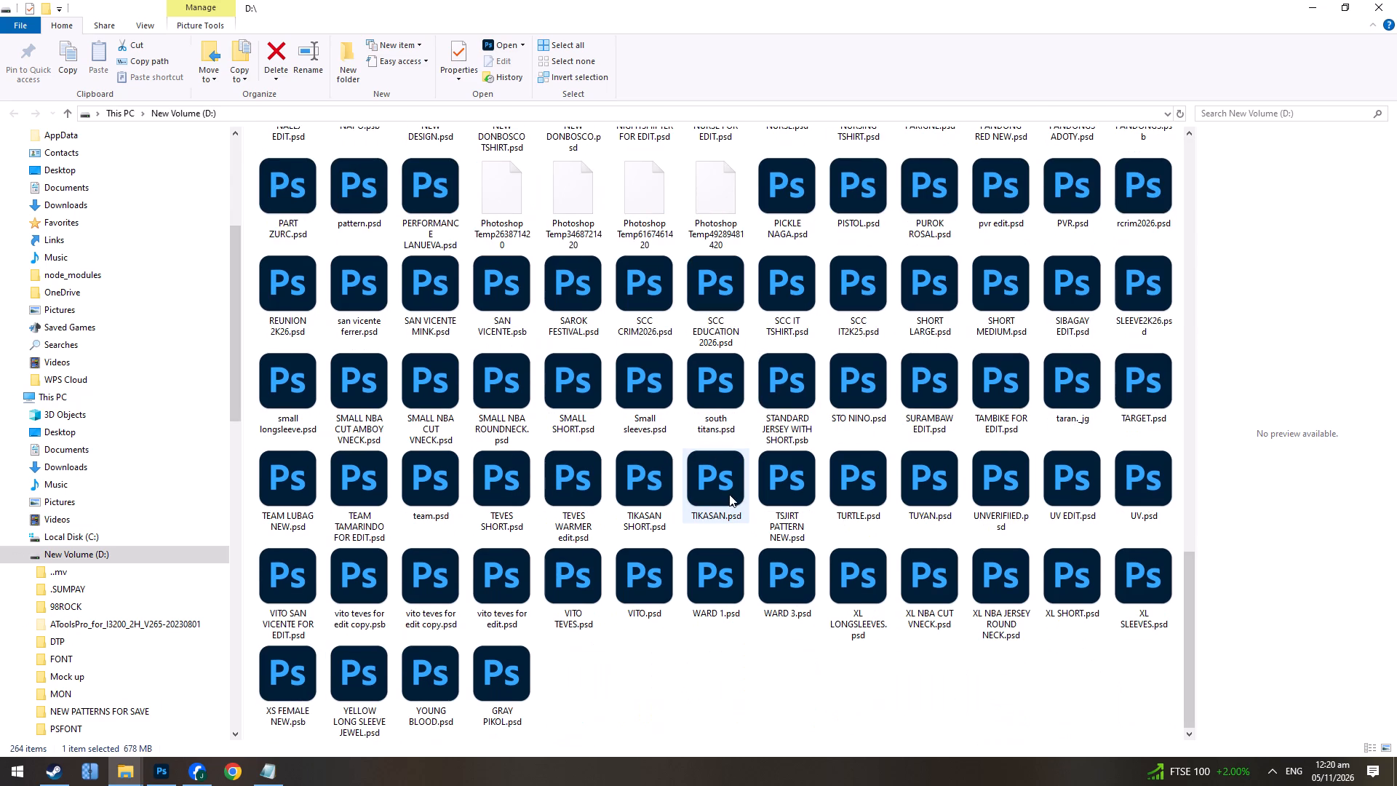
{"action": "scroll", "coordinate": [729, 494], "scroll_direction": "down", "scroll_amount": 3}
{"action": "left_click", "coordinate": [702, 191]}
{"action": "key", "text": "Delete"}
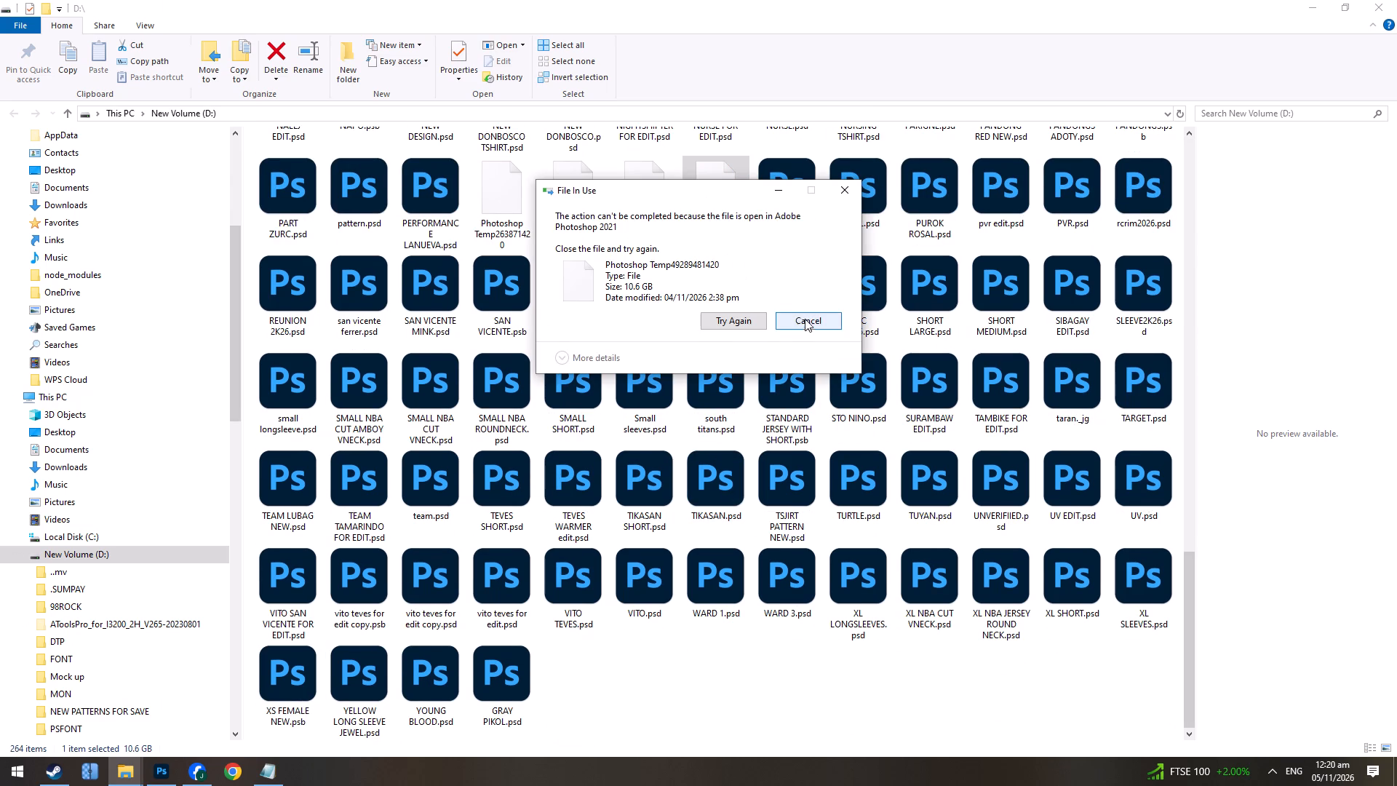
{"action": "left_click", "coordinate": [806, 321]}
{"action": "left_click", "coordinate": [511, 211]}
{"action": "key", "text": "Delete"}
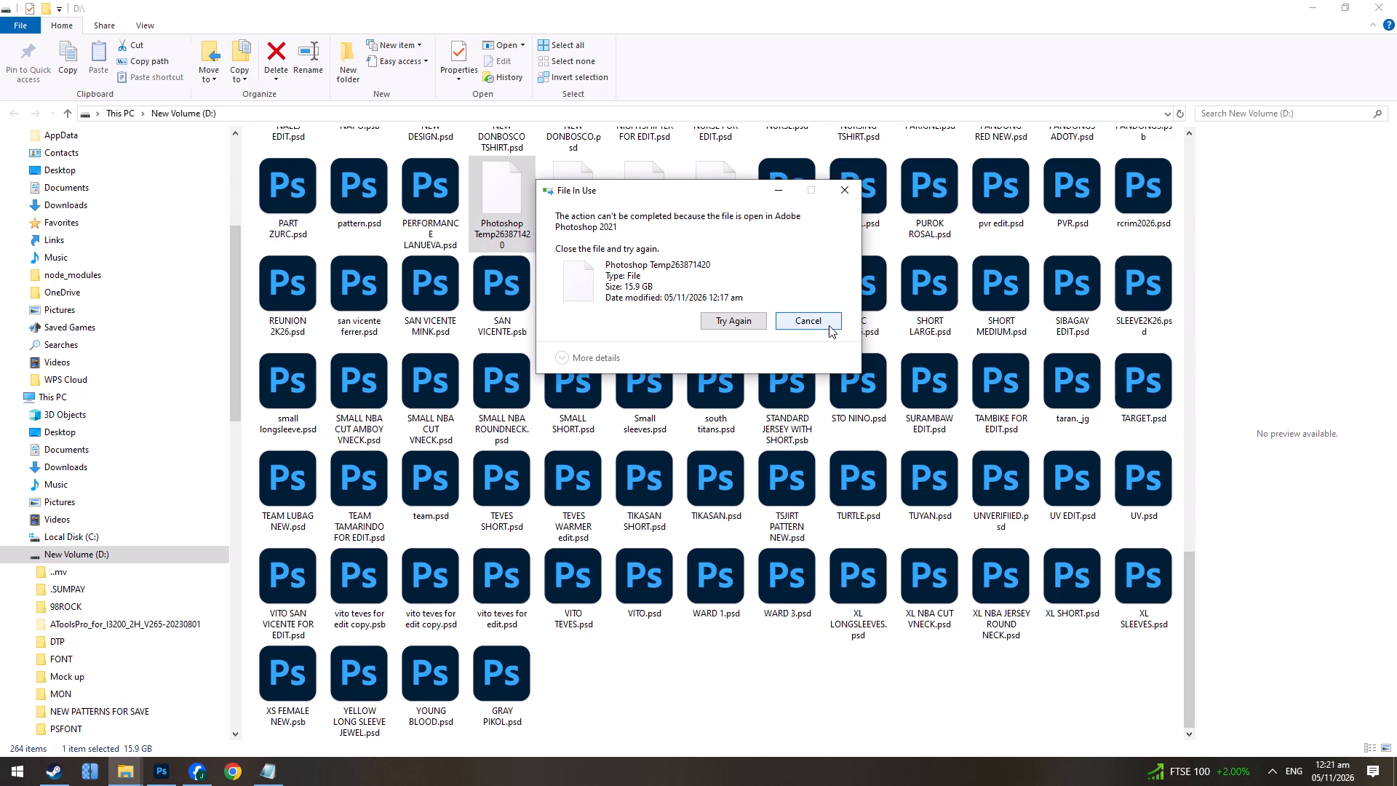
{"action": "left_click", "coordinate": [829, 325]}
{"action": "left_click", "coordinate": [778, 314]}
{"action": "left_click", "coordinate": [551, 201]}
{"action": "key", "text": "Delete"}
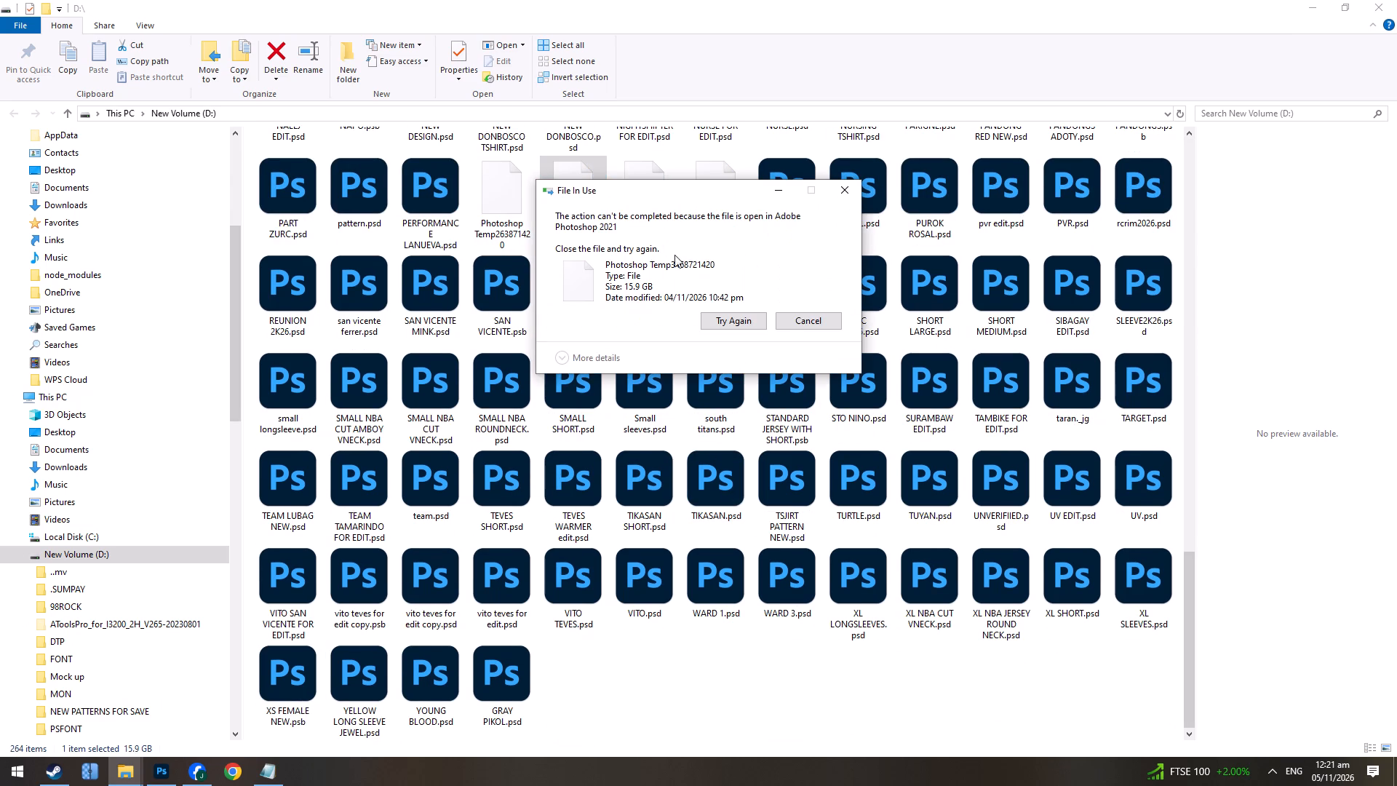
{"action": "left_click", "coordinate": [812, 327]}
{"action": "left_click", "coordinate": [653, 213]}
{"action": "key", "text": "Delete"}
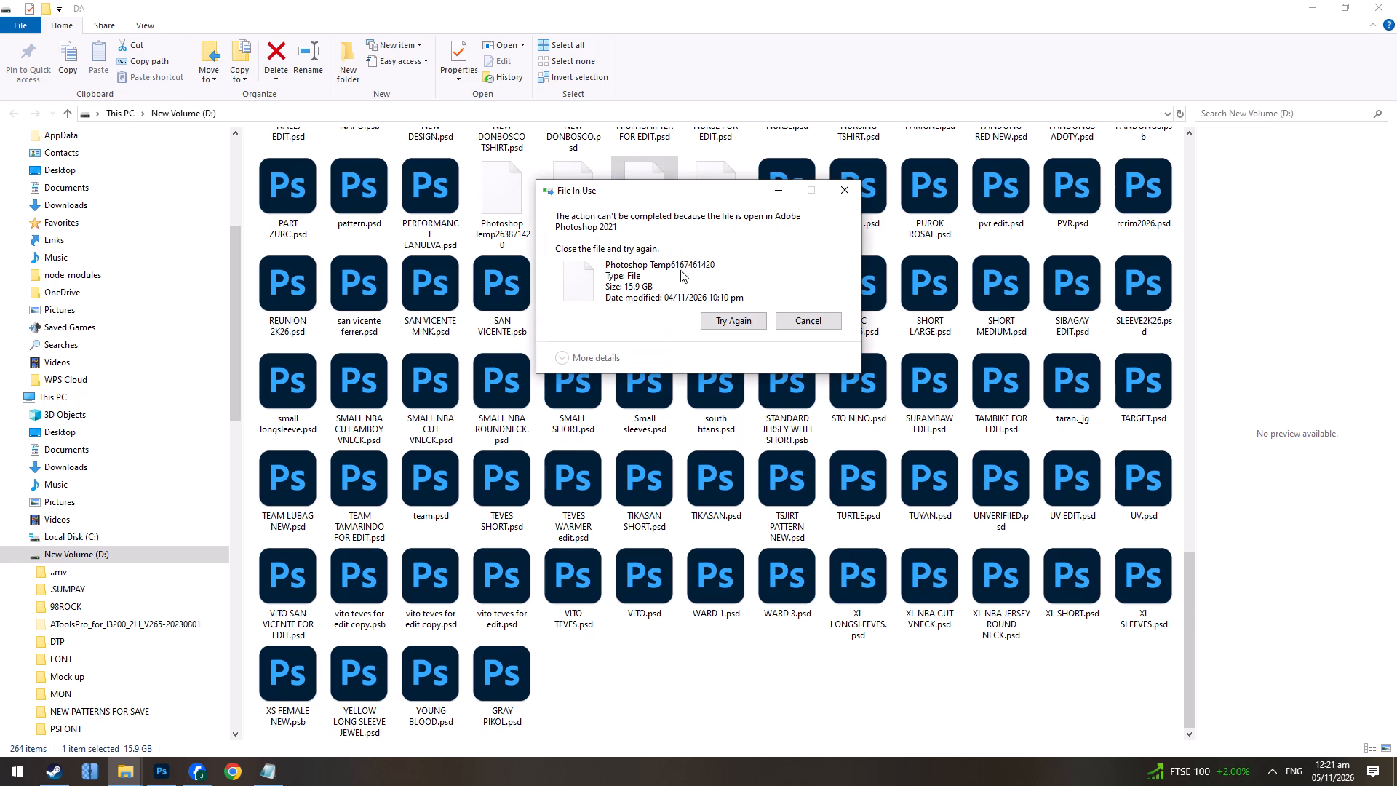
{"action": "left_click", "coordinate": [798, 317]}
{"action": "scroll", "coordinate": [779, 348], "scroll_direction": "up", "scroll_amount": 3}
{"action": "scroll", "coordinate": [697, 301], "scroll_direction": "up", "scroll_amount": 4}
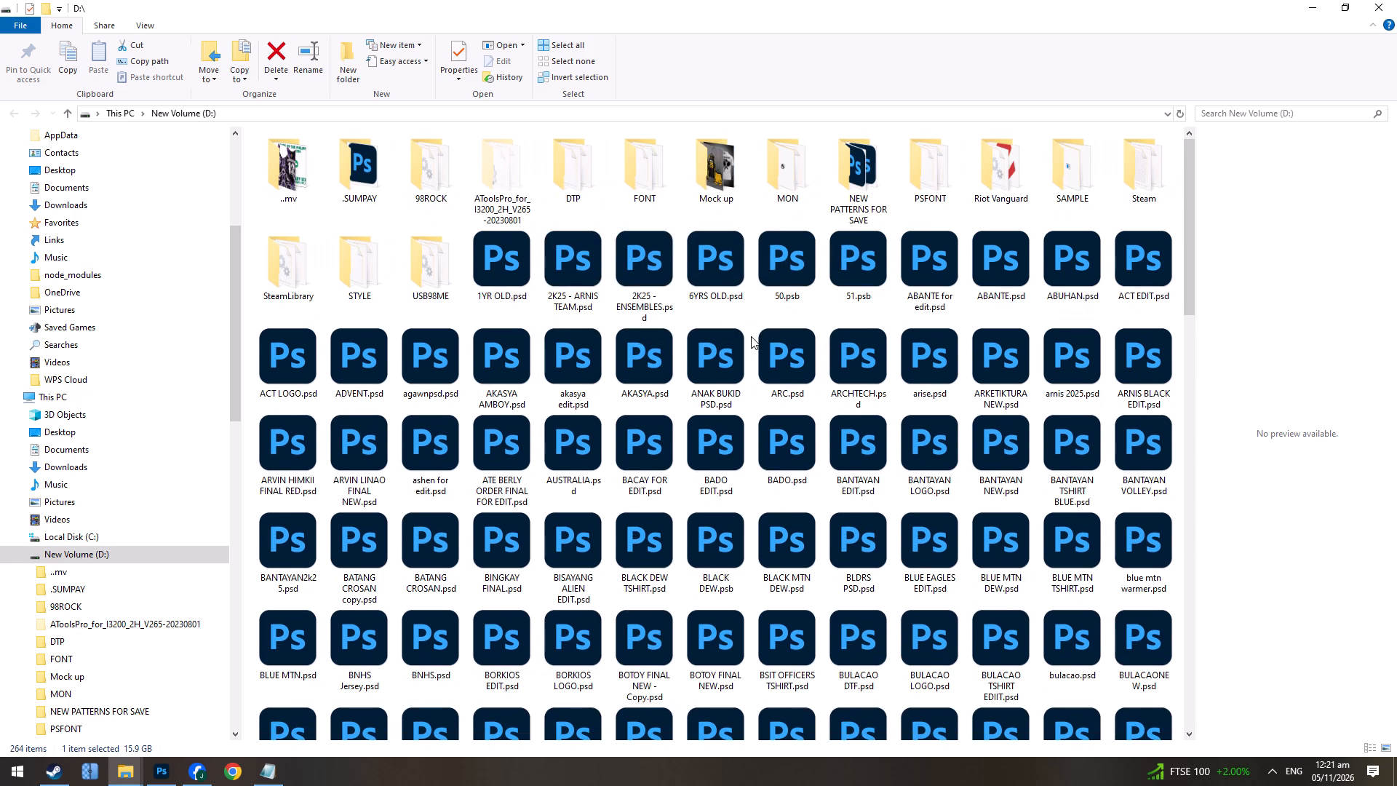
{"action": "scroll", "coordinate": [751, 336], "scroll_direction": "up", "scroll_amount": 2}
Return to Photoshop and save the purple Graffade jersey document as GRAFFADE.psd.
{"action": "left_click", "coordinate": [175, 767]}
{"action": "left_click", "coordinate": [514, 322]}
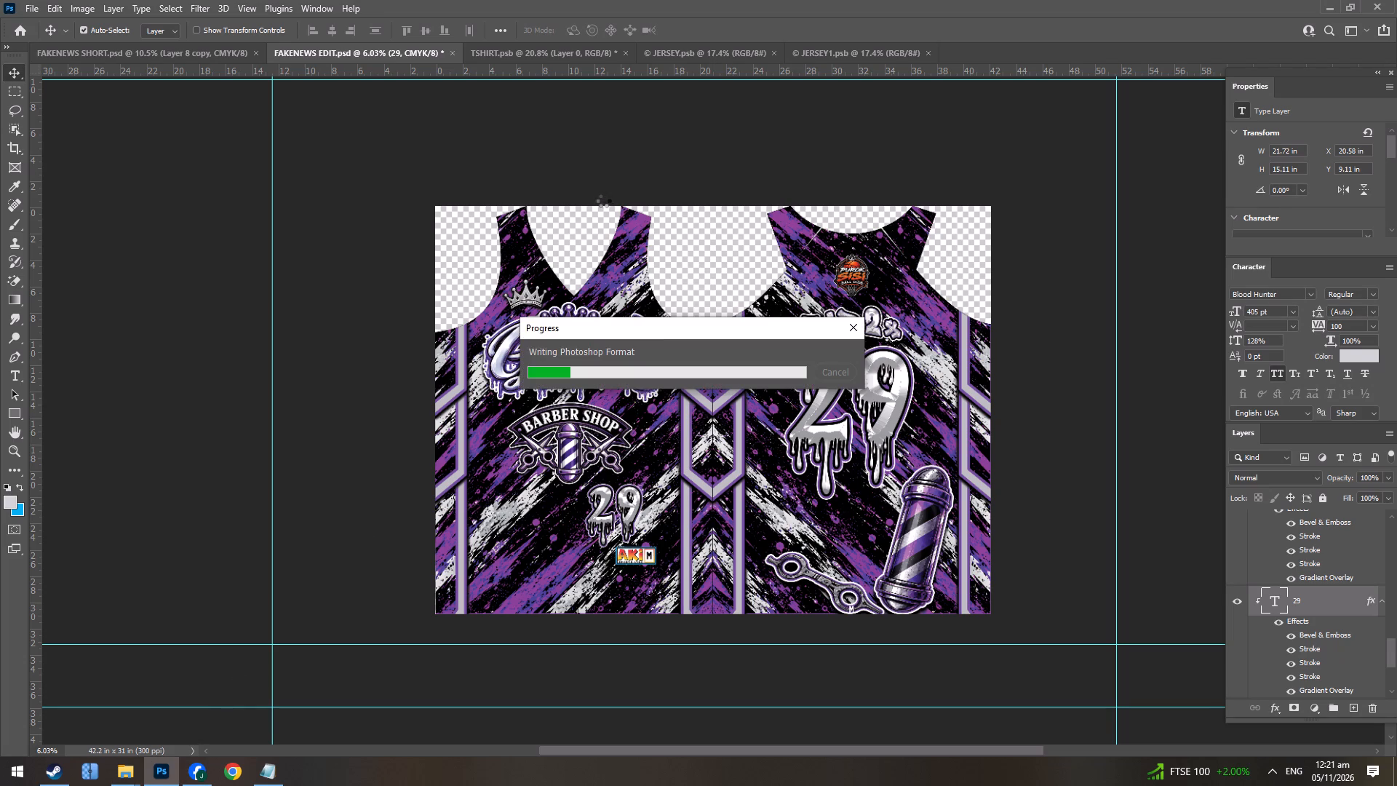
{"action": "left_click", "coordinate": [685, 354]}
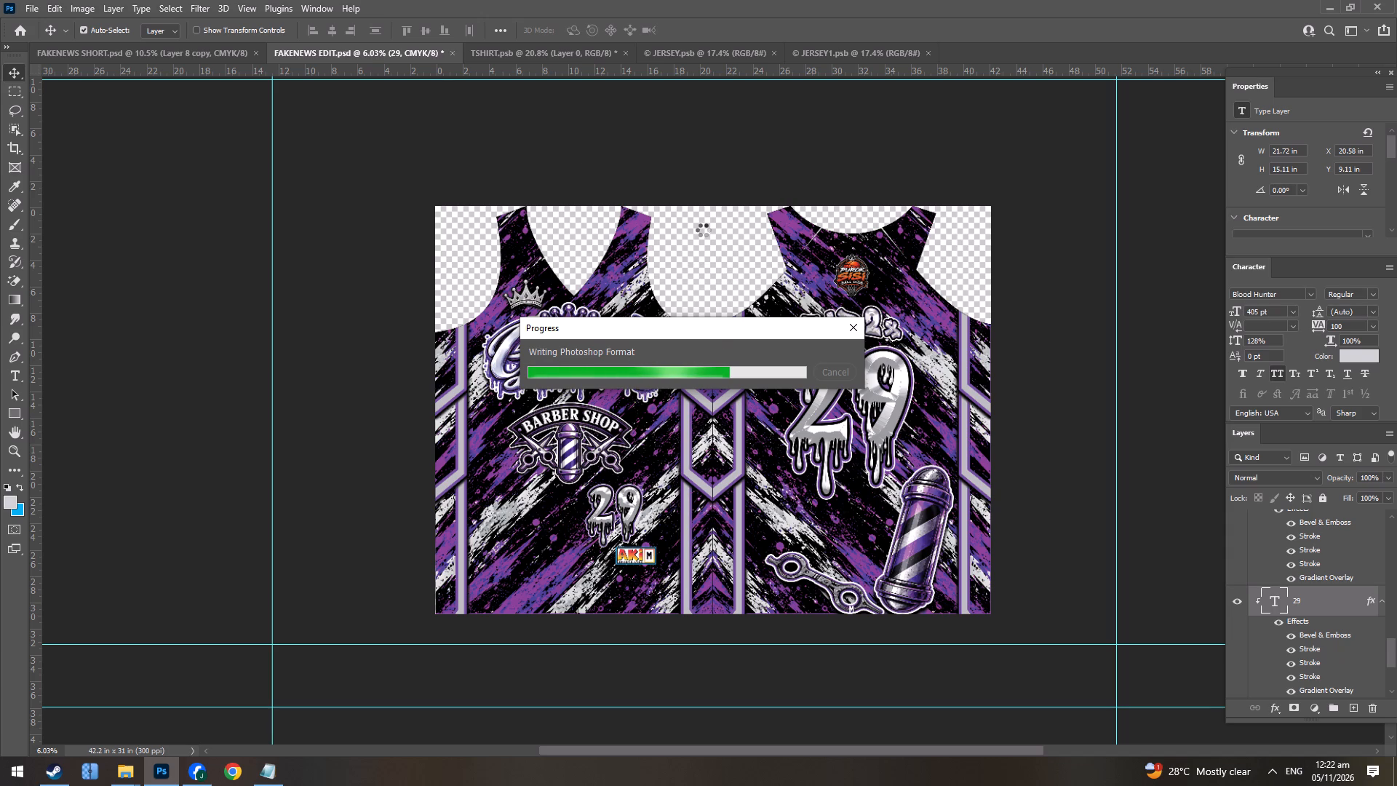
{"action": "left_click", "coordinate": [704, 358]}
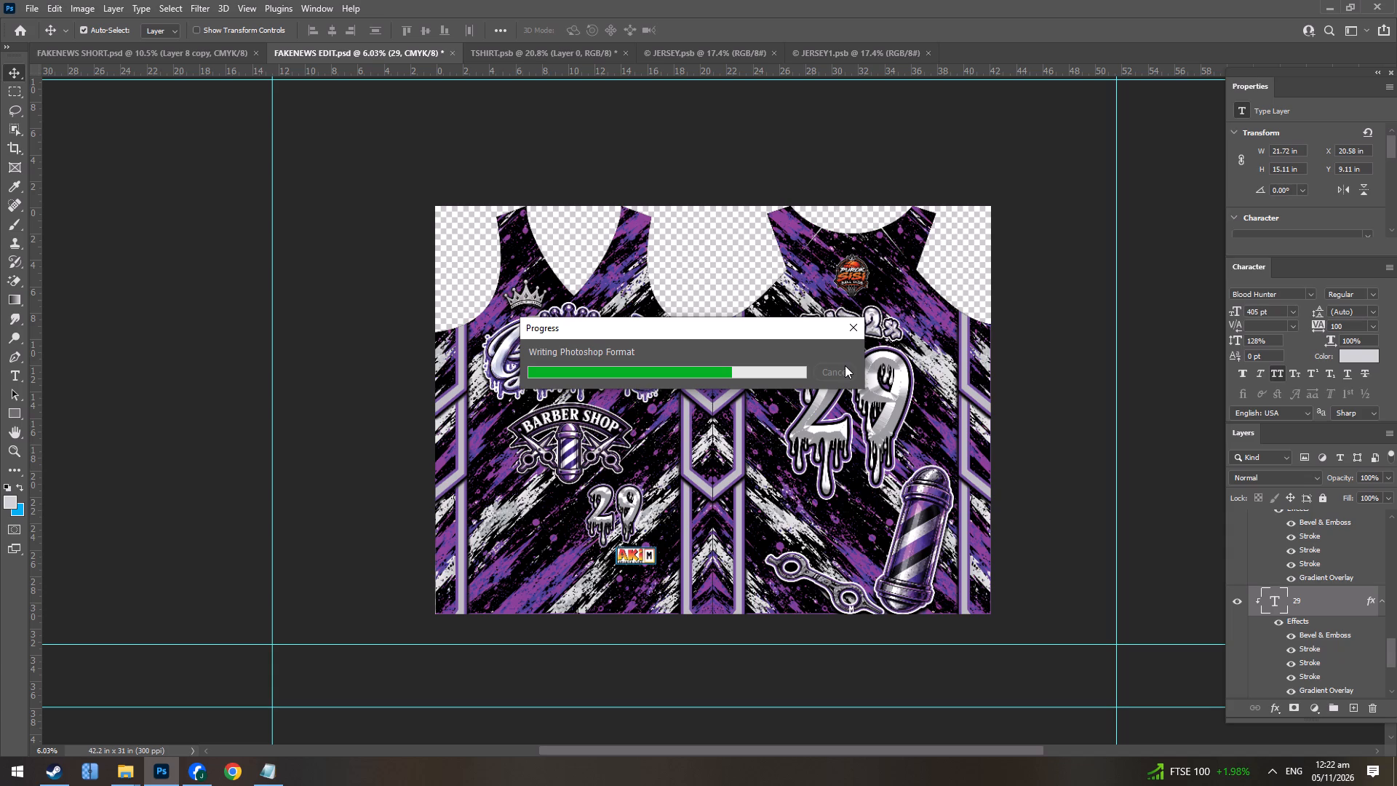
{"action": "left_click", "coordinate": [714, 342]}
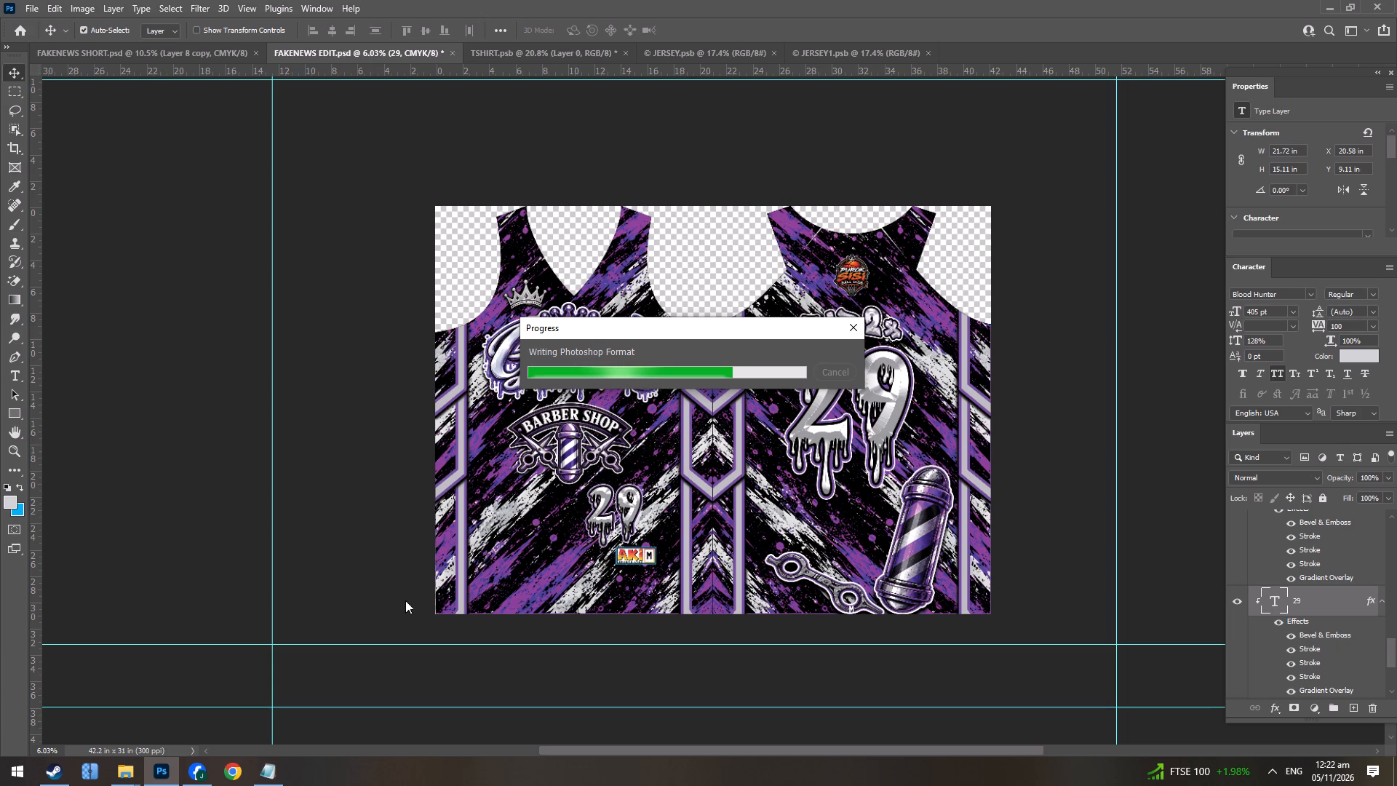
Switch to the Facebook window and close it.
{"action": "left_click", "coordinate": [189, 776]}
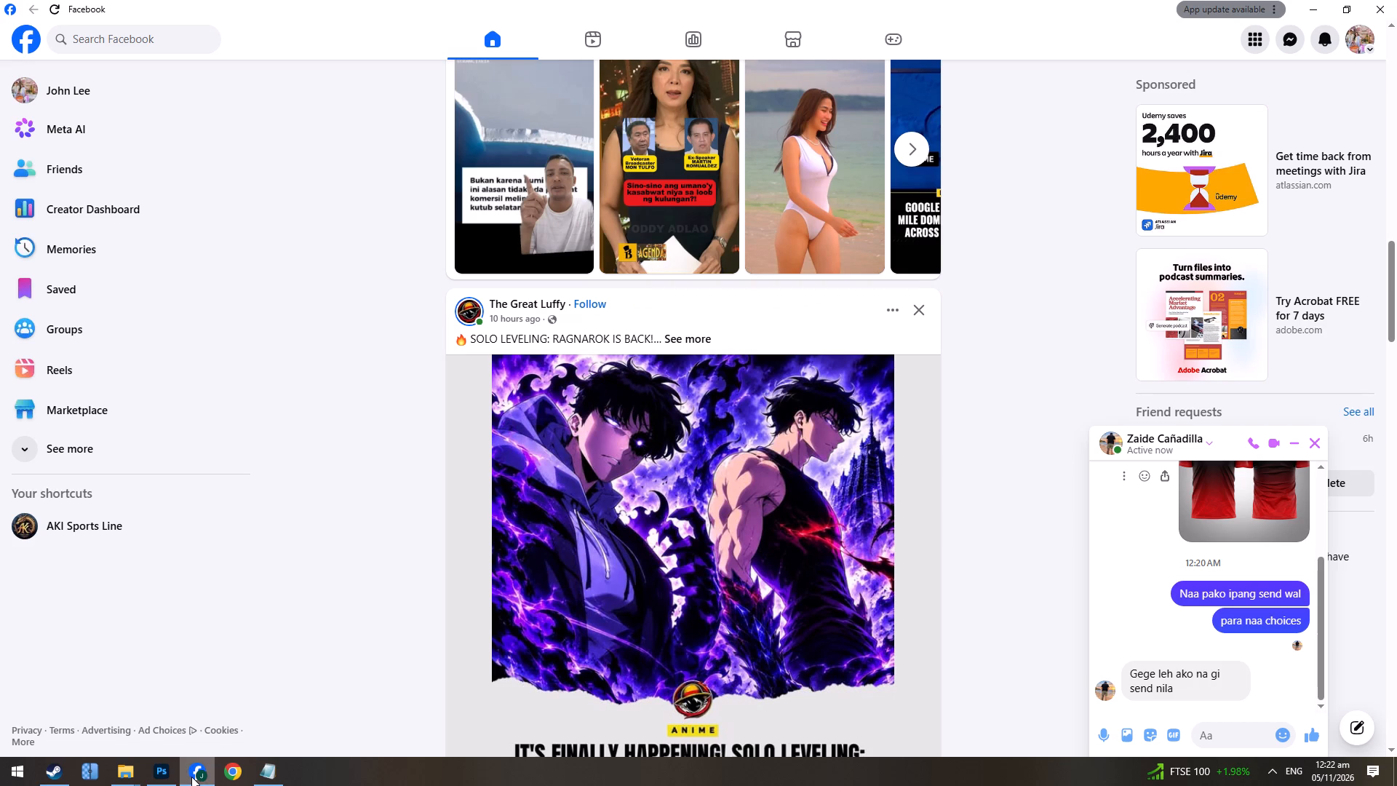
{"action": "left_click", "coordinate": [1392, 1]}
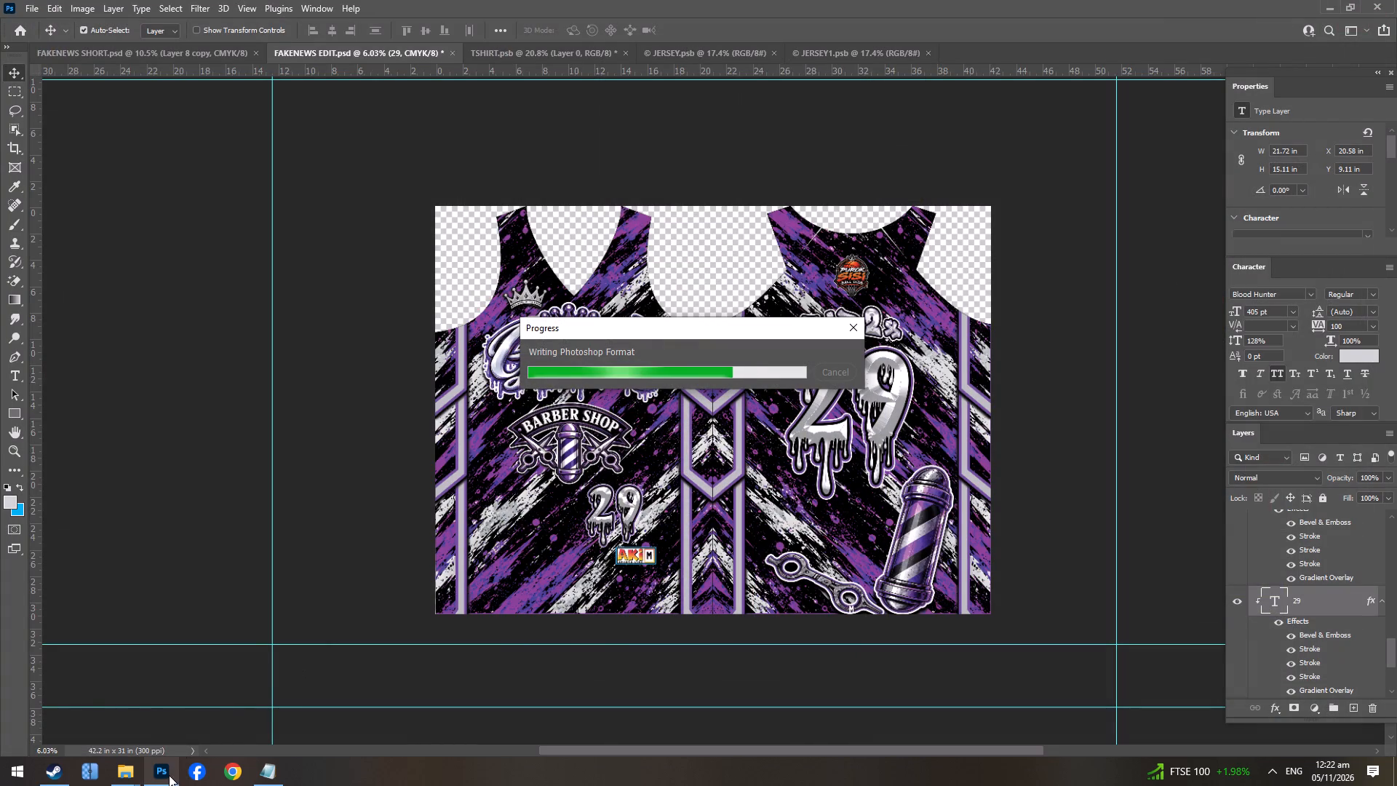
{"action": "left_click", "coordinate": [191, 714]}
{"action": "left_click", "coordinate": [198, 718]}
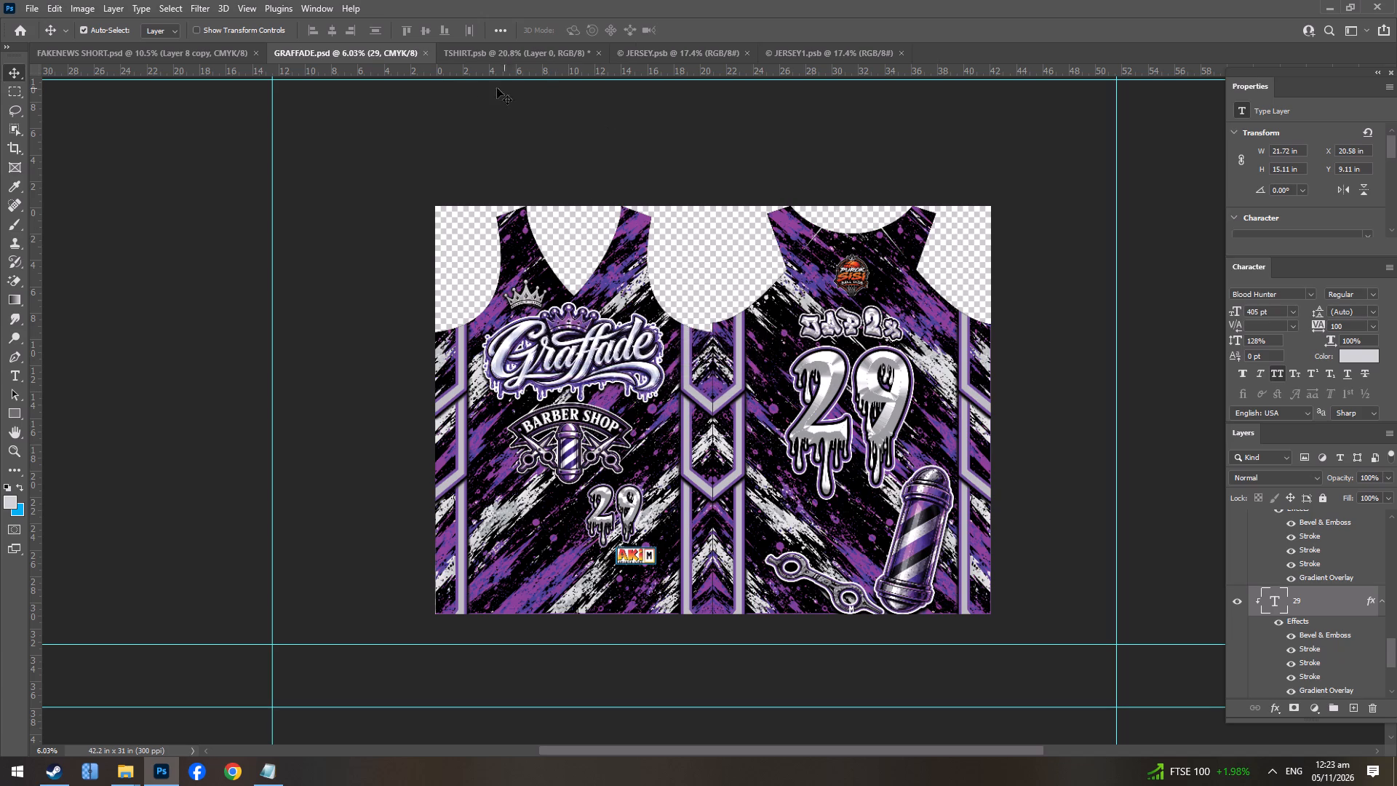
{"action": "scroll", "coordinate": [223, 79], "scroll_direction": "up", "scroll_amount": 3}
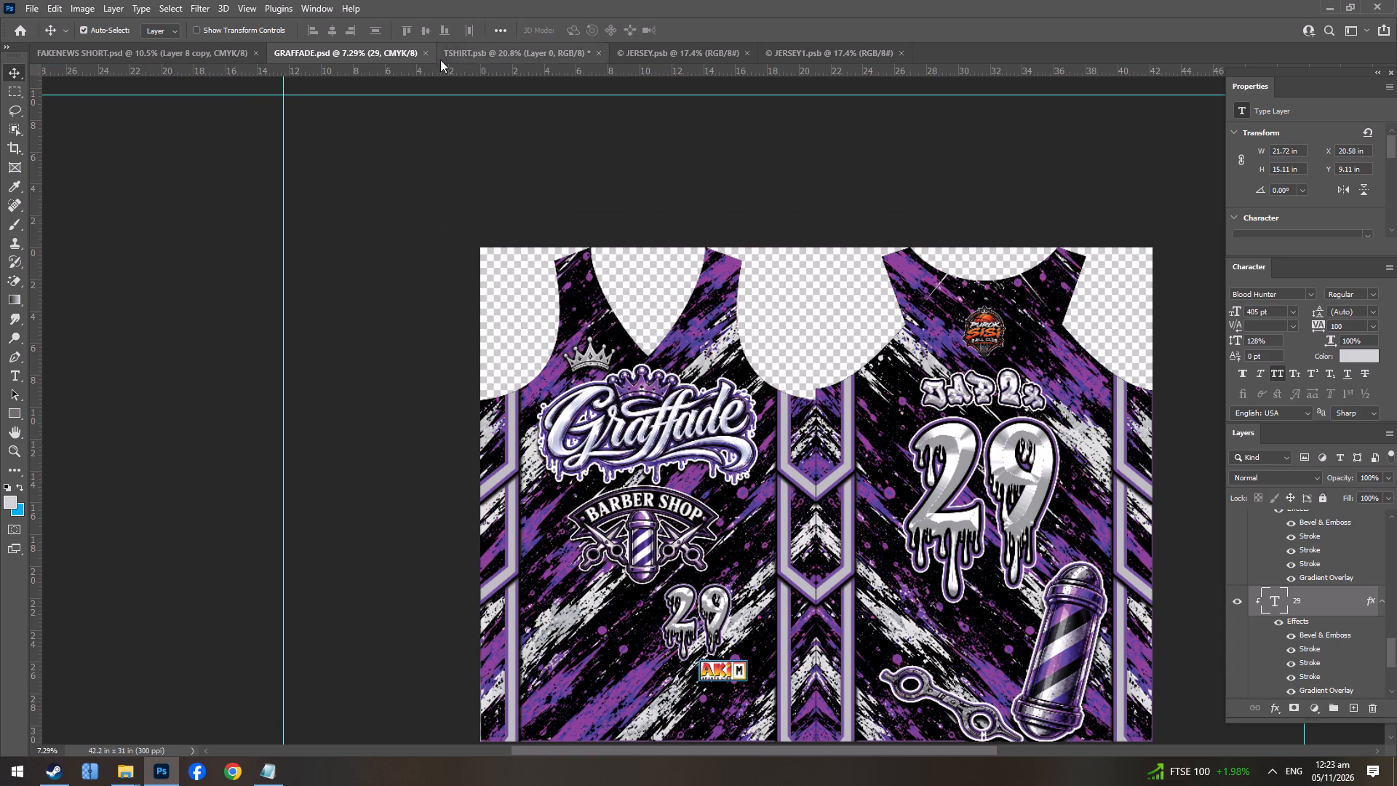
Close the JERSEY.psb smart object document.
{"action": "left_click", "coordinate": [504, 58]}
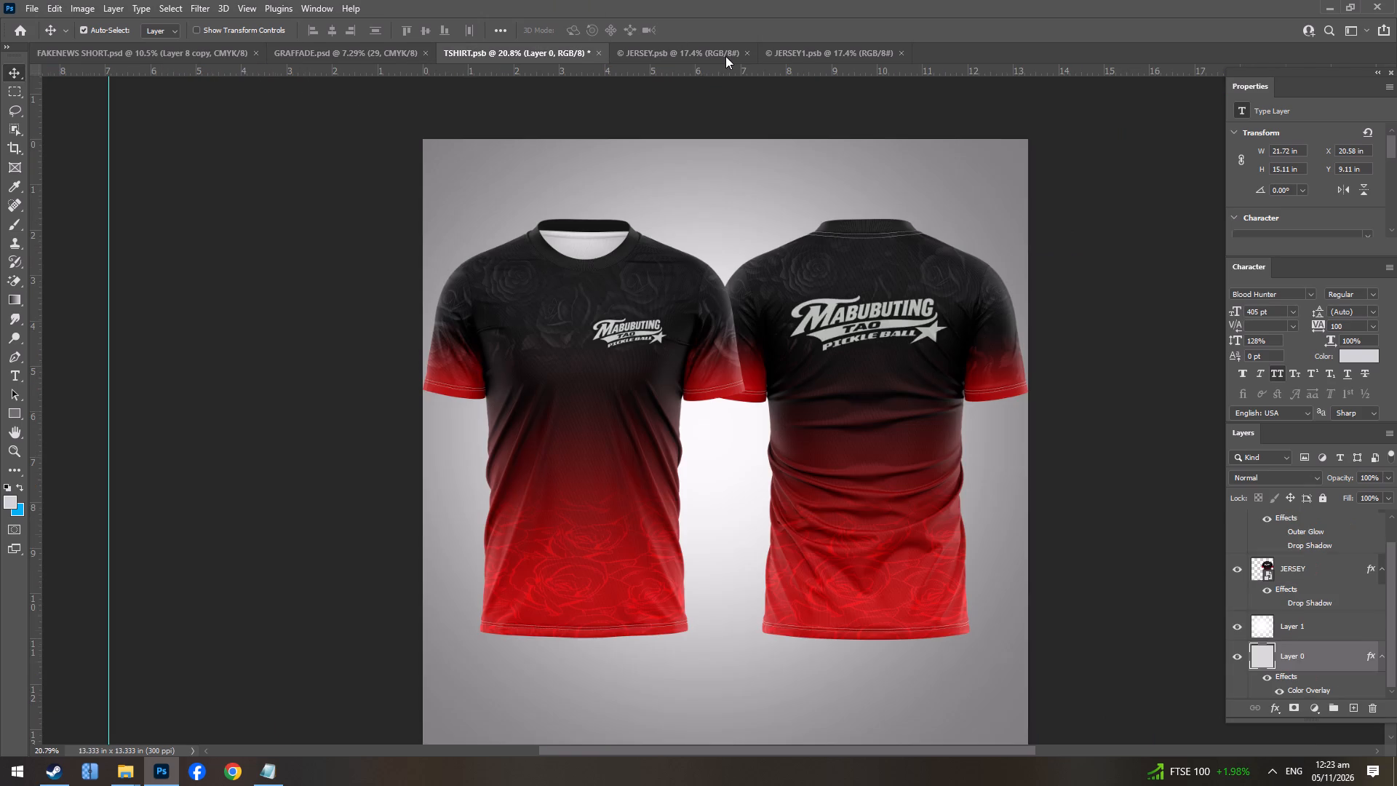
{"action": "left_click", "coordinate": [680, 48]}
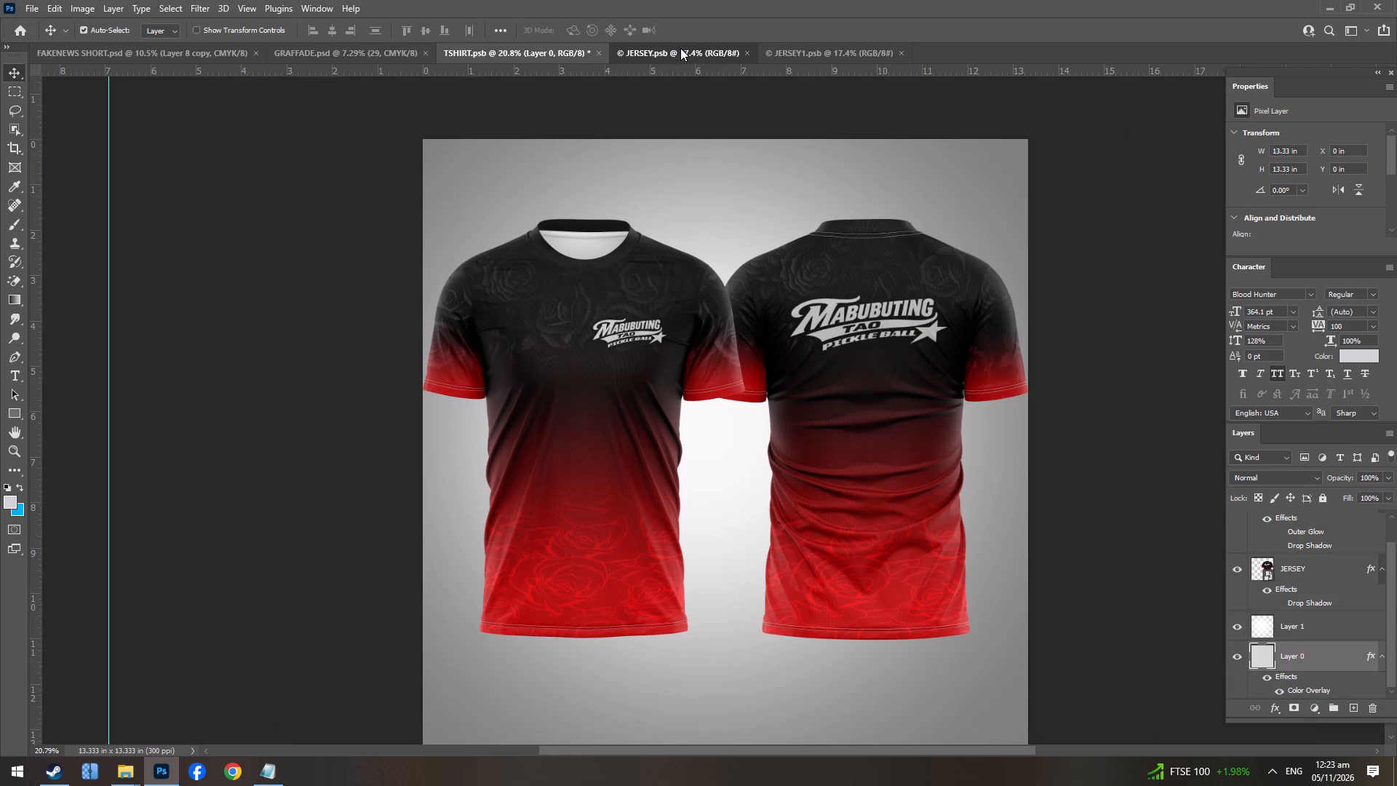
{"action": "left_click", "coordinate": [749, 56]}
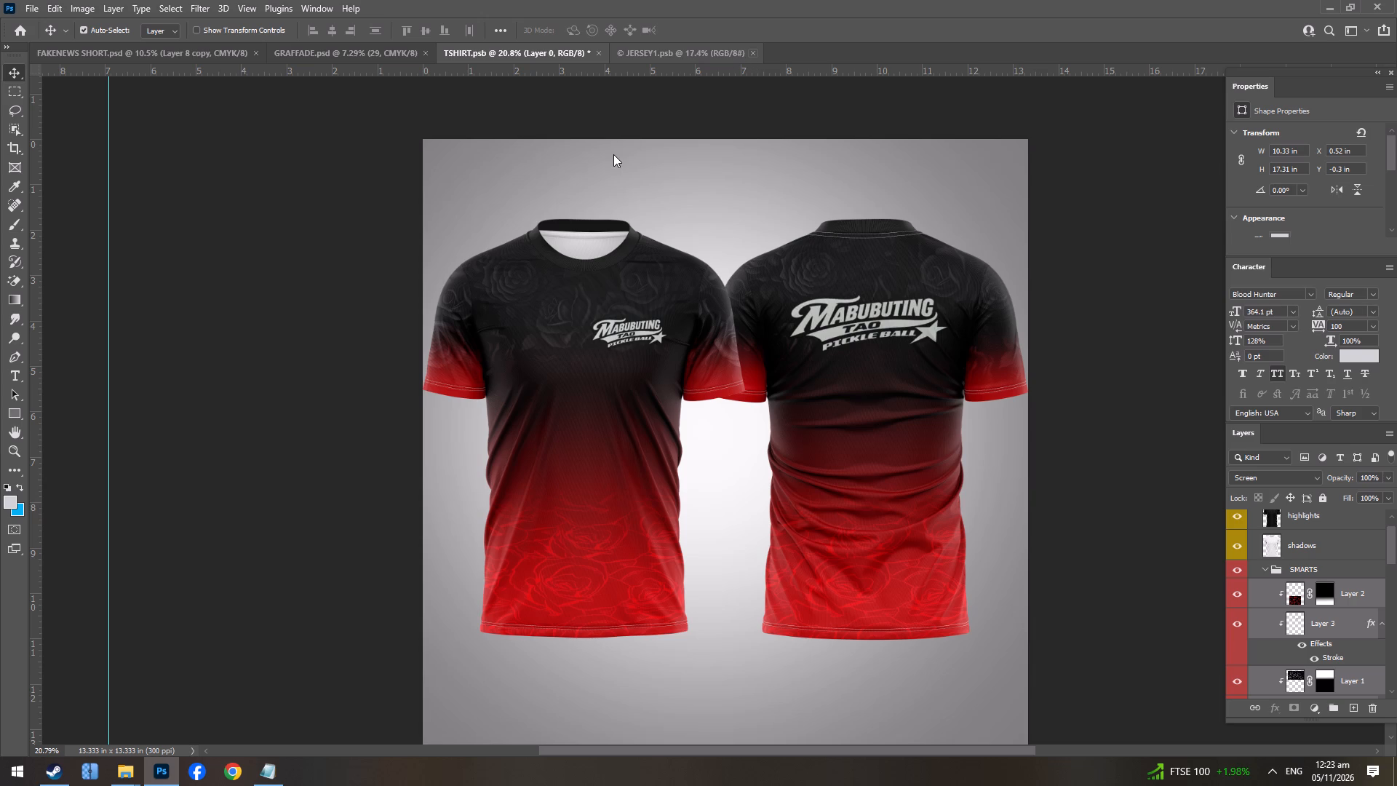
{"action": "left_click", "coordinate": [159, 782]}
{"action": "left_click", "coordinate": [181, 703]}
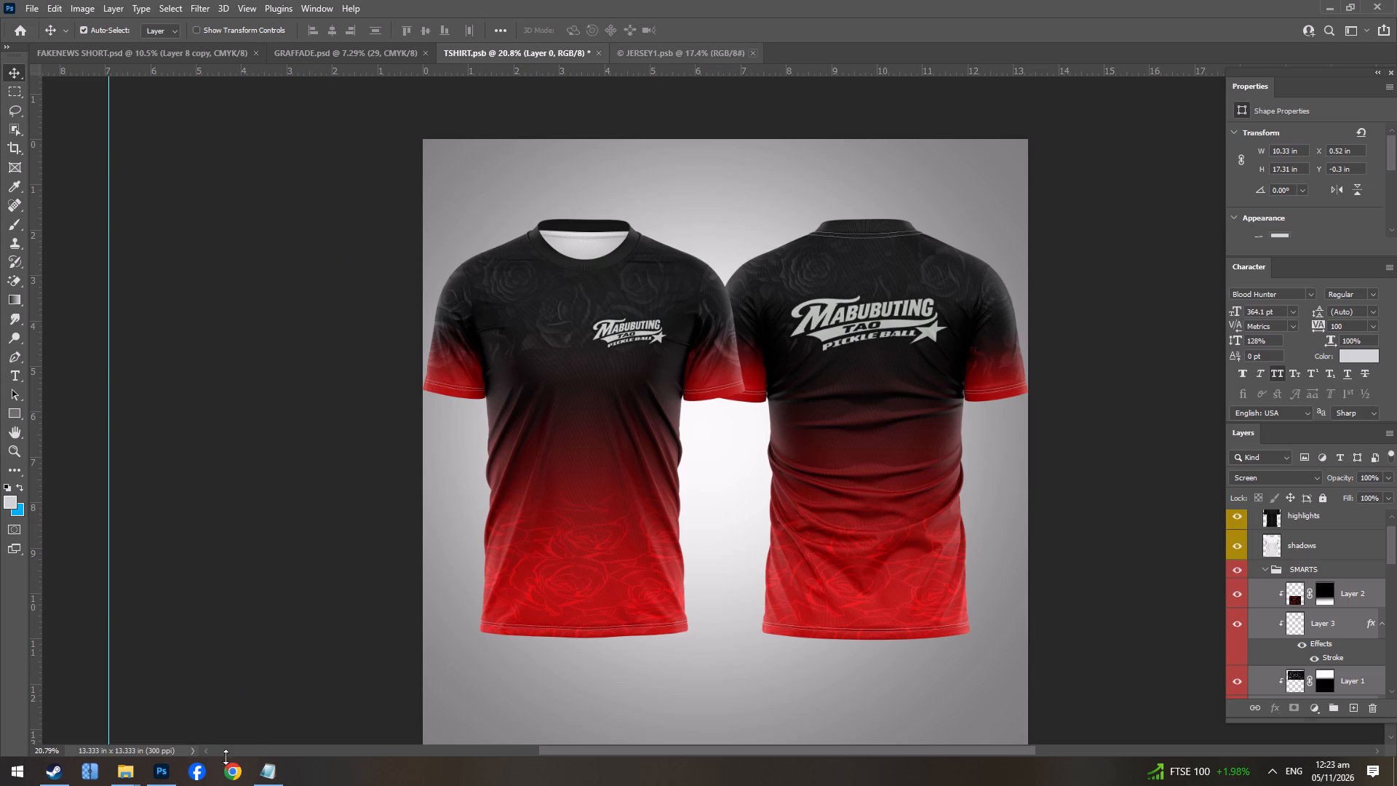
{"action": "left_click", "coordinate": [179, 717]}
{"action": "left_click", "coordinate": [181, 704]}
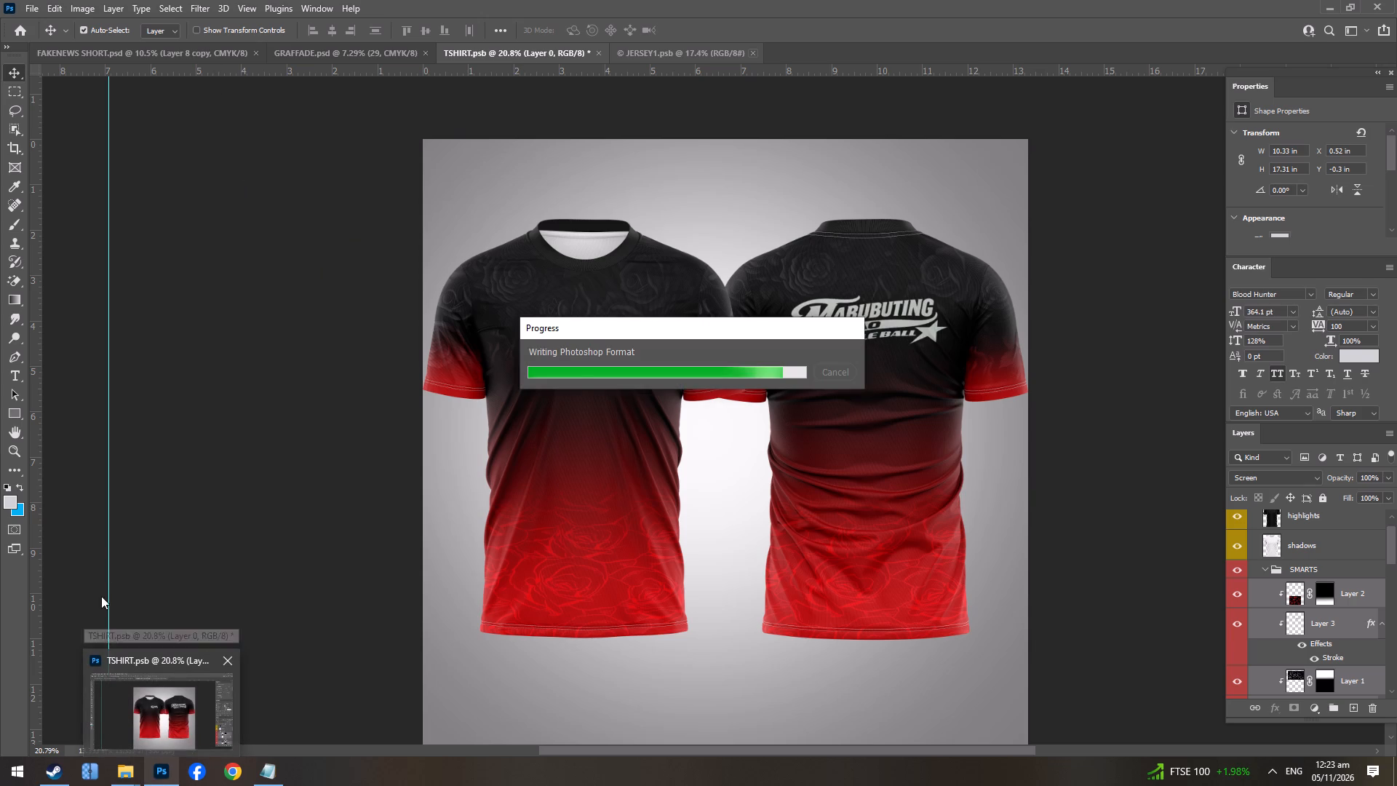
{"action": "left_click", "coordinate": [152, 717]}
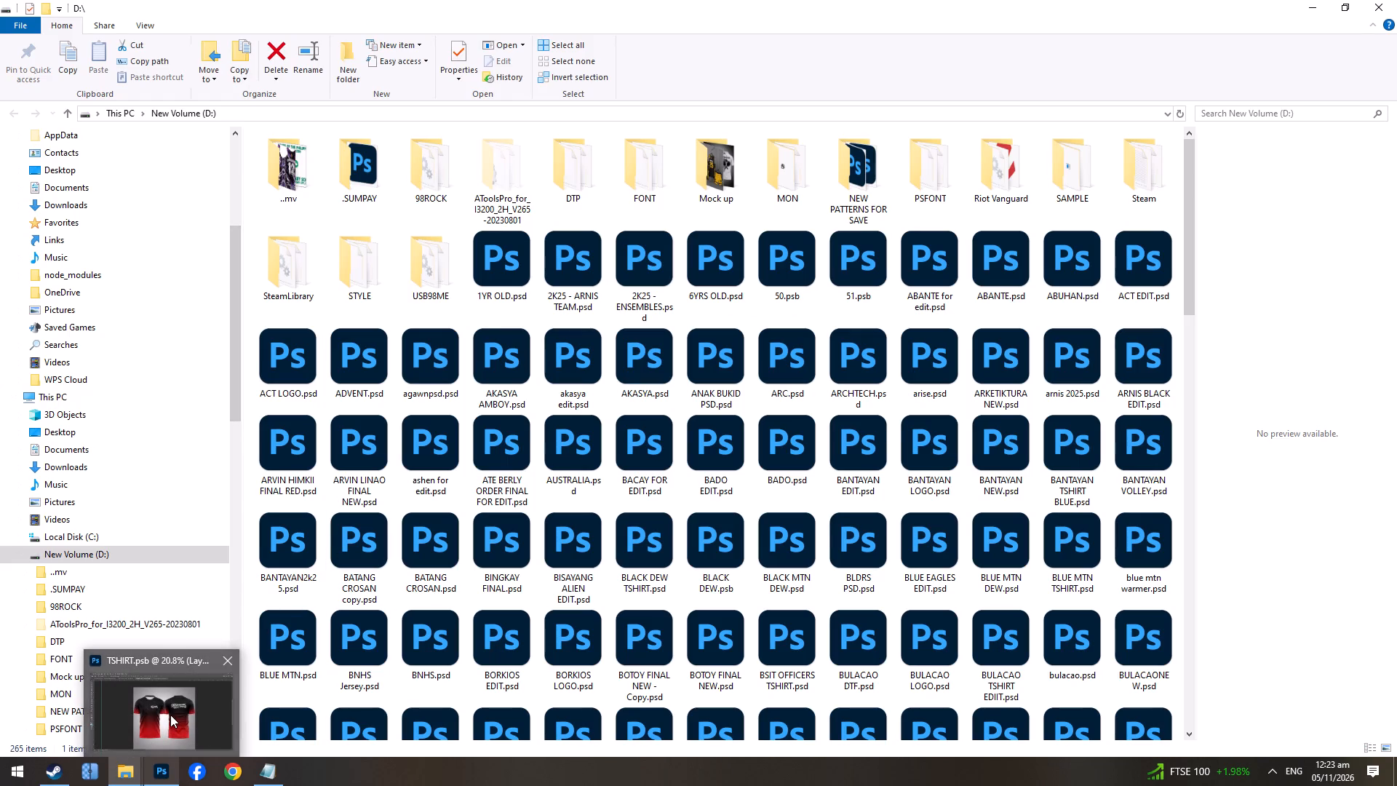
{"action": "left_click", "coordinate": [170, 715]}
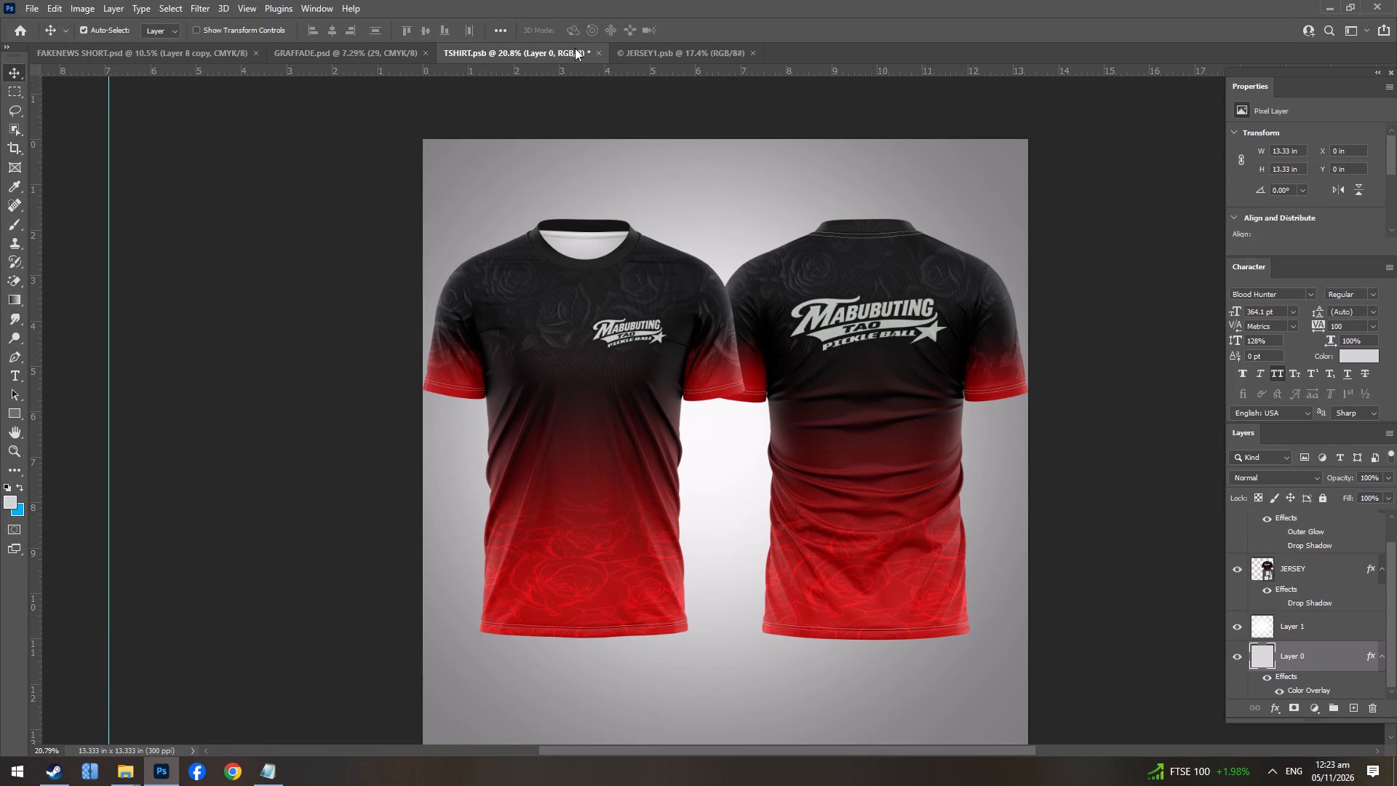
Close the JERSEY1.psb smart object document and bring up GRAFFADE.psd.
{"action": "left_click", "coordinate": [674, 52]}
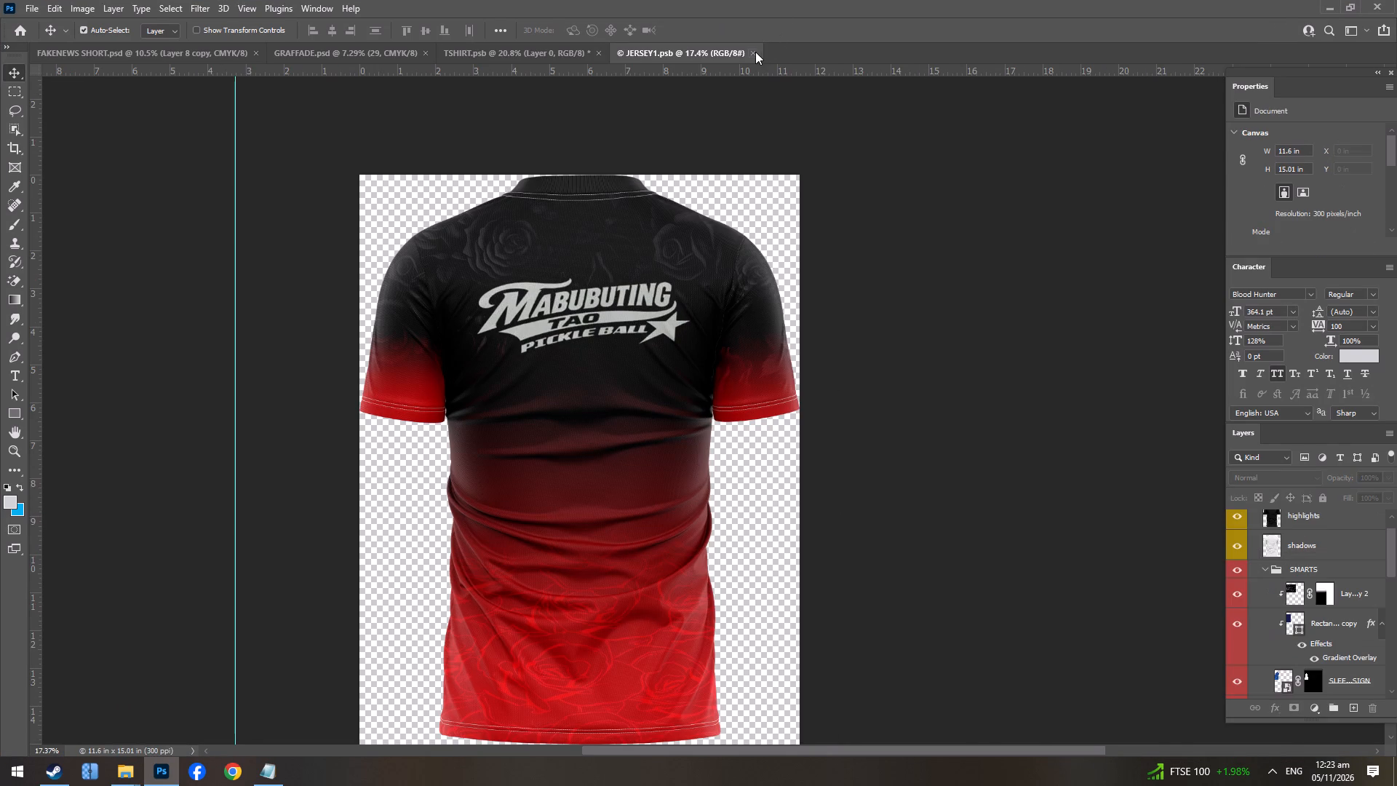
{"action": "left_click", "coordinate": [754, 52]}
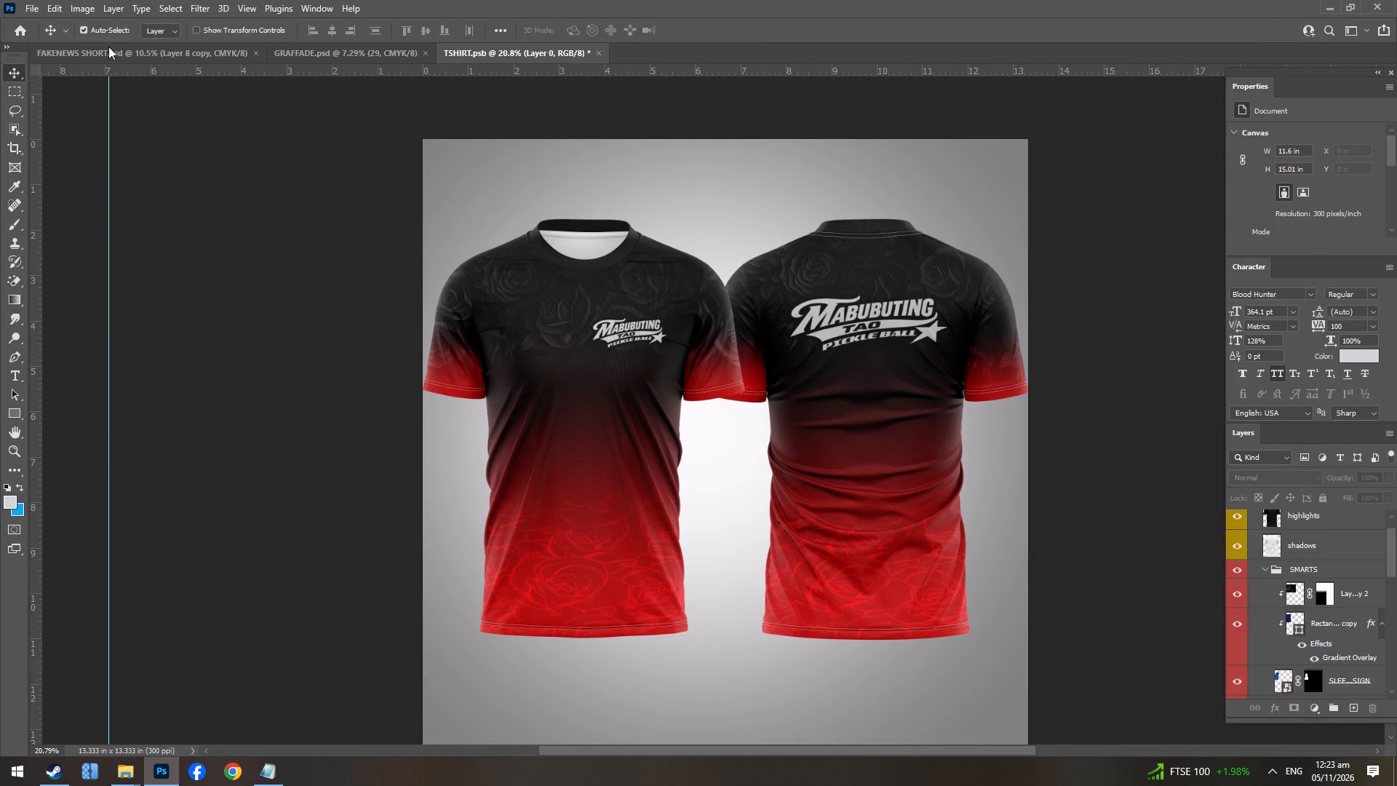
{"action": "left_click", "coordinate": [338, 49]}
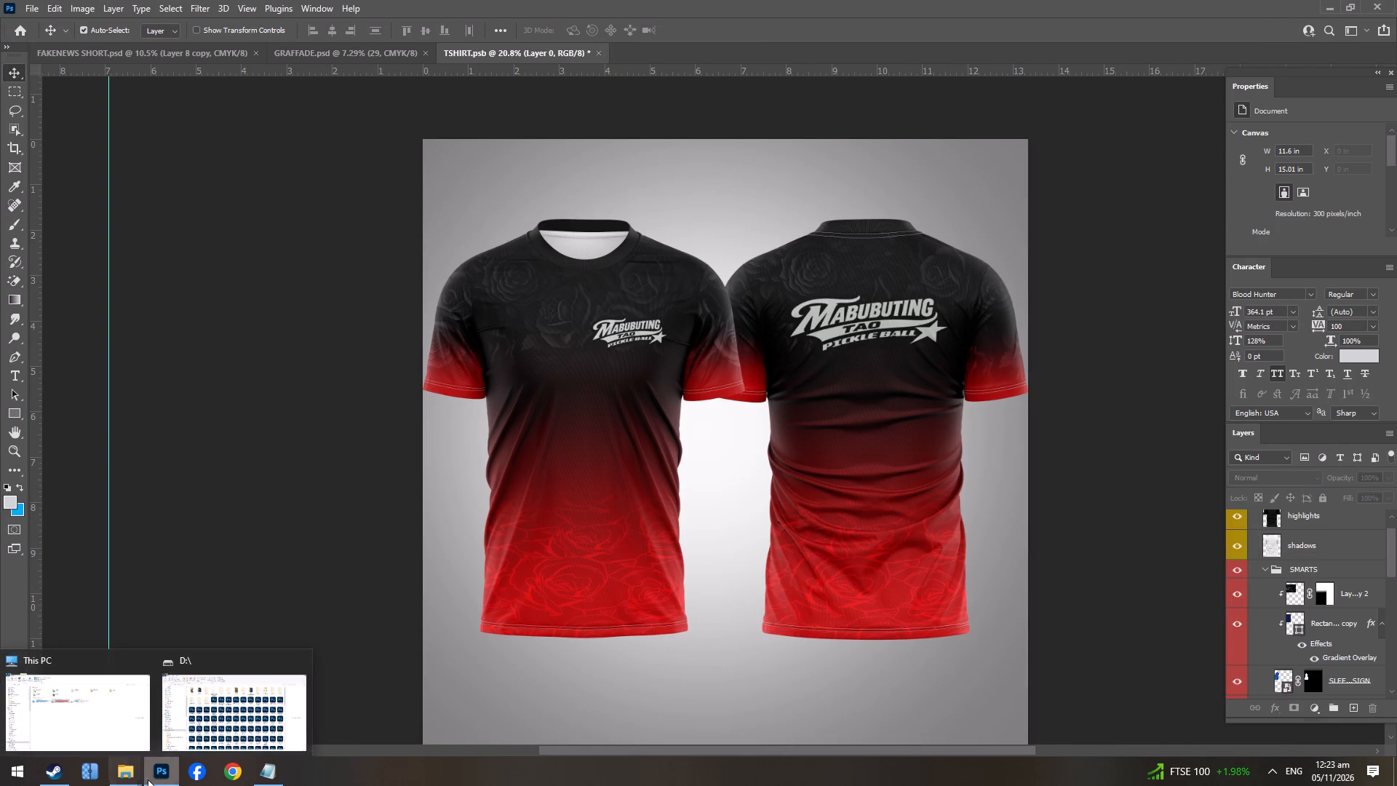
Close both File Explorer windows, This PC and drive D, and return to Photoshop.
{"action": "left_click", "coordinate": [138, 664]}
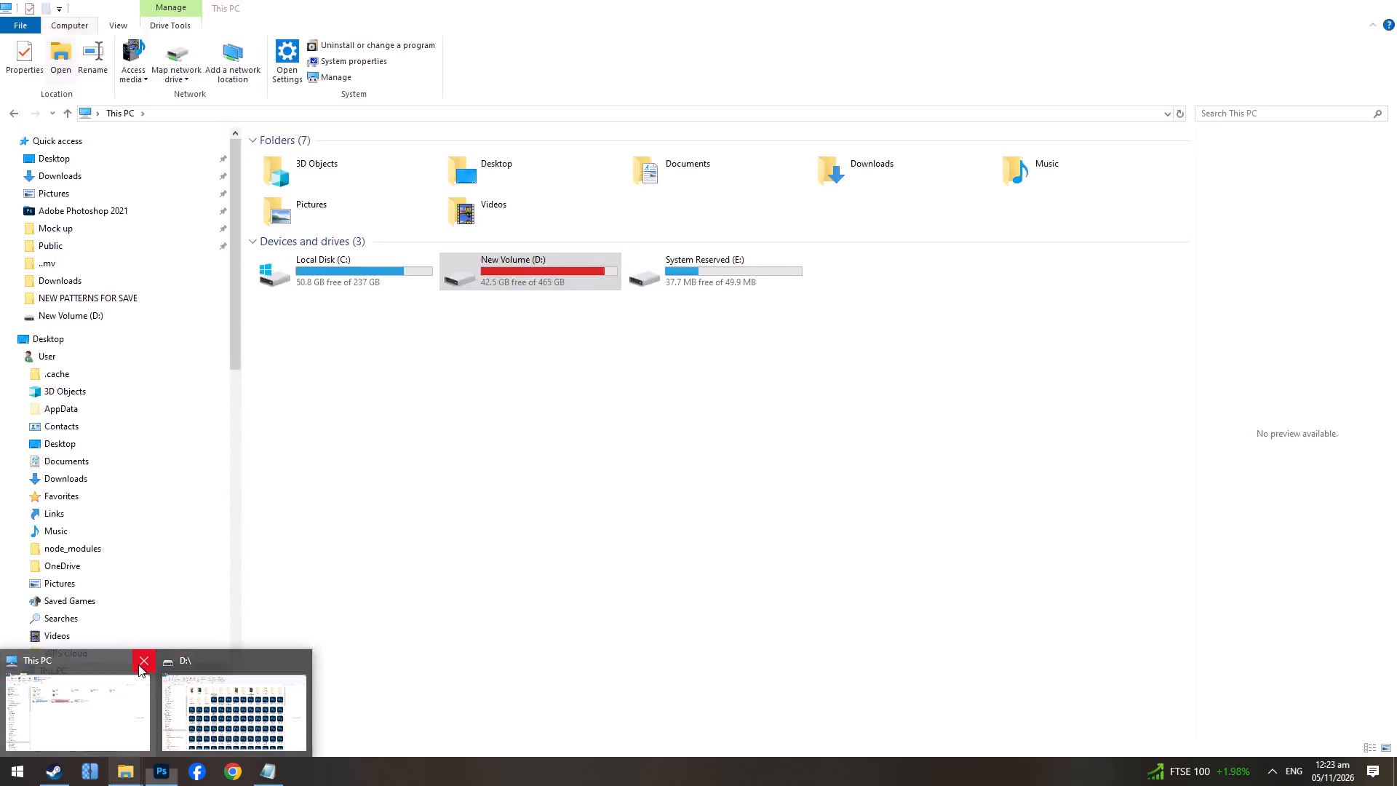
{"action": "left_click", "coordinate": [178, 670]}
{"action": "key", "text": "alt+Tab"}
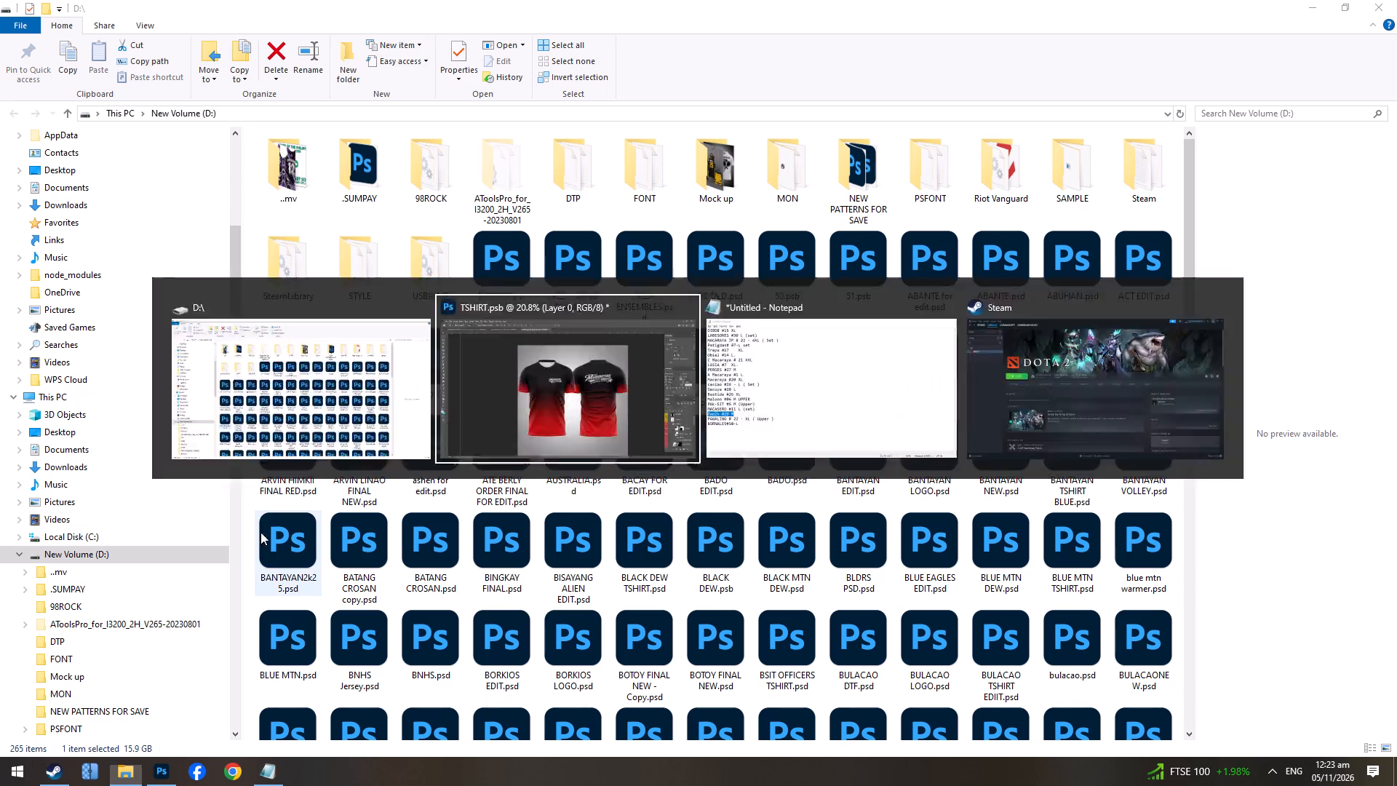
{"action": "left_click", "coordinate": [121, 767]}
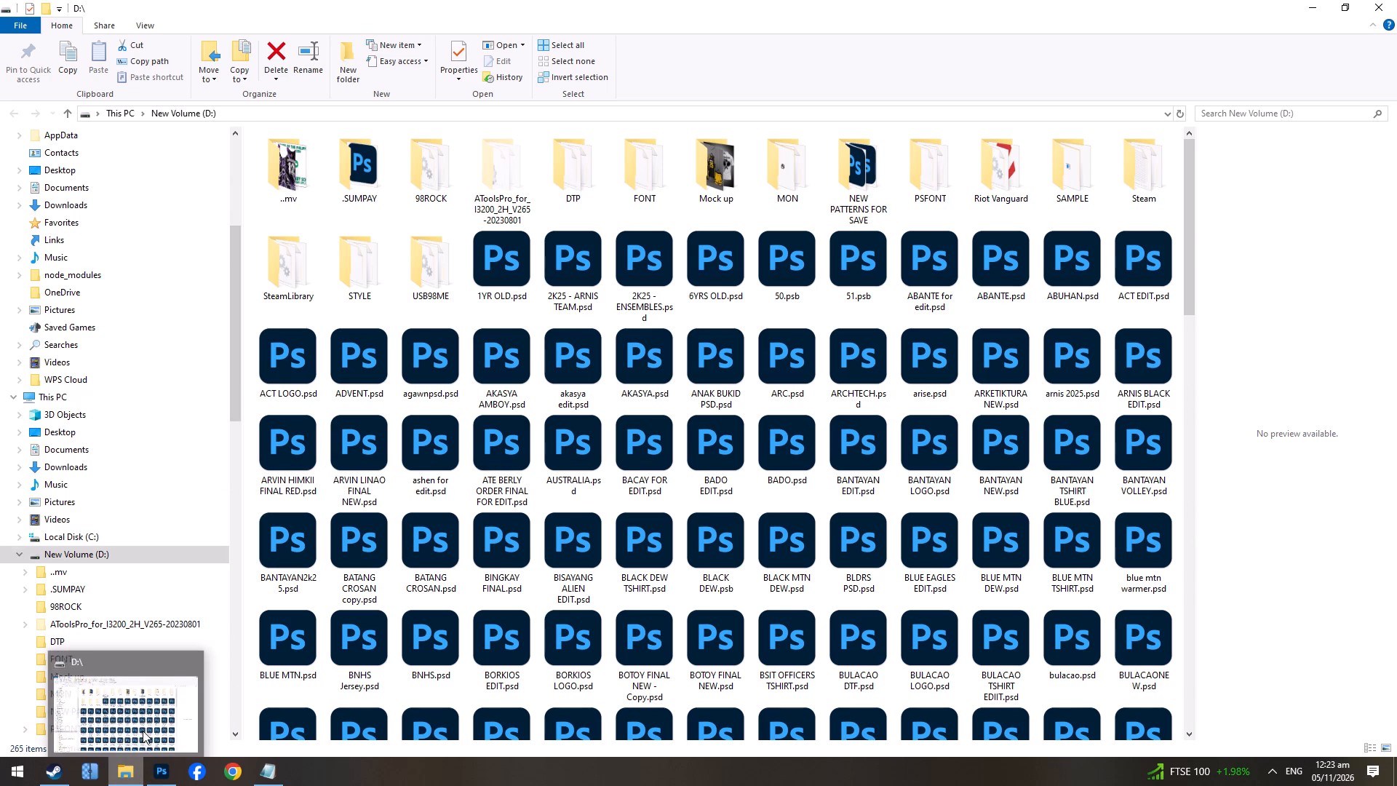
{"action": "left_click", "coordinate": [194, 661]}
{"action": "left_click", "coordinate": [514, 316]}
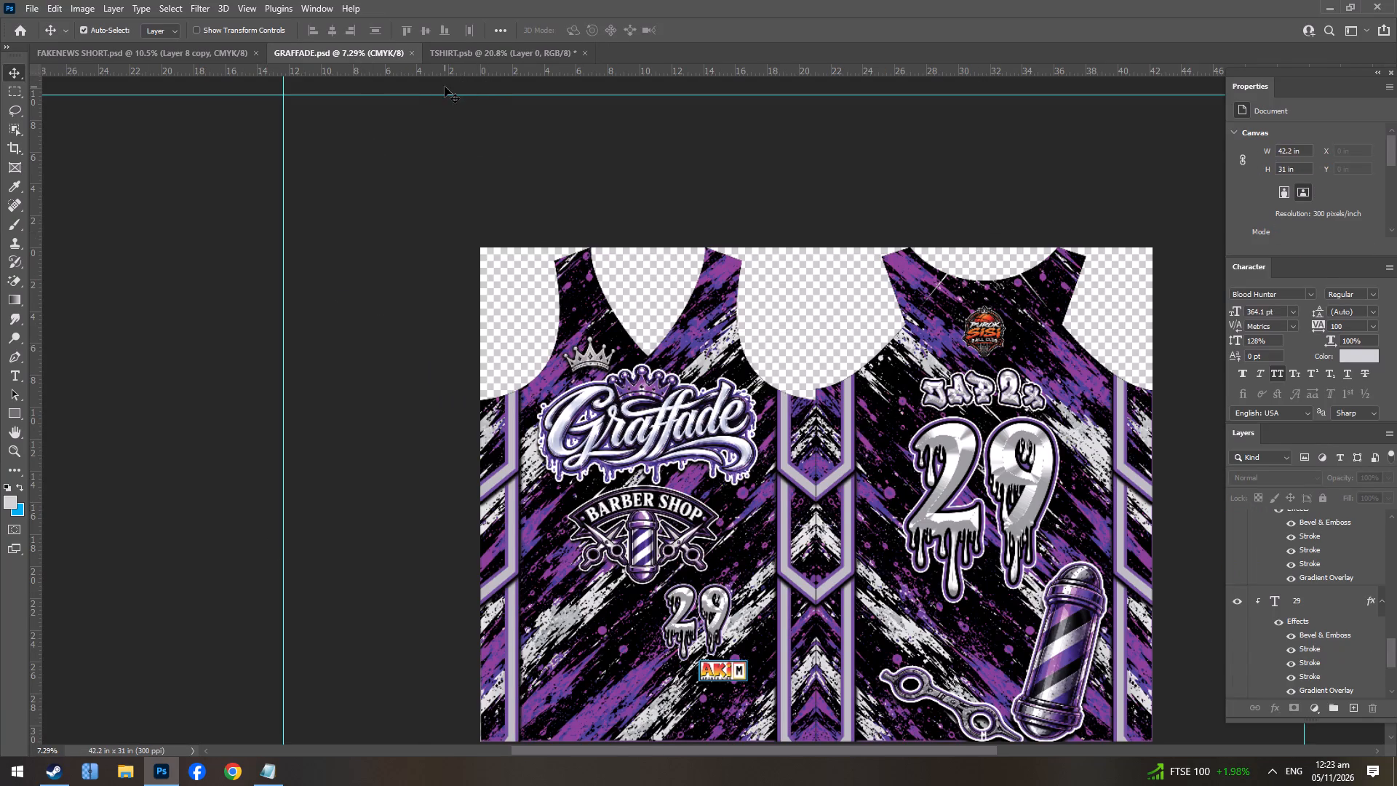
Undo the last edit to the large back number 29 in GRAFFADE.psd.
{"action": "key", "text": "ctrl+z"}
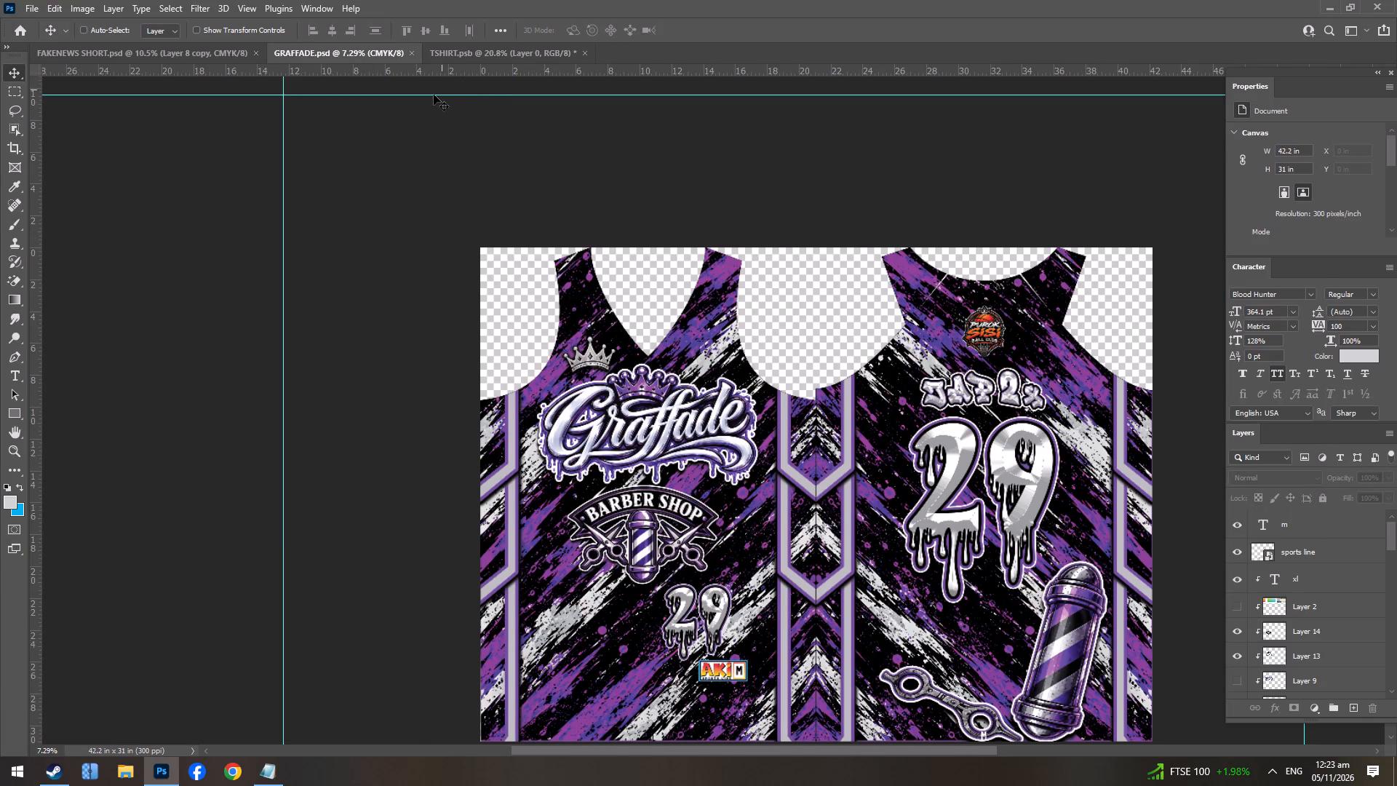
{"action": "key", "text": "ctrl+shift+z"}
{"action": "left_click", "coordinate": [412, 57]}
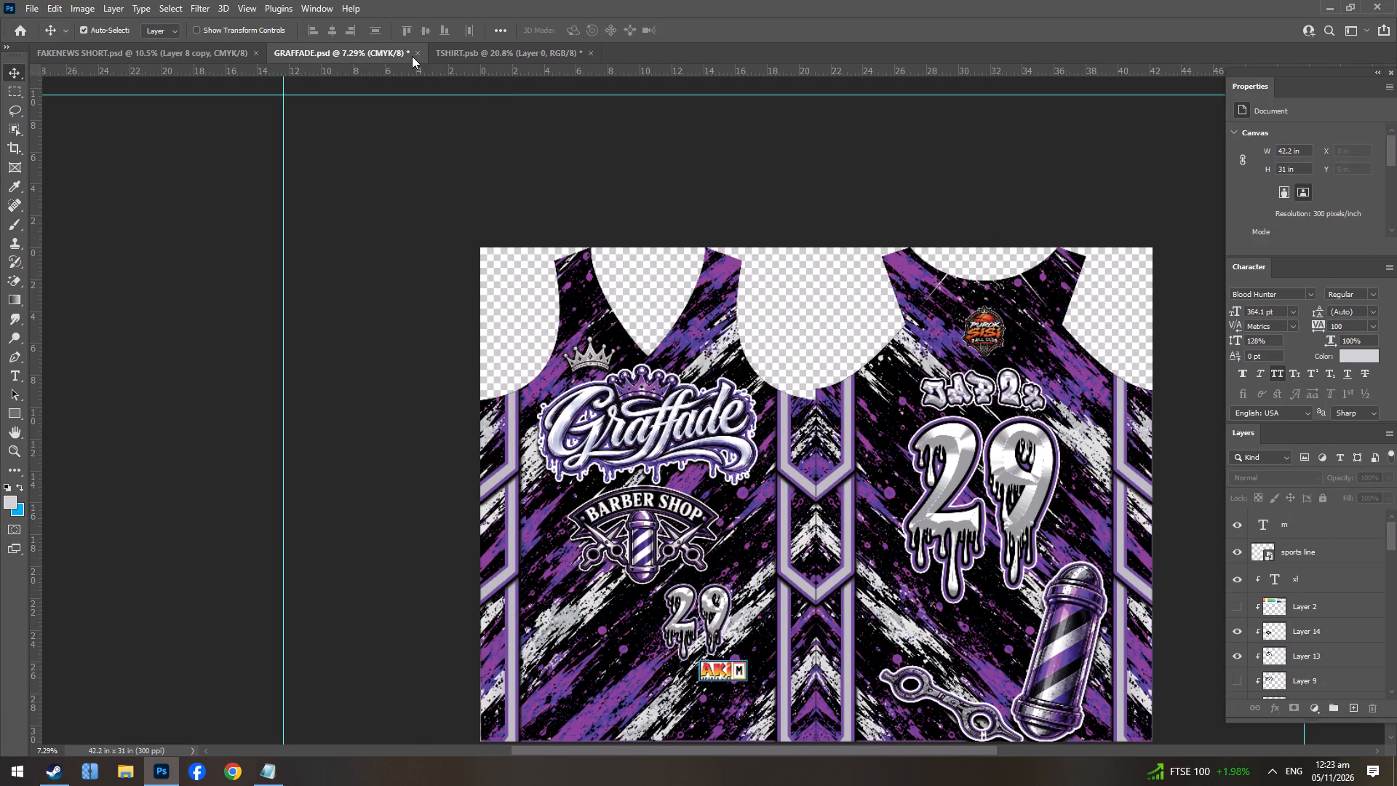
{"action": "key", "text": "ctrl+z"}
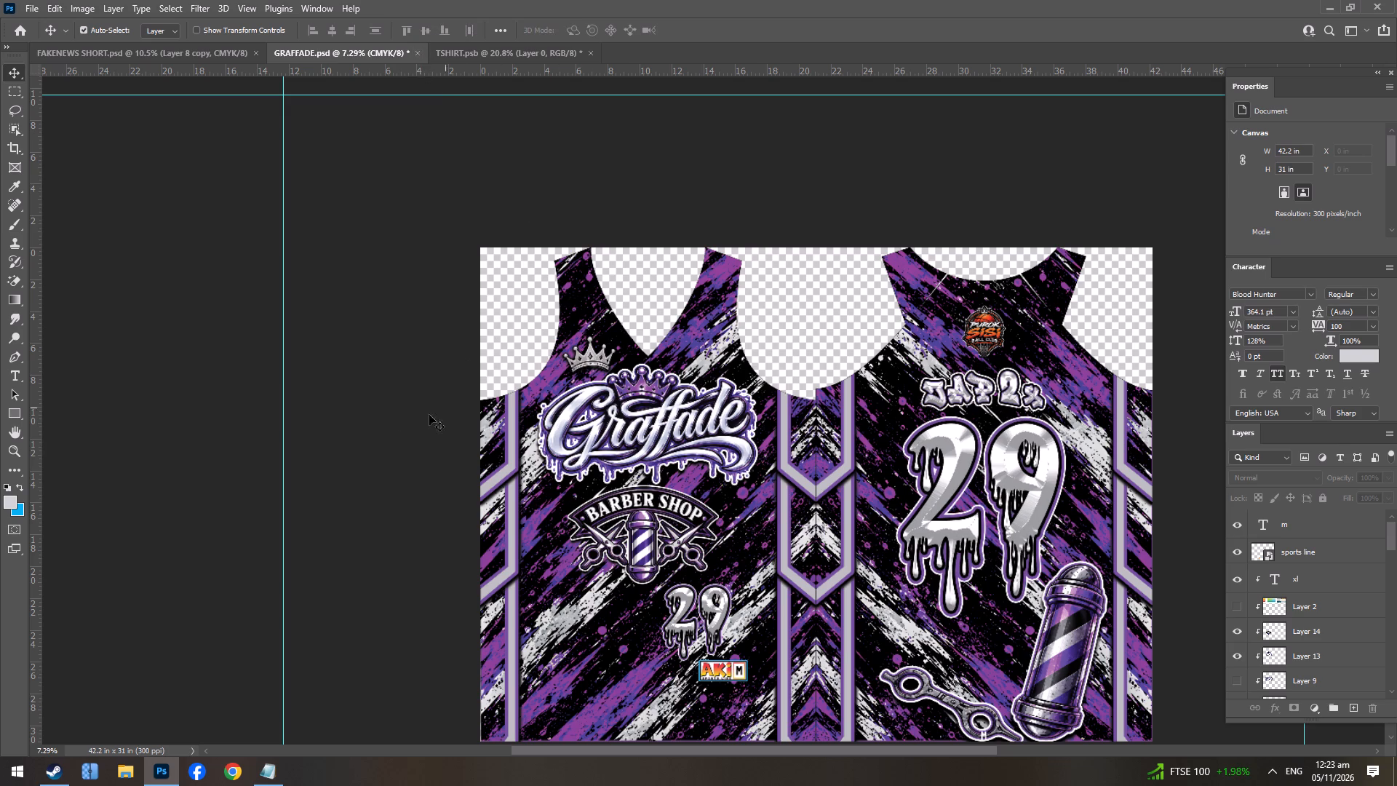
Close GRAFFADE.psd without saving its changes.
{"action": "left_click", "coordinate": [414, 52]}
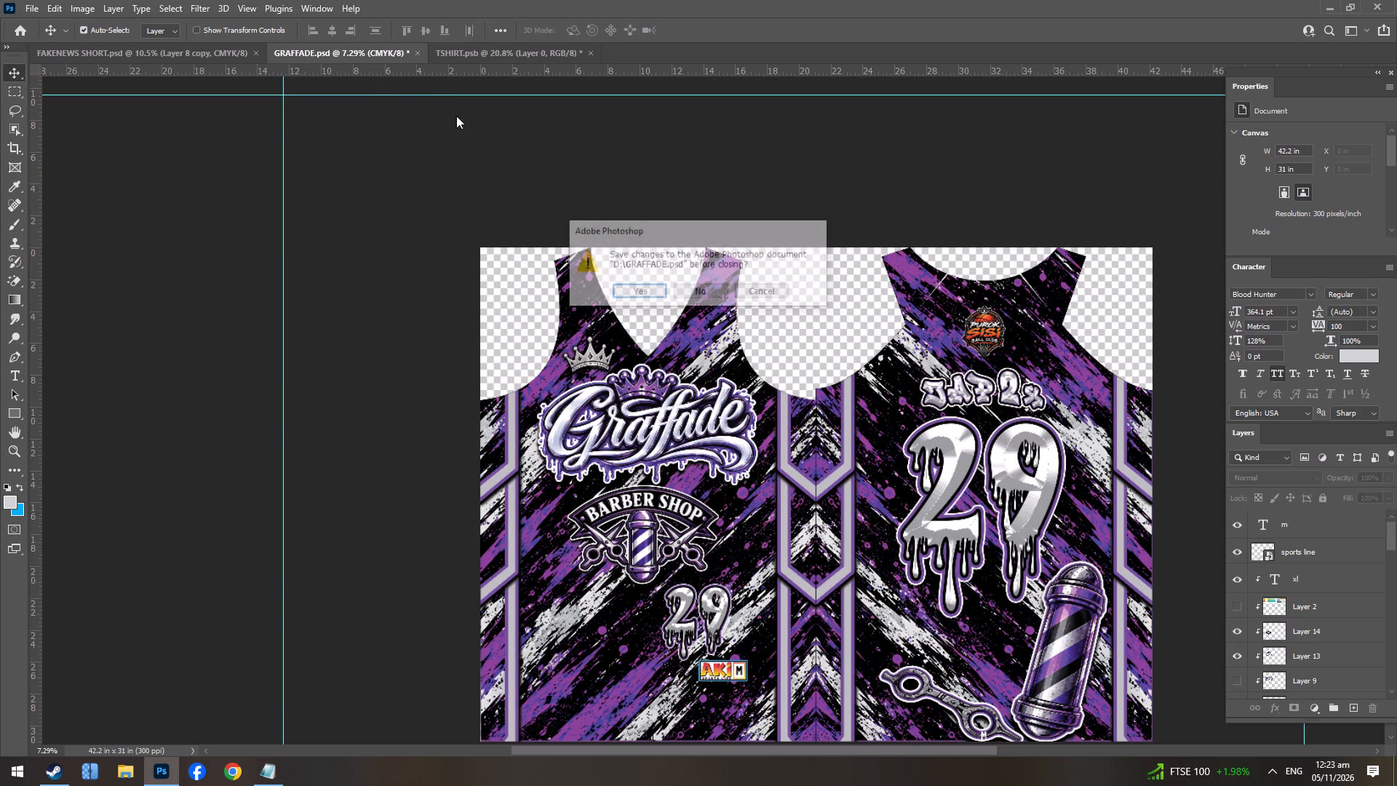
{"action": "left_click", "coordinate": [689, 287]}
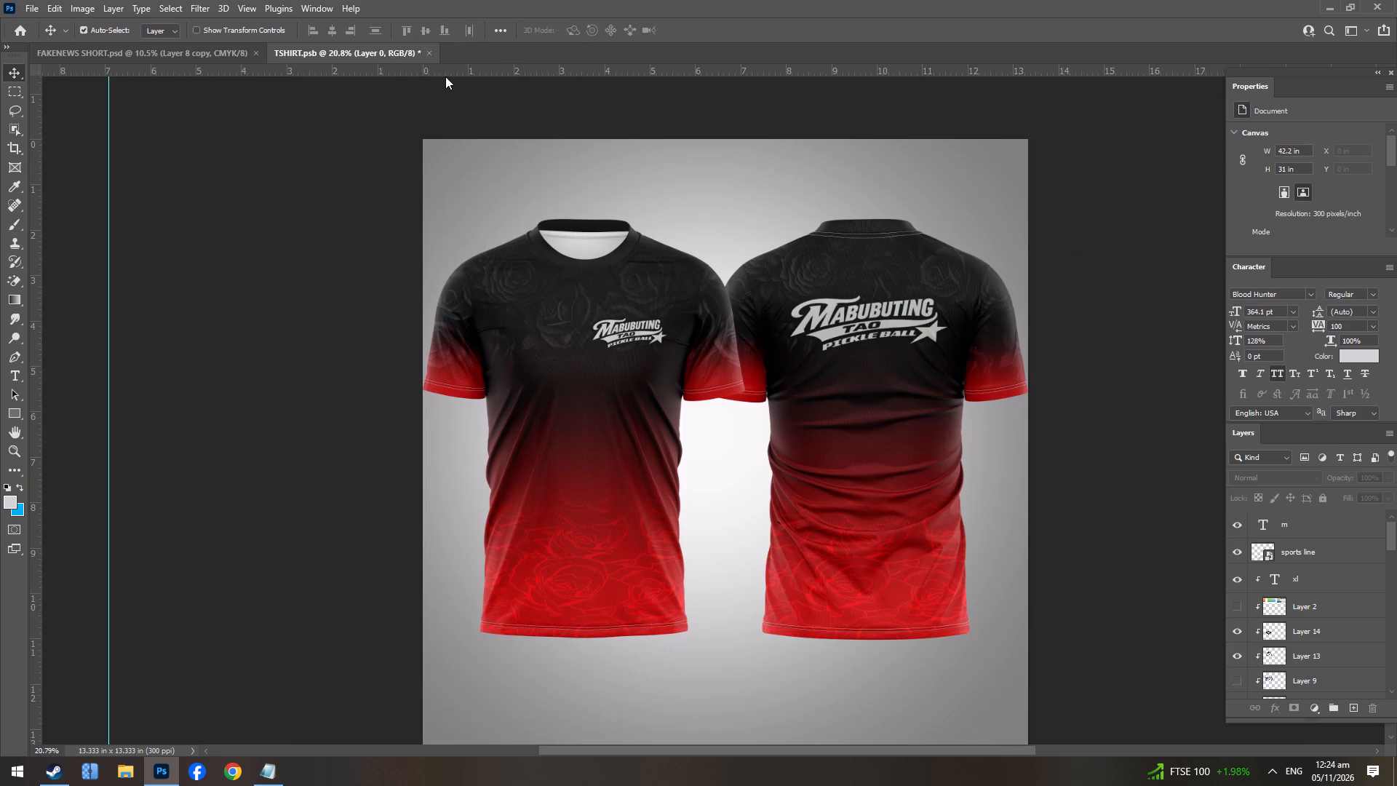
Bring the FAKENEWS SHORT.psd document to the front.
{"action": "left_click", "coordinate": [196, 49]}
{"action": "left_click", "coordinate": [170, 731]}
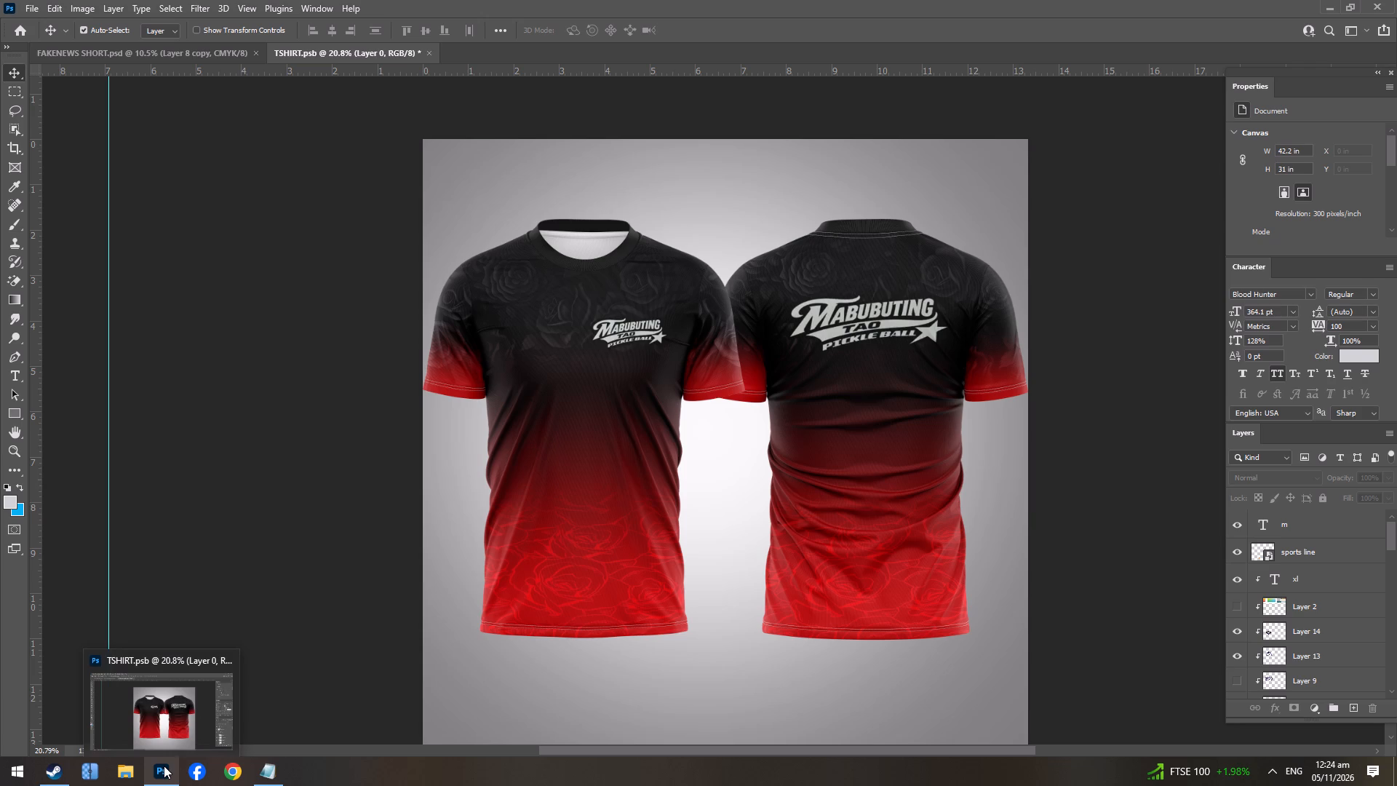
{"action": "left_click", "coordinate": [186, 712]}
{"action": "left_click", "coordinate": [170, 715]}
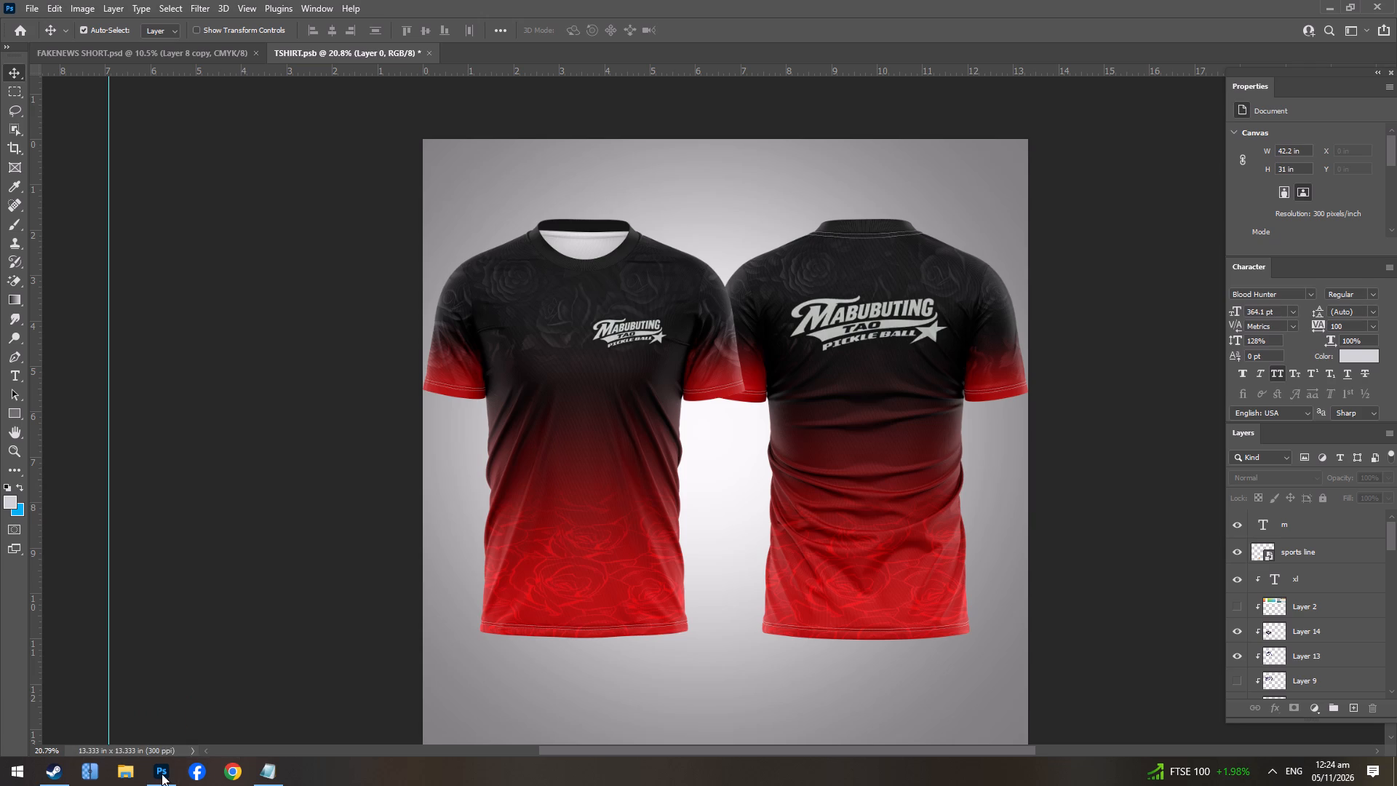
{"action": "left_click", "coordinate": [194, 655]}
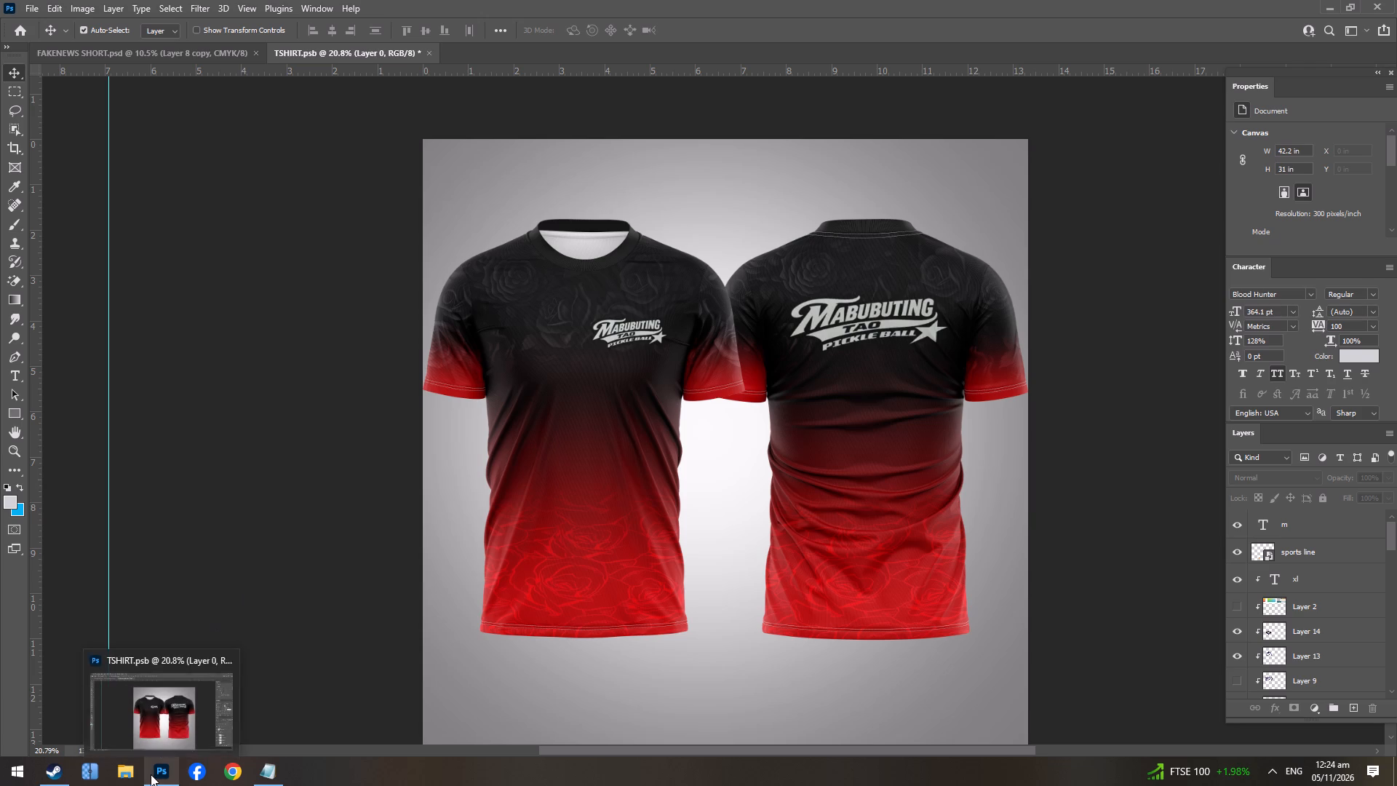
{"action": "left_click", "coordinate": [169, 745]}
{"action": "left_click", "coordinate": [176, 691]}
{"action": "left_click", "coordinate": [194, 740]}
Bring up the player name and size list in Notepad, and minimise it to return to Photoshop.
{"action": "key", "text": "alt+Tab"}
{"action": "key", "text": "alt+Tab"}
{"action": "key", "text": "alt+Tab"}
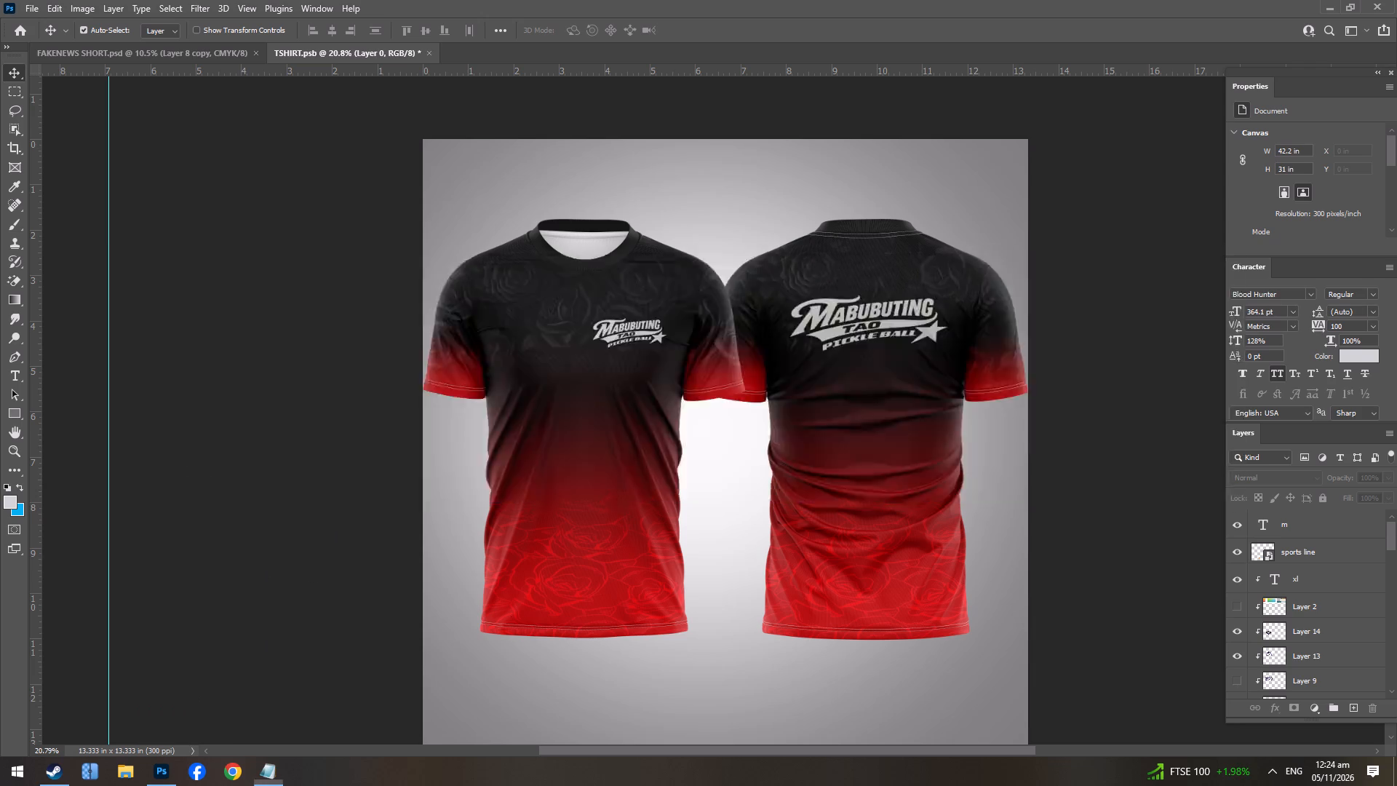
{"action": "key", "text": "alt+Tab"}
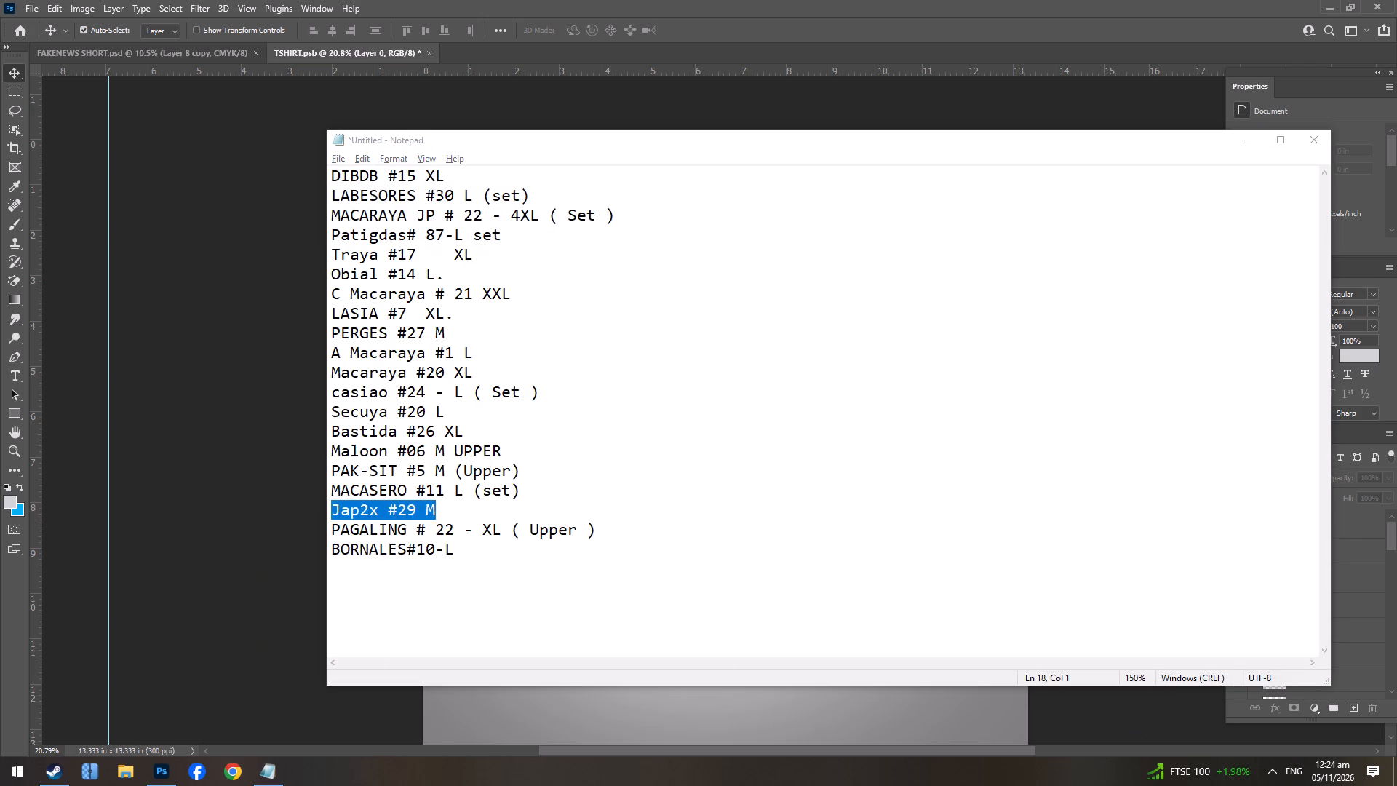
{"action": "key", "text": "alt+Tab"}
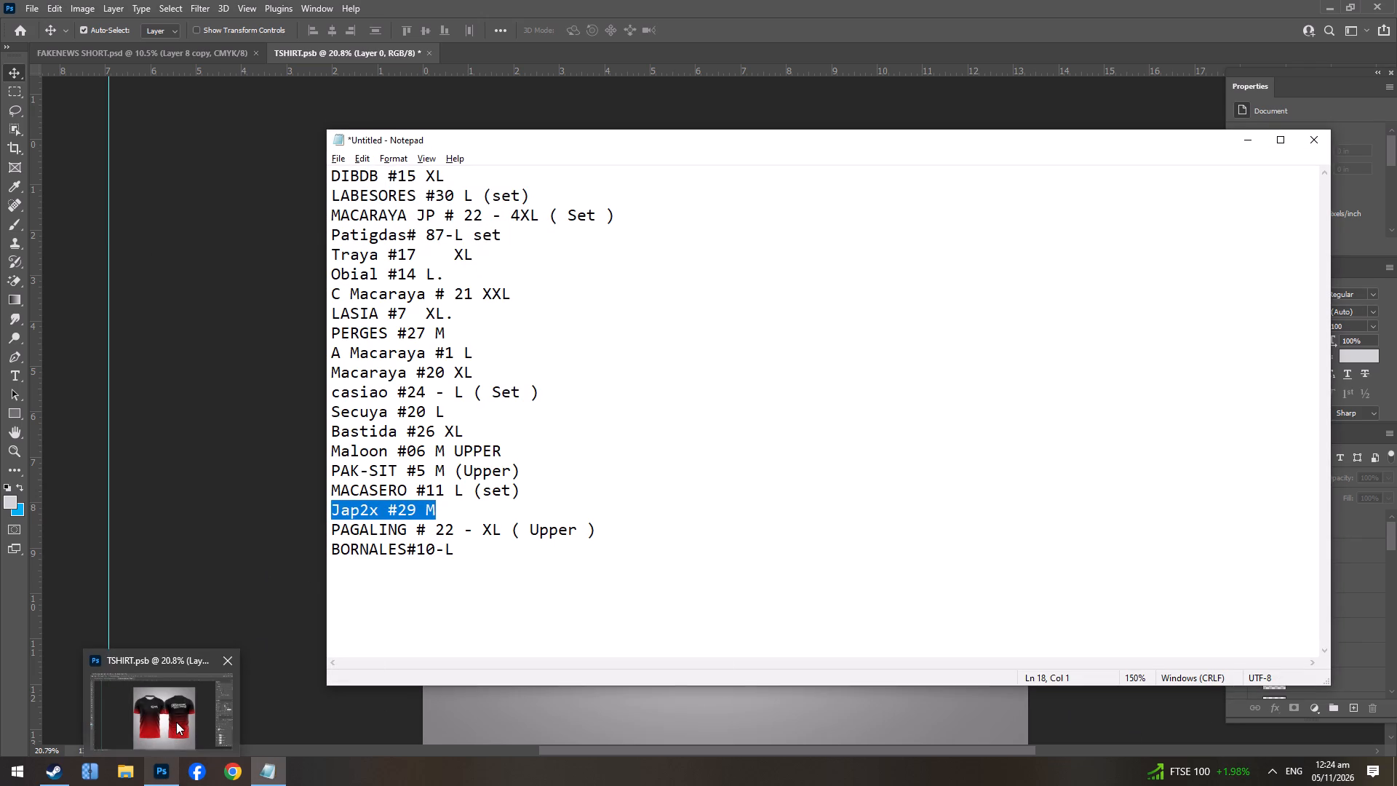
{"action": "left_click", "coordinate": [176, 722]}
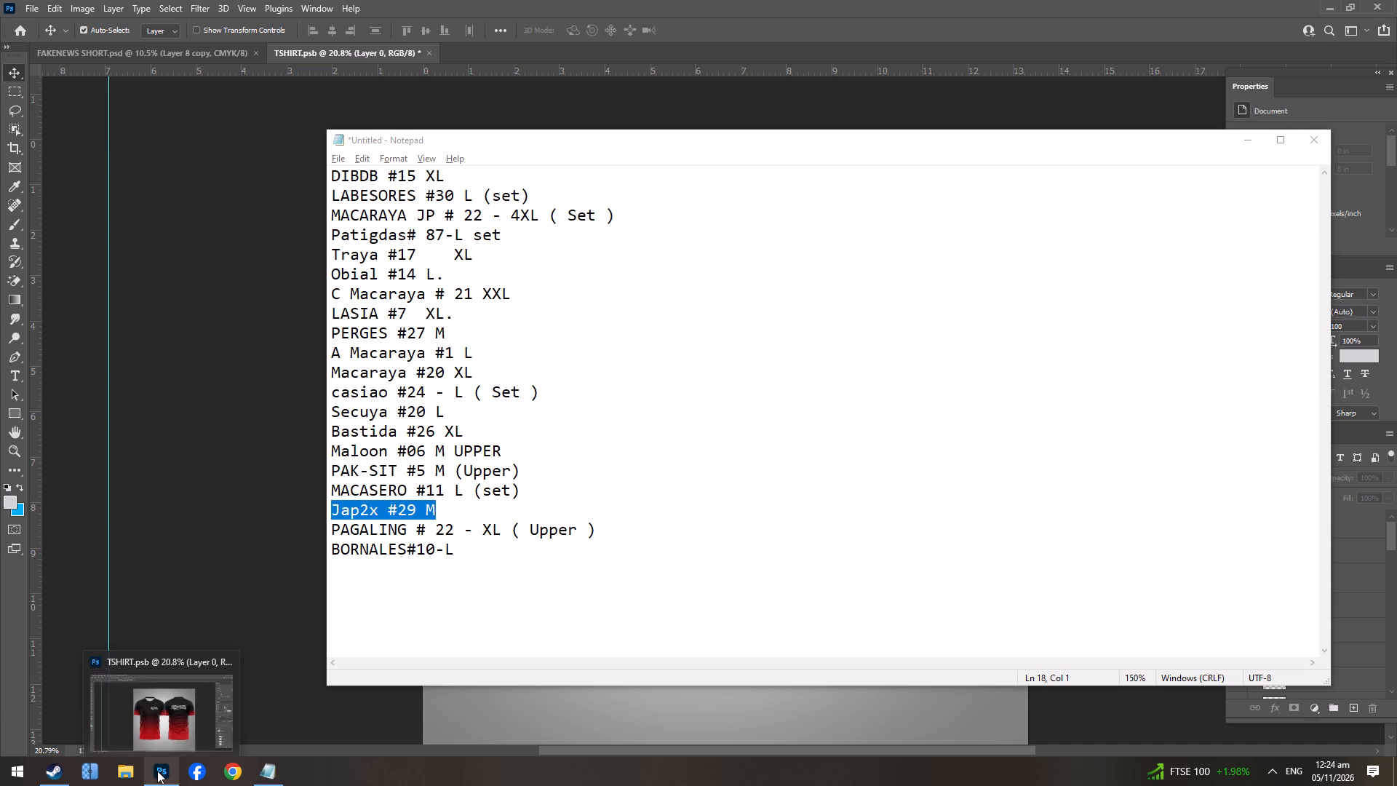
{"action": "left_click", "coordinate": [179, 727]}
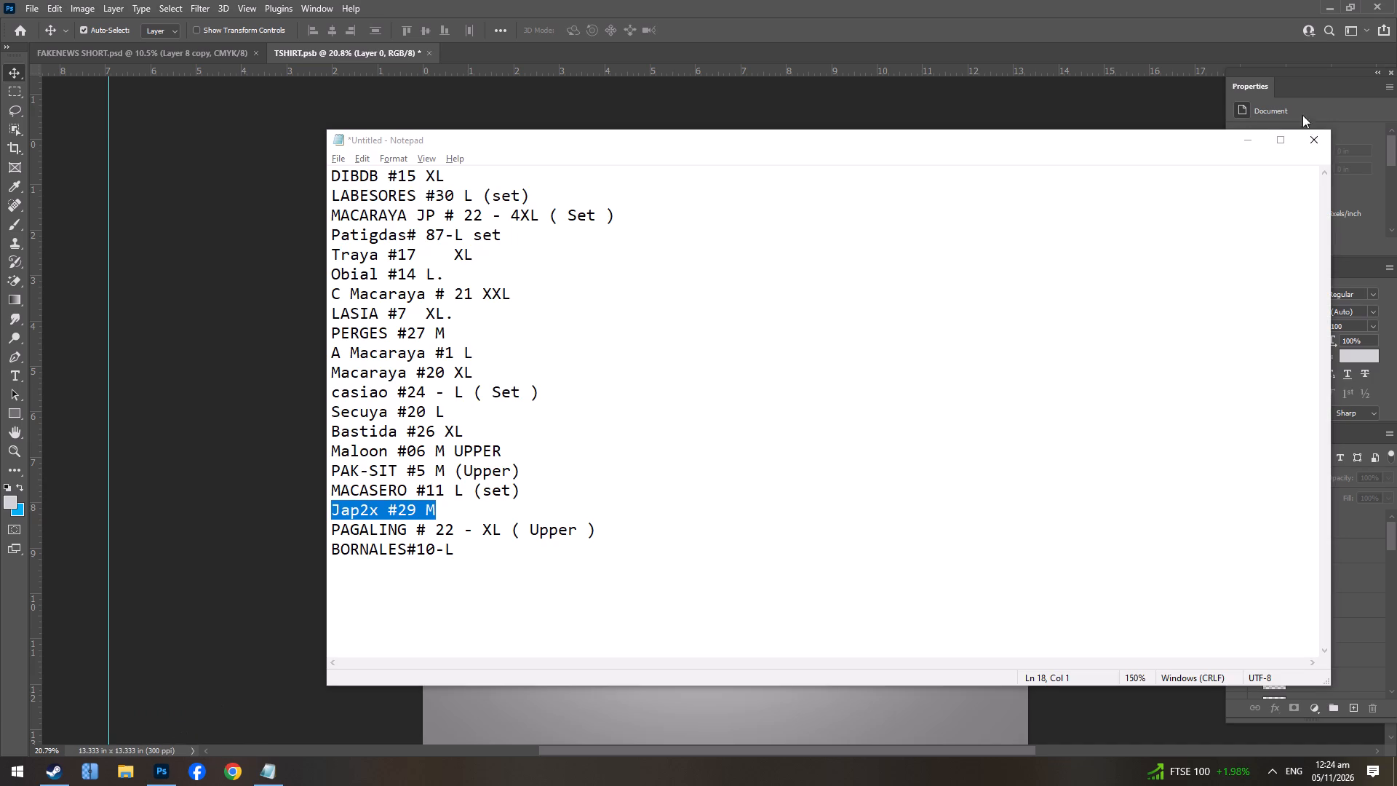
{"action": "left_click", "coordinate": [1237, 137]}
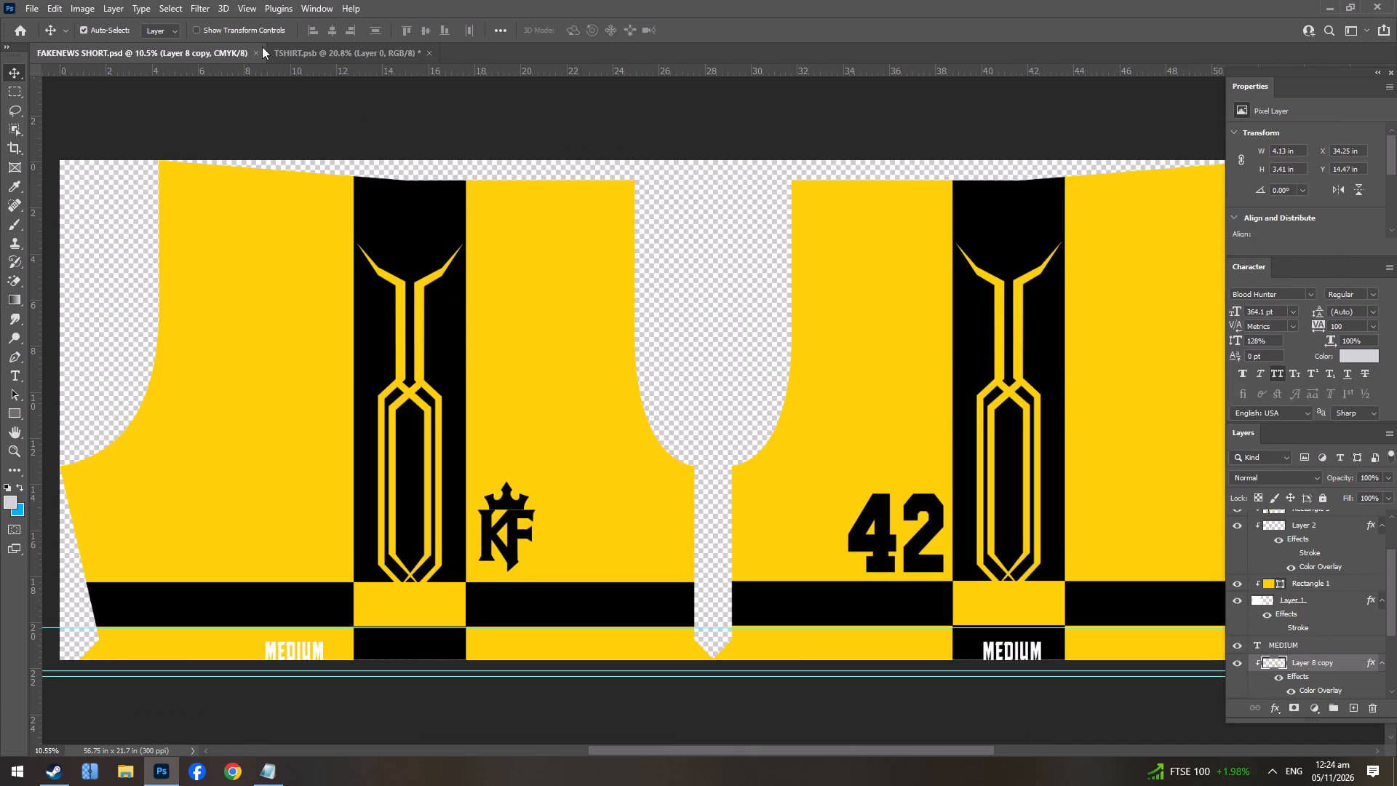
Close the FAKENEWS SHORT.psd document.
{"action": "left_click", "coordinate": [260, 52]}
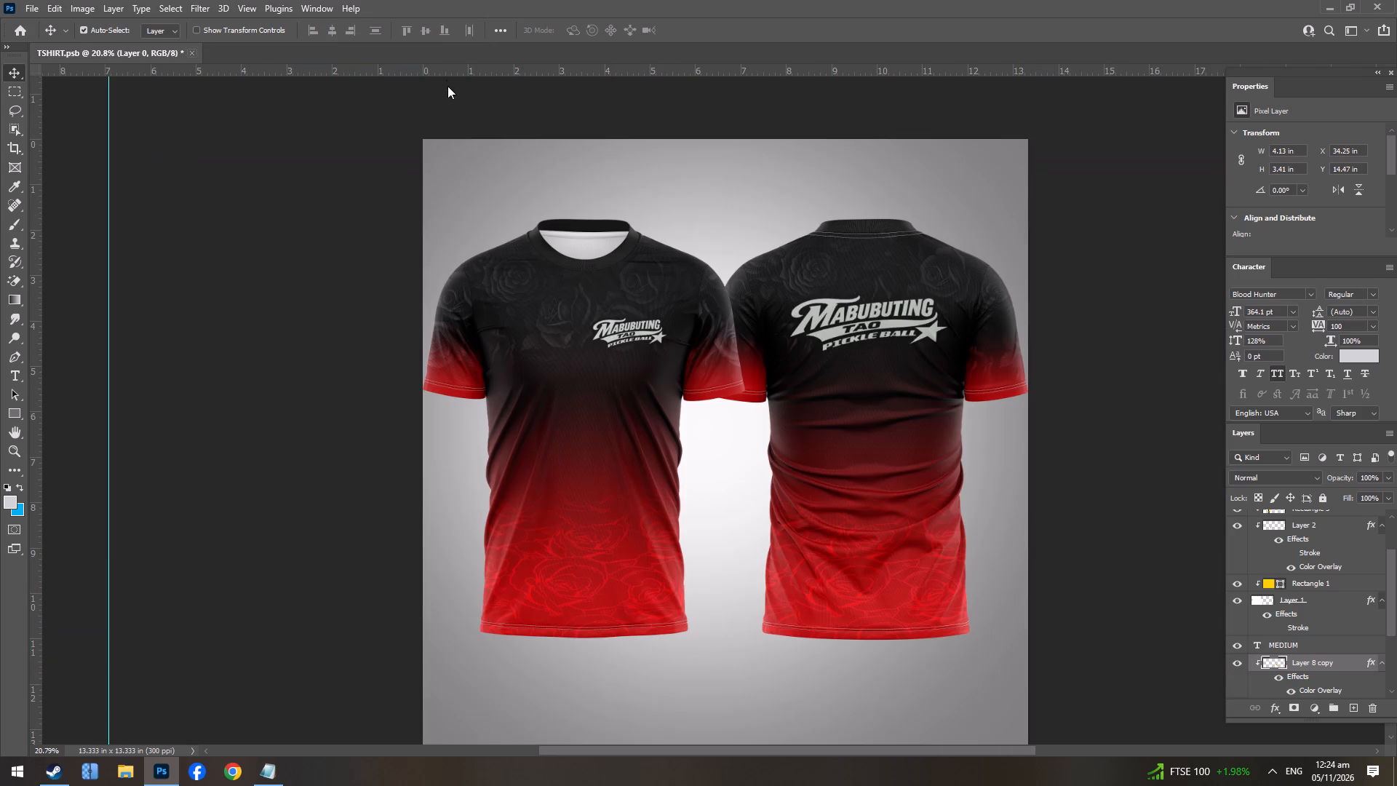
{"action": "left_click", "coordinate": [166, 734]}
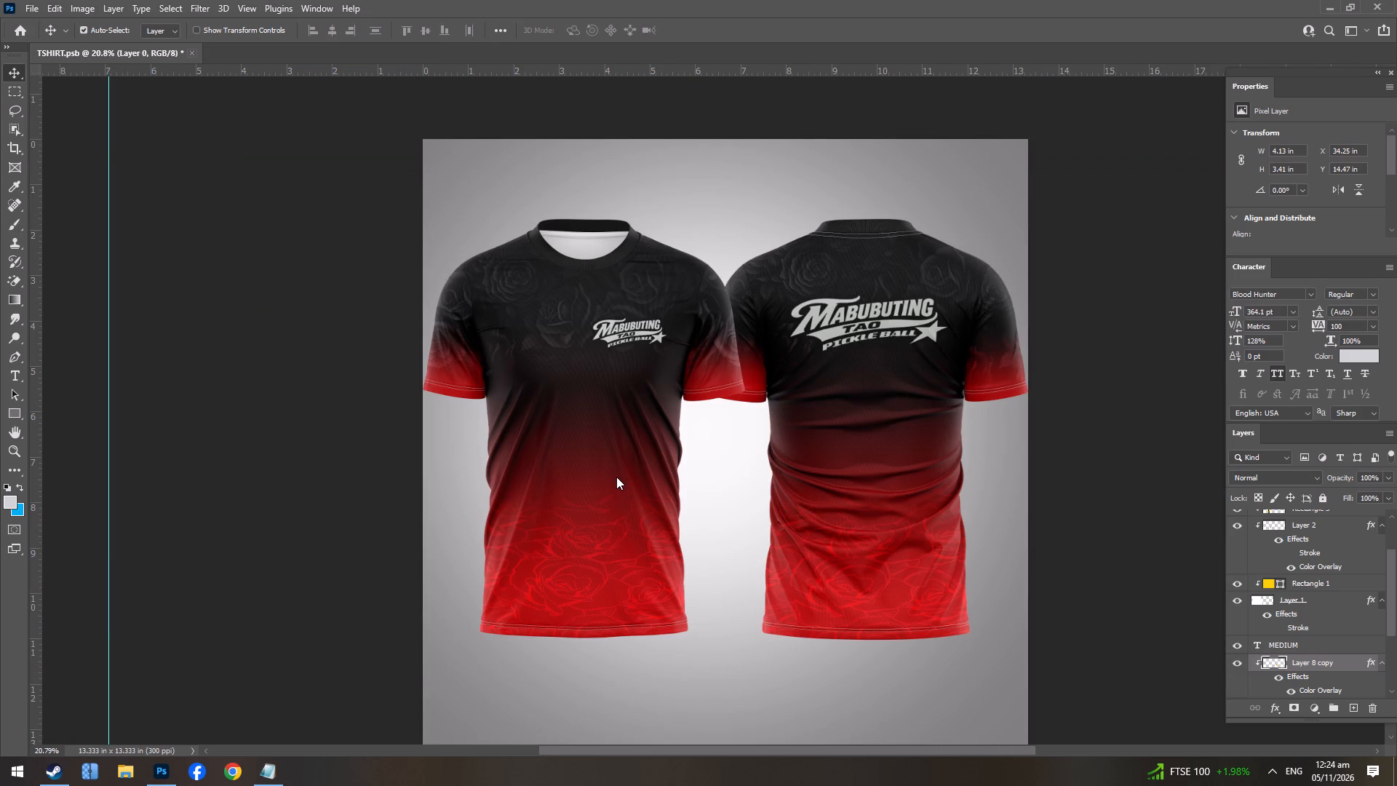
{"action": "left_click", "coordinate": [616, 477]}
Bring up the Steam library window and close it.
{"action": "left_click", "coordinate": [39, 778]}
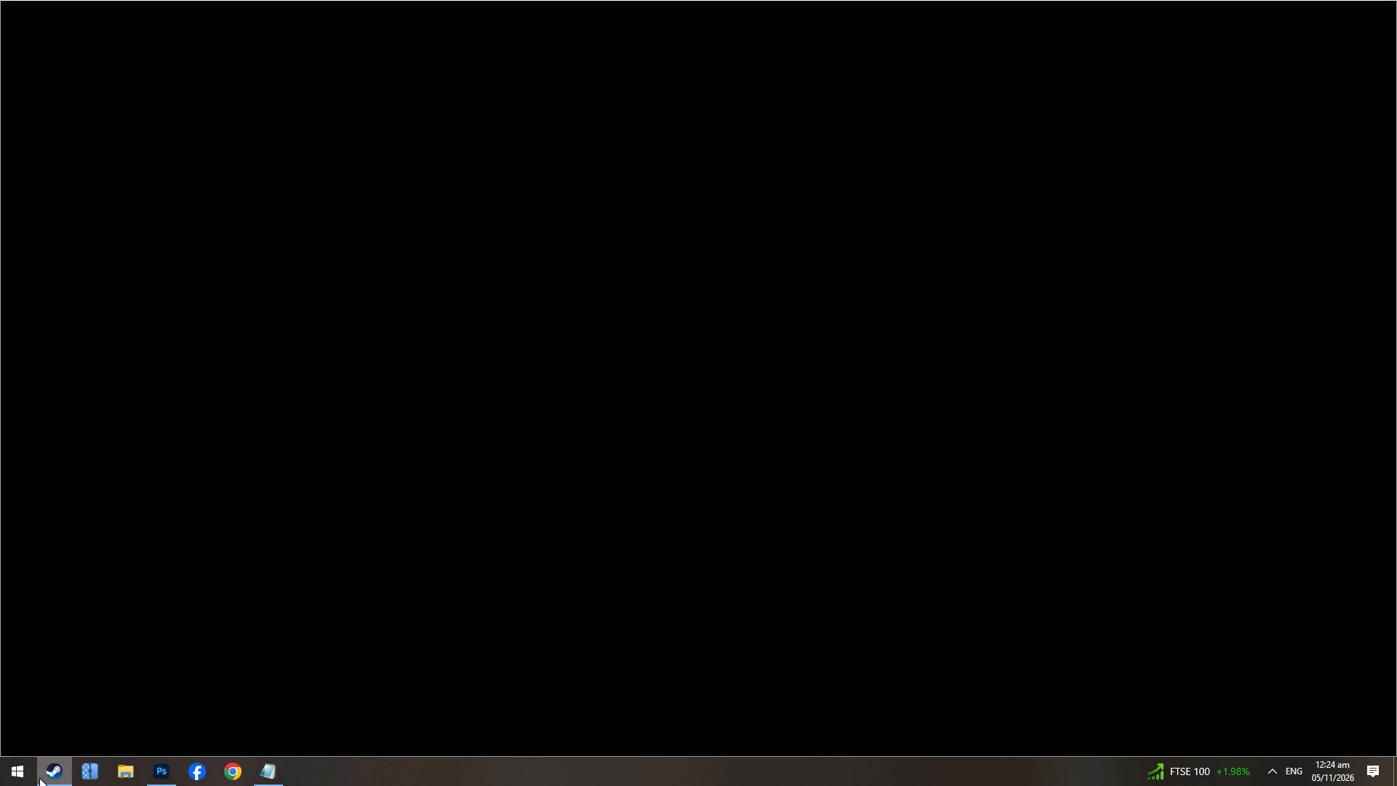
{"action": "left_click", "coordinate": [47, 773]}
{"action": "left_click", "coordinate": [47, 773]}
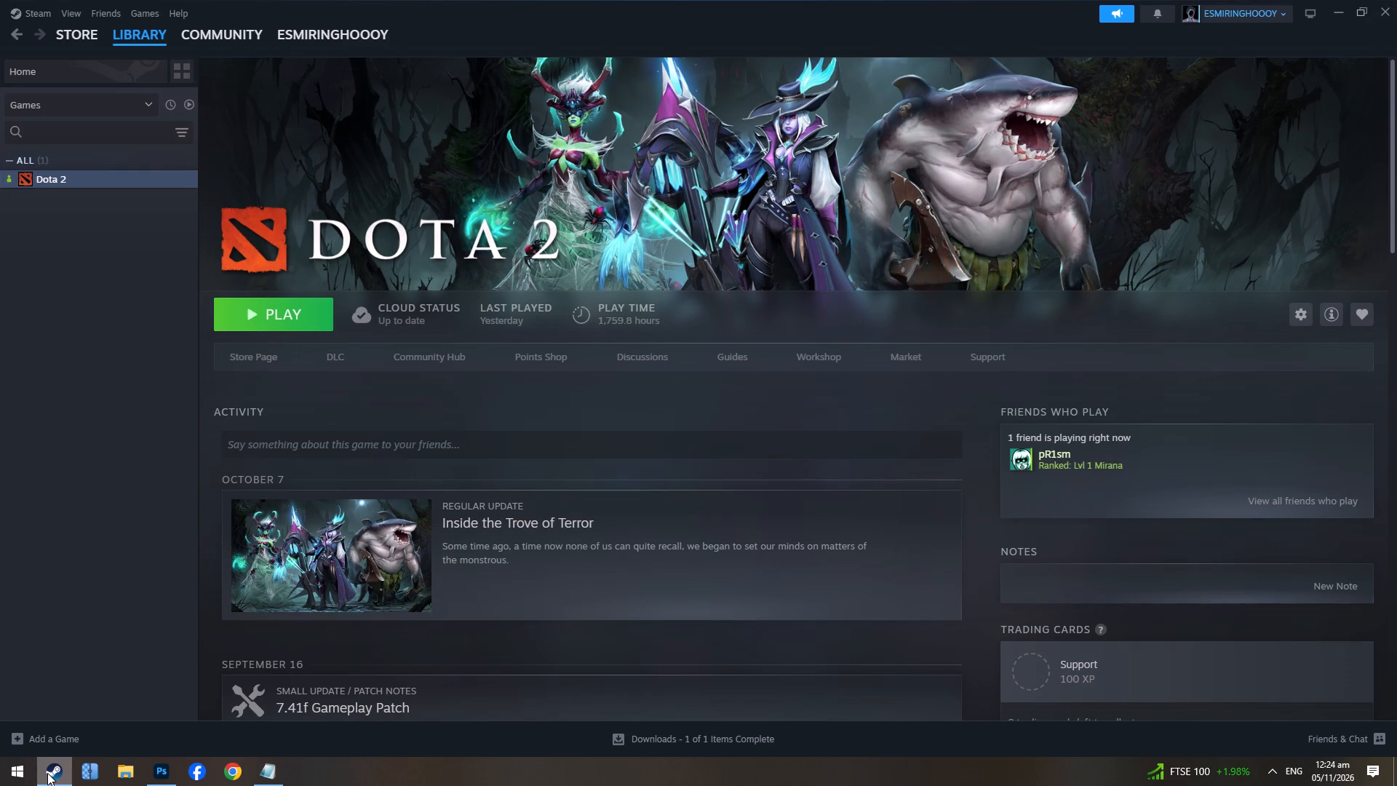
{"action": "left_click", "coordinate": [1393, 6]}
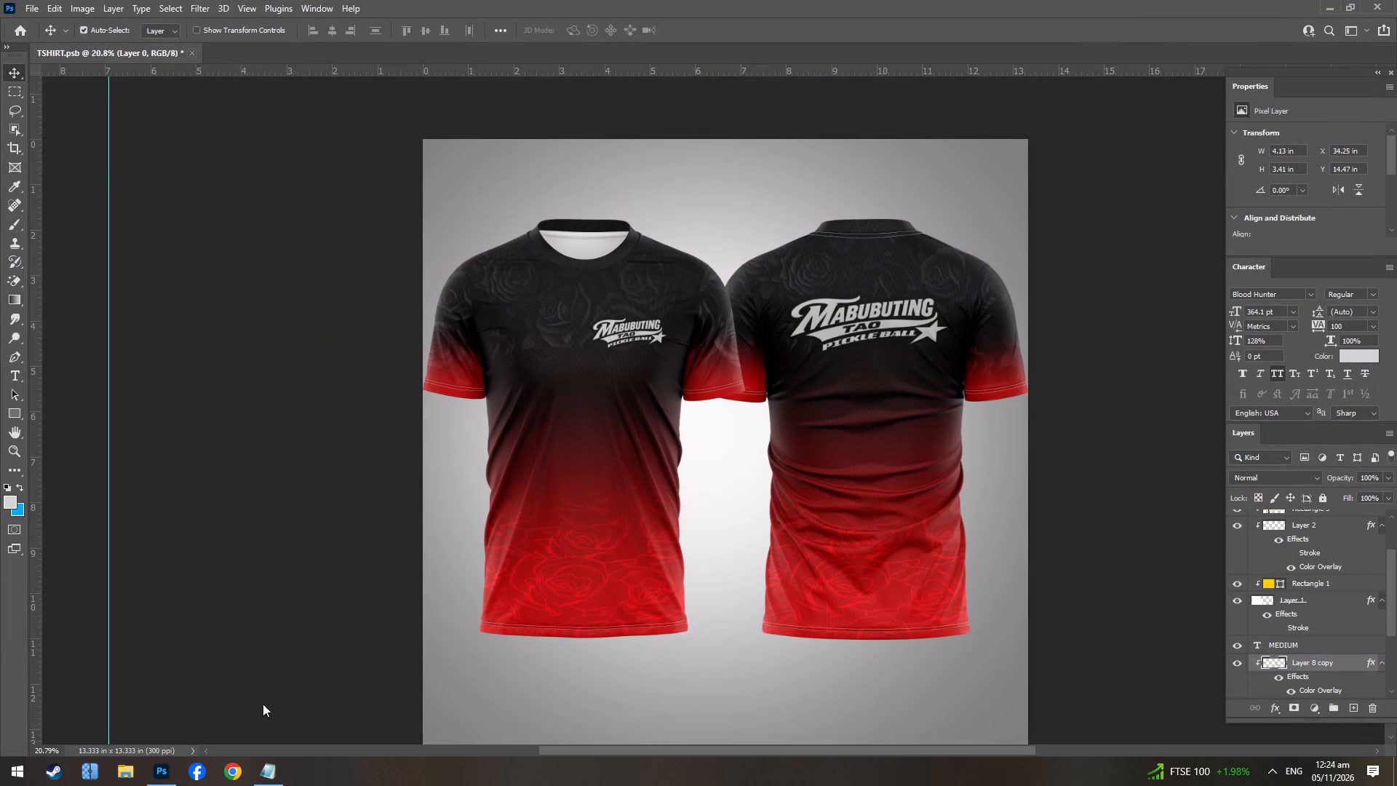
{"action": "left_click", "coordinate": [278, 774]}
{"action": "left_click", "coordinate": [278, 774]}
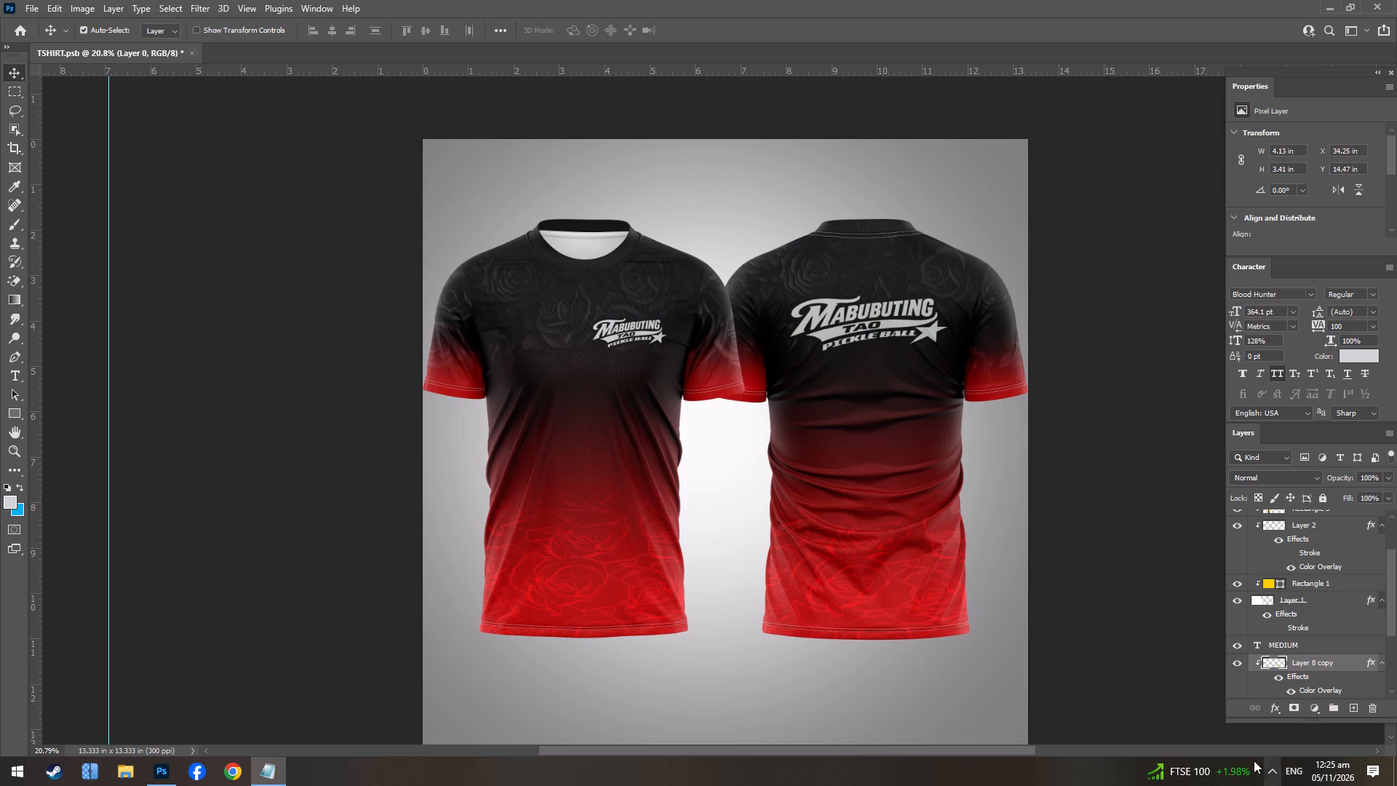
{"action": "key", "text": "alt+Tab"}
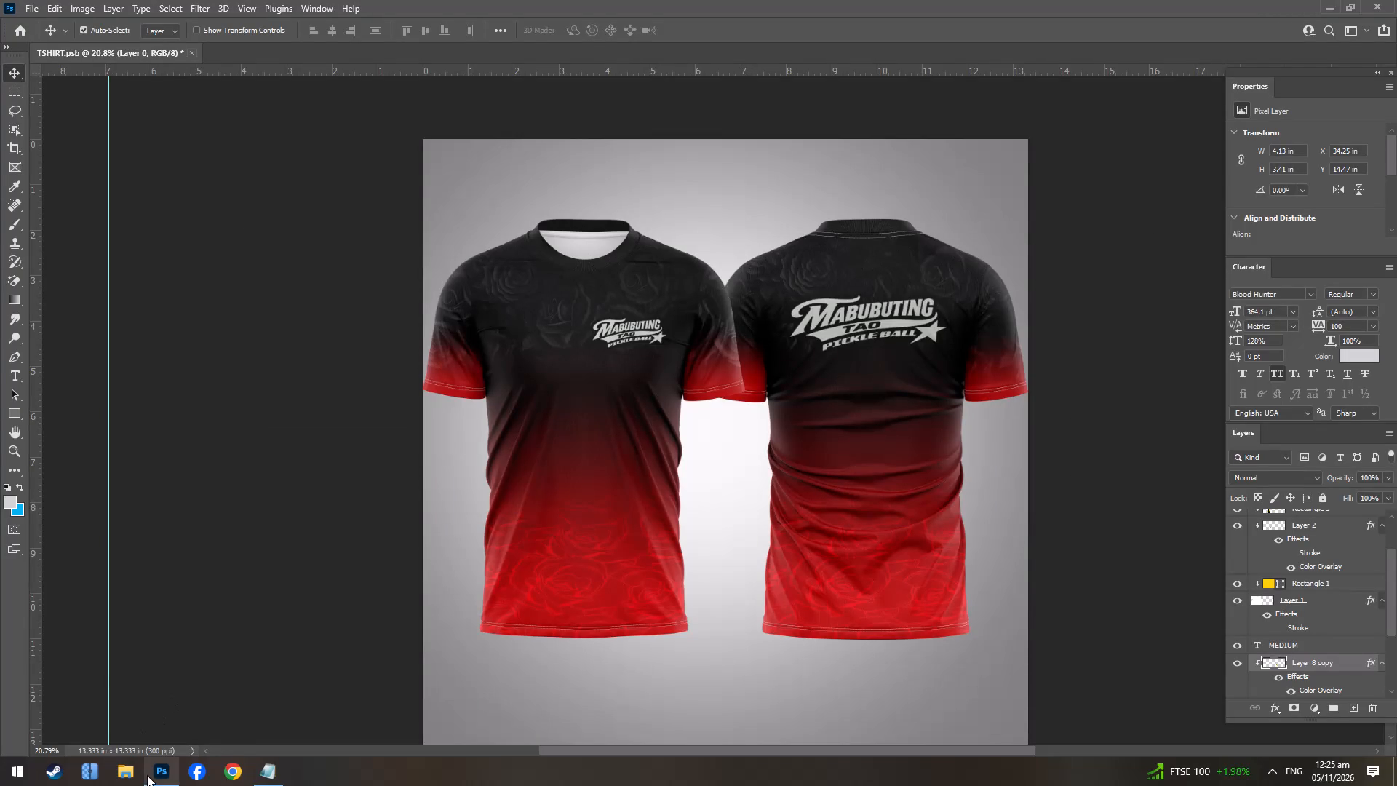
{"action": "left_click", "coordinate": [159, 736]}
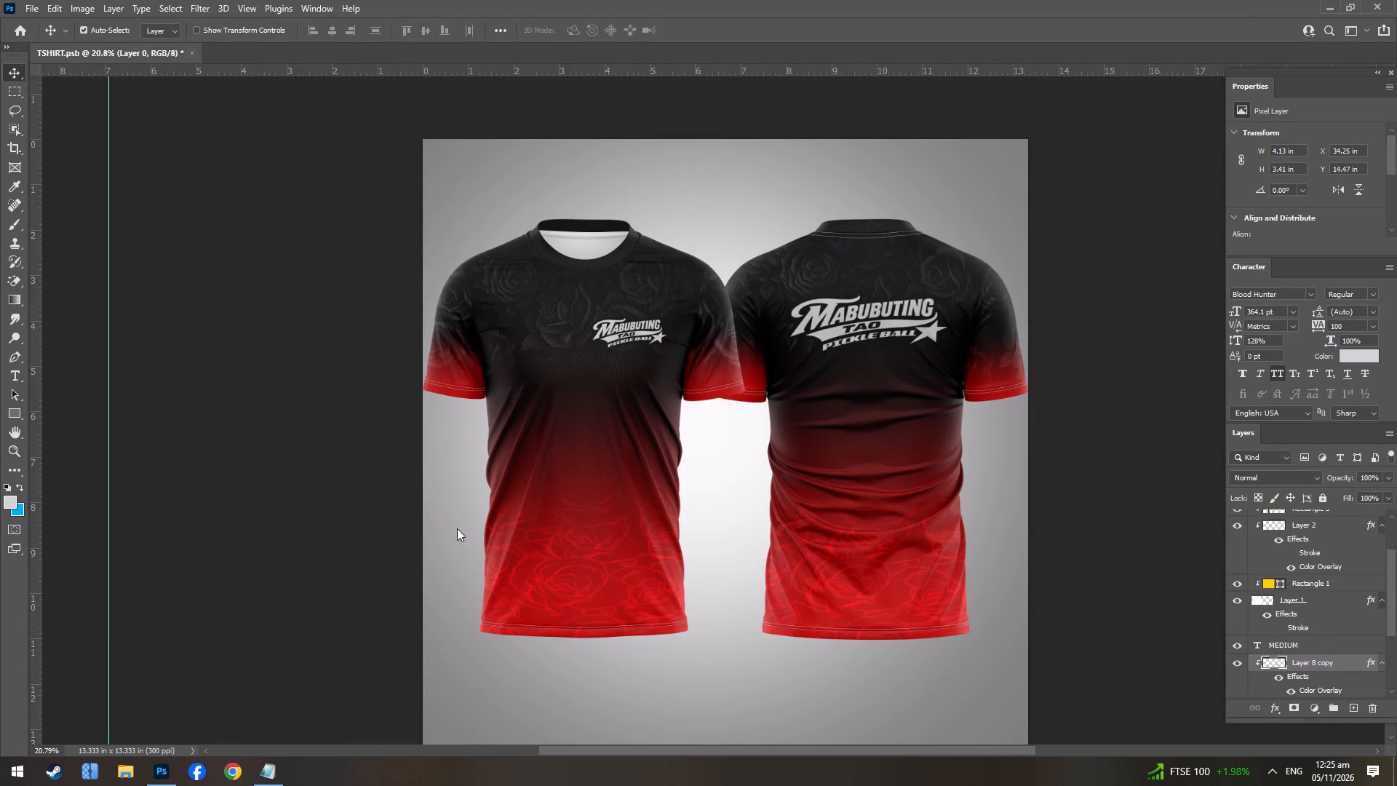
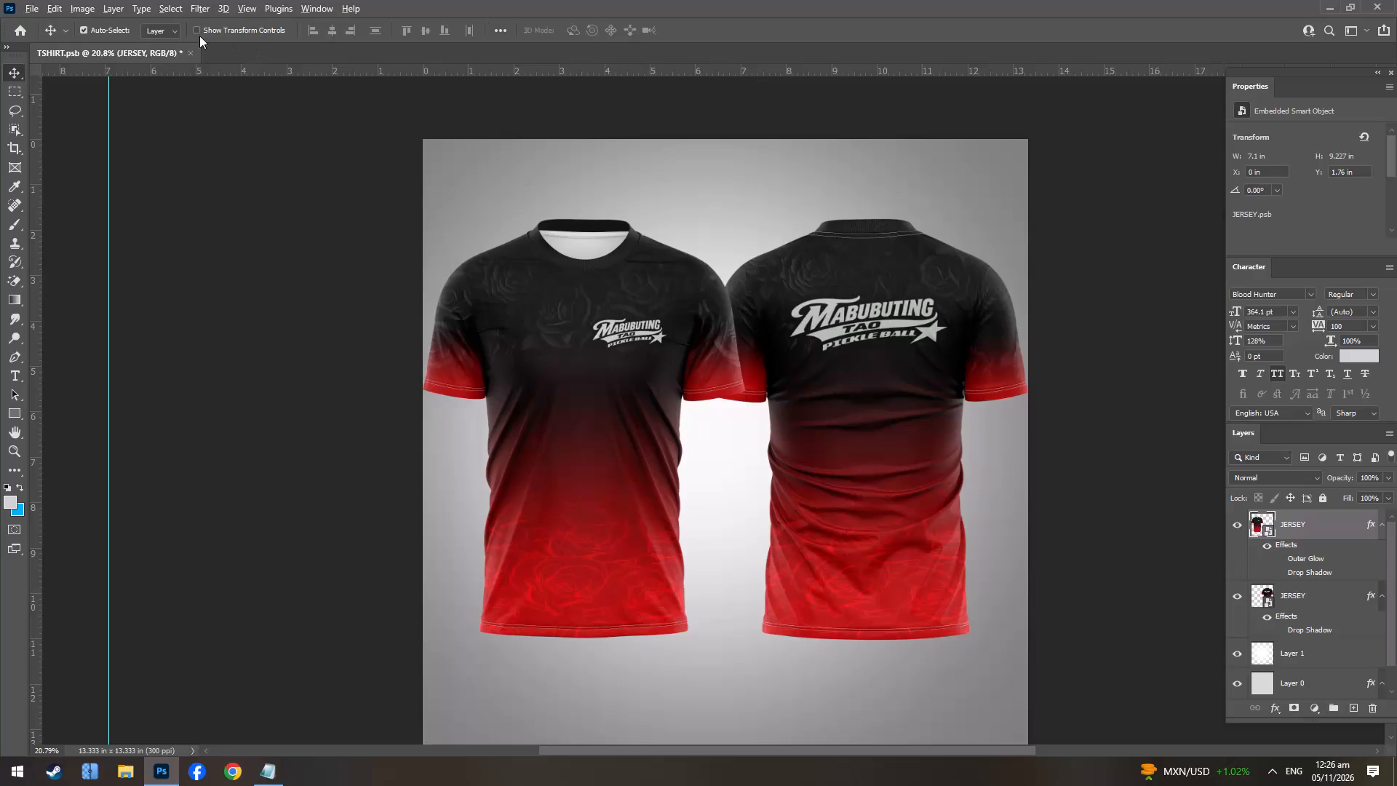
Save the TSHIRT.psb document.
{"action": "key", "text": "ctrl+s"}
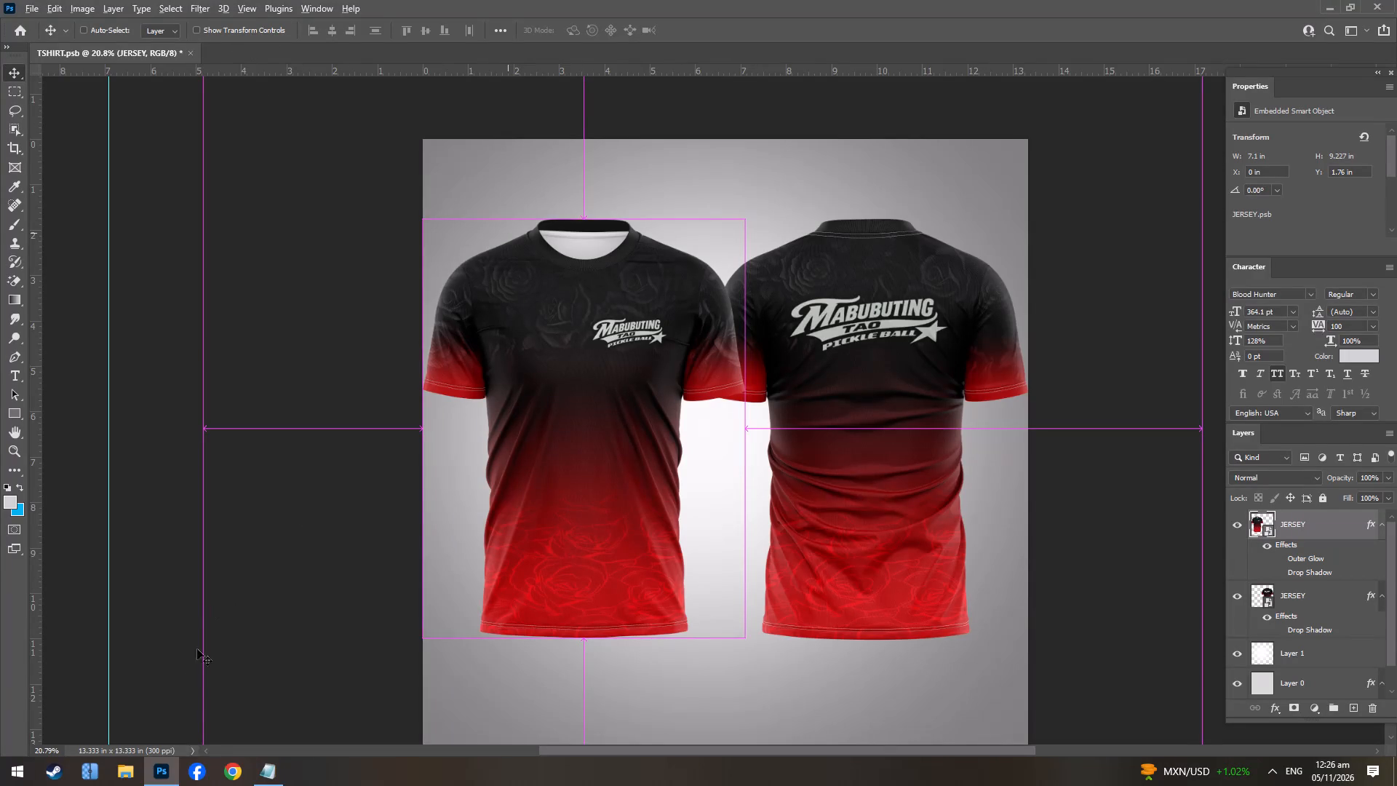
Switch to Facebook, open the unread chat about the unix fabric, and review its earlier messages and screenshot on fabric, price and lining.
{"action": "left_click", "coordinate": [195, 777]}
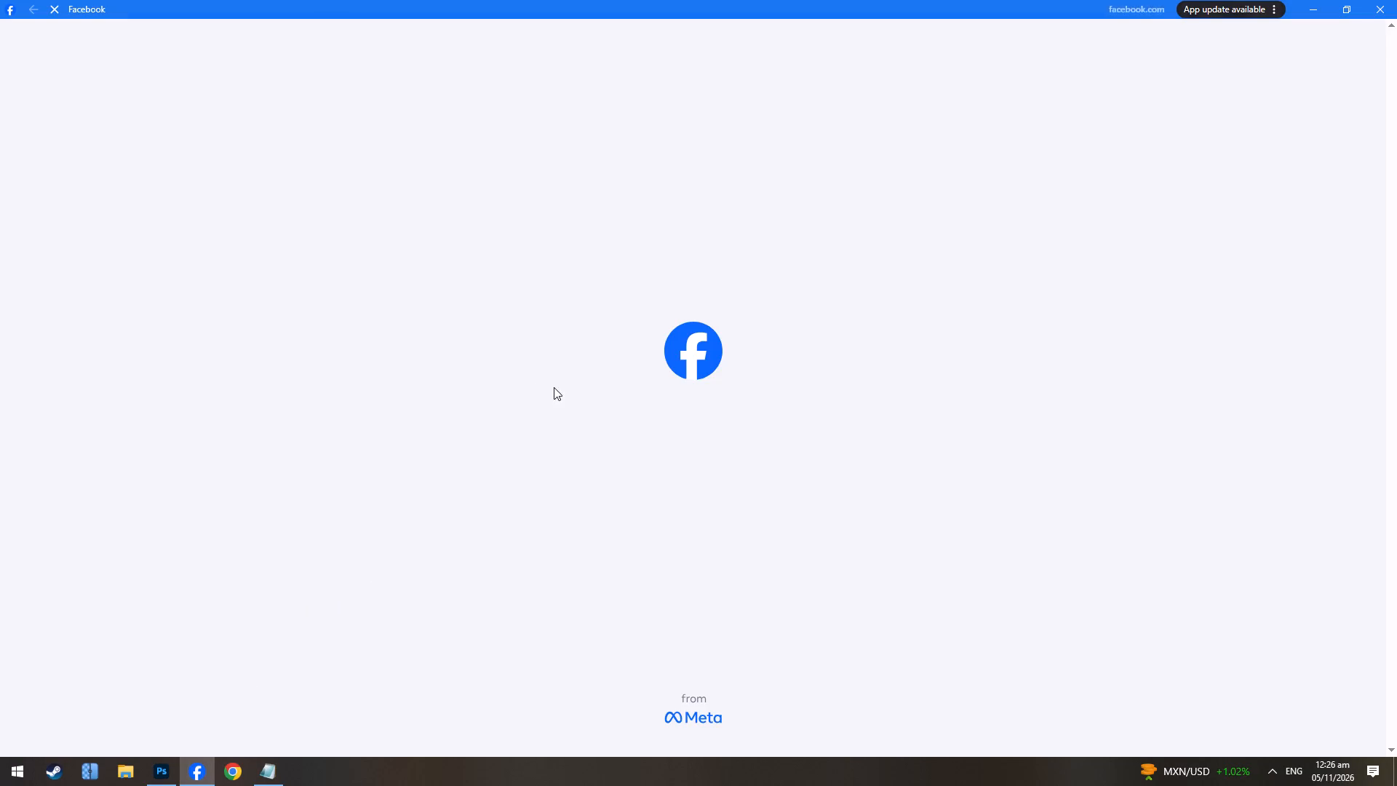
{"action": "left_click", "coordinate": [1296, 43]}
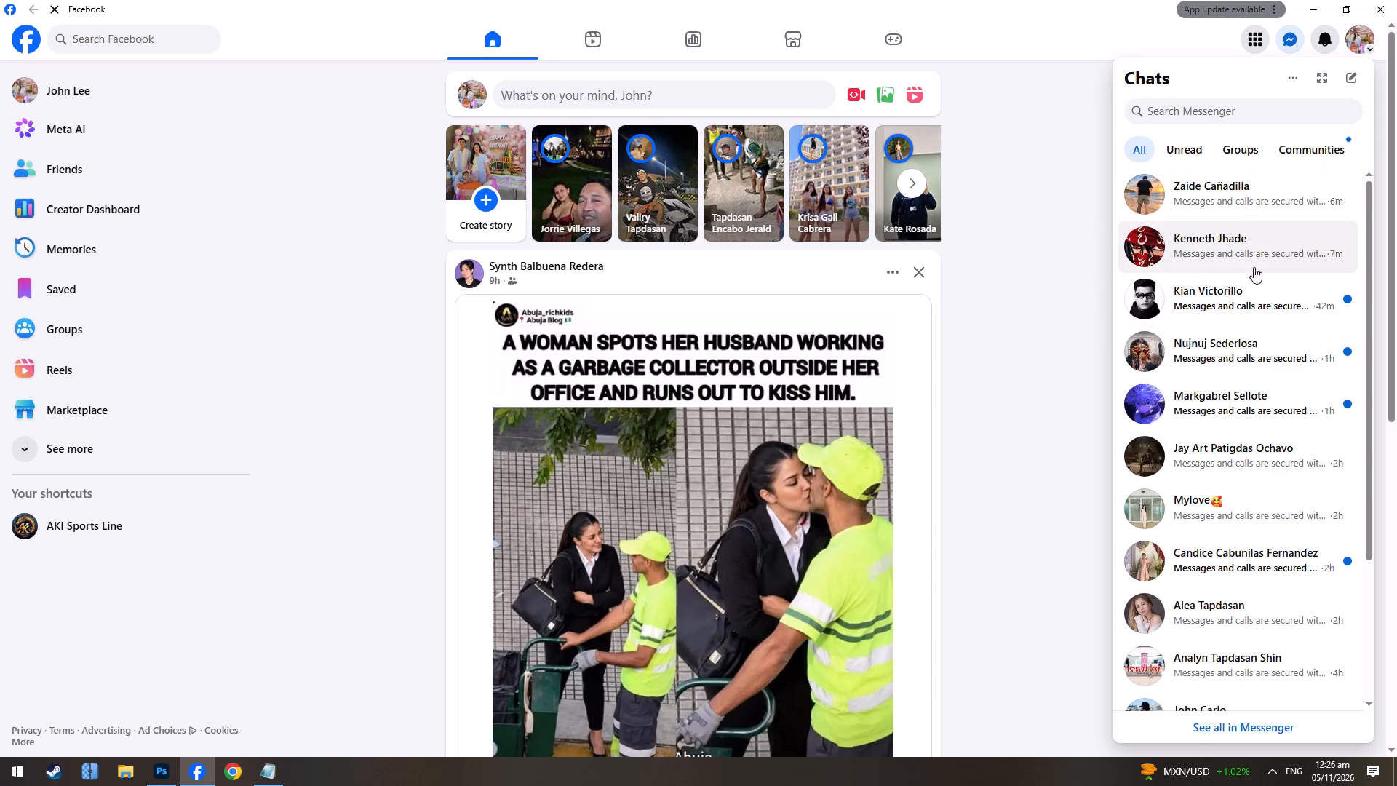
{"action": "left_click", "coordinate": [1219, 306]}
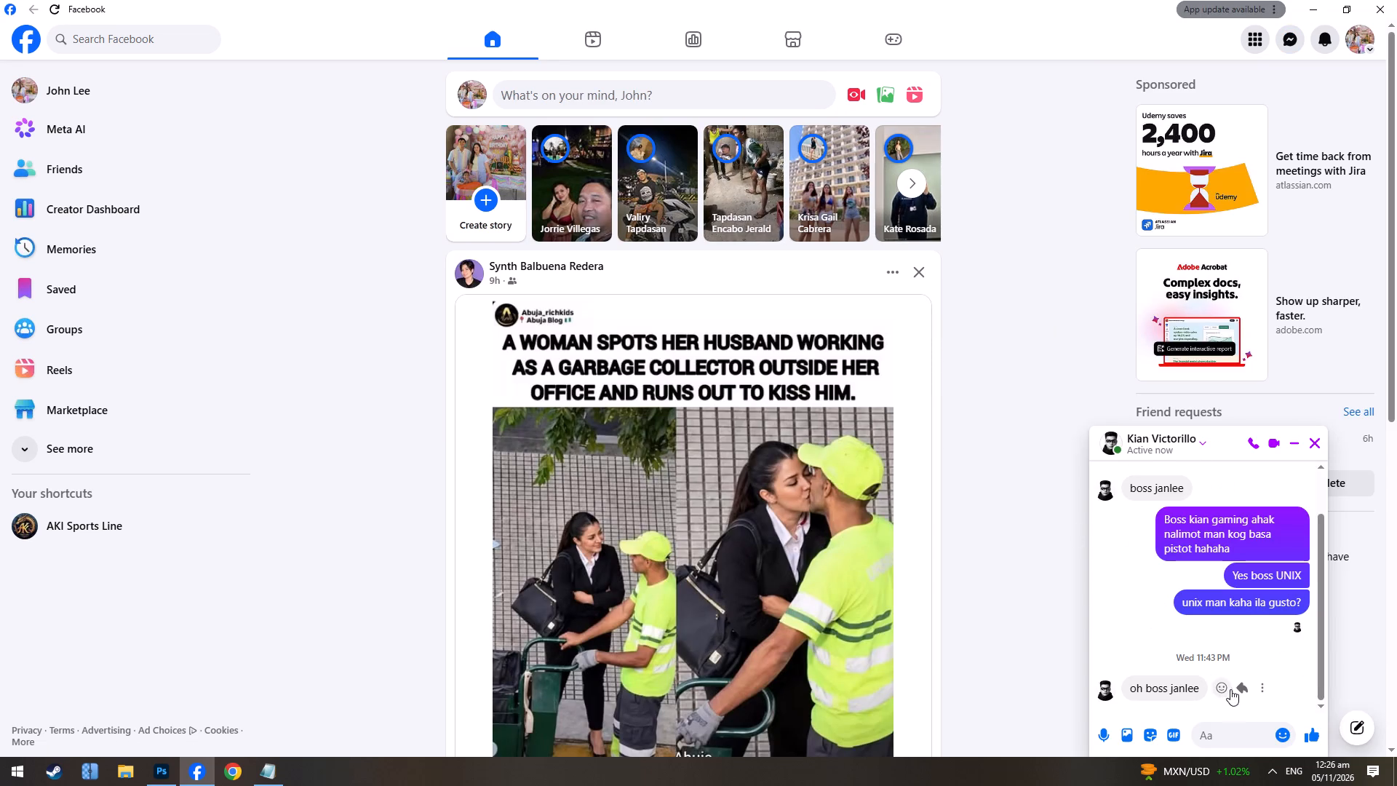
{"action": "scroll", "coordinate": [1232, 579], "scroll_direction": "up", "scroll_amount": 4}
{"action": "left_click", "coordinate": [1168, 562]}
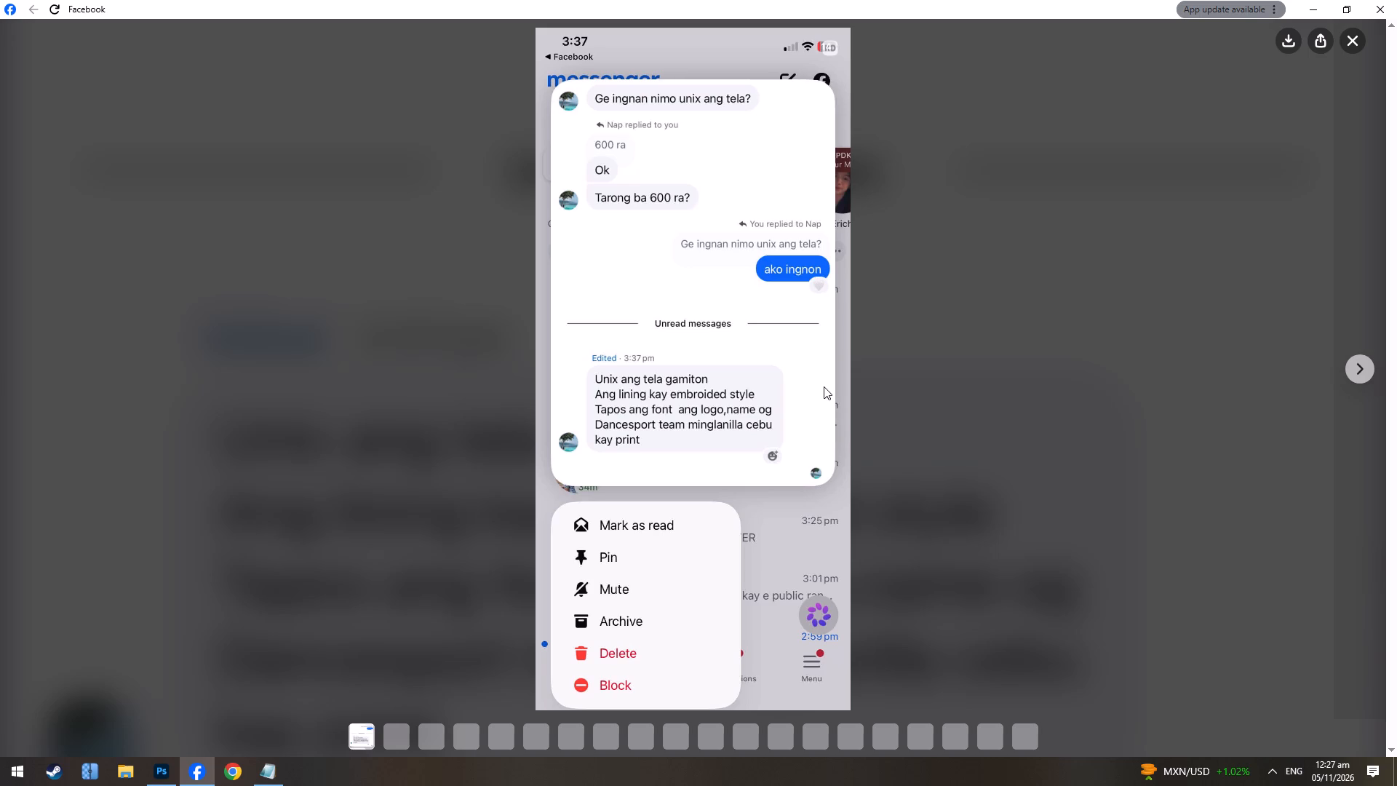
{"action": "key", "text": "Escape"}
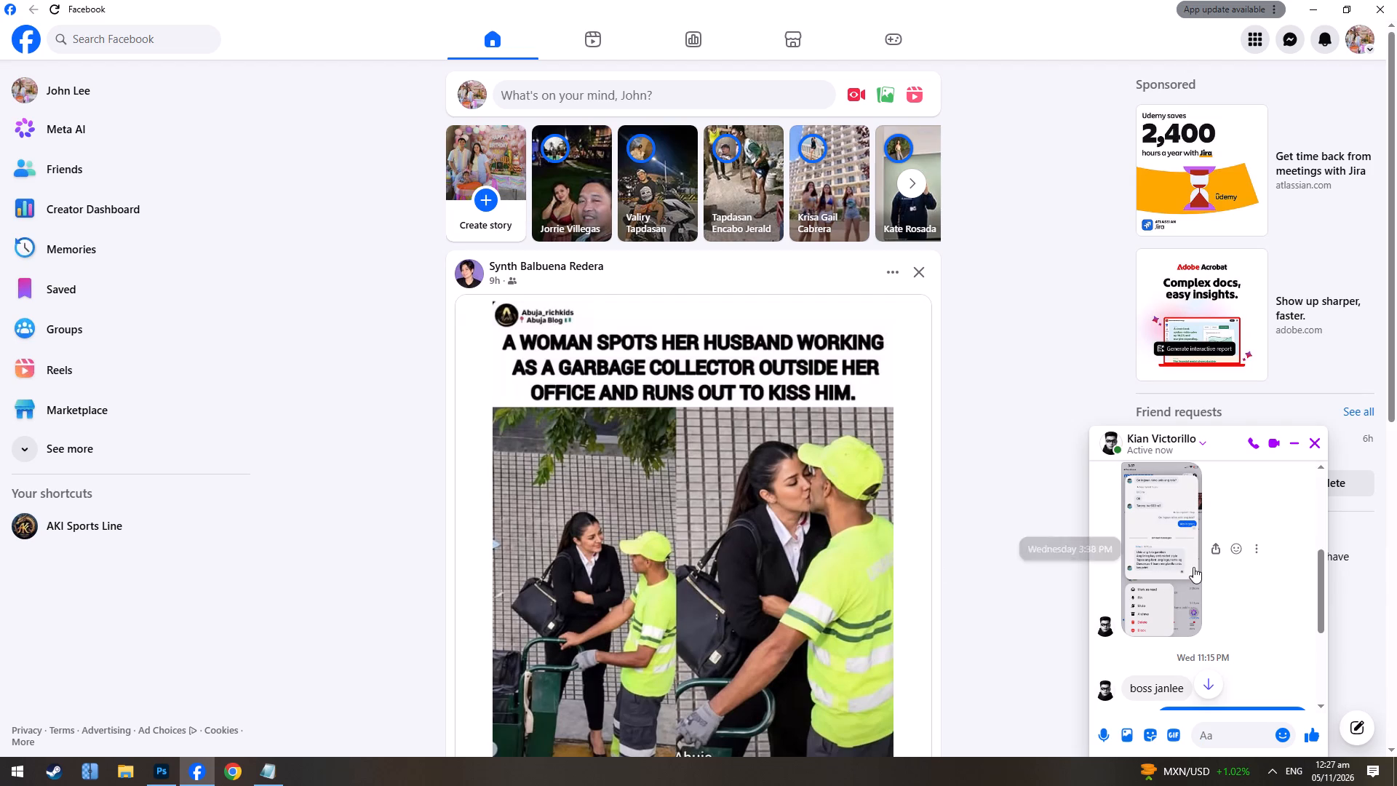
{"action": "scroll", "coordinate": [1203, 571], "scroll_direction": "down", "scroll_amount": 2}
{"action": "scroll", "coordinate": [1204, 573], "scroll_direction": "up", "scroll_amount": 5}
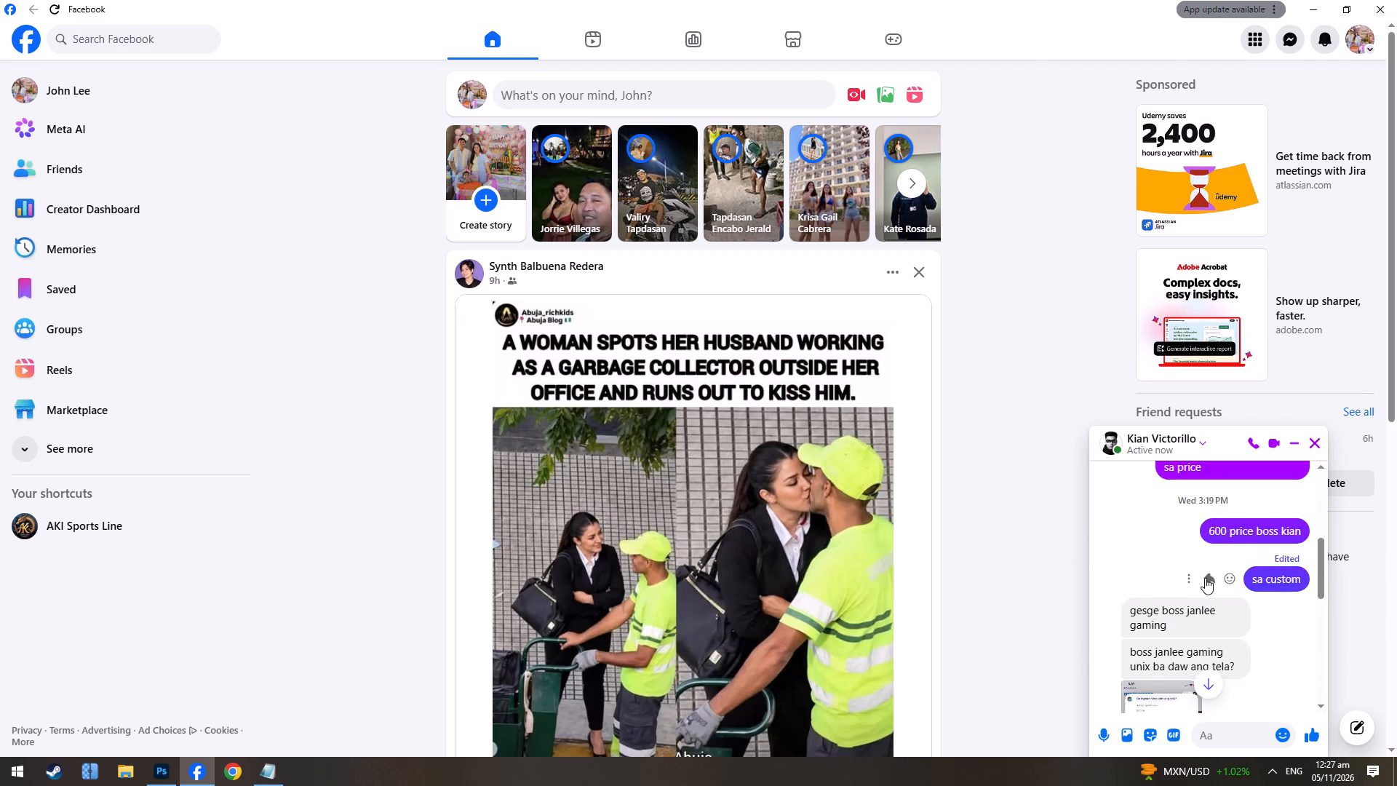
{"action": "scroll", "coordinate": [1207, 581], "scroll_direction": "up", "scroll_amount": 3}
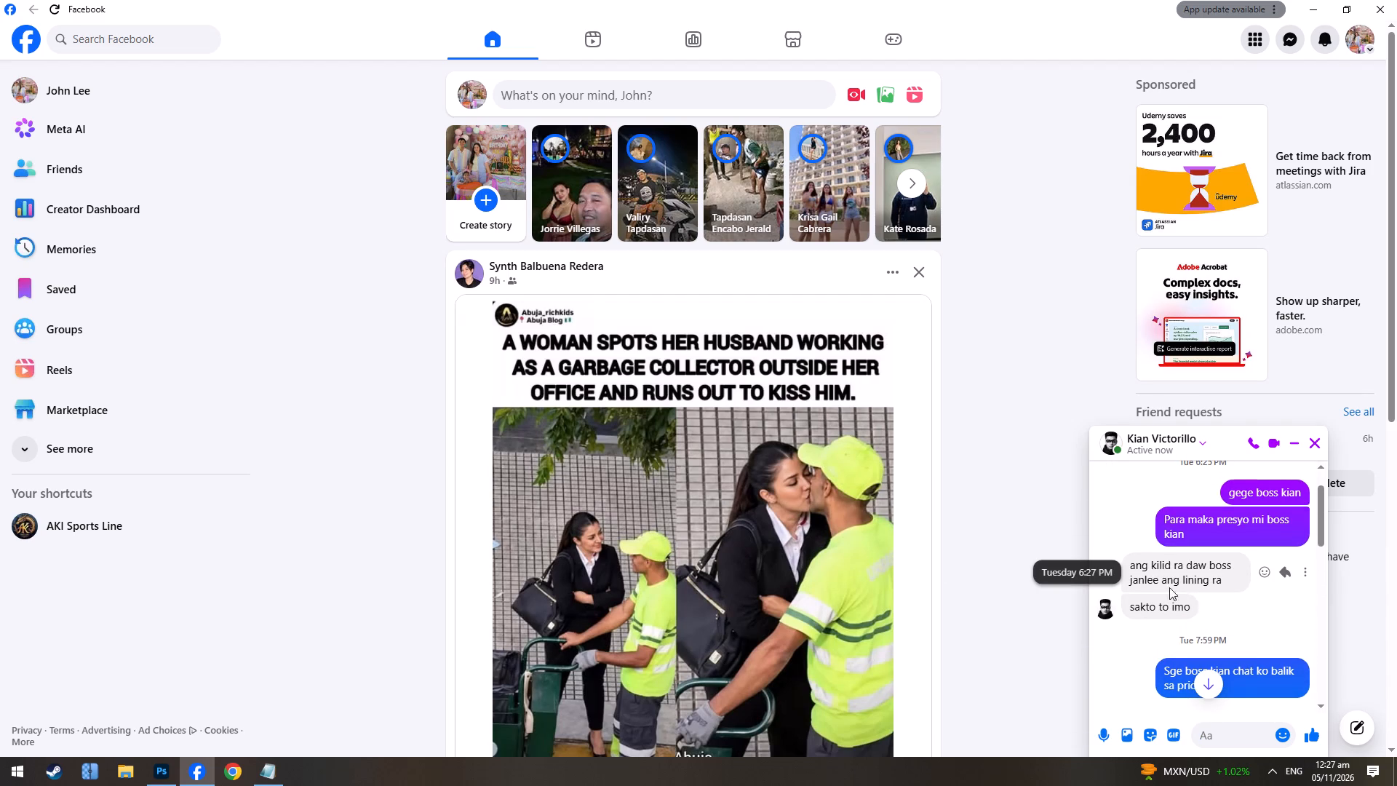
{"action": "scroll", "coordinate": [1162, 579], "scroll_direction": "up", "scroll_amount": 3}
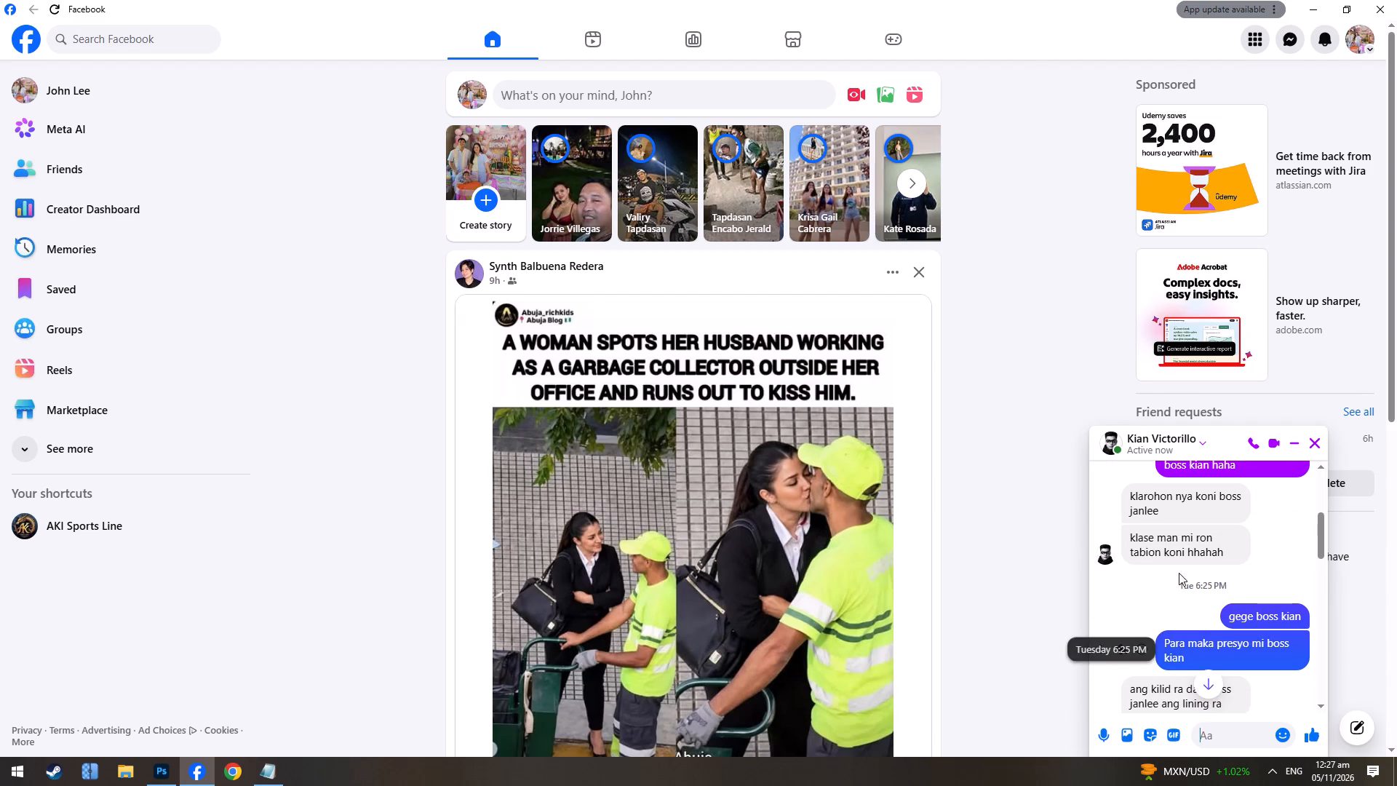
{"action": "scroll", "coordinate": [1155, 582], "scroll_direction": "down", "scroll_amount": 4}
{"action": "left_click", "coordinate": [1209, 685]}
{"action": "left_click_drag", "start_coordinate": [1210, 727], "coordinate": [1214, 733]}
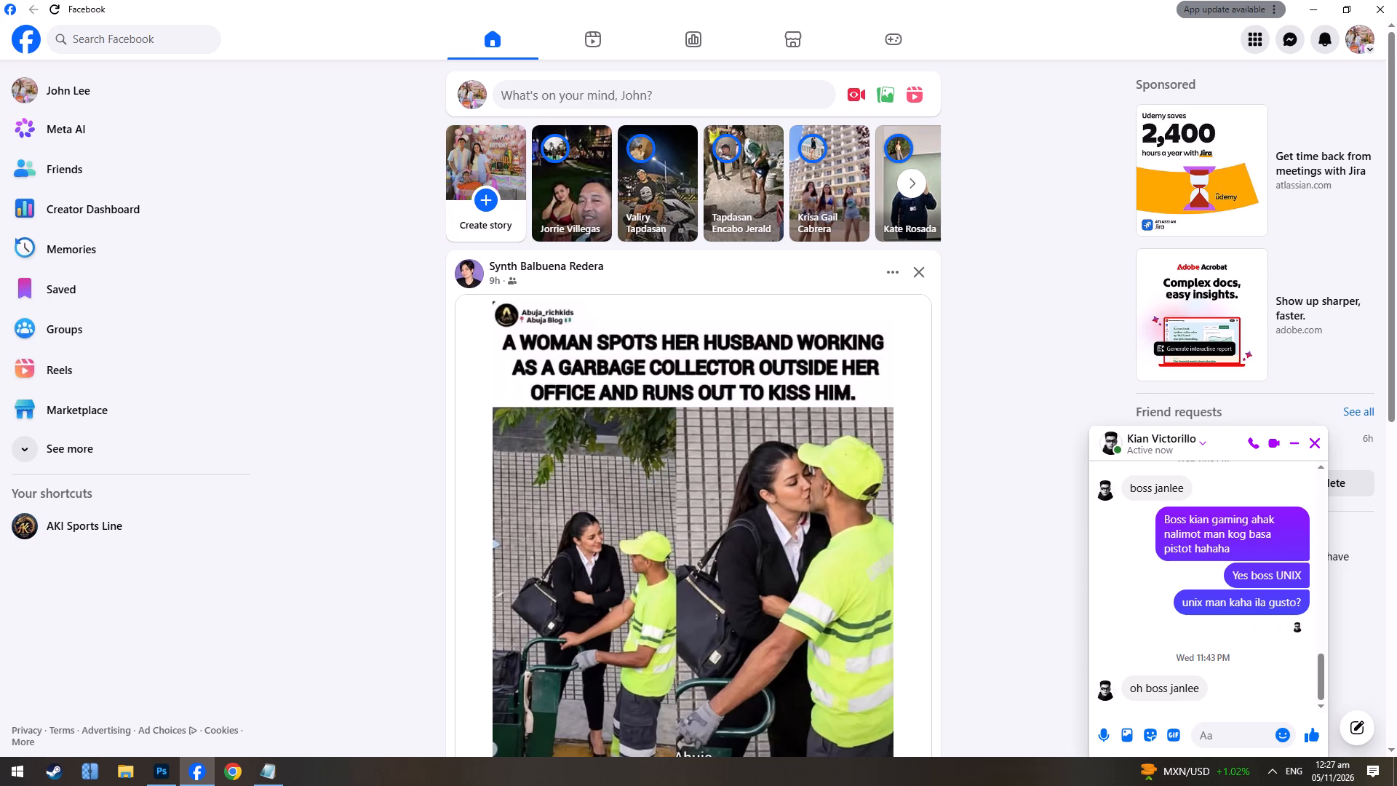
{"action": "left_click_drag", "start_coordinate": [1214, 733], "coordinate": [1216, 734]}
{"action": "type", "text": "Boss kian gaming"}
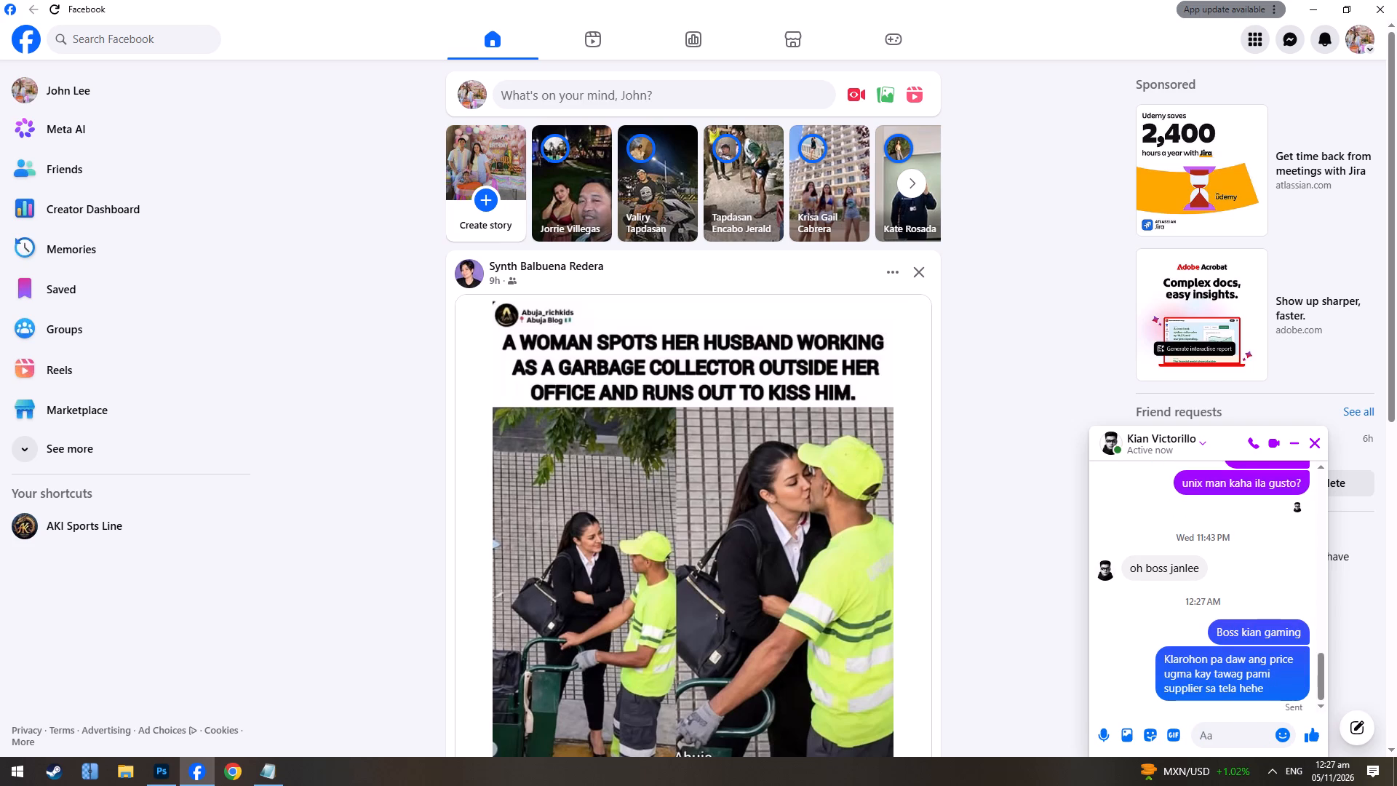
Return to Photoshop and close the TSHIRT.psb document.
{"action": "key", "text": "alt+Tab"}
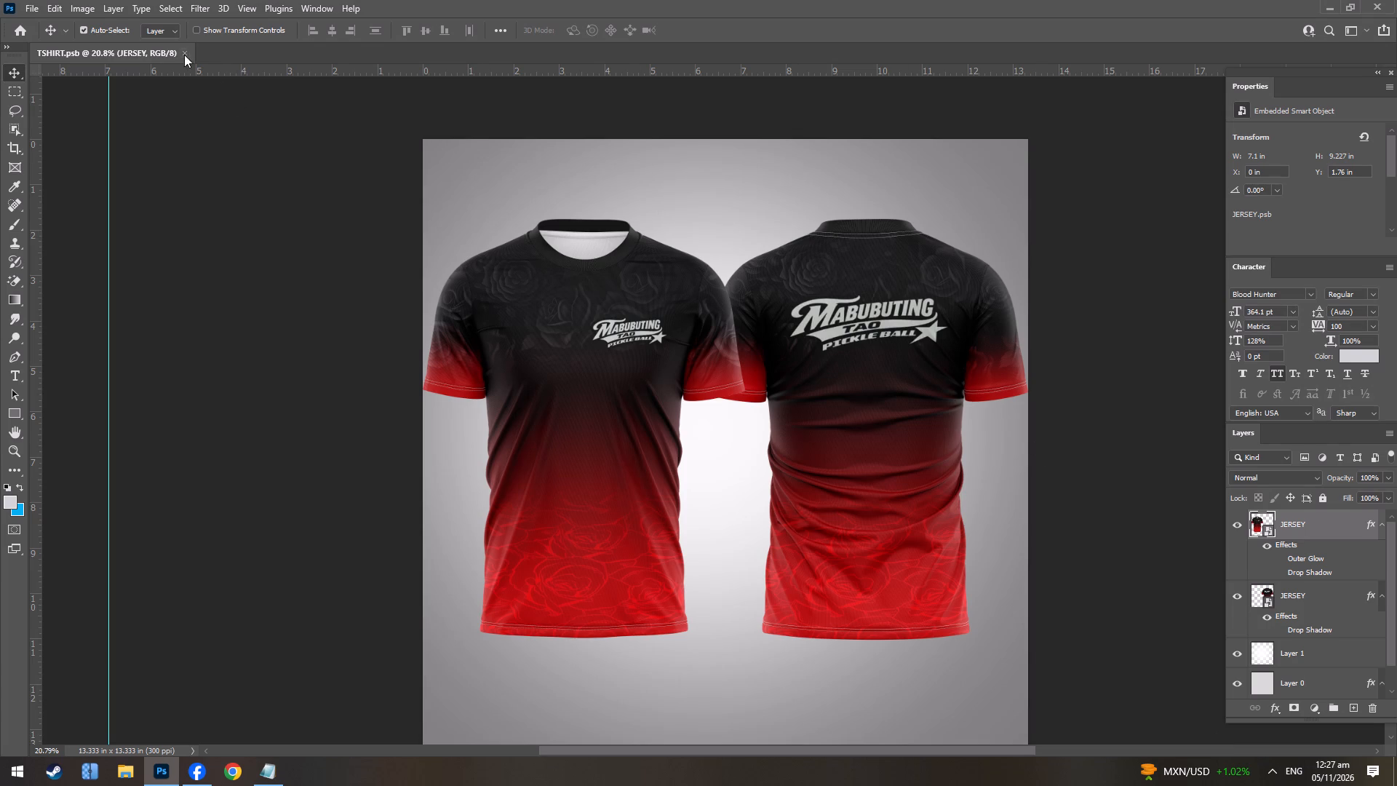
{"action": "left_click", "coordinate": [180, 51]}
Bring up the Facebook window and minimise it to return to Photoshop.
{"action": "left_click", "coordinate": [199, 771]}
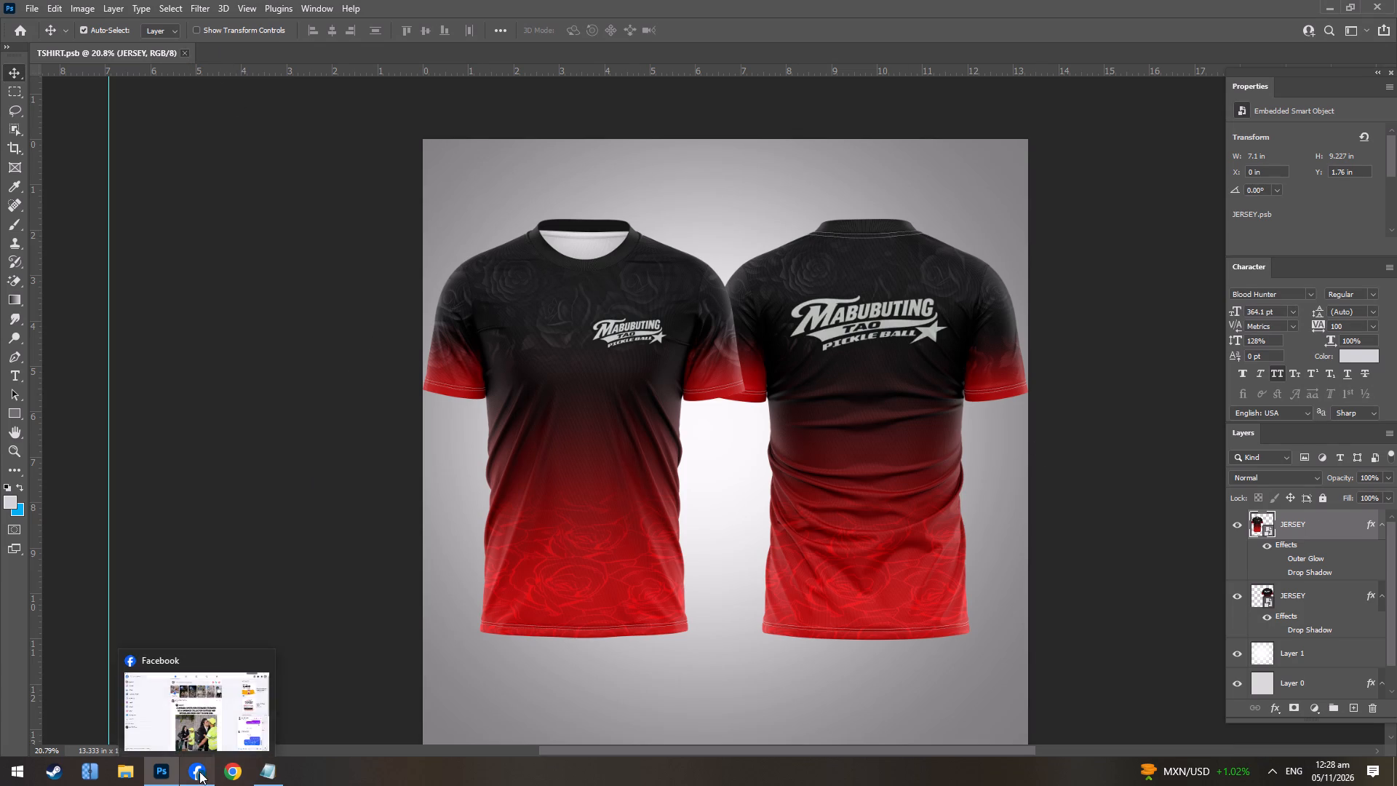
{"action": "left_click", "coordinate": [200, 771]}
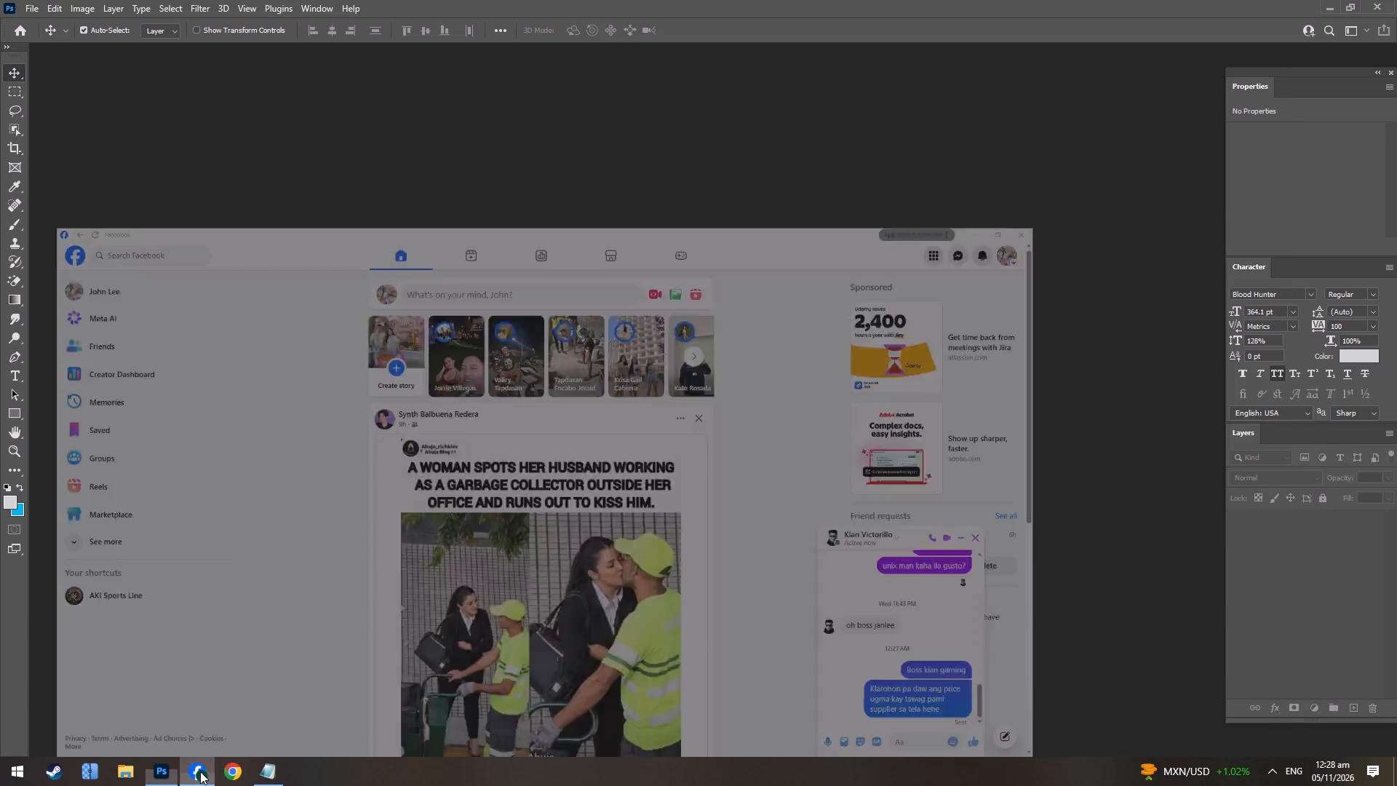
Quit Photoshop.
{"action": "left_click", "coordinate": [1370, 5]}
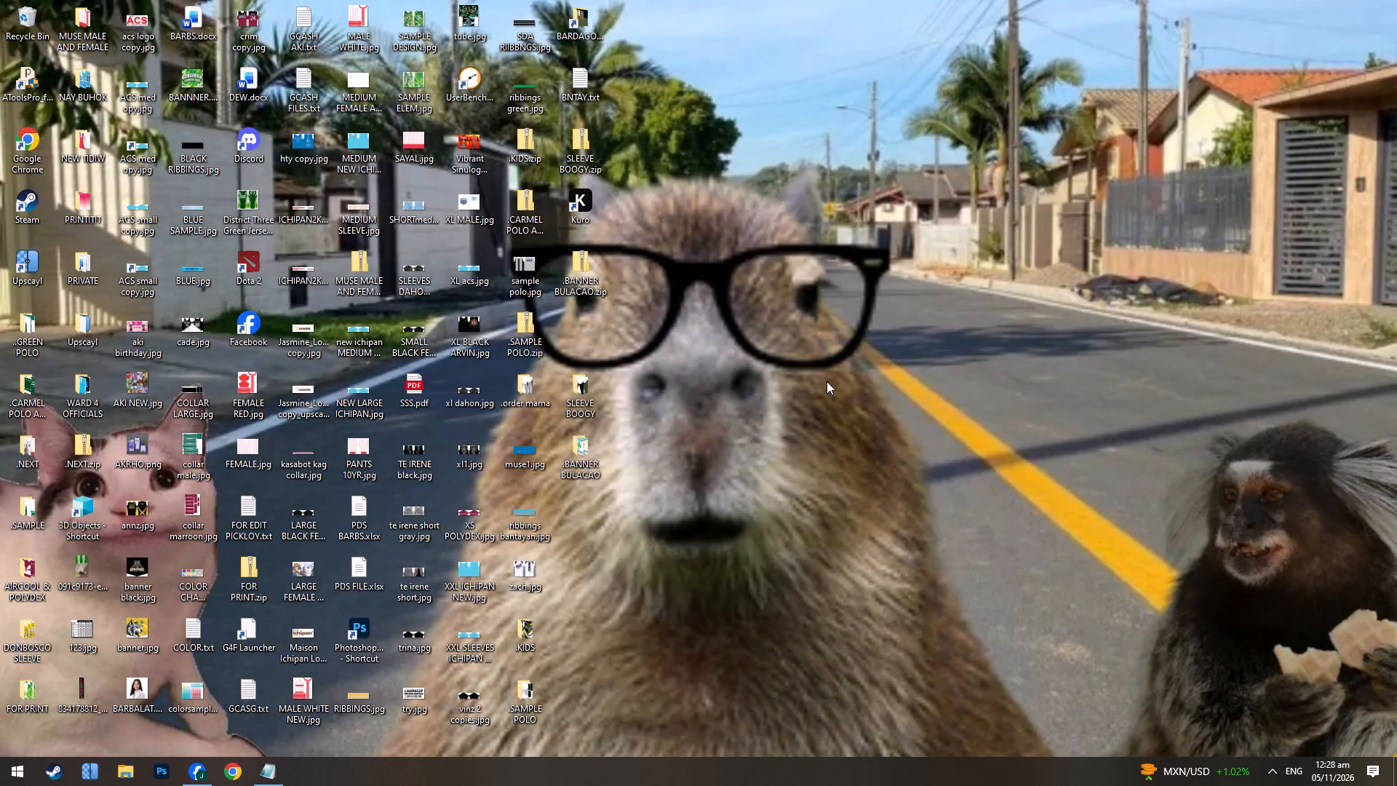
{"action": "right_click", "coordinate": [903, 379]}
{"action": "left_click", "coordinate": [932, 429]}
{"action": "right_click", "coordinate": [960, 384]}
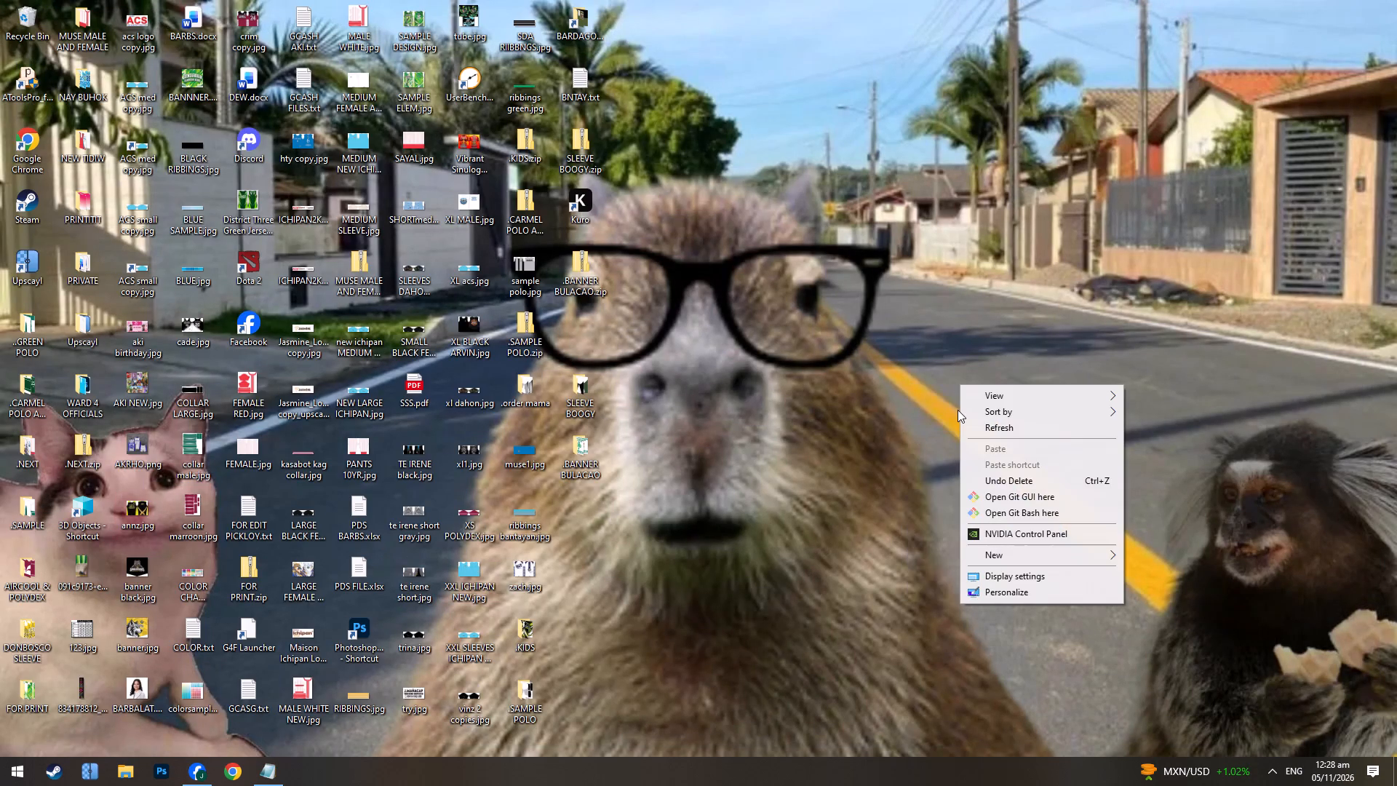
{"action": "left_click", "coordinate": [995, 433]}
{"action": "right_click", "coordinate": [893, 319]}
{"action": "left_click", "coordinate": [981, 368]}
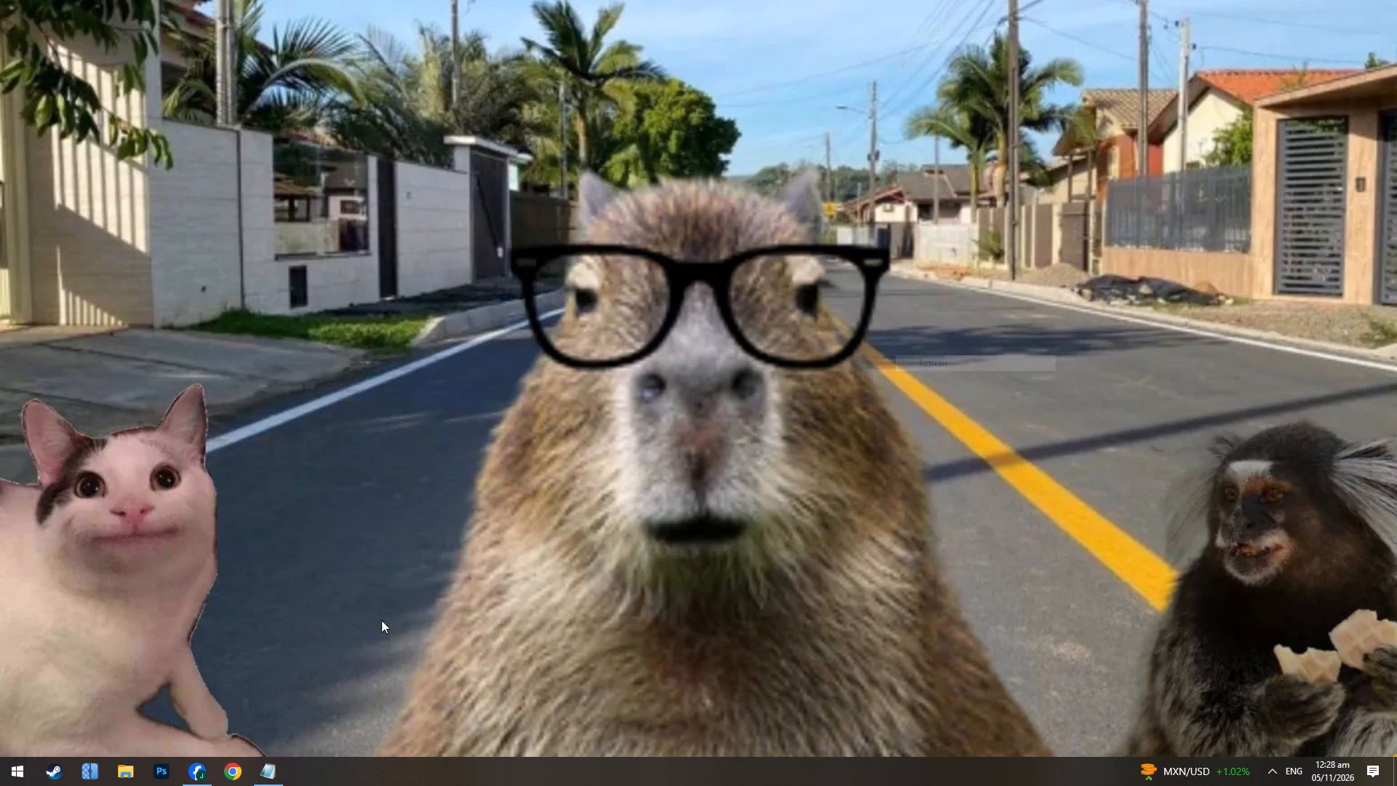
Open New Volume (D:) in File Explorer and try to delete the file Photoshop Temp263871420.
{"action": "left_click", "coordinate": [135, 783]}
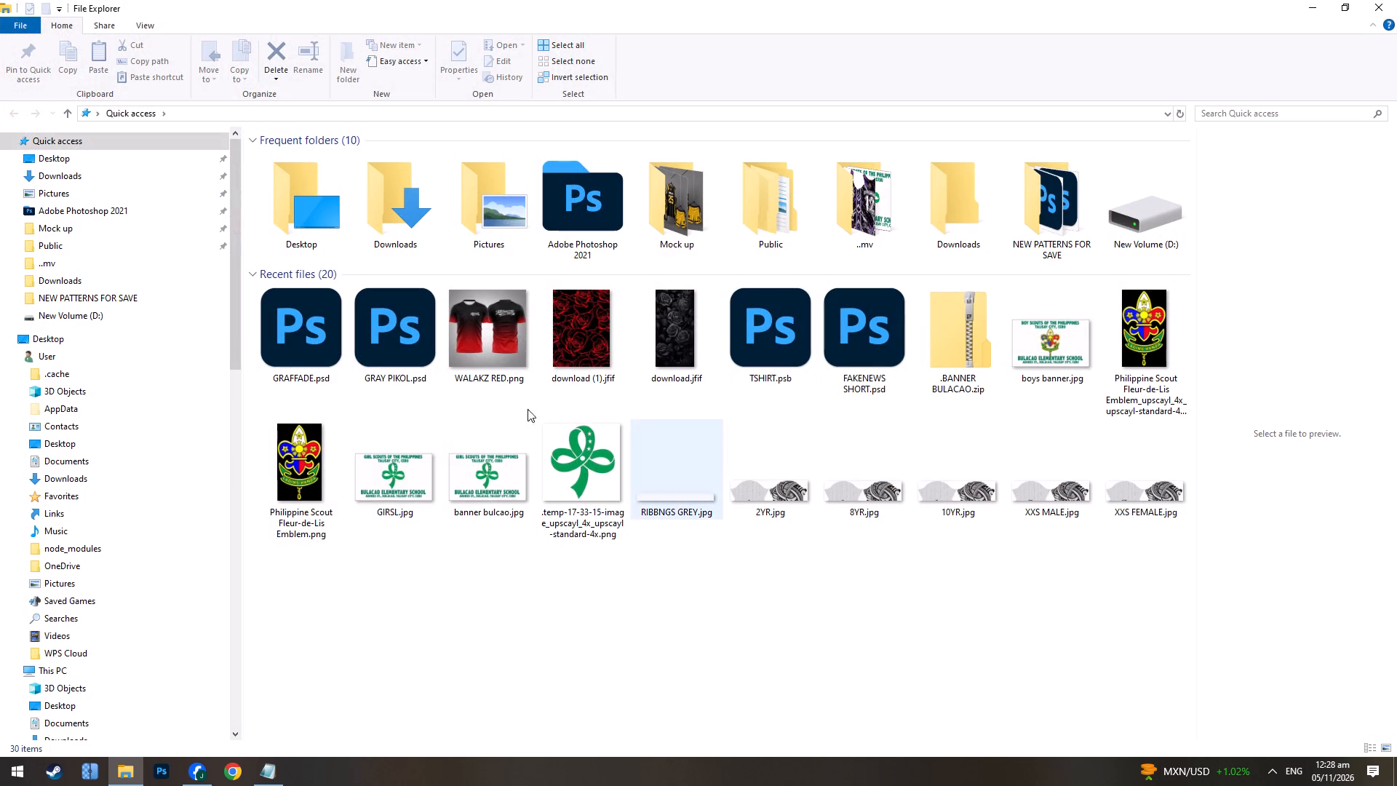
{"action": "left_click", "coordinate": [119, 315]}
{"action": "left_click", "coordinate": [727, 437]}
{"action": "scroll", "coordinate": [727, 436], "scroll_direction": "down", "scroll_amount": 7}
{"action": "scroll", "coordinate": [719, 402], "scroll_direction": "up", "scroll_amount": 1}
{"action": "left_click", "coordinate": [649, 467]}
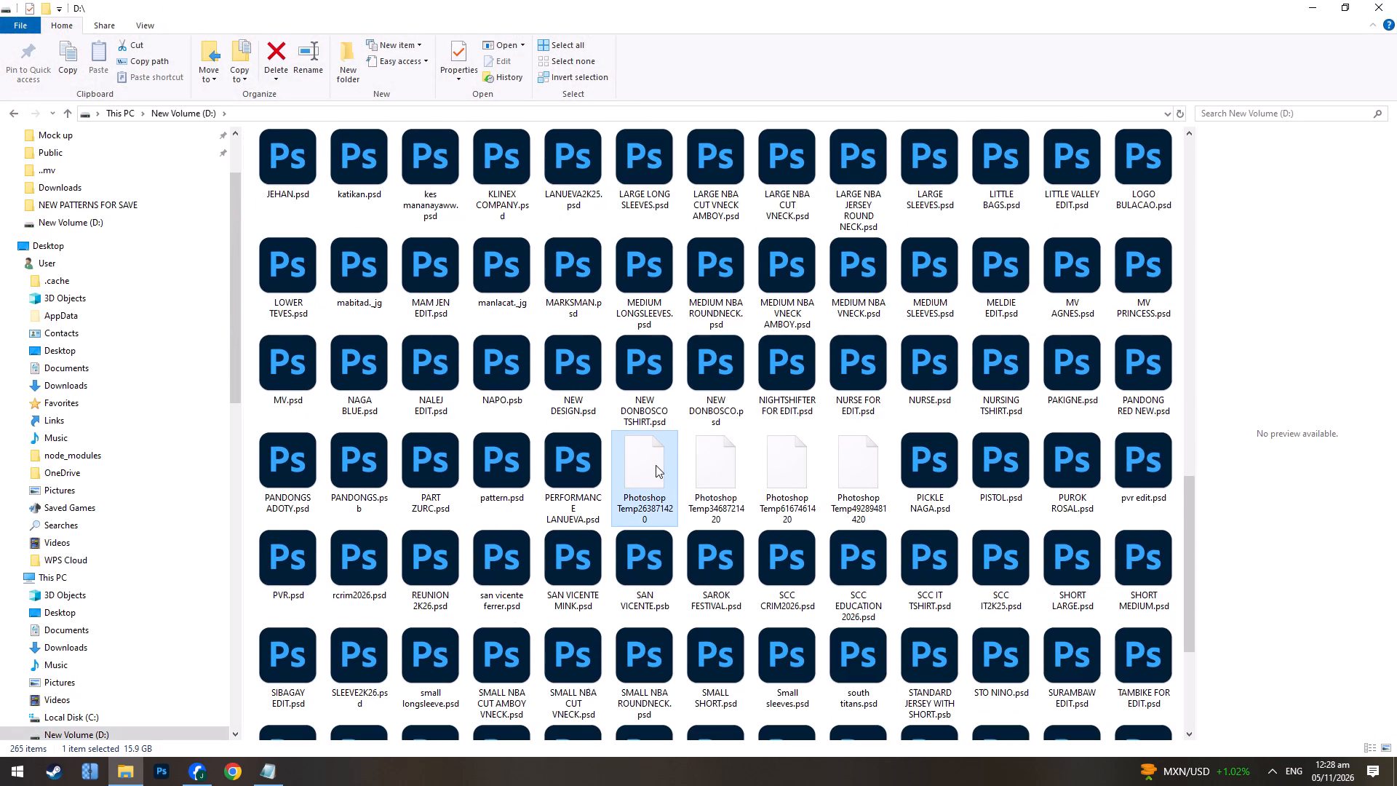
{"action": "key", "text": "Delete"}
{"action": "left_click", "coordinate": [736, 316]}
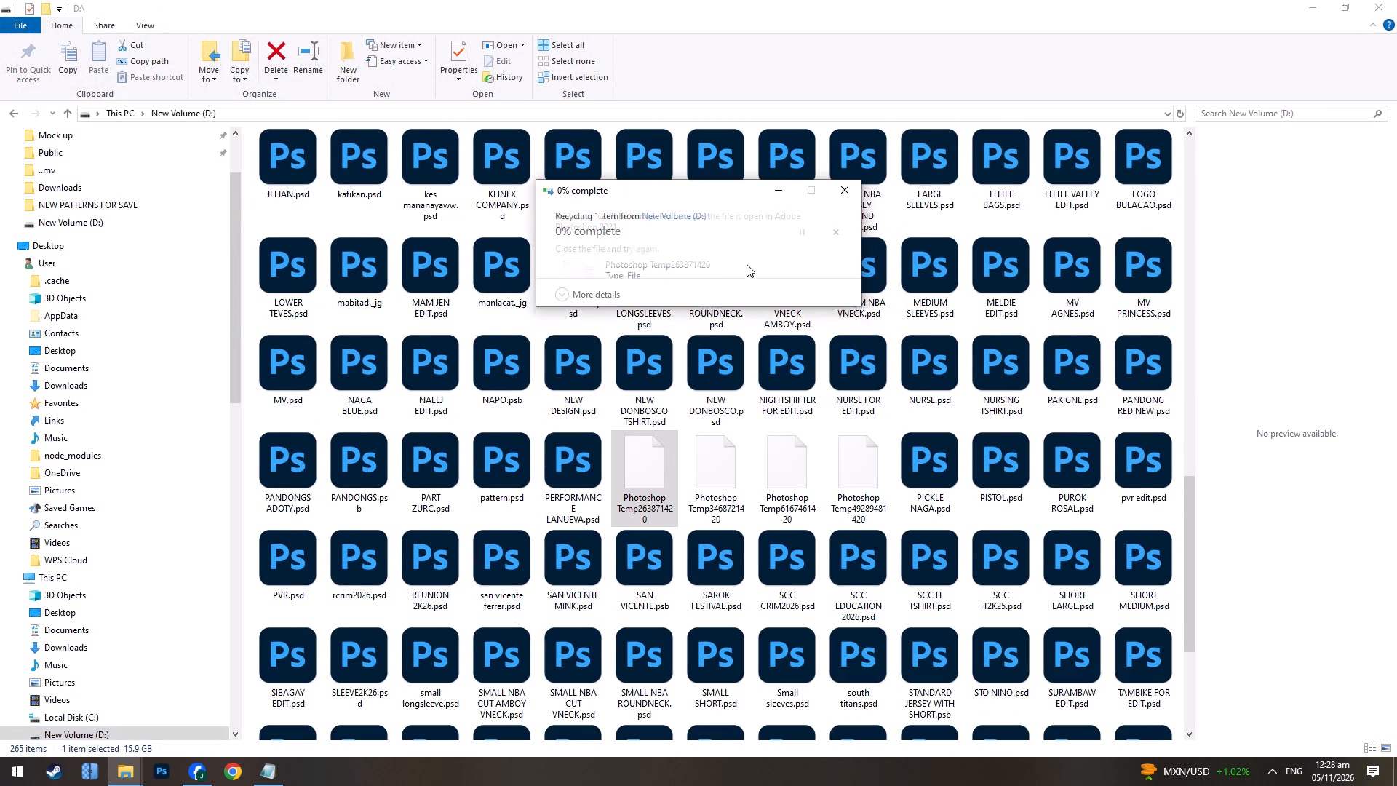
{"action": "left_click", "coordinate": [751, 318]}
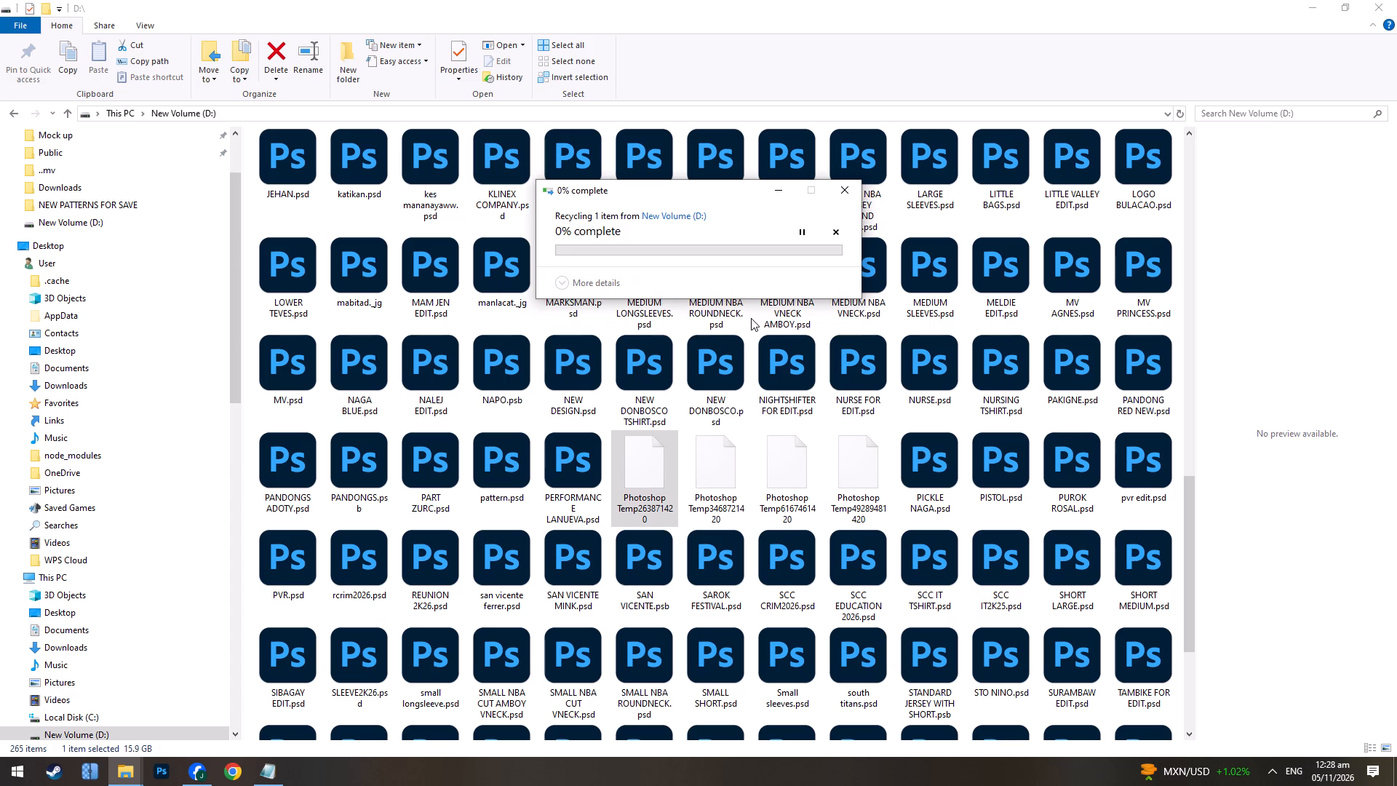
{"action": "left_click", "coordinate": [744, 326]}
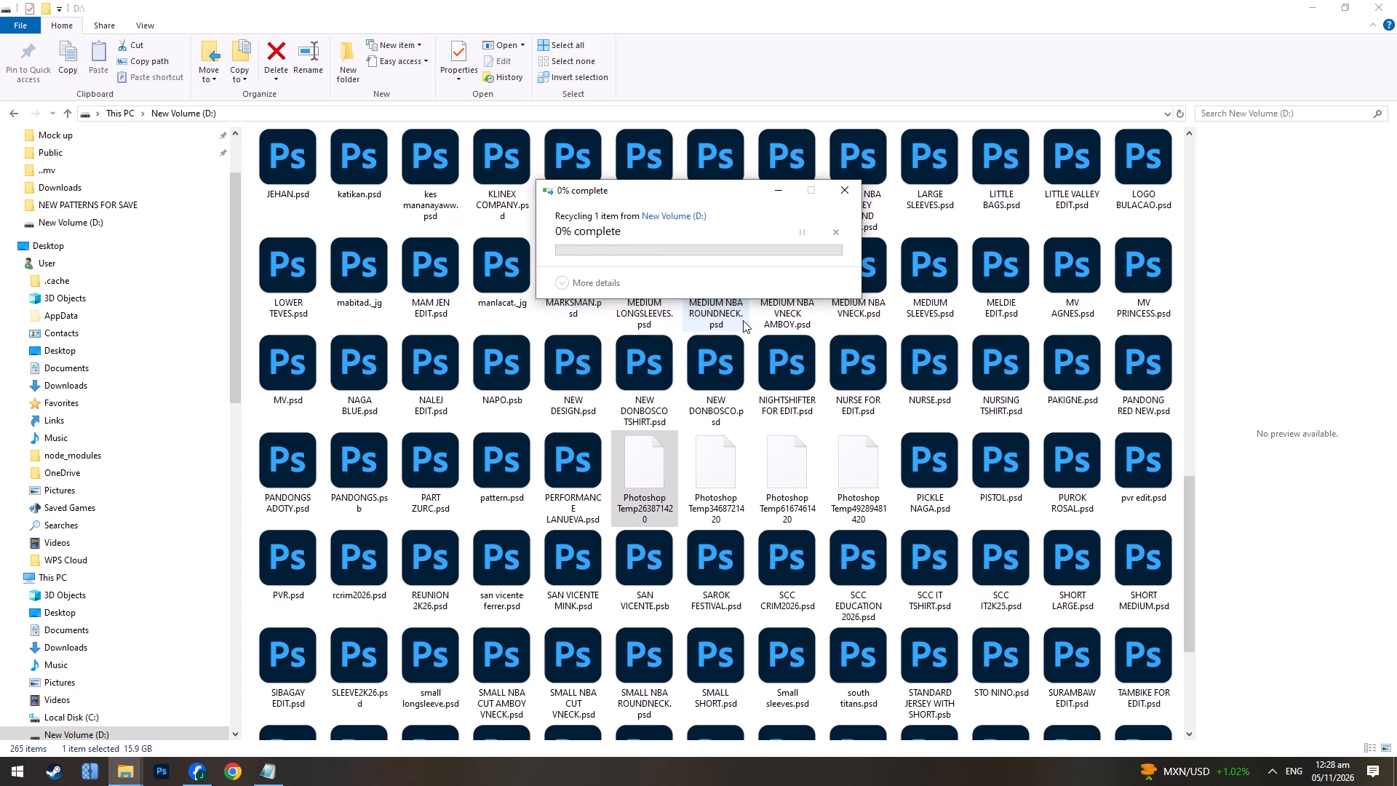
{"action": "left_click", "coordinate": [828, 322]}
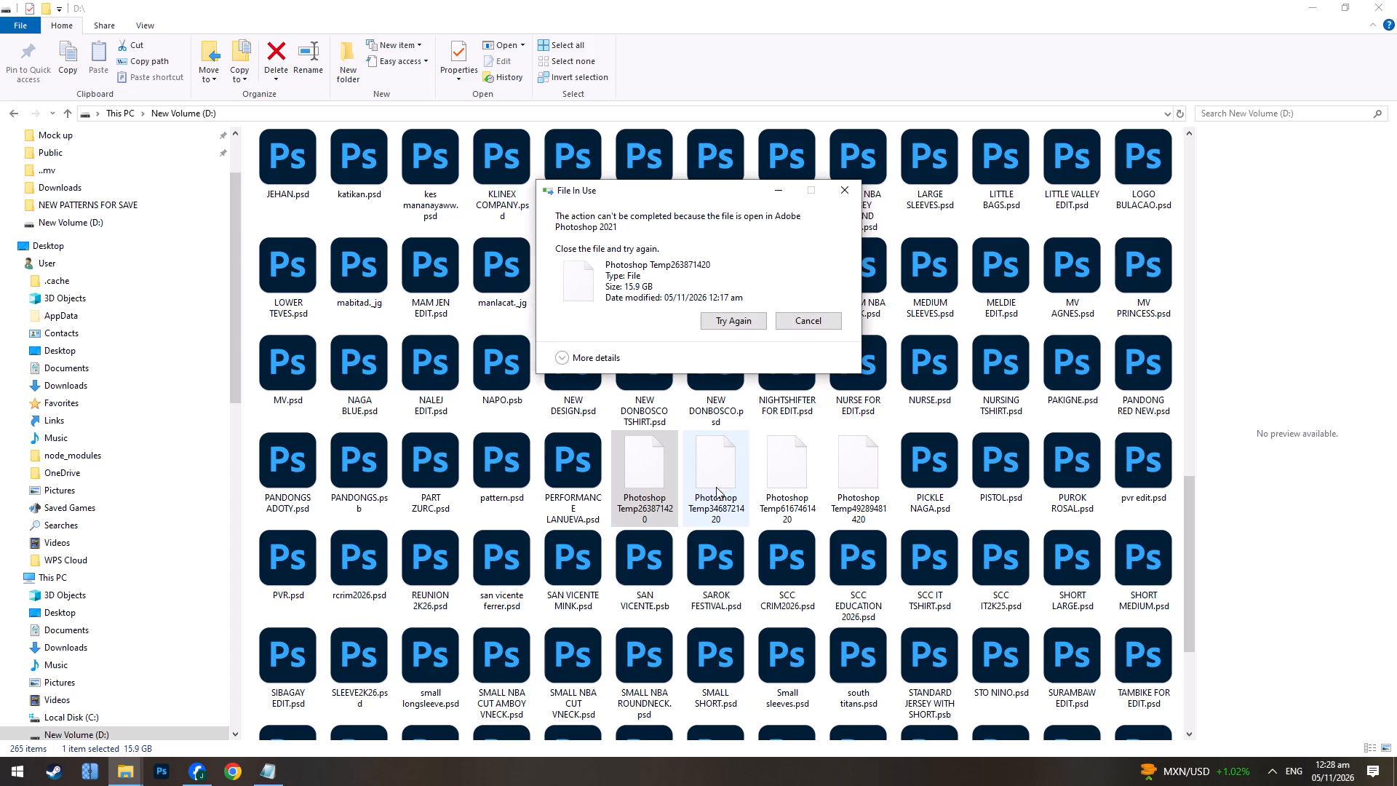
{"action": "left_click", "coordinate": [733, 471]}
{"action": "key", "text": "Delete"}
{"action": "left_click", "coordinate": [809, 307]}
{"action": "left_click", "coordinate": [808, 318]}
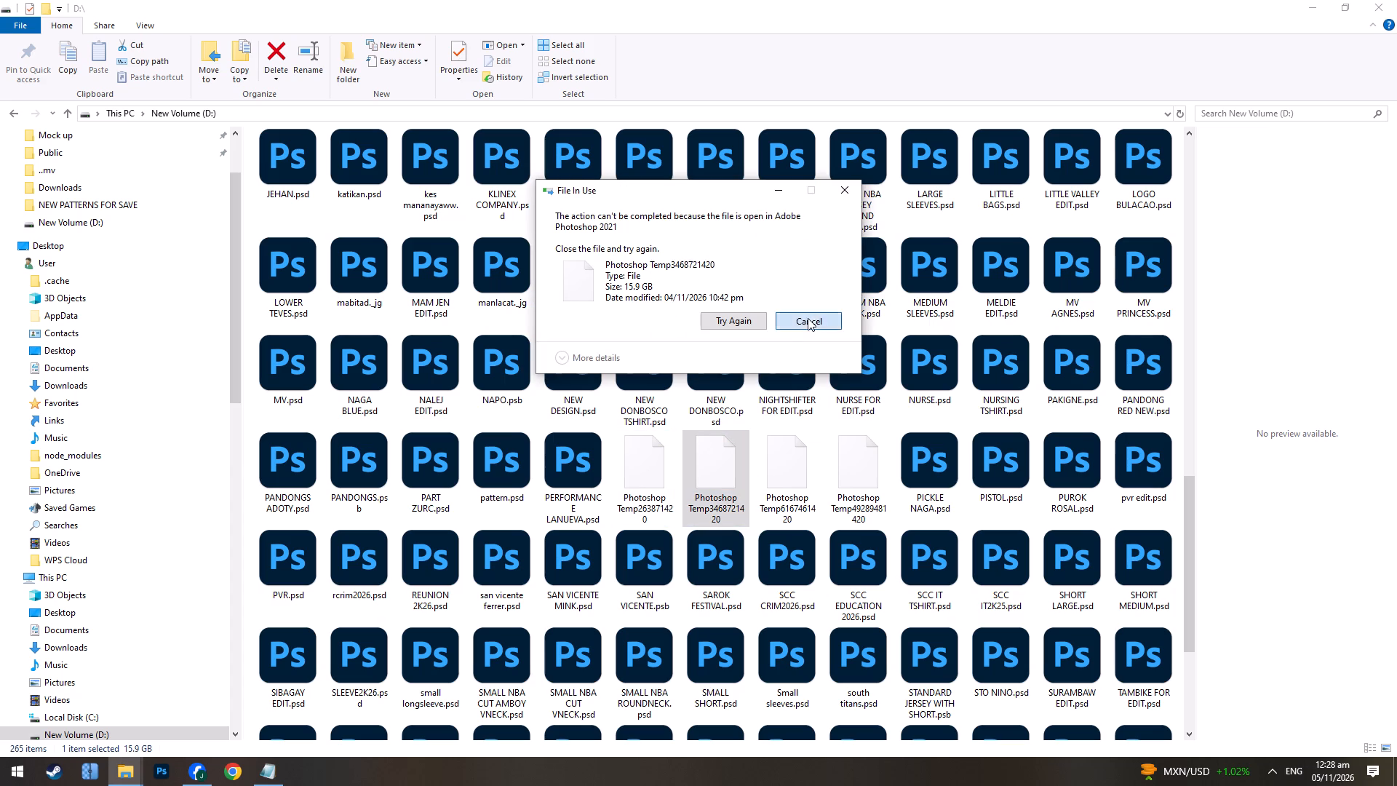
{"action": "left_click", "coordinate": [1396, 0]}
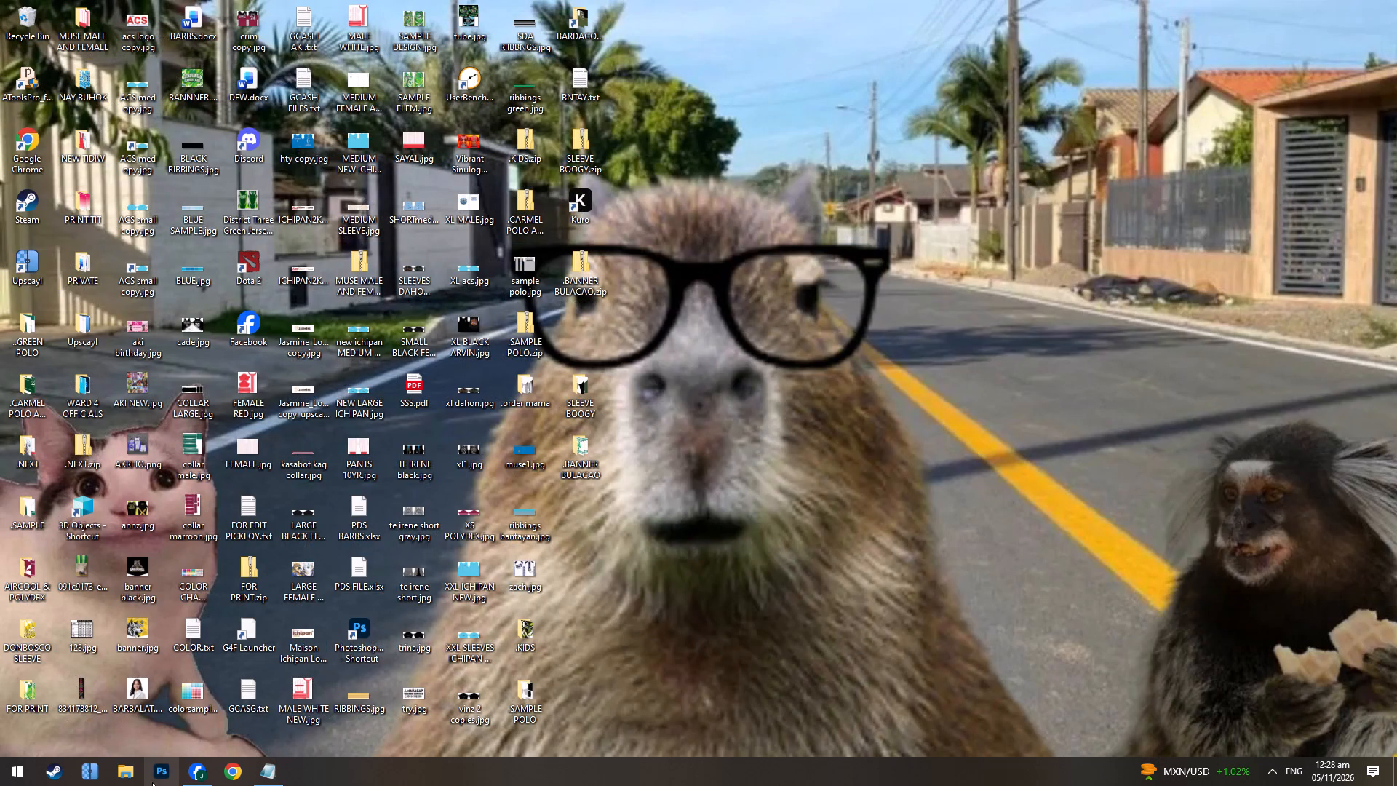
Bring up the Facebook window and close it.
{"action": "left_click", "coordinate": [201, 772]}
{"action": "left_click", "coordinate": [1396, 0]}
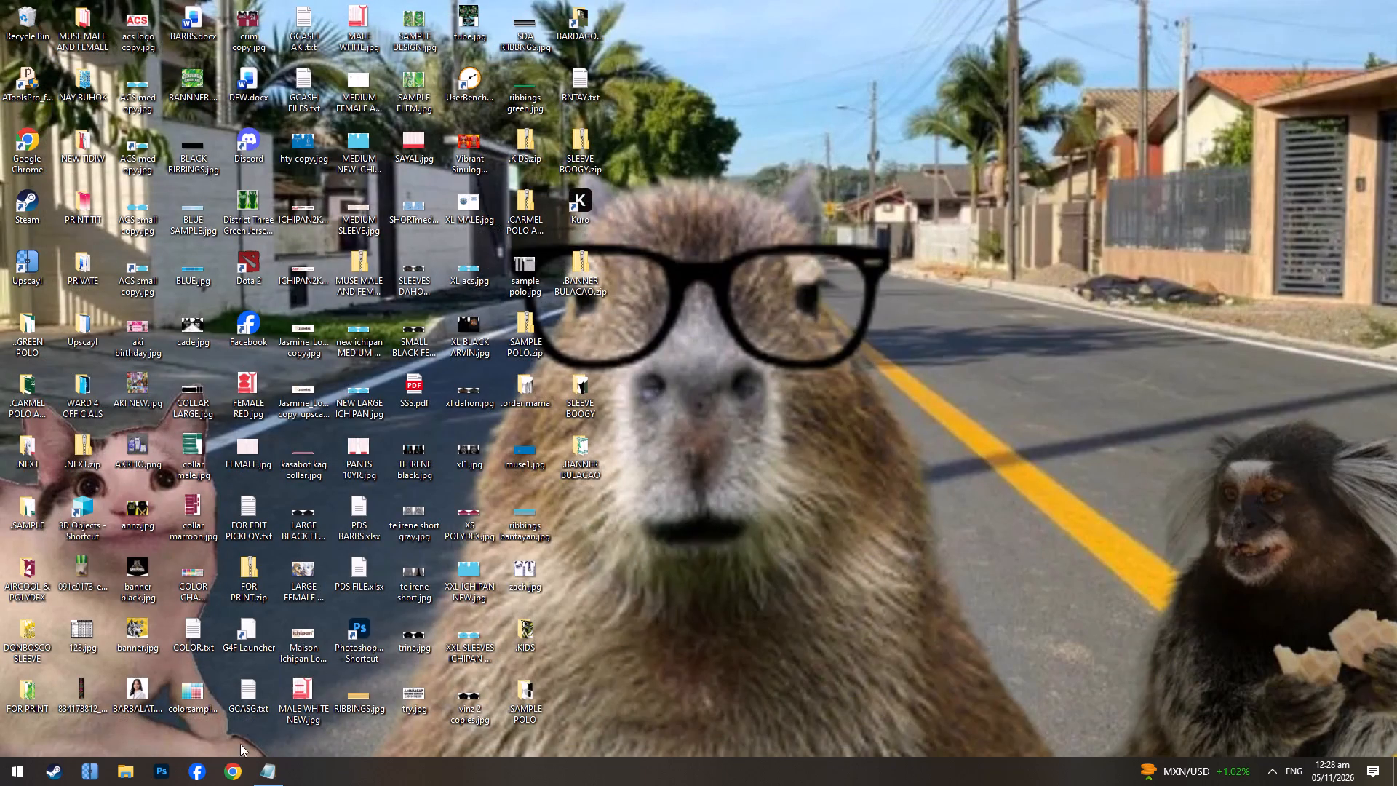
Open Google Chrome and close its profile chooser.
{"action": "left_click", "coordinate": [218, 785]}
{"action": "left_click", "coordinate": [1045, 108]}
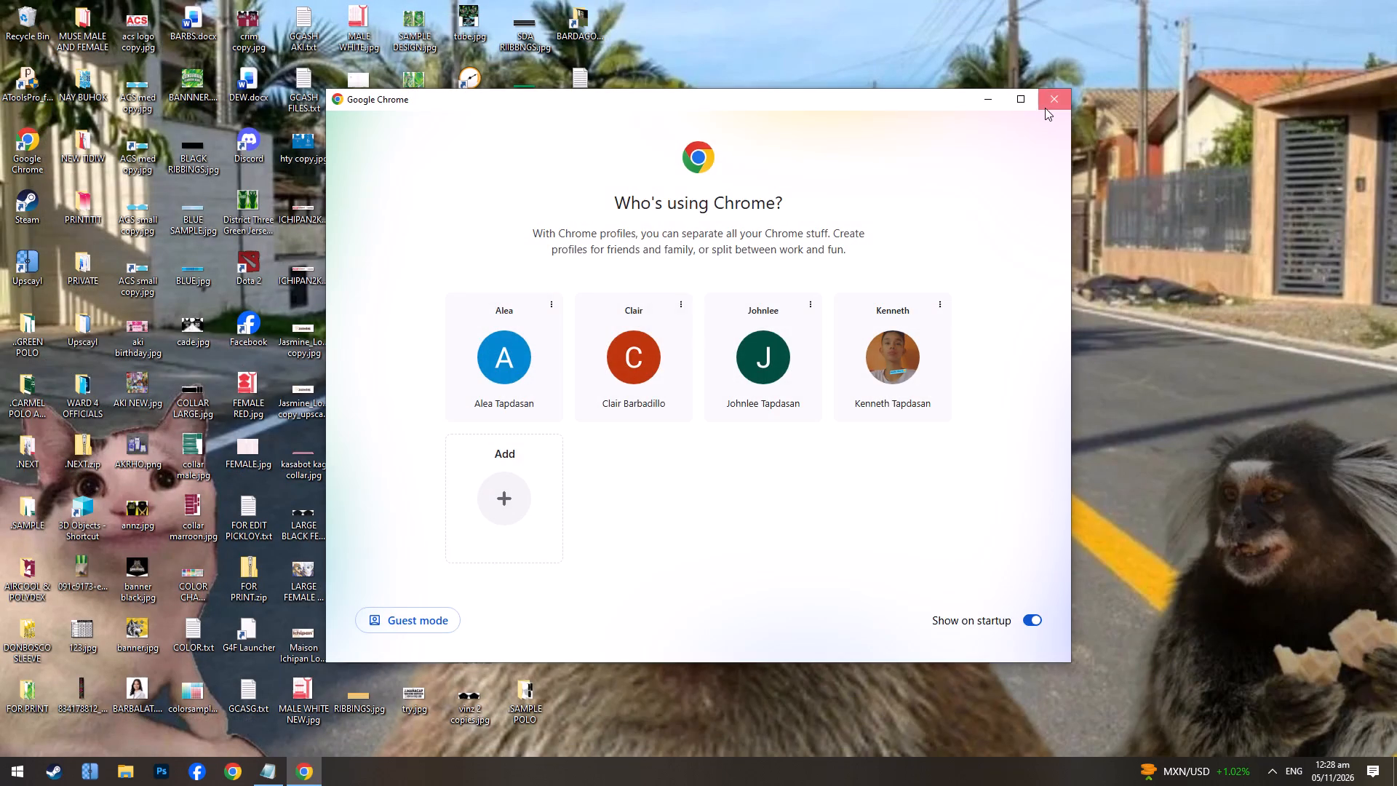
Bring up the player name and size list in Notepad, and minimise it to return to the desktop.
{"action": "left_click", "coordinate": [253, 763]}
{"action": "left_click", "coordinate": [260, 758]}
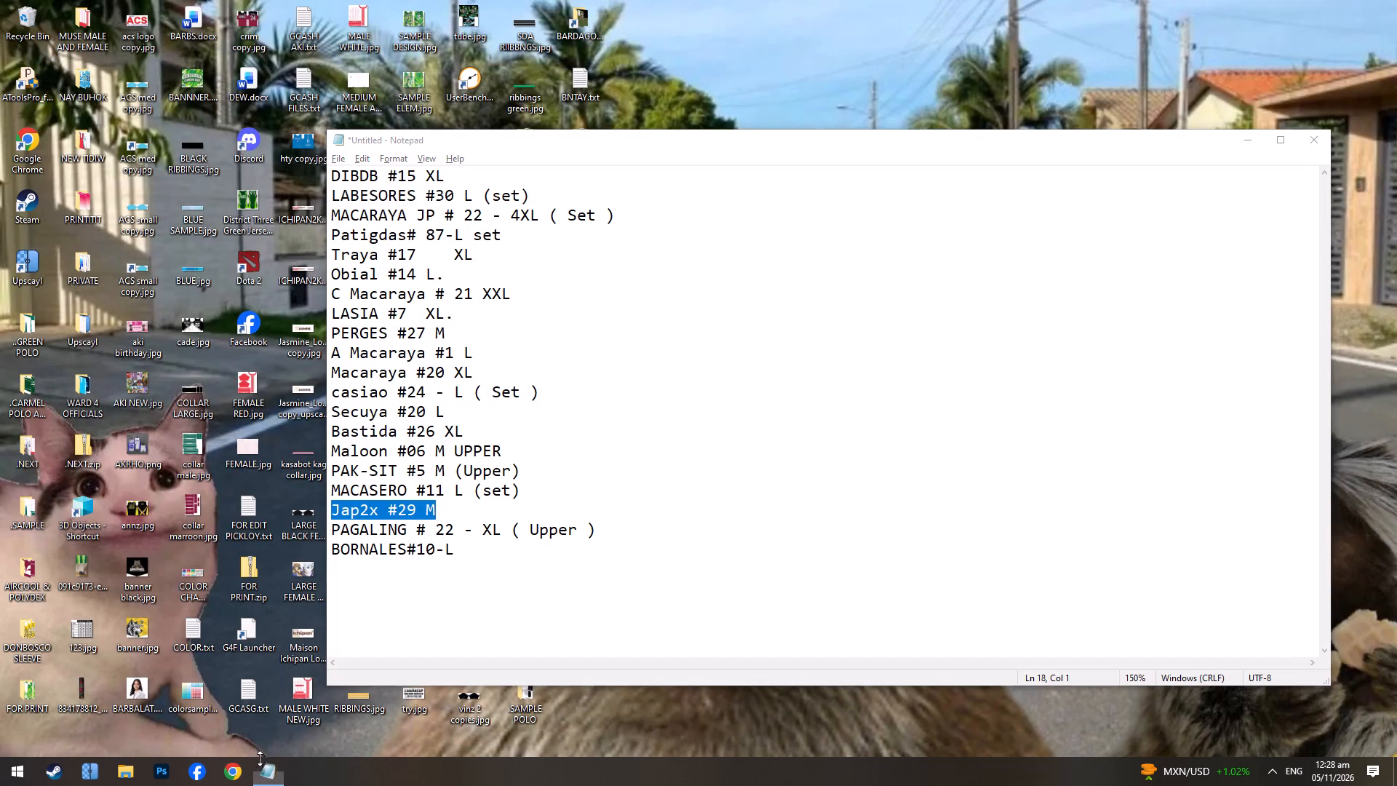
{"action": "left_click", "coordinate": [282, 768]}
{"action": "left_click", "coordinate": [275, 769]}
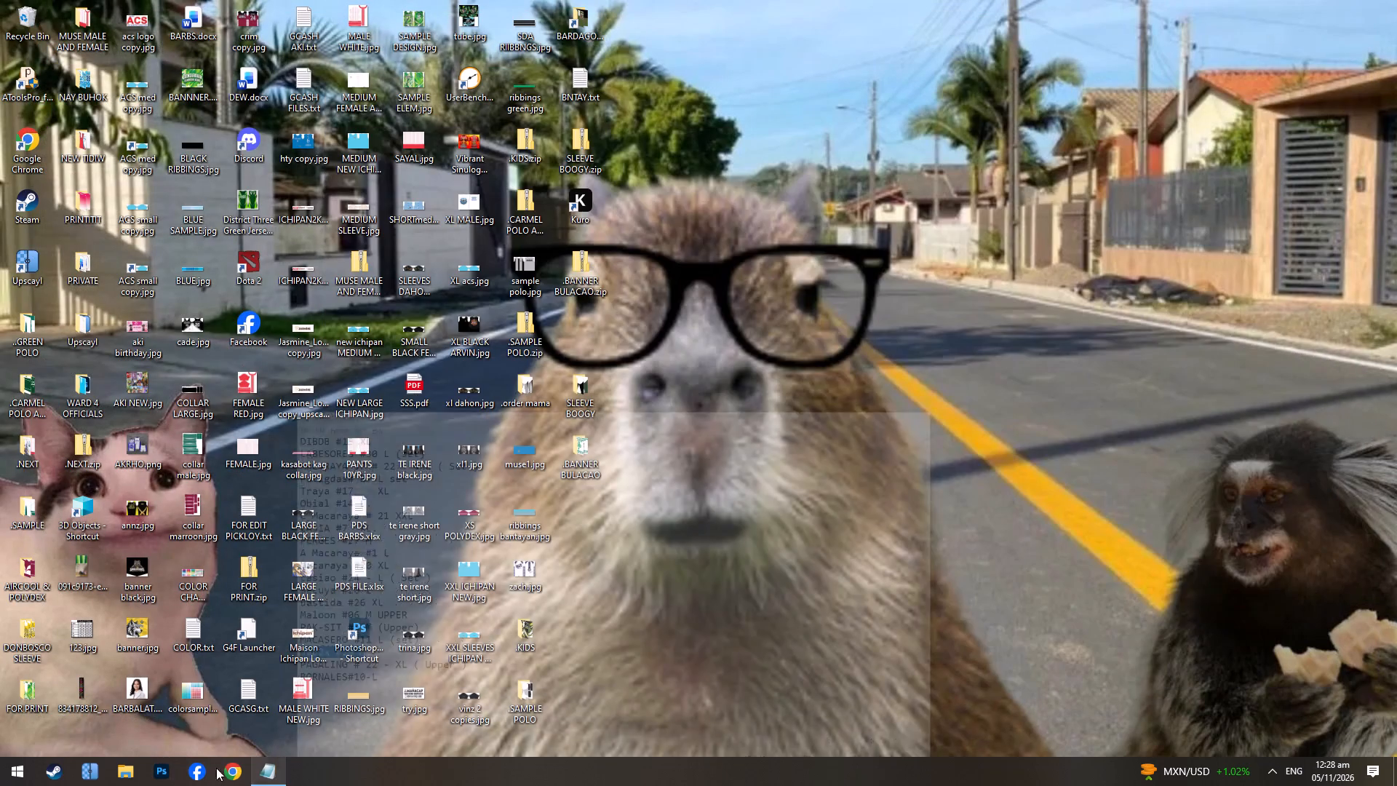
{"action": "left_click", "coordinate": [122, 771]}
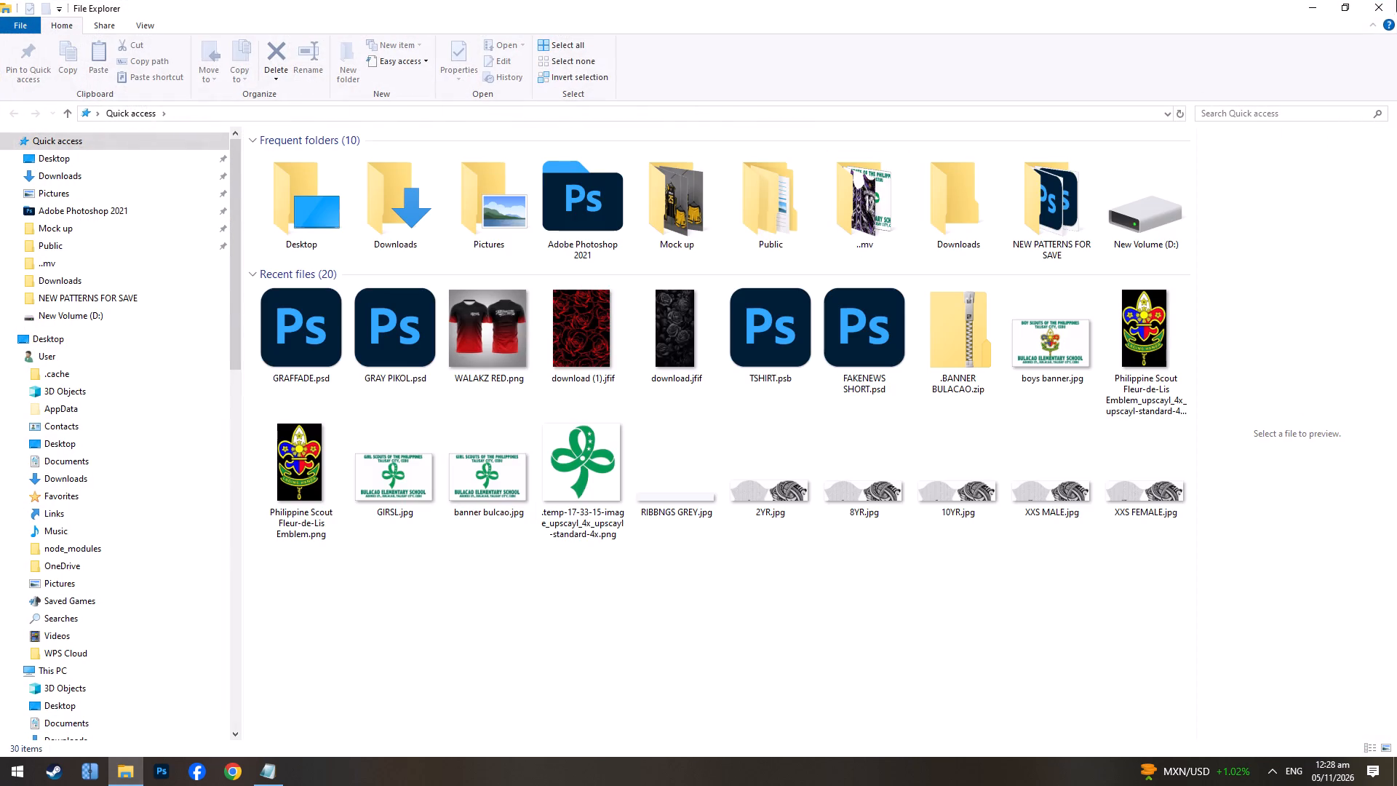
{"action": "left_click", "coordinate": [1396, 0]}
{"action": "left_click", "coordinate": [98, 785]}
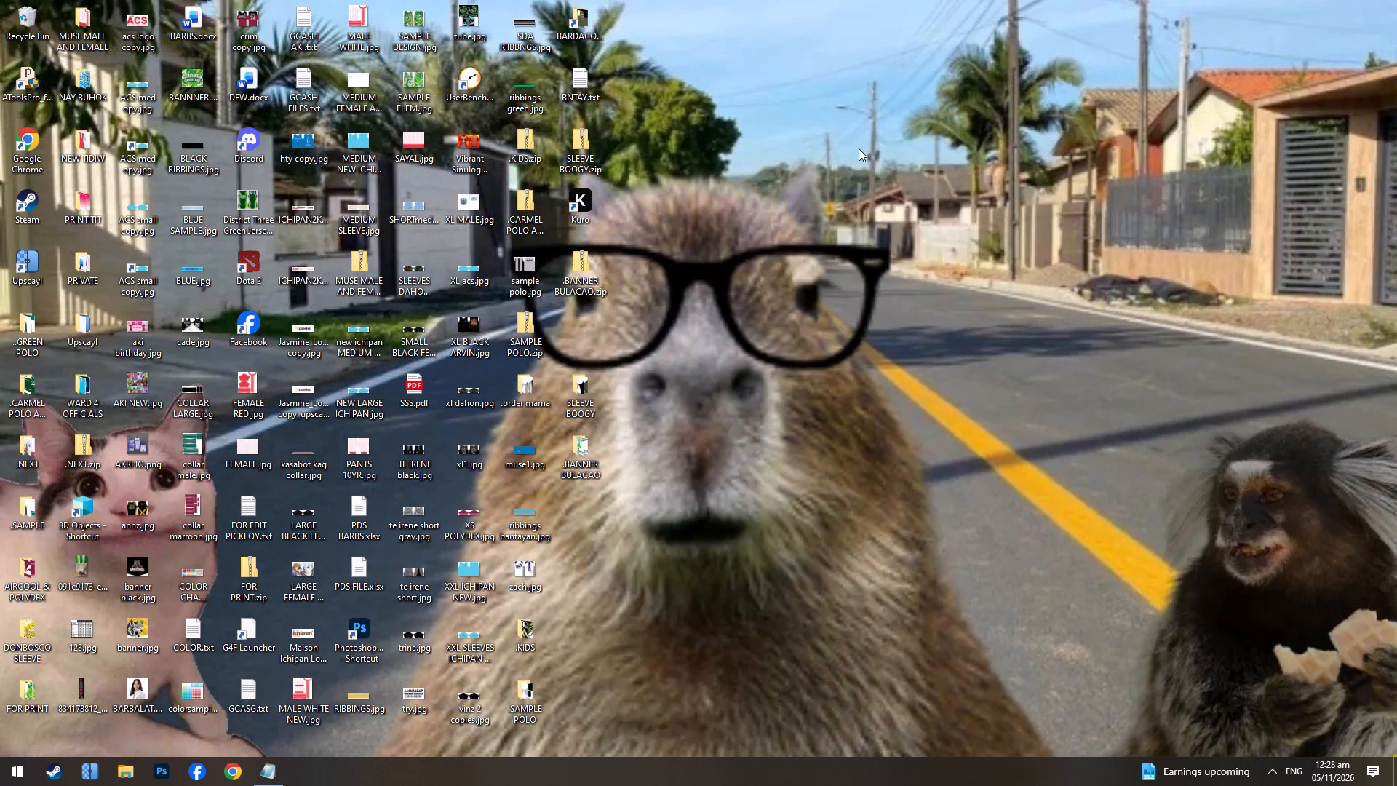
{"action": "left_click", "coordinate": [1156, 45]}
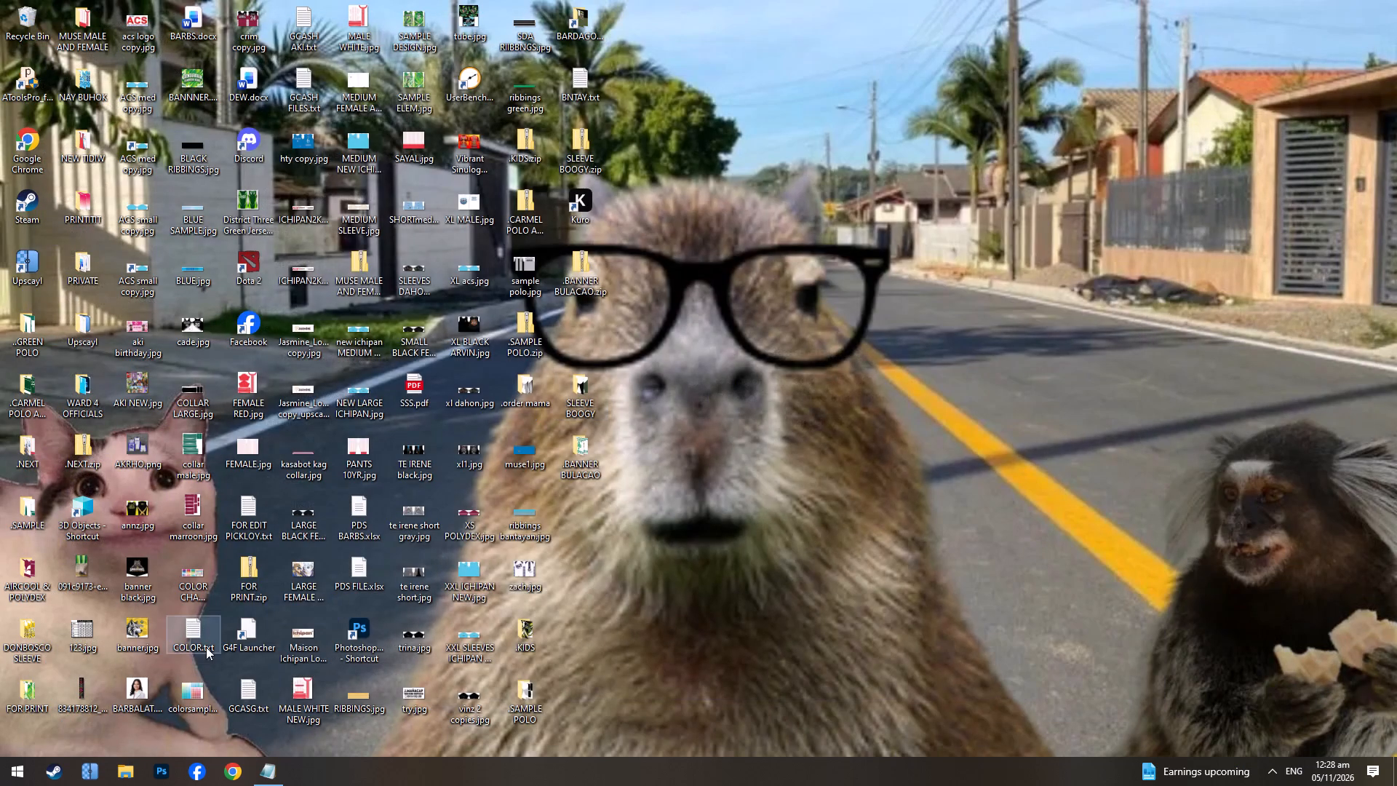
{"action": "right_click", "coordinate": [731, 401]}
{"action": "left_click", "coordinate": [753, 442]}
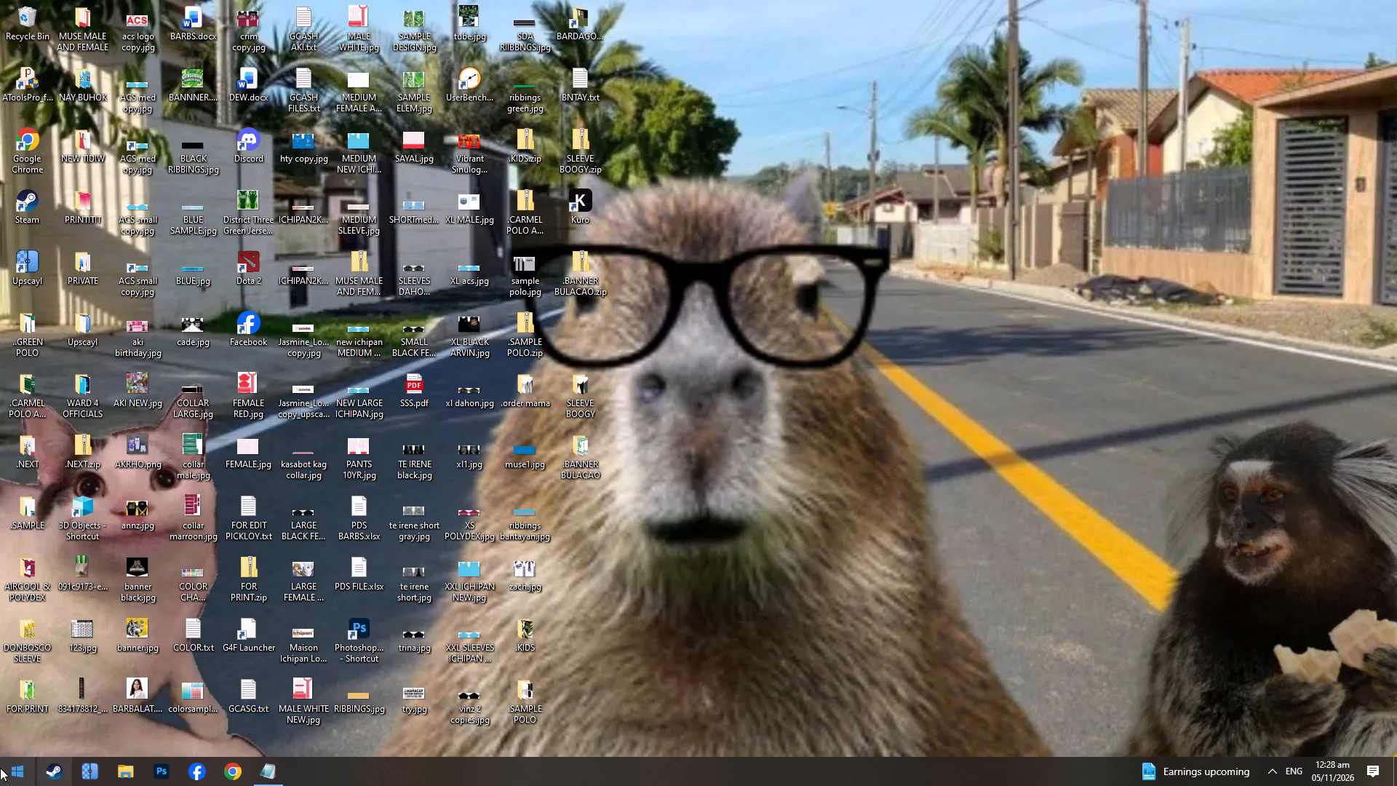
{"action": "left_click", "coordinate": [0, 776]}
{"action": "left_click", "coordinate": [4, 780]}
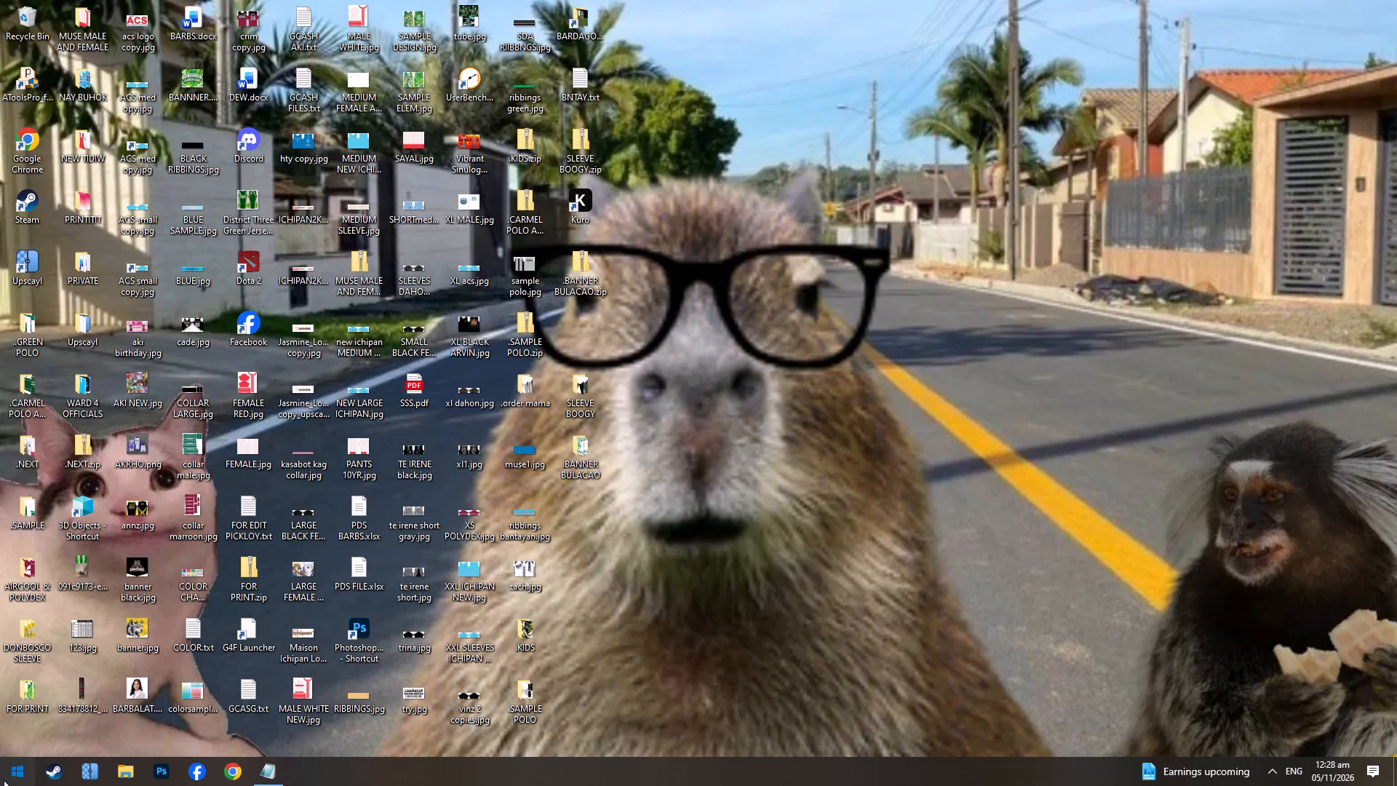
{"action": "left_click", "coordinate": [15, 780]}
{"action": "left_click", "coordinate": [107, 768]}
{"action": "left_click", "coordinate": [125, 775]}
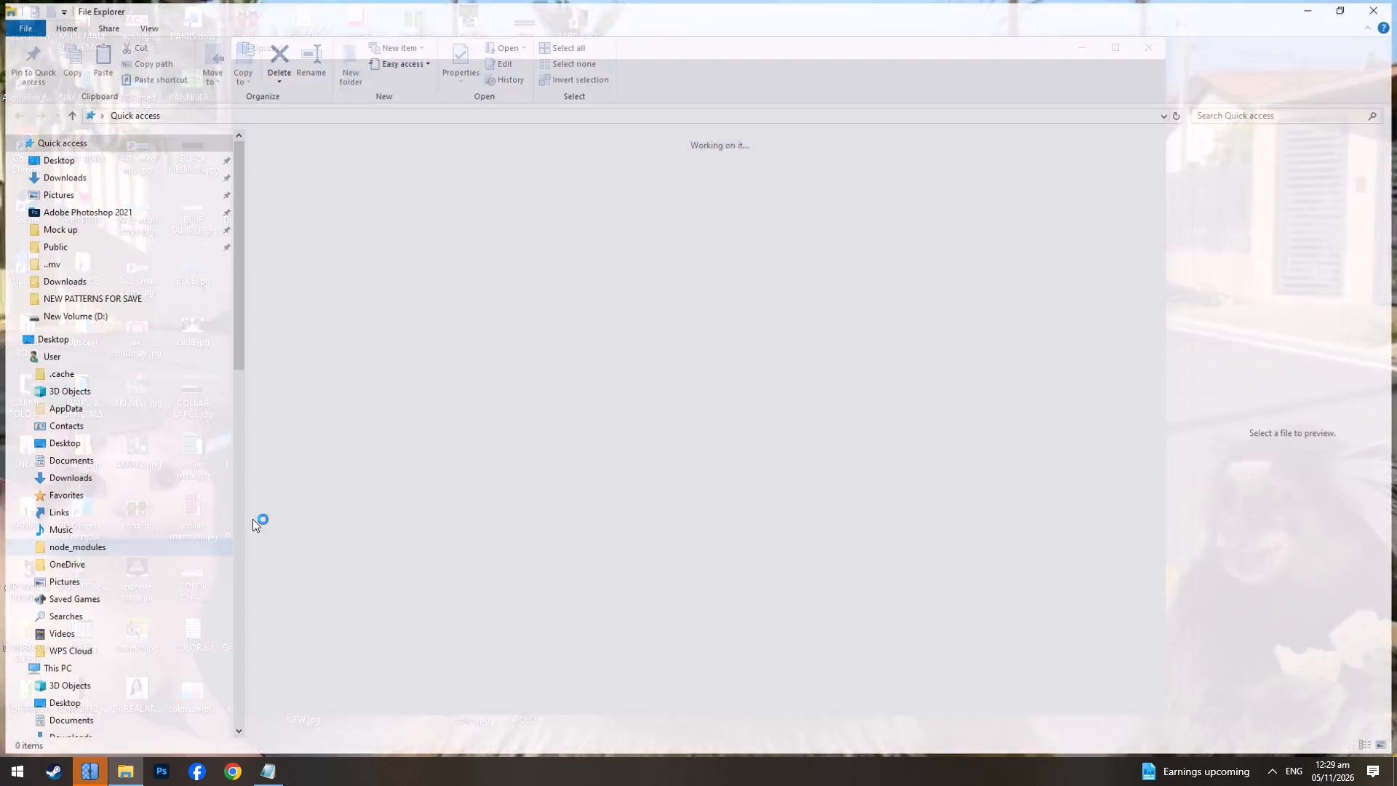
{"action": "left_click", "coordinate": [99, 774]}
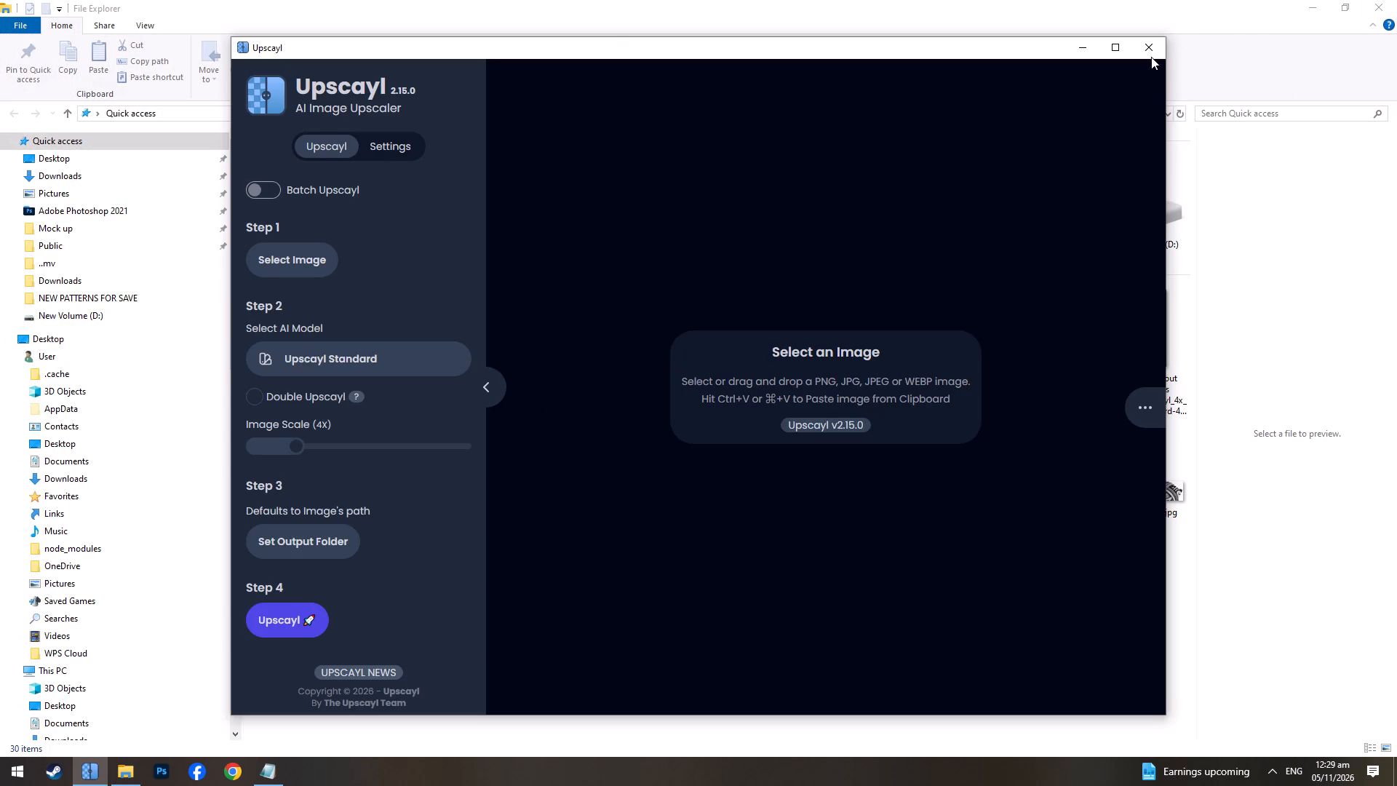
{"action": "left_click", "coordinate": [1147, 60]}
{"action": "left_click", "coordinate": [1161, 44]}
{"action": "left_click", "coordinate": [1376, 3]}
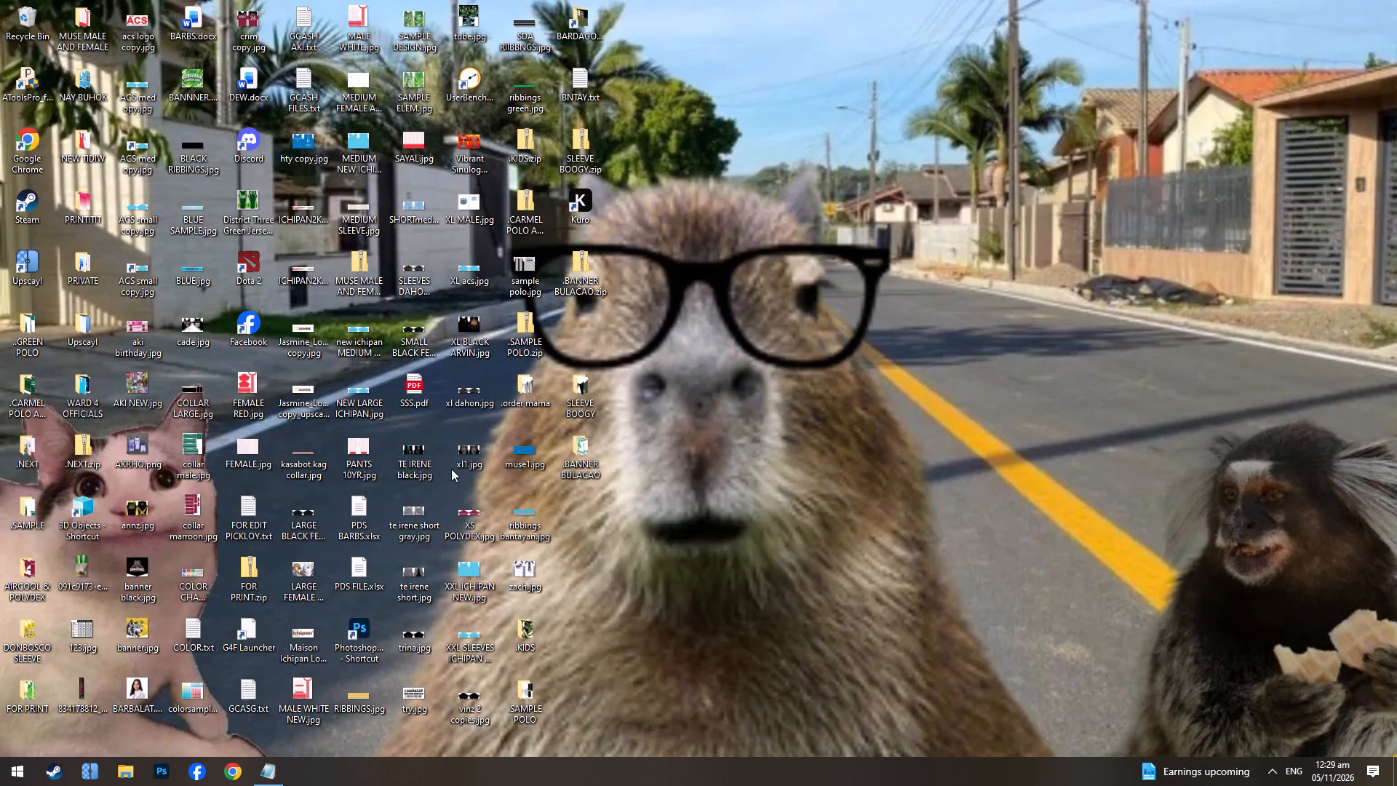
Open New Volume (D:) in File Explorer and look through its files for leftover Photoshop Temp files.
{"action": "left_click", "coordinate": [124, 782]}
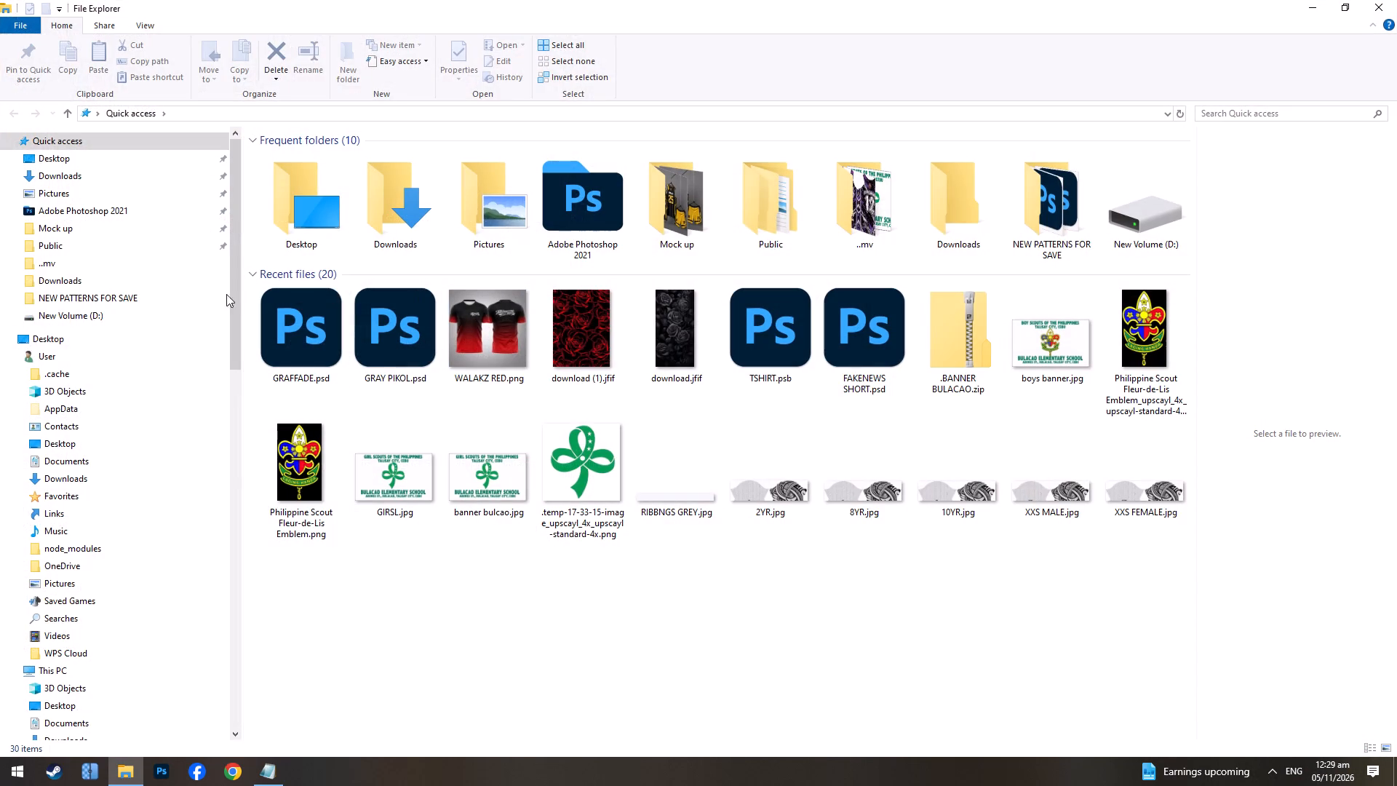
{"action": "left_click", "coordinate": [90, 307]}
{"action": "left_click", "coordinate": [557, 314]}
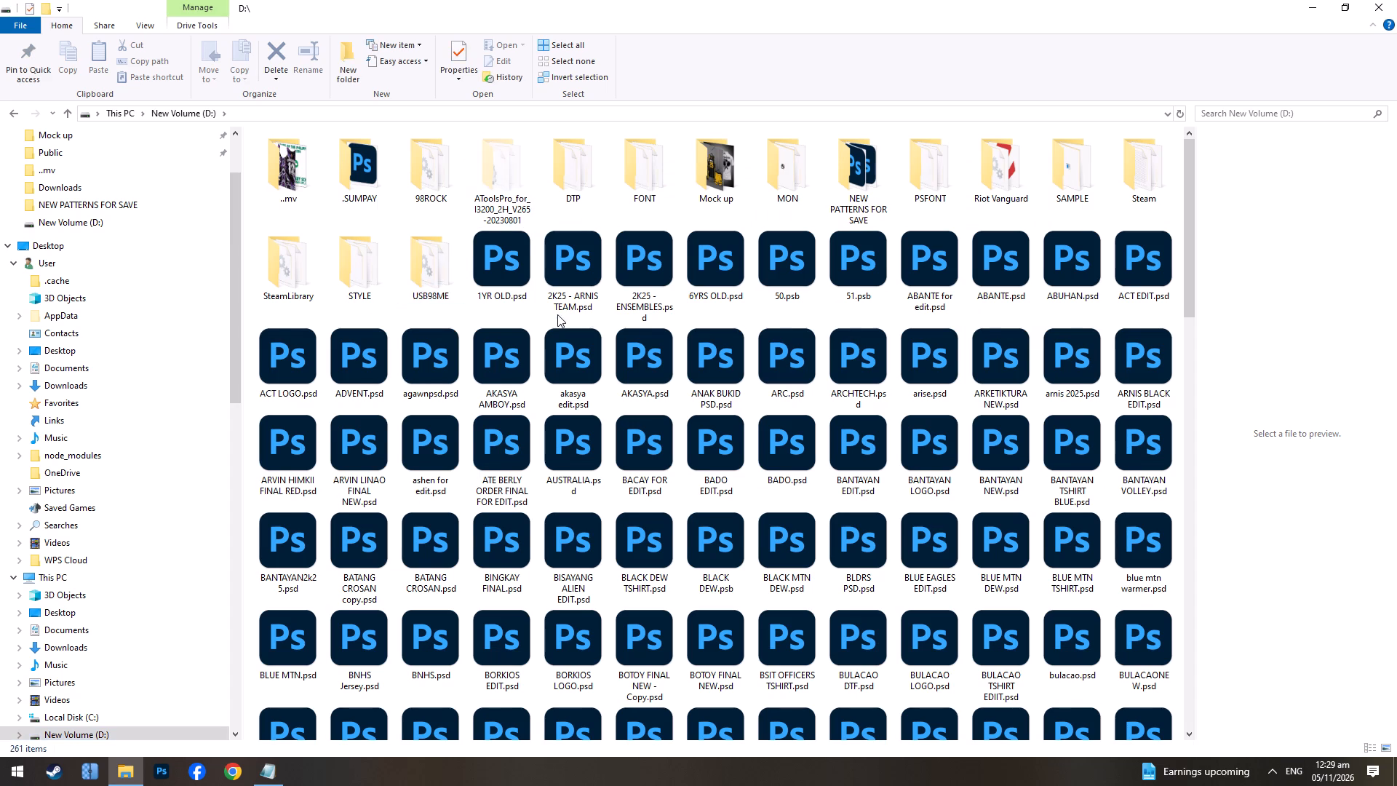
{"action": "scroll", "coordinate": [593, 369], "scroll_direction": "down", "scroll_amount": 5}
{"action": "scroll", "coordinate": [647, 410], "scroll_direction": "down", "scroll_amount": 4}
{"action": "scroll", "coordinate": [696, 421], "scroll_direction": "up", "scroll_amount": 2}
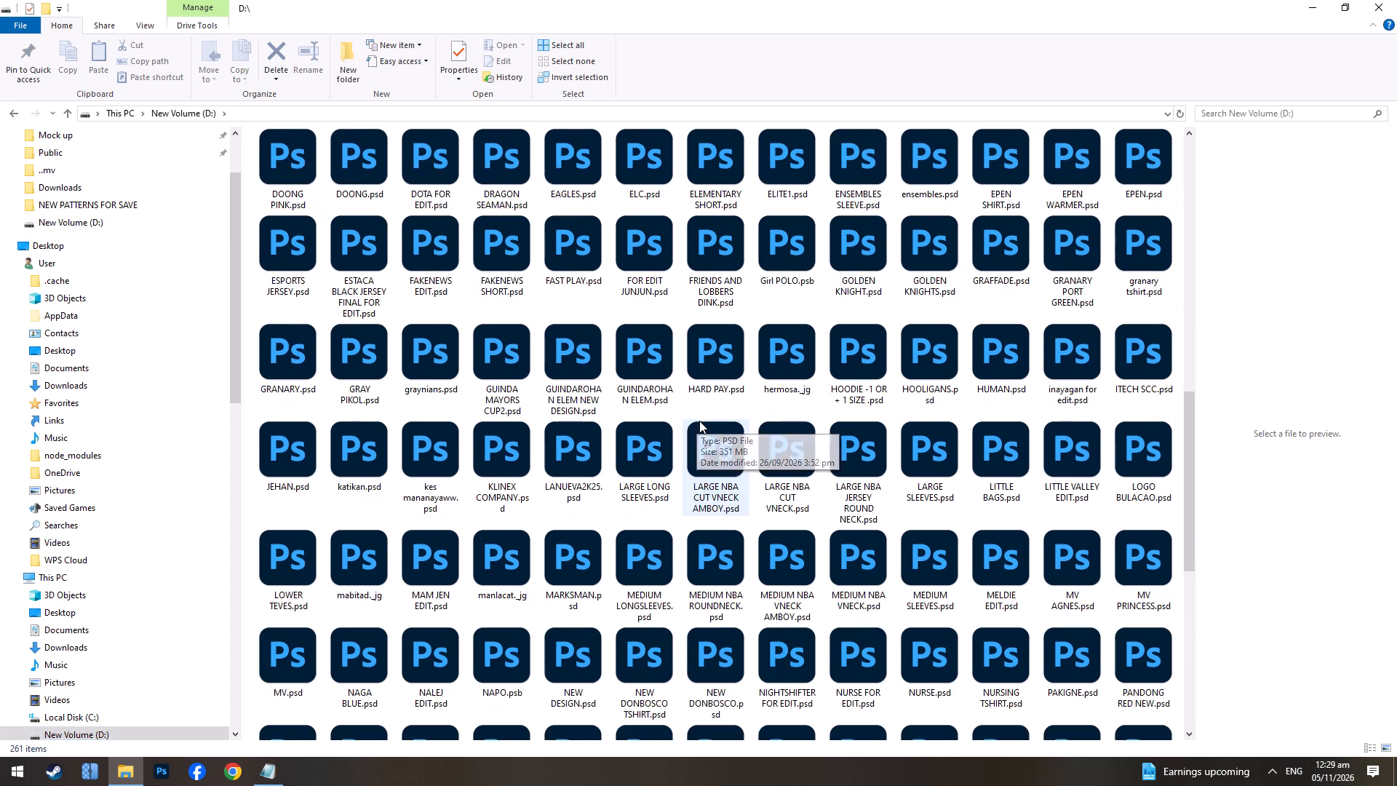
{"action": "scroll", "coordinate": [700, 421], "scroll_direction": "up", "scroll_amount": 4}
{"action": "scroll", "coordinate": [727, 426], "scroll_direction": "down", "scroll_amount": 9}
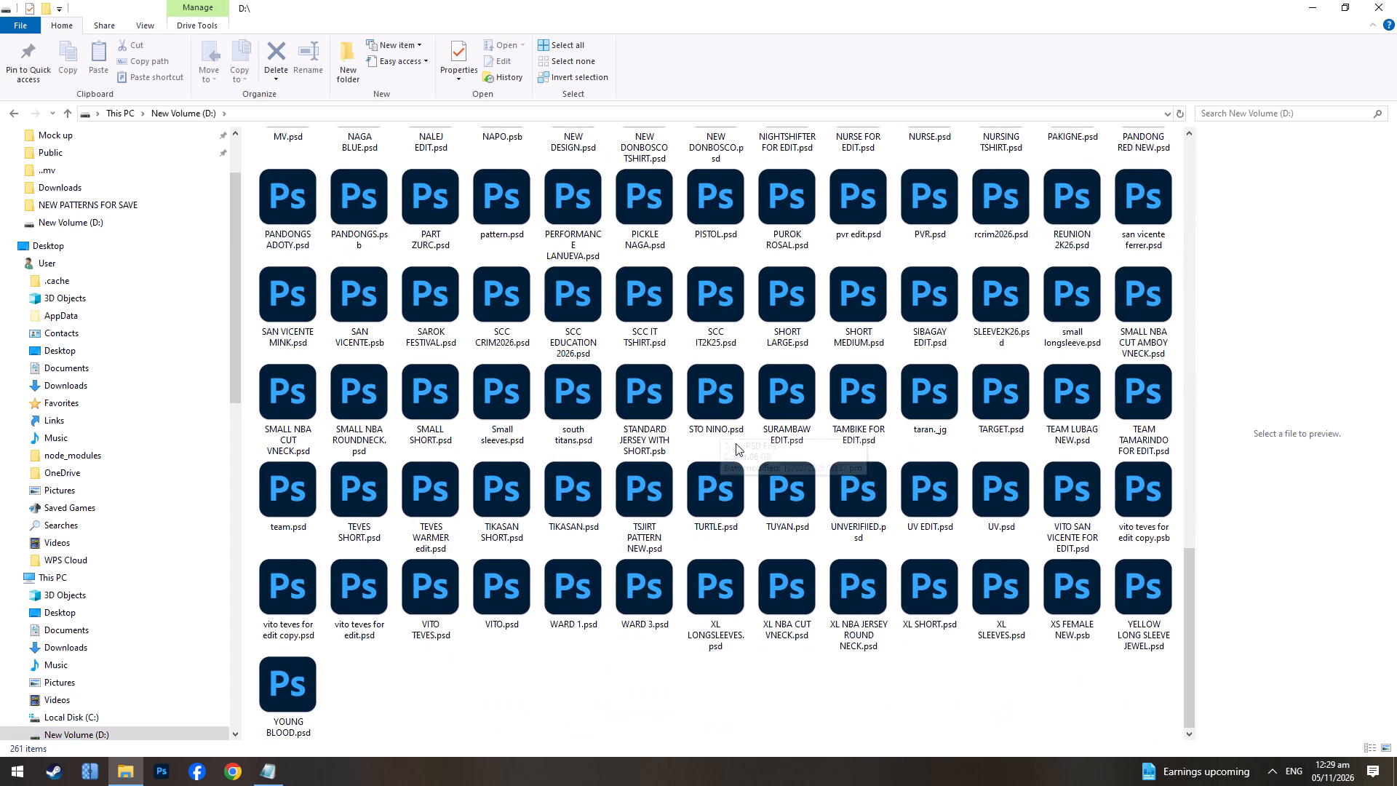
{"action": "scroll", "coordinate": [737, 443], "scroll_direction": "up", "scroll_amount": 5}
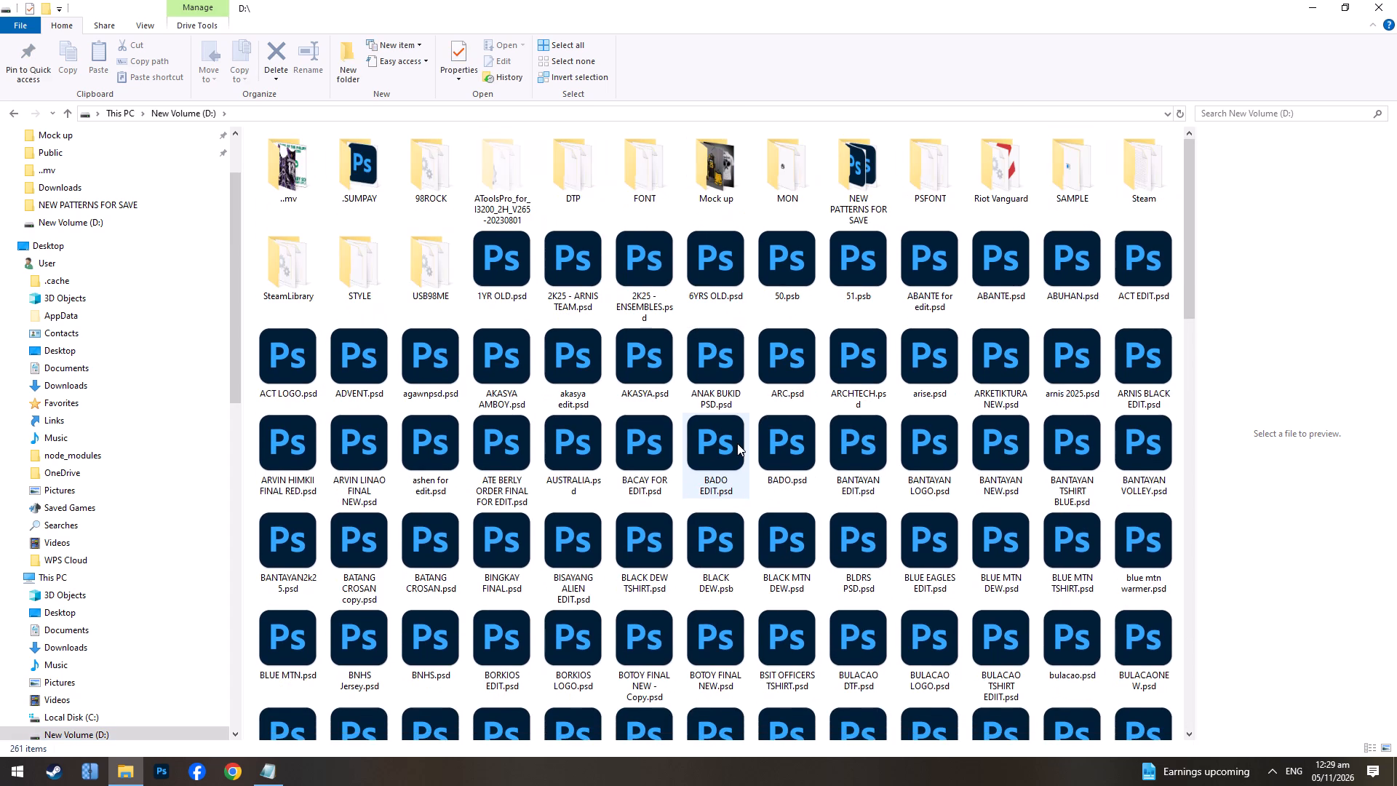
{"action": "scroll", "coordinate": [737, 443], "scroll_direction": "up", "scroll_amount": 1}
{"action": "scroll", "coordinate": [737, 443], "scroll_direction": "down", "scroll_amount": 5}
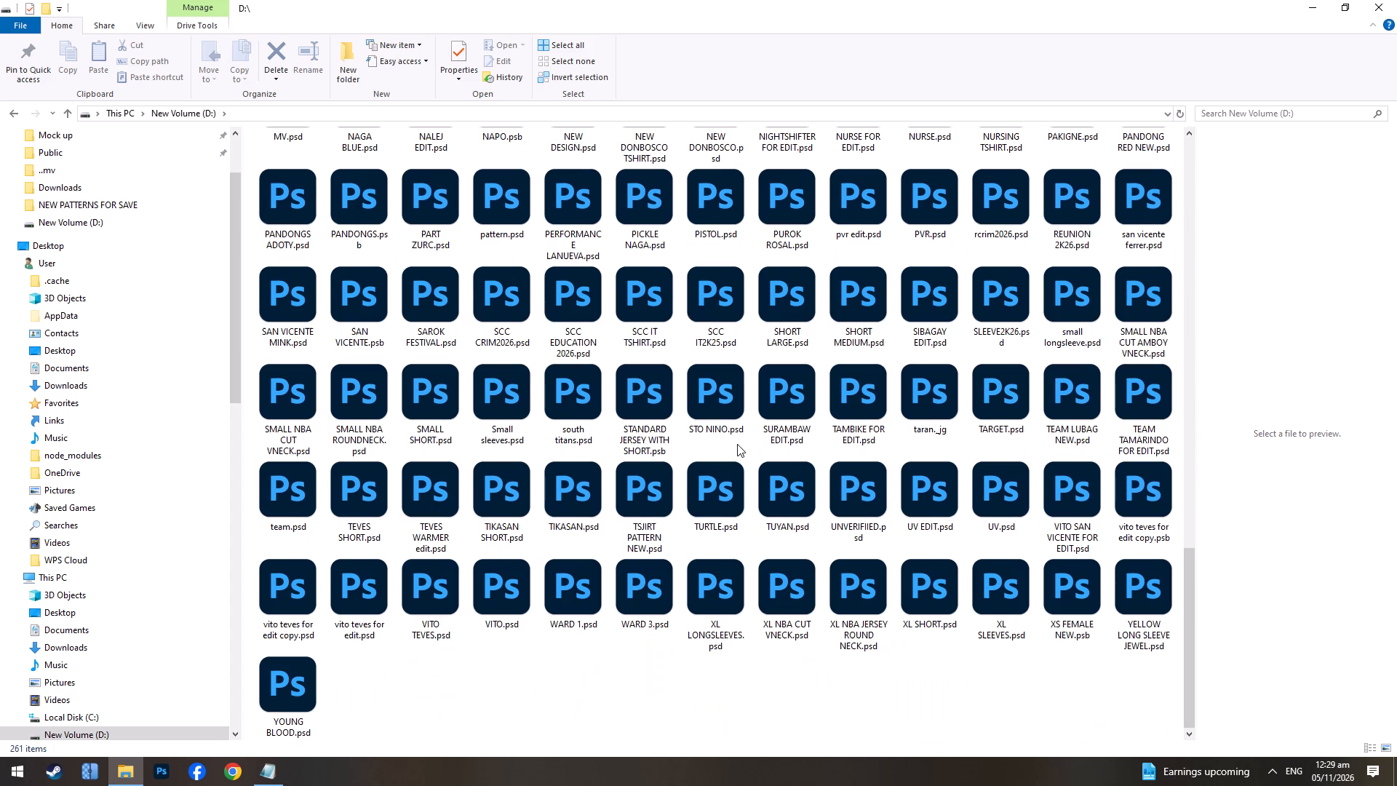
{"action": "scroll", "coordinate": [737, 444], "scroll_direction": "down", "scroll_amount": 2}
{"action": "left_click", "coordinate": [720, 488]}
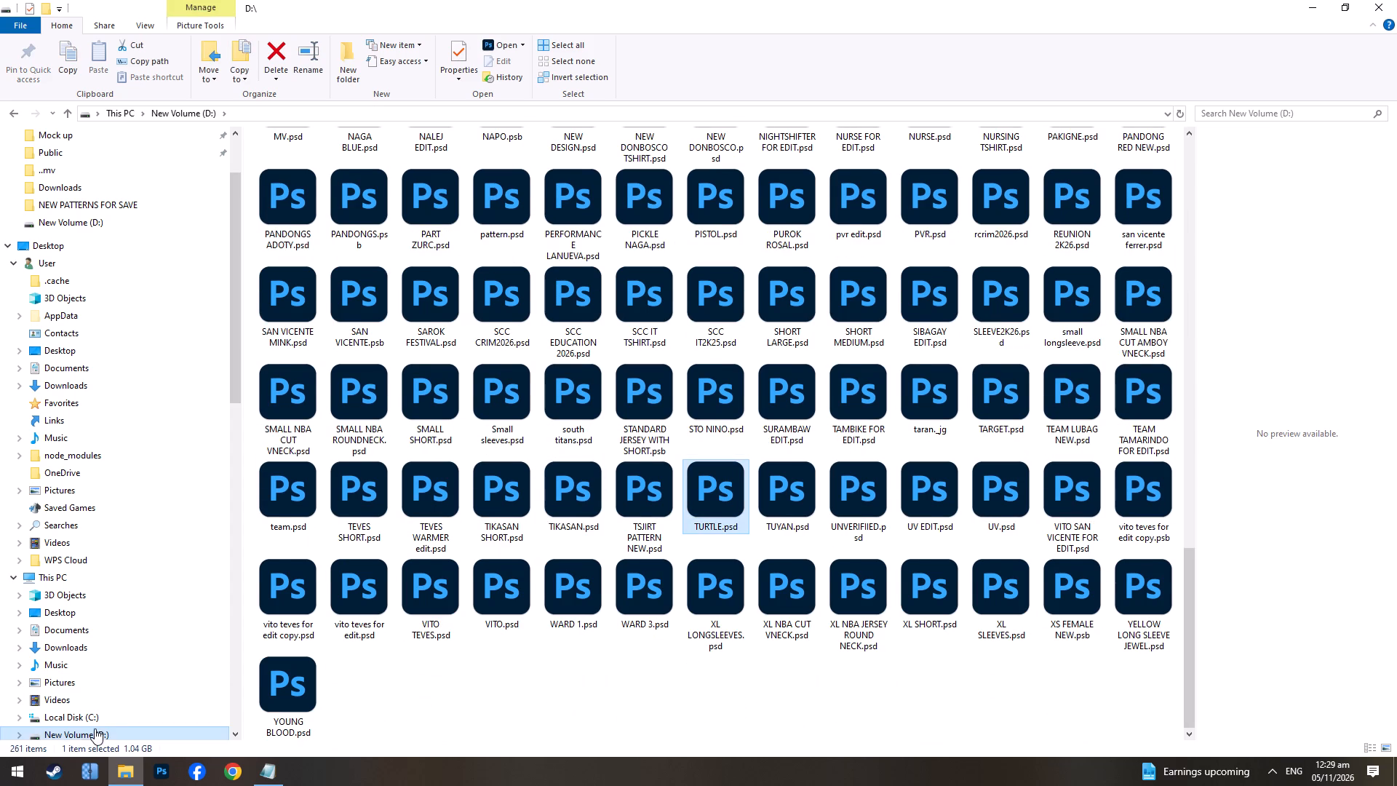
Open This PC to check the free space on the drives, and close File Explorer.
{"action": "left_click", "coordinate": [95, 729]}
{"action": "left_click", "coordinate": [82, 572]}
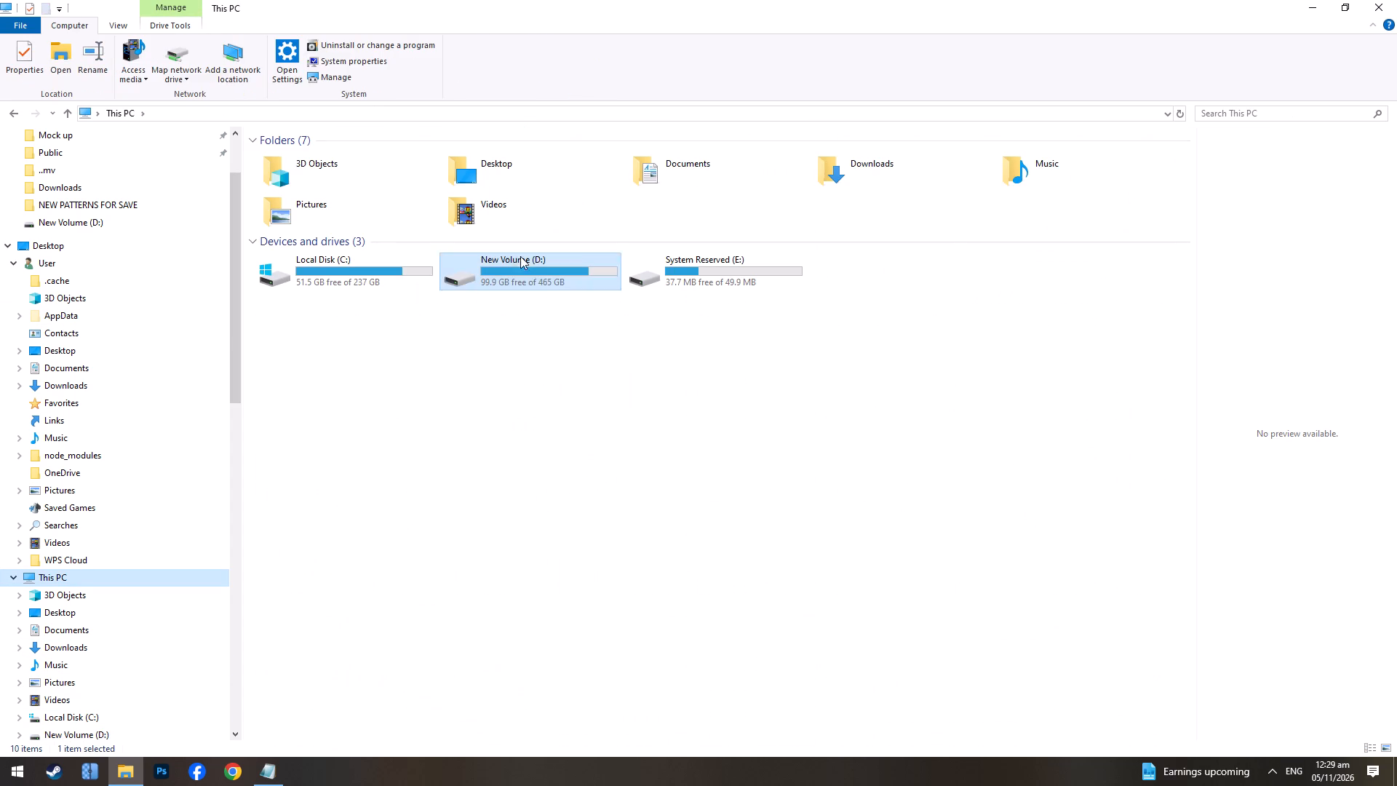
{"action": "left_click", "coordinate": [1396, 0]}
Launch Adobe Photoshop 2021.
{"action": "left_click", "coordinate": [161, 777]}
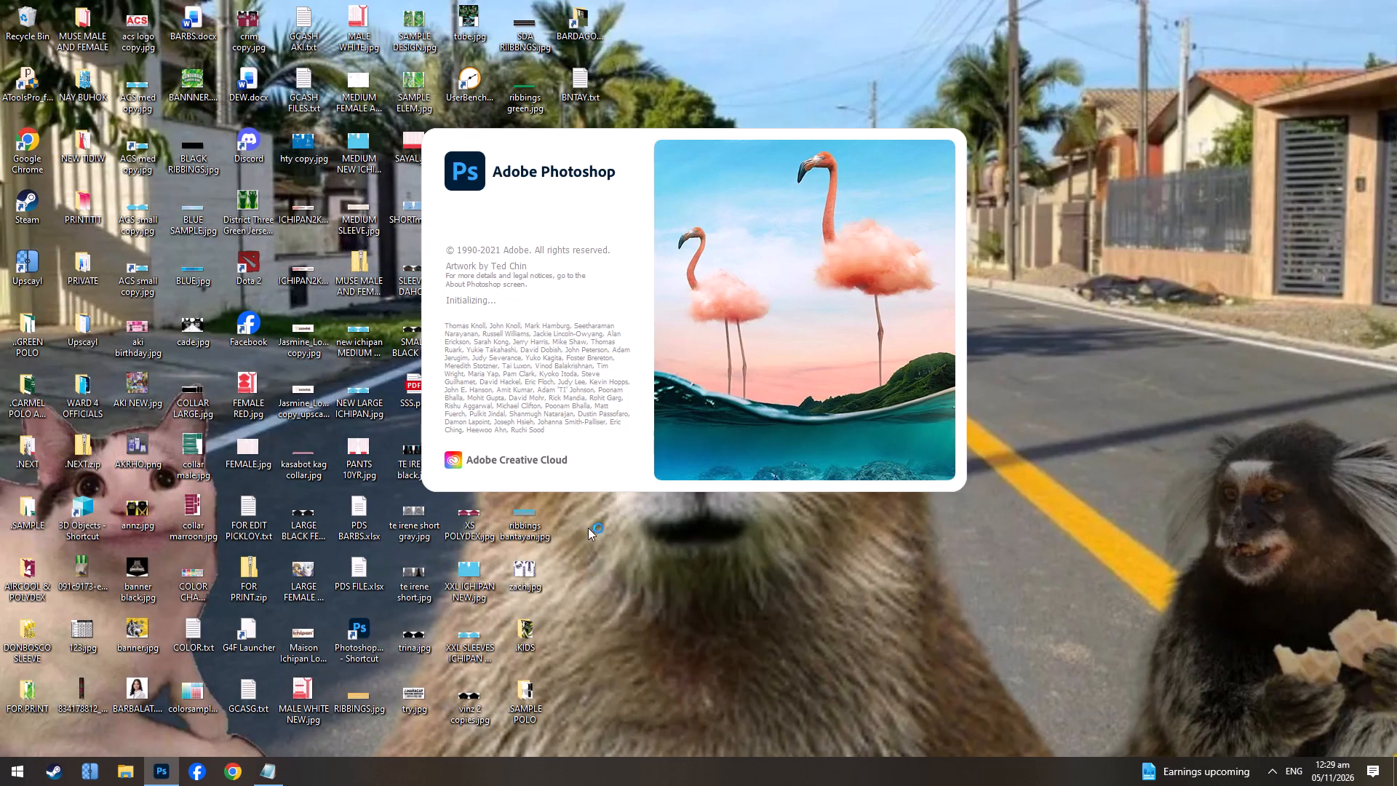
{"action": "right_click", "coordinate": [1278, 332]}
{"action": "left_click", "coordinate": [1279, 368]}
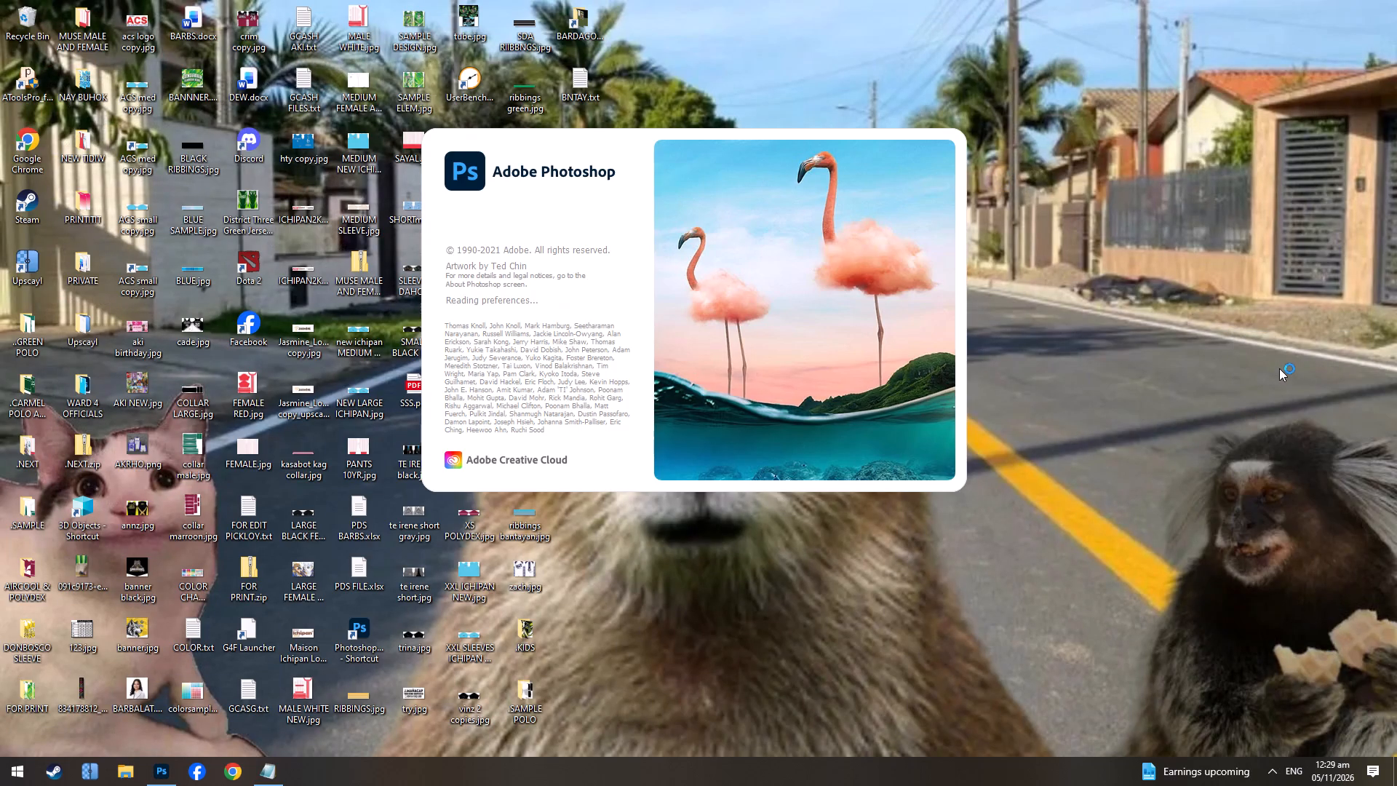
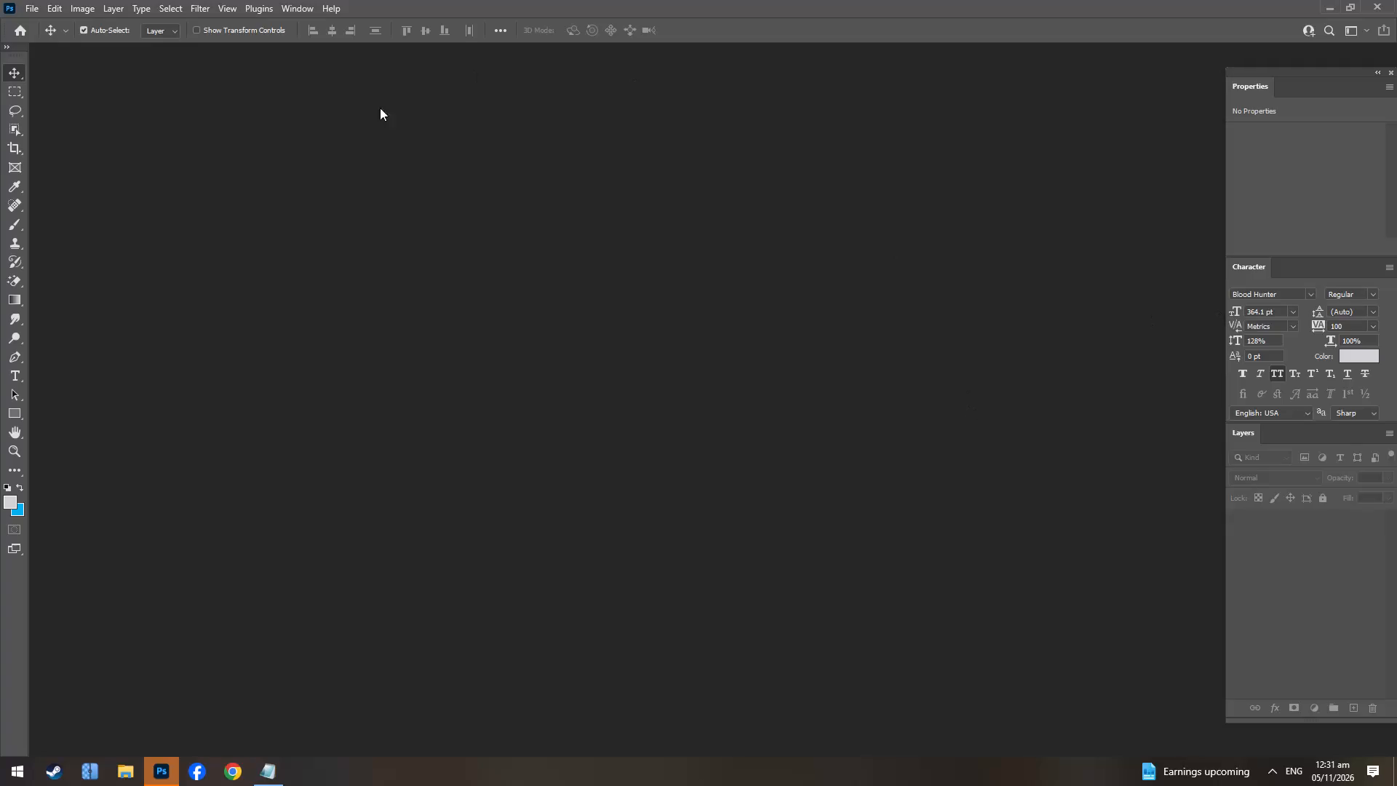
Open the recent file GRAFFADE.psd.
{"action": "left_click", "coordinate": [32, 5]}
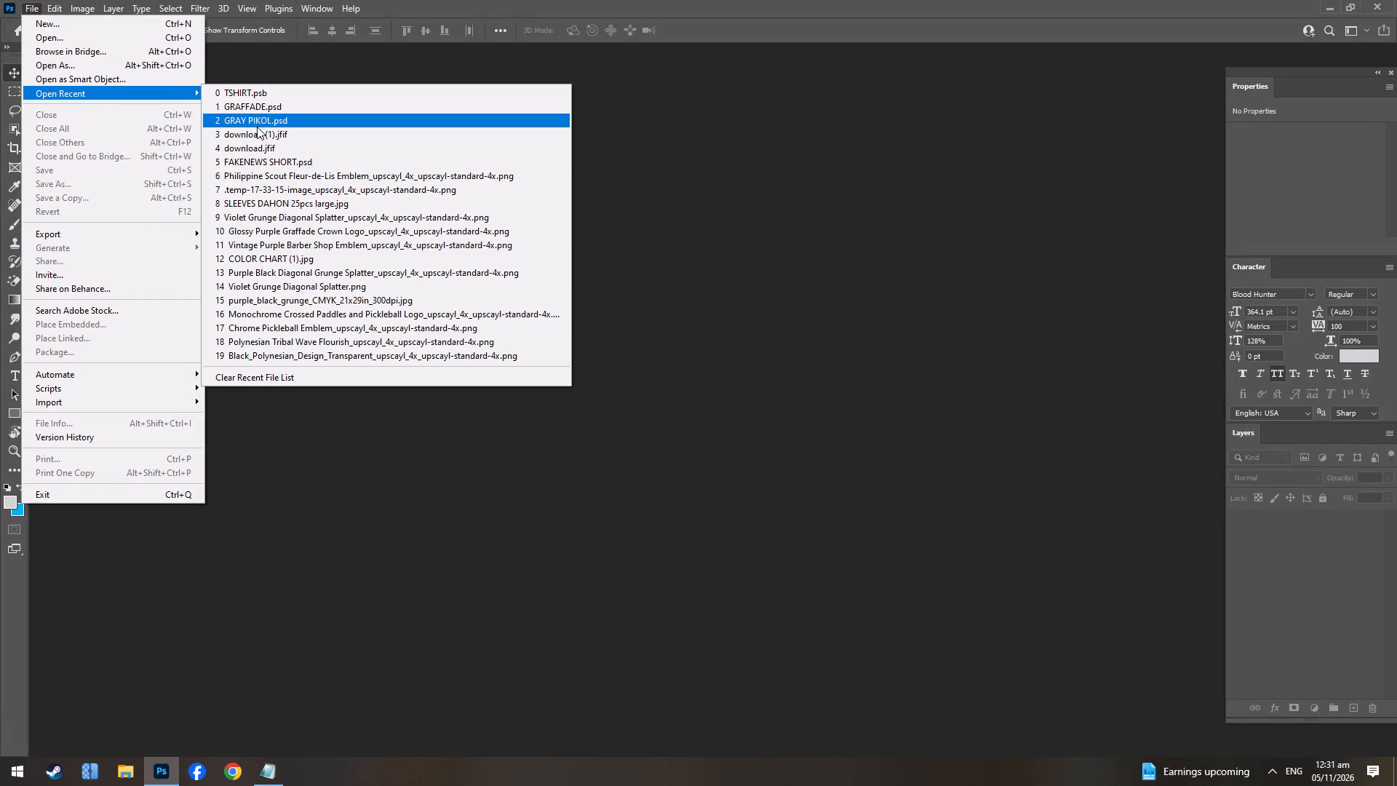
{"action": "left_click", "coordinate": [262, 110]}
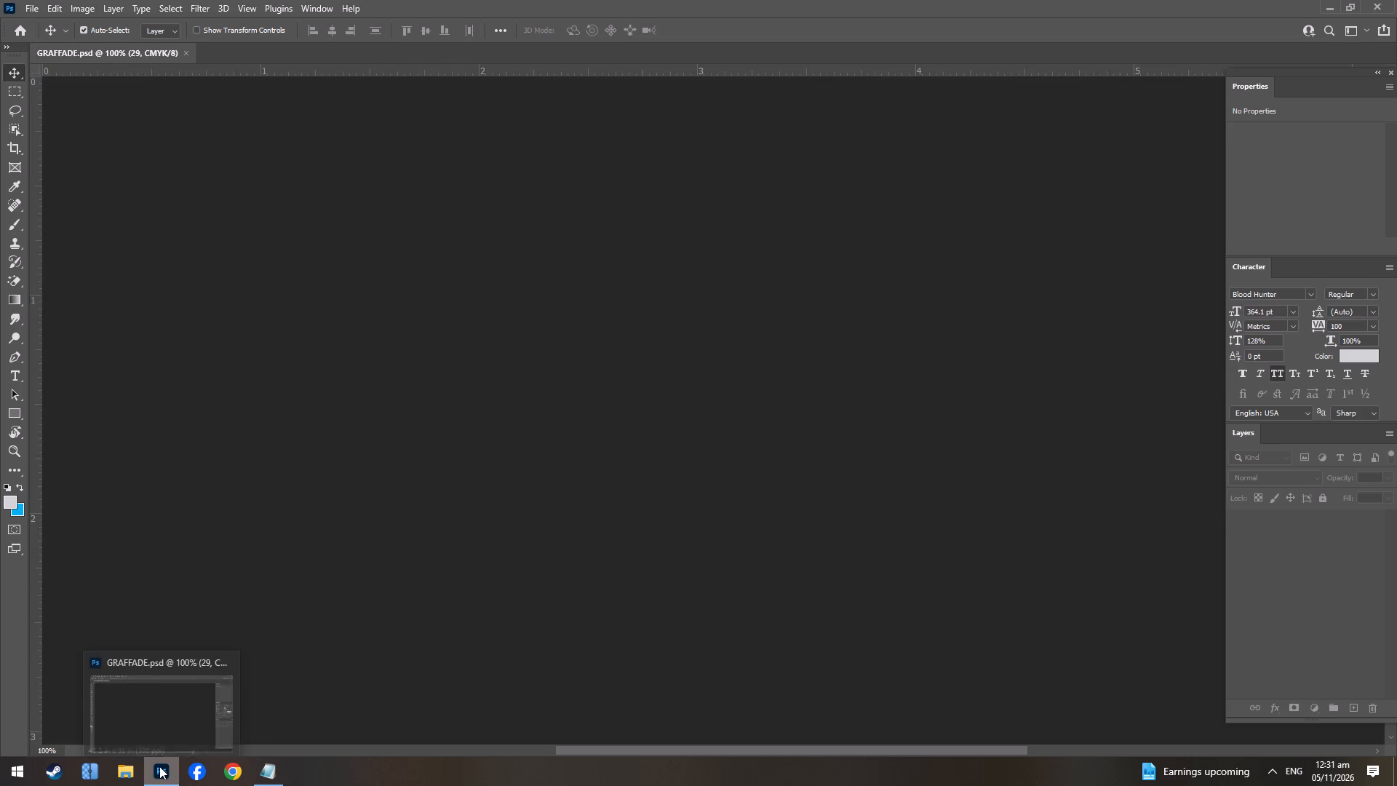
Delete sample1.jpg and try.jpg from the ..mv folder on New Volume (D:) in File Explorer.
{"action": "left_click", "coordinate": [132, 778]}
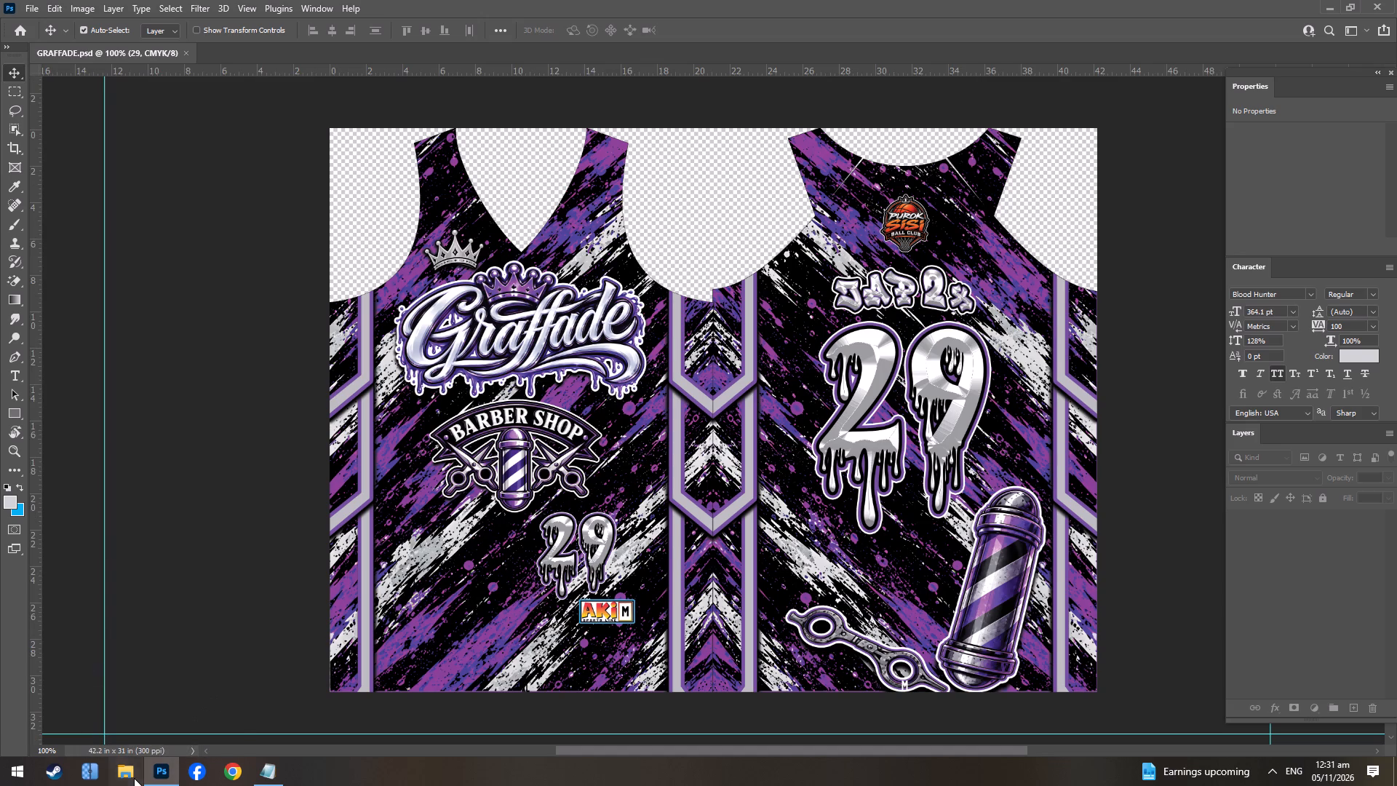
{"action": "left_click", "coordinate": [298, 181]}
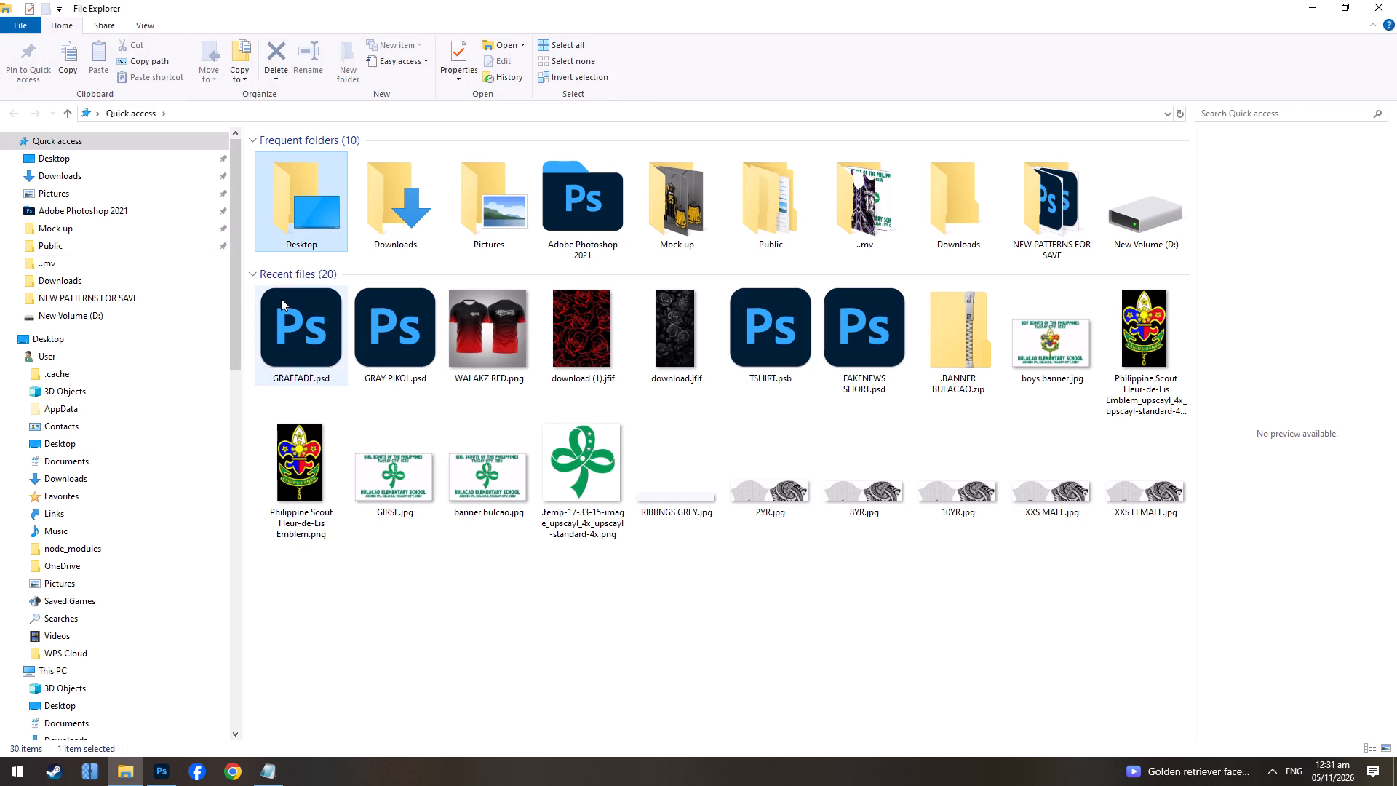
{"action": "left_click", "coordinate": [89, 315]}
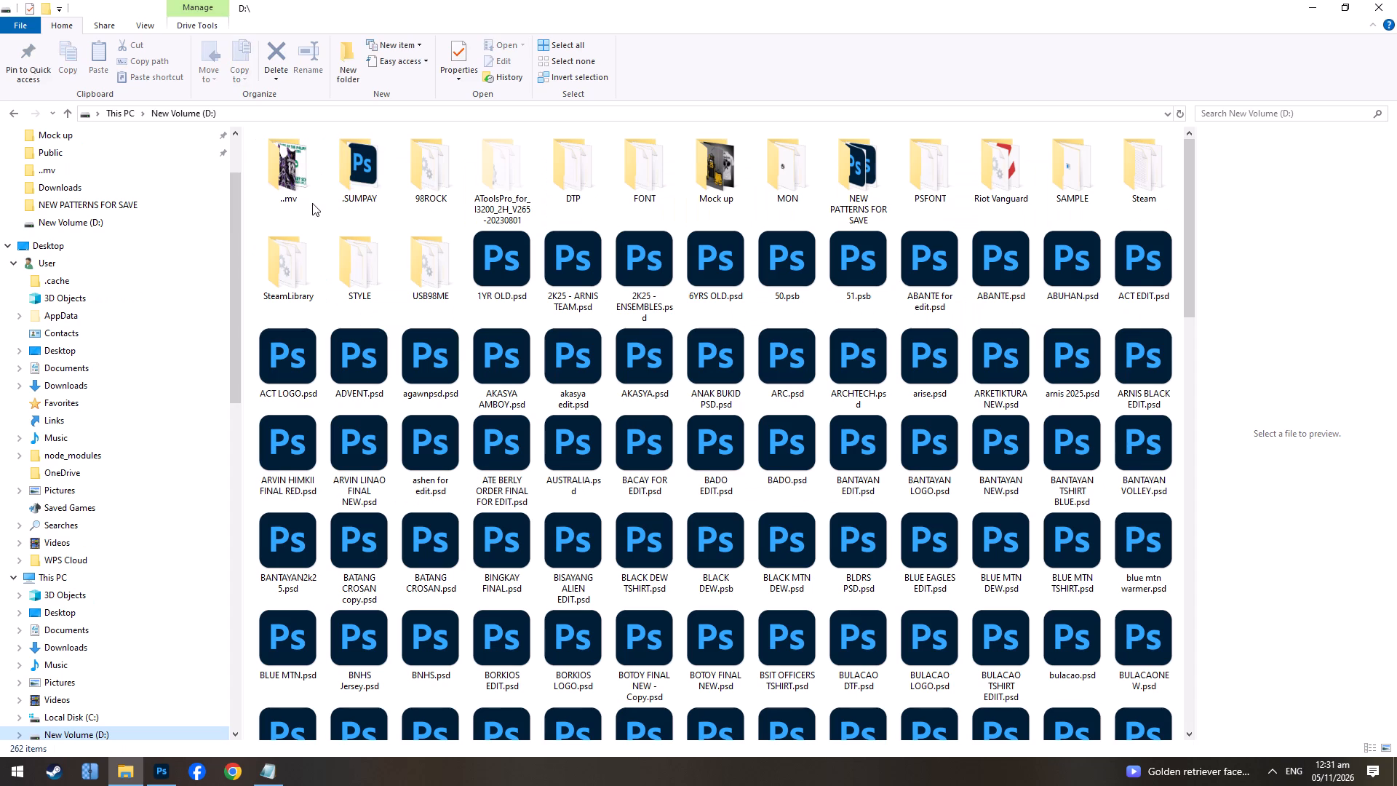
{"action": "double_click", "coordinate": [290, 183]}
{"action": "left_click", "coordinate": [753, 271]}
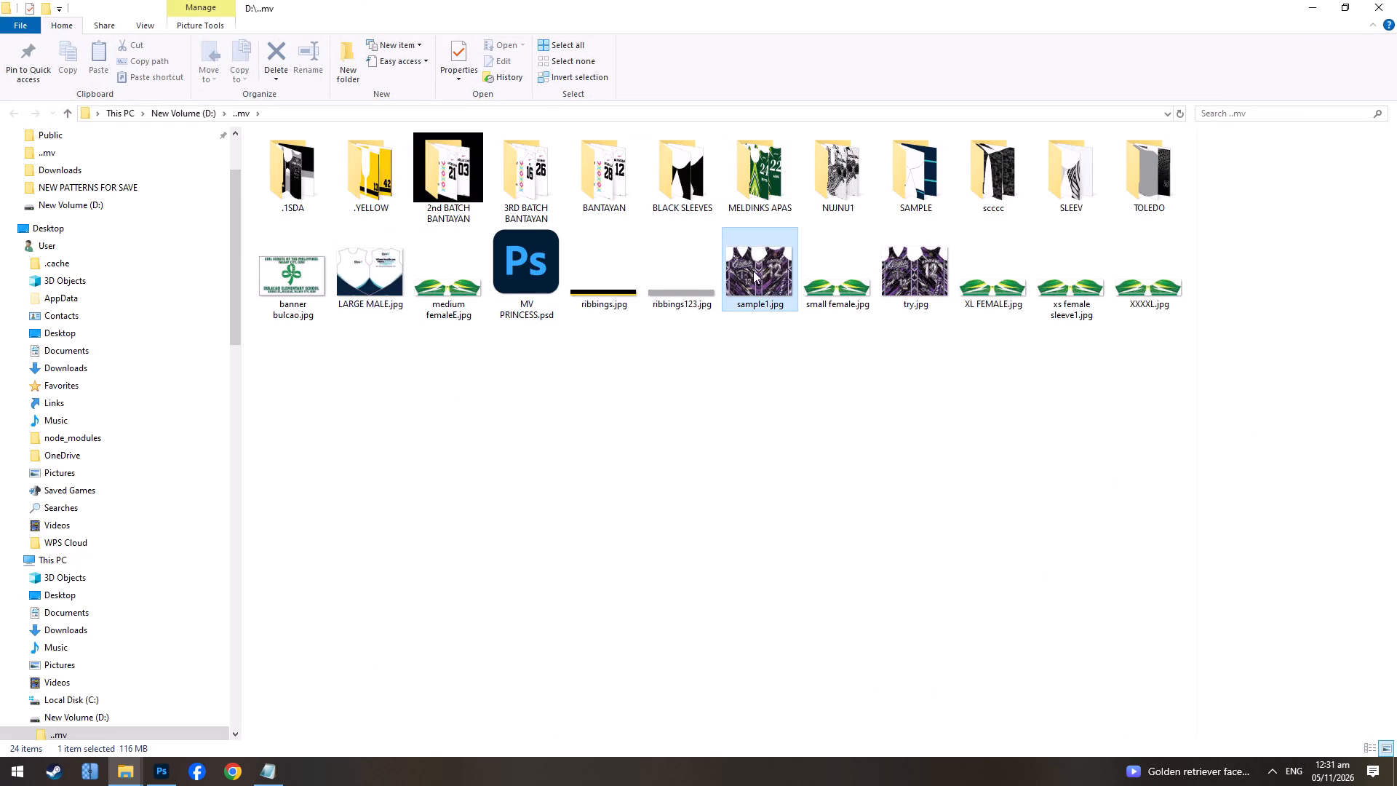
{"action": "left_click", "coordinate": [904, 271]}
{"action": "left_click", "coordinate": [752, 296]}
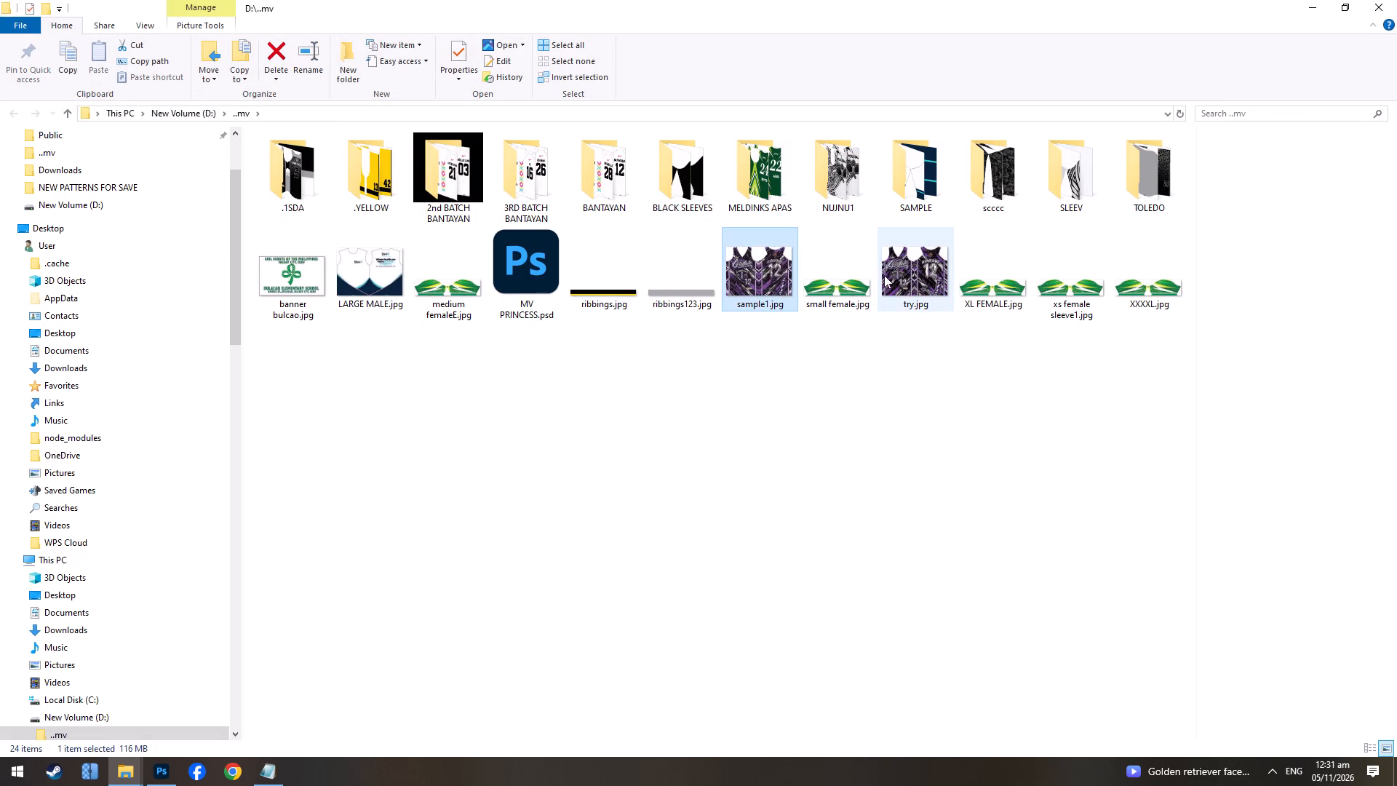
{"action": "key", "text": "Delete"}
{"action": "left_click", "coordinate": [827, 282]}
{"action": "key", "text": "Delete"}
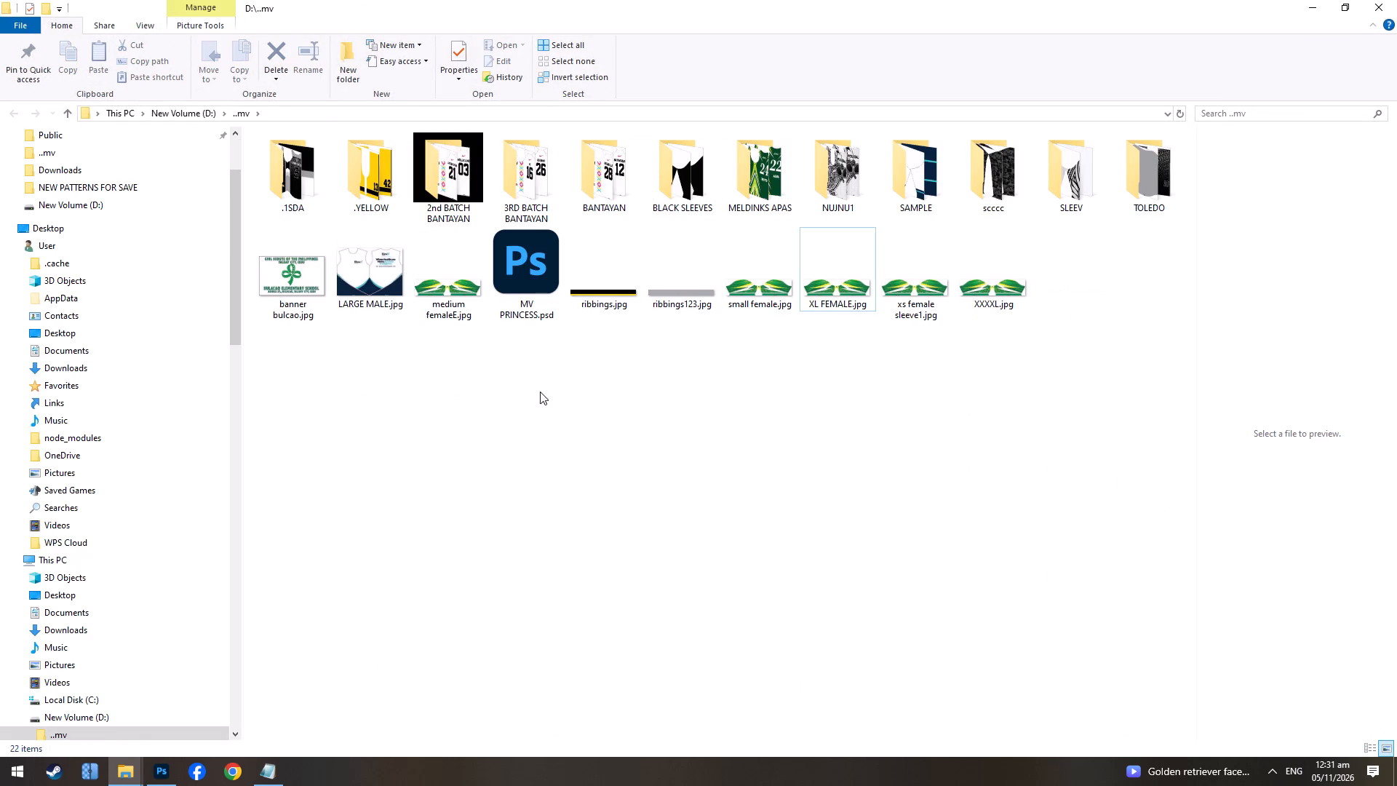
Return to Photoshop and examine the front and back of the JAP 2X number 29 jersey.
{"action": "key", "text": "alt+Tab"}
{"action": "key", "text": "alt+Tab"}
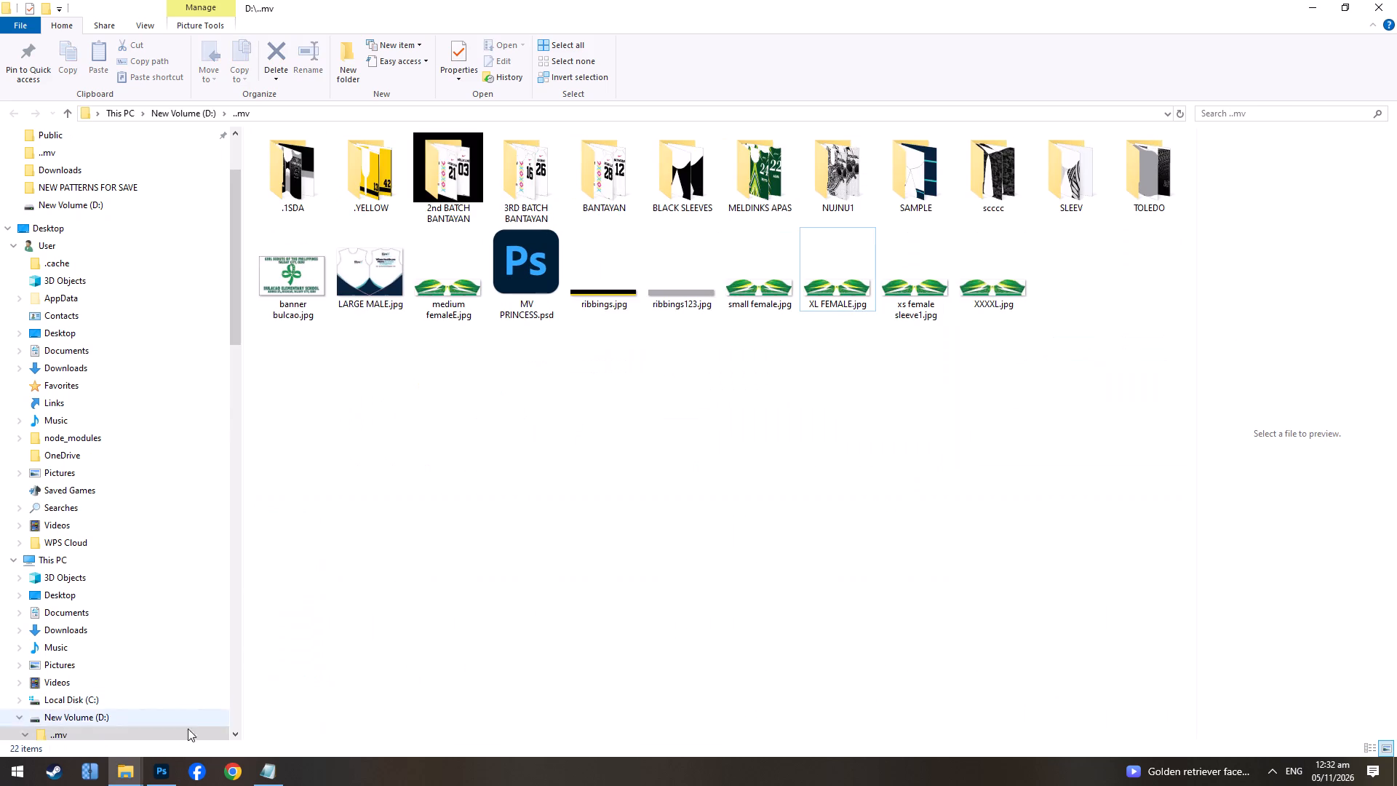
{"action": "left_click", "coordinate": [165, 775]}
{"action": "scroll", "coordinate": [889, 475], "scroll_direction": "down", "scroll_amount": 2, "text": "alt"}
{"action": "scroll", "coordinate": [1035, 466], "scroll_direction": "up", "scroll_amount": 2, "text": "alt"}
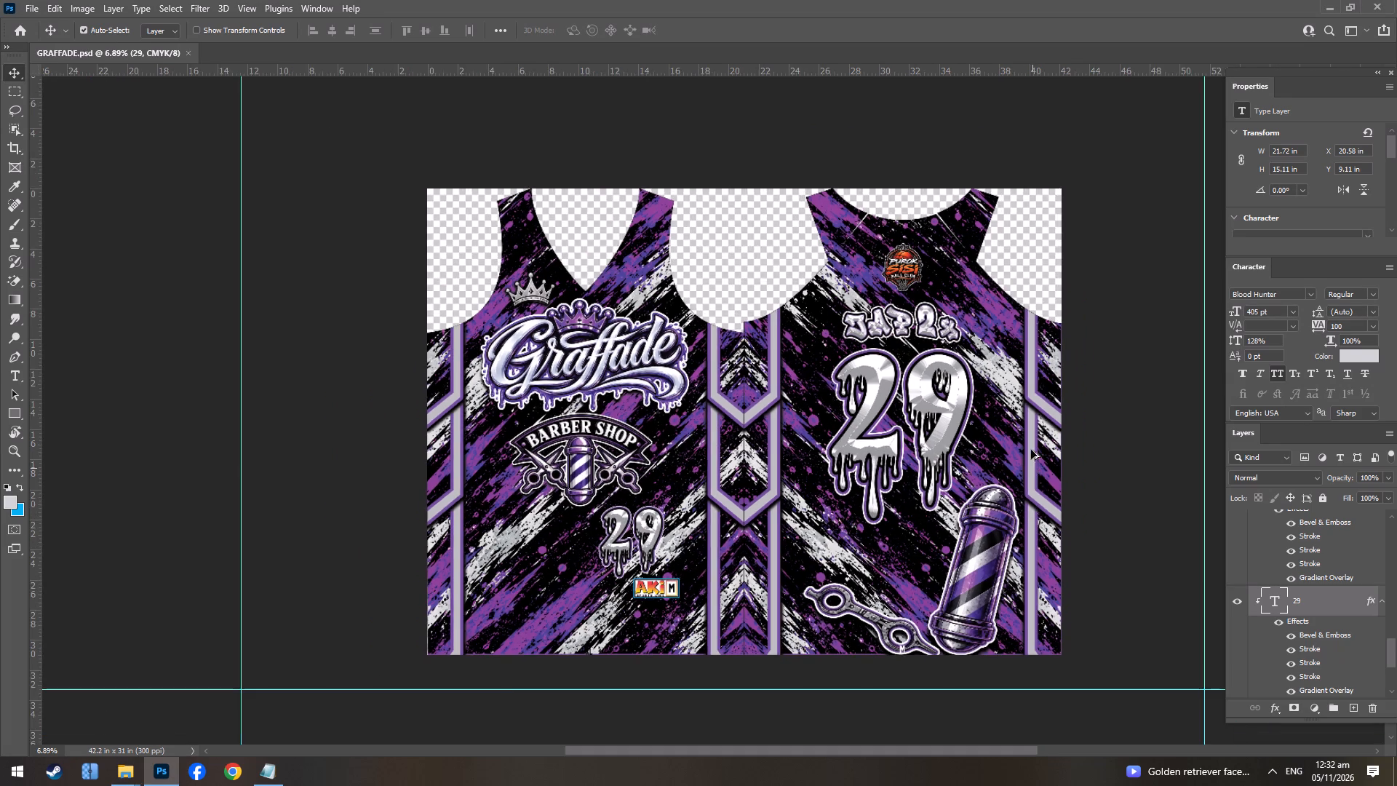
{"action": "scroll", "coordinate": [1031, 450], "scroll_direction": "up", "scroll_amount": 2, "text": "alt"}
{"action": "scroll", "coordinate": [873, 467], "scroll_direction": "down", "scroll_amount": 3}
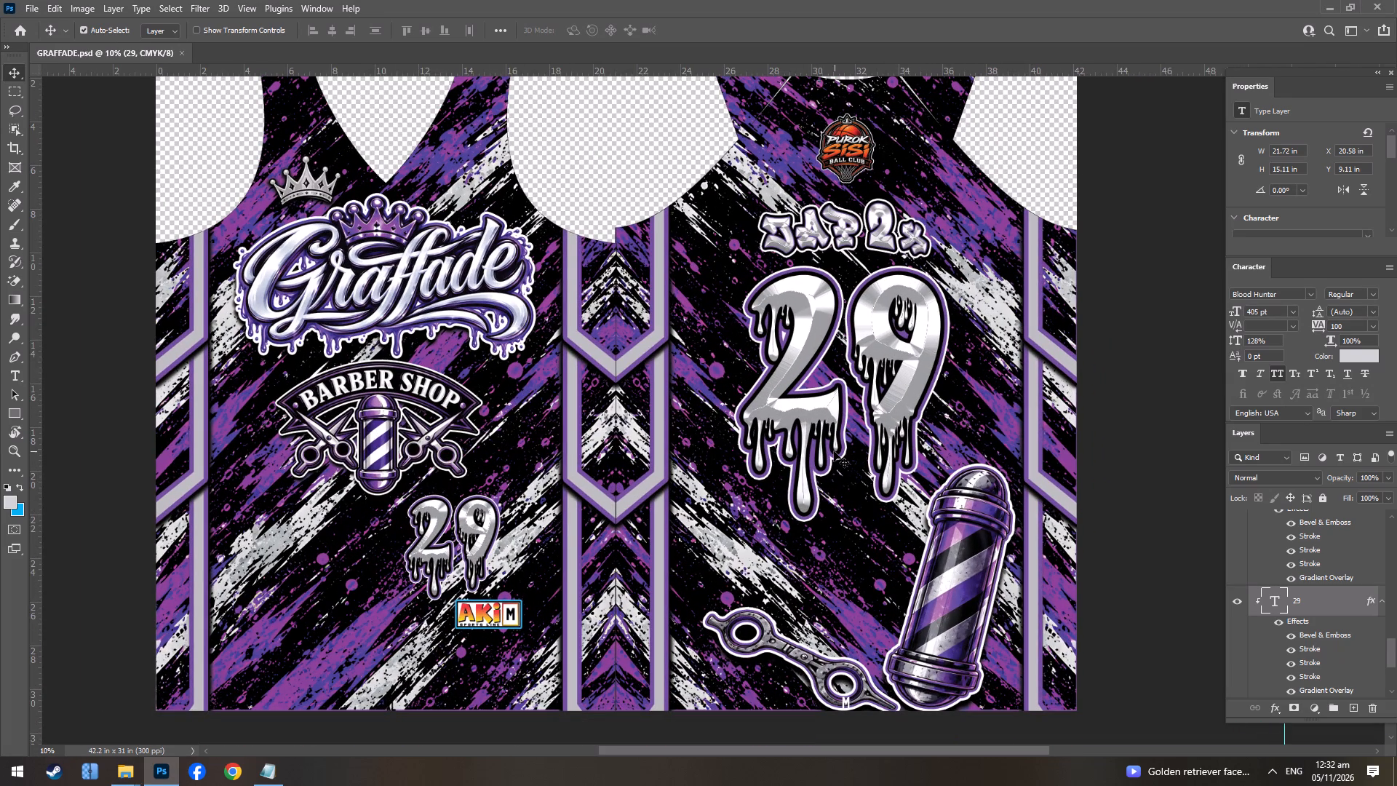
{"action": "scroll", "coordinate": [828, 452], "scroll_direction": "down", "scroll_amount": 3, "text": "alt"}
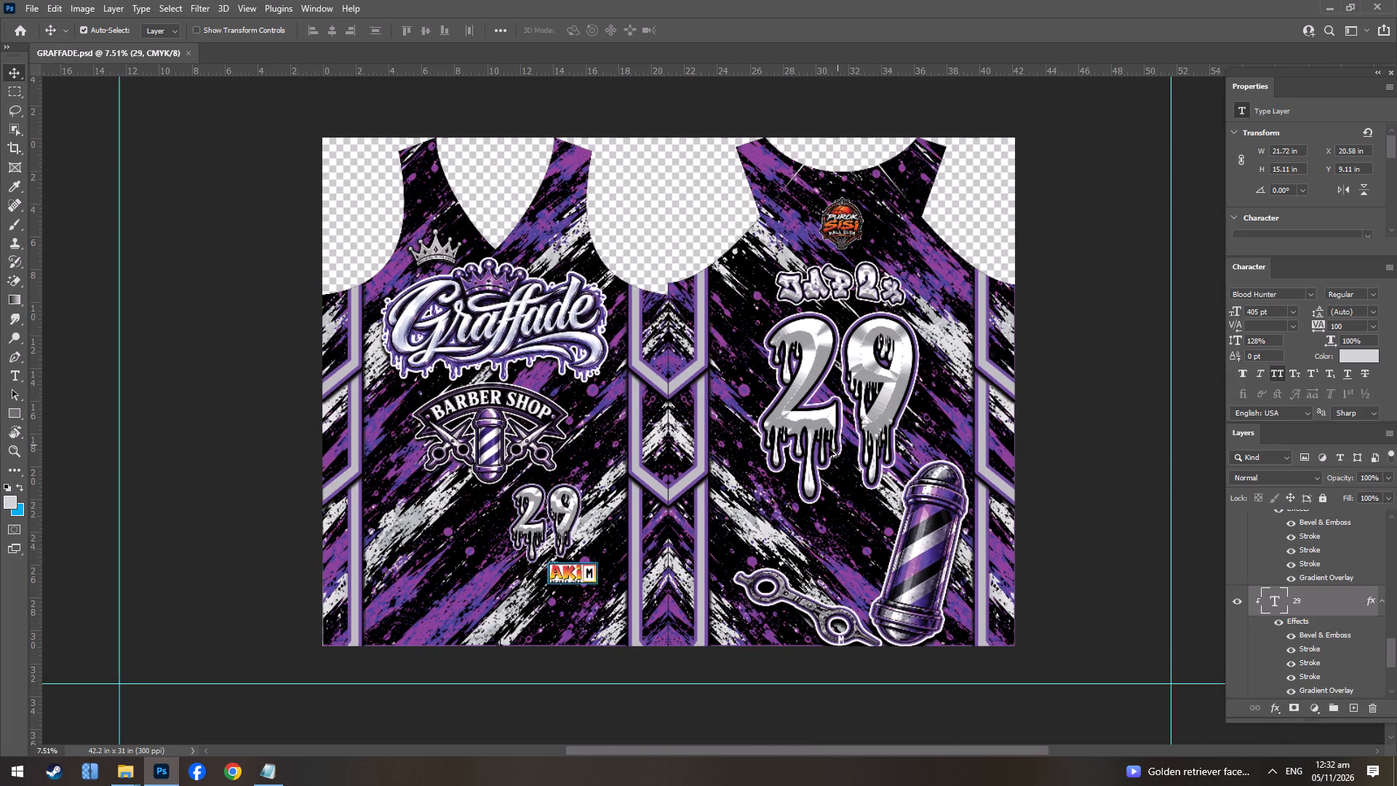
{"action": "scroll", "coordinate": [793, 458], "scroll_direction": "up", "scroll_amount": 2, "text": "alt"}
Save a copy of the jersey as a JPEG named jap in the ..mv folder on New Volume (D:).
{"action": "key", "text": "ctrl+alt+s"}
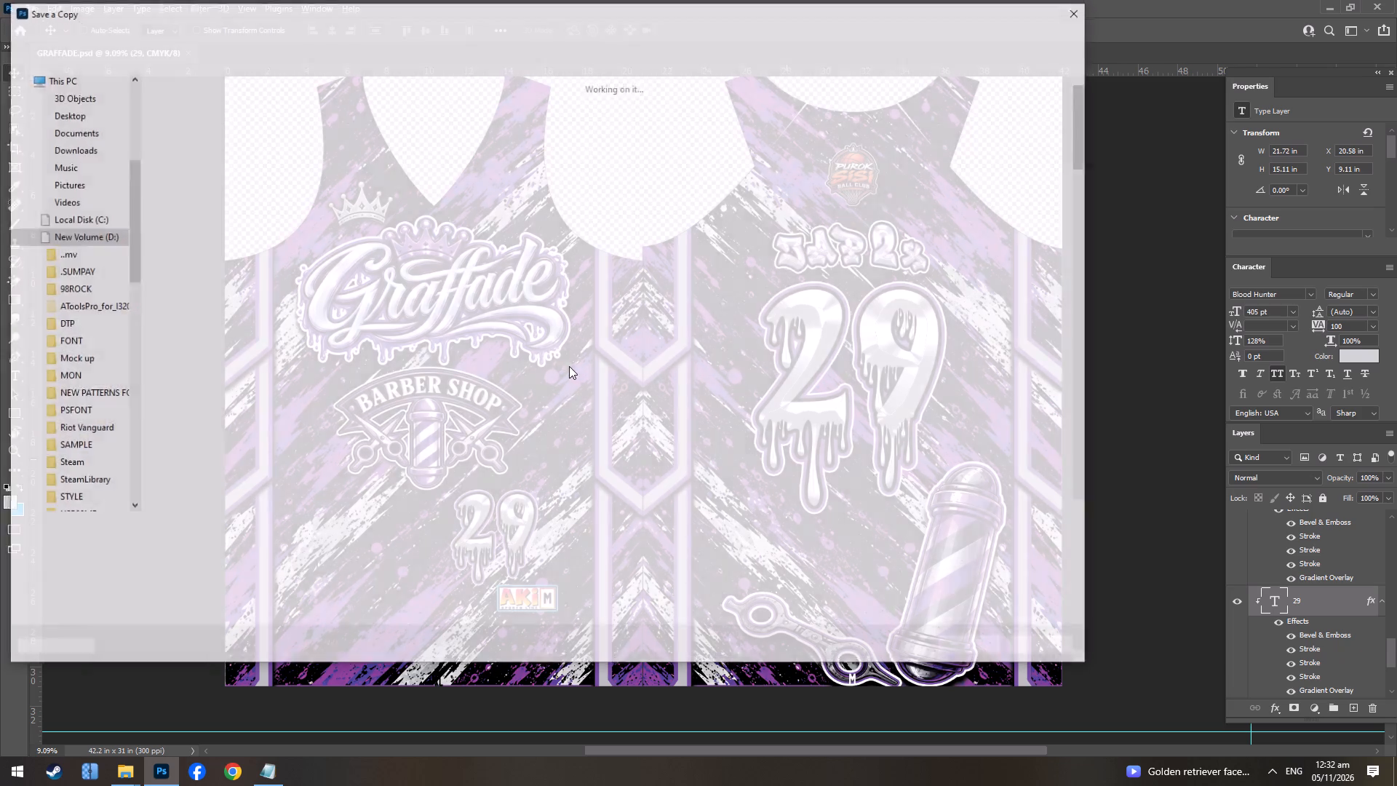
{"action": "double_click", "coordinate": [196, 134]}
{"action": "left_click", "coordinate": [196, 552]}
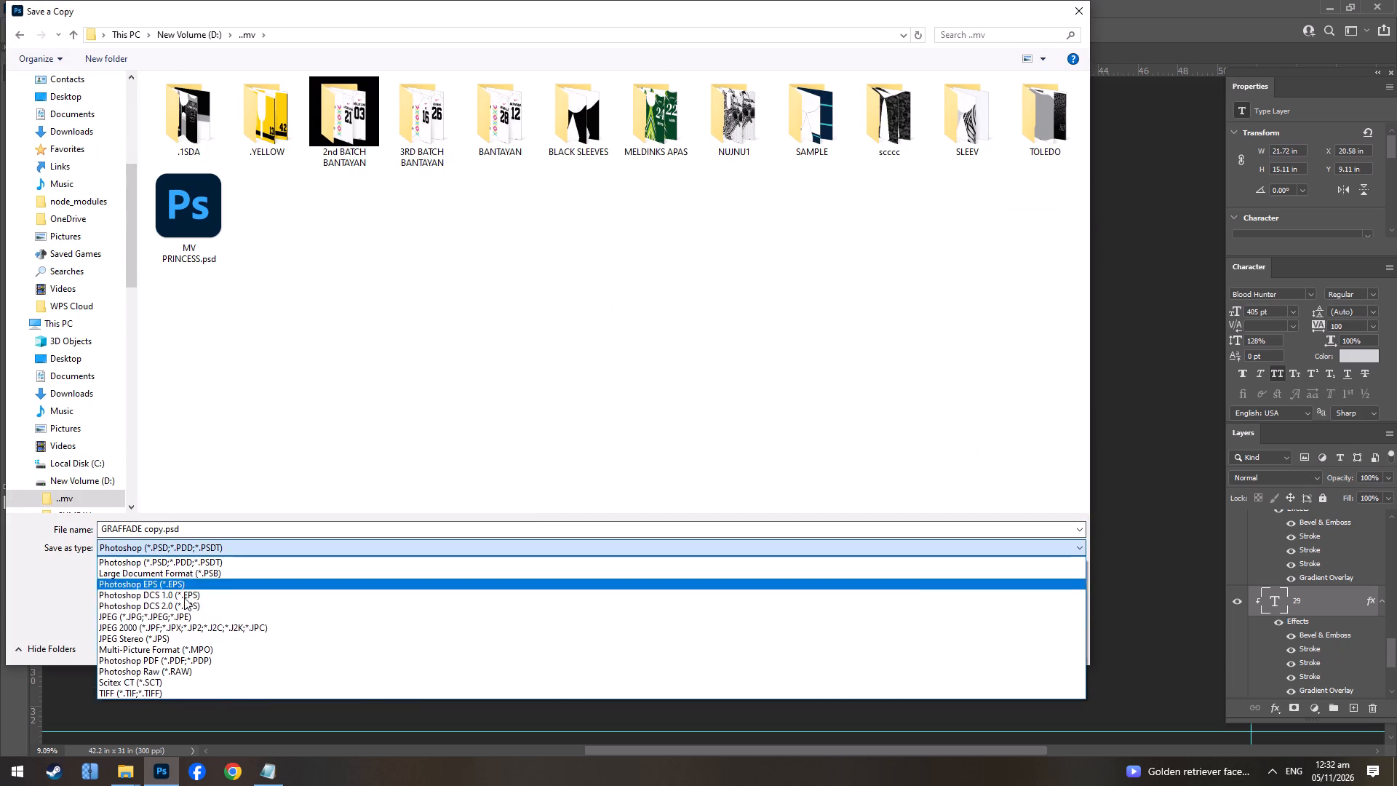
{"action": "left_click", "coordinate": [183, 622]}
{"action": "left_click", "coordinate": [220, 548]}
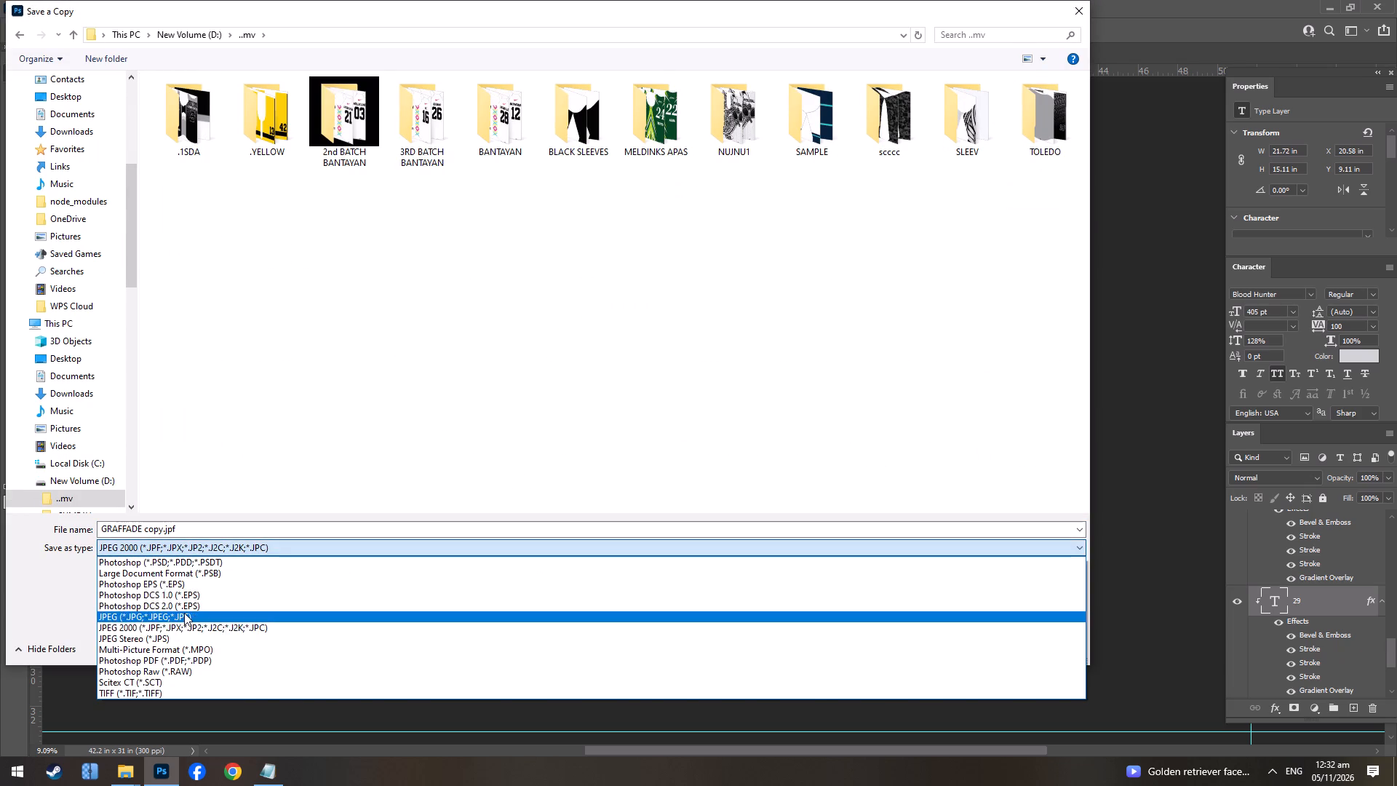
{"action": "left_click", "coordinate": [184, 613]}
{"action": "left_click", "coordinate": [217, 531]}
{"action": "type", "text": "jajp"}
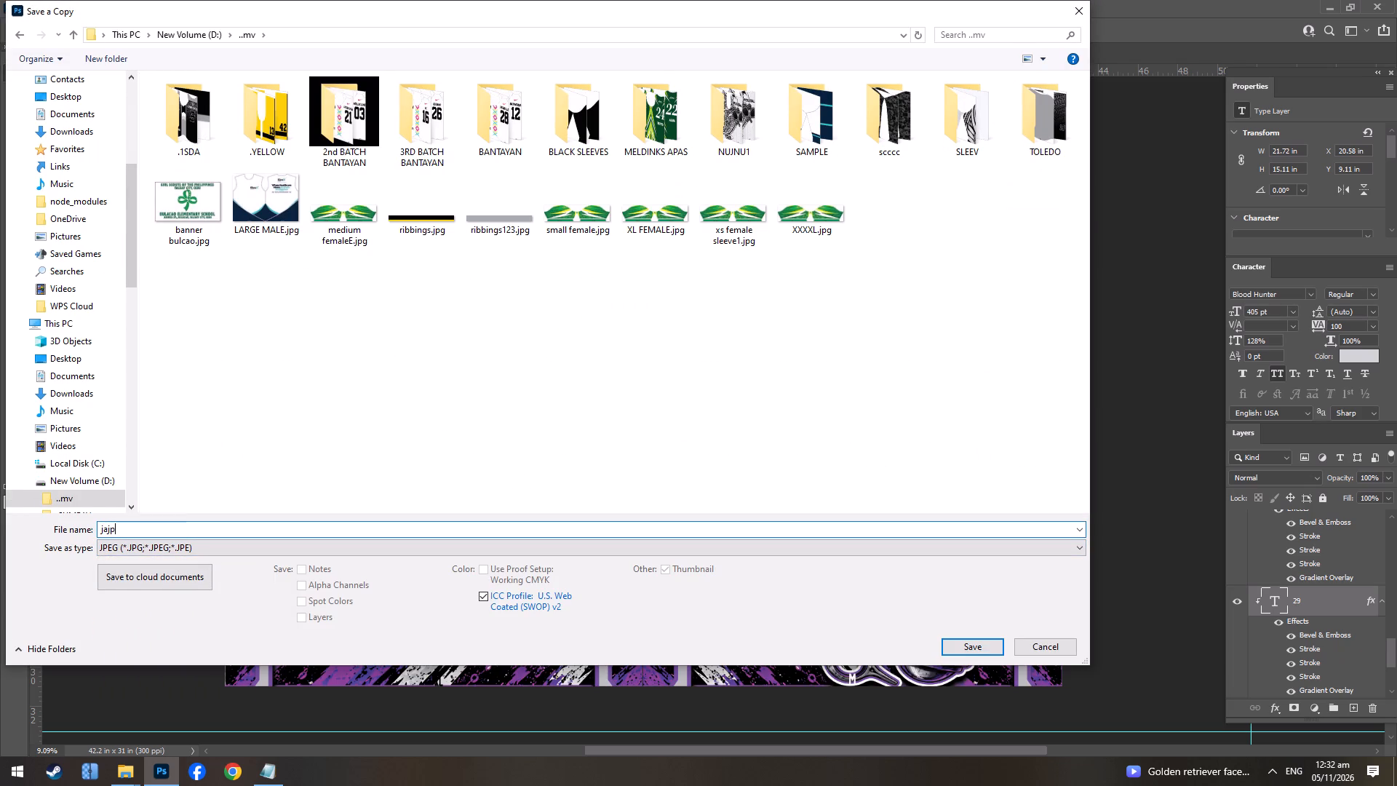
{"action": "key", "text": "BackSpace"}
{"action": "key", "text": "BackSpace"}
{"action": "key", "text": "p"}
{"action": "key", "text": "Return"}
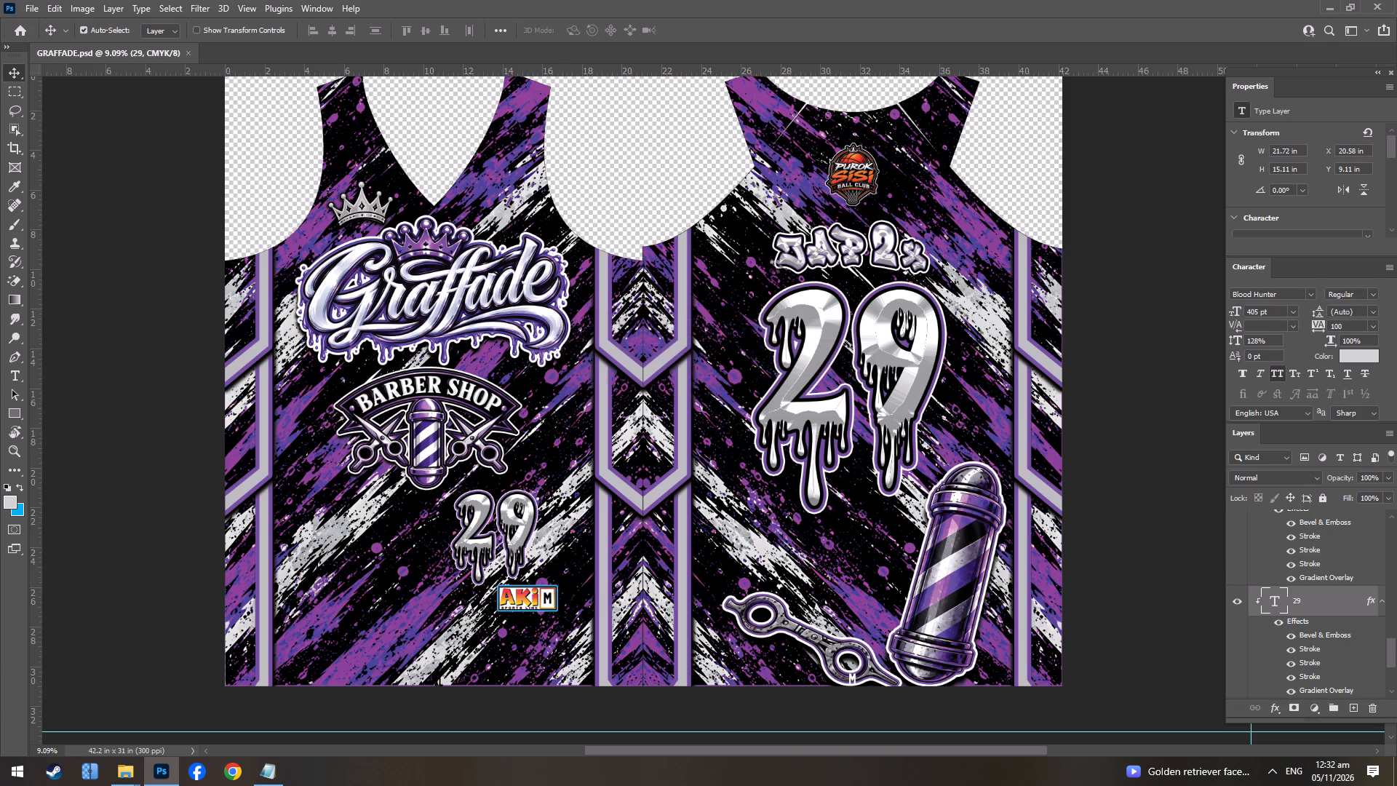
Switch to Facebook, view the chat list and look through the posts and reels in the news feed.
{"action": "left_click", "coordinate": [775, 194]}
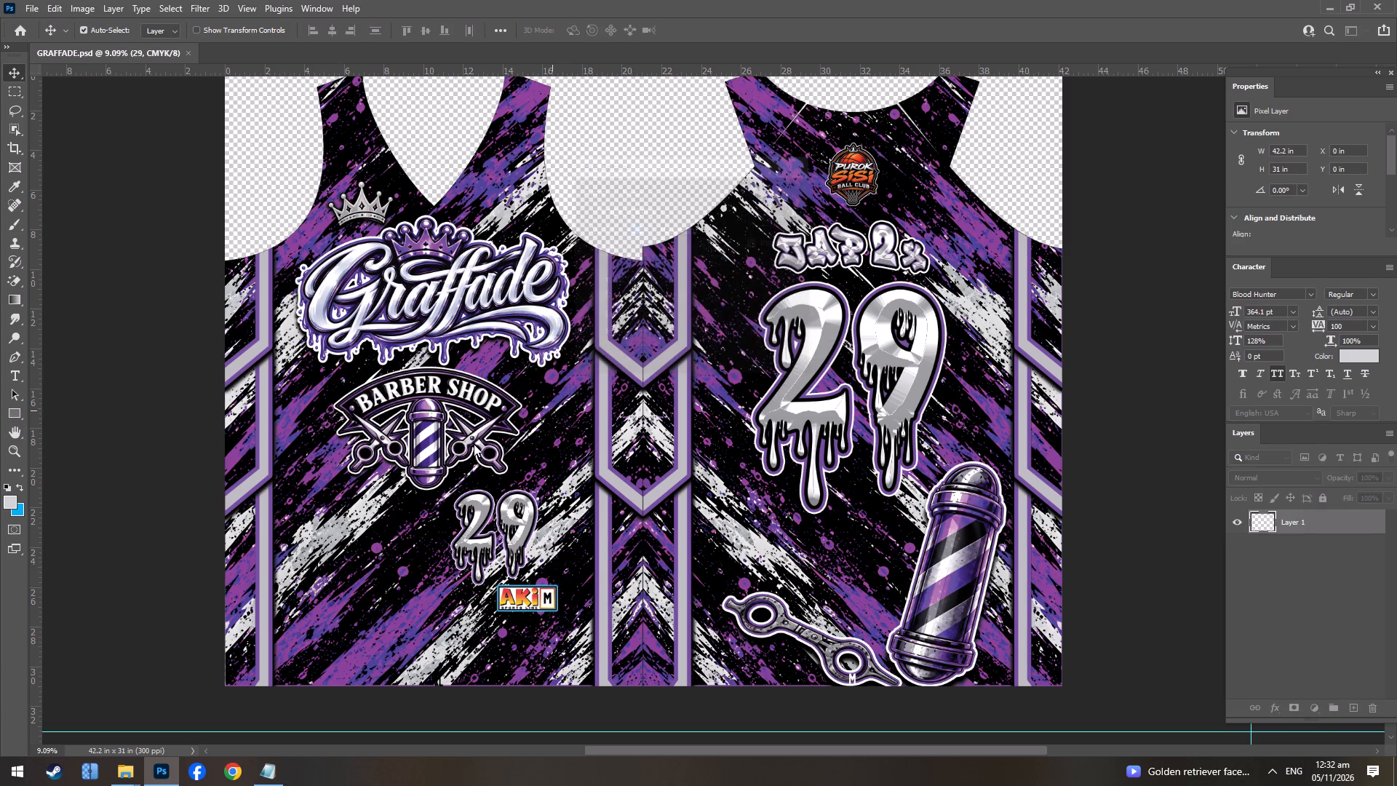
{"action": "left_click", "coordinate": [205, 784]}
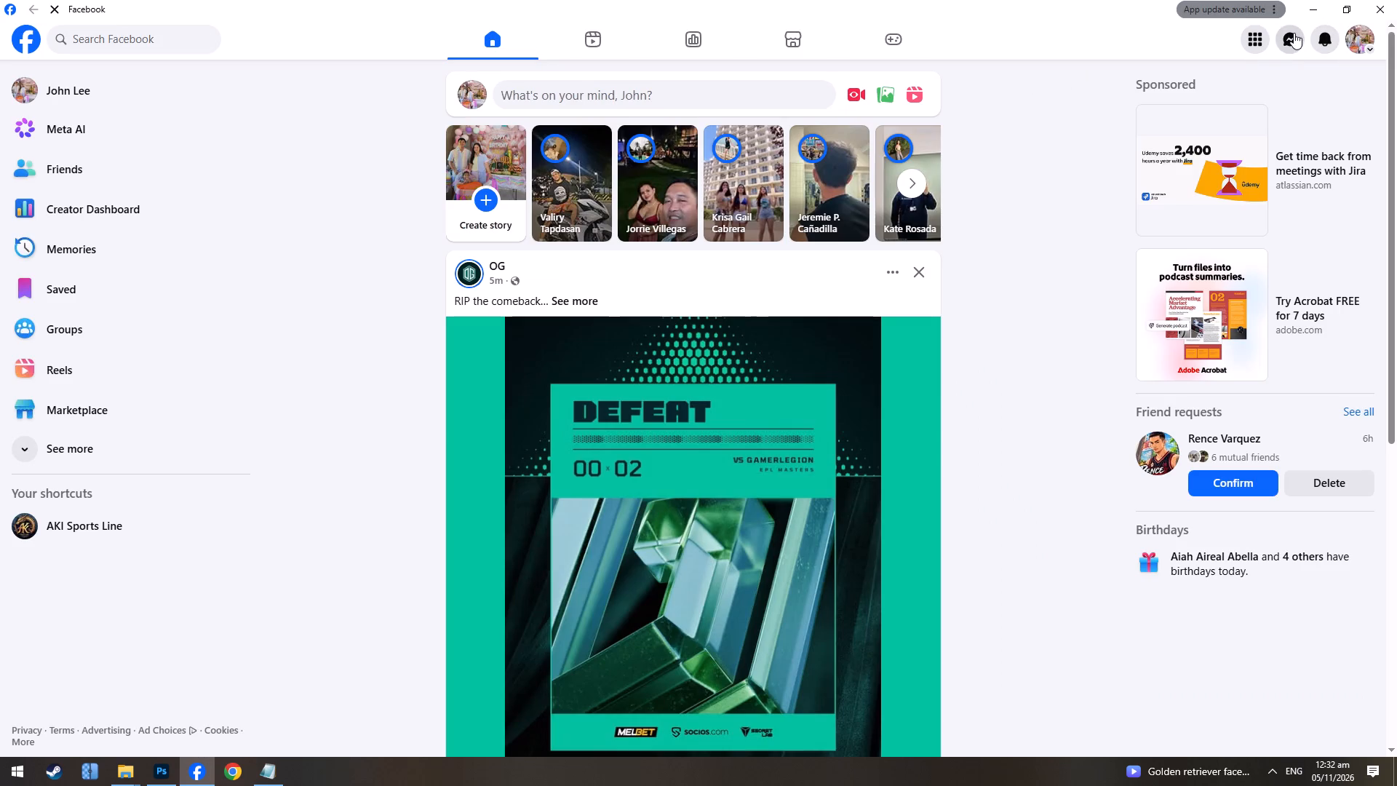
{"action": "left_click", "coordinate": [1294, 33]}
{"action": "left_click", "coordinate": [565, 298]}
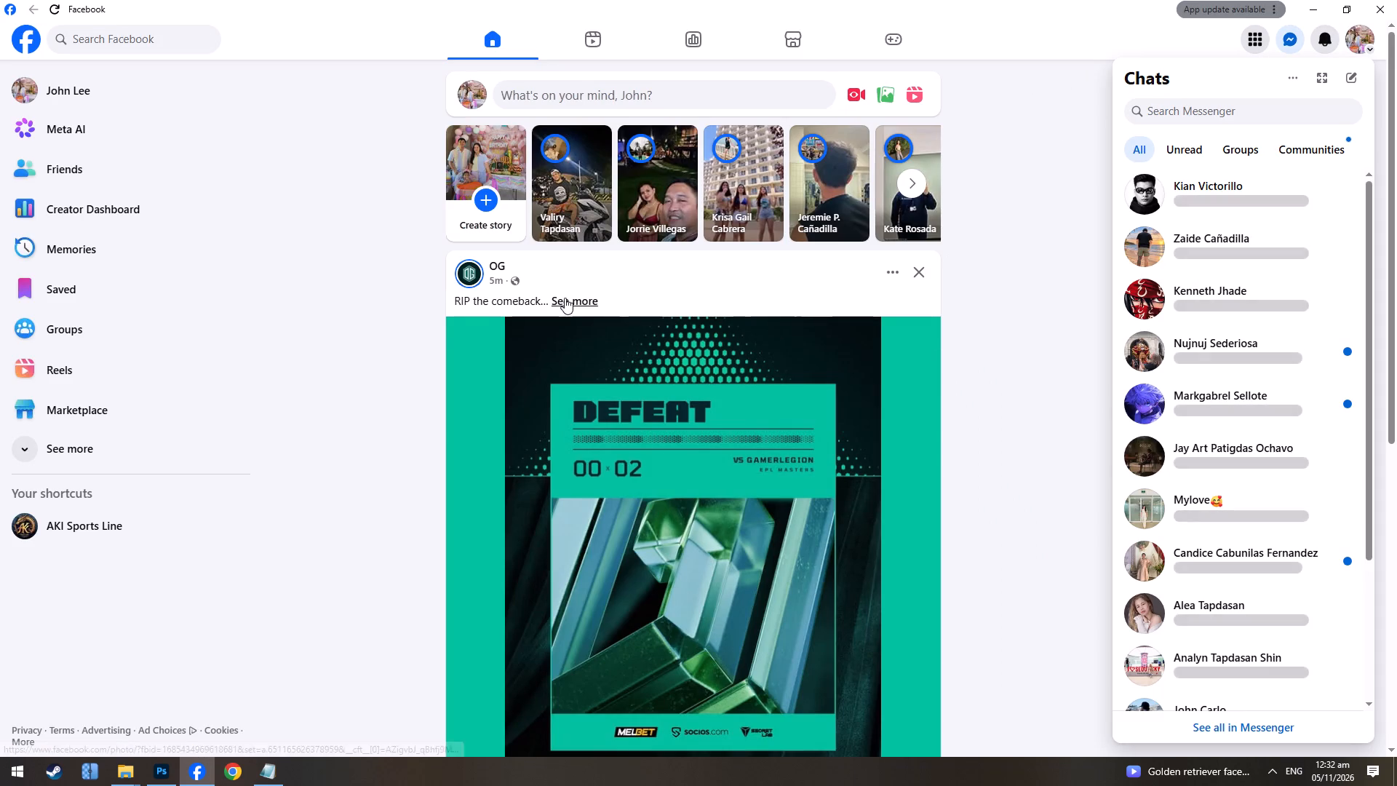
{"action": "key", "text": "alt+Tab"}
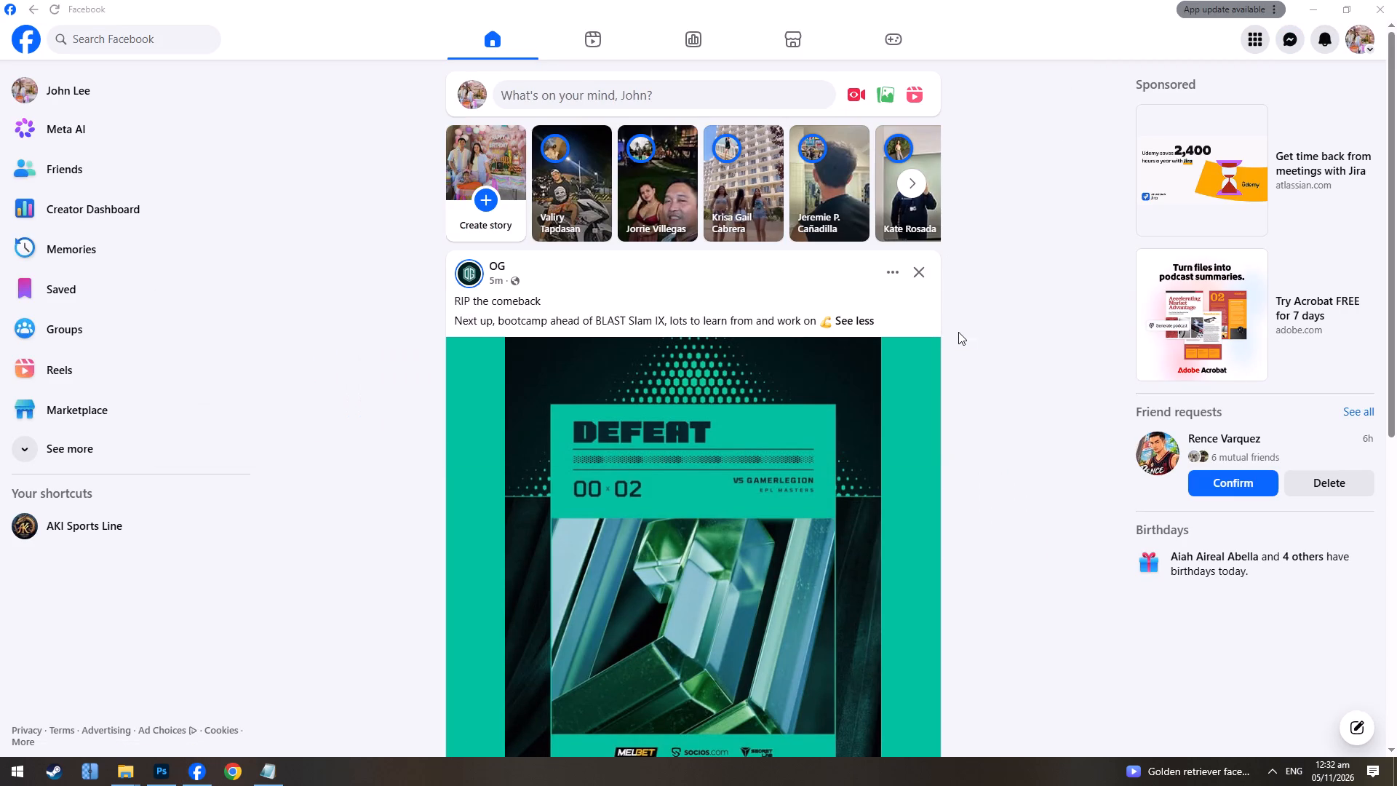
{"action": "scroll", "coordinate": [981, 375], "scroll_direction": "down", "scroll_amount": 2}
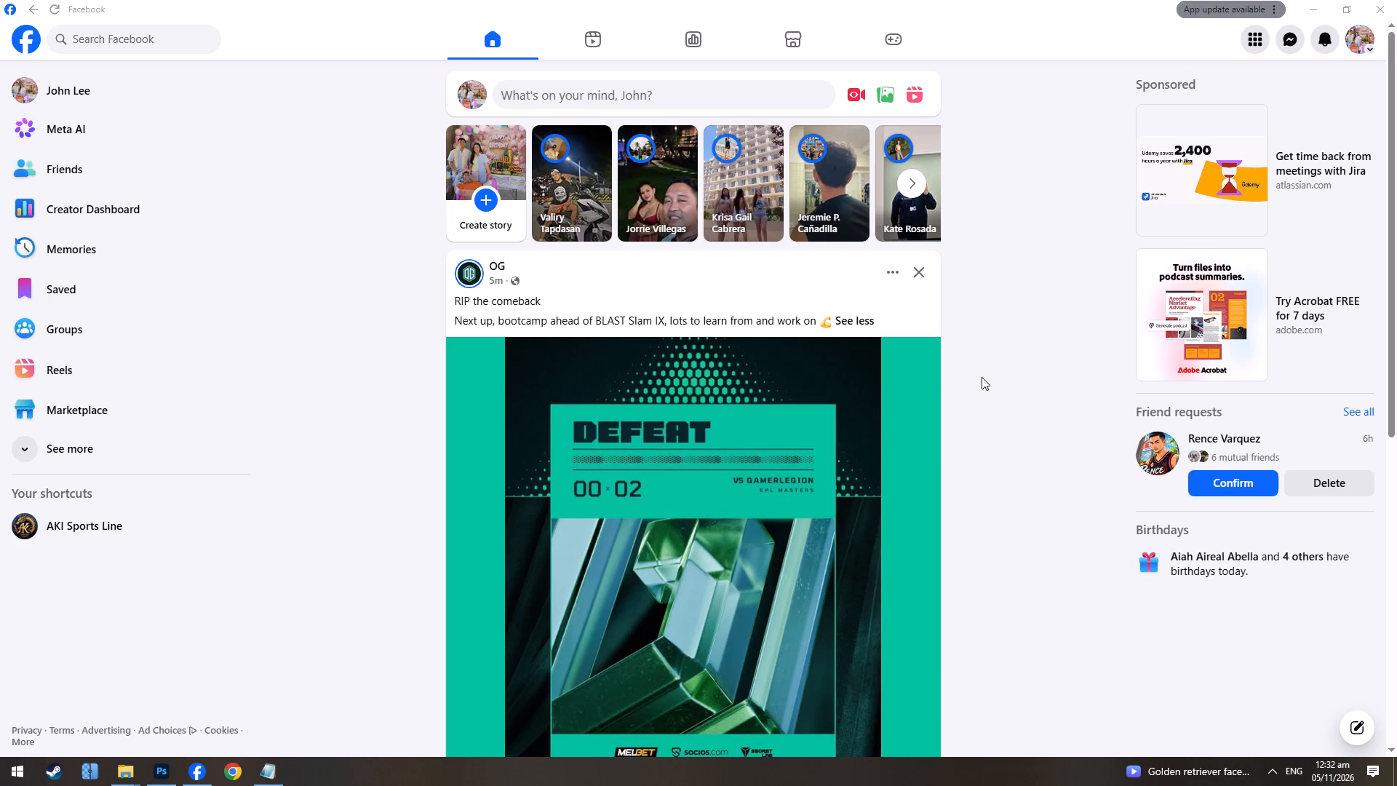
{"action": "left_click", "coordinate": [985, 377]}
{"action": "scroll", "coordinate": [986, 377], "scroll_direction": "down", "scroll_amount": 1}
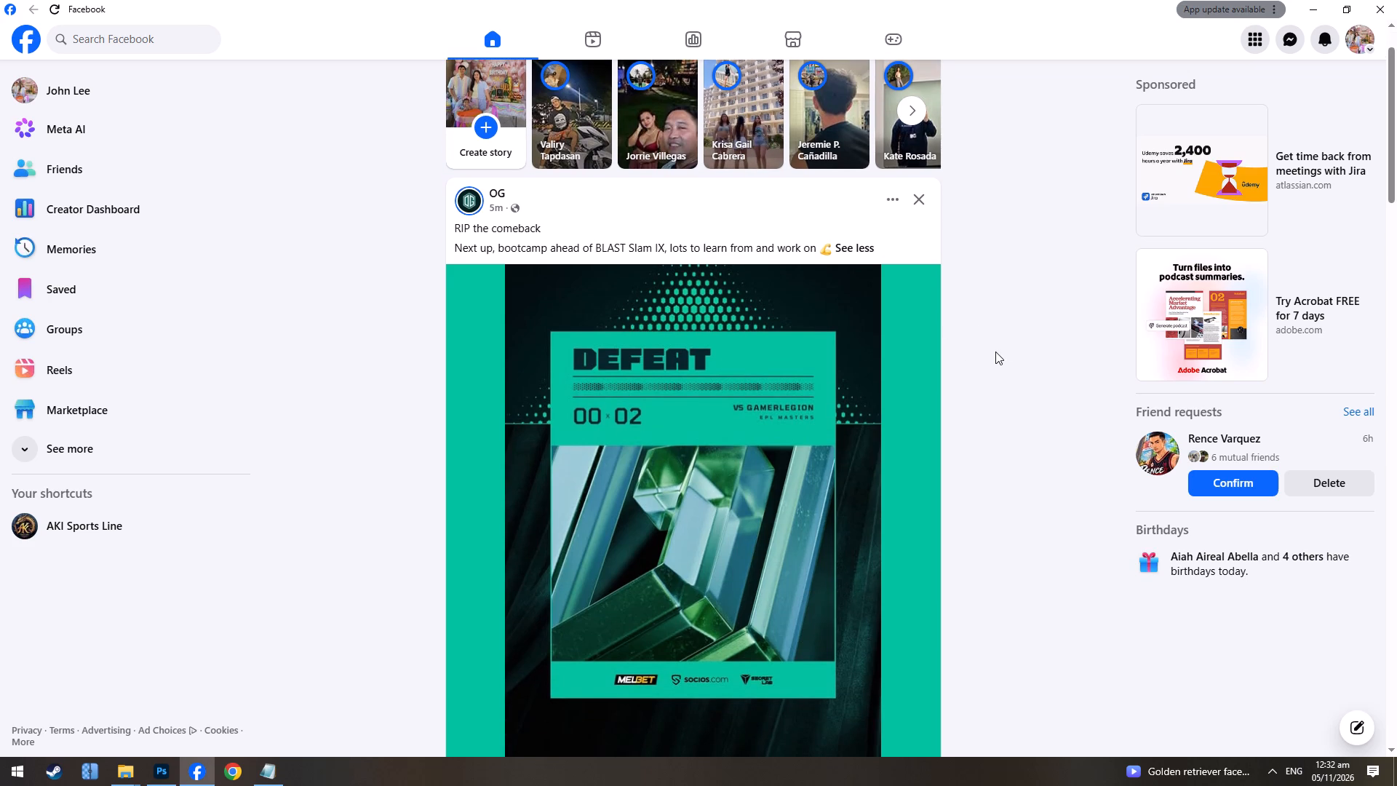
{"action": "scroll", "coordinate": [991, 360], "scroll_direction": "down", "scroll_amount": 4}
{"action": "scroll", "coordinate": [519, 450], "scroll_direction": "down", "scroll_amount": 9}
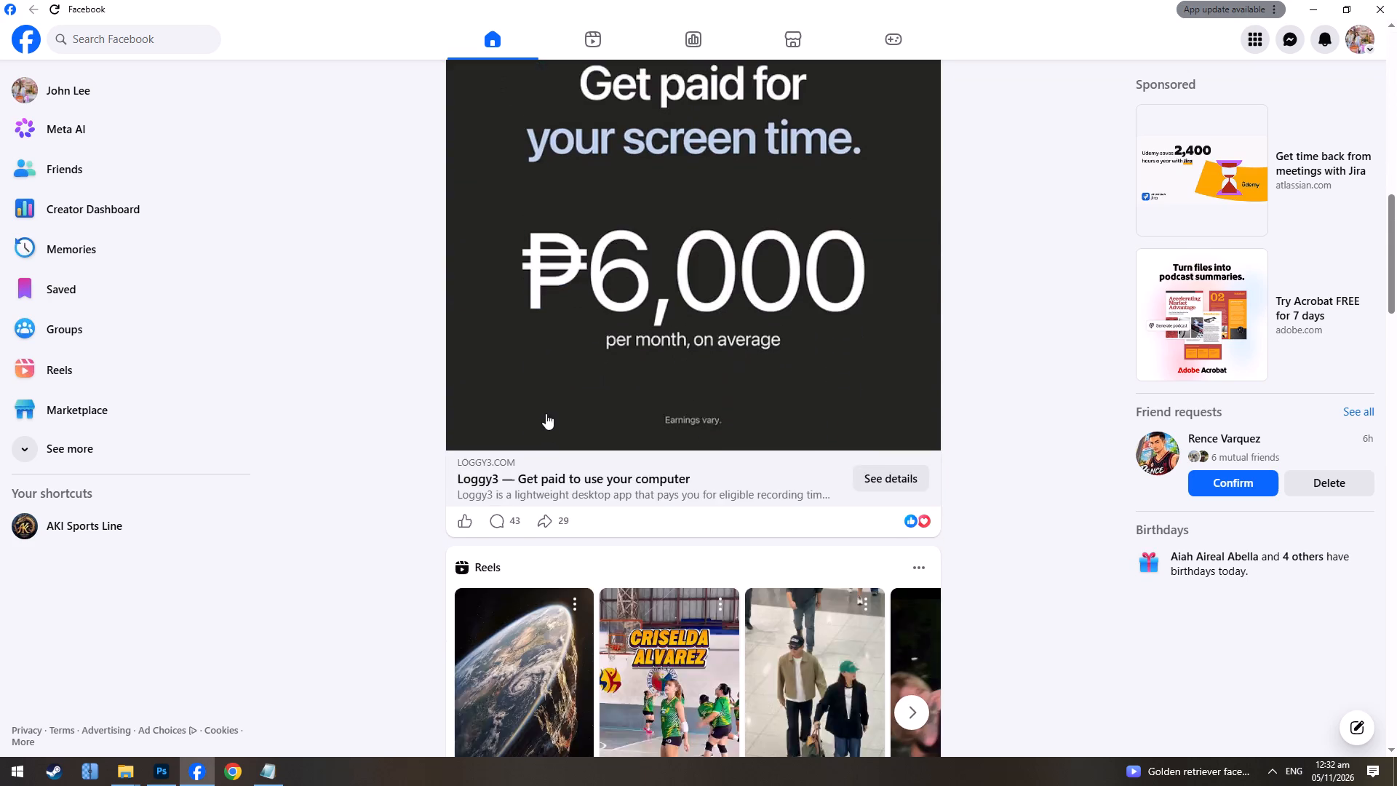
{"action": "scroll", "coordinate": [546, 413], "scroll_direction": "down", "scroll_amount": 3}
{"action": "scroll", "coordinate": [549, 387], "scroll_direction": "up", "scroll_amount": 6}
{"action": "scroll", "coordinate": [517, 197], "scroll_direction": "up", "scroll_amount": 1}
{"action": "scroll", "coordinate": [537, 279], "scroll_direction": "down", "scroll_amount": 6}
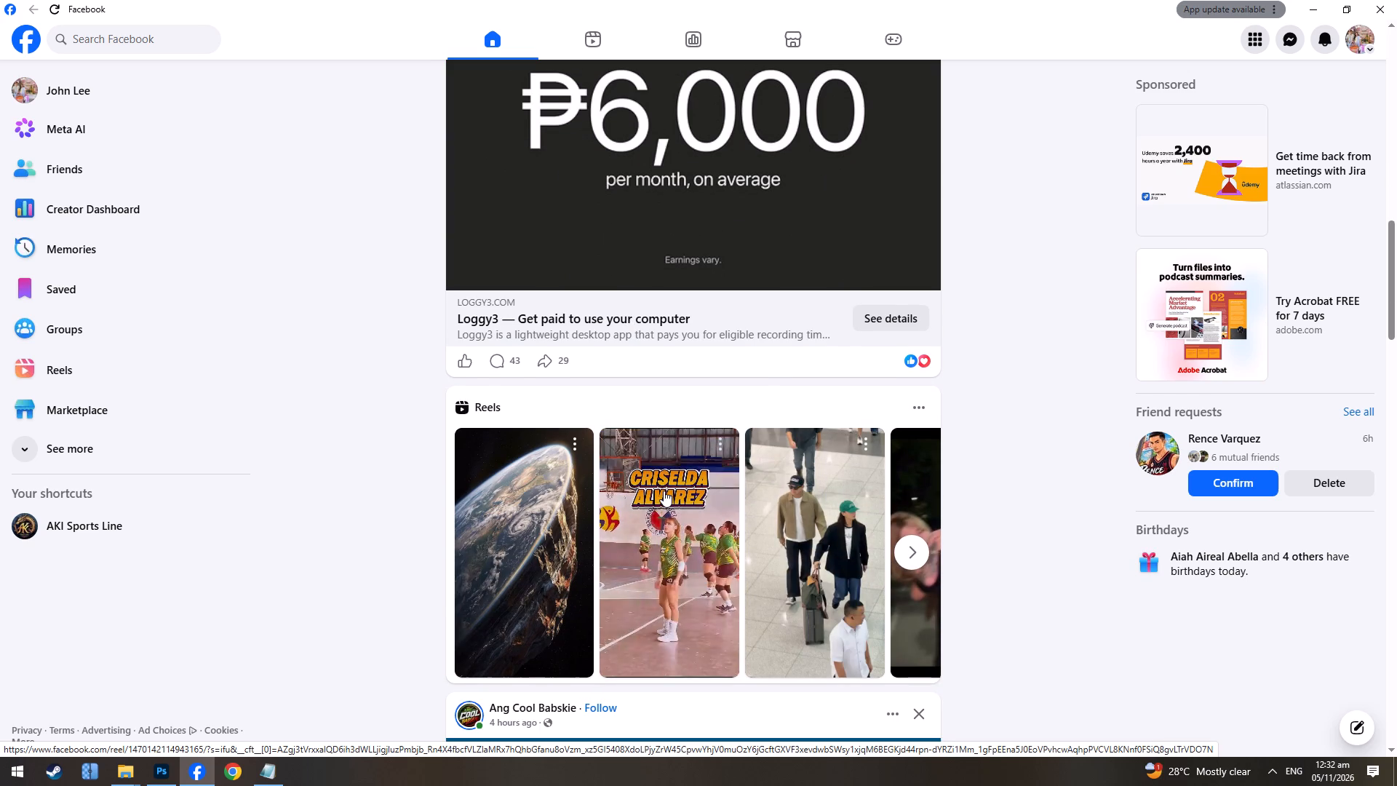
{"action": "left_click", "coordinate": [664, 536]}
{"action": "key", "text": "Escape"}
{"action": "scroll", "coordinate": [626, 346], "scroll_direction": "up", "scroll_amount": 2}
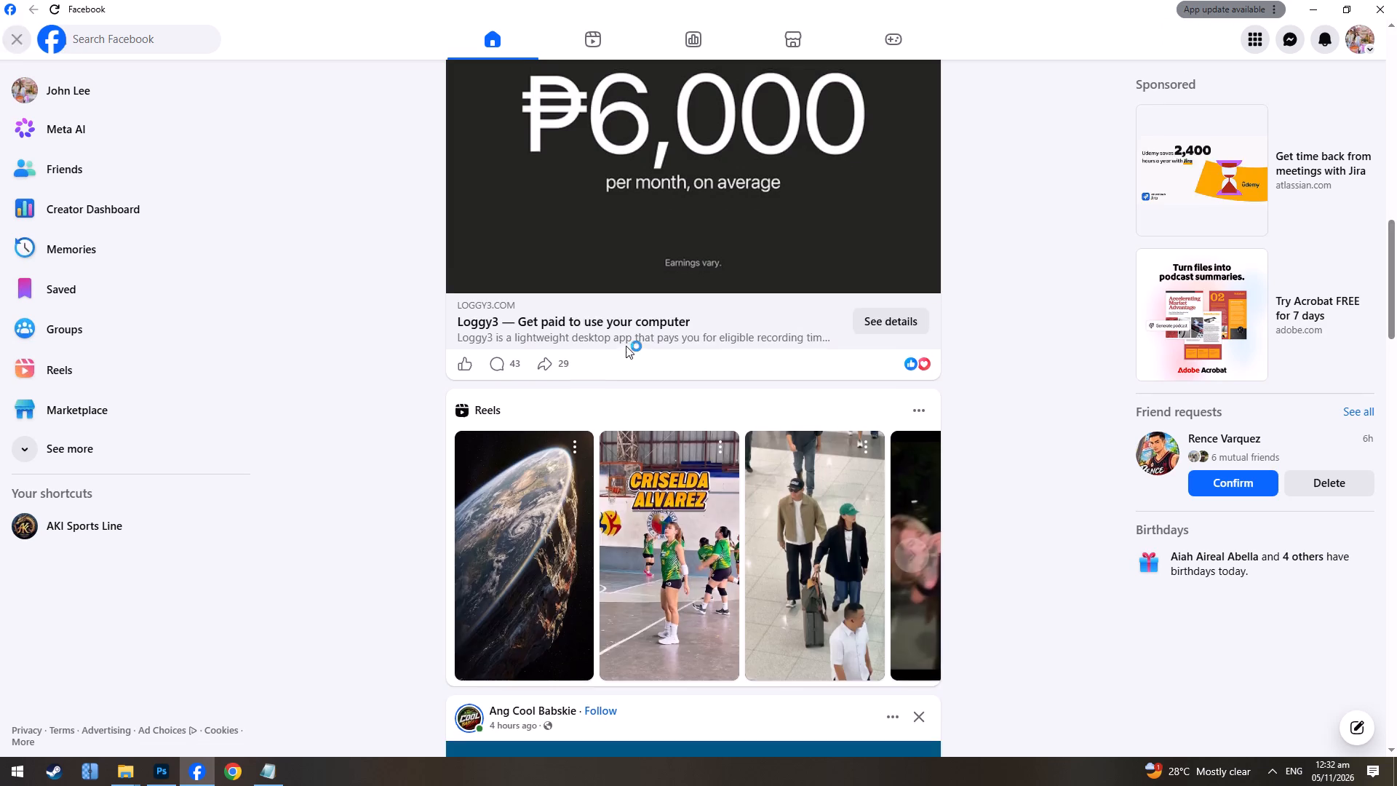
{"action": "scroll", "coordinate": [626, 346], "scroll_direction": "up", "scroll_amount": 7}
Read the comments on OG's match post and view the 322 picture posted in one of them.
{"action": "left_click", "coordinate": [488, 345]}
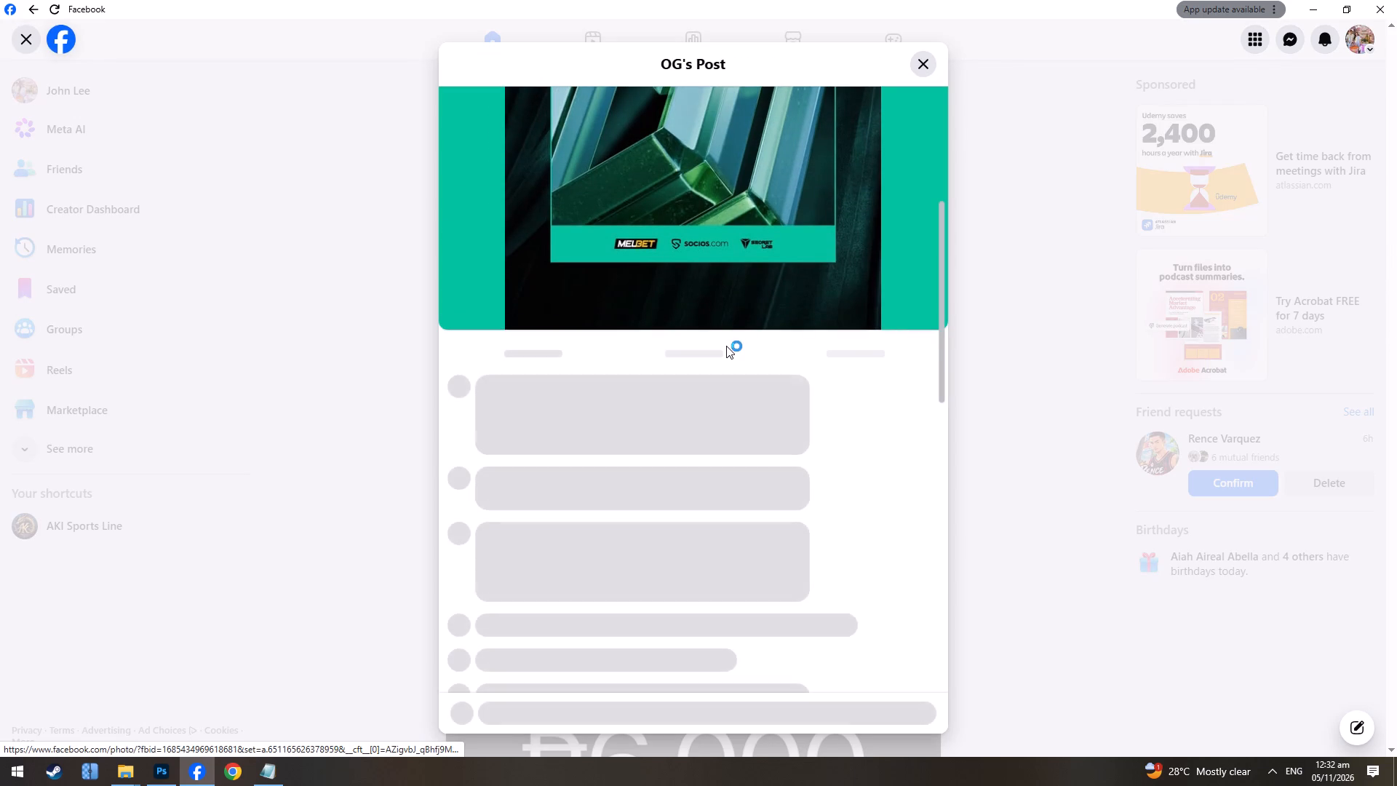
{"action": "scroll", "coordinate": [724, 354], "scroll_direction": "down", "scroll_amount": 2}
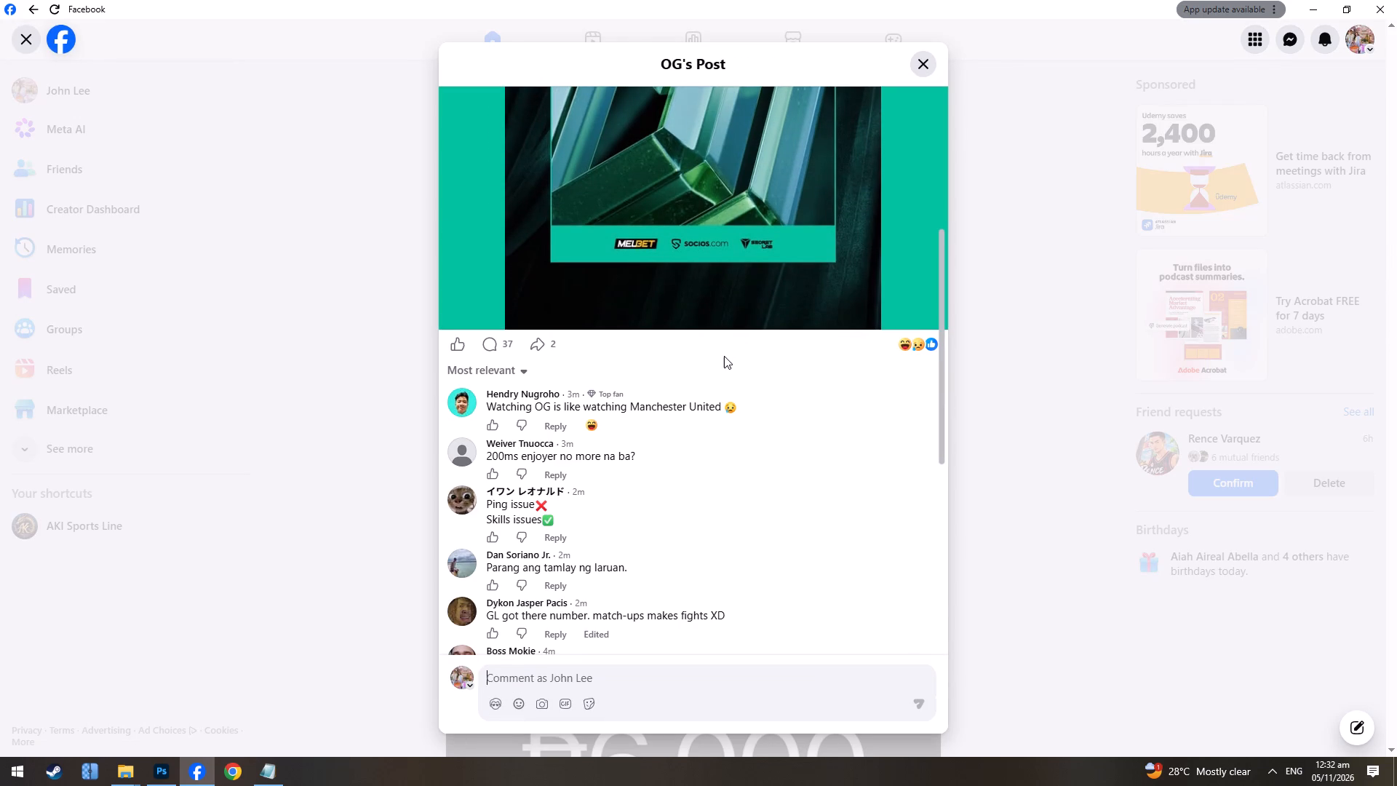
{"action": "scroll", "coordinate": [724, 356], "scroll_direction": "down", "scroll_amount": 3}
{"action": "scroll", "coordinate": [837, 256], "scroll_direction": "up", "scroll_amount": 4}
{"action": "scroll", "coordinate": [829, 274], "scroll_direction": "down", "scroll_amount": 2}
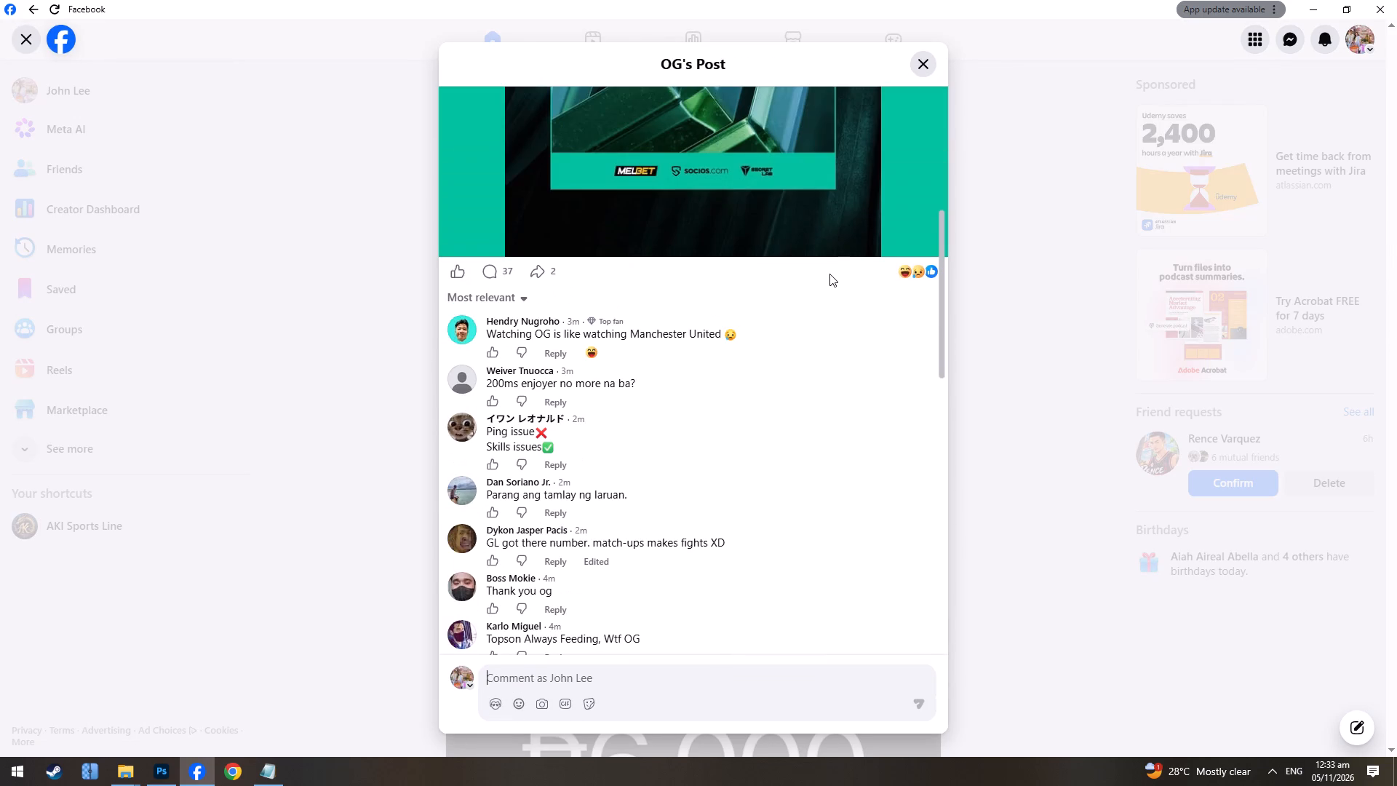
{"action": "scroll", "coordinate": [829, 274], "scroll_direction": "down", "scroll_amount": 4}
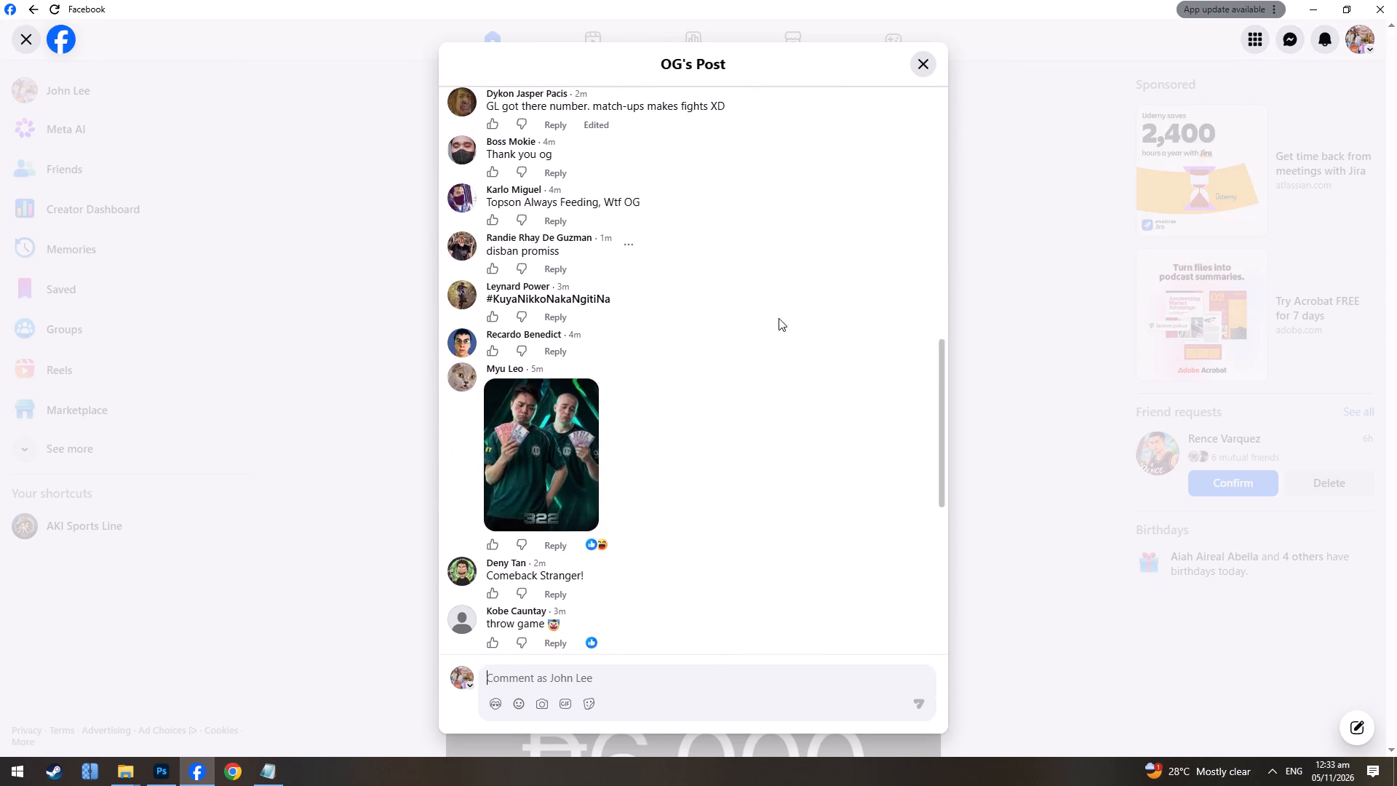
{"action": "scroll", "coordinate": [774, 336], "scroll_direction": "down", "scroll_amount": 3}
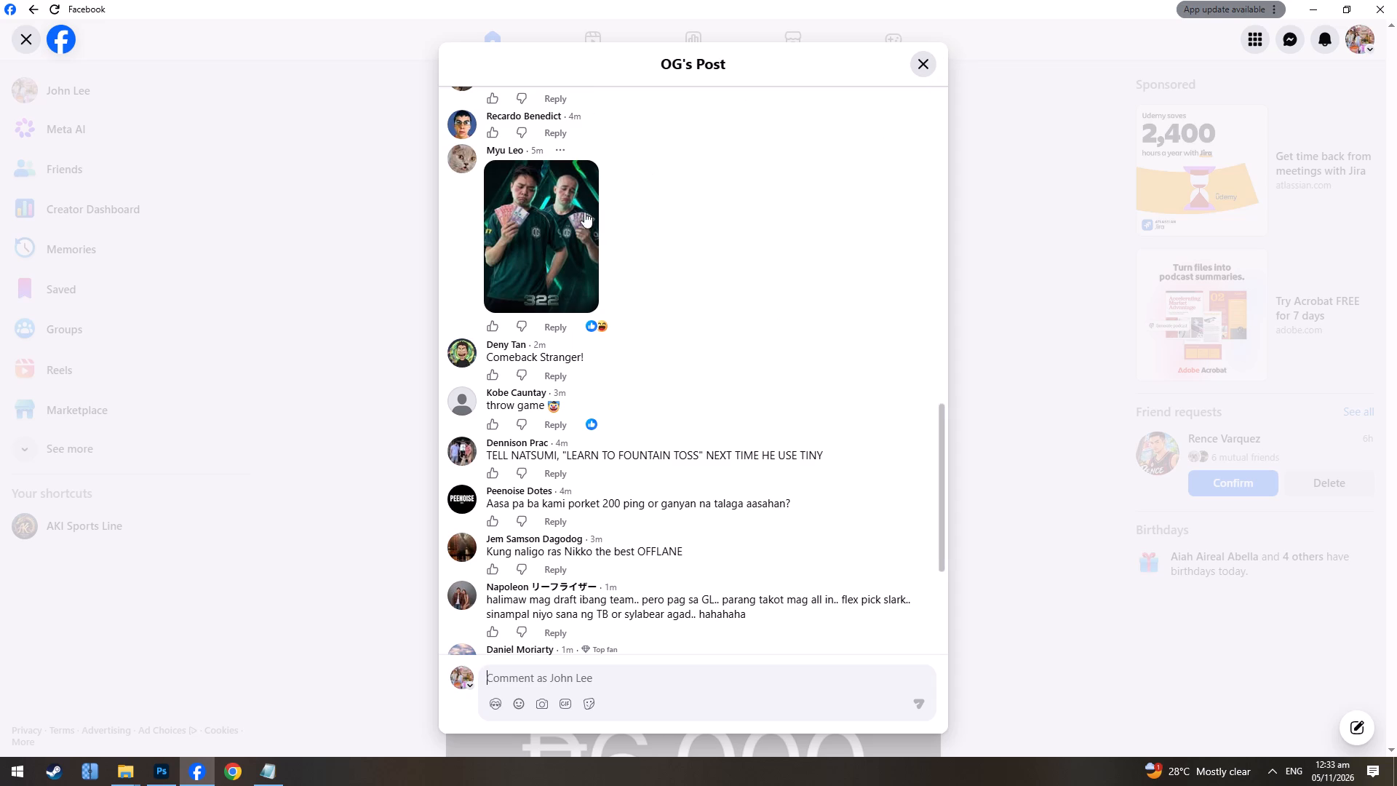
{"action": "left_click", "coordinate": [568, 222]}
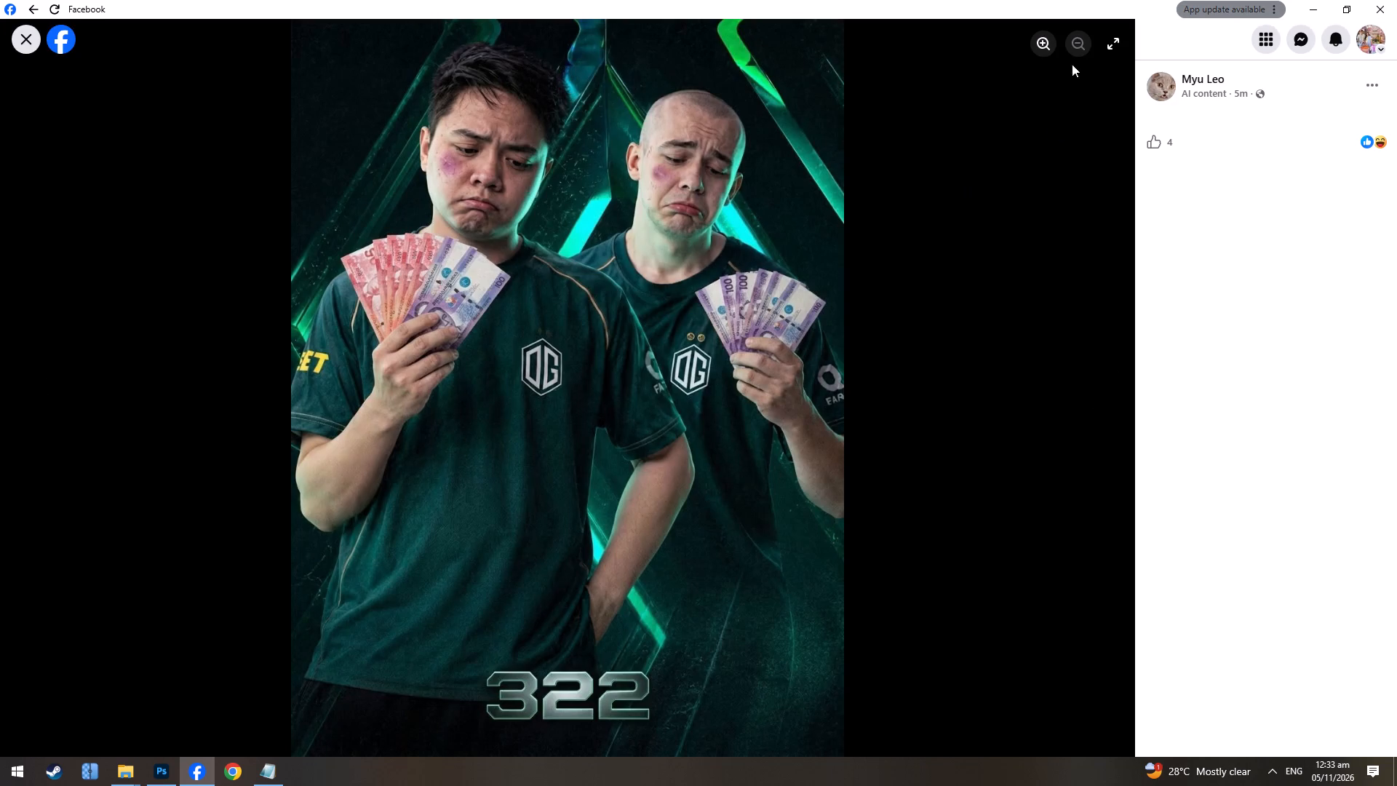
{"action": "key", "text": "Escape"}
{"action": "key", "text": "Escape"}
Look further through the Facebook feed, reading the full crypto assets post and viewing its exchange screenshot.
{"action": "scroll", "coordinate": [797, 394], "scroll_direction": "down", "scroll_amount": 13}
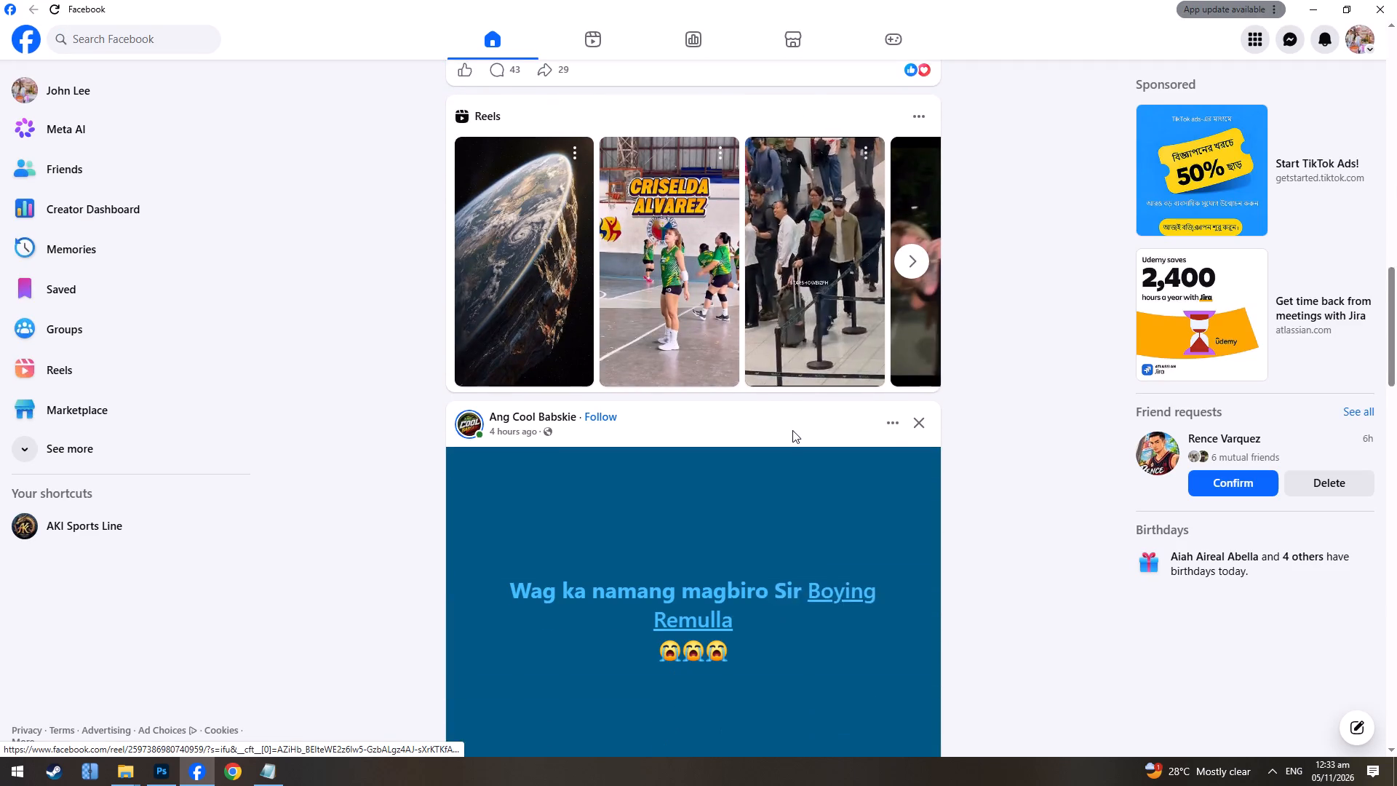
{"action": "scroll", "coordinate": [792, 430], "scroll_direction": "down", "scroll_amount": 6}
{"action": "scroll", "coordinate": [794, 429], "scroll_direction": "up", "scroll_amount": 2}
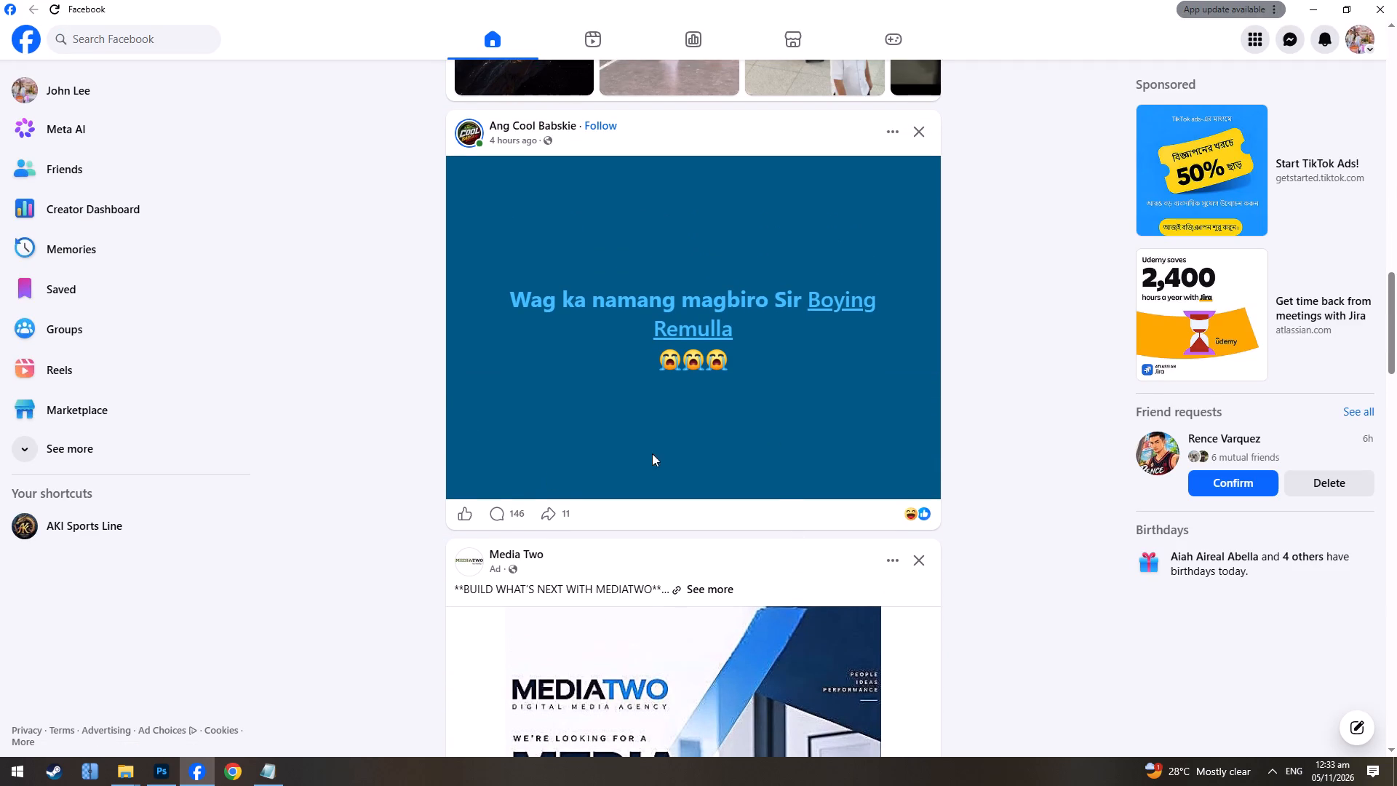
{"action": "scroll", "coordinate": [504, 496], "scroll_direction": "down", "scroll_amount": 13}
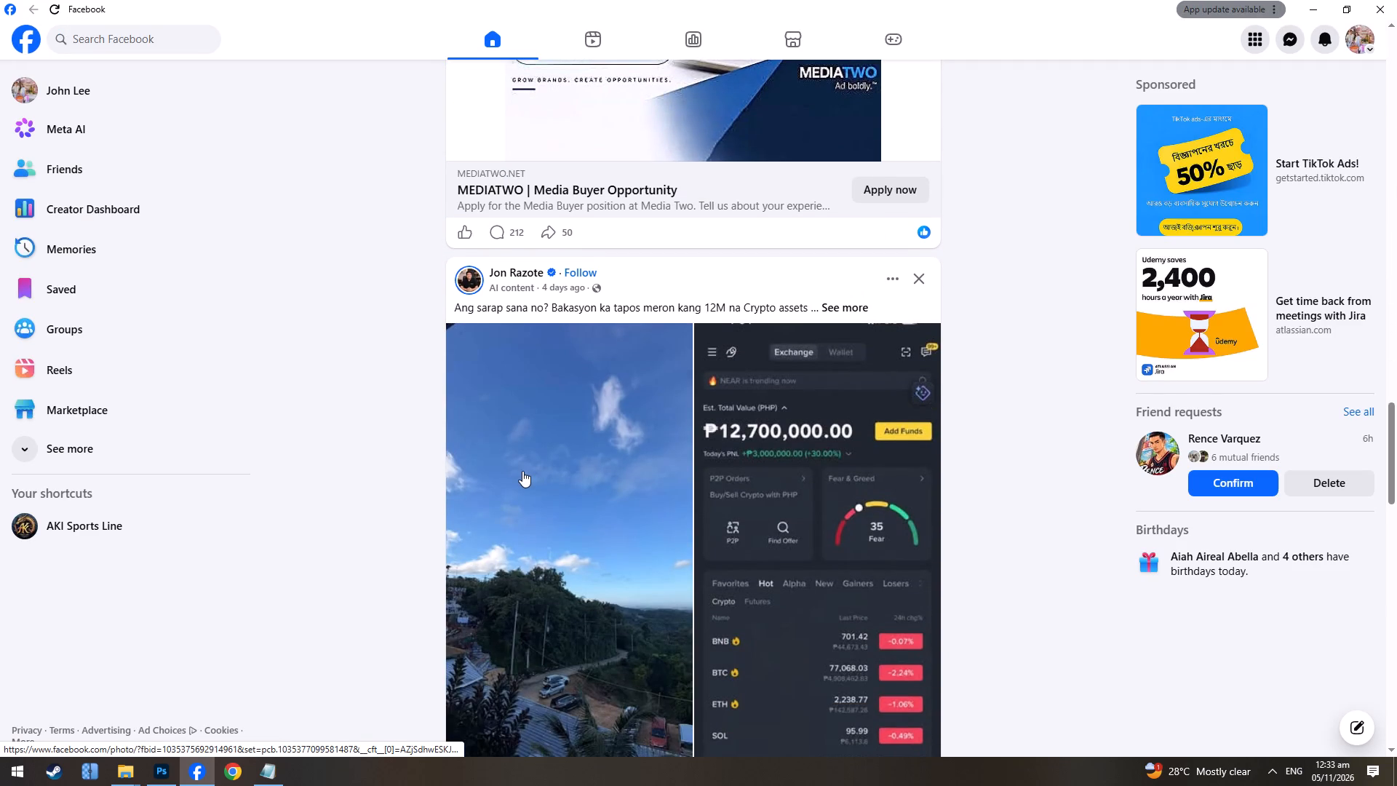
{"action": "scroll", "coordinate": [522, 471], "scroll_direction": "down", "scroll_amount": 1}
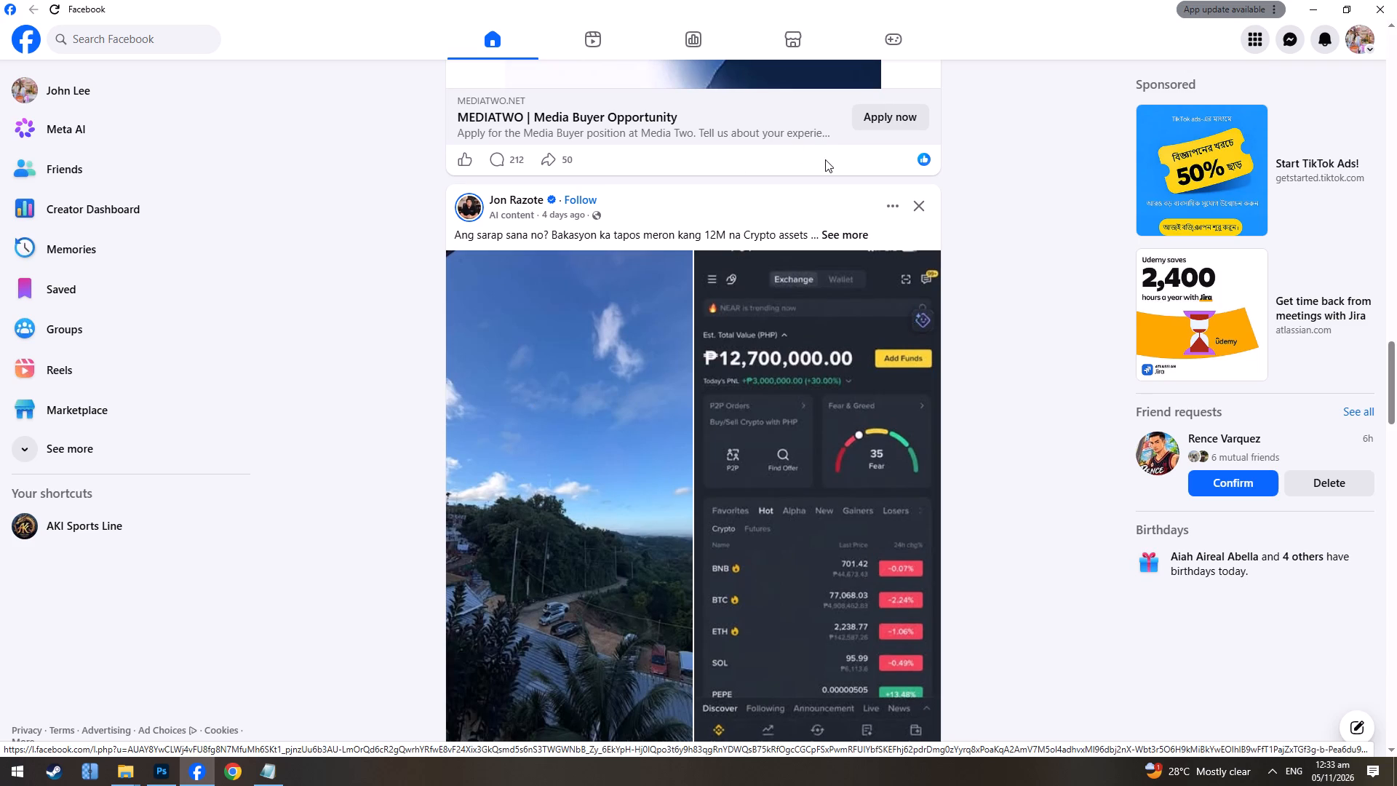
{"action": "left_click", "coordinate": [848, 230]}
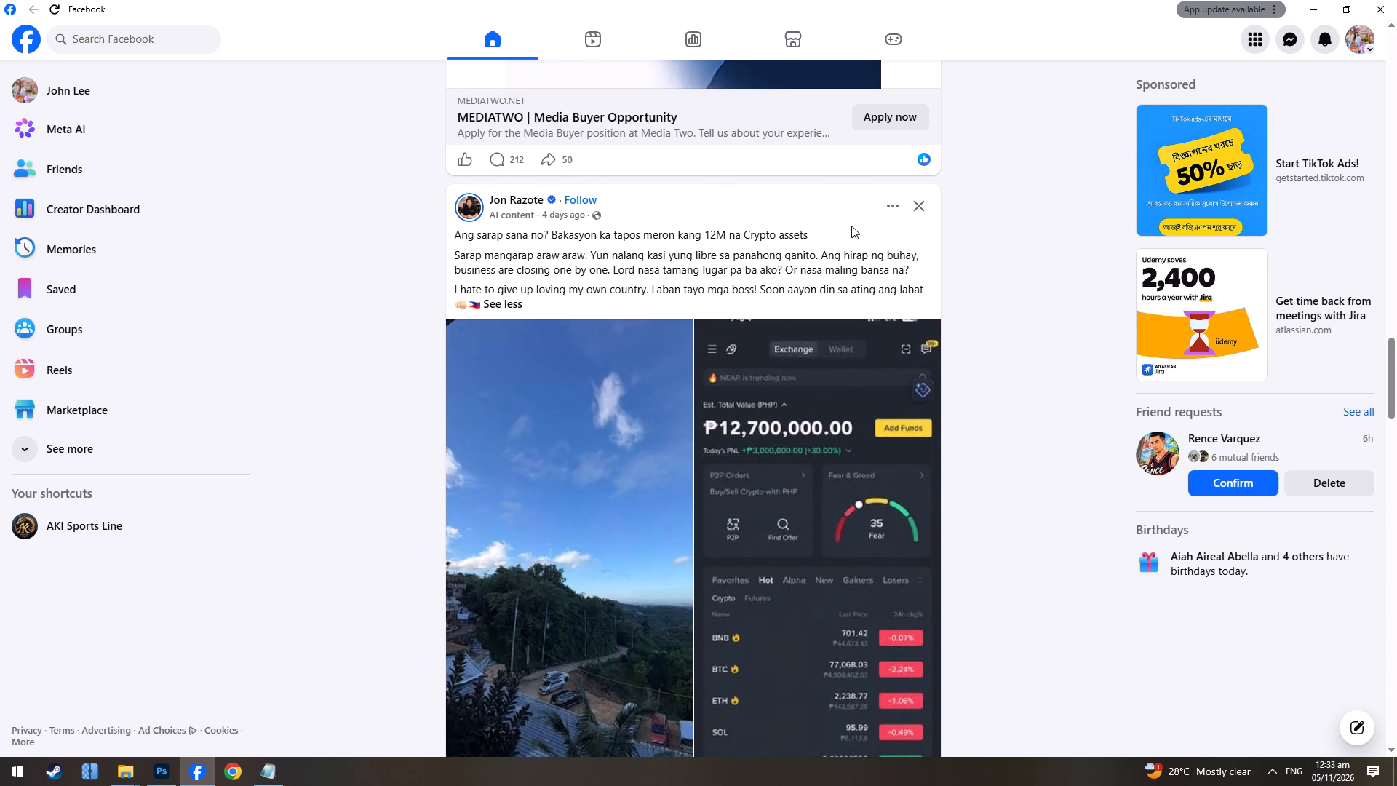
{"action": "scroll", "coordinate": [843, 314], "scroll_direction": "down", "scroll_amount": 2}
{"action": "left_click", "coordinate": [817, 386]}
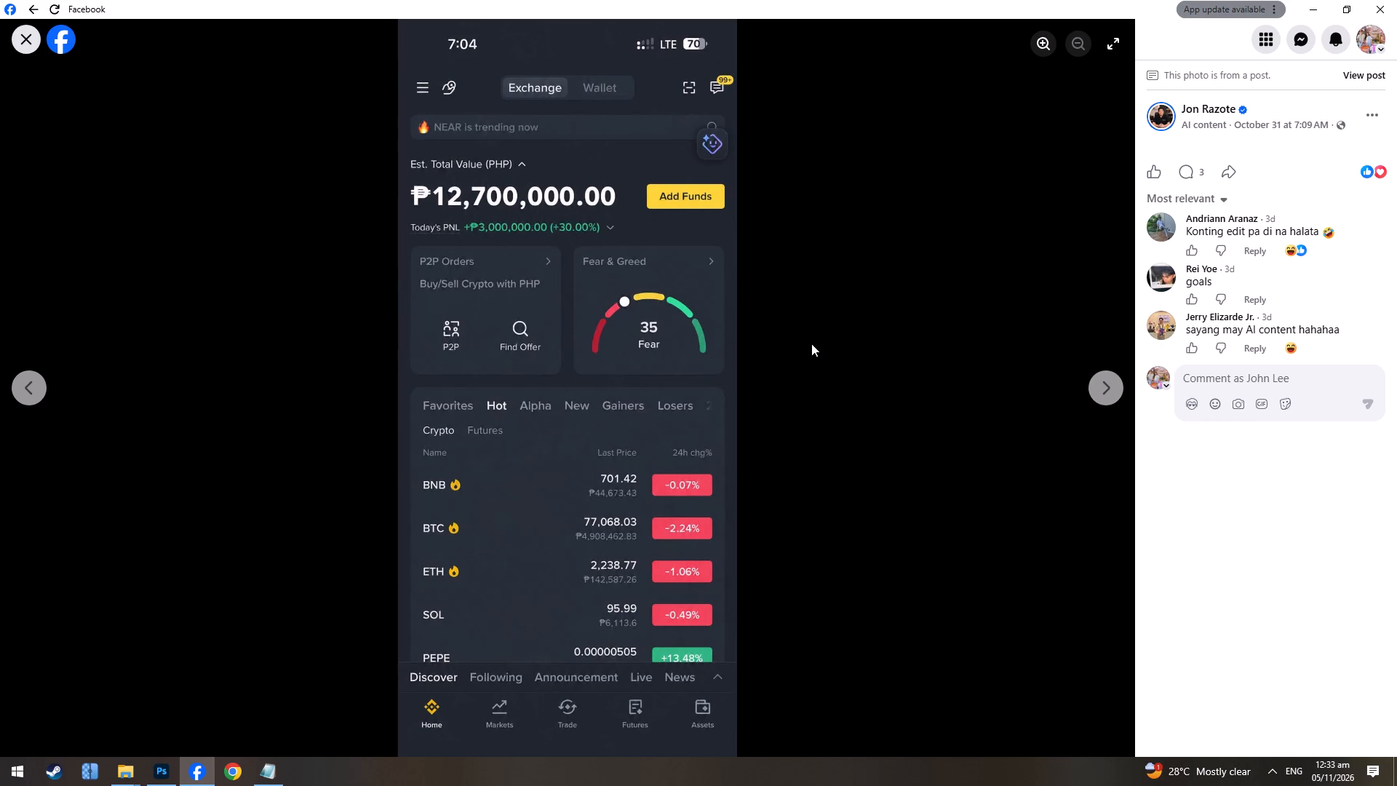
{"action": "key", "text": "Escape"}
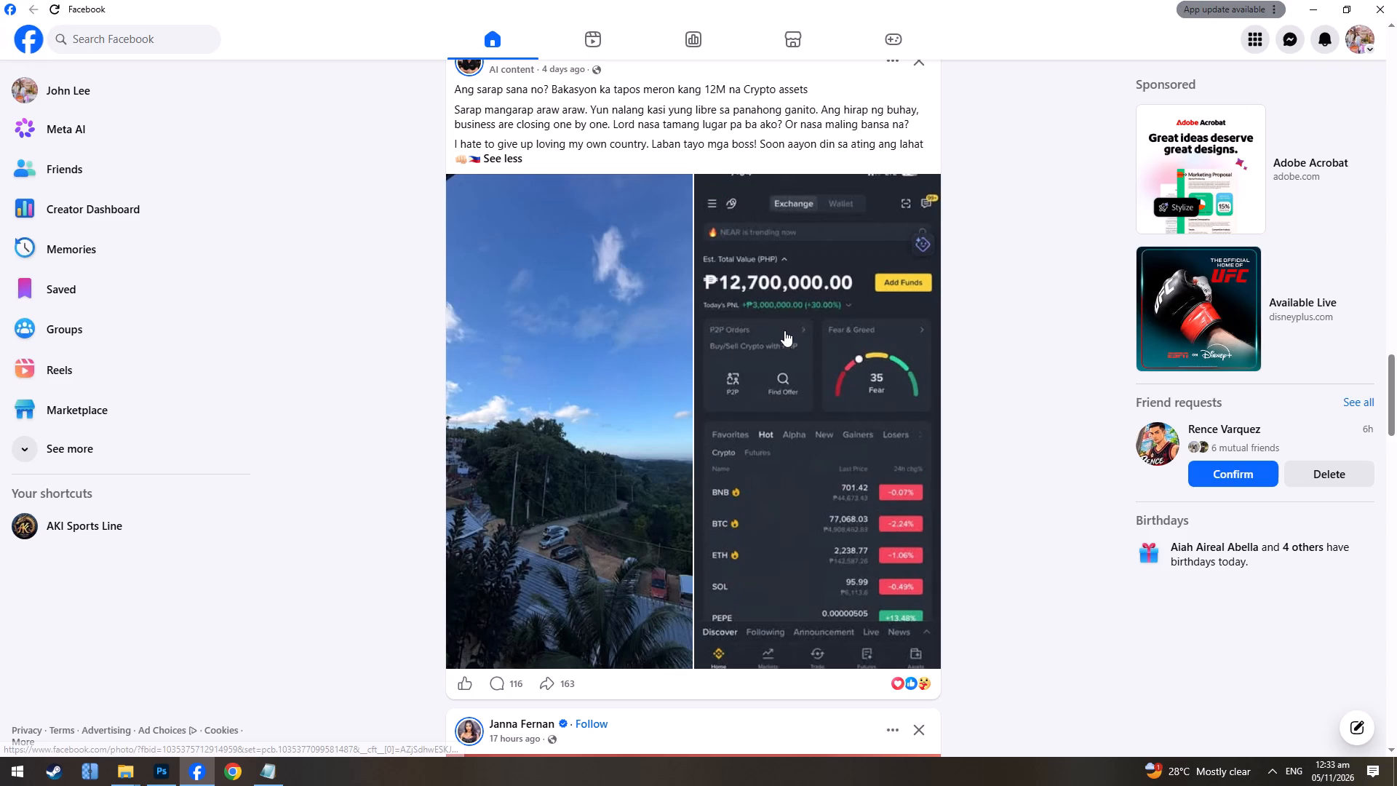
Switch to the Notepad order list and delete the entry Jap2x #29 M.
{"action": "key", "text": "alt+Tab"}
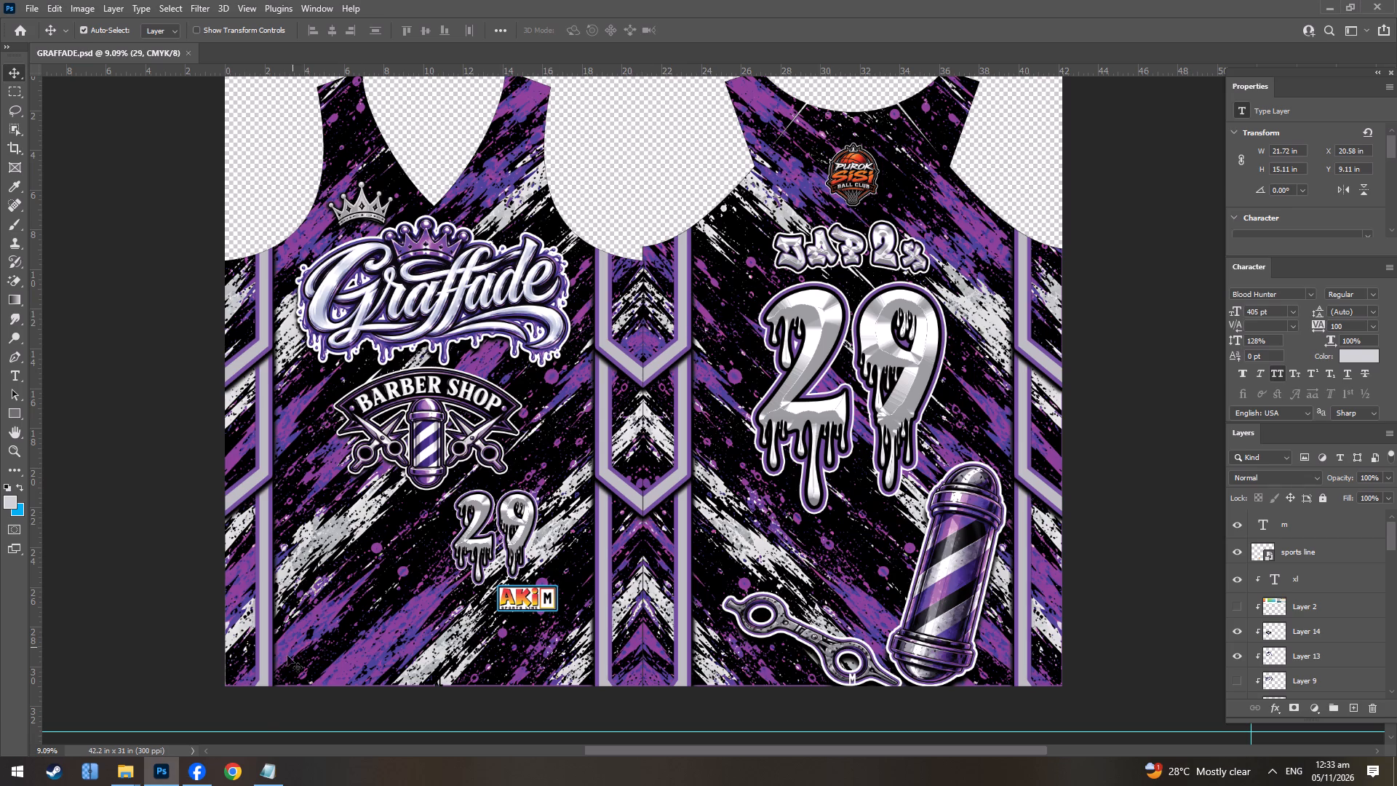
{"action": "left_click", "coordinate": [265, 766]}
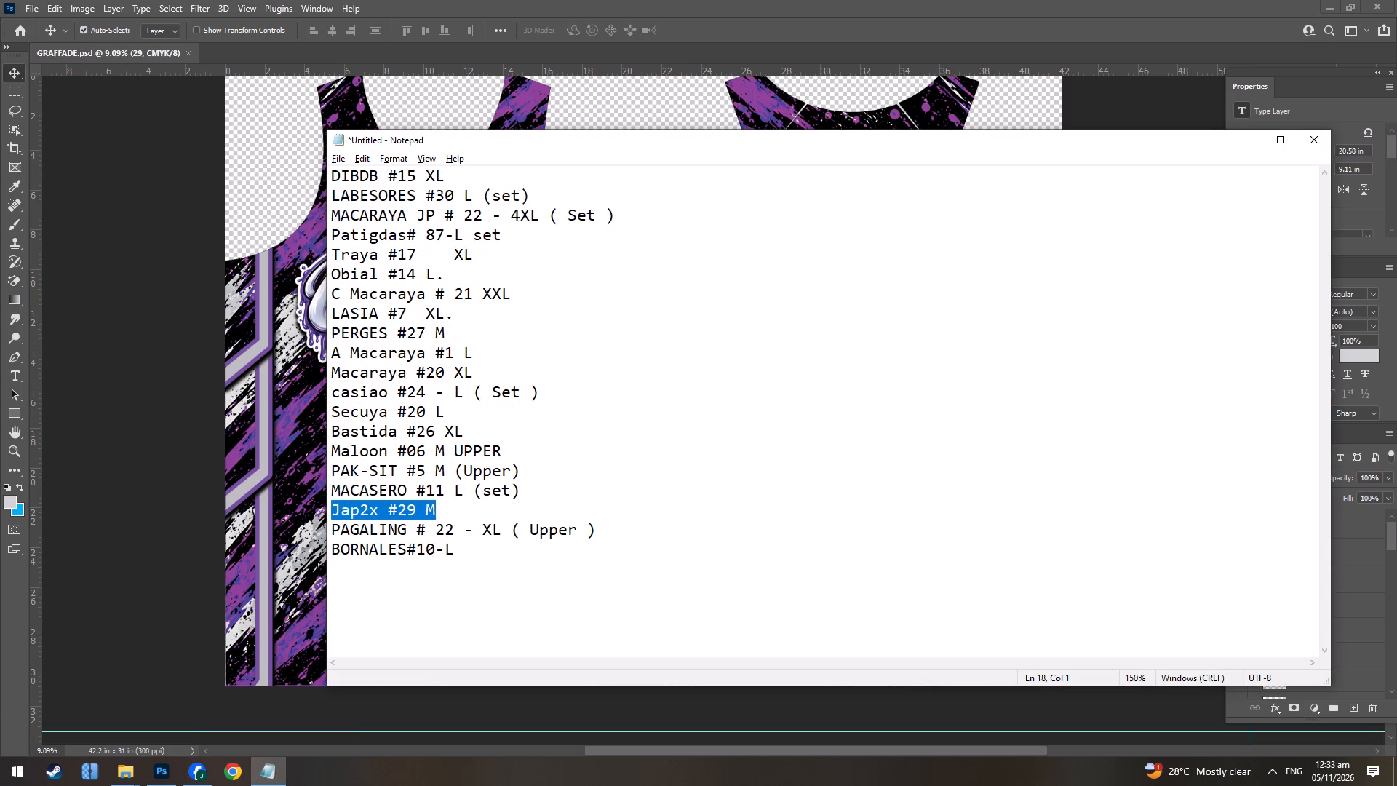
{"action": "key", "text": "BackSpace"}
{"action": "left_click", "coordinate": [454, 508]}
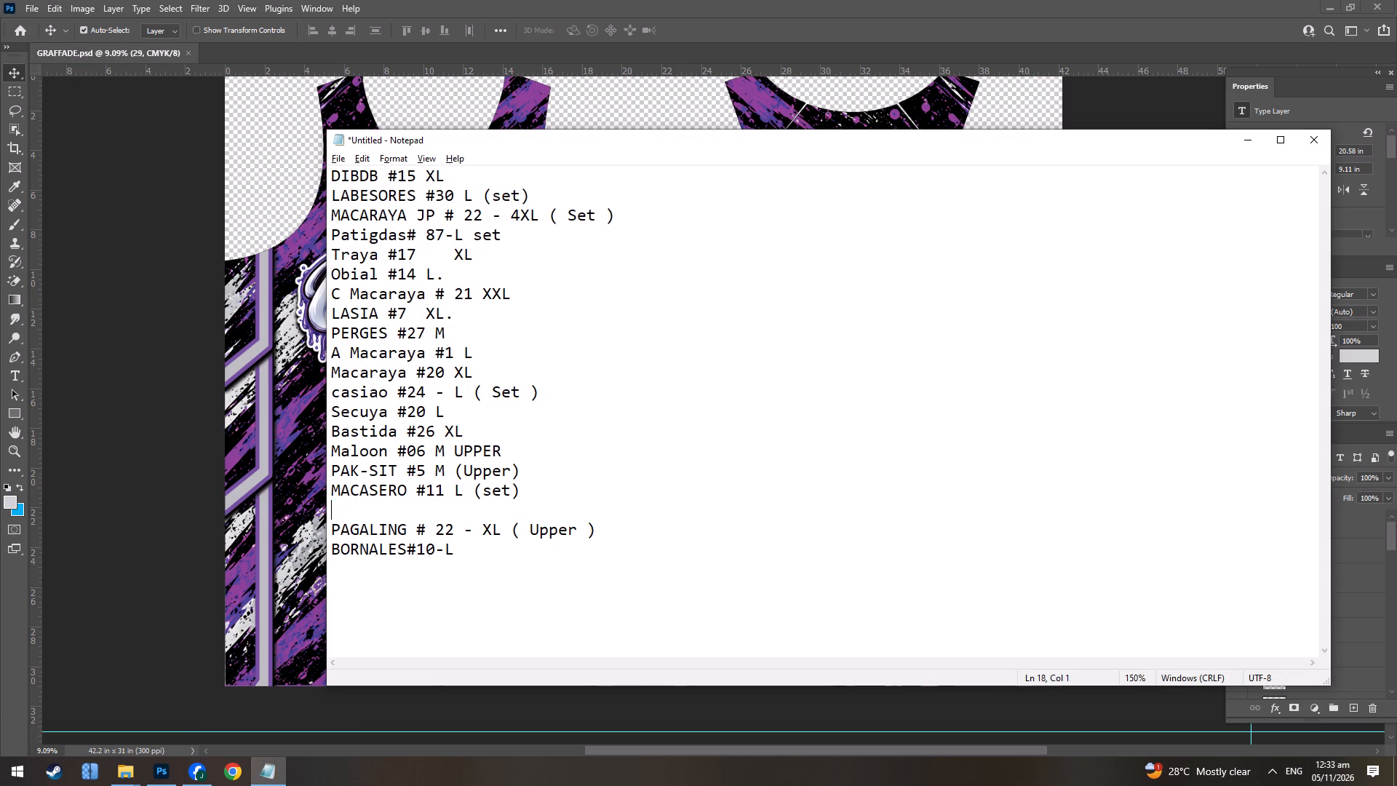
{"action": "left_click_drag", "start_coordinate": [531, 469], "coordinate": [370, 466]}
{"action": "key", "text": "ctrl+z"}
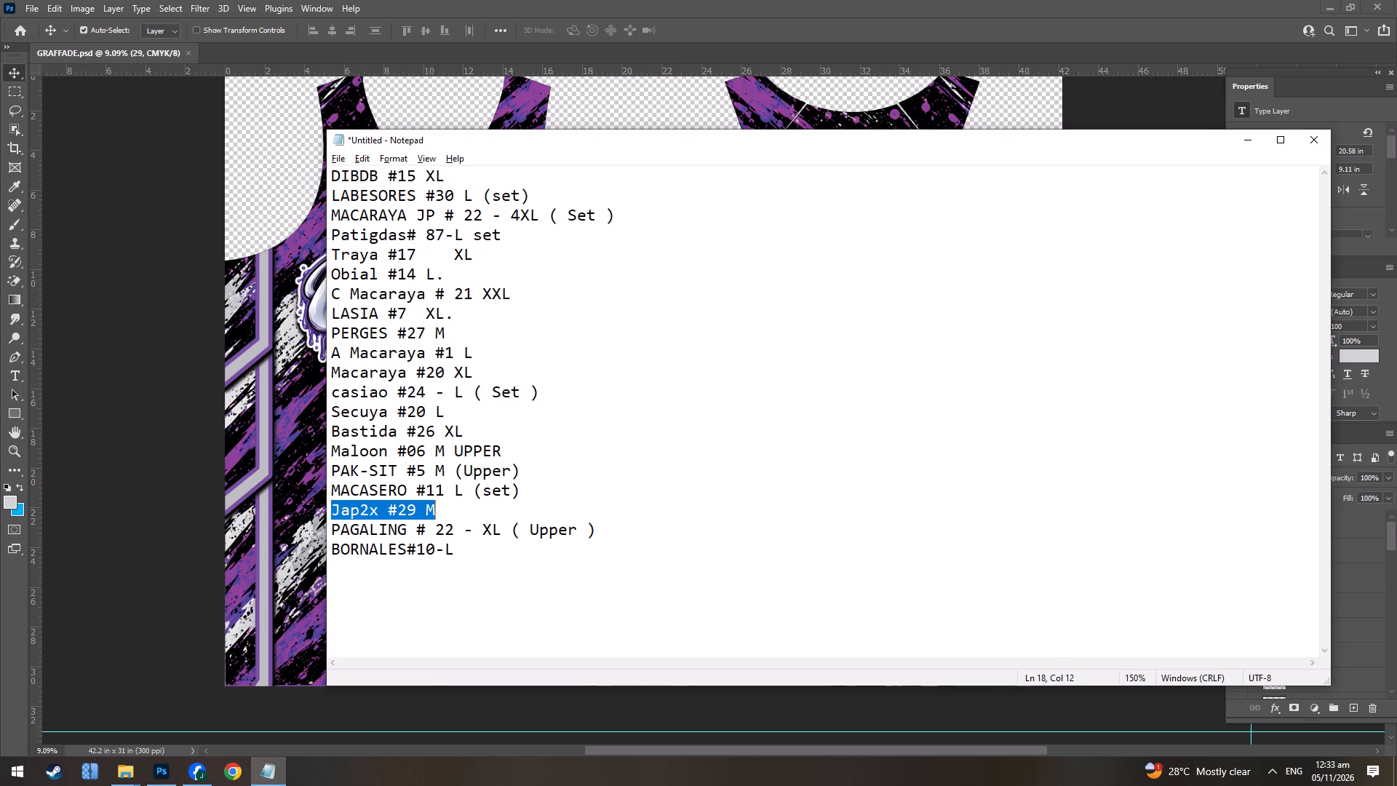
{"action": "key", "text": "BackSpace"}
Highlight the PAK-SIT #5 M (Upper) entry in the list, return to Photoshop and open the JAP 2X back name text for editing.
{"action": "left_click_drag", "start_coordinate": [518, 473], "coordinate": [333, 461]}
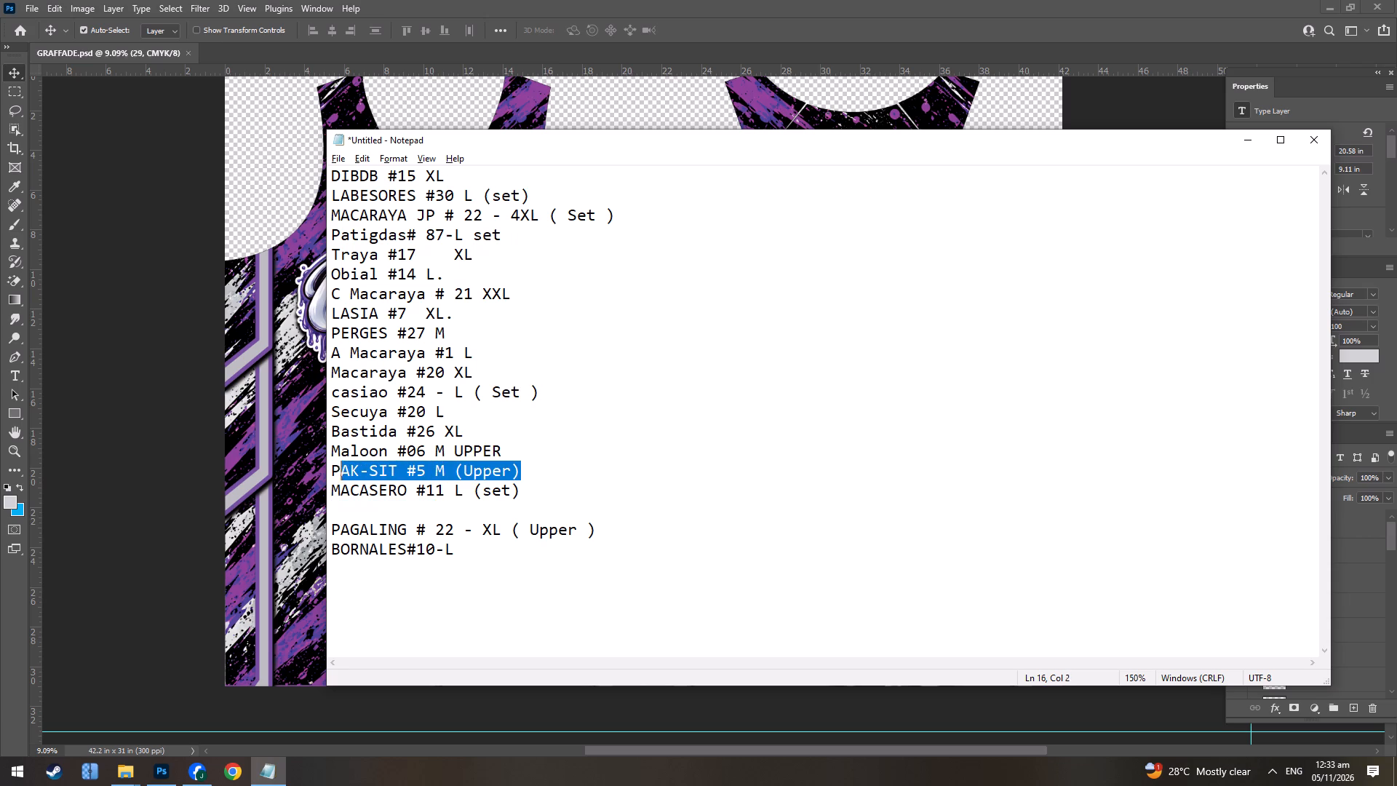
{"action": "left_click_drag", "start_coordinate": [333, 461], "coordinate": [332, 464]}
{"action": "key", "text": "alt+Tab"}
{"action": "double_click", "coordinate": [838, 247]}
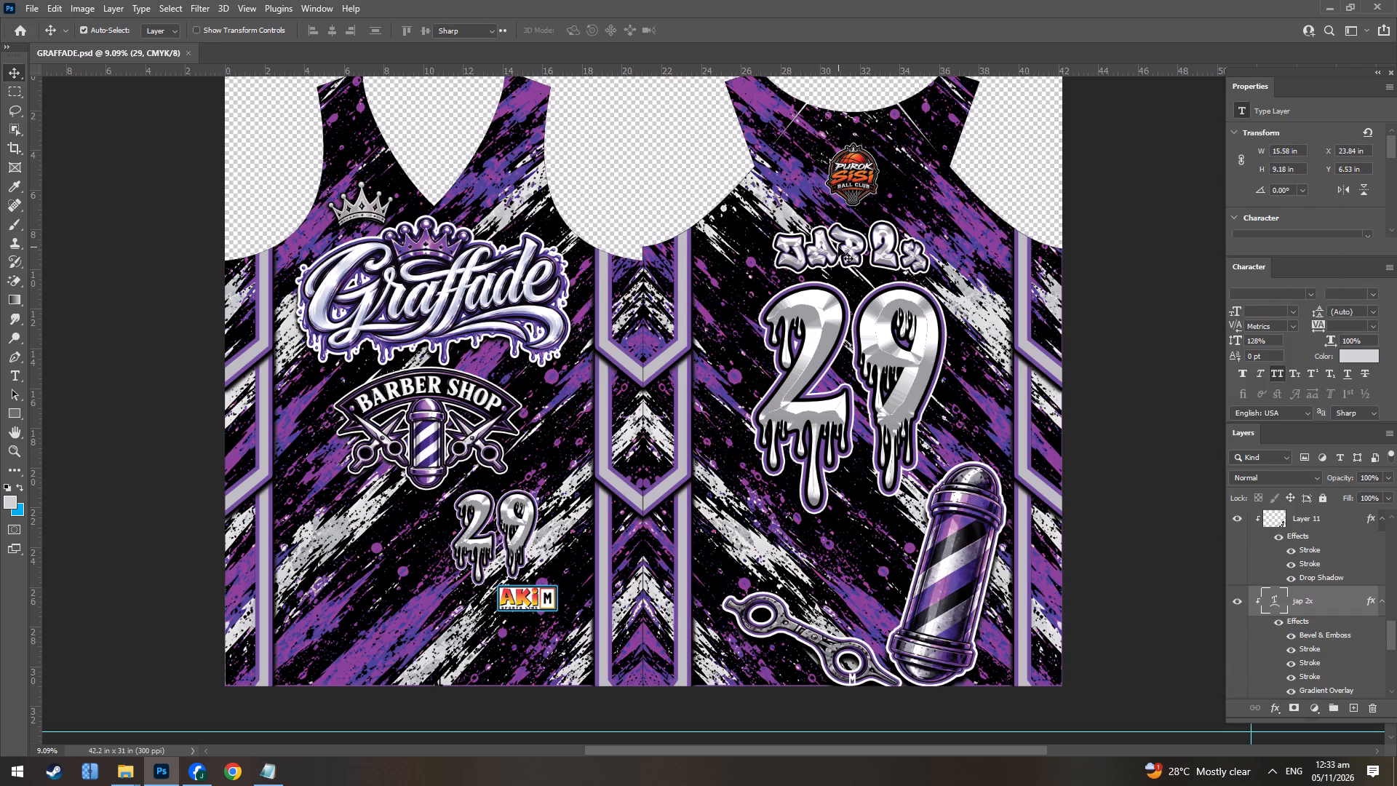
Replace the player name on the jersey's back with "pak-sit", checking the spelling against the Notepad player list.
{"action": "type", "text": "pak-"}
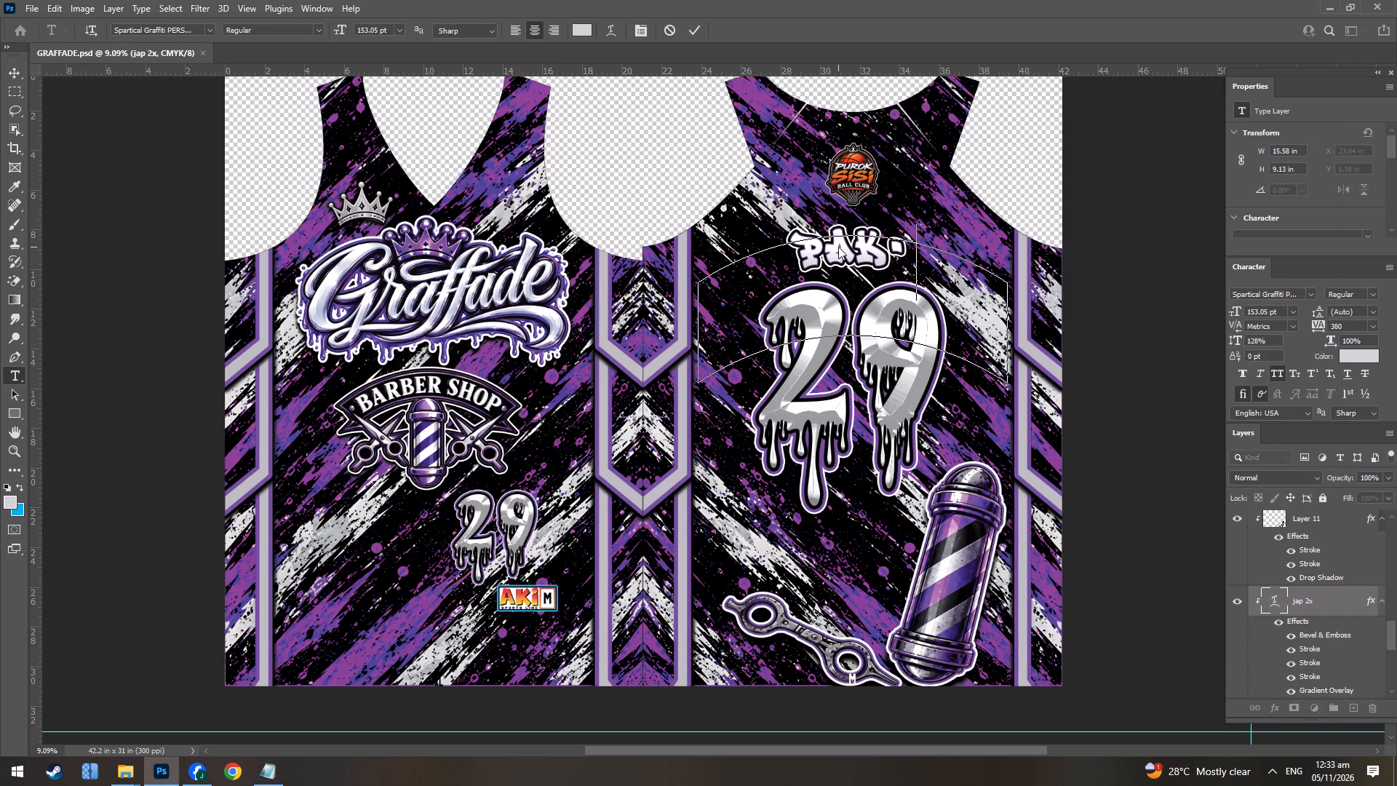
{"action": "type", "text": "suut"}
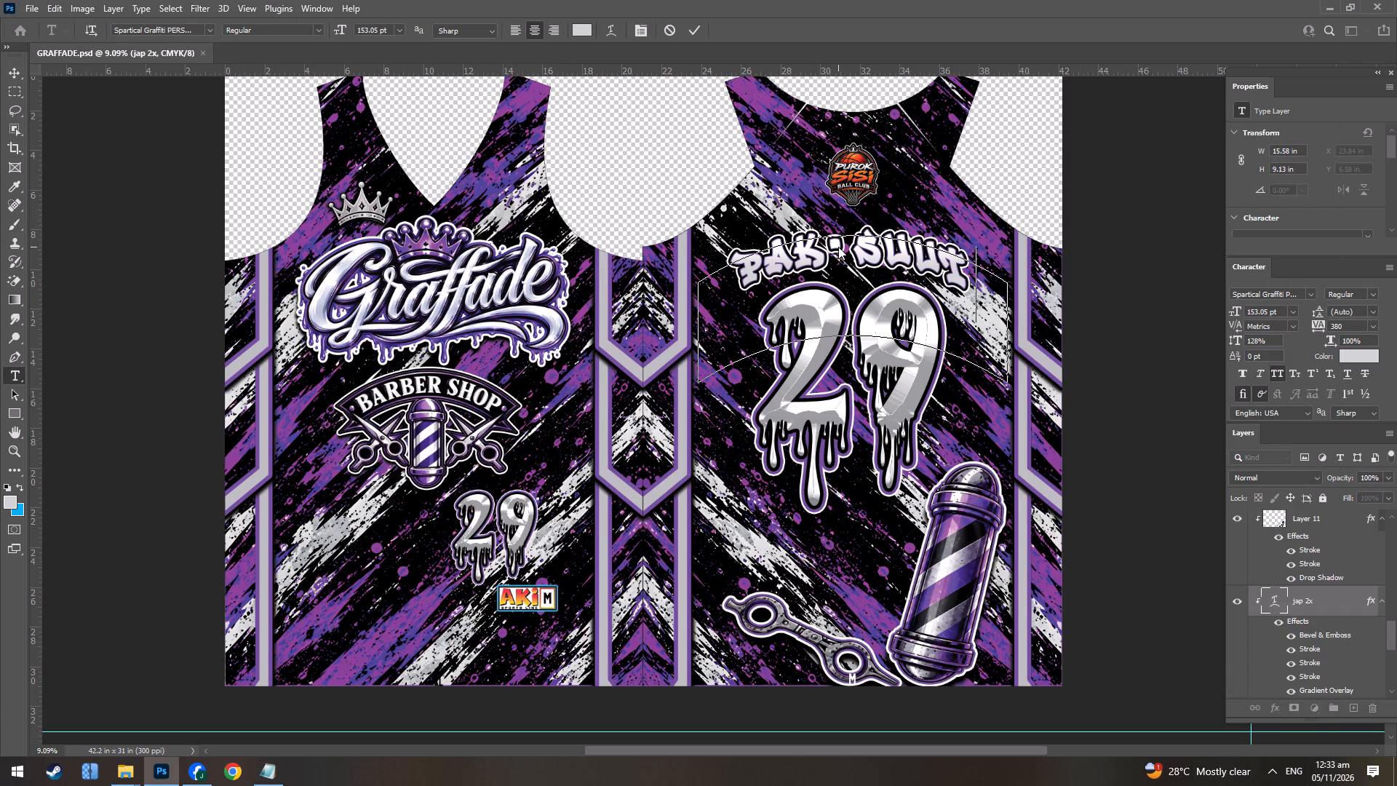
{"action": "key", "text": "BackSpace"}
{"action": "key", "text": "BackSpace"}
{"action": "key", "text": "BackSpace"}
{"action": "type", "text": "it"}
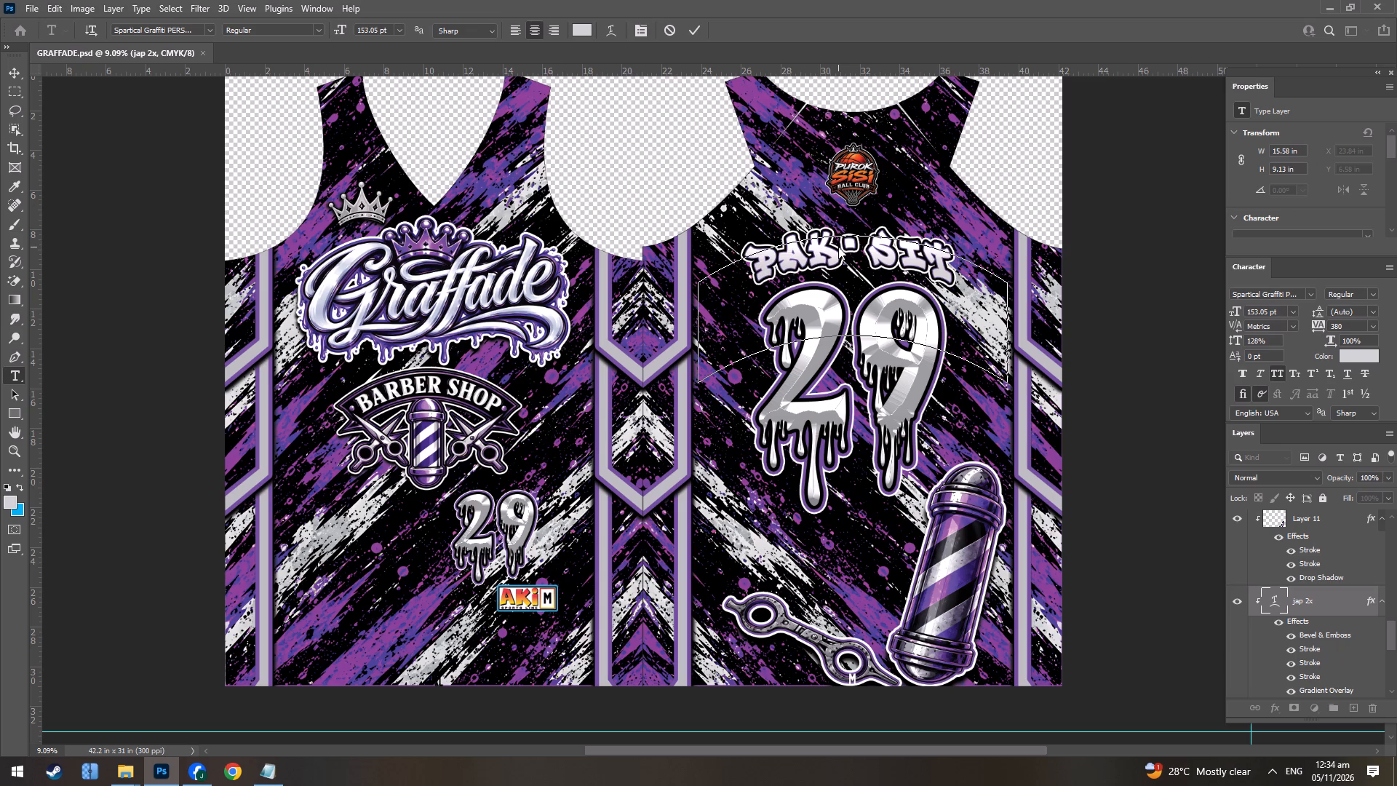
{"action": "key", "text": "alt+Tab"}
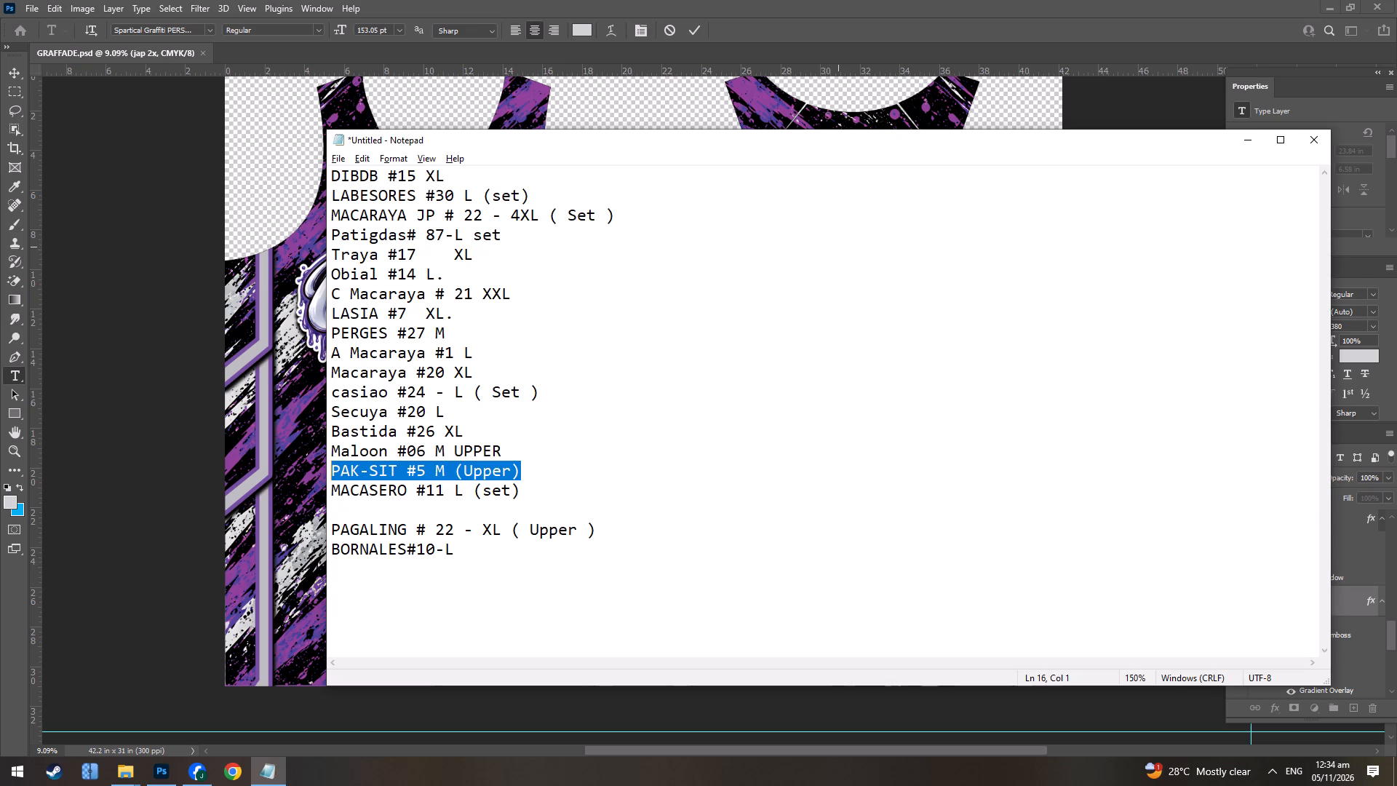
{"action": "key", "text": "alt+Tab"}
{"action": "key", "text": "Return"}
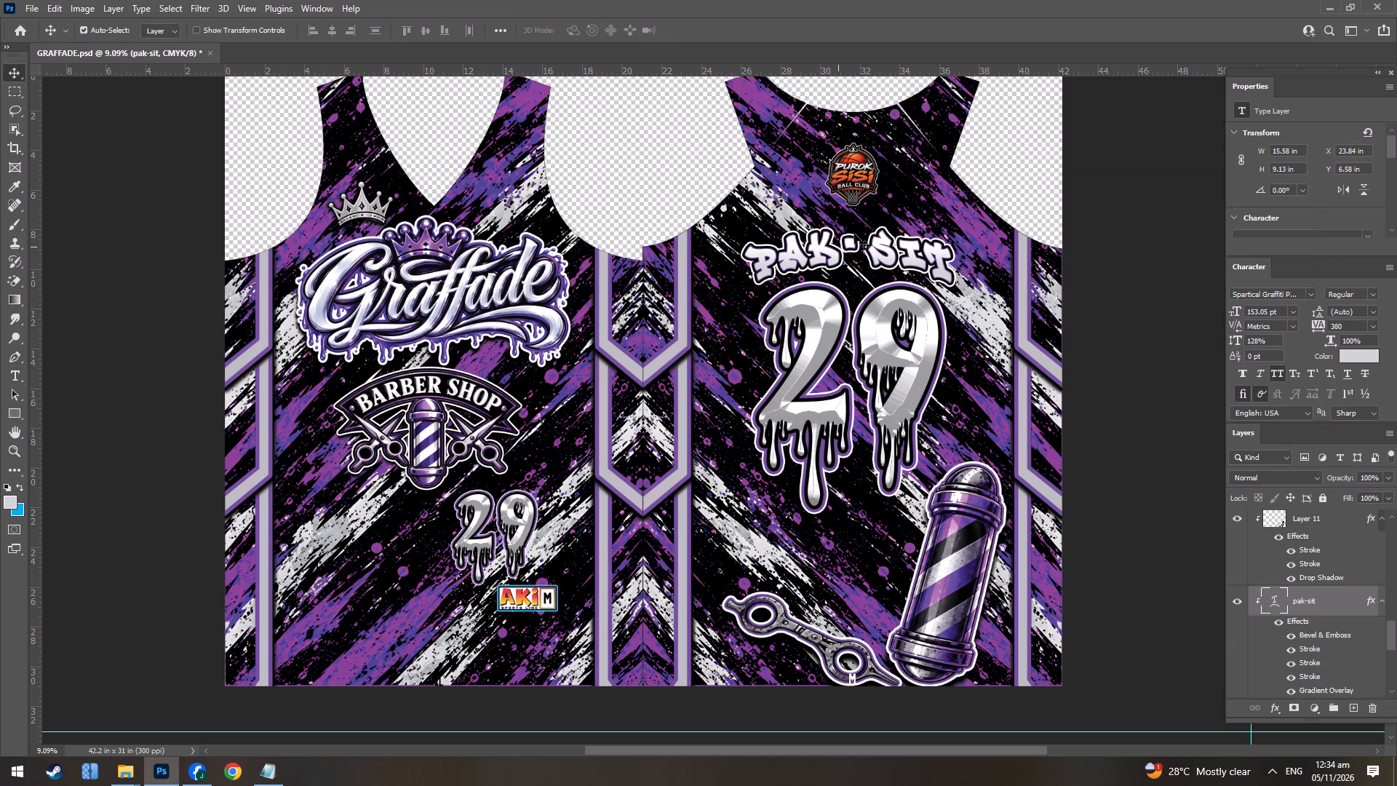
Set the PAK-SIT name's tracking to 340 and its font size to 147 pt.
{"action": "scroll", "coordinate": [853, 244], "scroll_direction": "down", "scroll_amount": 5, "text": "alt"}
{"action": "scroll", "coordinate": [854, 239], "scroll_direction": "up", "scroll_amount": 14}
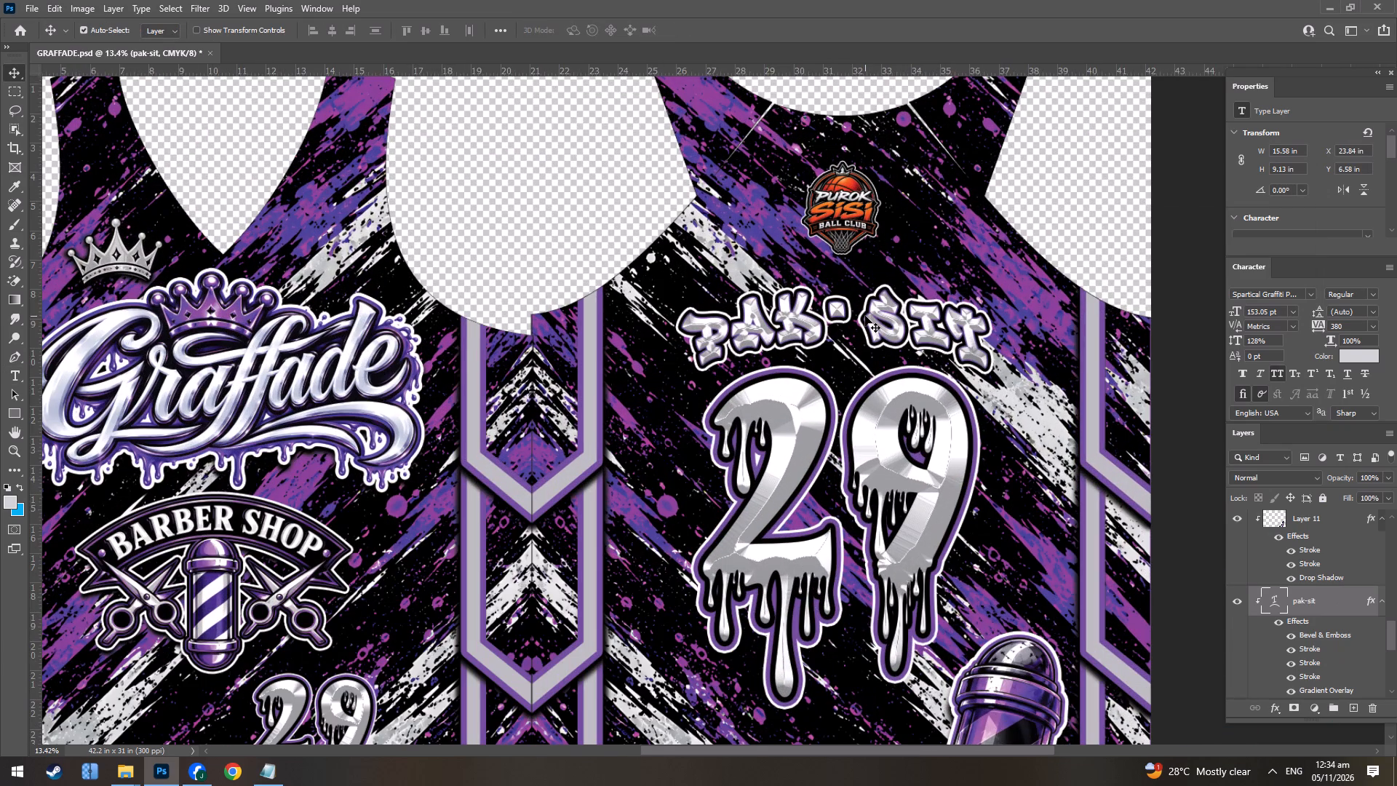
{"action": "double_click", "coordinate": [865, 316]}
{"action": "left_click", "coordinate": [1345, 326]}
{"action": "key", "text": "Down"}
{"action": "key", "text": "Down"}
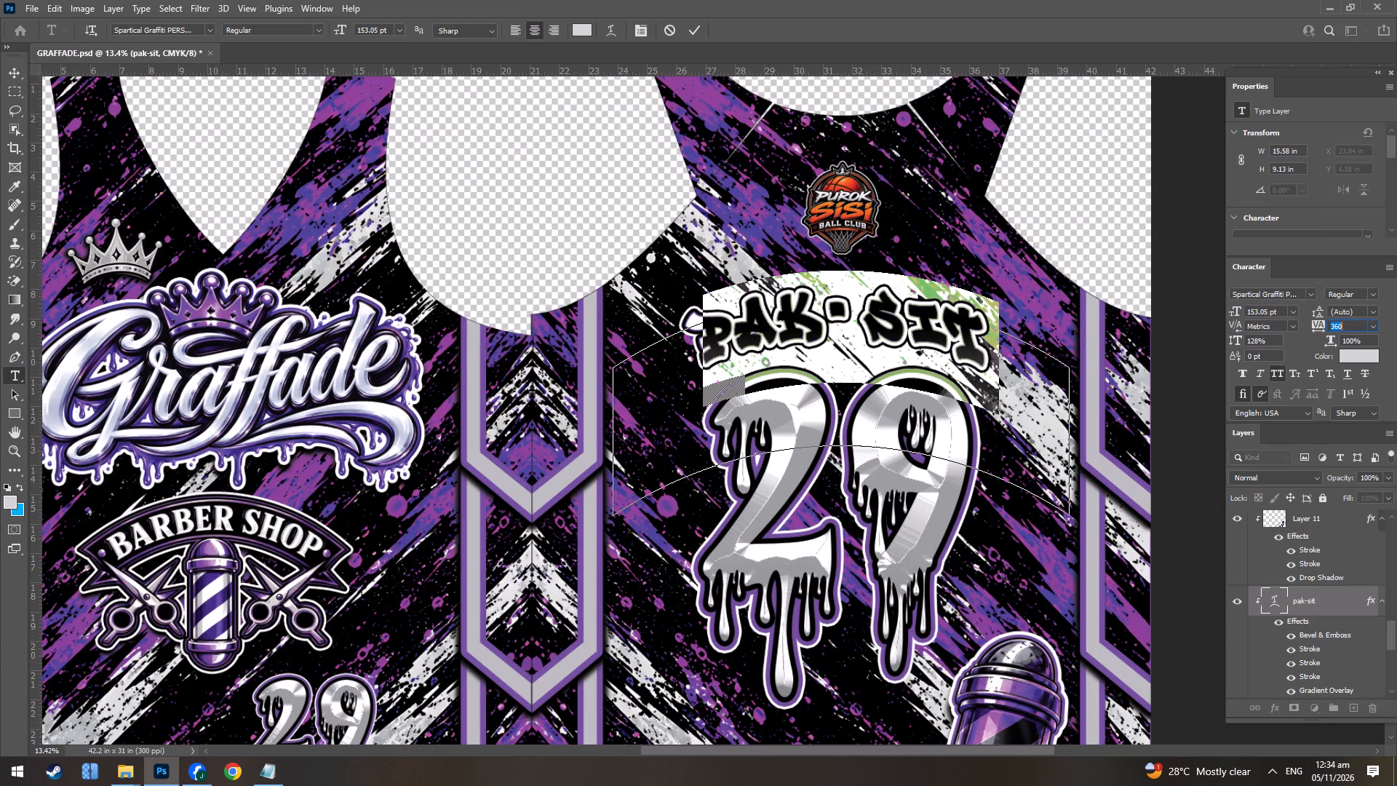
{"action": "left_click", "coordinate": [1233, 311]}
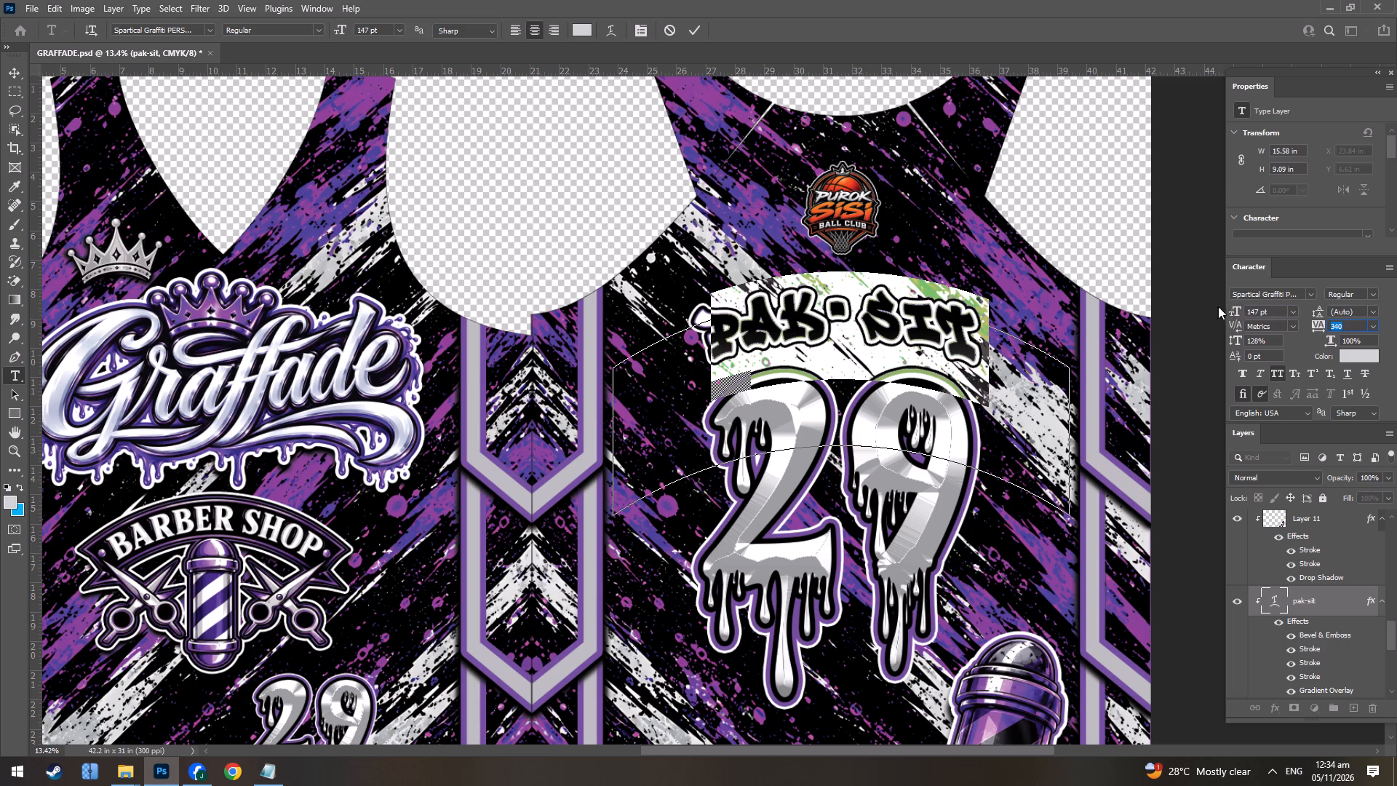
{"action": "left_click", "coordinate": [696, 25]}
Set the PAK-SIT name's font size to 151 pt.
{"action": "scroll", "coordinate": [883, 409], "scroll_direction": "down", "scroll_amount": 4, "text": "alt"}
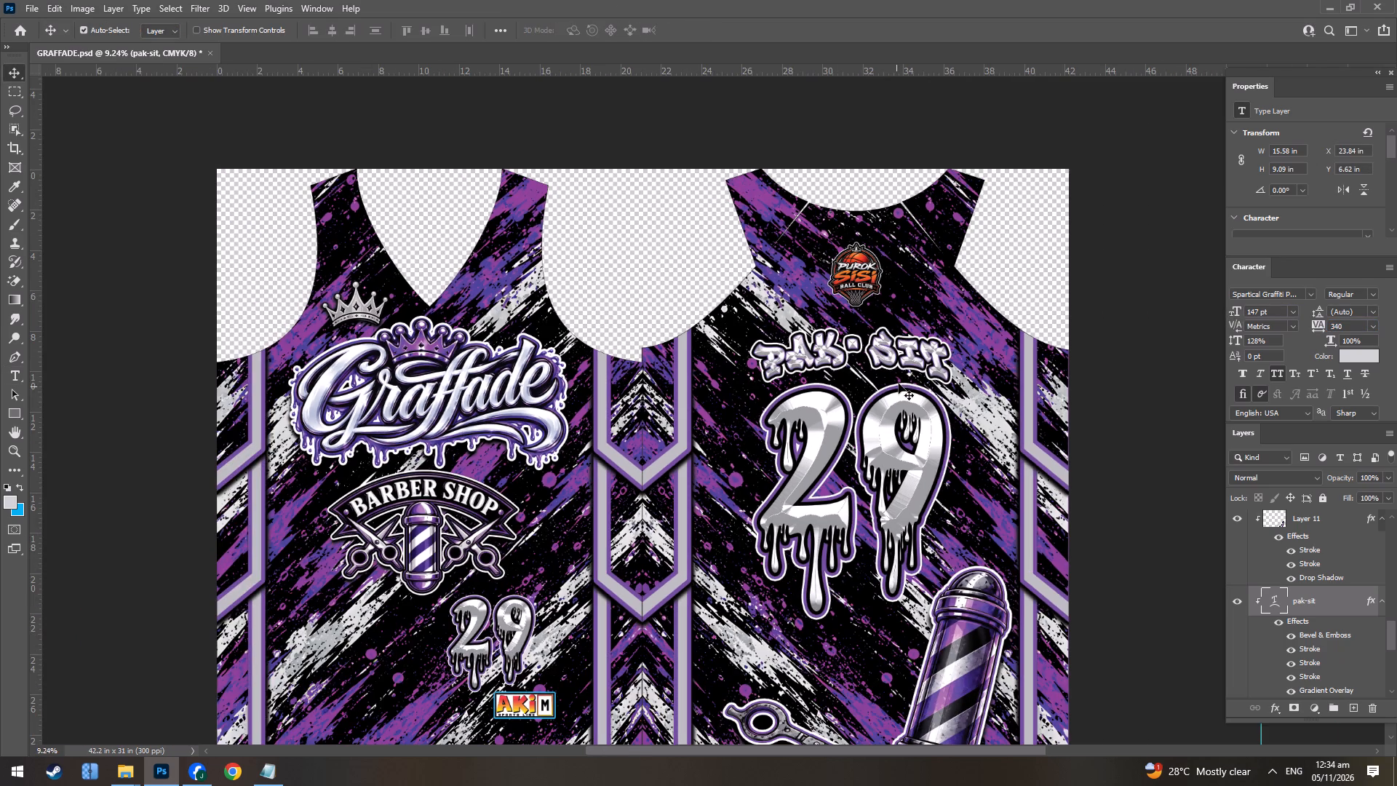
{"action": "scroll", "coordinate": [893, 376], "scroll_direction": "up", "scroll_amount": 4, "text": "alt"}
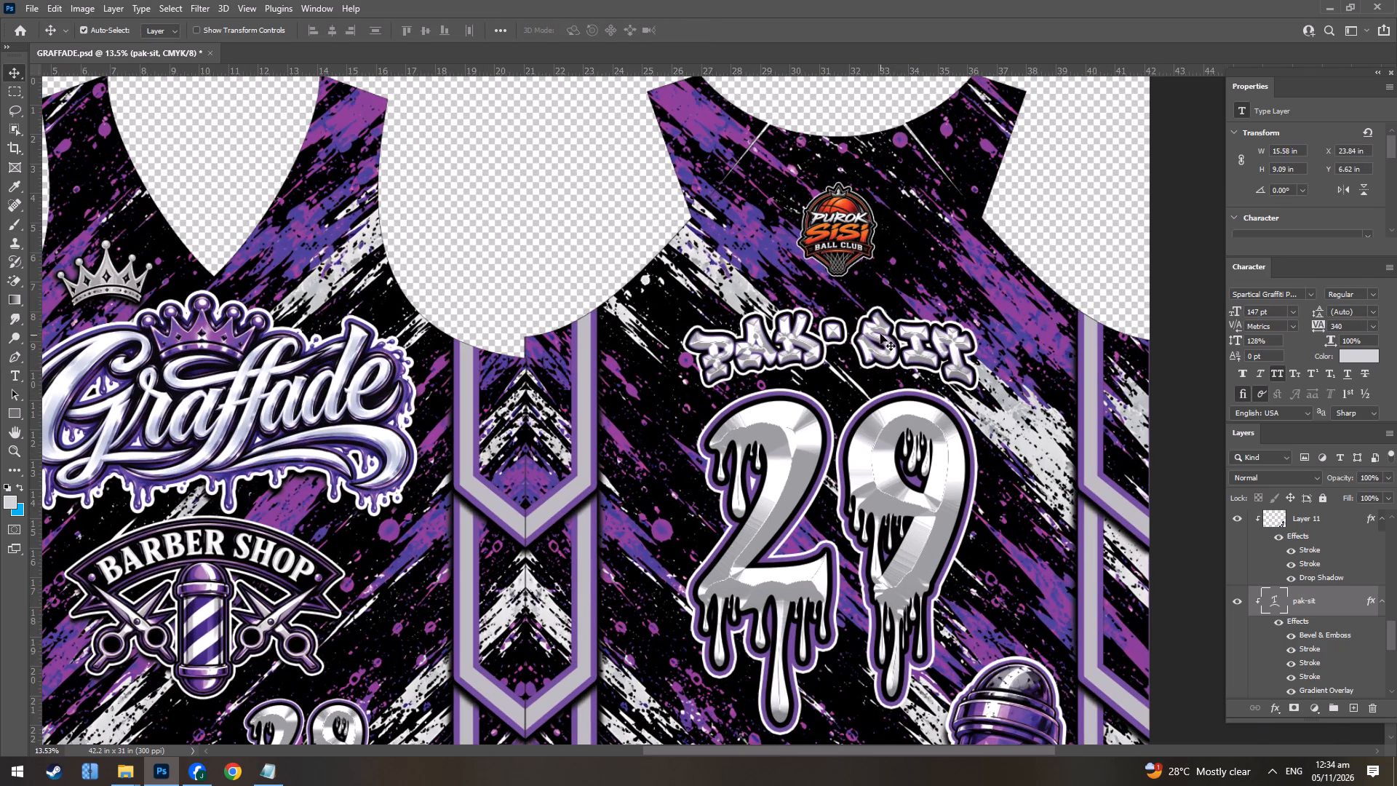
{"action": "left_click", "coordinate": [880, 330]}
{"action": "left_click", "coordinate": [880, 330]}
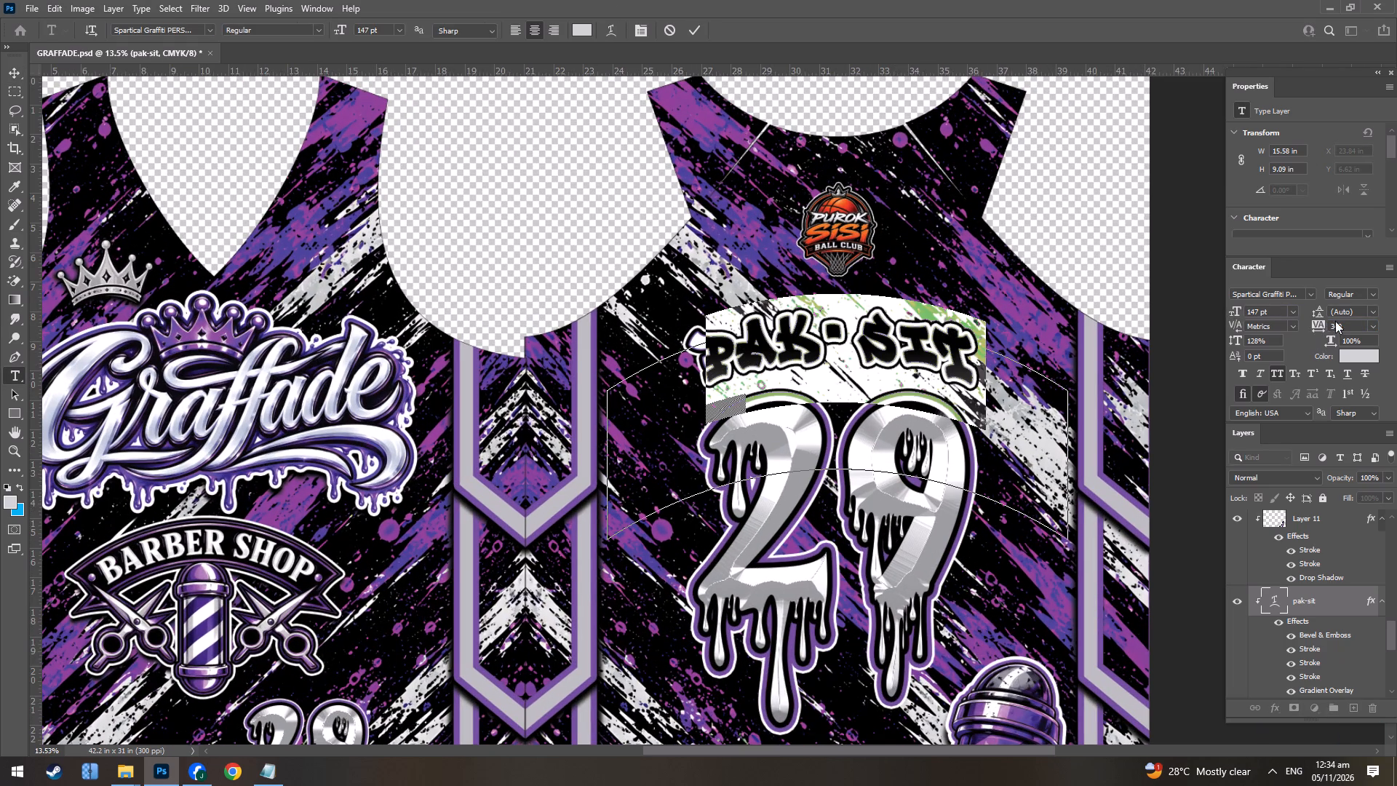
{"action": "left_click", "coordinate": [1257, 309]}
{"action": "key", "text": "Up"}
{"action": "key", "text": "Up"}
{"action": "key", "text": "Up"}
{"action": "key", "text": "Up"}
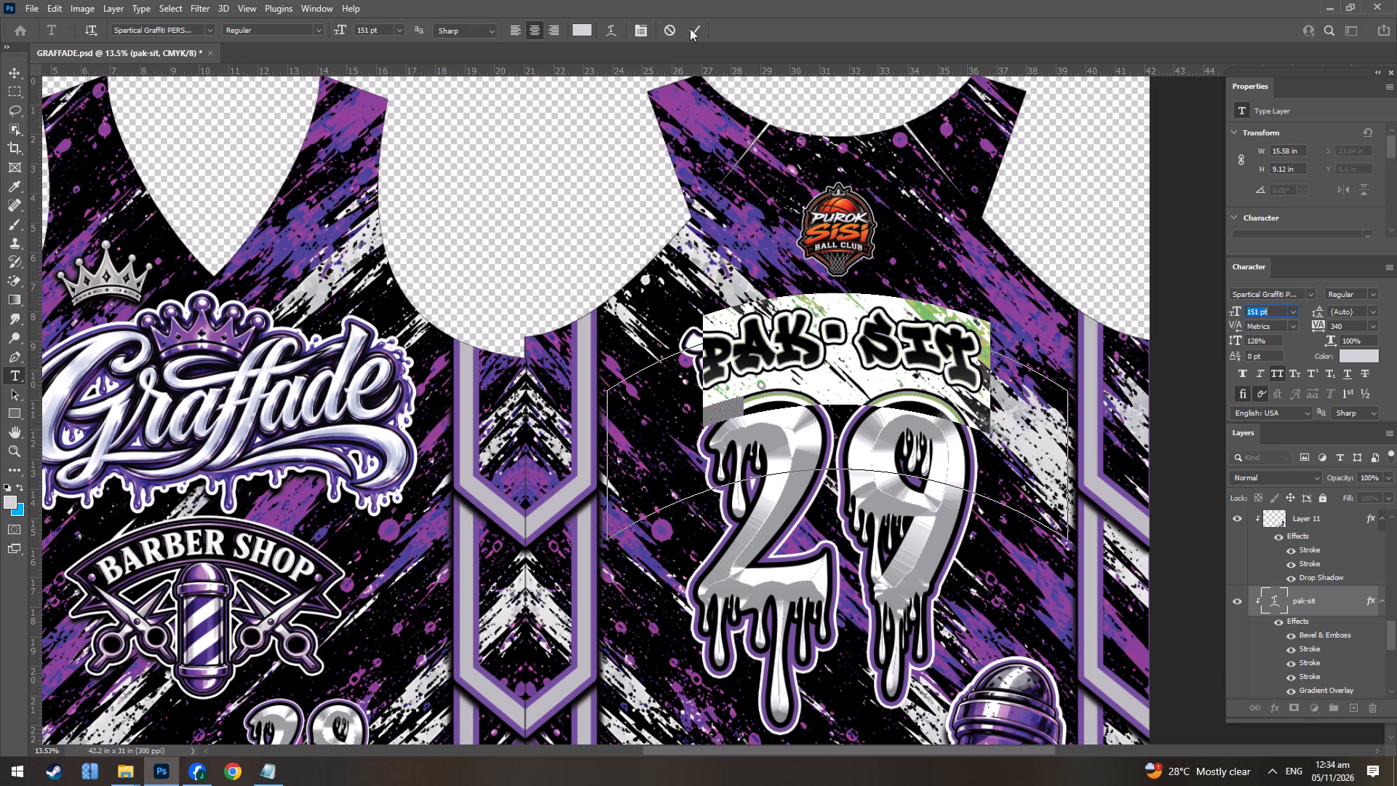
{"action": "left_click", "coordinate": [693, 25]}
Check the player's number in the Notepad list and change the large back number to 5.
{"action": "key", "text": "alt+Tab"}
{"action": "key", "text": "alt+Tab"}
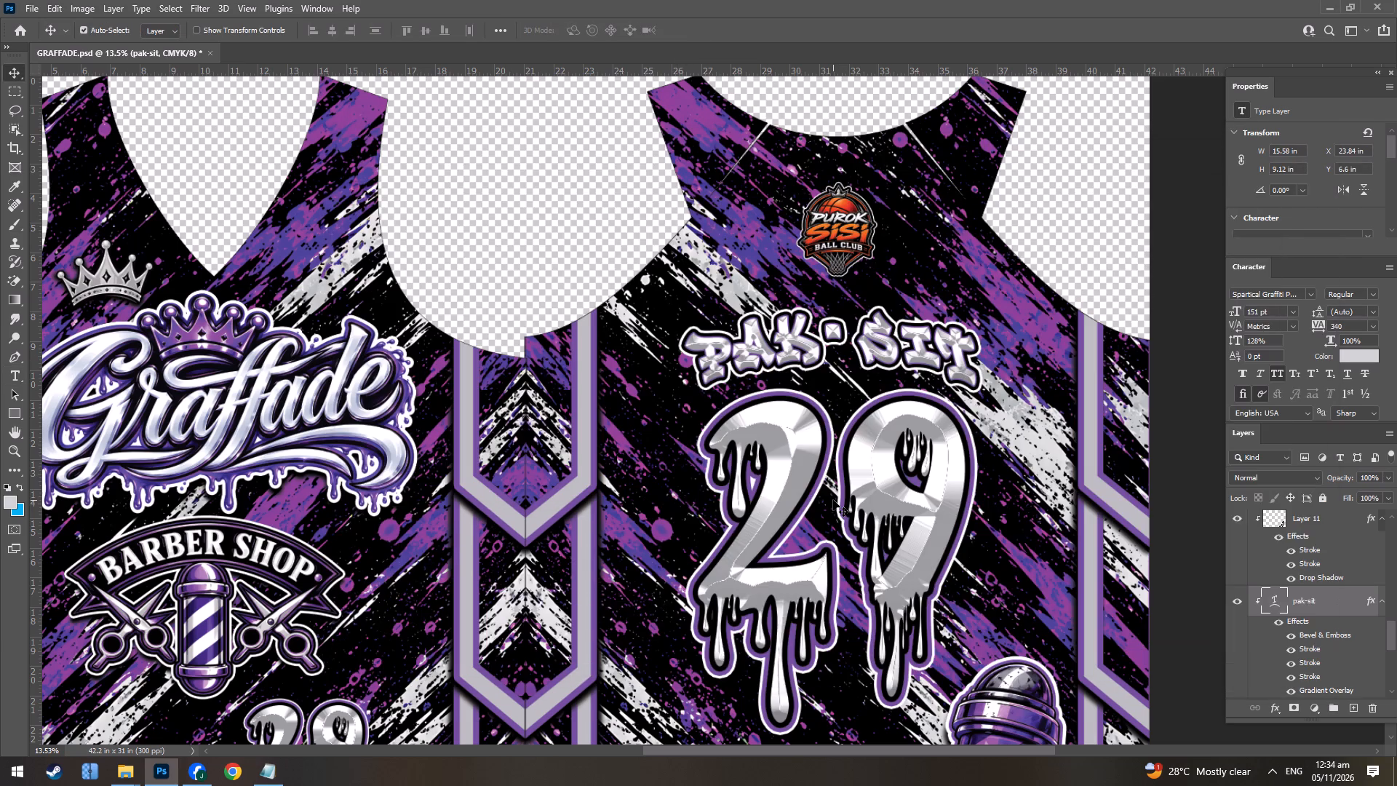
{"action": "double_click", "coordinate": [833, 500]}
{"action": "key", "text": "5"}
{"action": "key", "text": "Return"}
Change the small number on the jersey's front to 5.
{"action": "scroll", "coordinate": [833, 501], "scroll_direction": "down", "scroll_amount": 2, "text": "alt"}
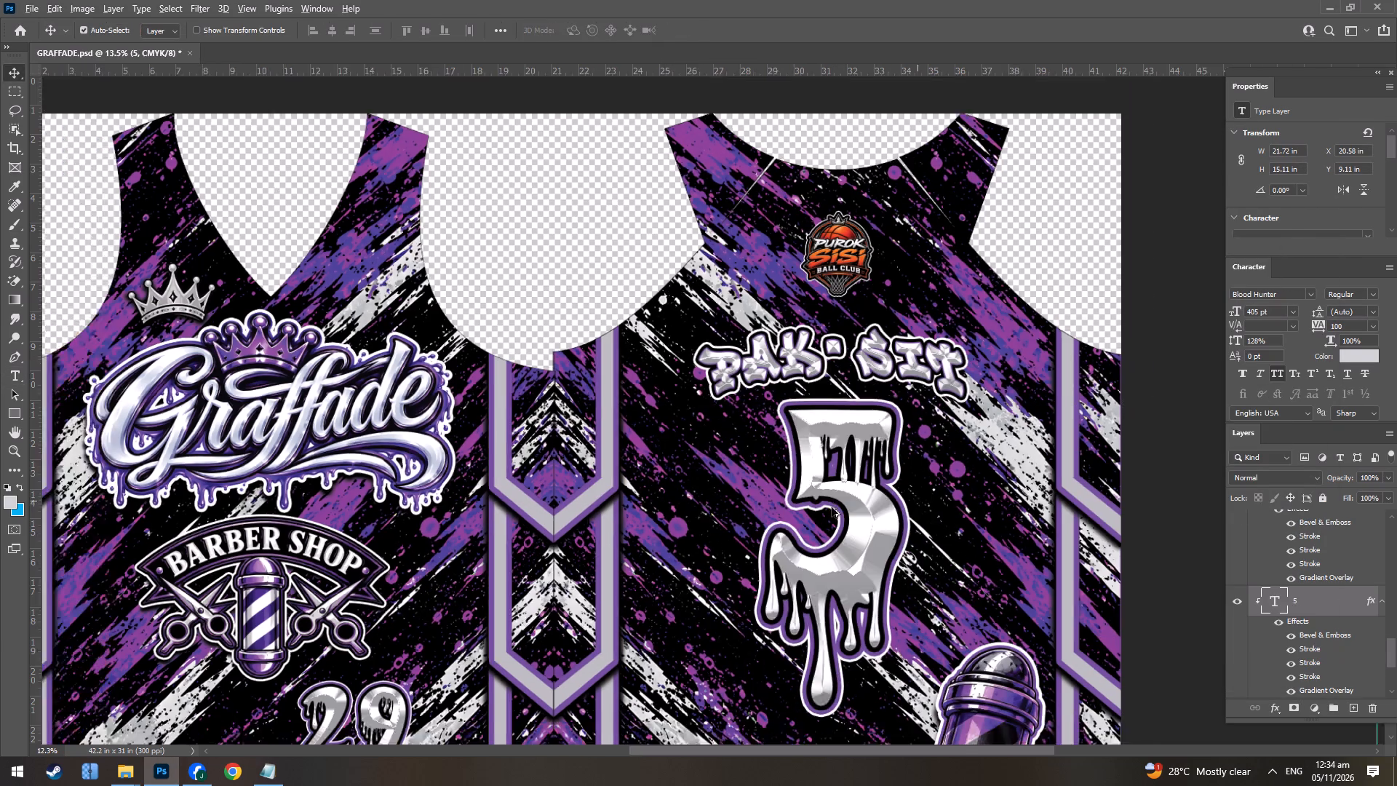
{"action": "scroll", "coordinate": [832, 507], "scroll_direction": "down", "scroll_amount": 9, "text": "alt"}
{"action": "scroll", "coordinate": [599, 546], "scroll_direction": "up", "scroll_amount": 3, "text": "alt"}
{"action": "double_click", "coordinate": [581, 609]}
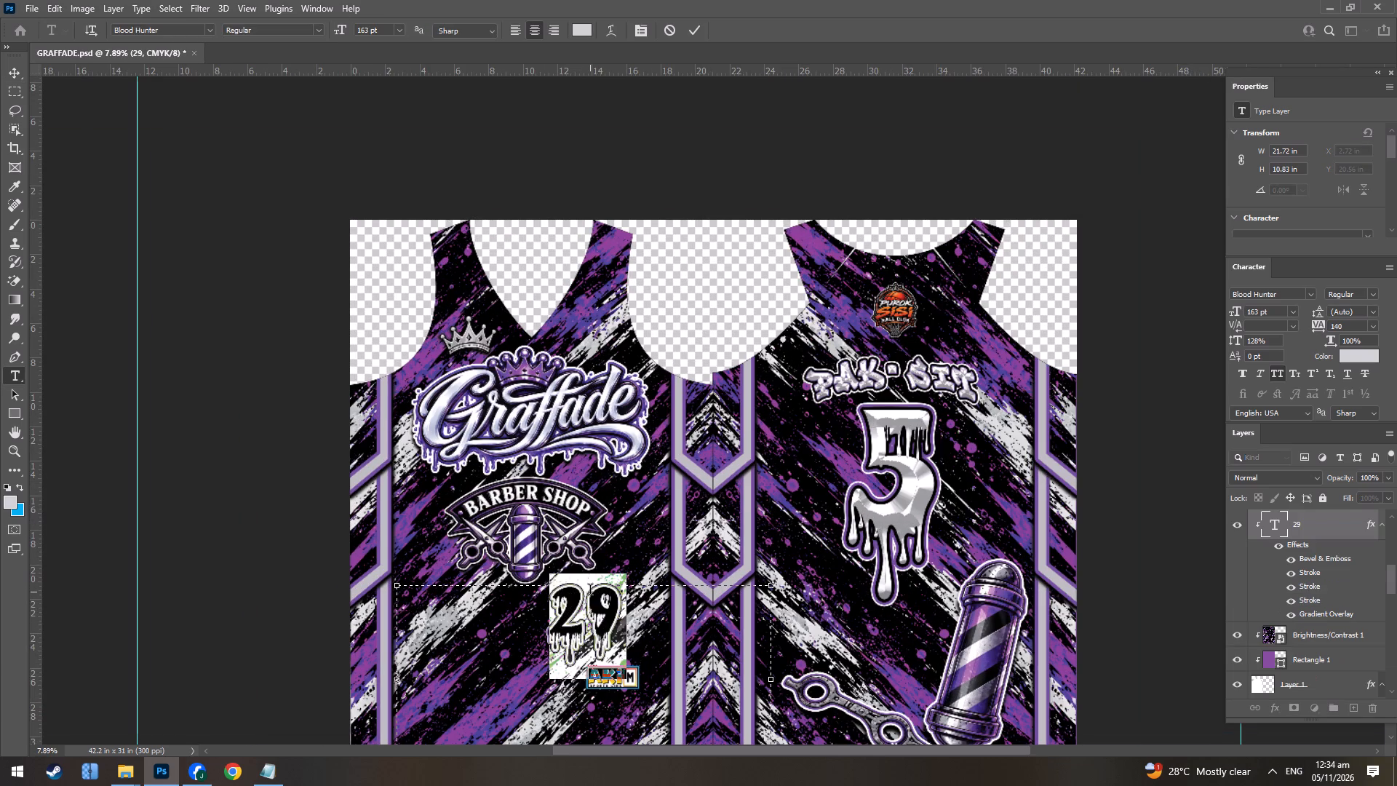
{"action": "key", "text": "5"}
{"action": "key", "text": "Return"}
Check the player's entry in the Notepad list and save a copy of the jersey as a JPEG named paksit in ..mv.
{"action": "key", "text": "alt+Tab"}
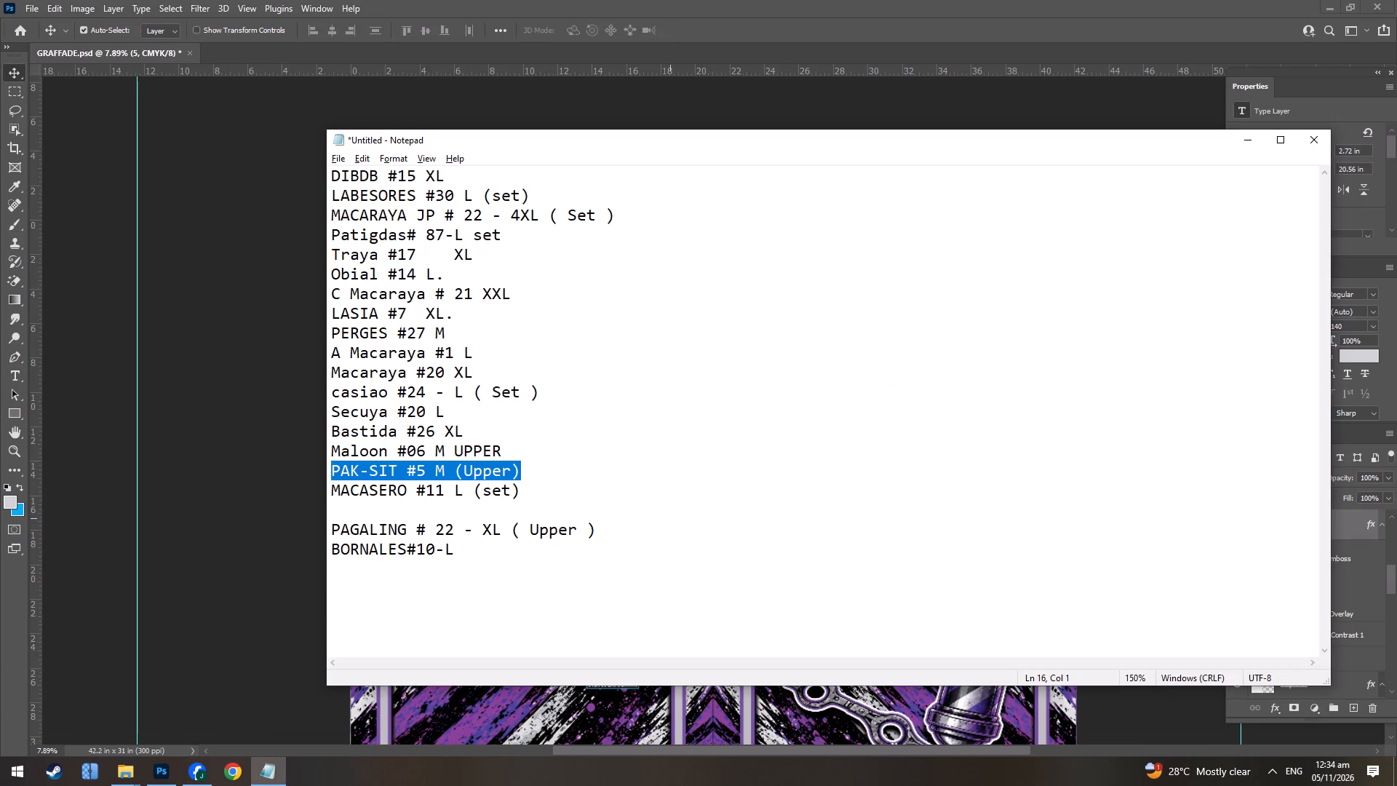
{"action": "key", "text": "alt+Tab"}
{"action": "scroll", "coordinate": [741, 525], "scroll_direction": "down", "scroll_amount": 4}
{"action": "scroll", "coordinate": [813, 541], "scroll_direction": "up", "scroll_amount": 3, "text": "alt"}
{"action": "scroll", "coordinate": [835, 548], "scroll_direction": "down", "scroll_amount": 4}
{"action": "key", "text": "ctrl+alt+s"}
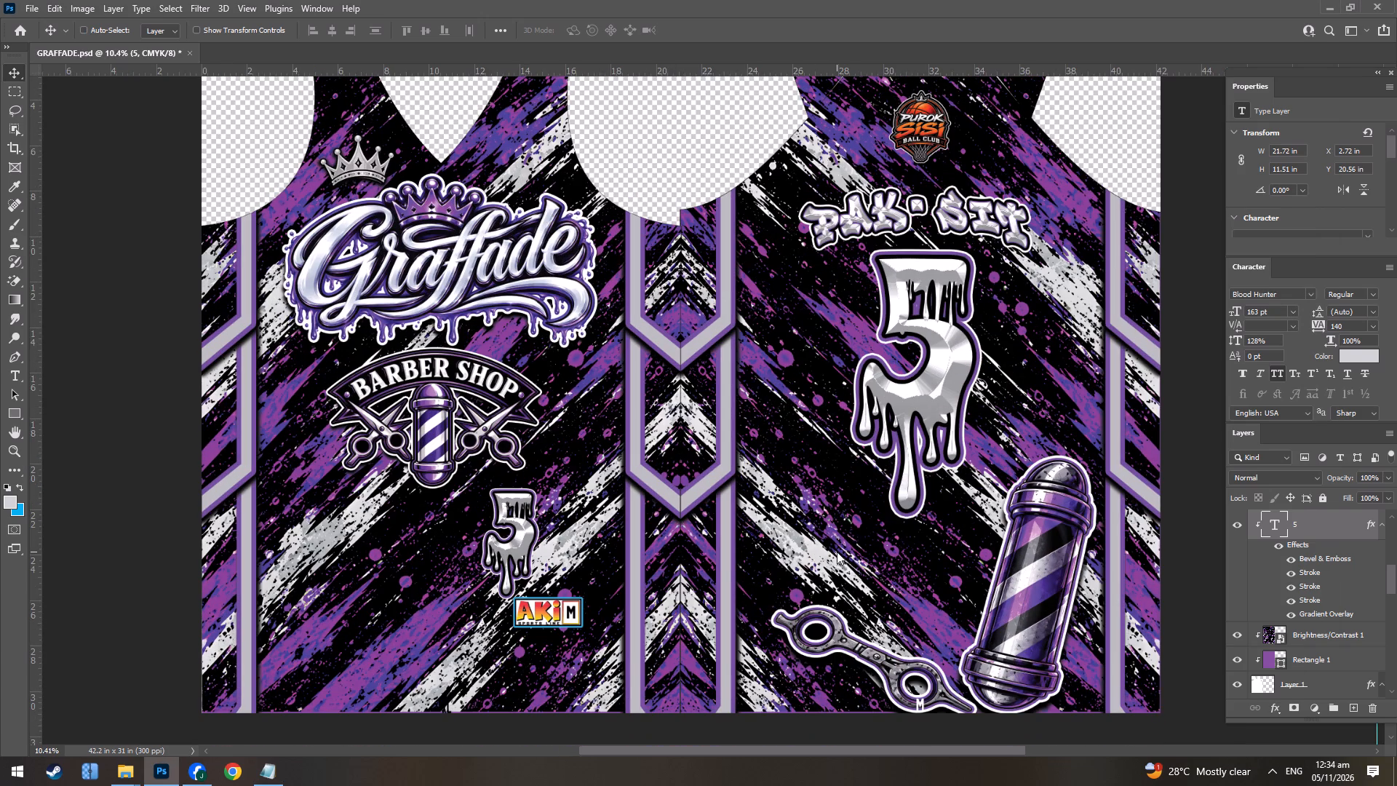
{"action": "double_click", "coordinate": [204, 119]}
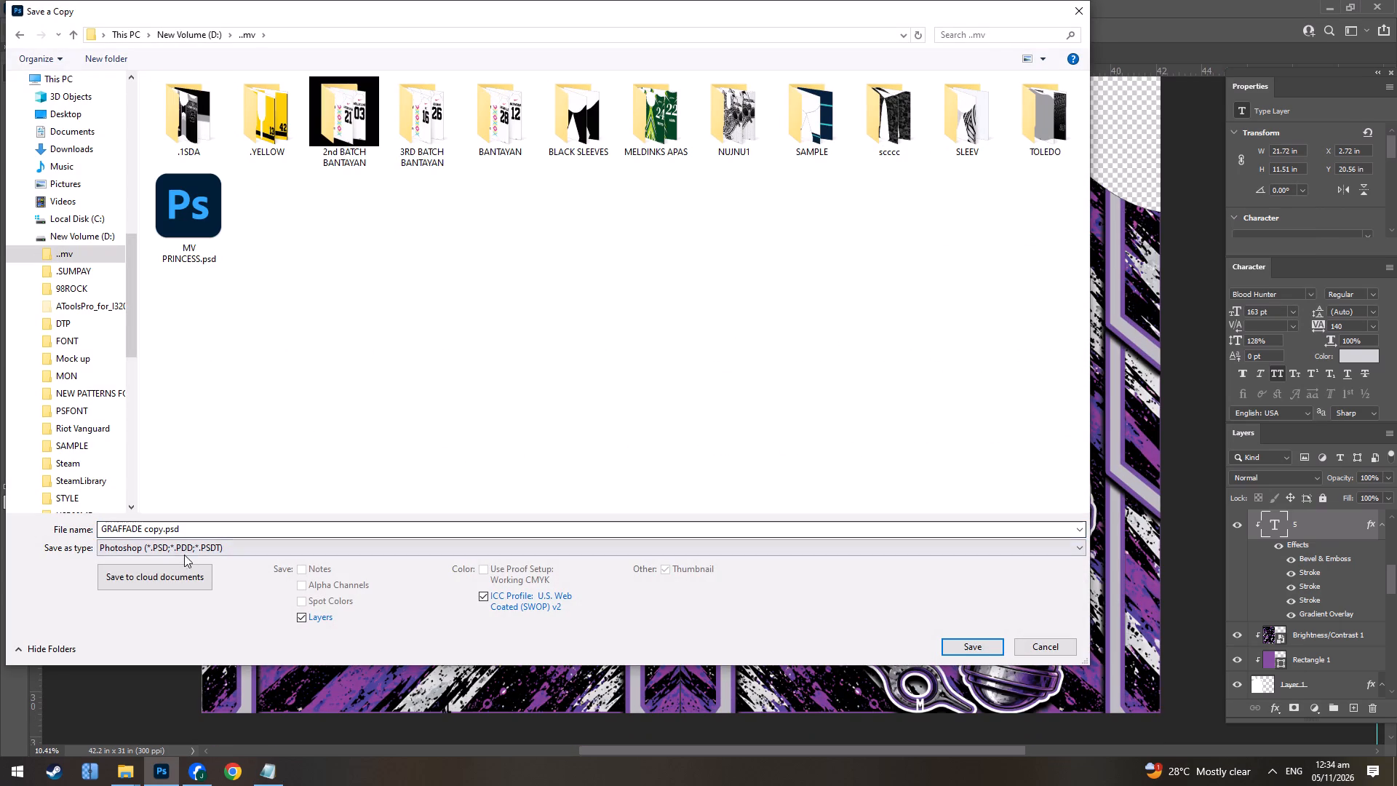
{"action": "left_click", "coordinate": [184, 555]}
{"action": "left_click", "coordinate": [181, 624]}
{"action": "left_click", "coordinate": [225, 545]}
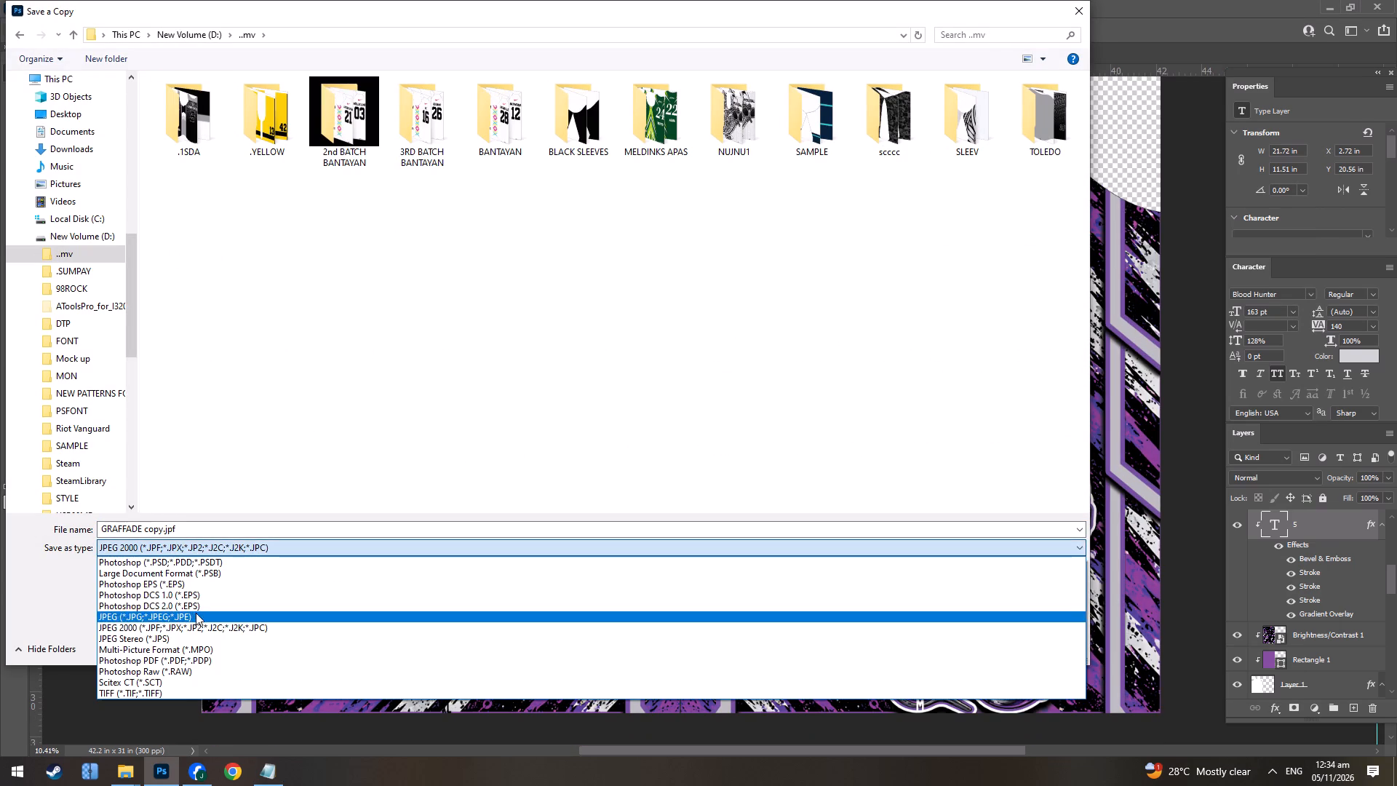
{"action": "left_click", "coordinate": [196, 614]}
{"action": "left_click", "coordinate": [249, 533]}
{"action": "type", "text": "paksit"}
{"action": "key", "text": "Return"}
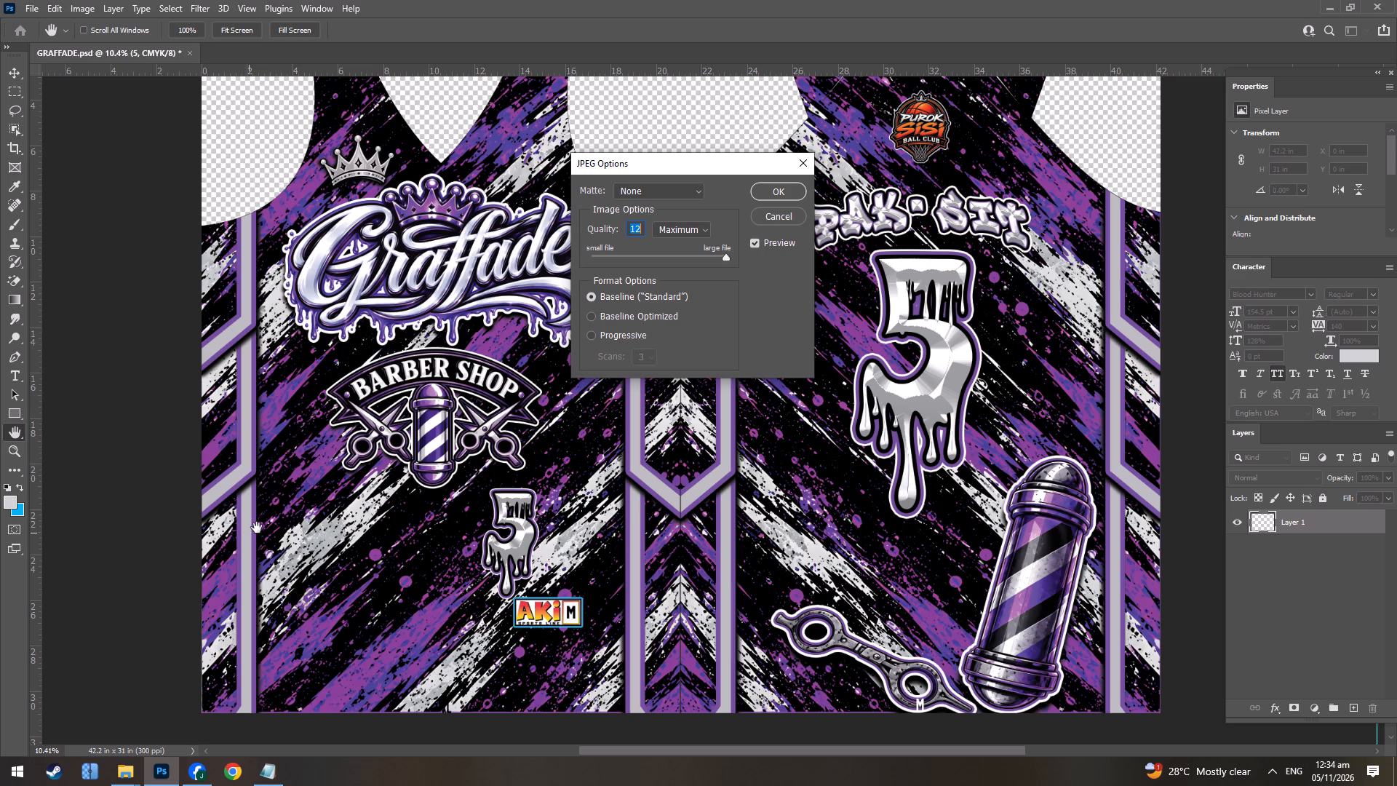
Finish saving the jersey JPEG at Maximum quality 12 with the Baseline ("Standard") format.
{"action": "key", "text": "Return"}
Switch to Facebook and browse the news feed and the posts on the Donald Trump For President page.
{"action": "left_click", "coordinate": [185, 783]}
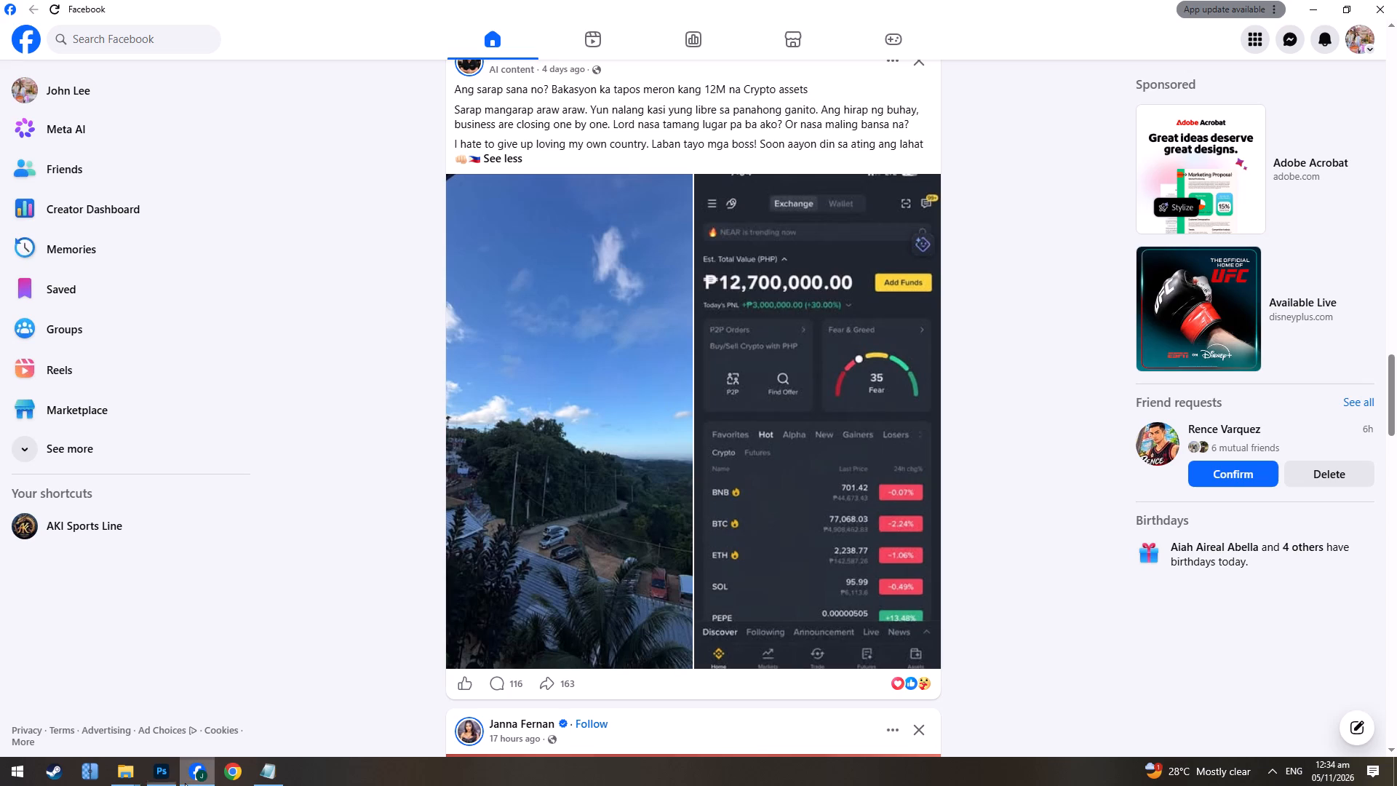
{"action": "scroll", "coordinate": [543, 518], "scroll_direction": "down", "scroll_amount": 9}
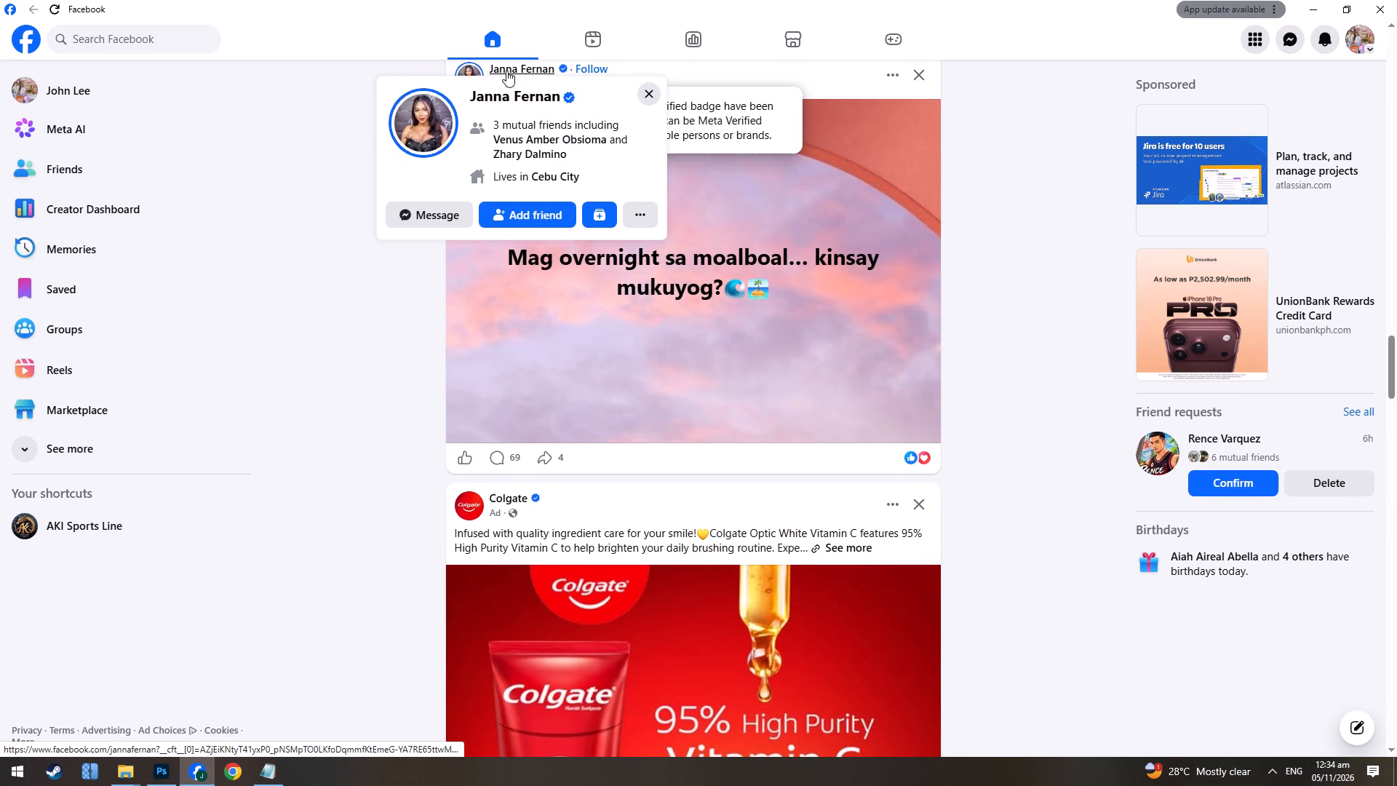
{"action": "key", "text": "alt+Tab"}
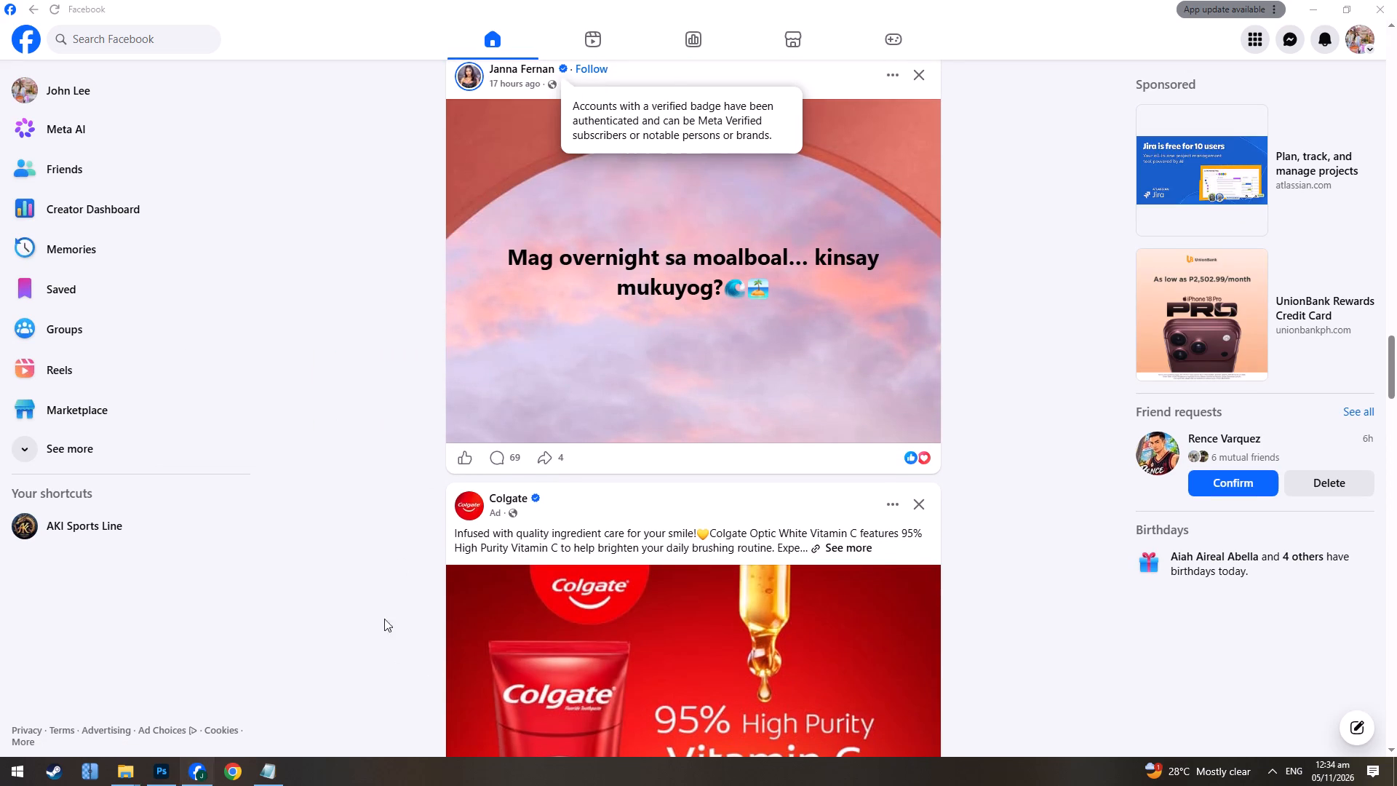
{"action": "left_click", "coordinate": [365, 617]}
{"action": "scroll", "coordinate": [369, 613], "scroll_direction": "down", "scroll_amount": 10}
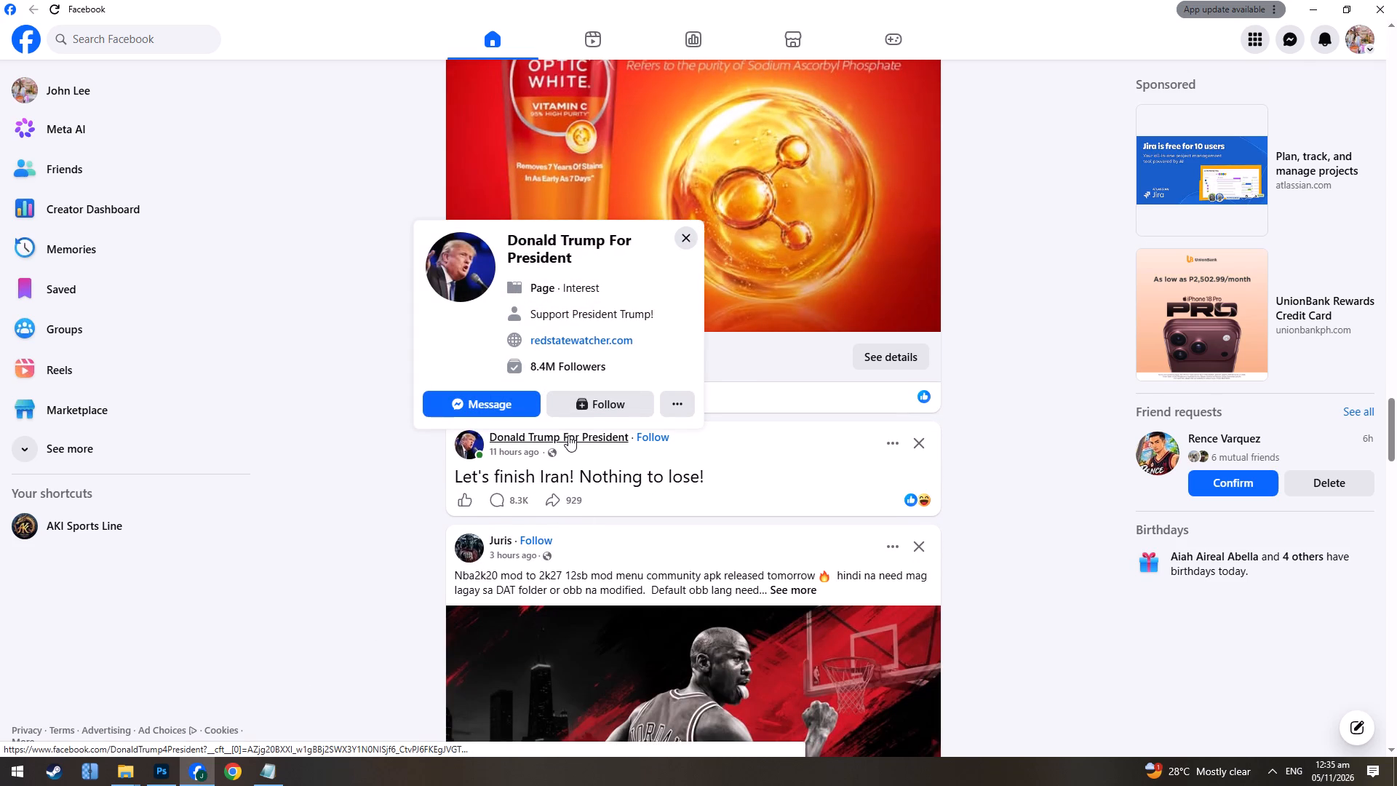
{"action": "left_click", "coordinate": [568, 435]}
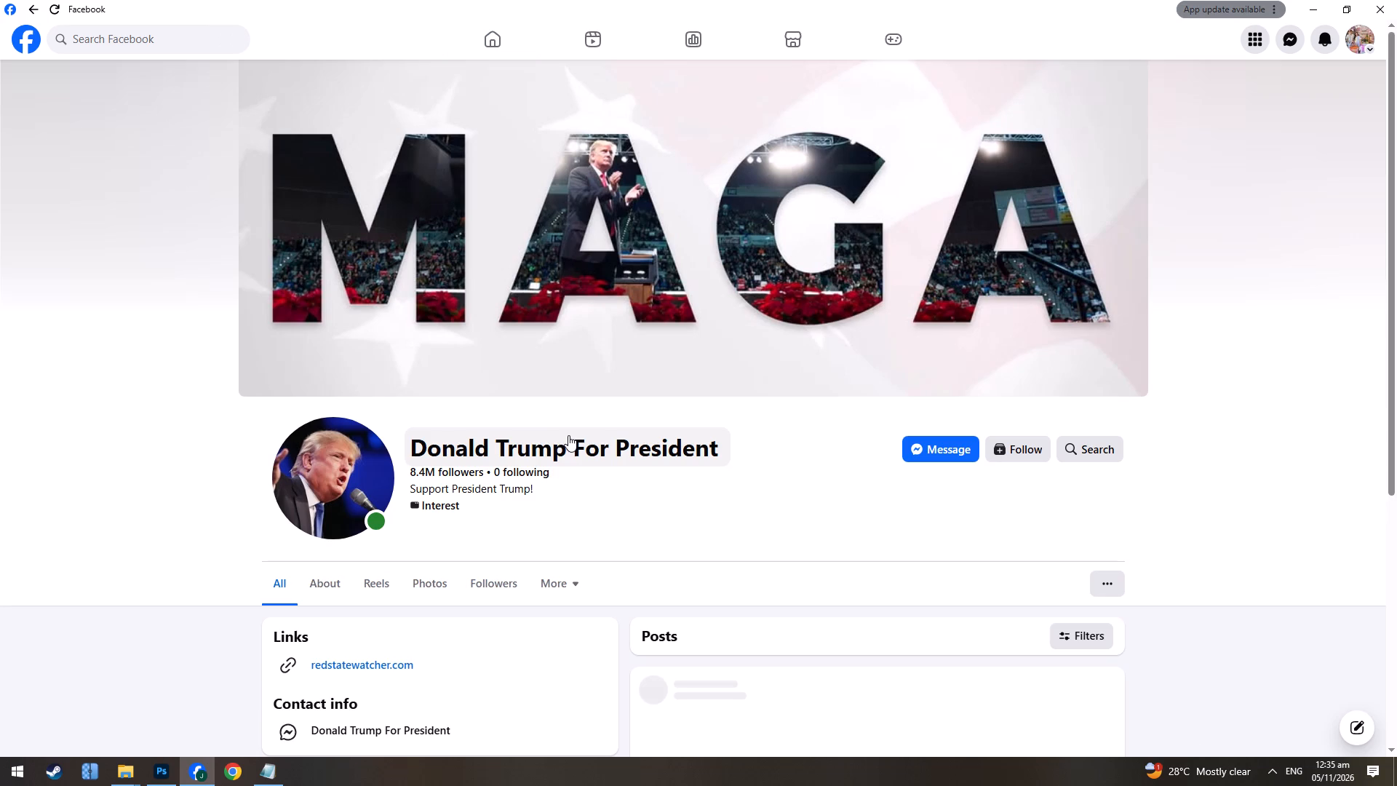
{"action": "scroll", "coordinate": [586, 595], "scroll_direction": "down", "scroll_amount": 4}
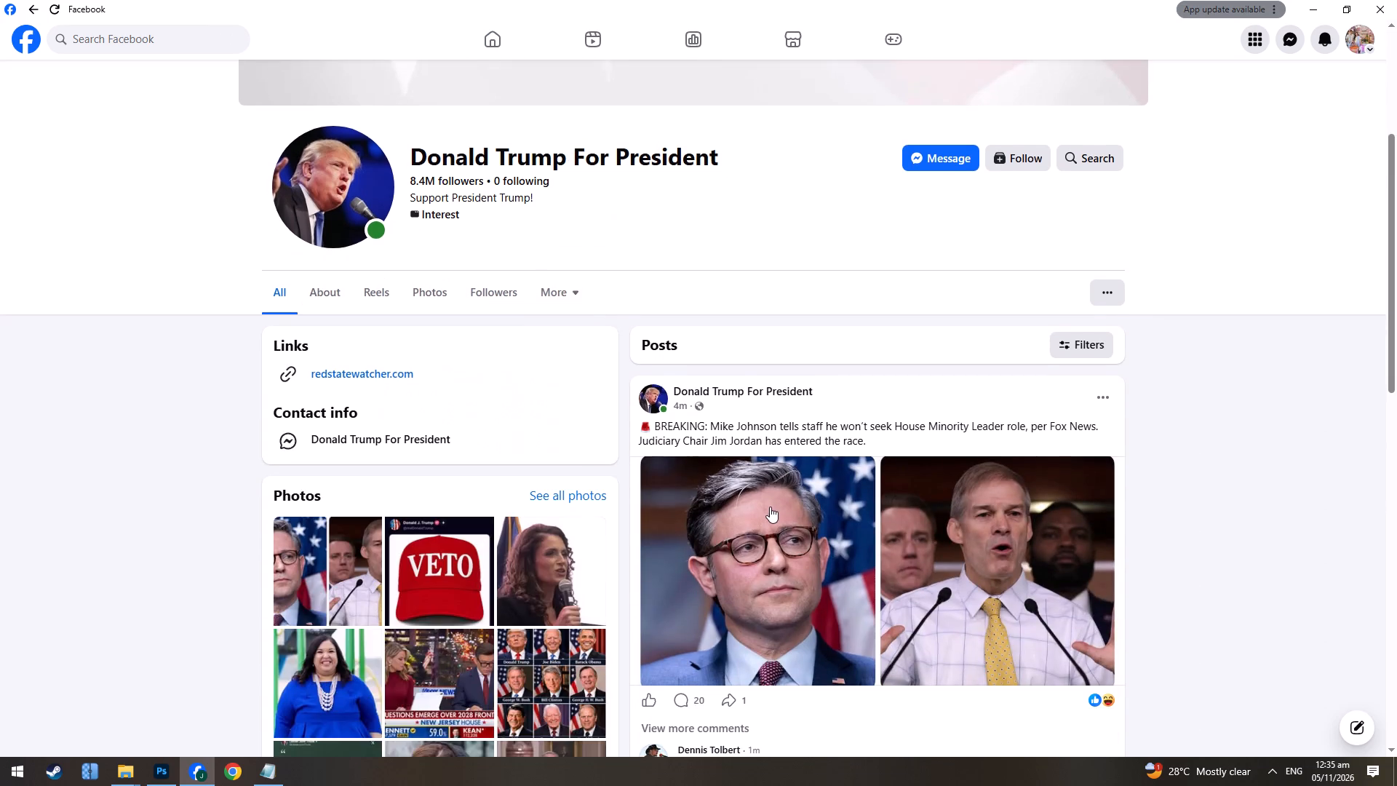
{"action": "scroll", "coordinate": [771, 508], "scroll_direction": "down", "scroll_amount": 5}
{"action": "scroll", "coordinate": [781, 527], "scroll_direction": "up", "scroll_amount": 2}
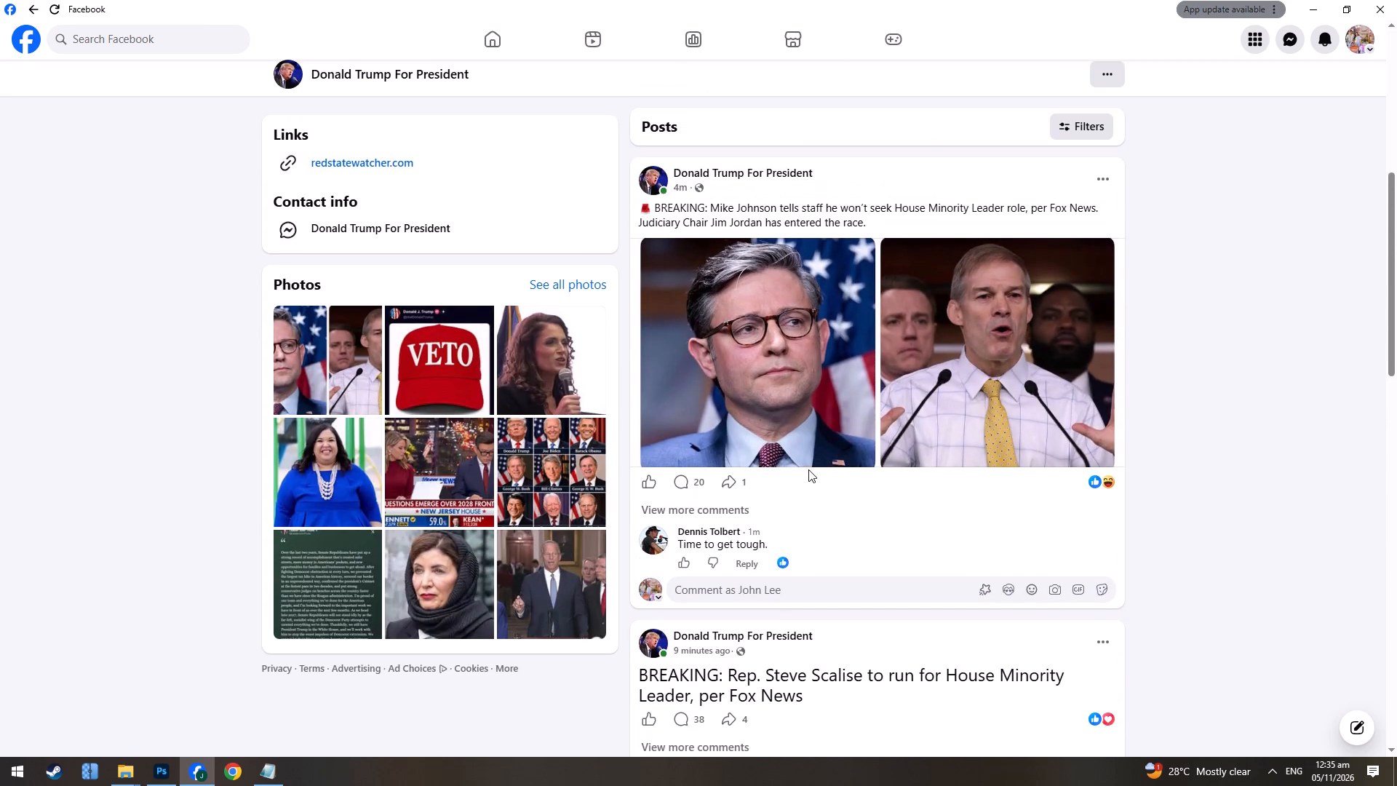
{"action": "left_click", "coordinate": [853, 226]}
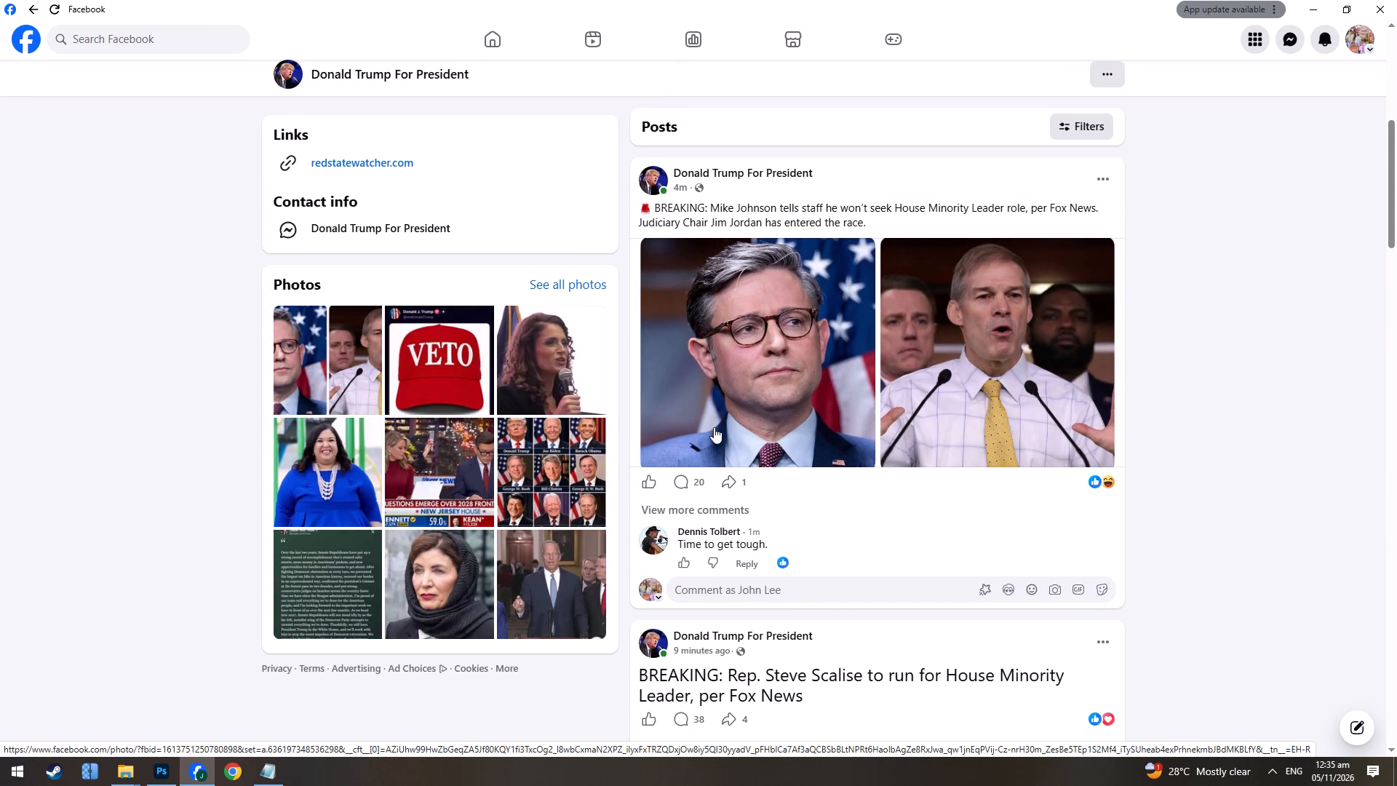
{"action": "scroll", "coordinate": [705, 441], "scroll_direction": "down", "scroll_amount": 4}
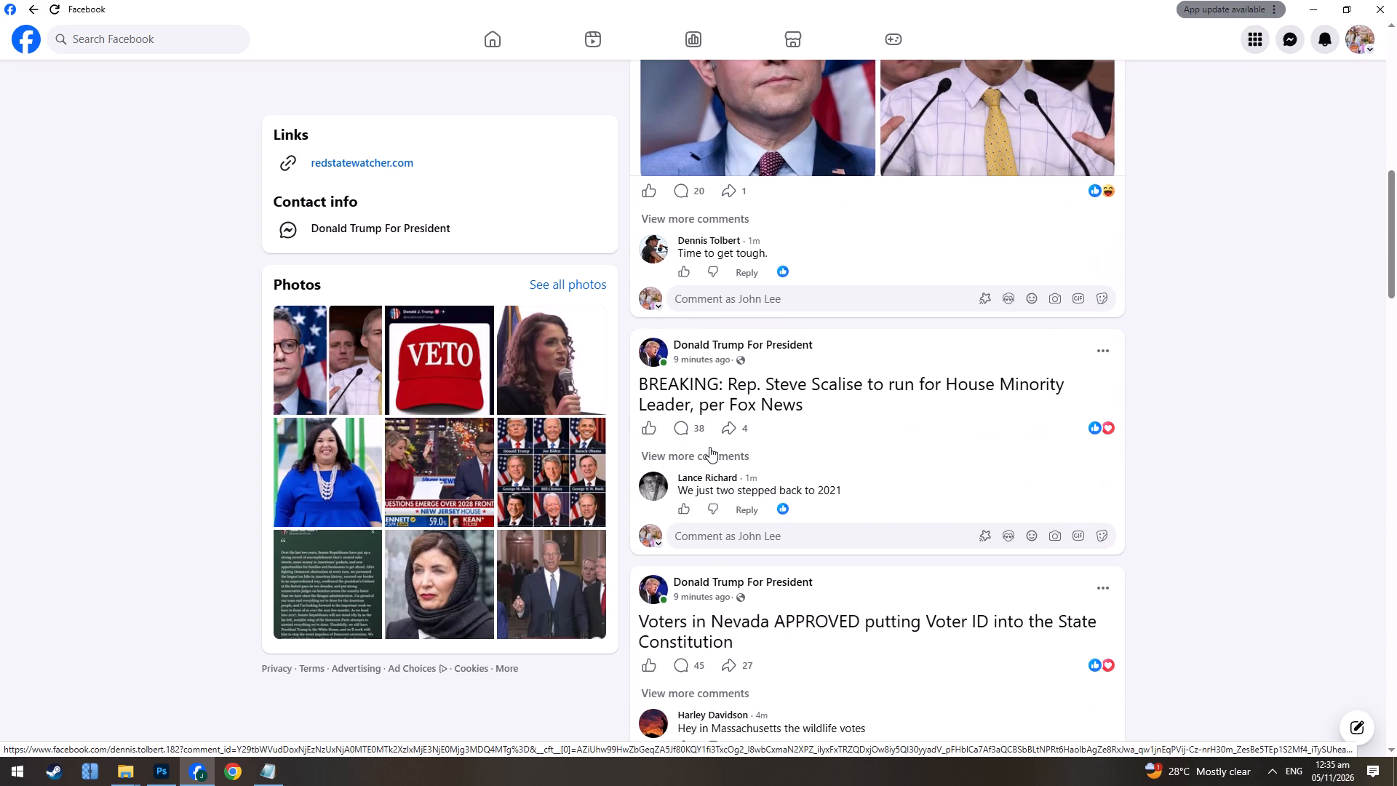
{"action": "left_click_drag", "start_coordinate": [795, 376], "coordinate": [824, 376]}
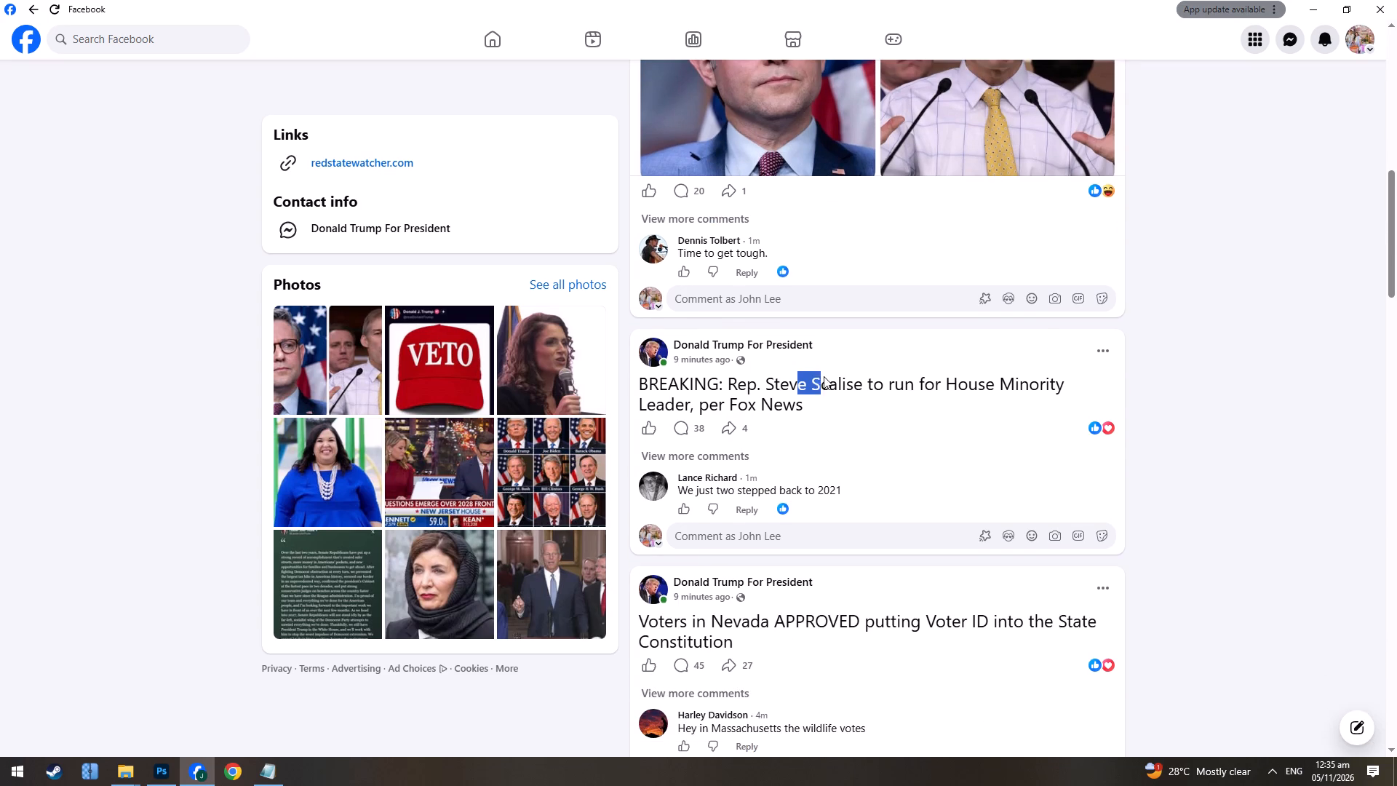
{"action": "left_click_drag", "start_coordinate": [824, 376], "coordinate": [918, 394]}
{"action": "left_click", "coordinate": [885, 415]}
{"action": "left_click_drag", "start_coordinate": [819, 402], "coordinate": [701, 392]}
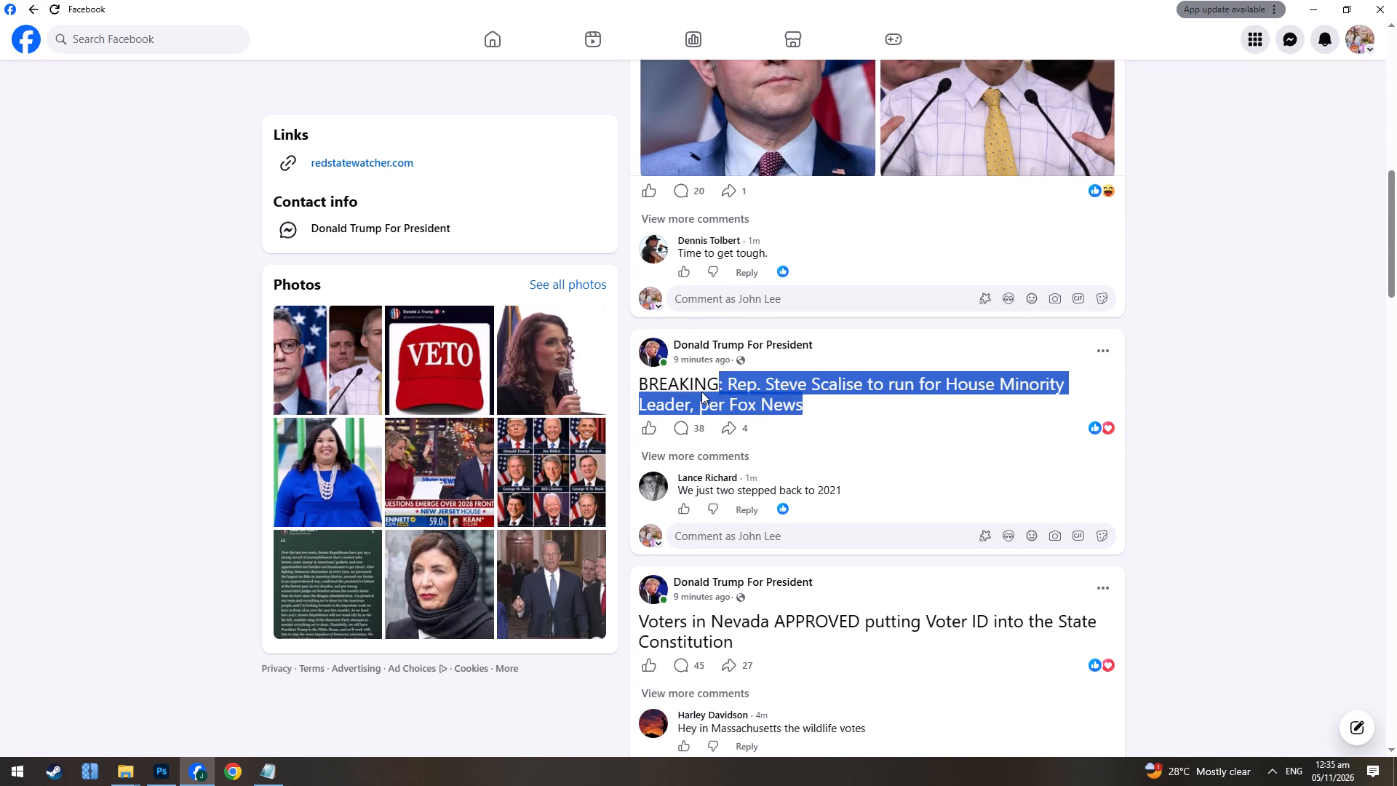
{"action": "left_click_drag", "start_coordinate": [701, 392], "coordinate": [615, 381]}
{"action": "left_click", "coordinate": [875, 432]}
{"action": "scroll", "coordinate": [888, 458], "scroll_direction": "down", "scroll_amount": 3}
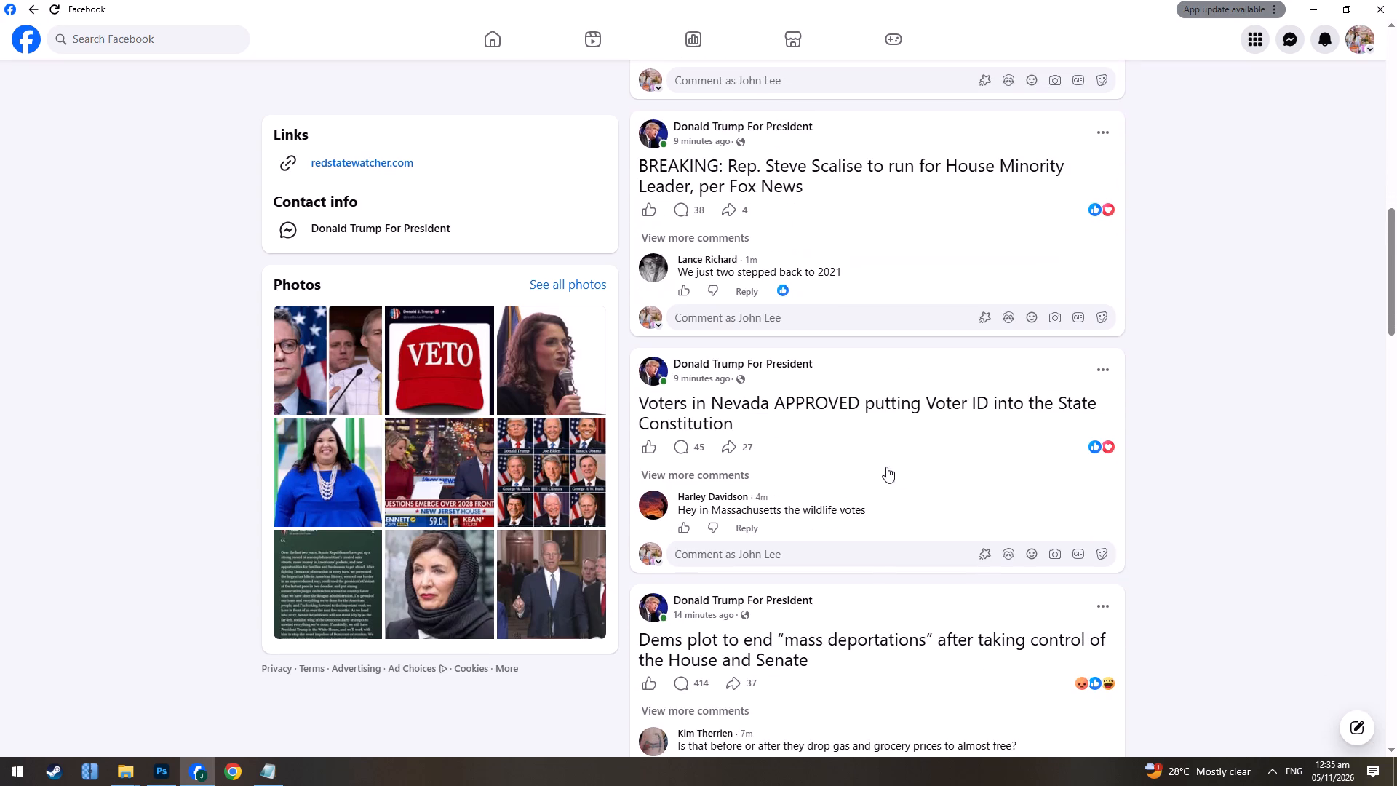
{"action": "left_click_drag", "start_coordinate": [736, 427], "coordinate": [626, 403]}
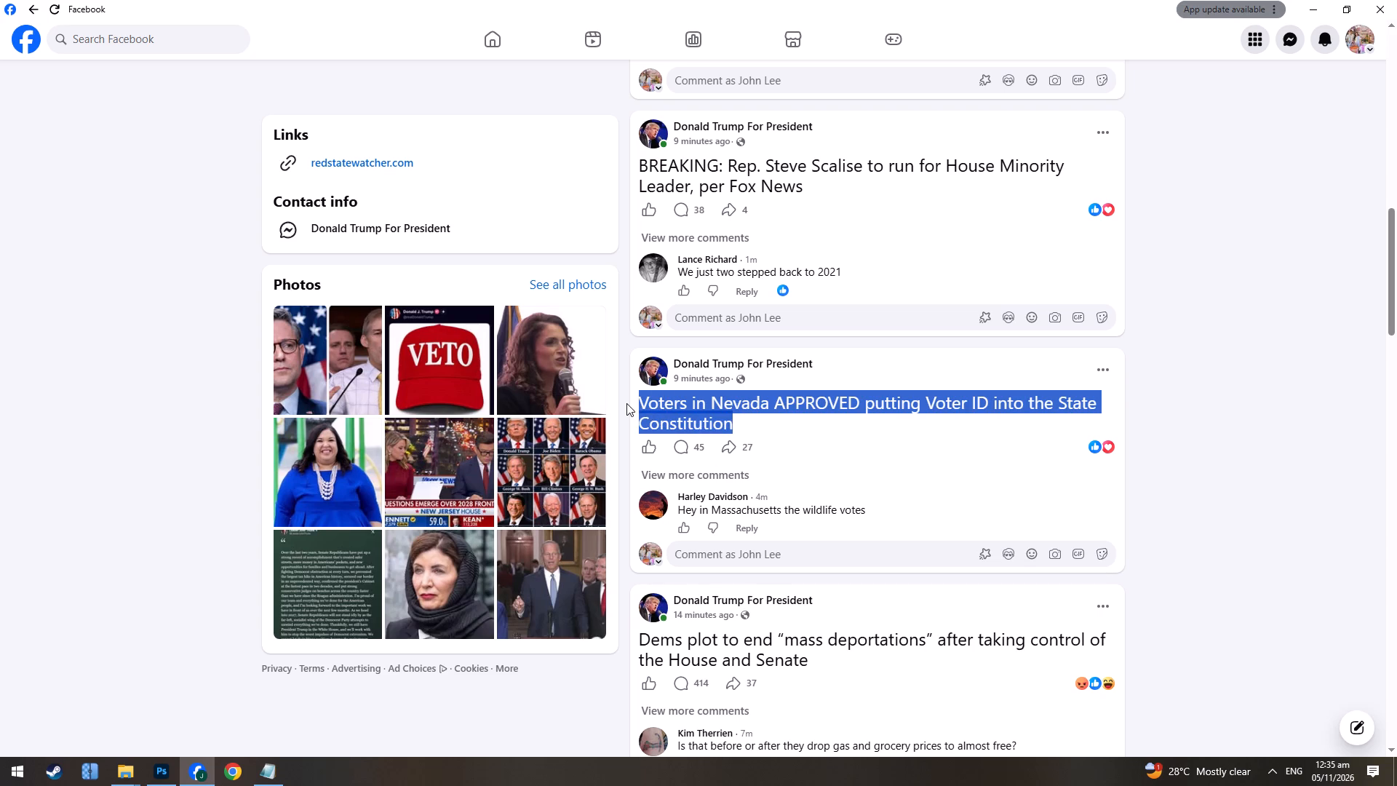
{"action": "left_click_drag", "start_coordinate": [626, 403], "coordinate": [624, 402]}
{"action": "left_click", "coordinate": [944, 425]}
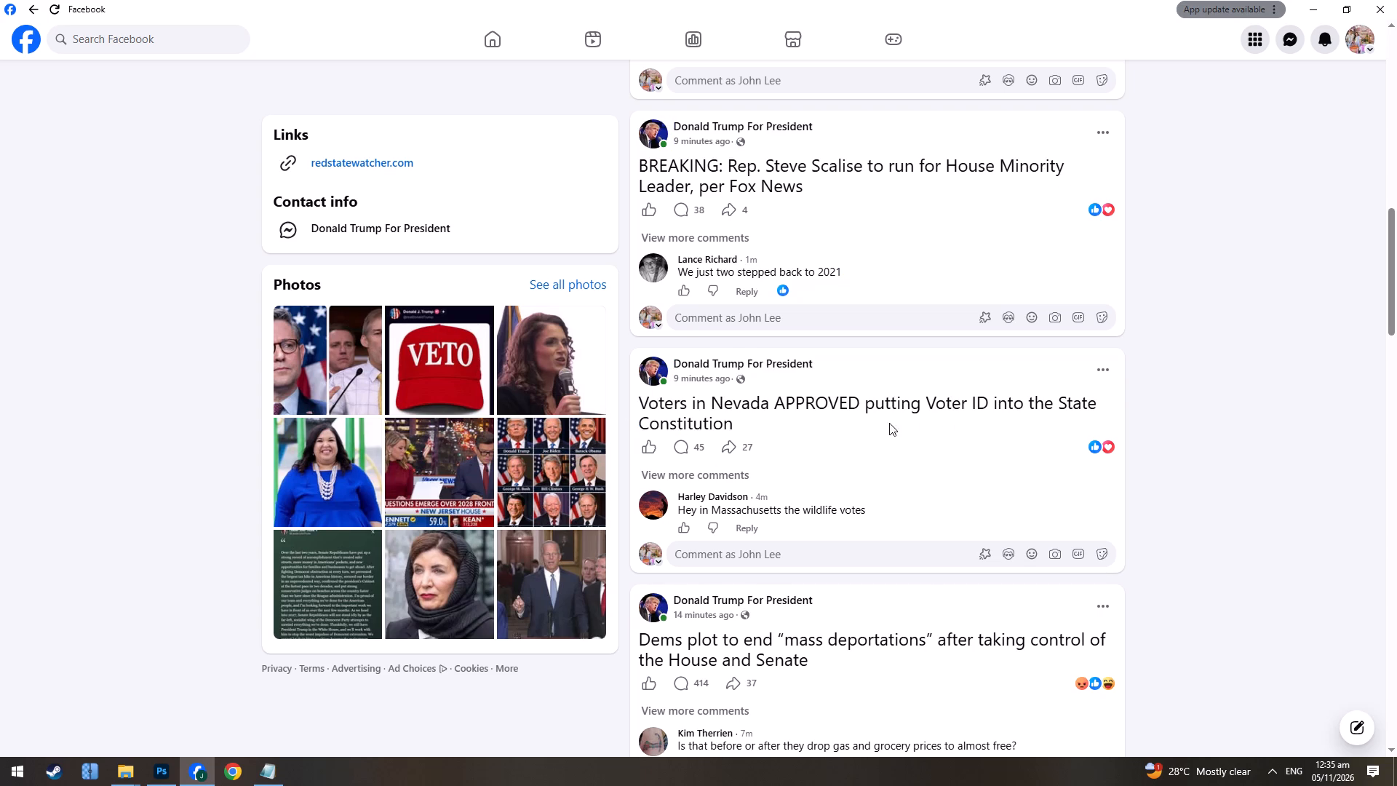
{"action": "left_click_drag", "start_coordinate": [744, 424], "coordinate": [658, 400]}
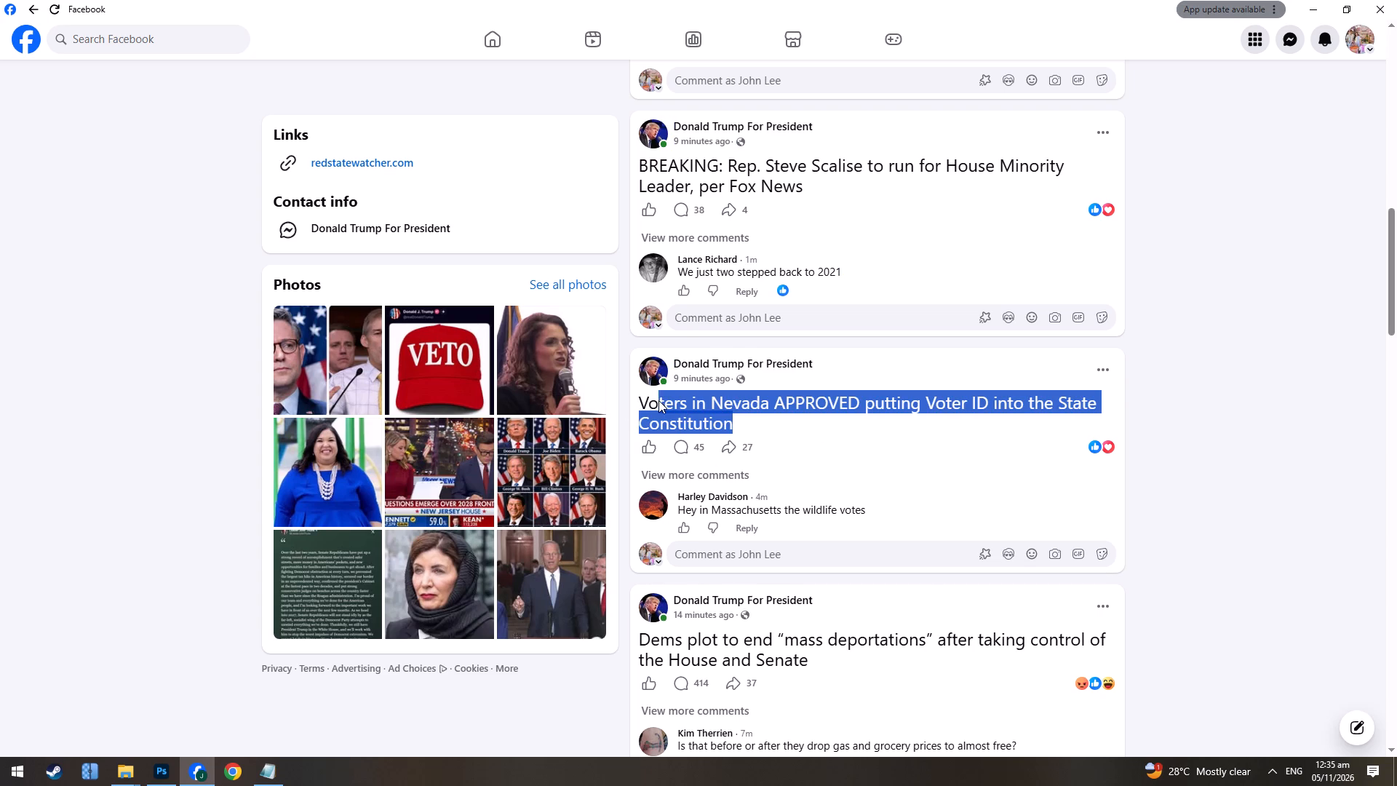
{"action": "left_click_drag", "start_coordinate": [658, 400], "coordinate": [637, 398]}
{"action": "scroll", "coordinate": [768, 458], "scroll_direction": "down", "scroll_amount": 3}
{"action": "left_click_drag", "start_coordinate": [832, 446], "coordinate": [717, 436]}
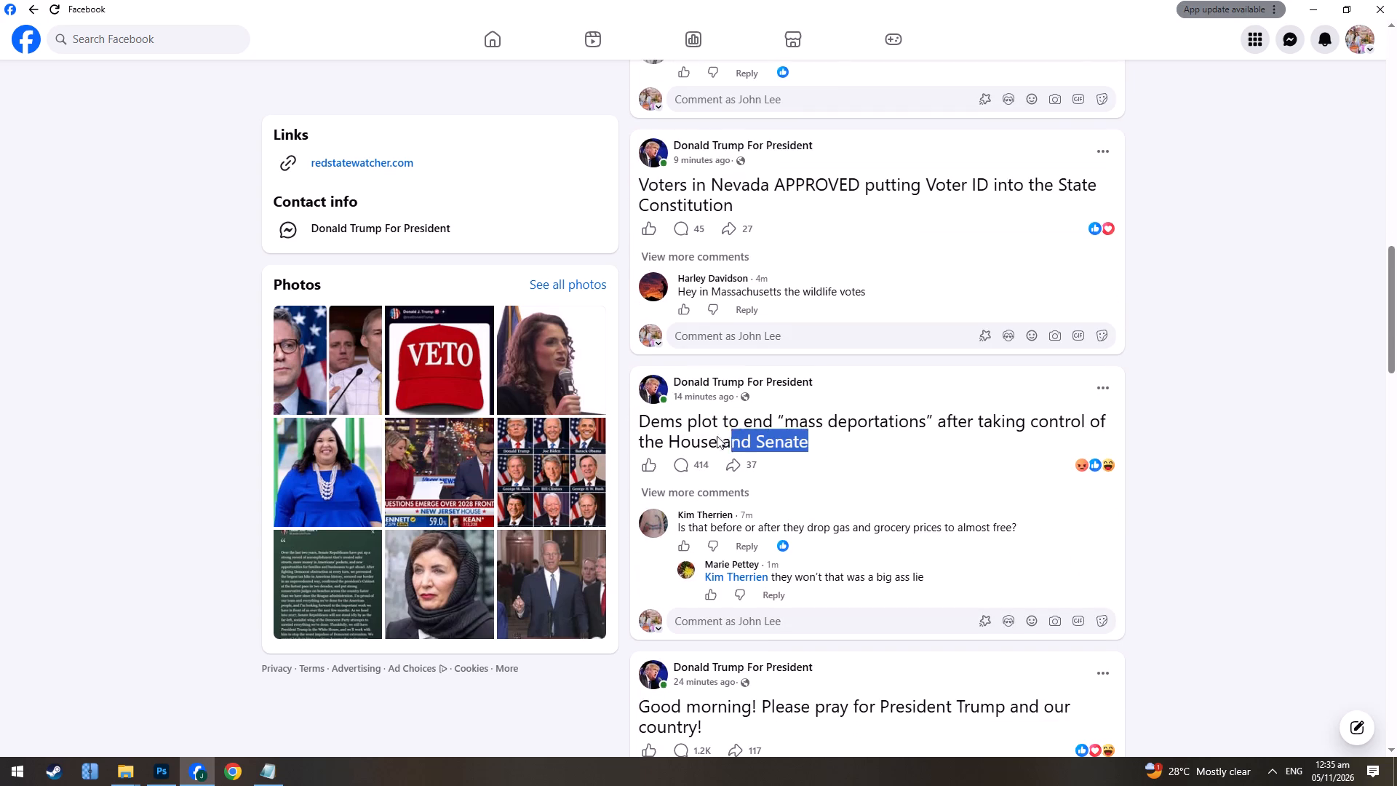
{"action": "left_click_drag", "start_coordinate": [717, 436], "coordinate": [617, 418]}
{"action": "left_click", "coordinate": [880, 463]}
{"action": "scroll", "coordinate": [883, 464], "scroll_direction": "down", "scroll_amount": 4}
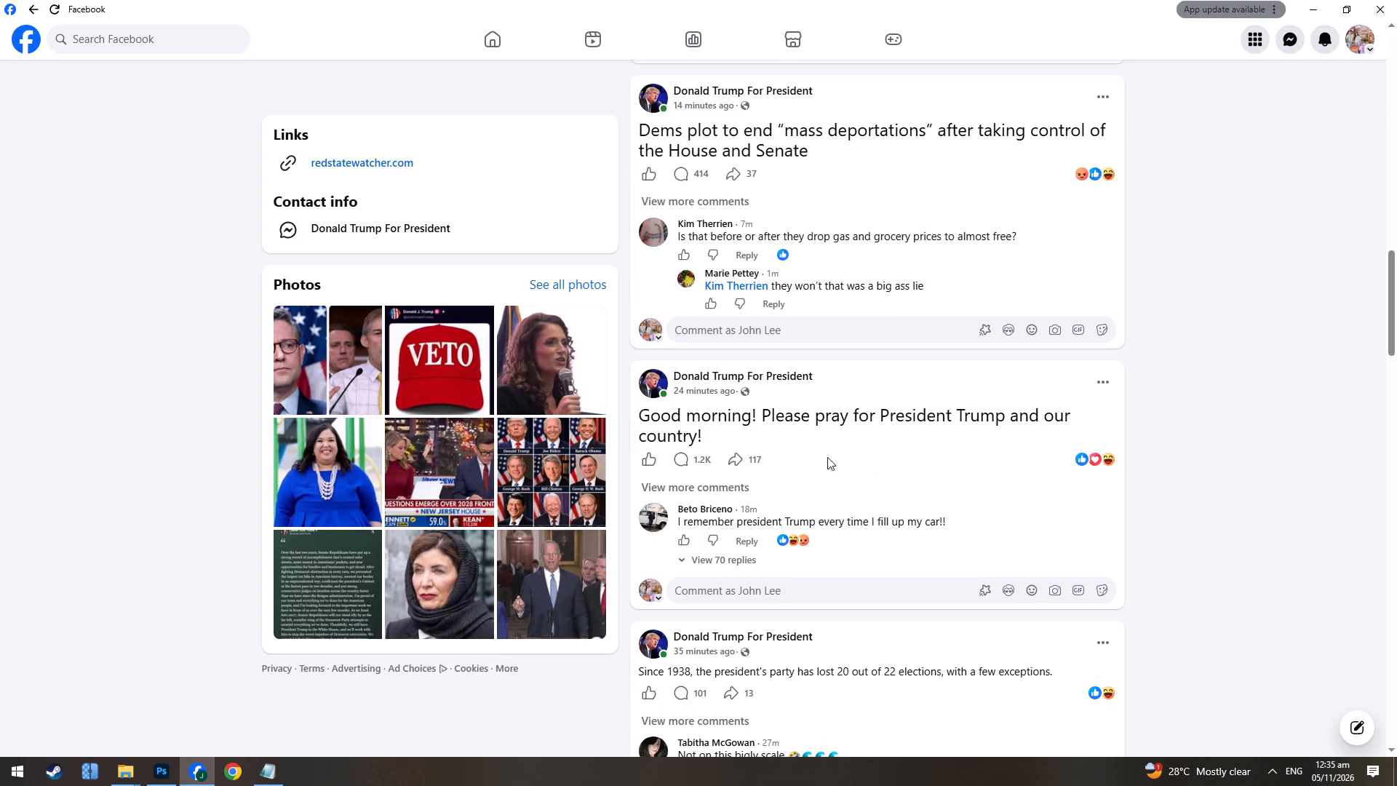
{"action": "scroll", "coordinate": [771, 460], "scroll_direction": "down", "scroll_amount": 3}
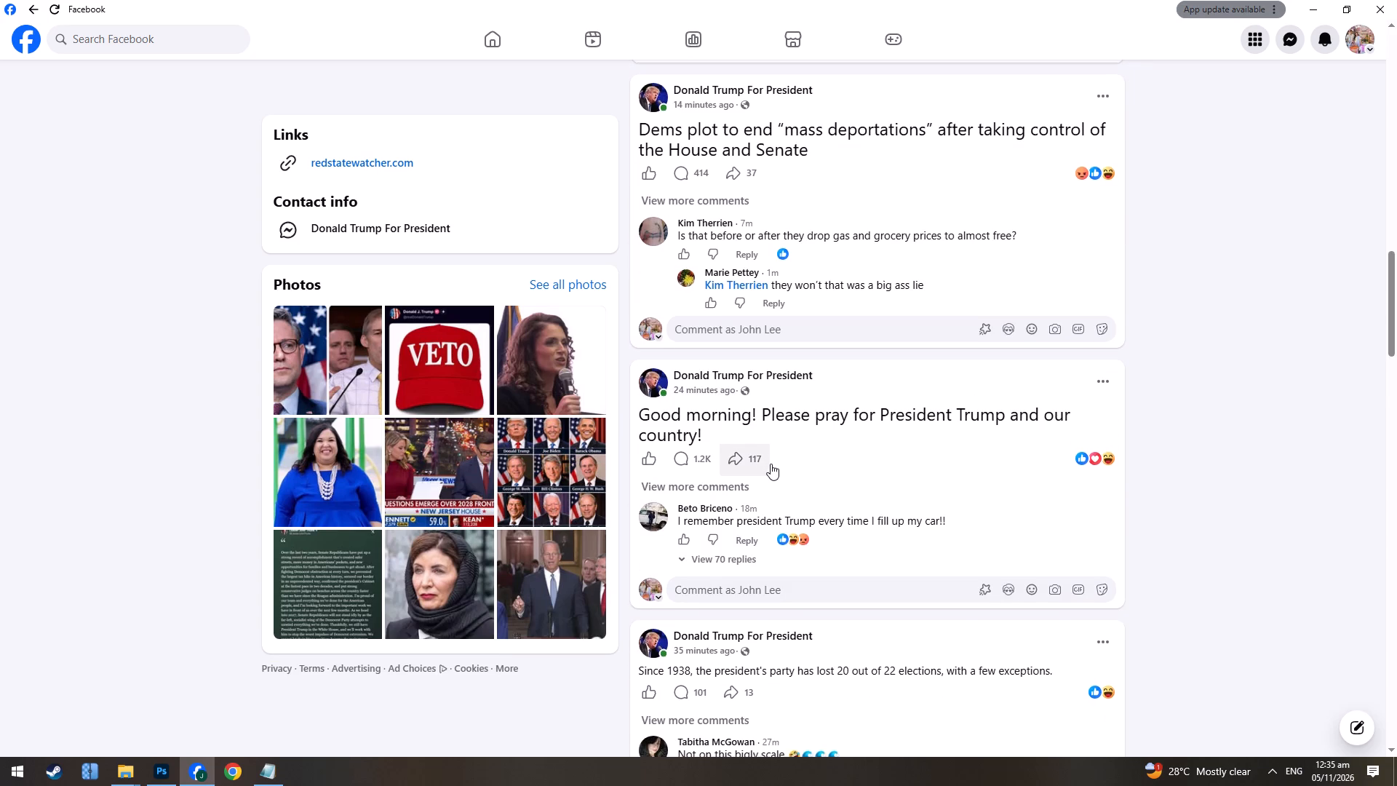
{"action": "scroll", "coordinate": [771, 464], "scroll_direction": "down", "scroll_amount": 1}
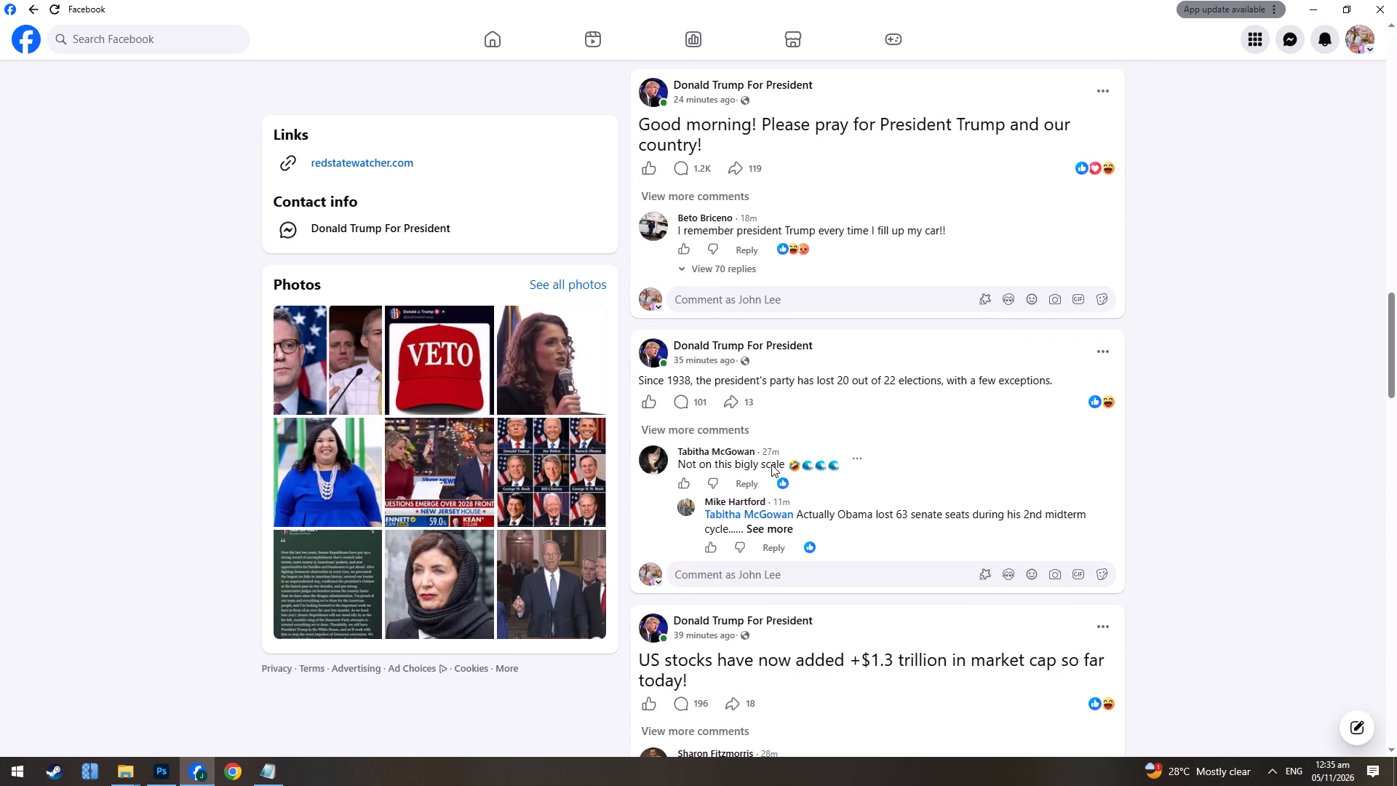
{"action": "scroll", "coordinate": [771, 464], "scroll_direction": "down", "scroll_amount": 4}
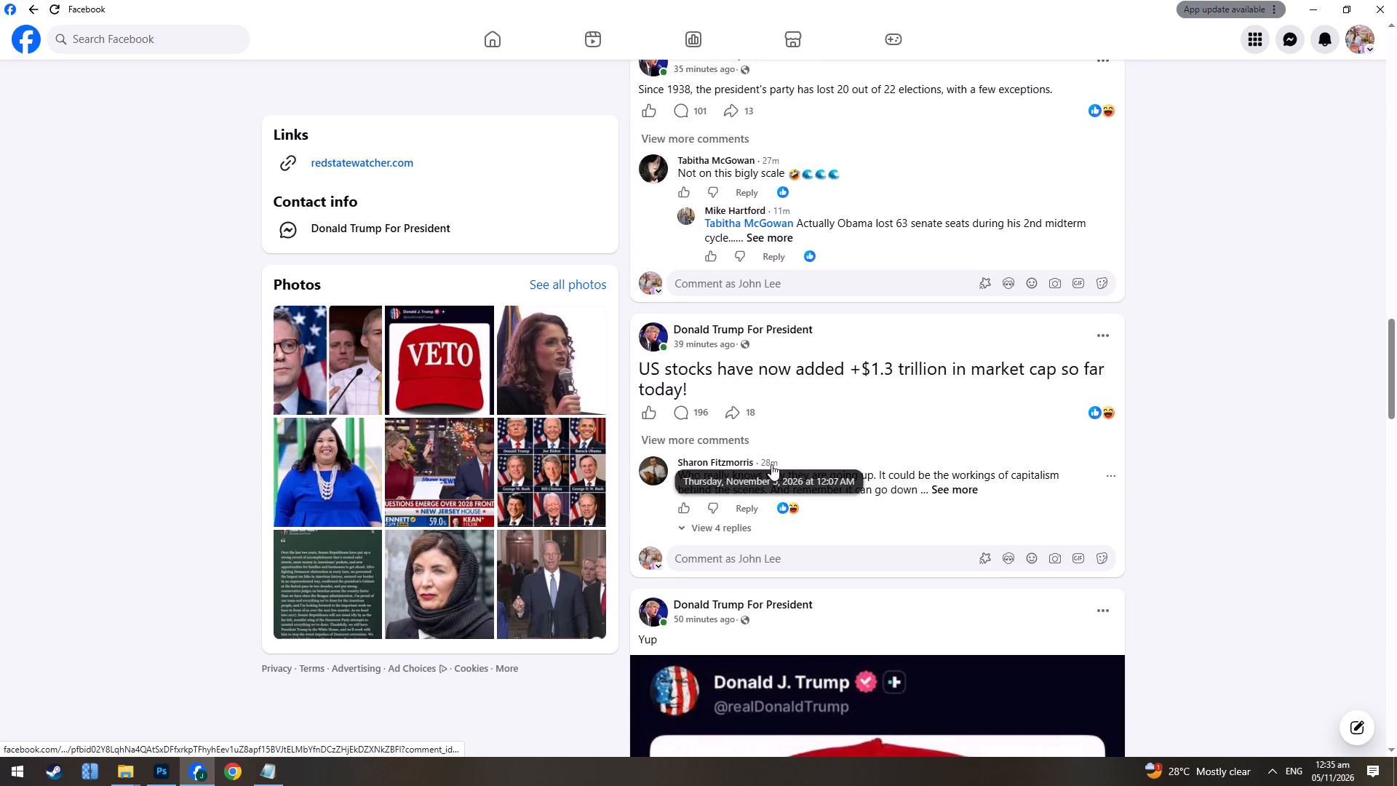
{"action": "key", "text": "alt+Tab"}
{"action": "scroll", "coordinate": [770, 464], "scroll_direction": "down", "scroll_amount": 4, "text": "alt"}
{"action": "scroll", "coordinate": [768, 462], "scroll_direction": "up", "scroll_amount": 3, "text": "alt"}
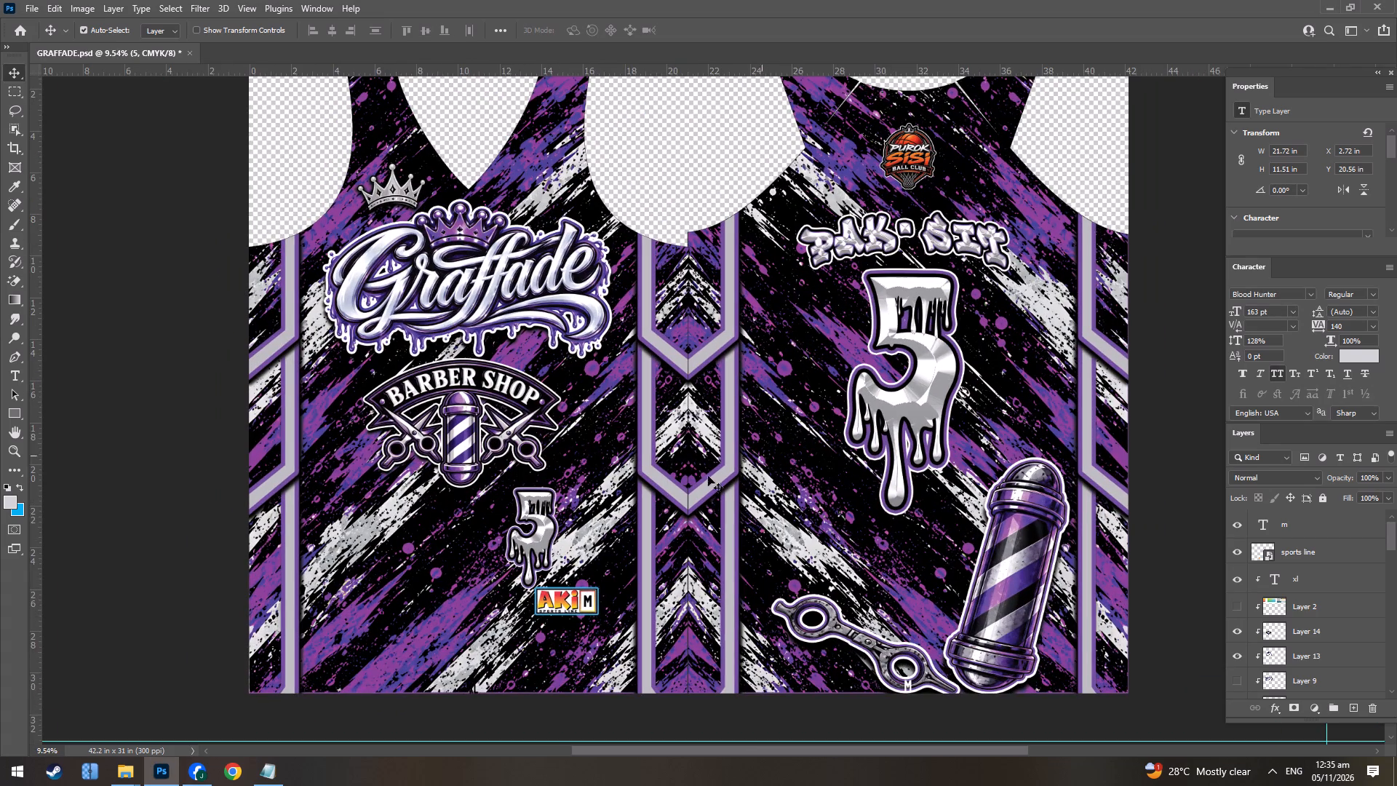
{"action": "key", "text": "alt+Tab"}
Delete the finished PAK-SIT #5 entry from the Notepad order list and mark the Maloon #06 M UPPER entry.
{"action": "left_click", "coordinate": [267, 785]}
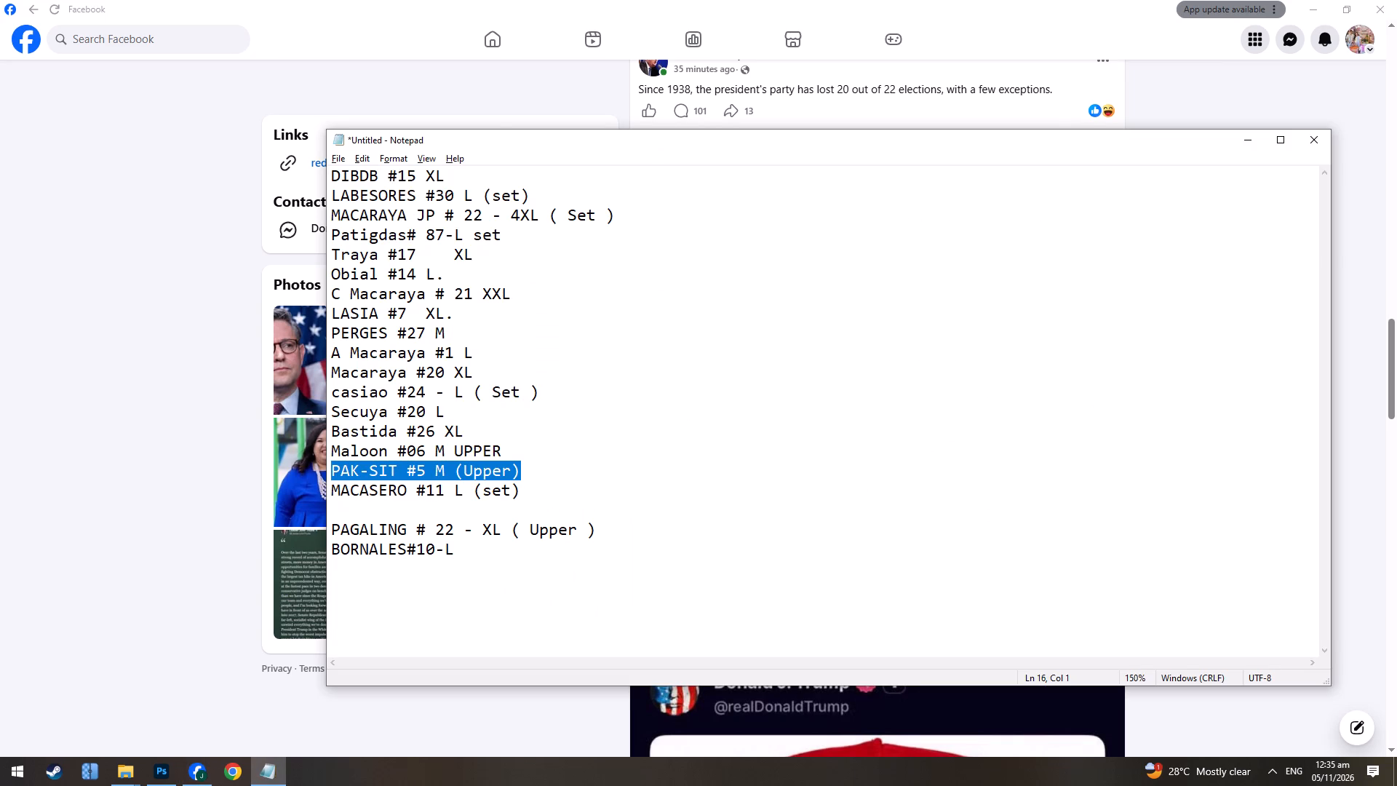
{"action": "key", "text": "BackSpace"}
{"action": "left_click_drag", "start_coordinate": [506, 448], "coordinate": [330, 448]}
{"action": "key", "text": "alt+Tab"}
{"action": "key", "text": "alt+Tab"}
Switch to Photoshop and change the large number on the jersey's back to 06.
{"action": "left_click", "coordinate": [165, 775]}
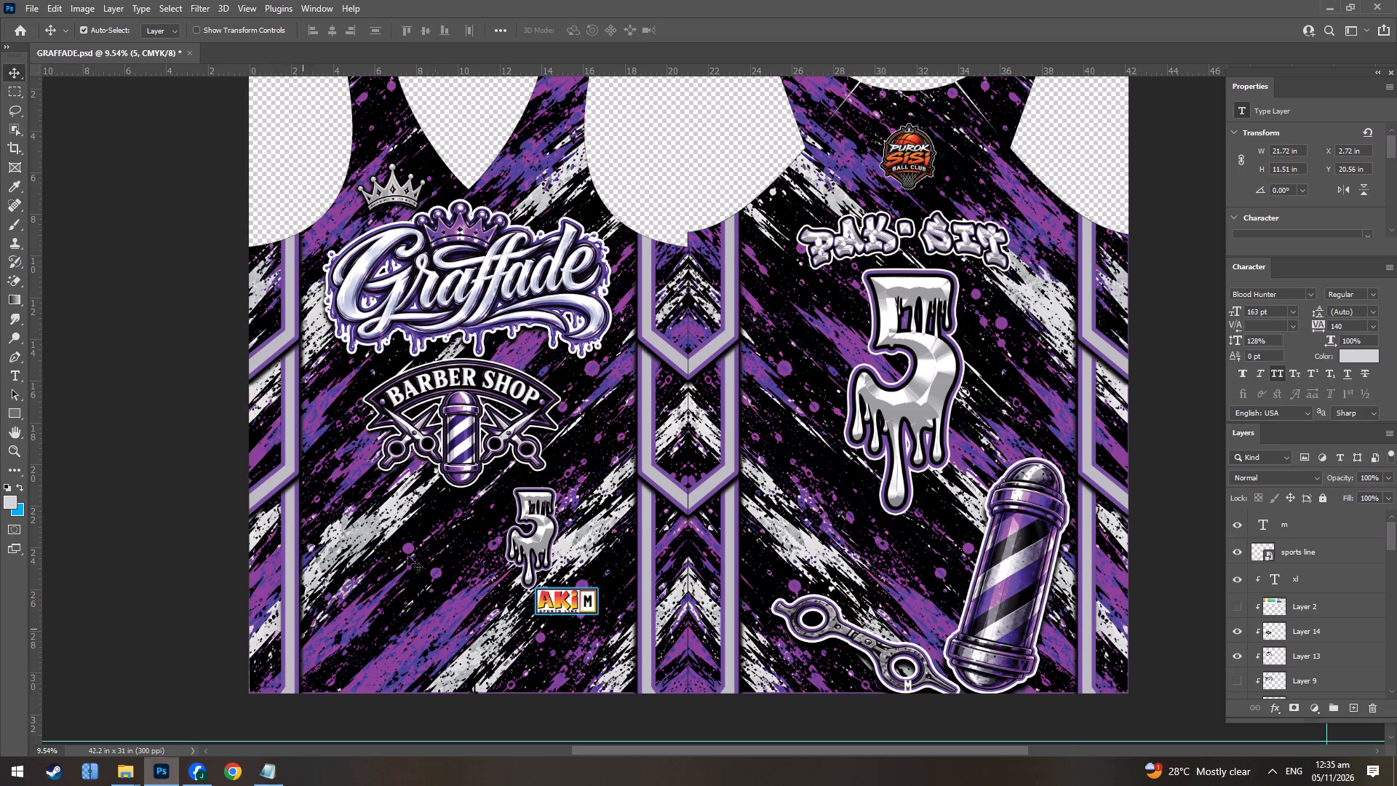
{"action": "double_click", "coordinate": [912, 361]}
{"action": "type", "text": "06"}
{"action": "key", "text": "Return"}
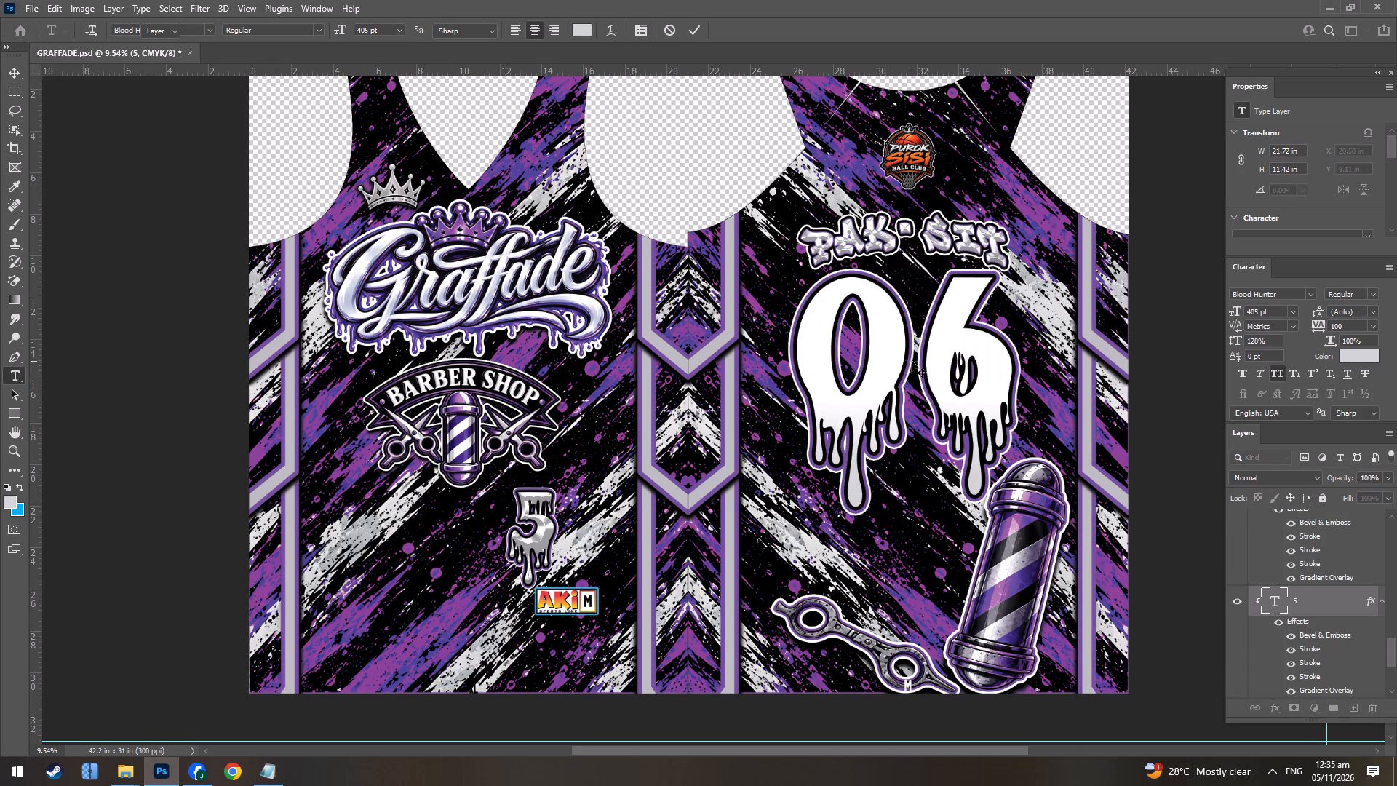
{"action": "scroll", "coordinate": [924, 380], "scroll_direction": "down", "scroll_amount": 3, "text": "alt"}
{"action": "scroll", "coordinate": [938, 392], "scroll_direction": "up", "scroll_amount": 6}
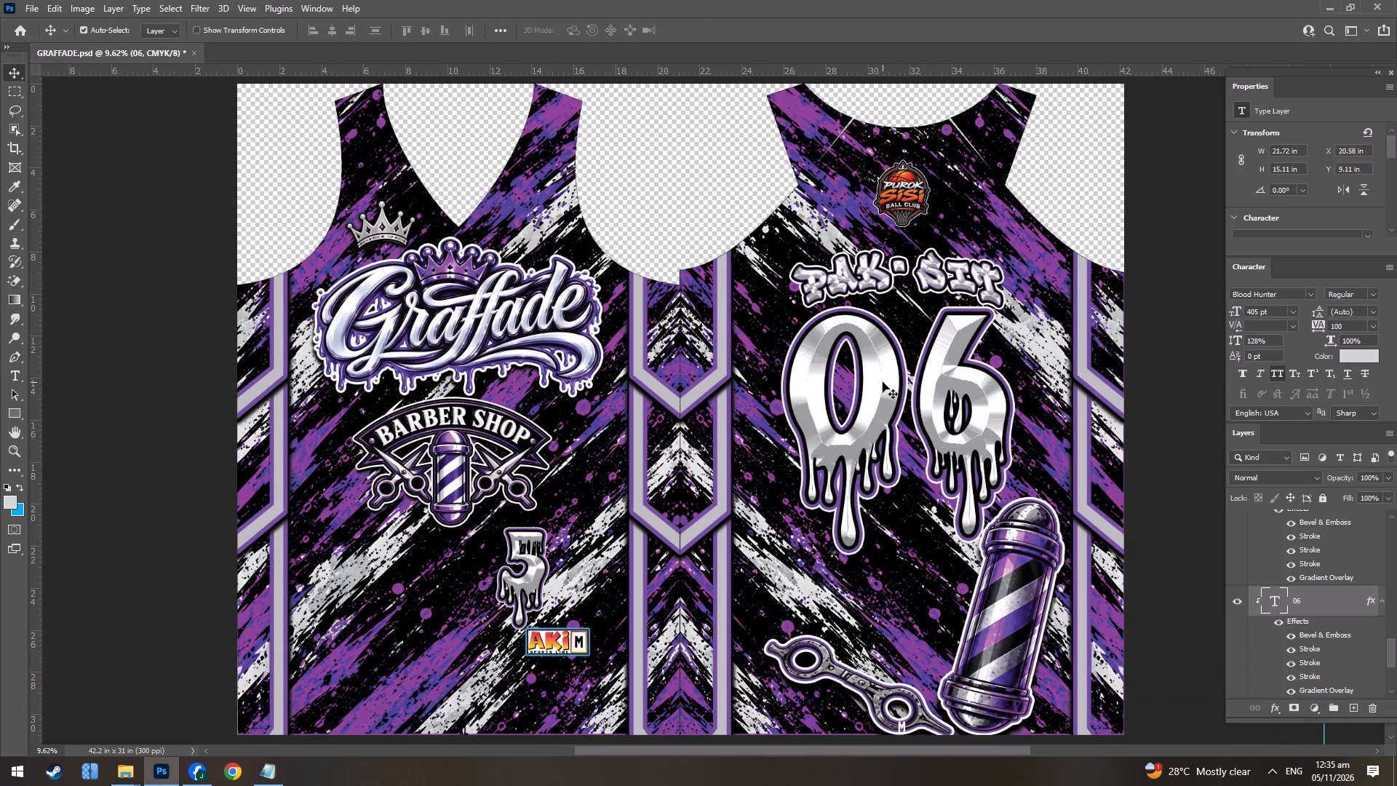
Narrow the large back number to about 97.8% width at full height and shift it 0.24 in left on the jersey.
{"action": "left_click", "coordinate": [883, 382], "text": "ctrl"}
{"action": "key", "text": "ctrl+t"}
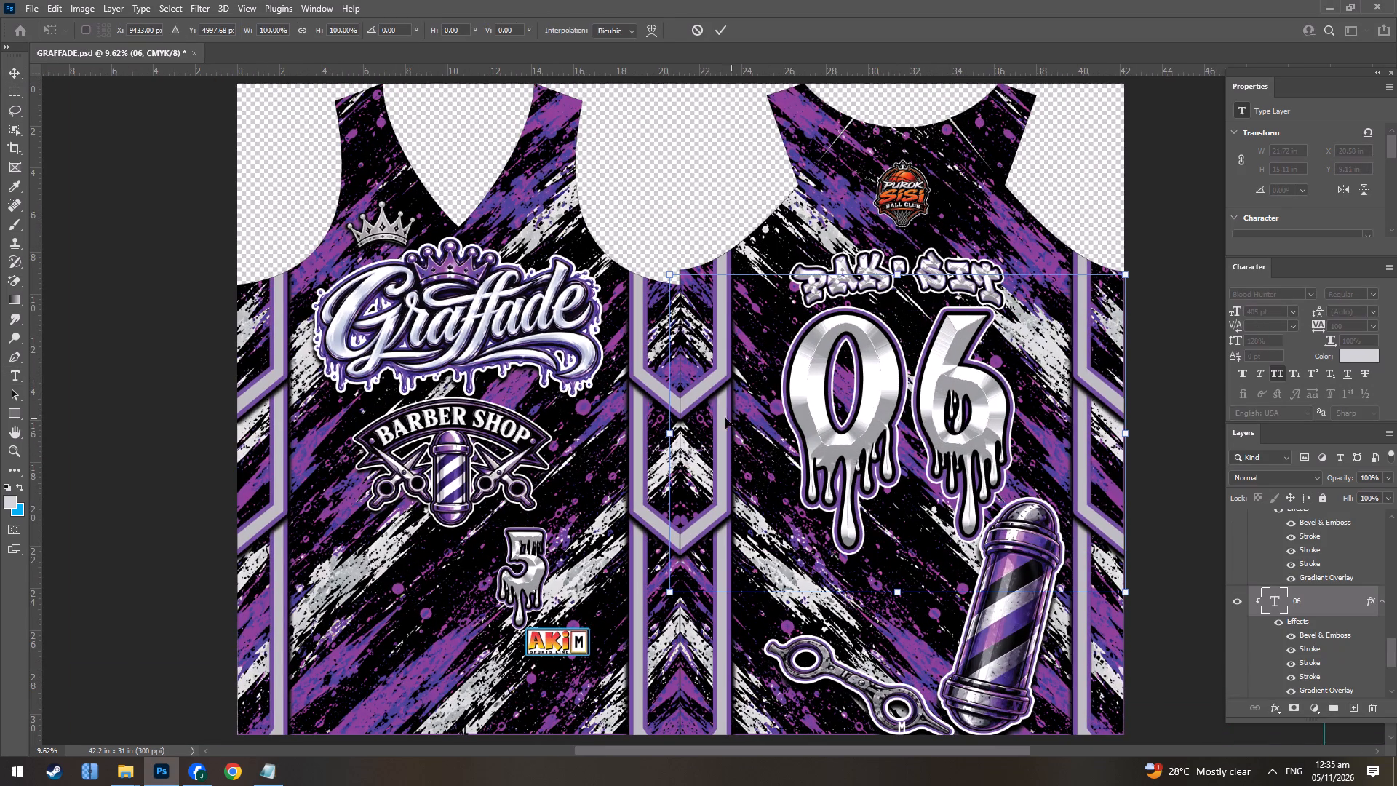
{"action": "left_click_drag", "start_coordinate": [664, 432], "coordinate": [674, 432]}
{"action": "key", "text": "Return"}
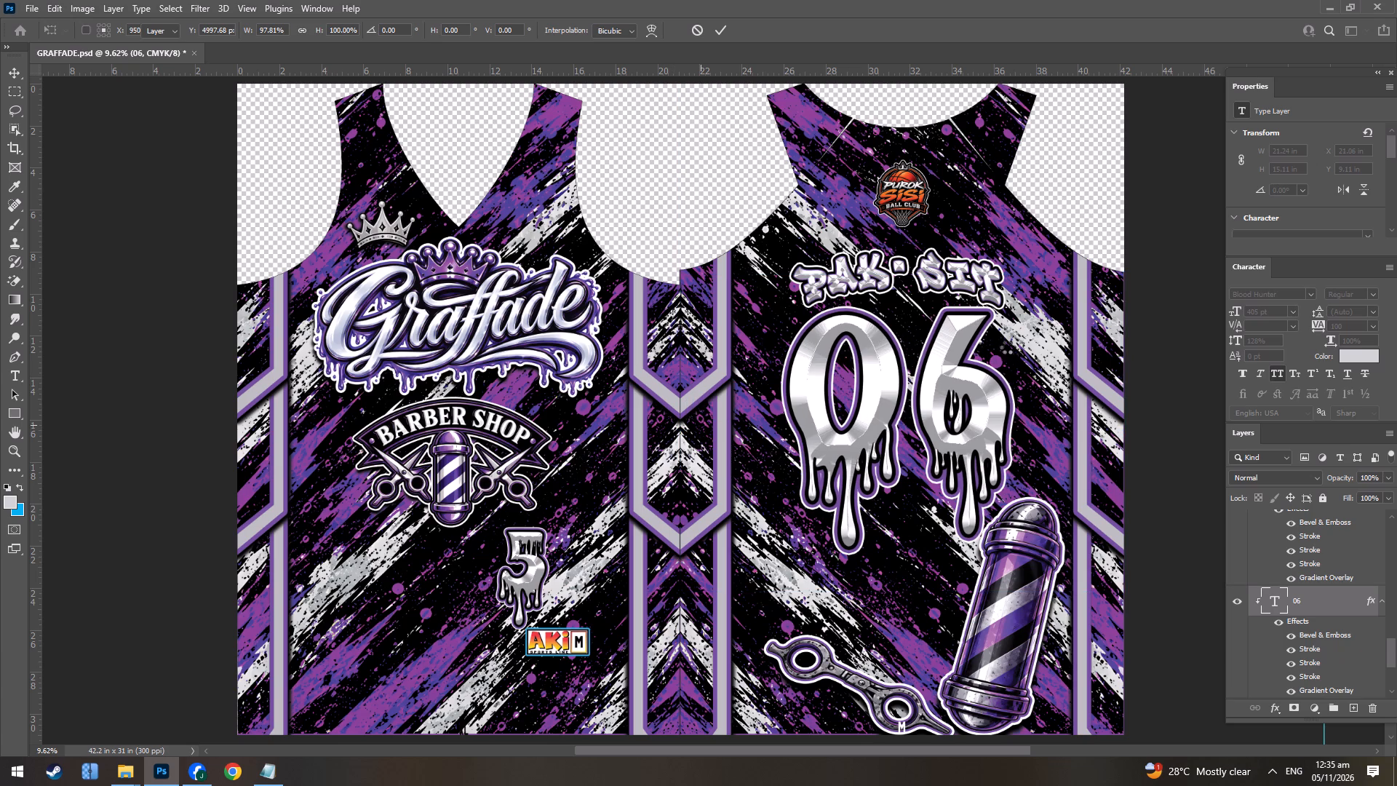
{"action": "left_click", "coordinate": [988, 405]}
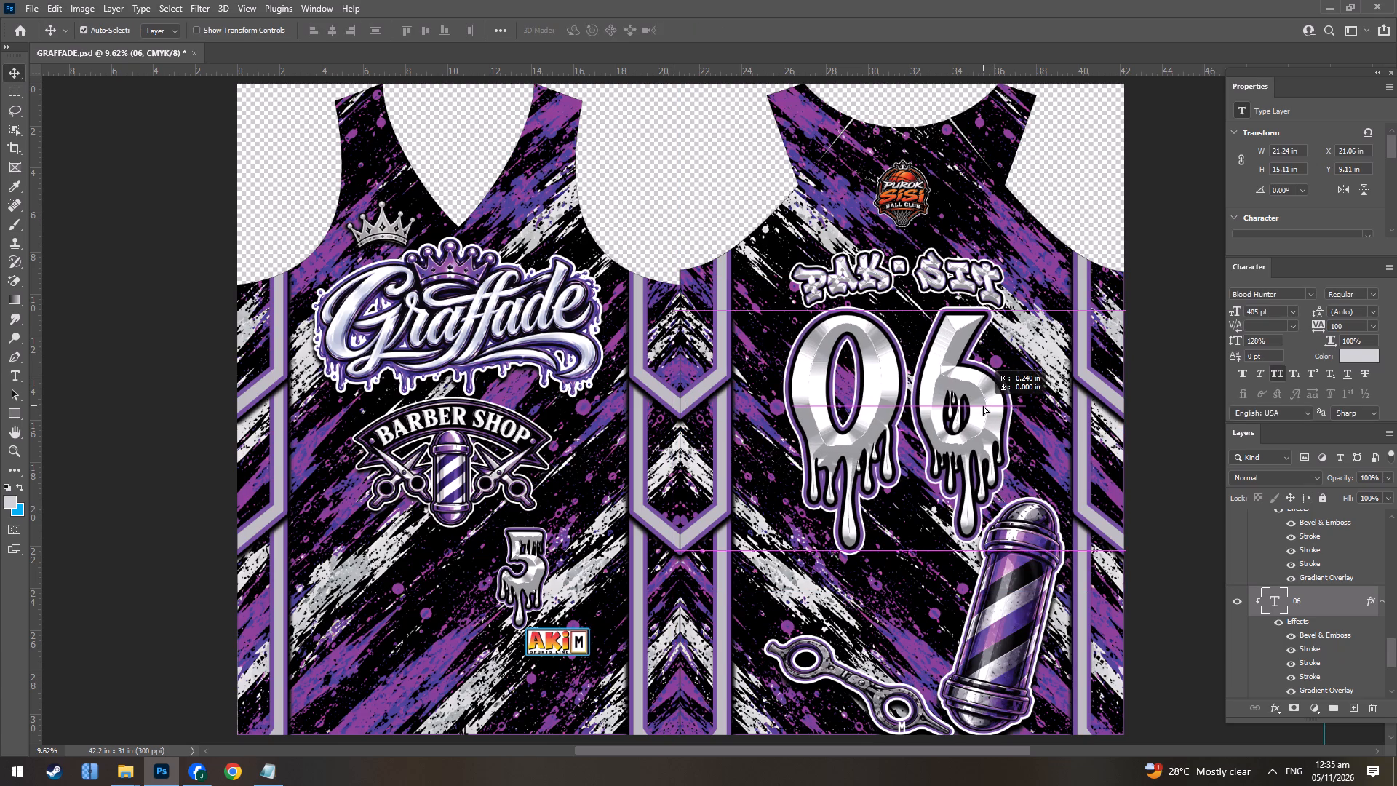
{"action": "scroll", "coordinate": [982, 410], "scroll_direction": "down", "scroll_amount": 3, "text": "alt"}
{"action": "scroll", "coordinate": [983, 410], "scroll_direction": "up", "scroll_amount": 3, "text": "alt"}
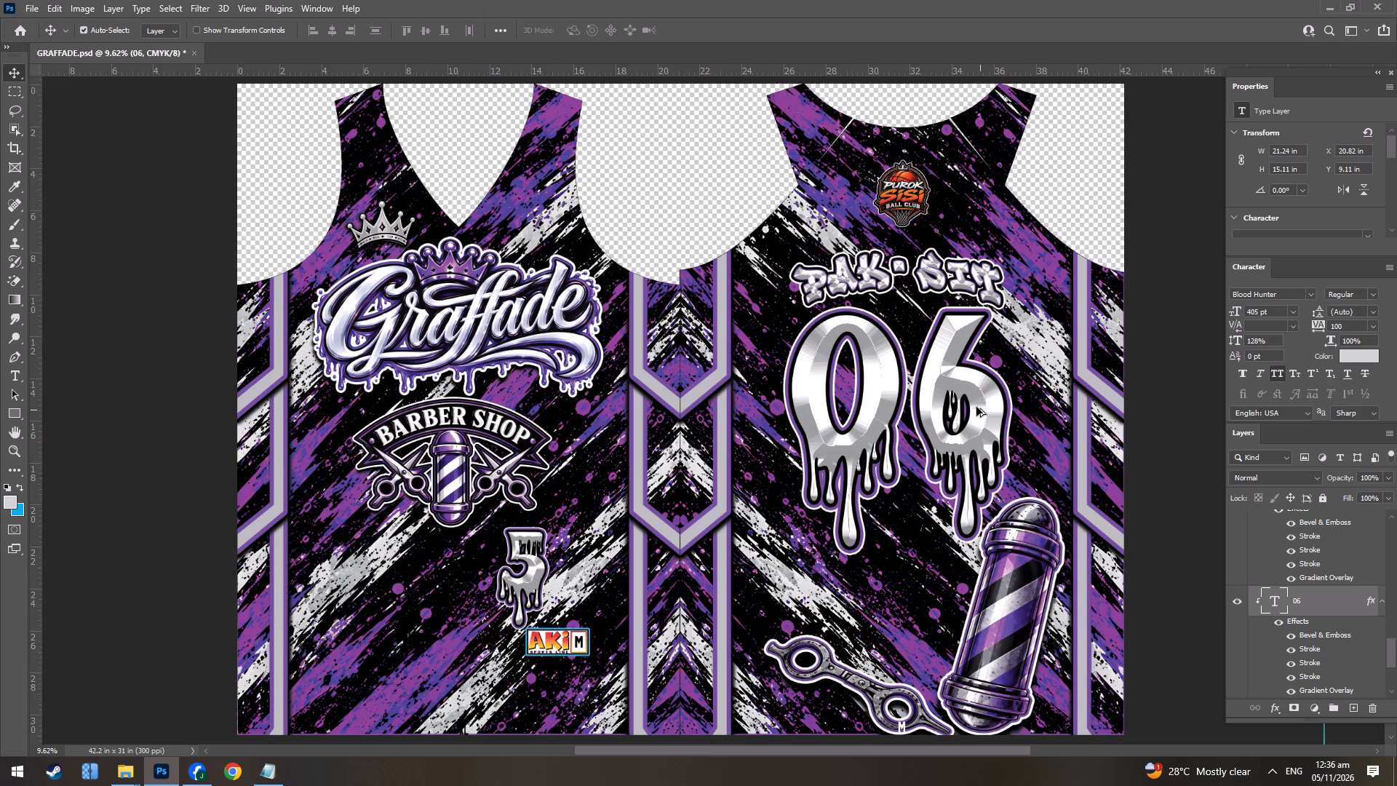
{"action": "scroll", "coordinate": [971, 400], "scroll_direction": "up", "scroll_amount": 1, "text": "alt"}
{"action": "left_click", "coordinate": [861, 400]}
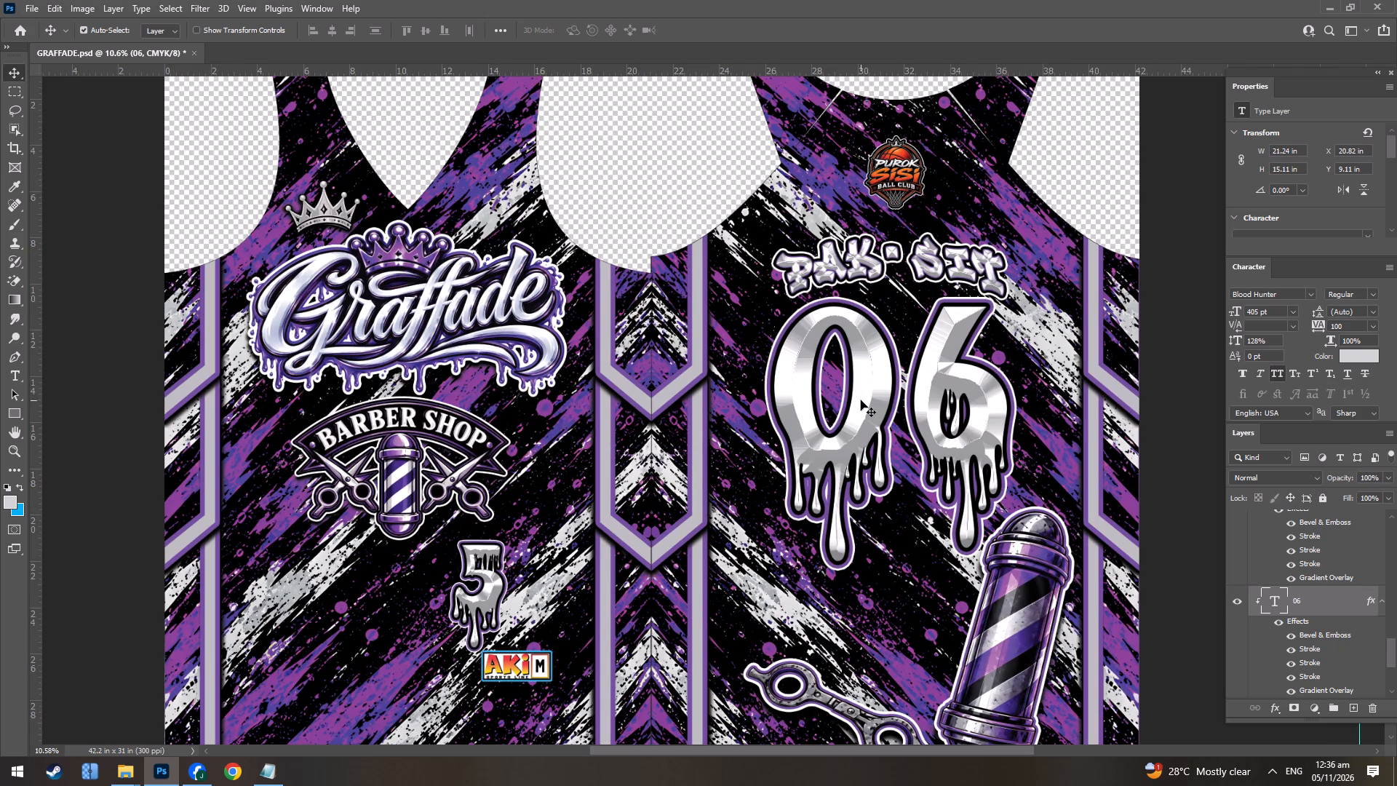
Change the small number on the jersey's front to 06.
{"action": "scroll", "coordinate": [859, 405], "scroll_direction": "down", "scroll_amount": 6, "text": "alt"}
{"action": "scroll", "coordinate": [696, 525], "scroll_direction": "up", "scroll_amount": 4, "text": "alt"}
{"action": "double_click", "coordinate": [611, 515]}
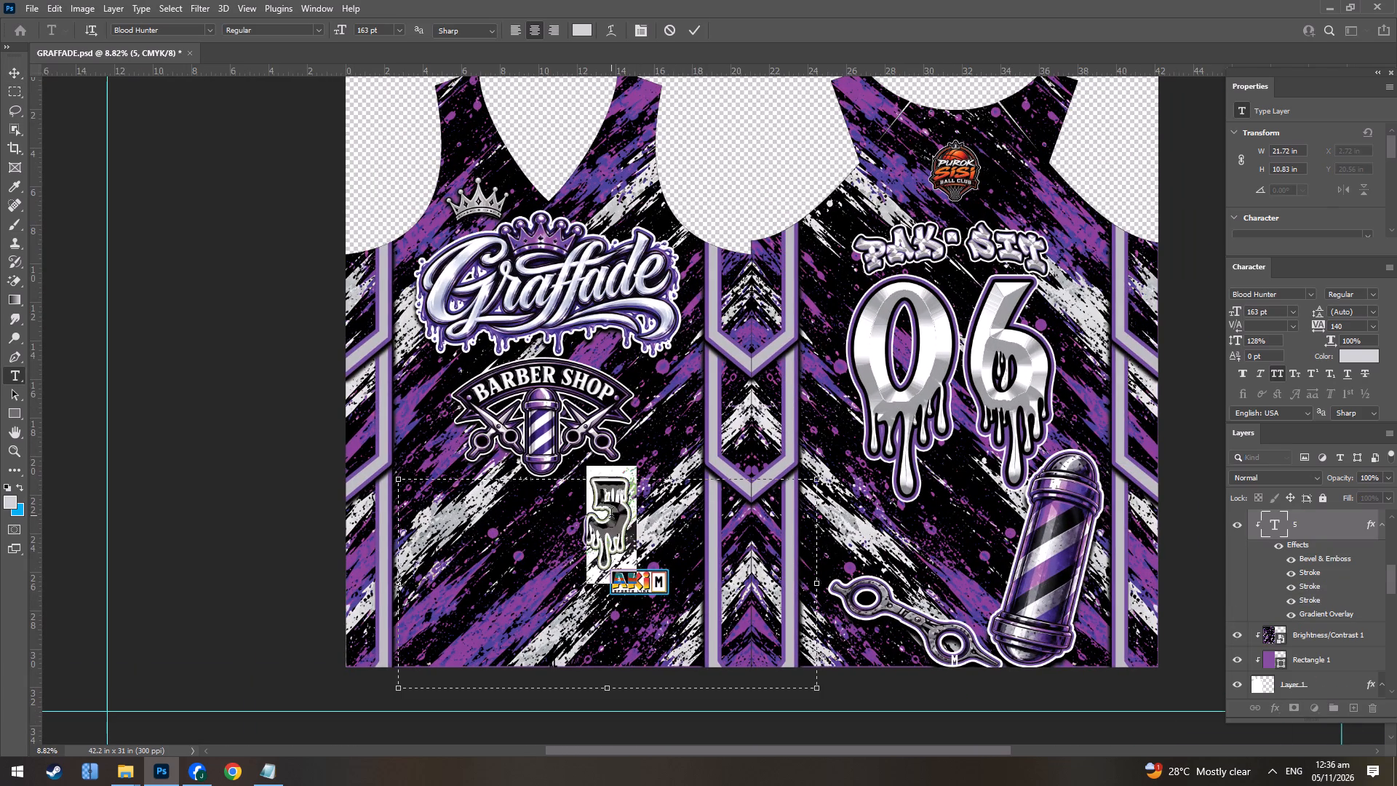
{"action": "type", "text": "06"}
{"action": "key", "text": "Return"}
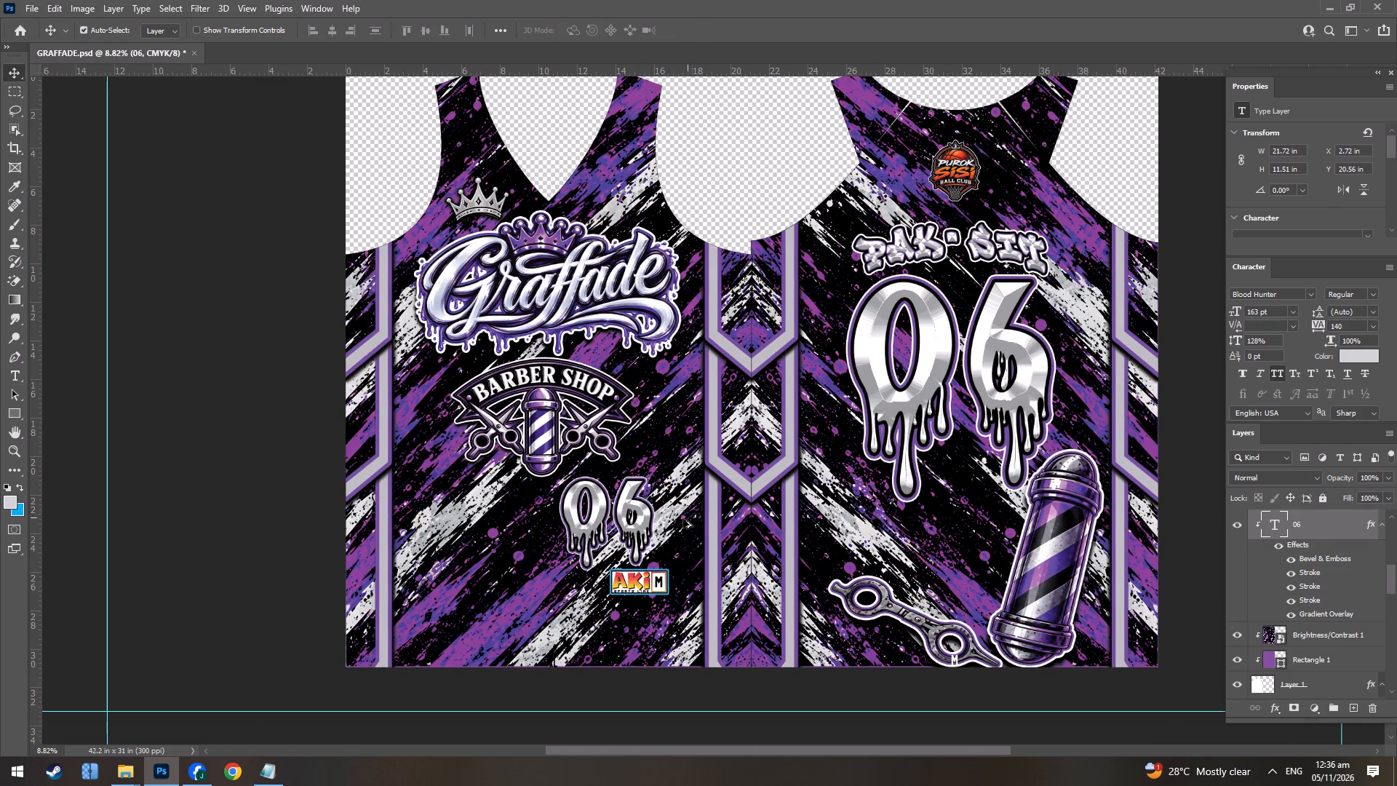
Narrow the small front number 06 to about 97% width with Free Transform, moving in its outer side edge.
{"action": "scroll", "coordinate": [675, 519], "scroll_direction": "up", "scroll_amount": 4, "text": "alt"}
{"action": "key", "text": "ctrl+t"}
{"action": "scroll", "coordinate": [450, 538], "scroll_direction": "down", "scroll_amount": 5}
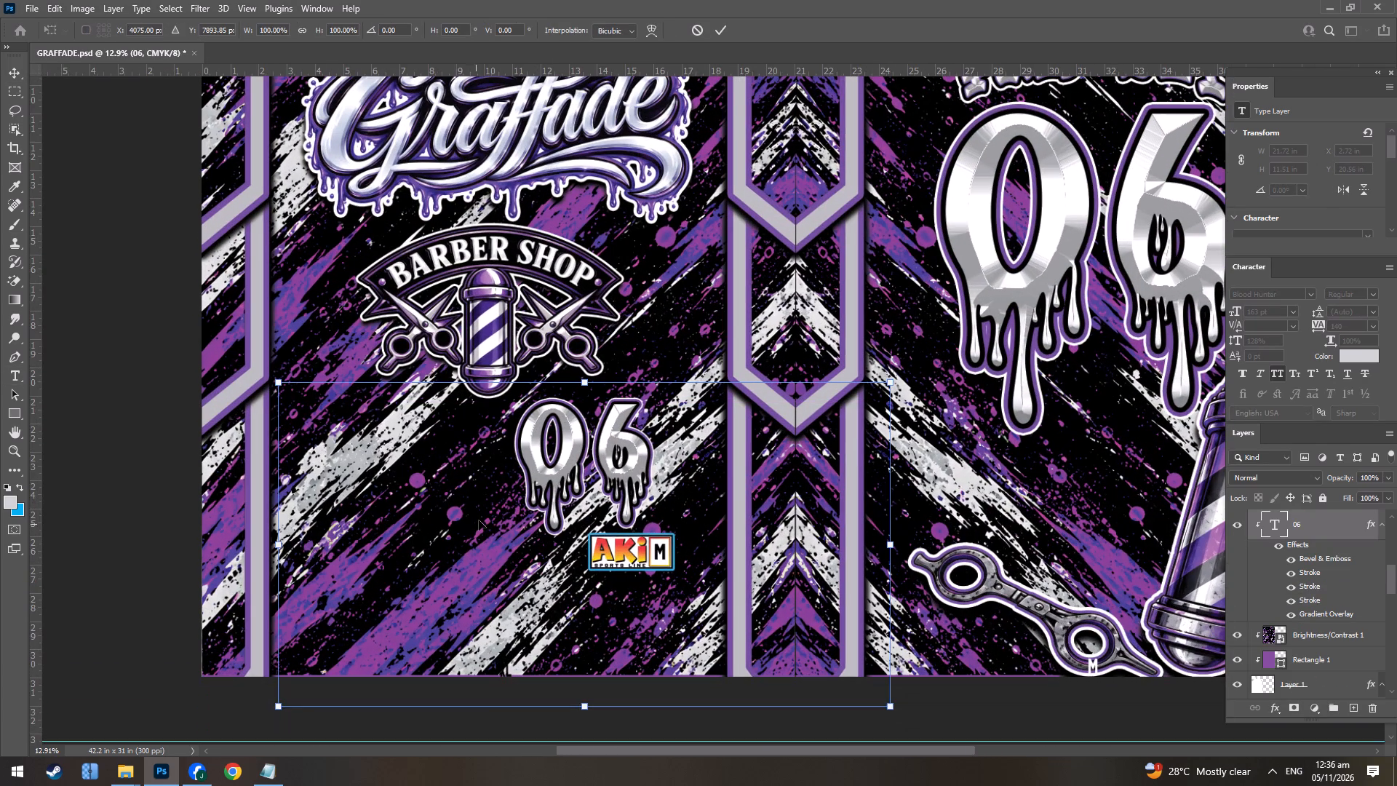
{"action": "scroll", "coordinate": [498, 470], "scroll_direction": "down", "scroll_amount": 7, "text": "alt"}
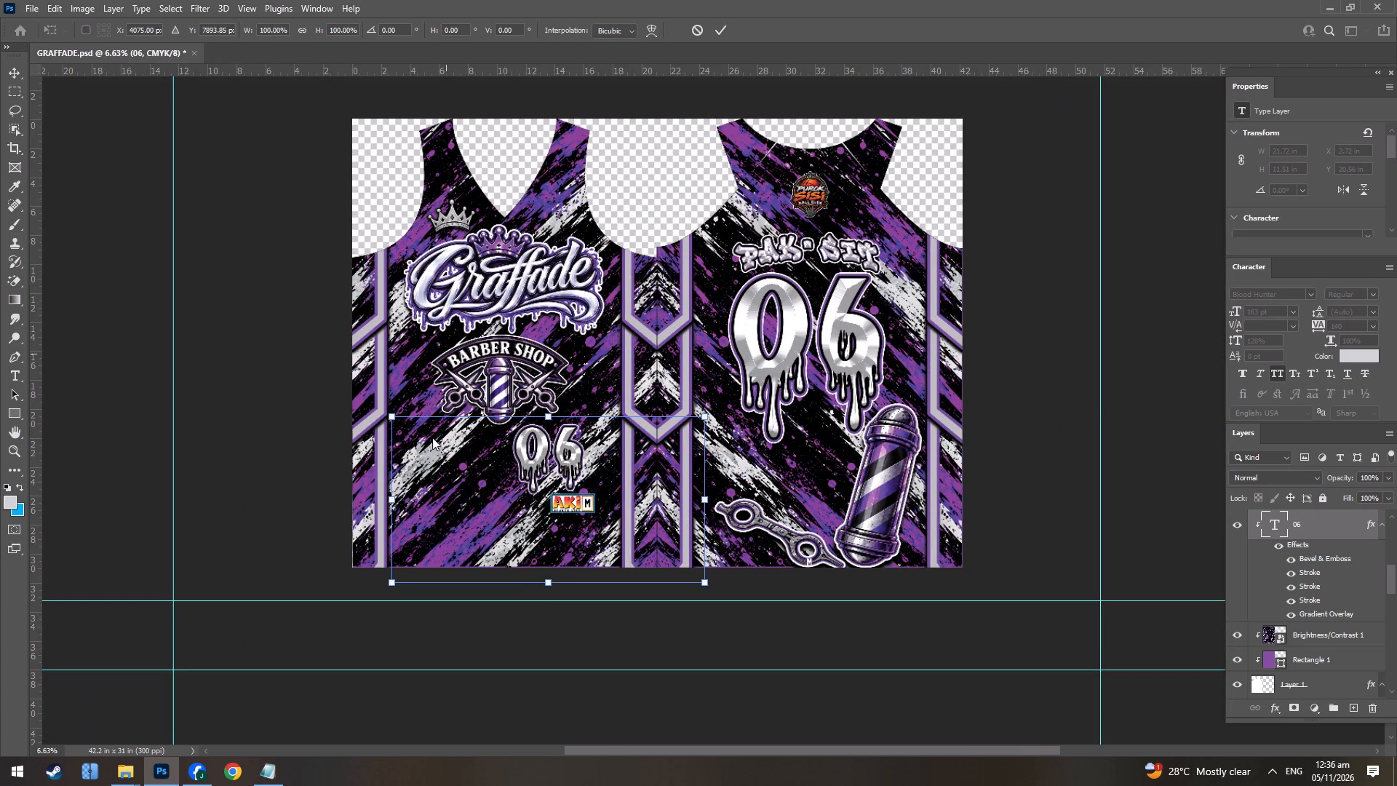
{"action": "key", "text": "ctrl+t"}
{"action": "left_click", "coordinate": [394, 501]}
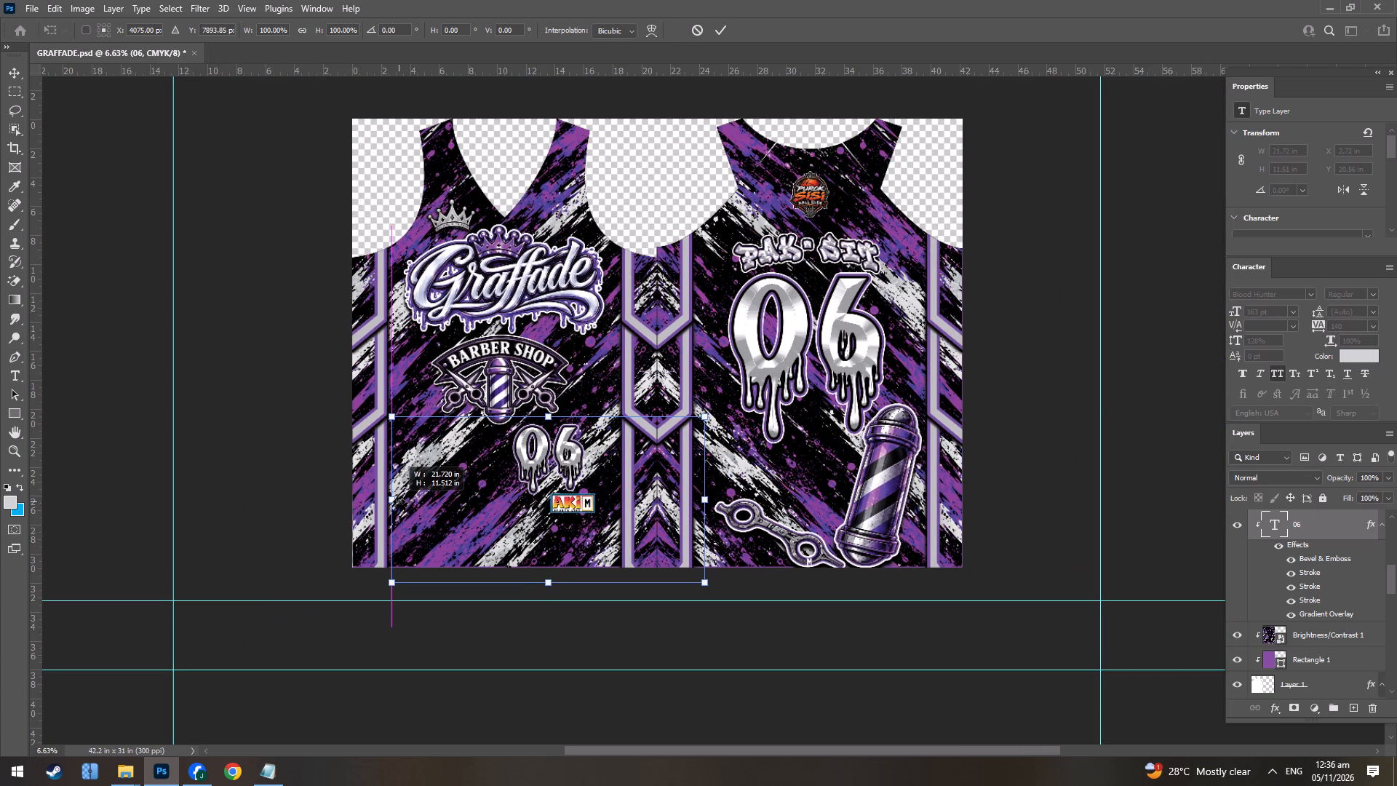
{"action": "left_click", "coordinate": [395, 500]}
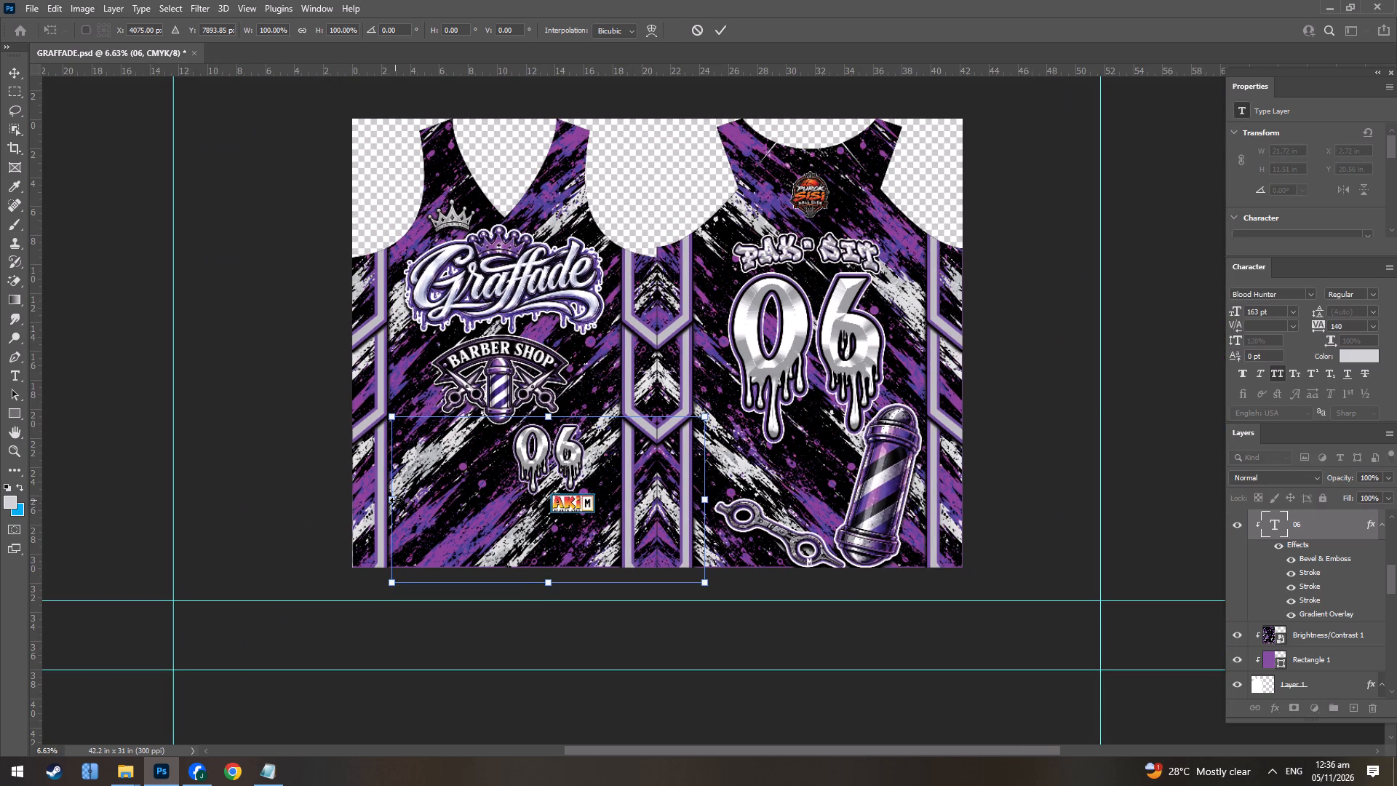
{"action": "key", "text": "Return"}
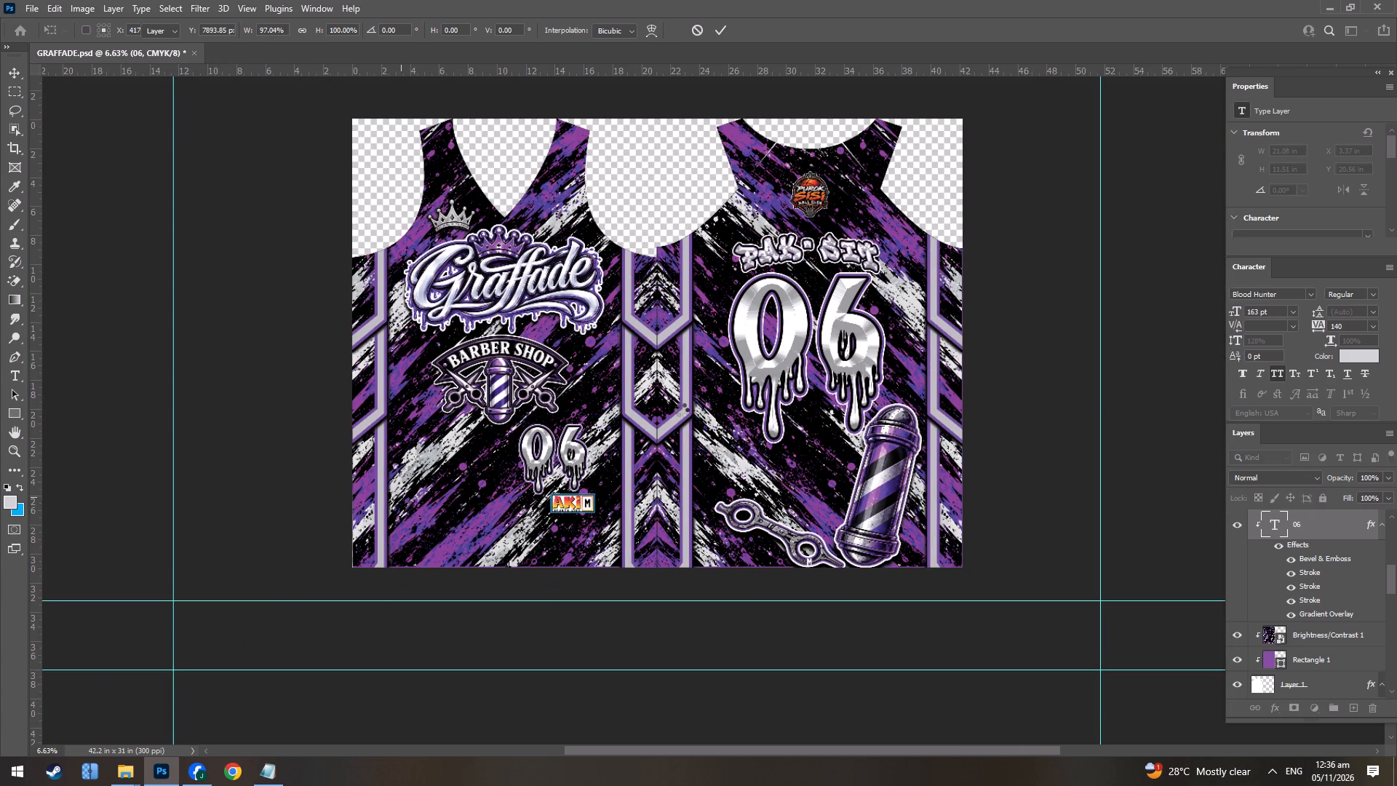
Check the player's name in the Notepad list and change the name on the jersey's back to maloon.
{"action": "scroll", "coordinate": [835, 330], "scroll_direction": "up", "scroll_amount": 4, "text": "alt"}
{"action": "key", "text": "alt+Tab"}
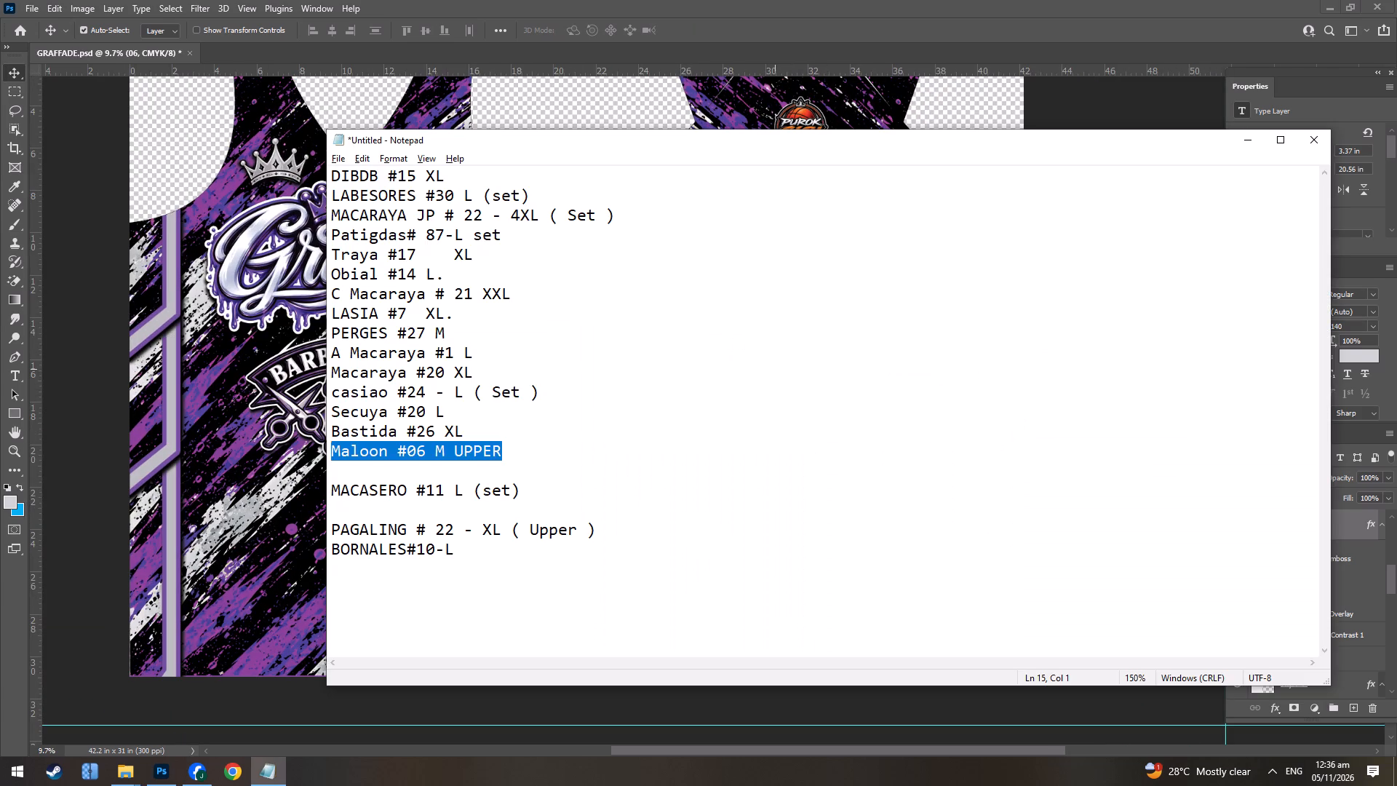
{"action": "key", "text": "alt+Tab"}
{"action": "double_click", "coordinate": [803, 215]}
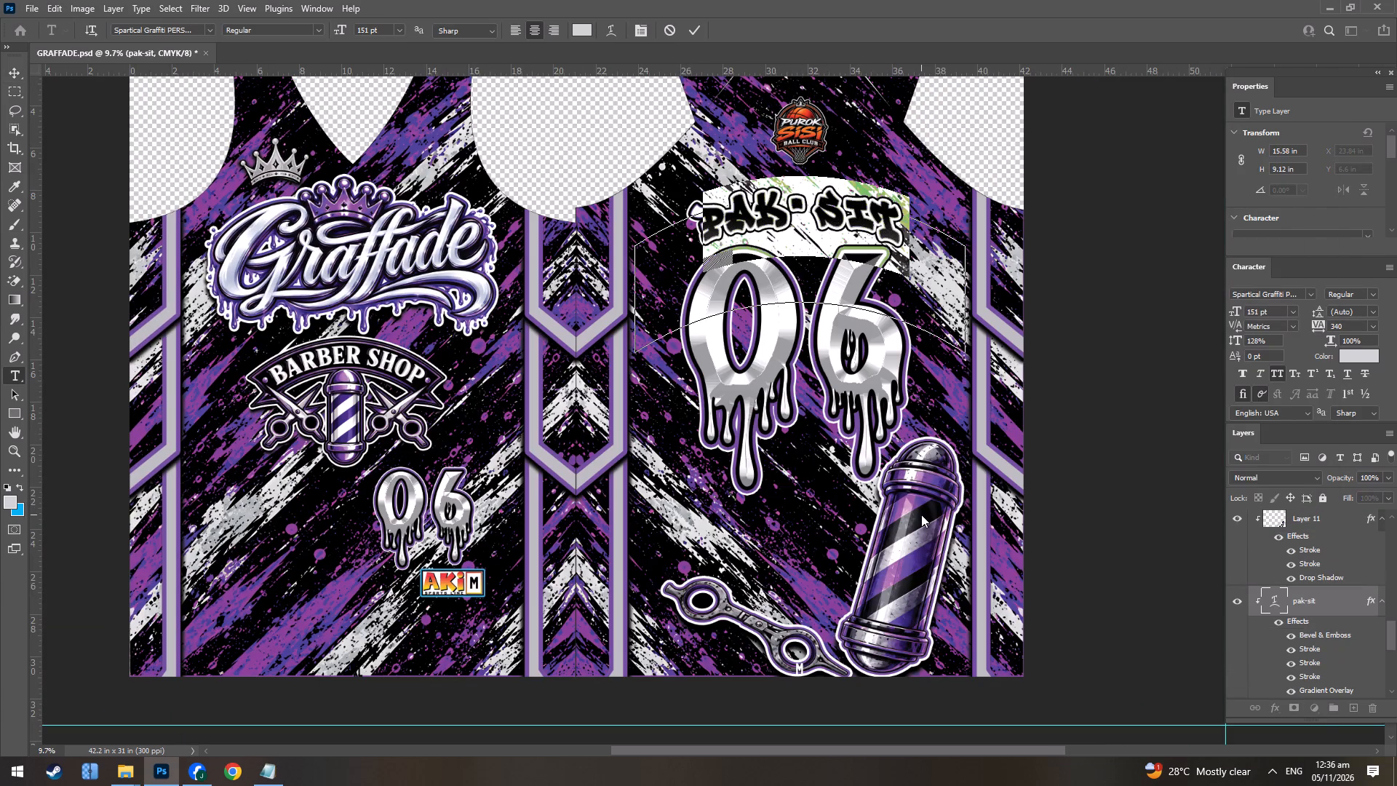
{"action": "type", "text": "maloon"}
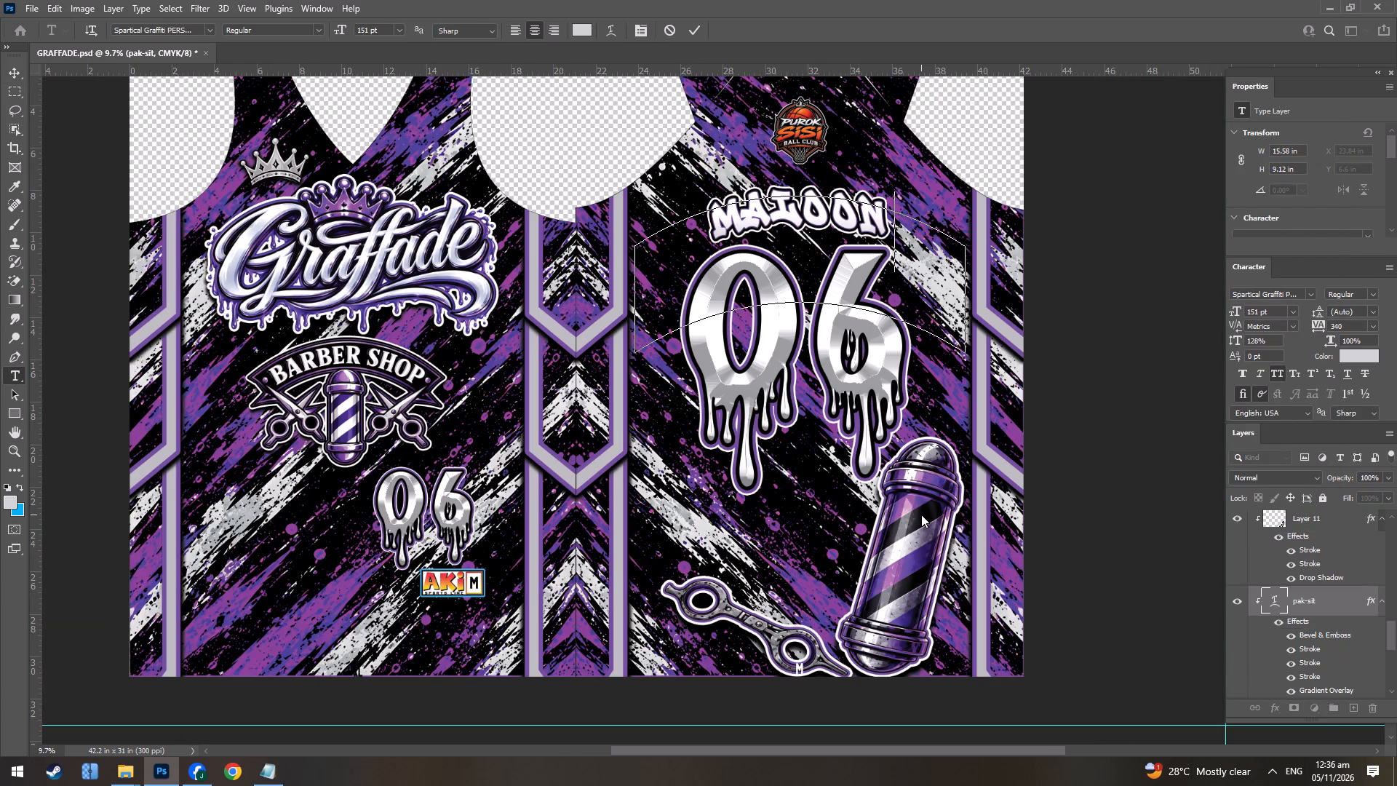
{"action": "key", "text": "Return"}
Nudge the MALOON name slightly to the right above the large back number, to about X 24.03 in.
{"action": "scroll", "coordinate": [779, 364], "scroll_direction": "down", "scroll_amount": 4, "text": "alt"}
{"action": "scroll", "coordinate": [763, 153], "scroll_direction": "up", "scroll_amount": 4}
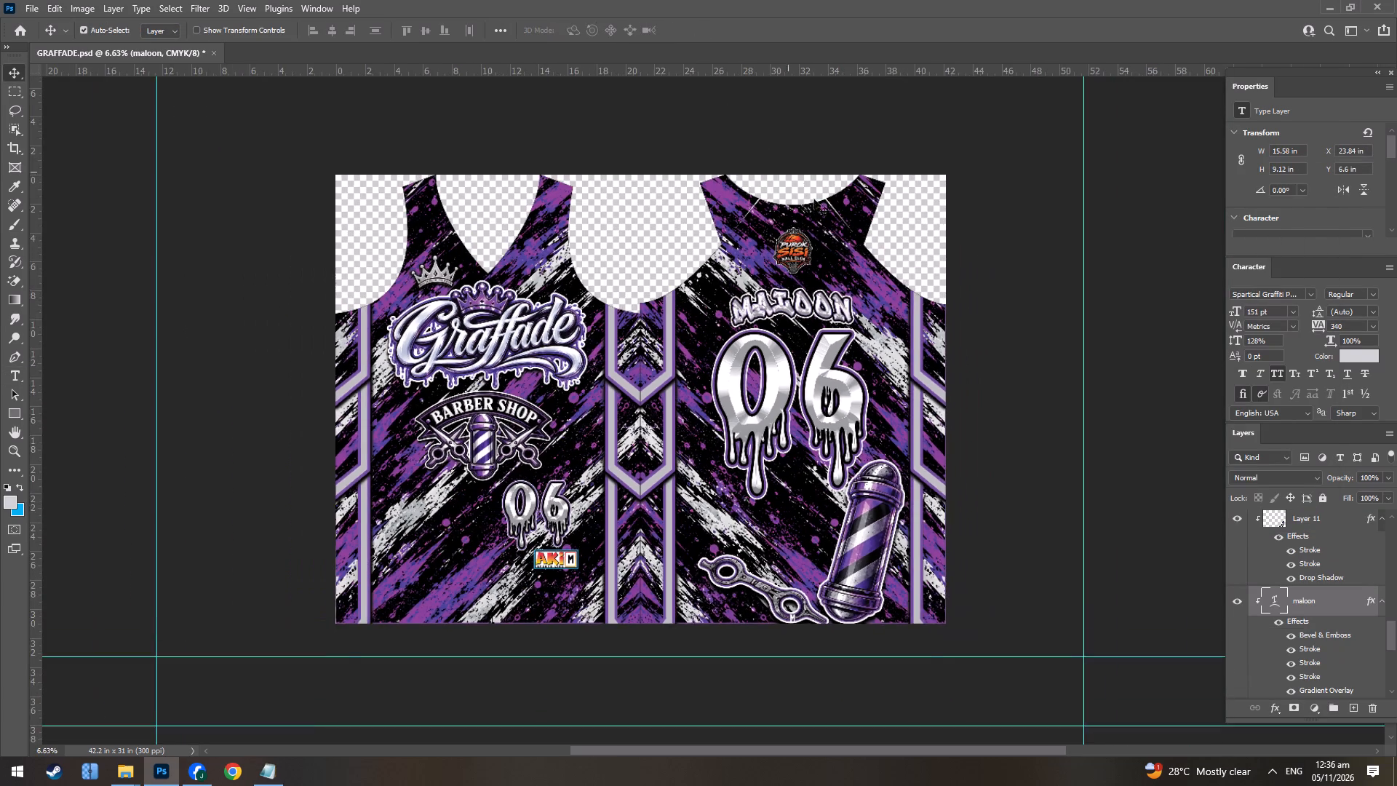
{"action": "scroll", "coordinate": [814, 199], "scroll_direction": "up", "scroll_amount": 14}
{"action": "scroll", "coordinate": [748, 361], "scroll_direction": "up", "scroll_amount": 3, "text": "alt"}
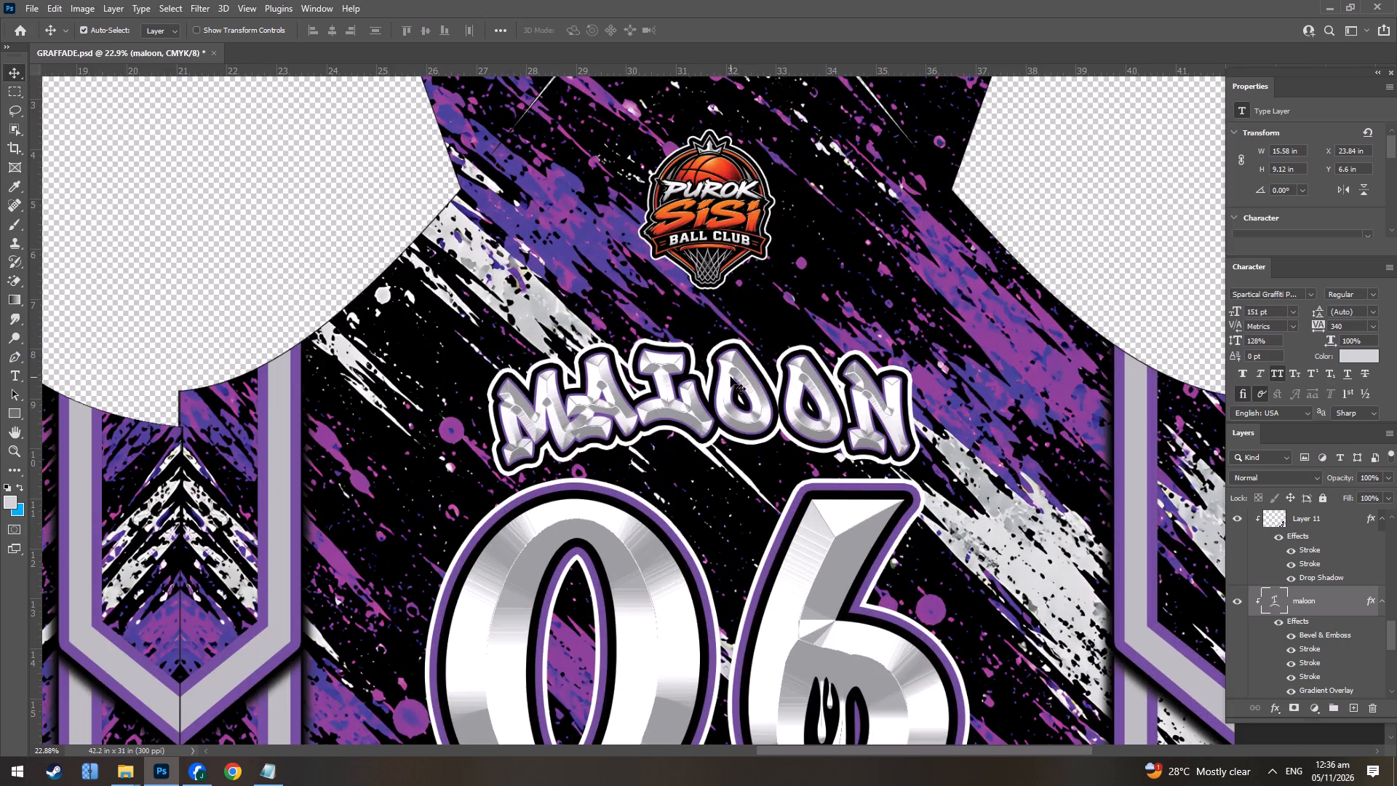
{"action": "left_click_drag", "start_coordinate": [731, 365], "coordinate": [740, 360]}
Set the Arch warp bend of the MALOON name to +36%.
{"action": "scroll", "coordinate": [740, 360], "scroll_direction": "down", "scroll_amount": 4, "text": "alt"}
{"action": "double_click", "coordinate": [741, 360]}
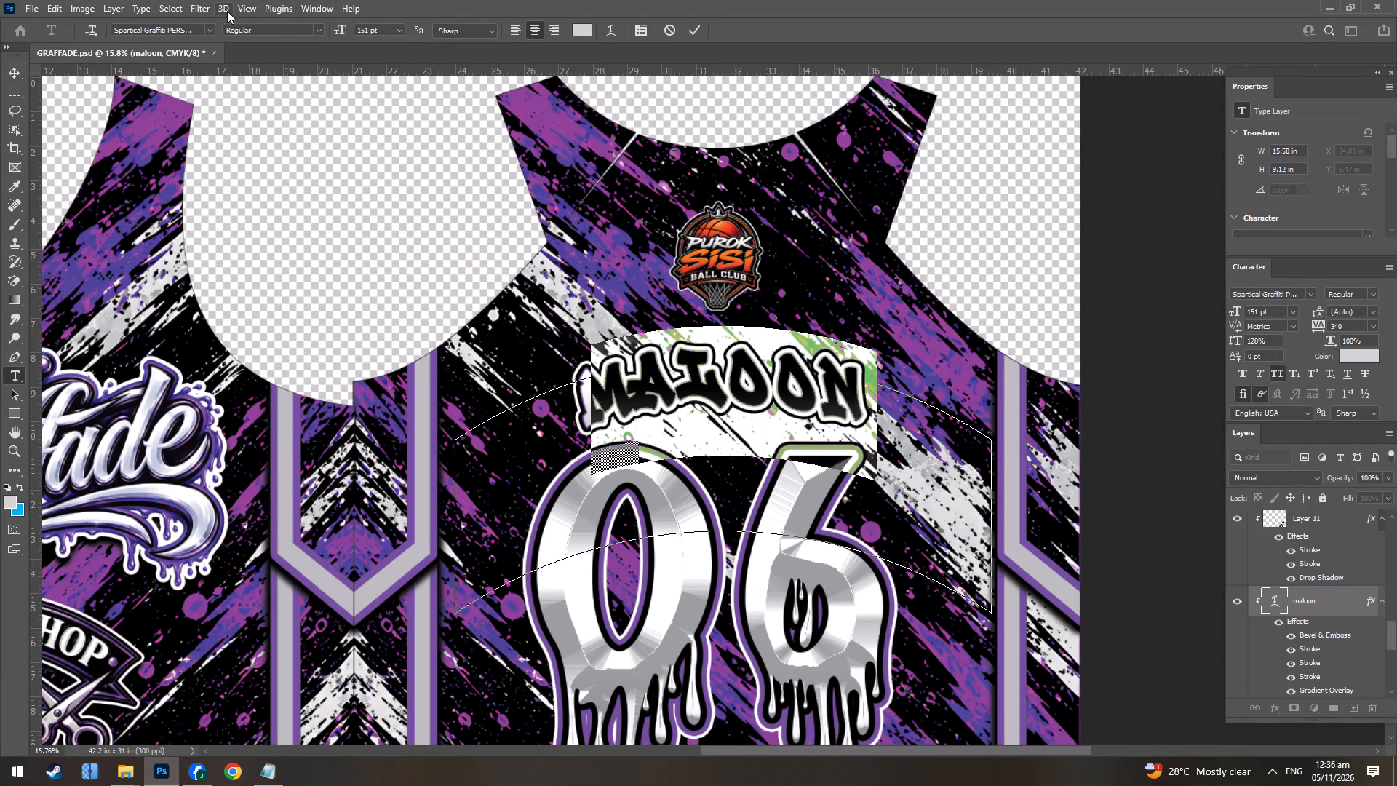
{"action": "left_click", "coordinate": [610, 28]}
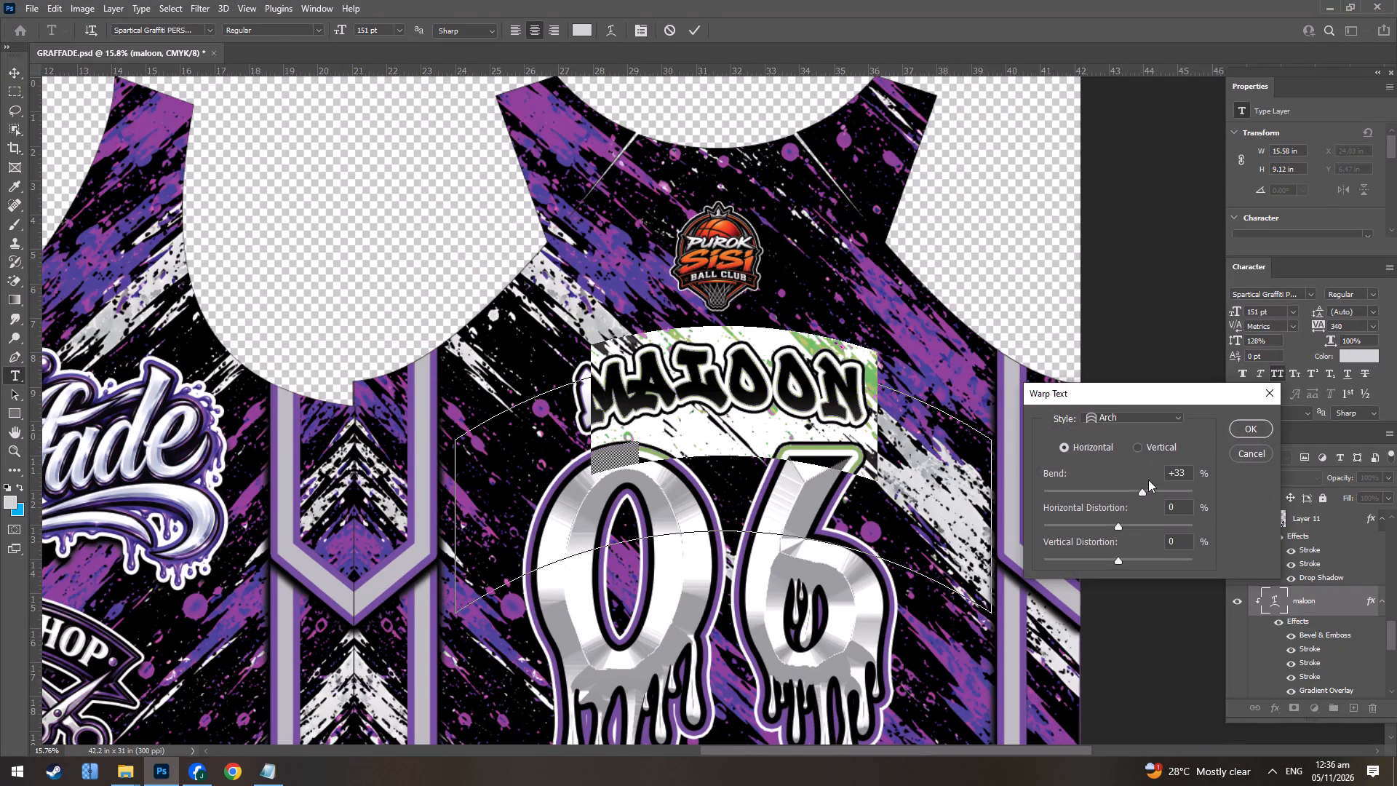
{"action": "left_click", "coordinate": [1144, 488]}
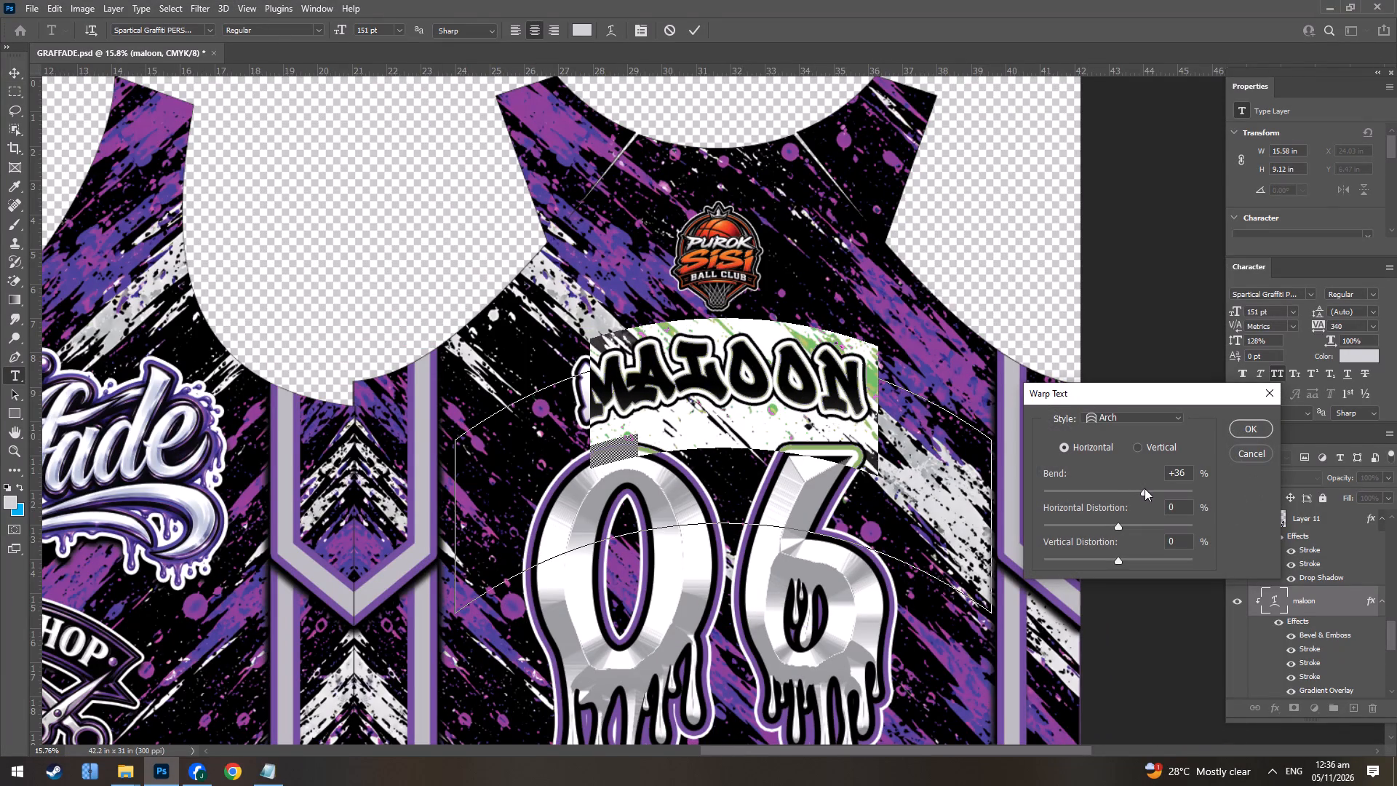
{"action": "left_click", "coordinate": [1240, 424]}
{"action": "key", "text": "Return"}
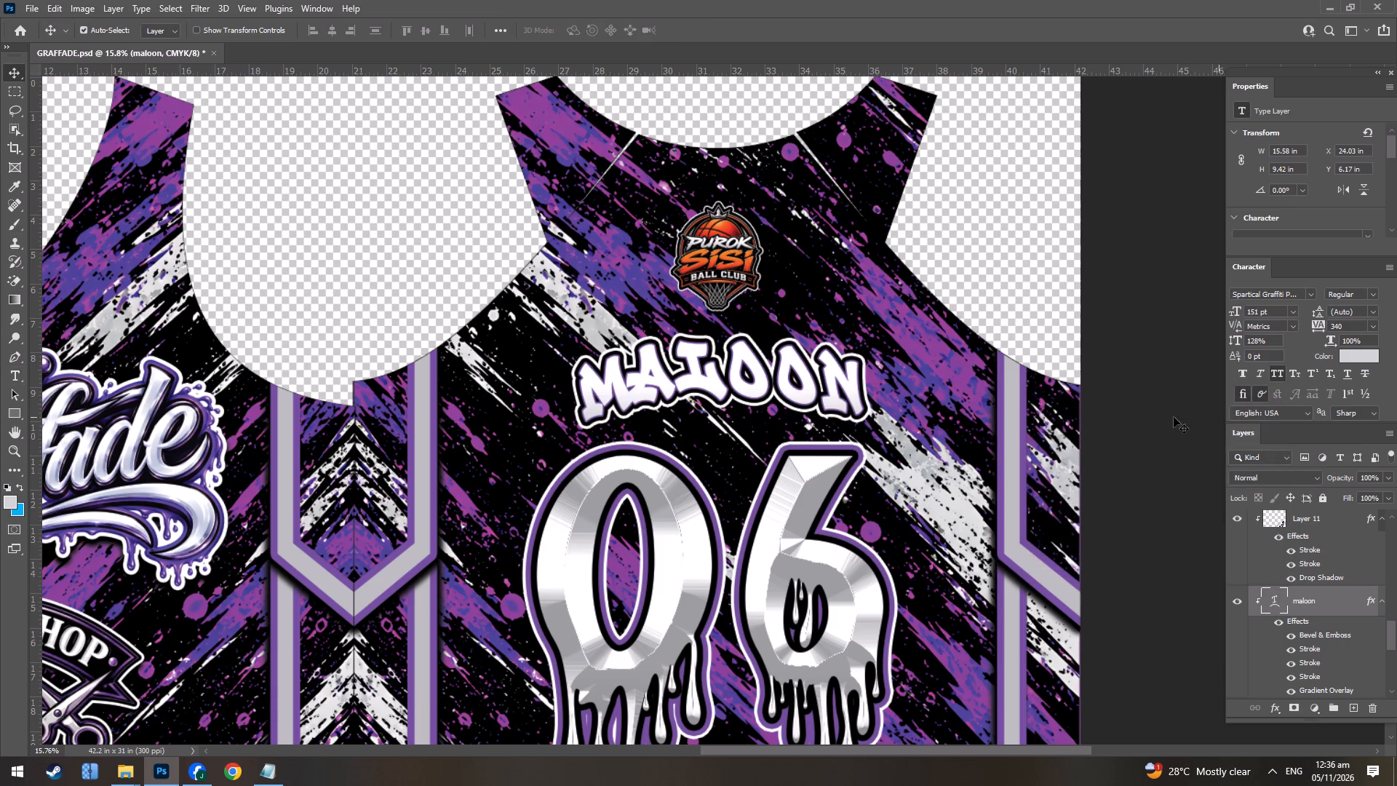
Start saving a copy of the finished MALOON 06 jersey.
{"action": "scroll", "coordinate": [660, 369], "scroll_direction": "down", "scroll_amount": 13}
{"action": "scroll", "coordinate": [560, 478], "scroll_direction": "down", "scroll_amount": 3}
{"action": "key", "text": "ctrl+alt+s"}
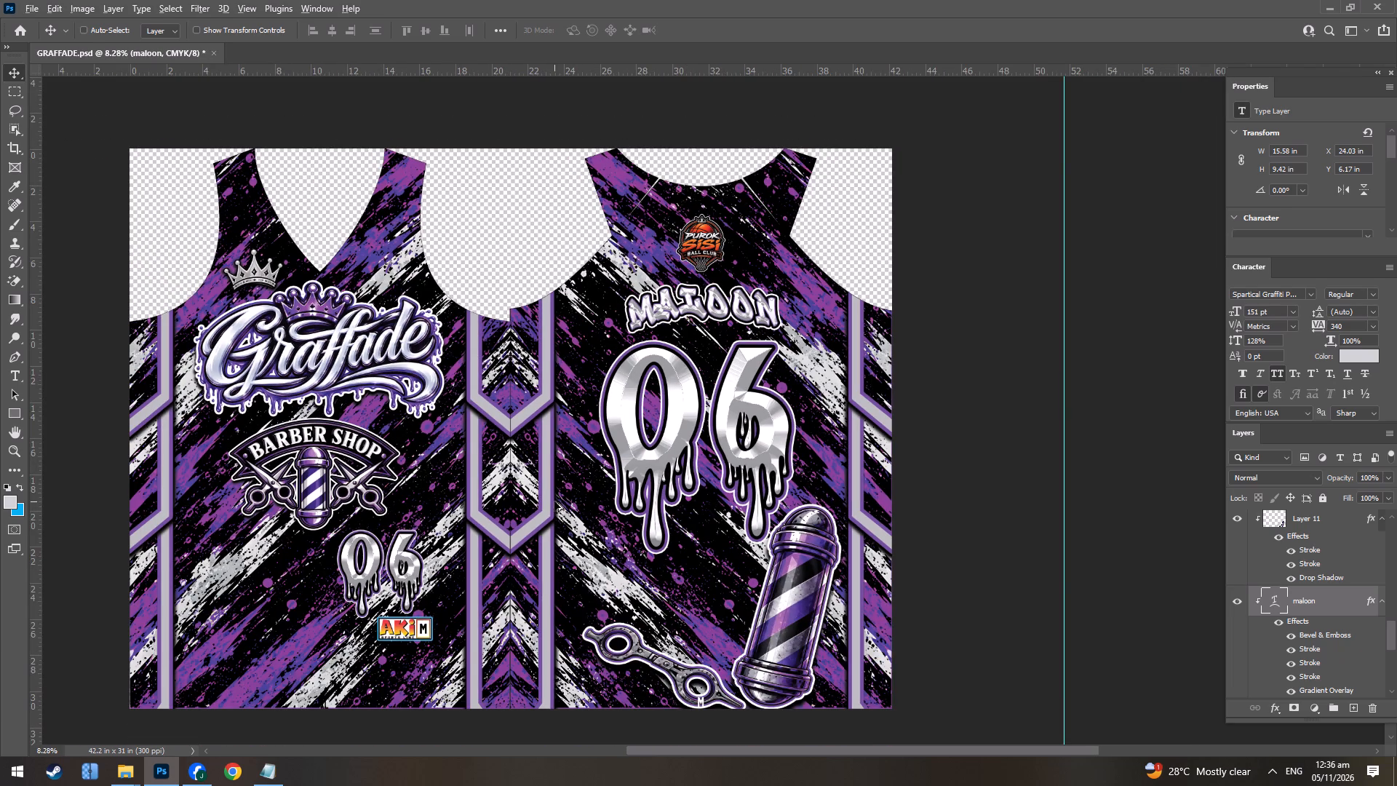
{"action": "triple_click", "coordinate": [222, 128]}
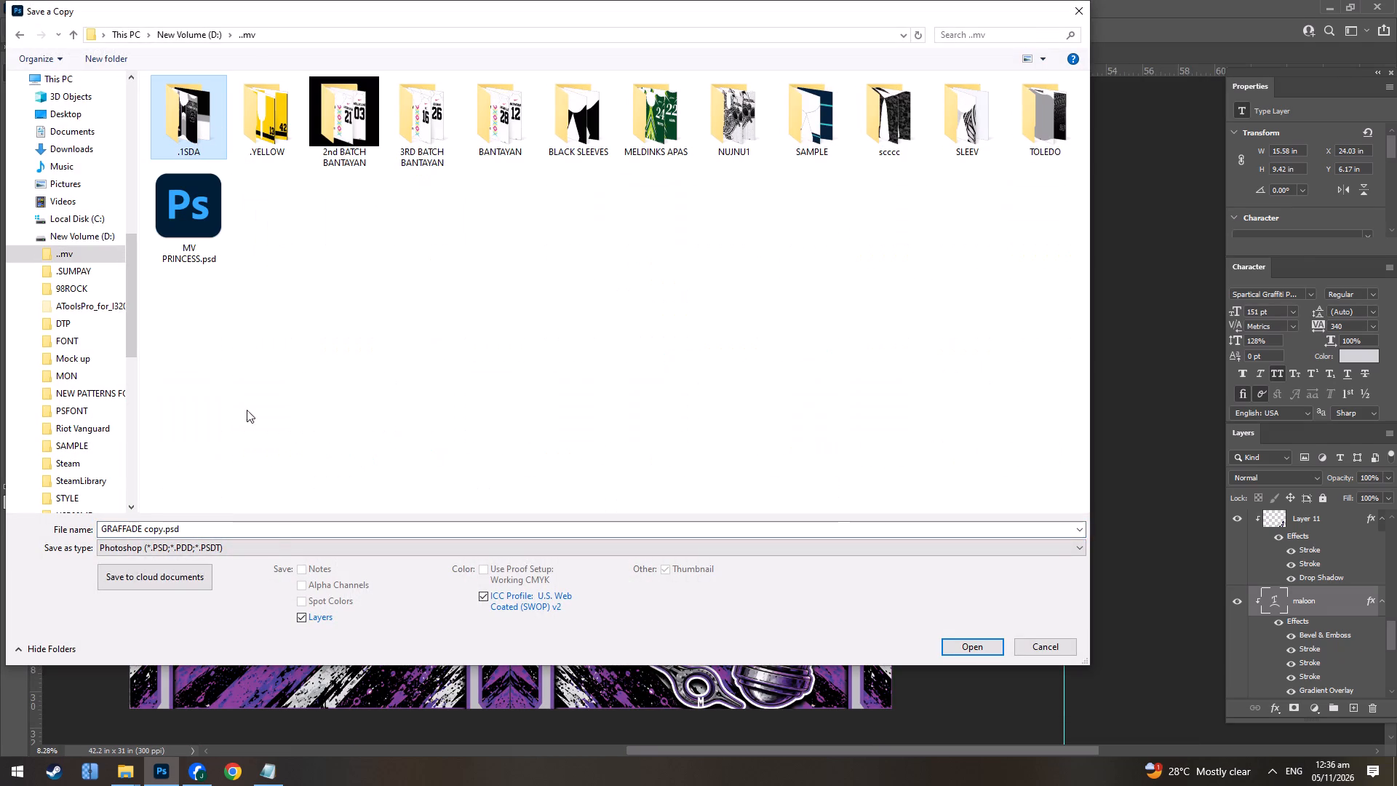
Save the jersey copy as a JPEG named maloon in the ..mv folder.
{"action": "left_click", "coordinate": [274, 542]}
{"action": "left_click", "coordinate": [181, 614]}
{"action": "left_click", "coordinate": [231, 525]}
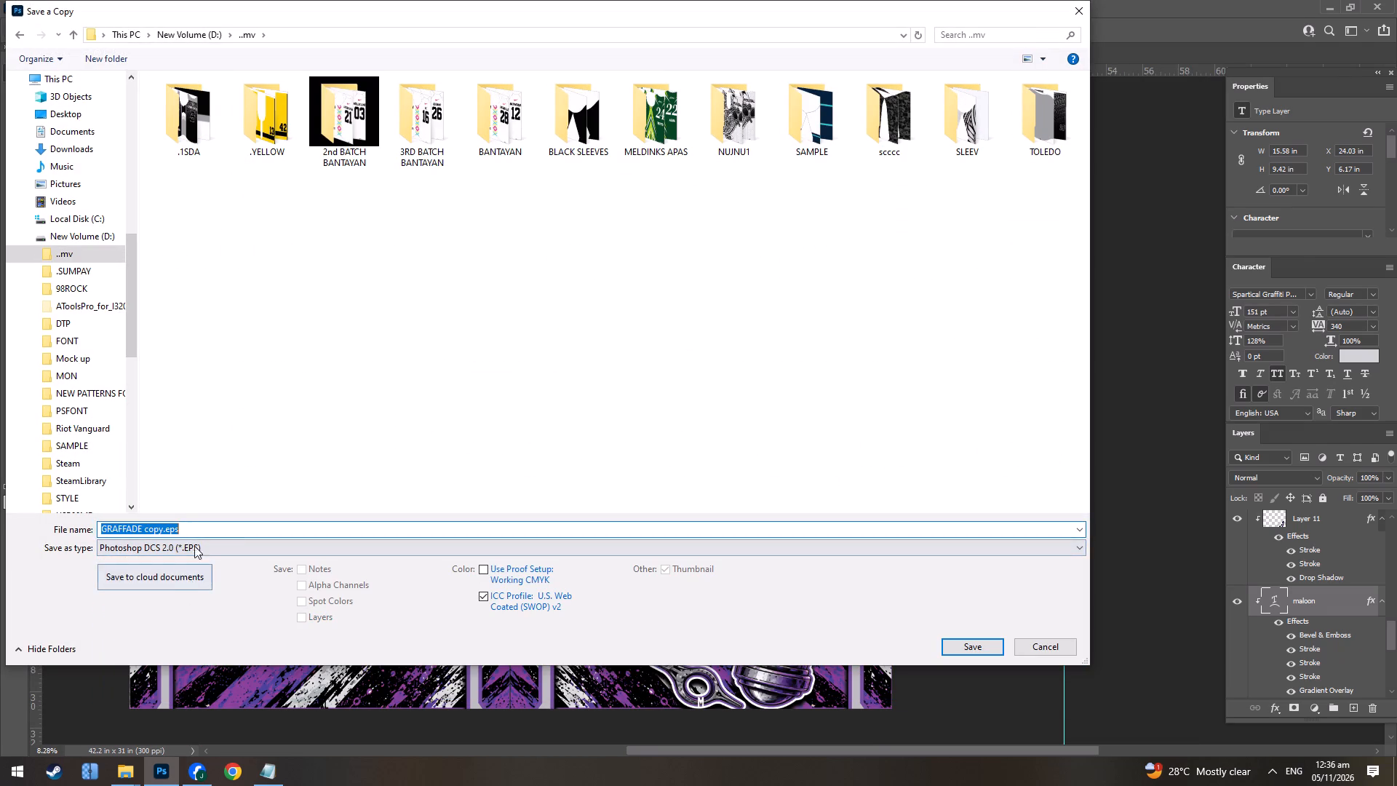
{"action": "left_click", "coordinate": [196, 542]}
{"action": "left_click", "coordinate": [164, 617]}
{"action": "left_click", "coordinate": [208, 536]}
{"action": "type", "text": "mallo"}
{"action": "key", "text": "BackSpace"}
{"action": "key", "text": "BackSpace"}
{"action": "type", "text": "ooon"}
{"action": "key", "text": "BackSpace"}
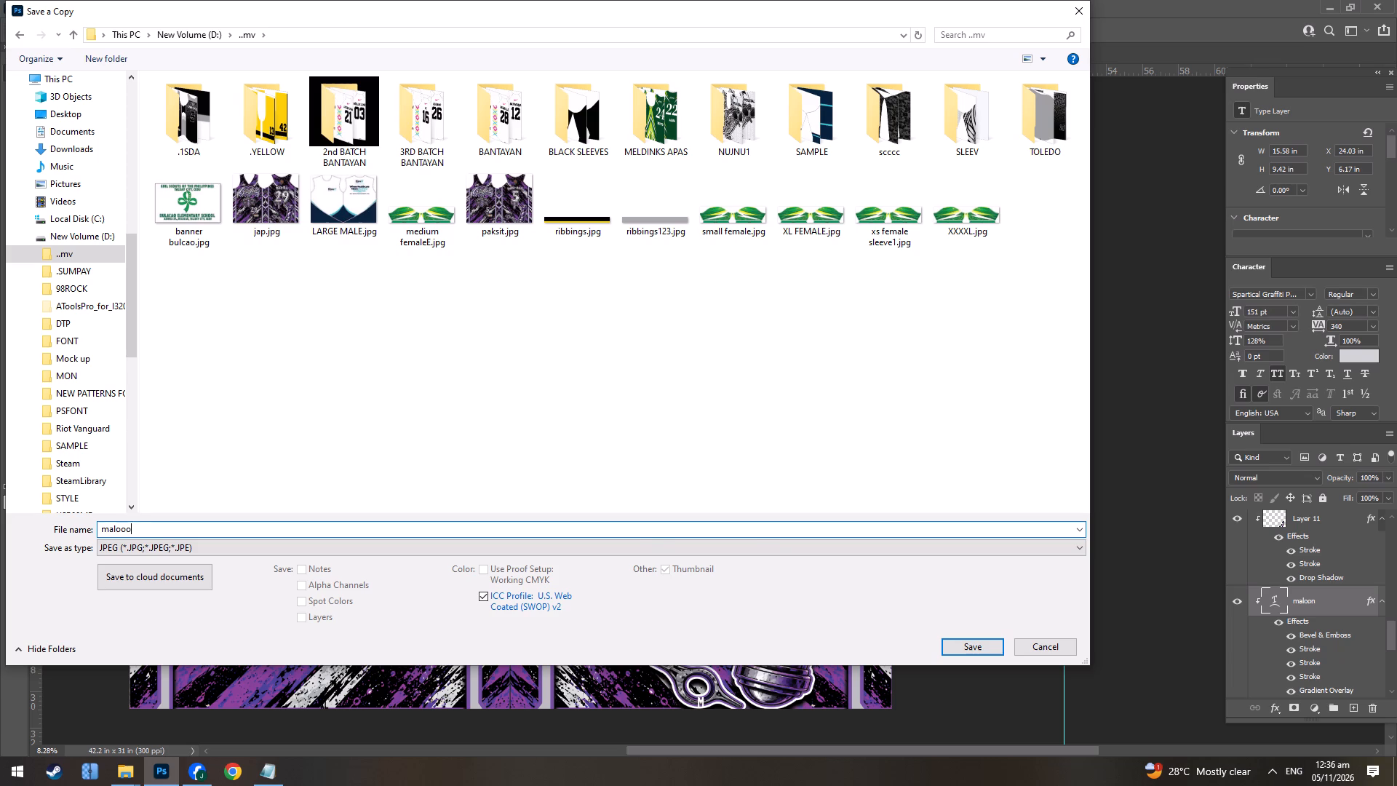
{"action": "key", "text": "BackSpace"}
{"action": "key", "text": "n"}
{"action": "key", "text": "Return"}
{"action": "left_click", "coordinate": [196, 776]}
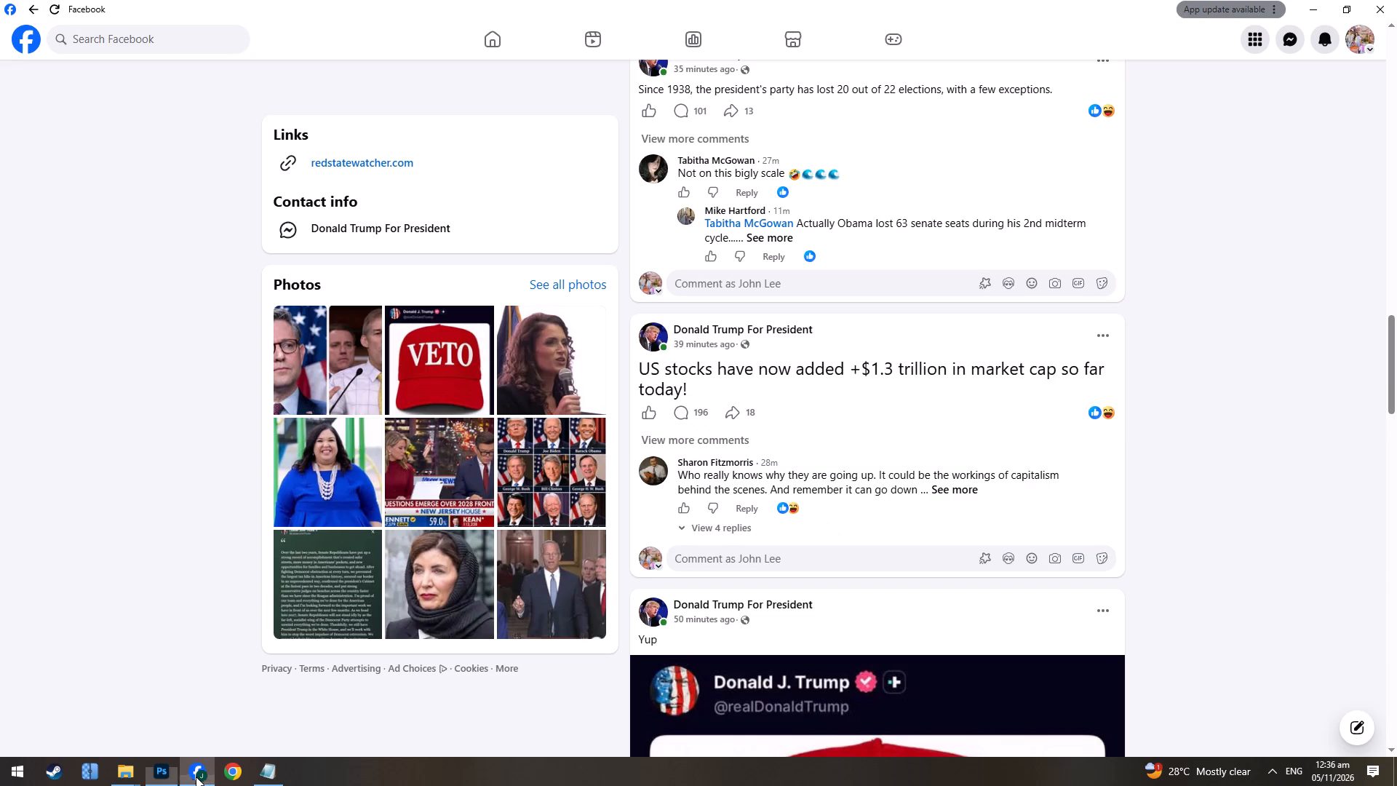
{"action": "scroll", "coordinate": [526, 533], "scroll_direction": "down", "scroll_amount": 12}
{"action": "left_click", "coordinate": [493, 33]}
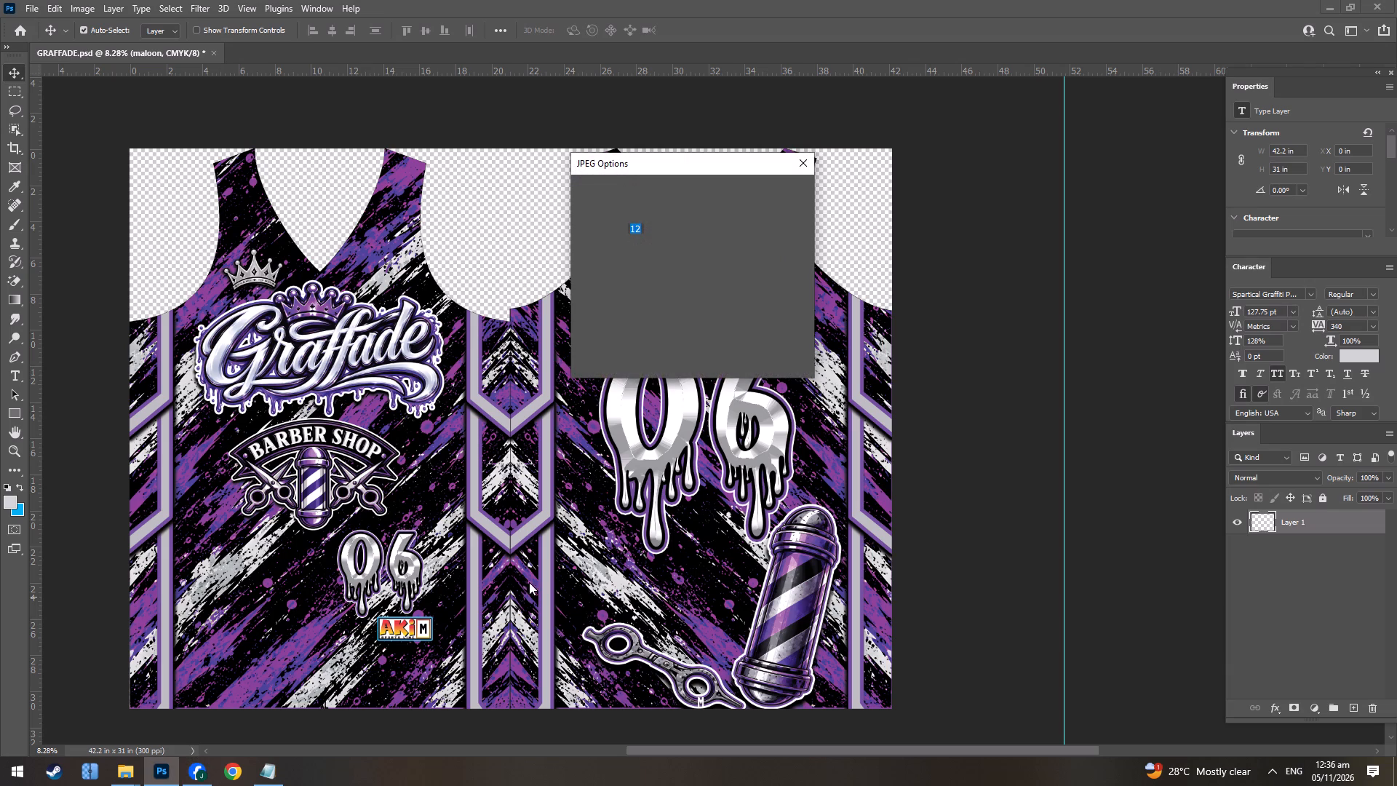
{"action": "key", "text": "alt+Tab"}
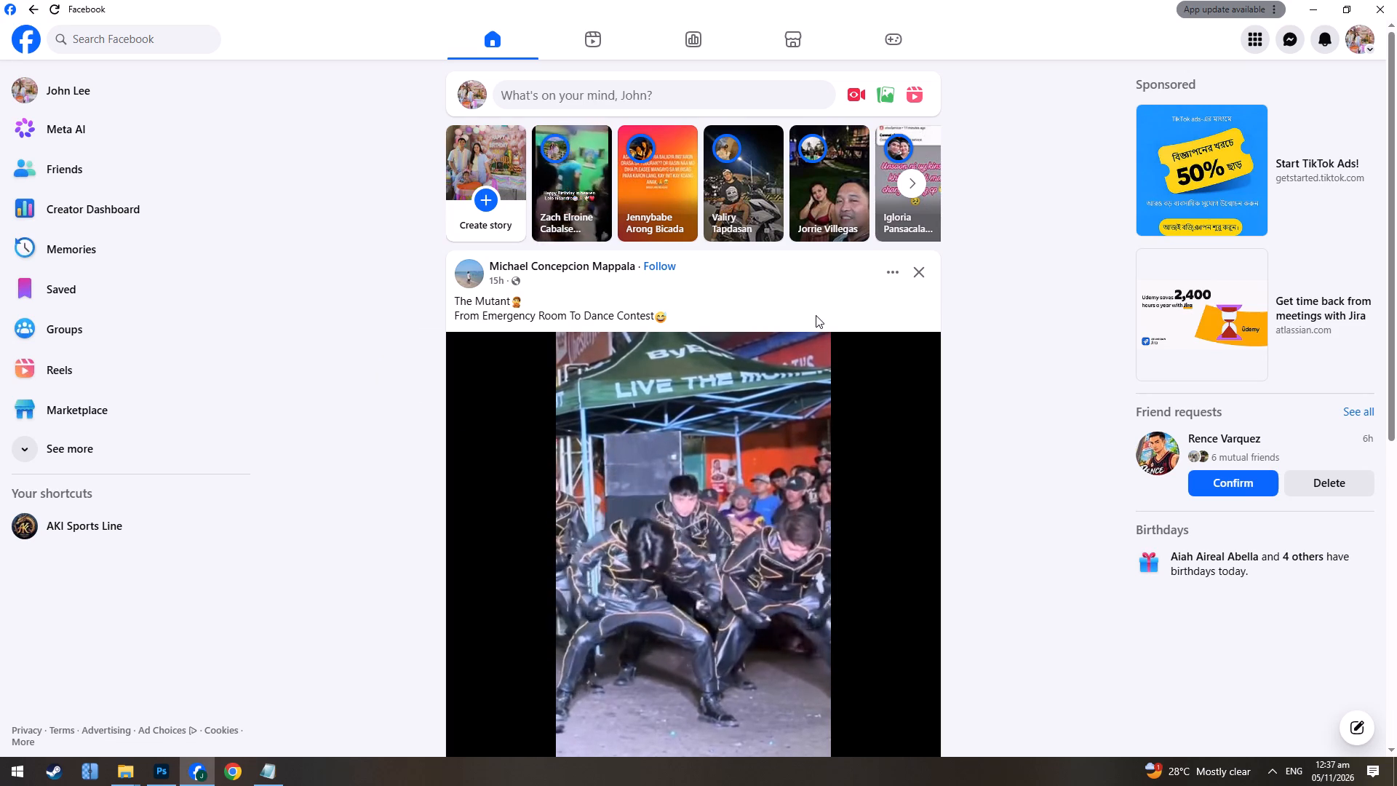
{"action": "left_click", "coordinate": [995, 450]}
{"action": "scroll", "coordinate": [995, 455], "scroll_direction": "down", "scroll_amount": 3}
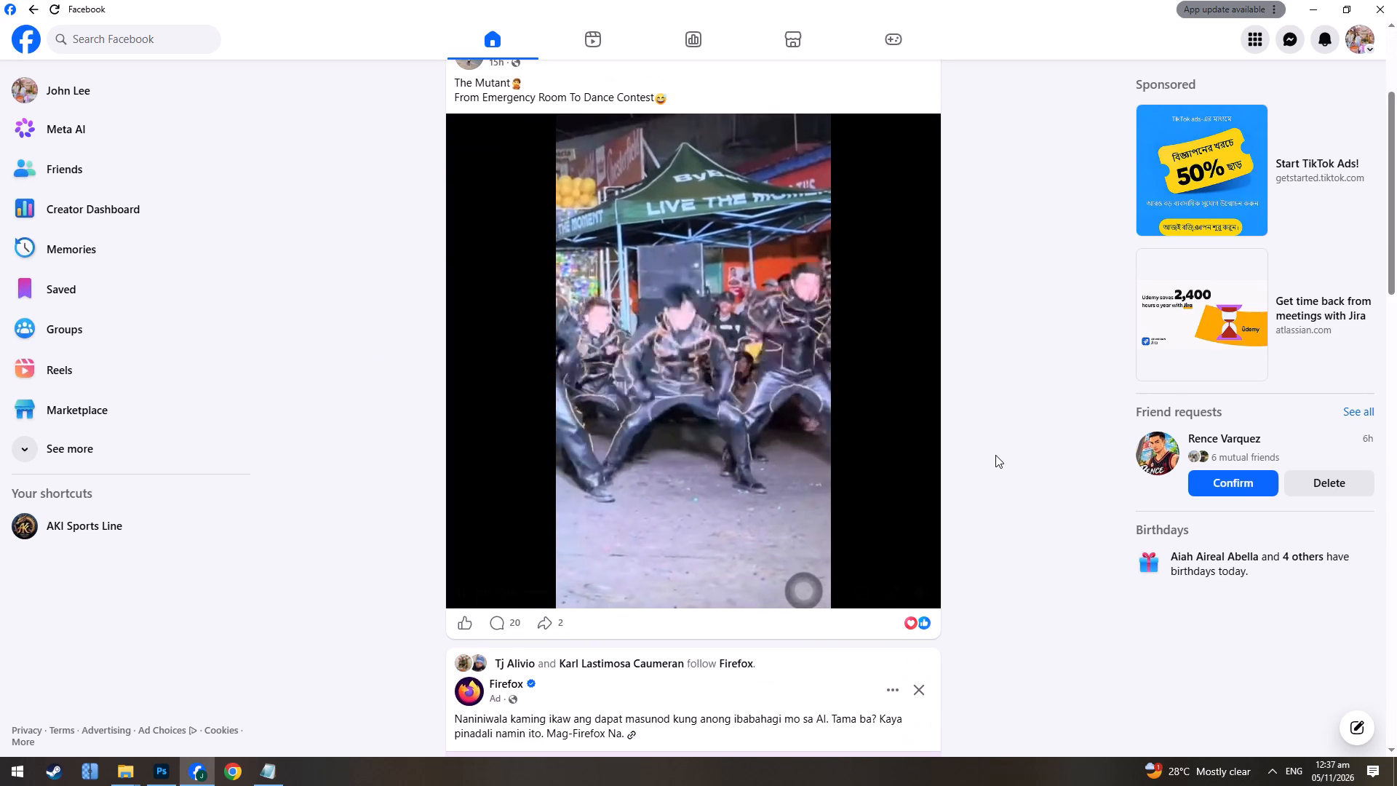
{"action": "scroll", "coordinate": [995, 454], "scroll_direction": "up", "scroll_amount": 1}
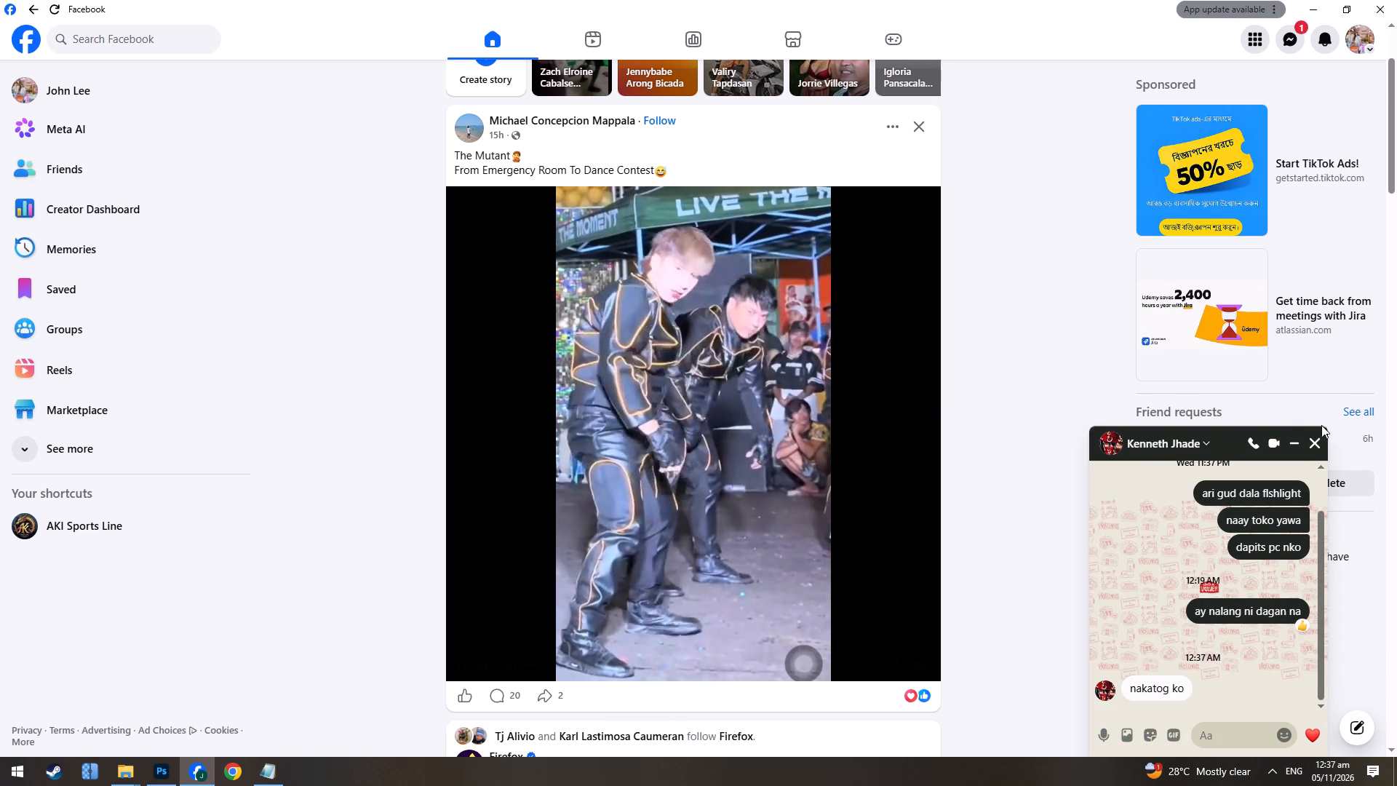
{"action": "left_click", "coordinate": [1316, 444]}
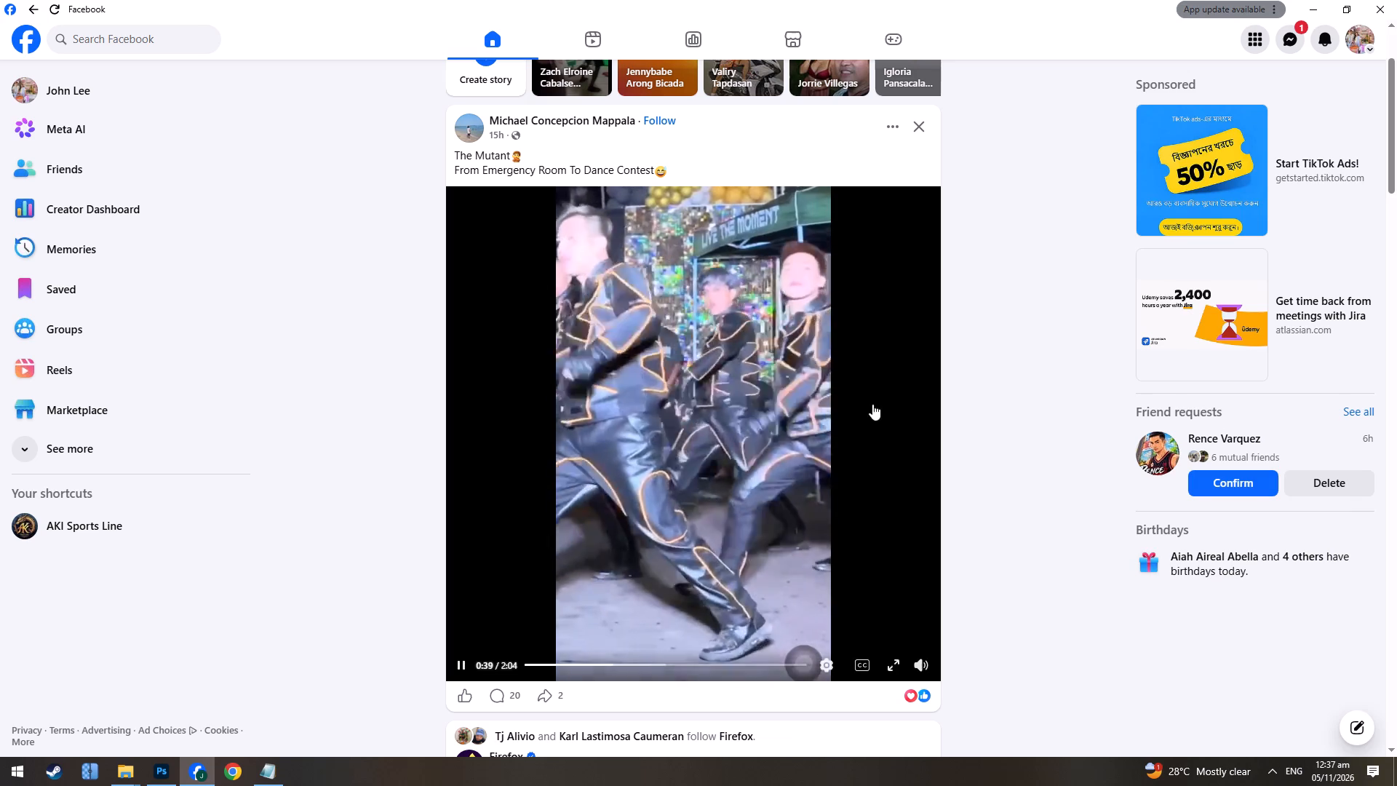
{"action": "left_click", "coordinate": [1291, 20]}
{"action": "left_click", "coordinate": [1288, 37]}
{"action": "left_click", "coordinate": [1243, 258]}
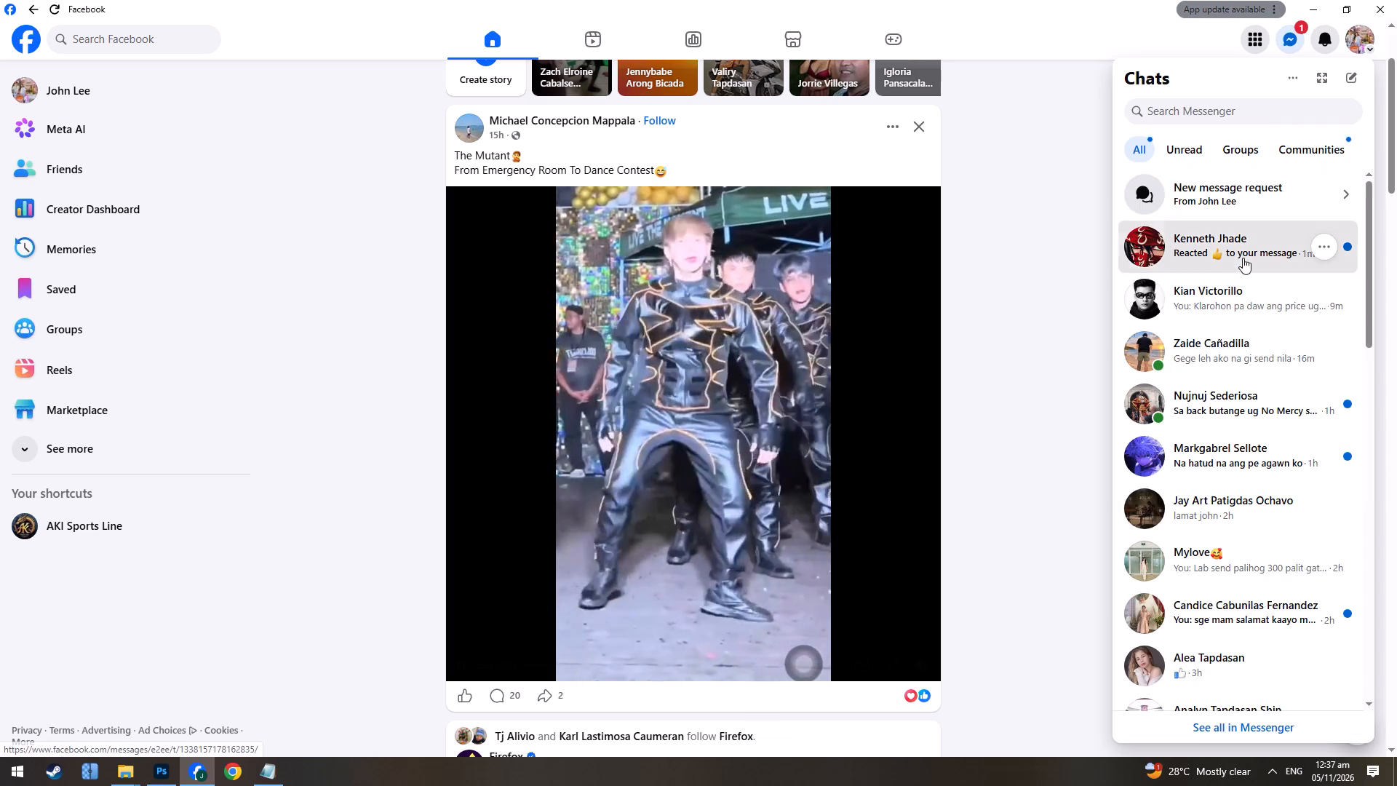
{"action": "left_click", "coordinate": [1226, 739]}
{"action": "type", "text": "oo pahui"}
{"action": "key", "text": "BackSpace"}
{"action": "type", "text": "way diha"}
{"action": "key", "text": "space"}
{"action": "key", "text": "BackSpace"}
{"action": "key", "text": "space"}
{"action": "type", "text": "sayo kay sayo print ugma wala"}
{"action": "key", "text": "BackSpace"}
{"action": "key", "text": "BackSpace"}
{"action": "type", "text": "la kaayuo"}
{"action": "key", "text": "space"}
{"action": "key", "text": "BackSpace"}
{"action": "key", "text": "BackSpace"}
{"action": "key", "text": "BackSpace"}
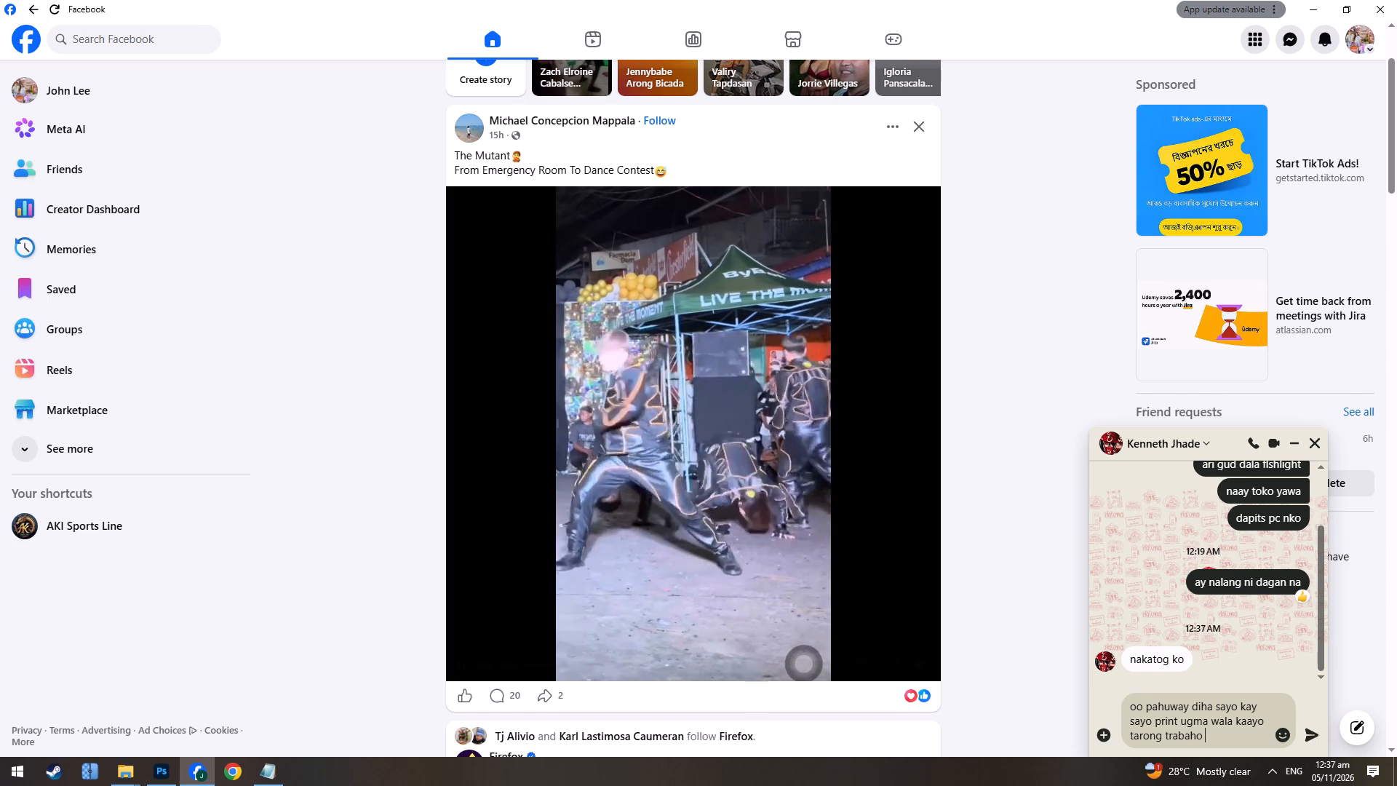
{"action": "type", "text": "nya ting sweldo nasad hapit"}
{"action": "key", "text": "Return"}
{"action": "scroll", "coordinate": [837, 394], "scroll_direction": "down", "scroll_amount": 7}
Return to Photoshop and finish exporting the maloon JPEG at quality 12.
{"action": "key", "text": "alt+Tab"}
{"action": "left_click", "coordinate": [769, 199]}
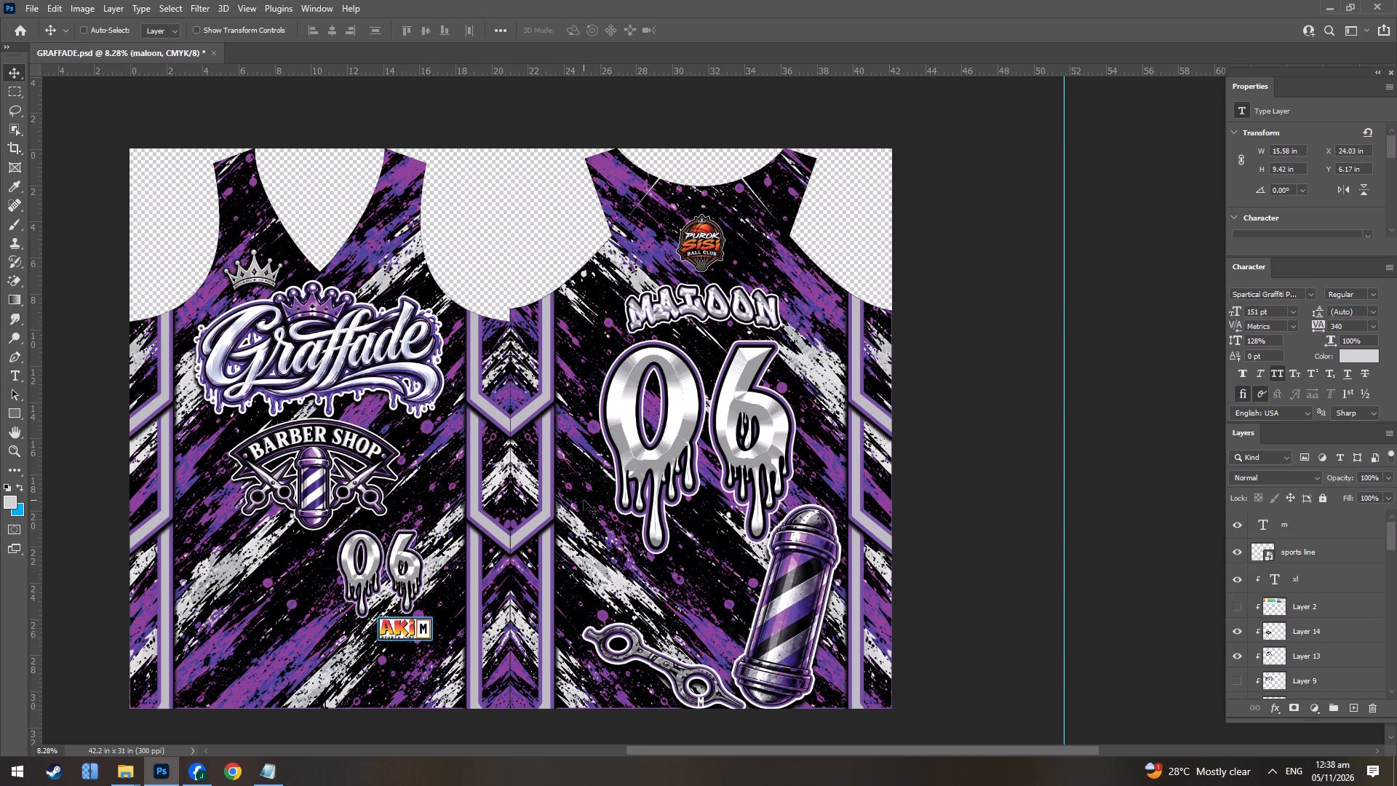
Undo the MALOON name and 06 number edits back to the PAK-SIT version with number 5.
{"action": "key", "text": "ctrl+z"}
{"action": "key", "text": "ctrl+z"}
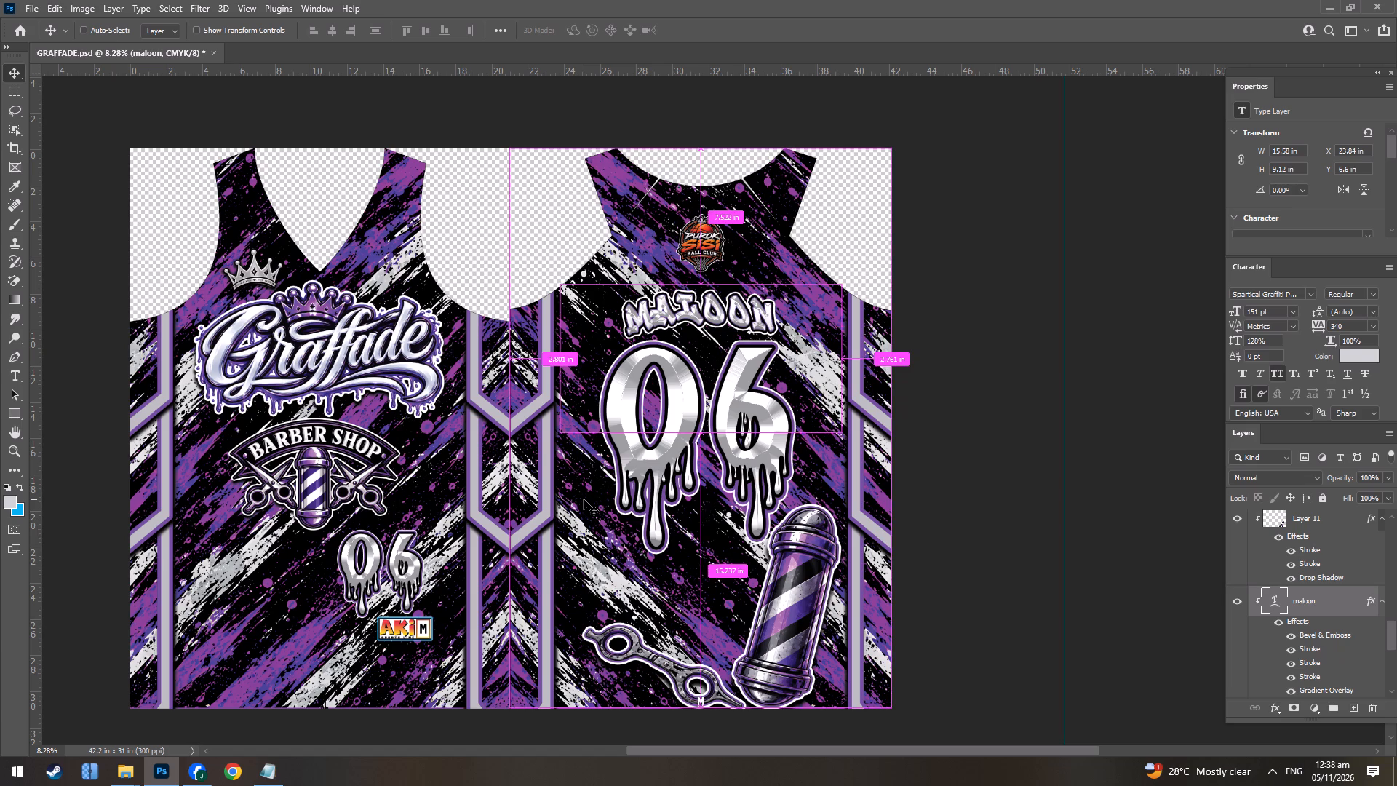
{"action": "key", "text": "ctrl+z"}
{"action": "key", "text": "ctrl+z"}
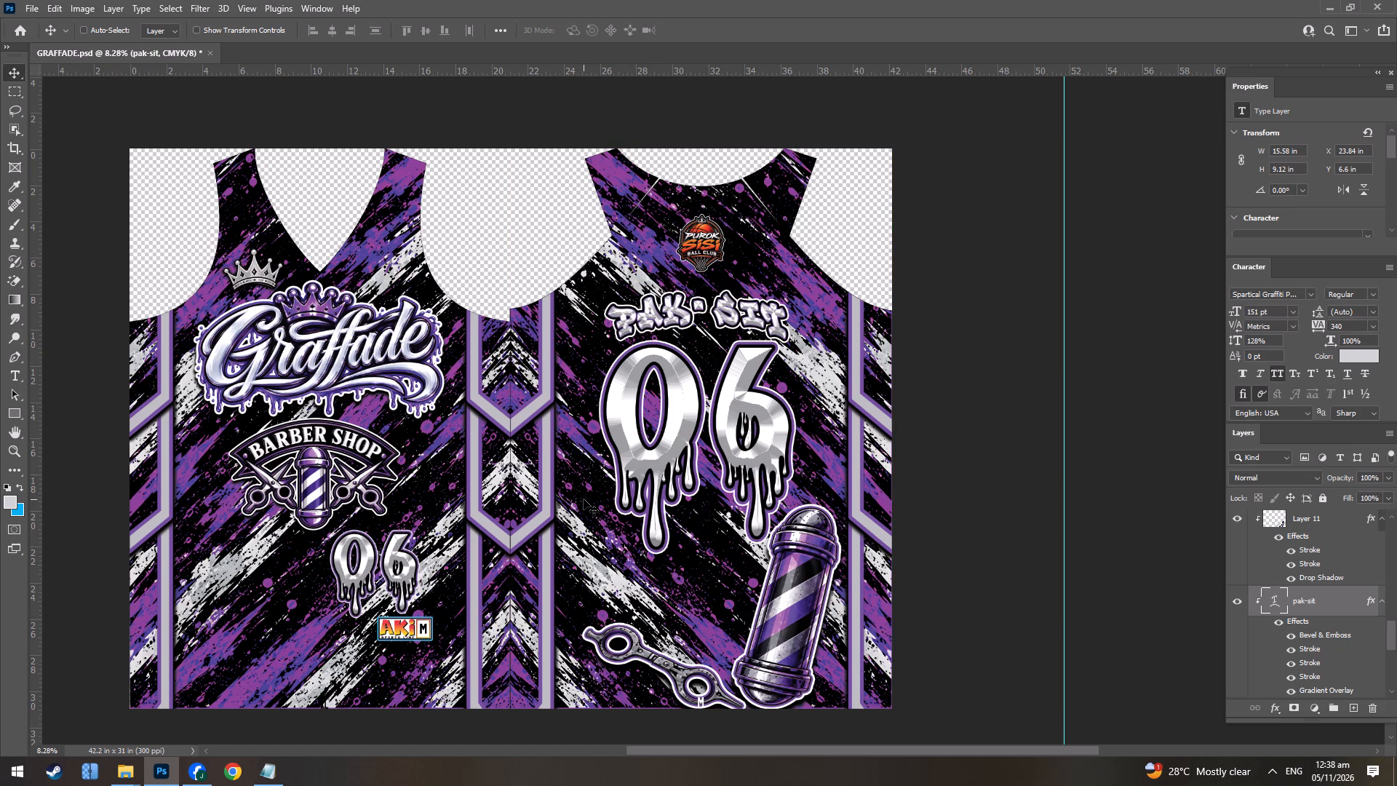
{"action": "key", "text": "ctrl+z"}
{"action": "key", "text": "ctrl+z"}
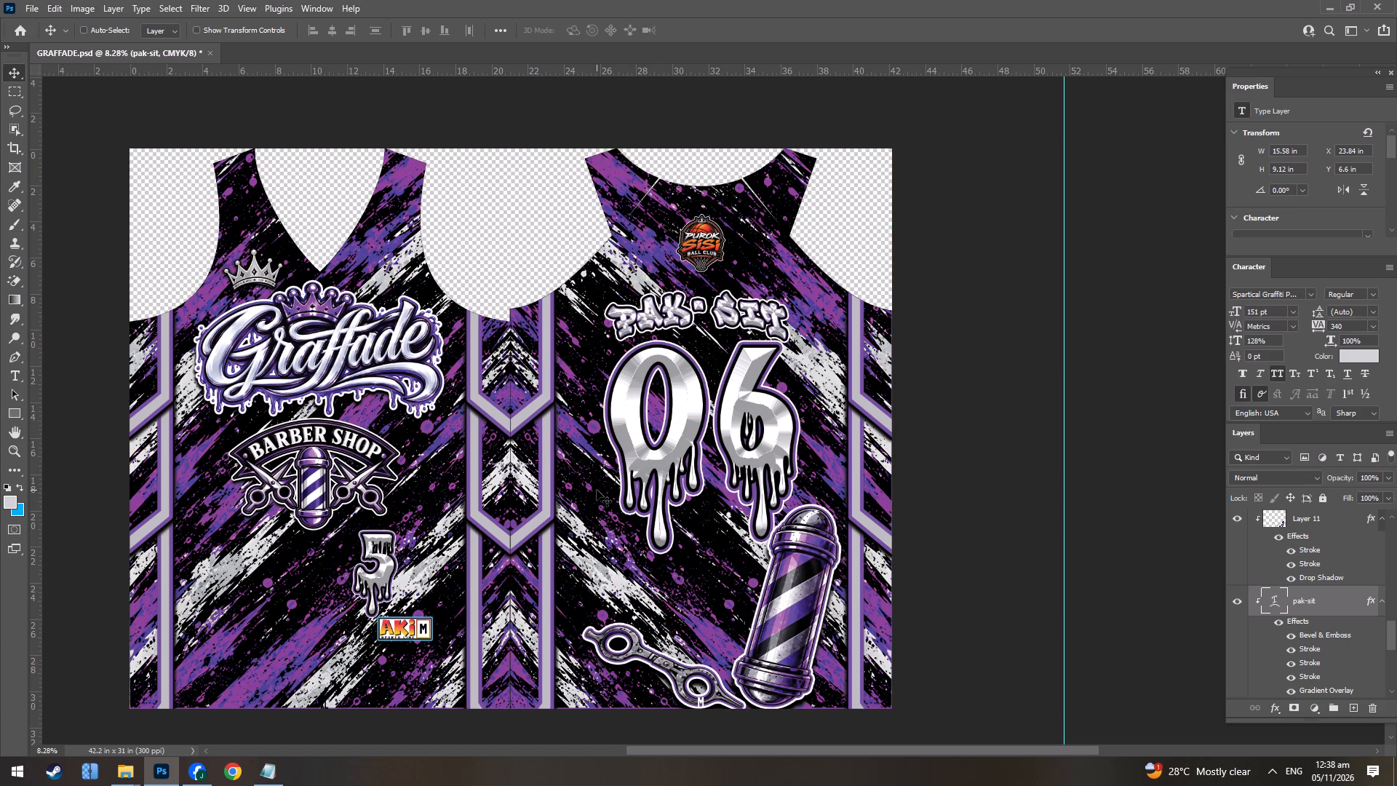
{"action": "key", "text": "ctrl+z"}
{"action": "key", "text": "ctrl+z"}
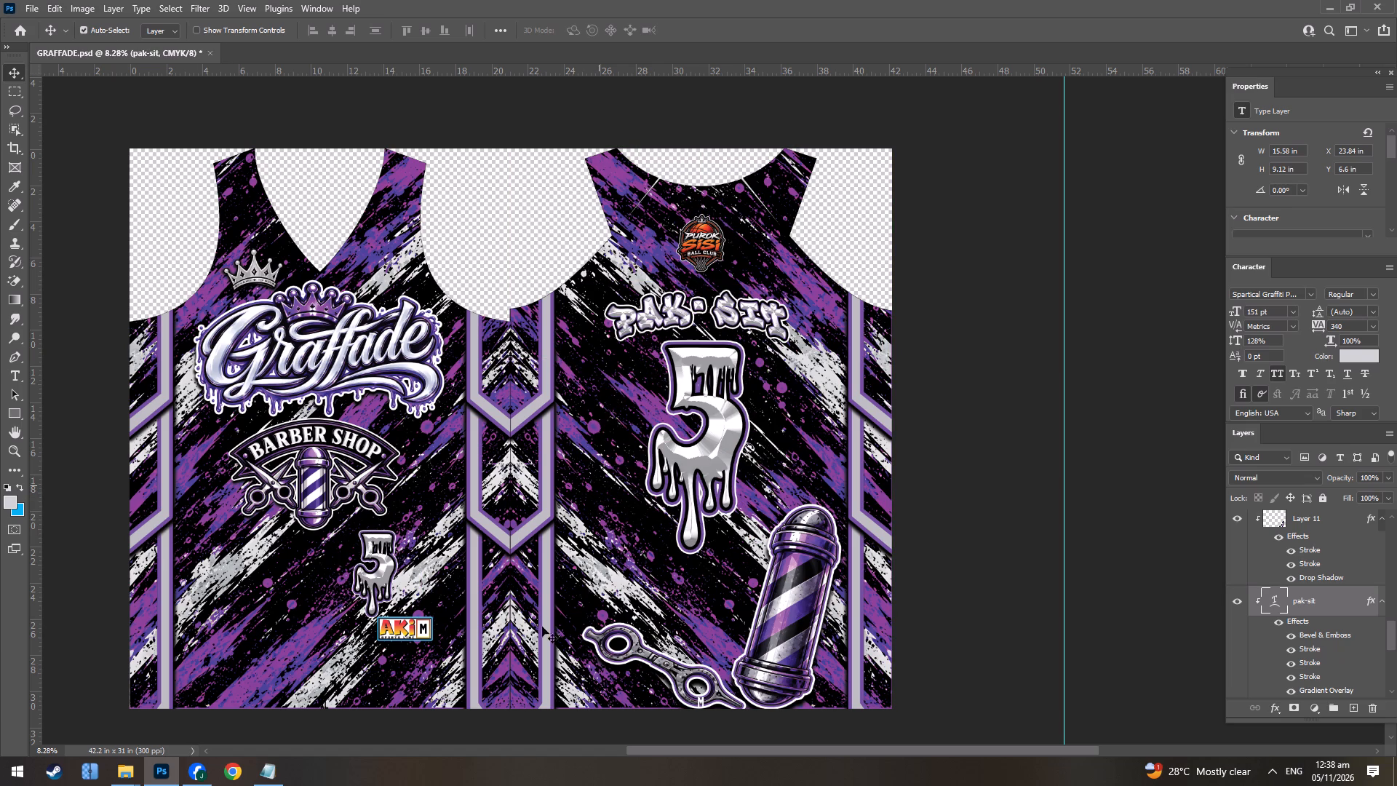
Switch to Notepad and delete the Maloon #06 M UPPER entry from the player list.
{"action": "left_click", "coordinate": [267, 774]}
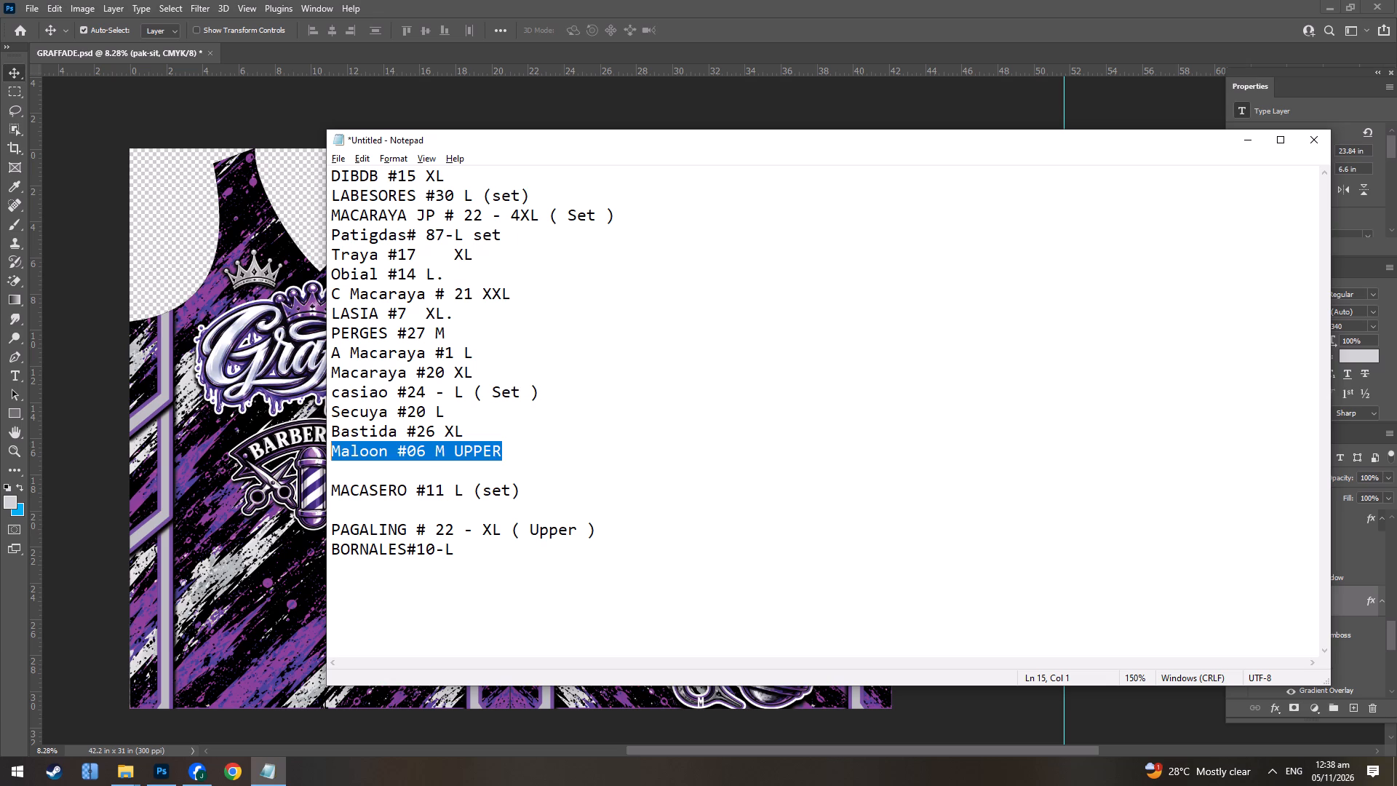
{"action": "key", "text": "BackSpace"}
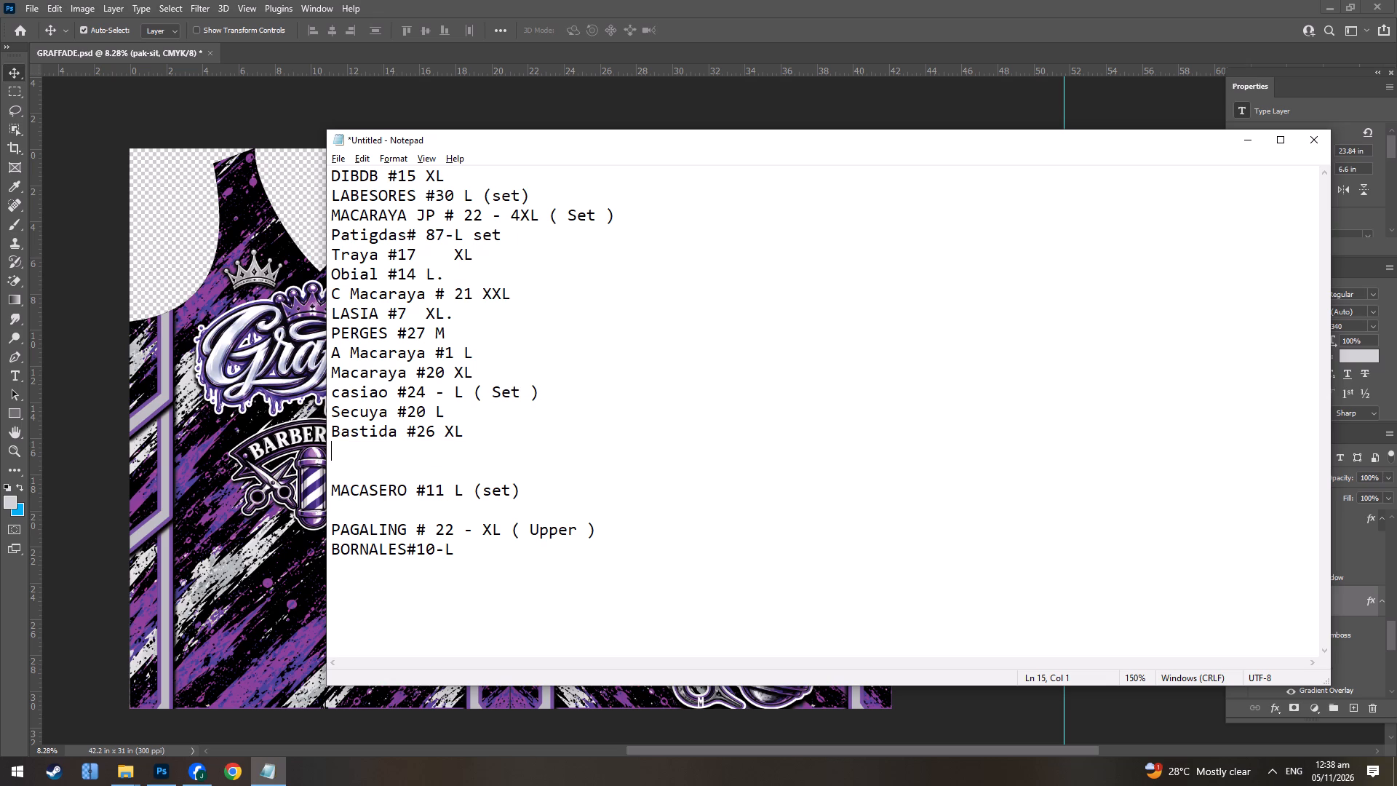
Mark the PERGES #27 M entry in the player list, and in Photoshop change the large back number to 27.
{"action": "left_click_drag", "start_coordinate": [458, 333], "coordinate": [328, 330]}
{"action": "key", "text": "alt+Tab"}
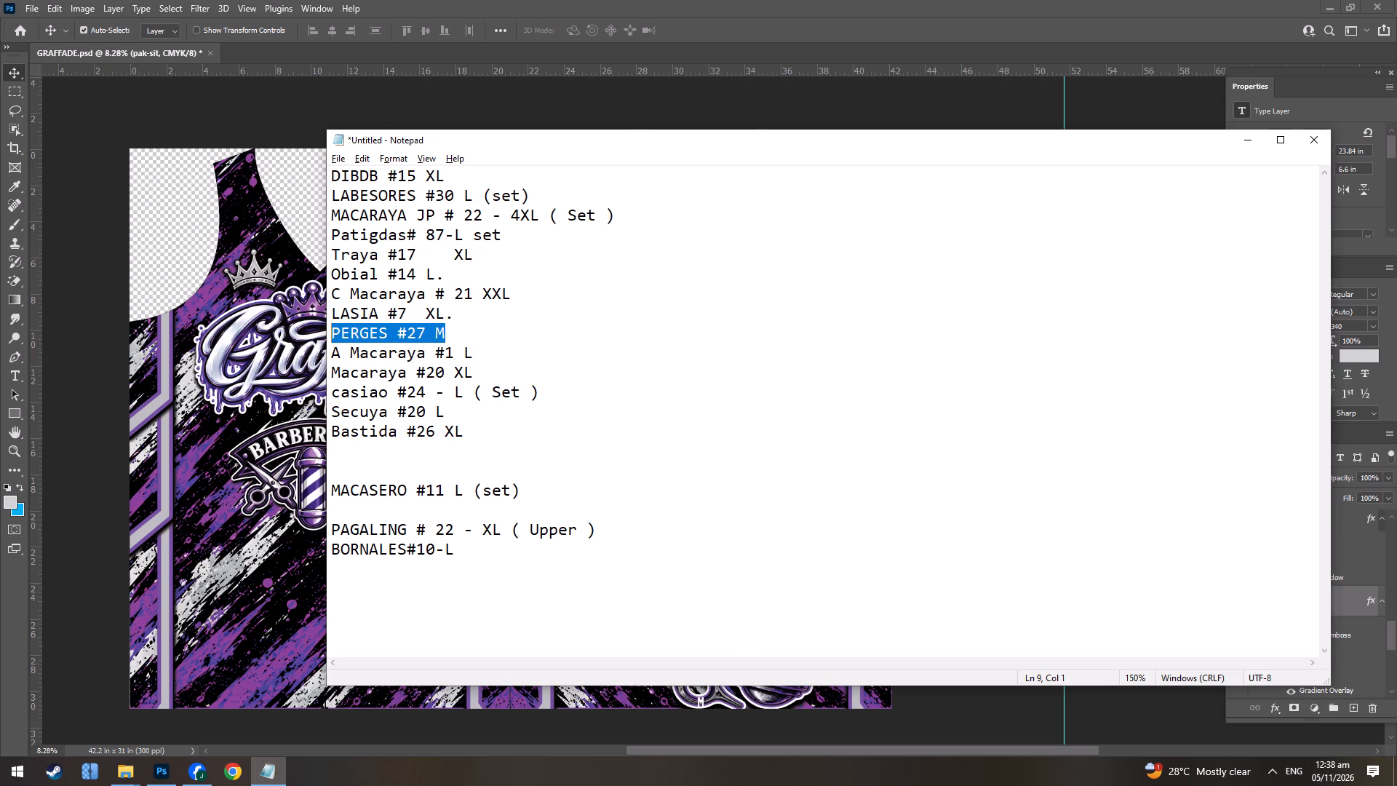
{"action": "double_click", "coordinate": [717, 385]}
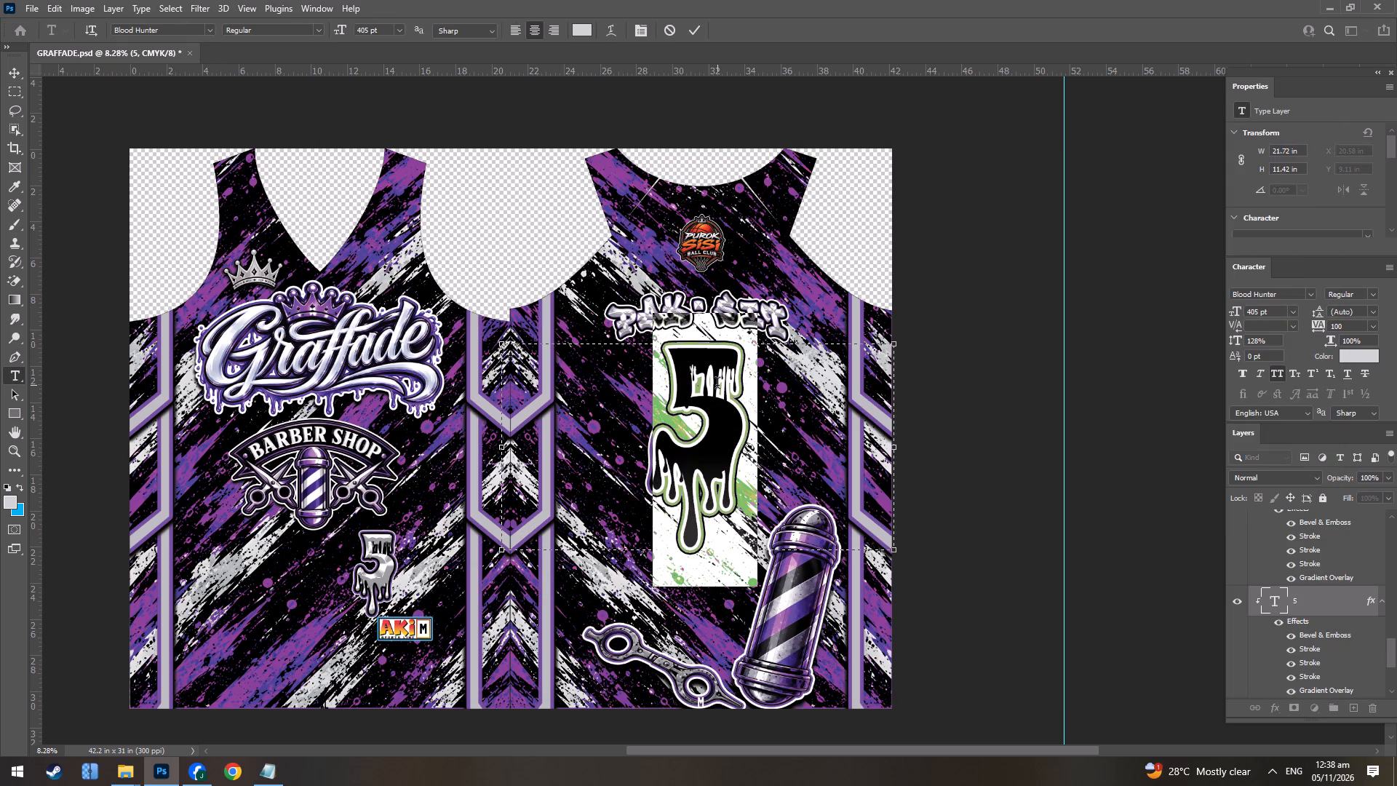
{"action": "type", "text": "27"}
{"action": "key", "text": "Return"}
Replace the PAK-SIT name on the back of the jersey with "perges", checking the spelling against the Notepad list.
{"action": "scroll", "coordinate": [744, 424], "scroll_direction": "up", "scroll_amount": 2, "text": "alt"}
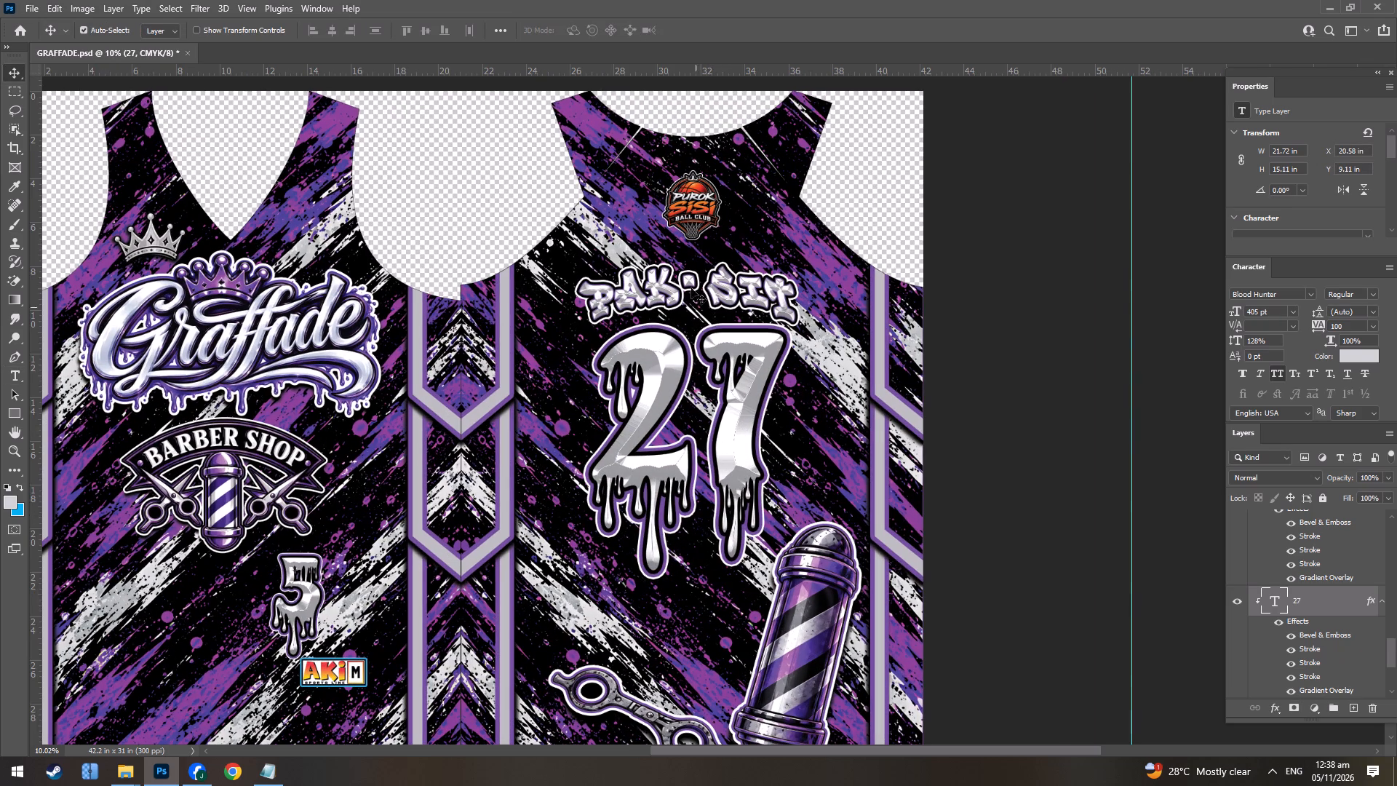
{"action": "double_click", "coordinate": [690, 275]}
{"action": "key", "text": "alt+Tab"}
{"action": "key", "text": "alt+Tab"}
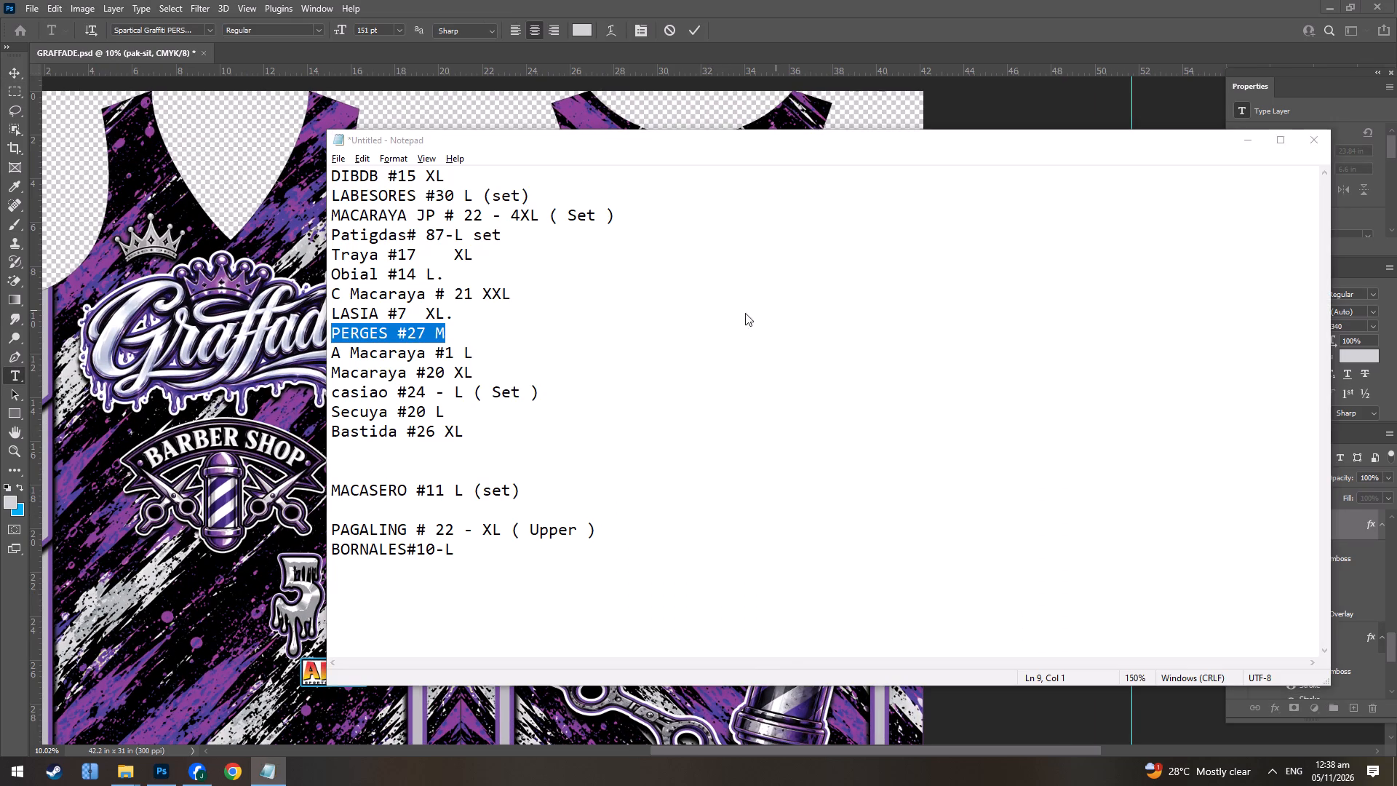
{"action": "type", "text": "perges"}
Set the Arch warp bend of the whole PERGES name to +38%.
{"action": "key", "text": "ctrl+a"}
{"action": "left_click", "coordinate": [608, 31]}
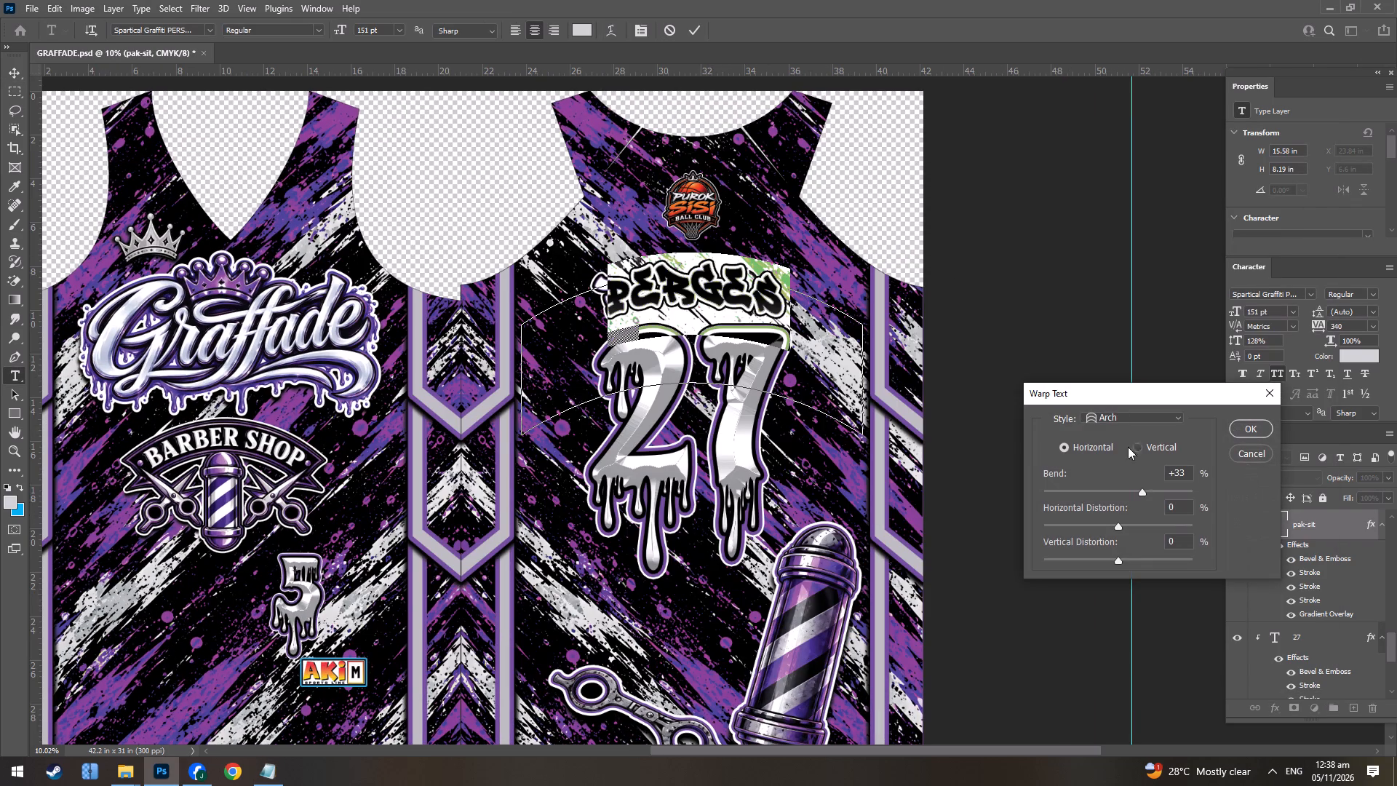
{"action": "left_click", "coordinate": [1145, 492]}
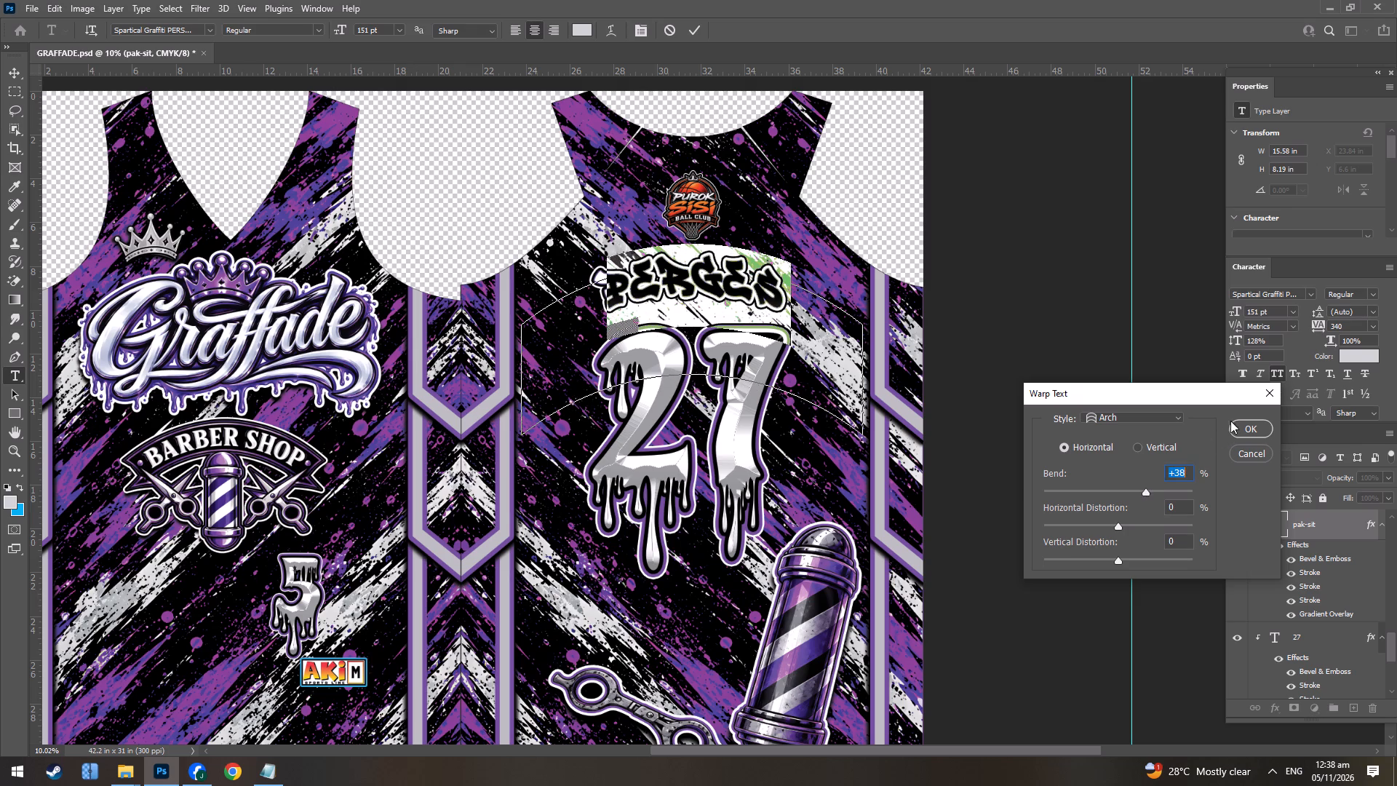
{"action": "left_click", "coordinate": [1230, 421]}
{"action": "left_click", "coordinate": [695, 37]}
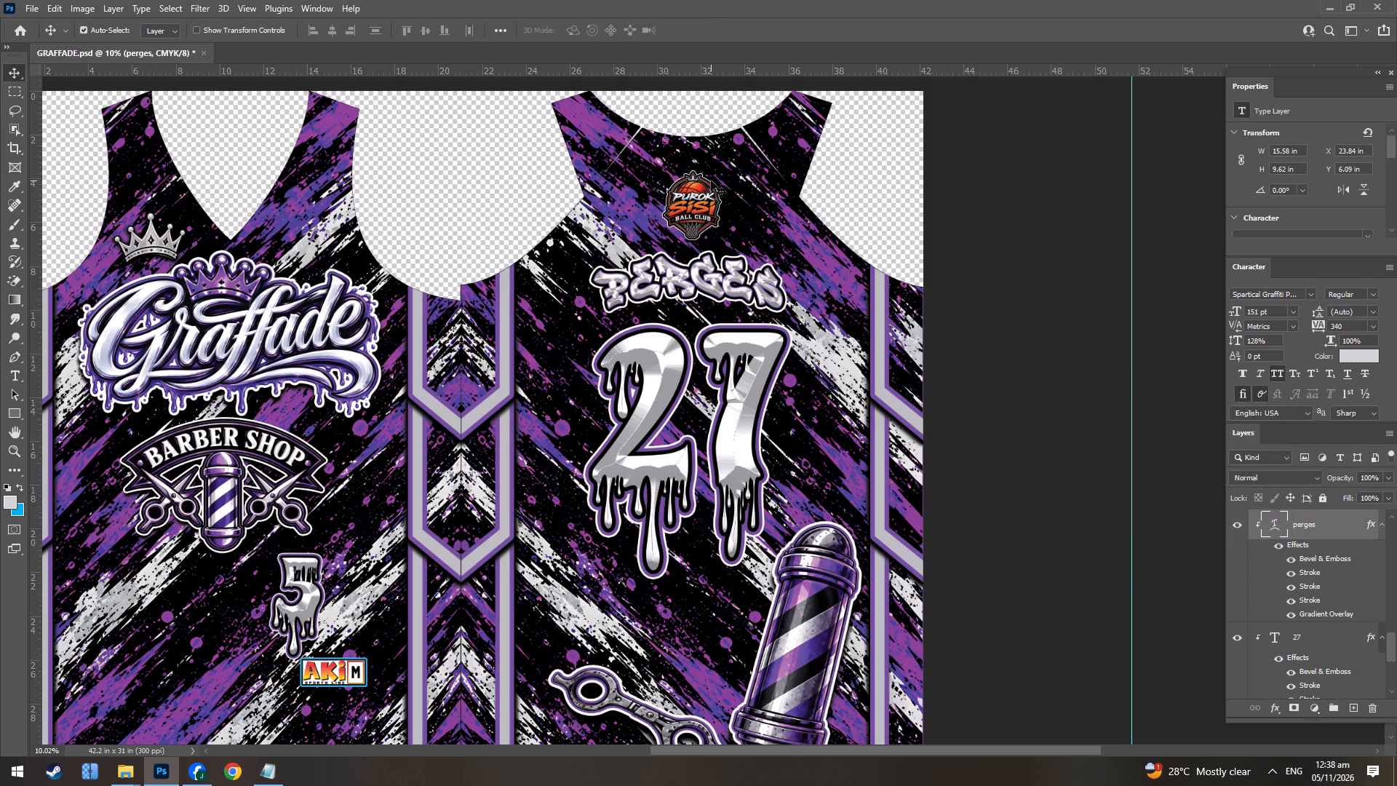
Change the small front number below the Barber Shop logo to 27.
{"action": "double_click", "coordinate": [290, 585]}
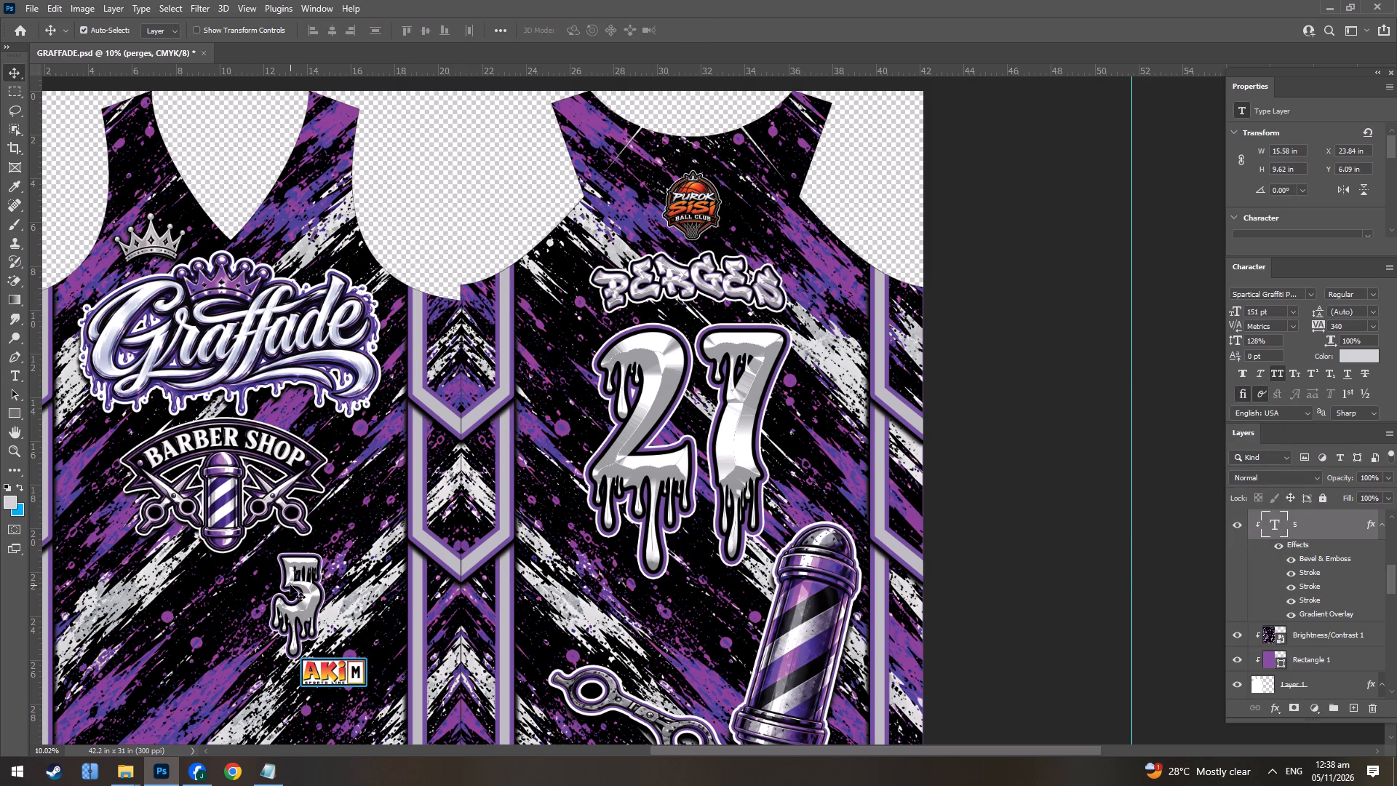
{"action": "type", "text": "27"}
{"action": "key", "text": "Return"}
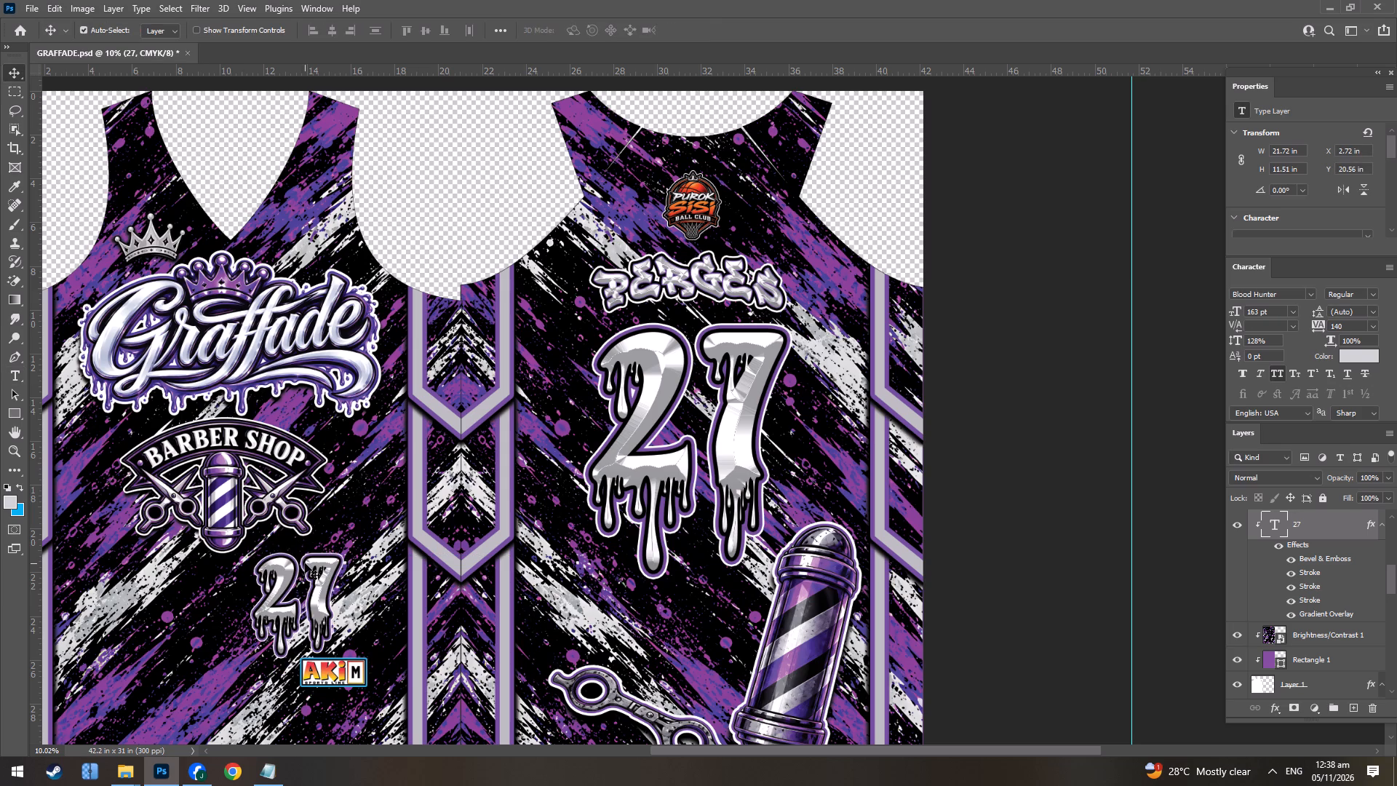
Save a copy of the PERGES 27 jersey as a JPEG named "perges" in the ..mv folder on drive D.
{"action": "key", "text": "ctrl+alt+s"}
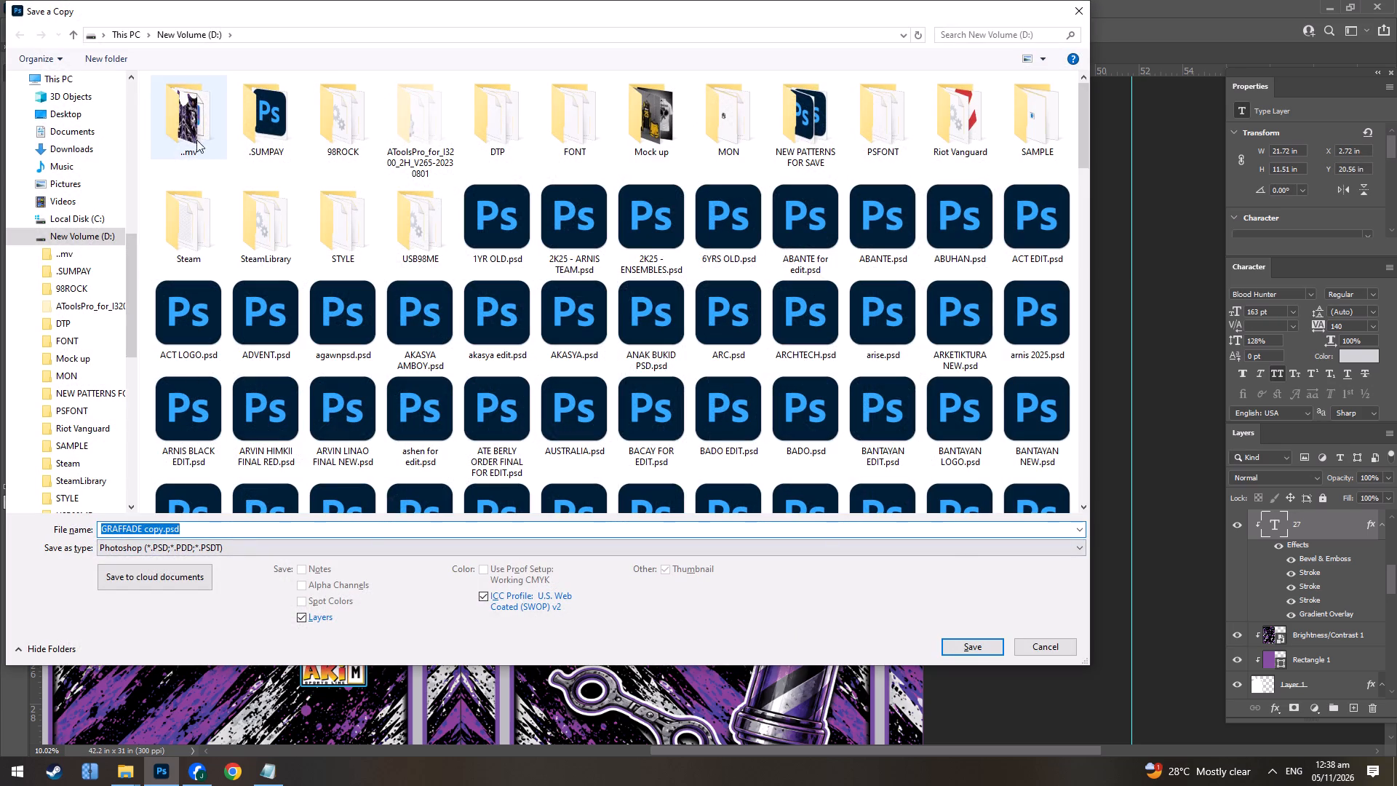
{"action": "double_click", "coordinate": [198, 135]}
{"action": "left_click", "coordinate": [218, 547]}
{"action": "left_click", "coordinate": [181, 616]}
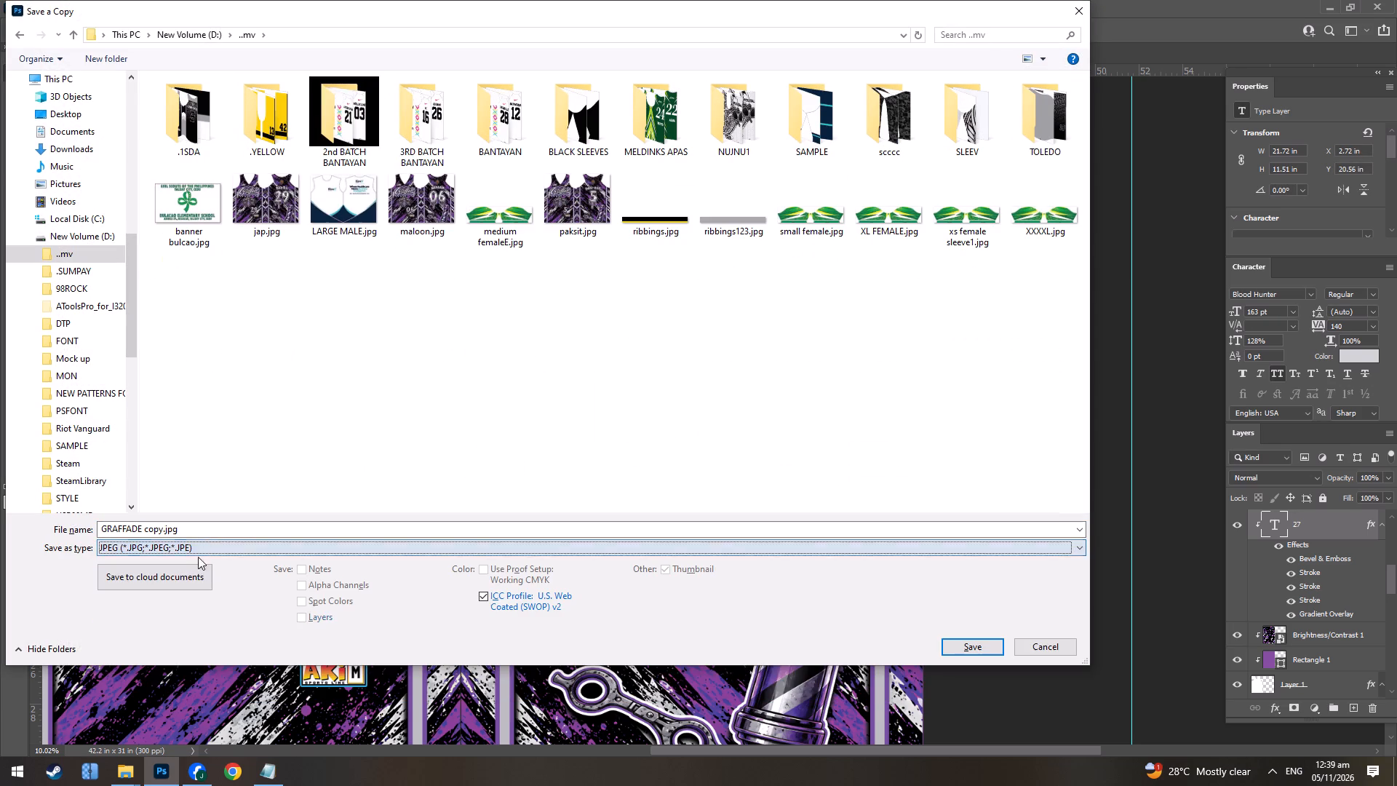
{"action": "left_click", "coordinate": [208, 531]}
{"action": "type", "text": "pergew"}
{"action": "key", "text": "BackSpace"}
{"action": "key", "text": "BackSpace"}
{"action": "type", "text": "es"}
{"action": "key", "text": "Return"}
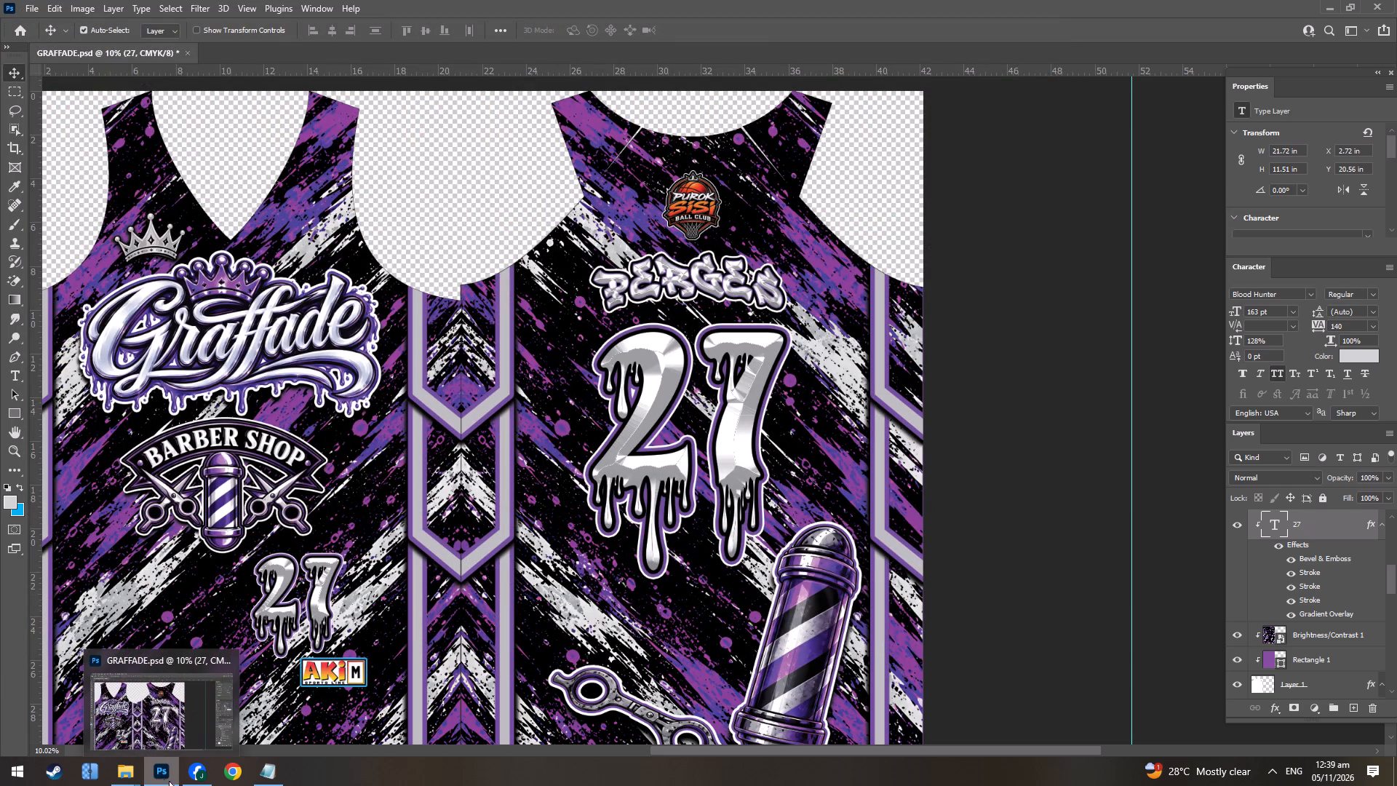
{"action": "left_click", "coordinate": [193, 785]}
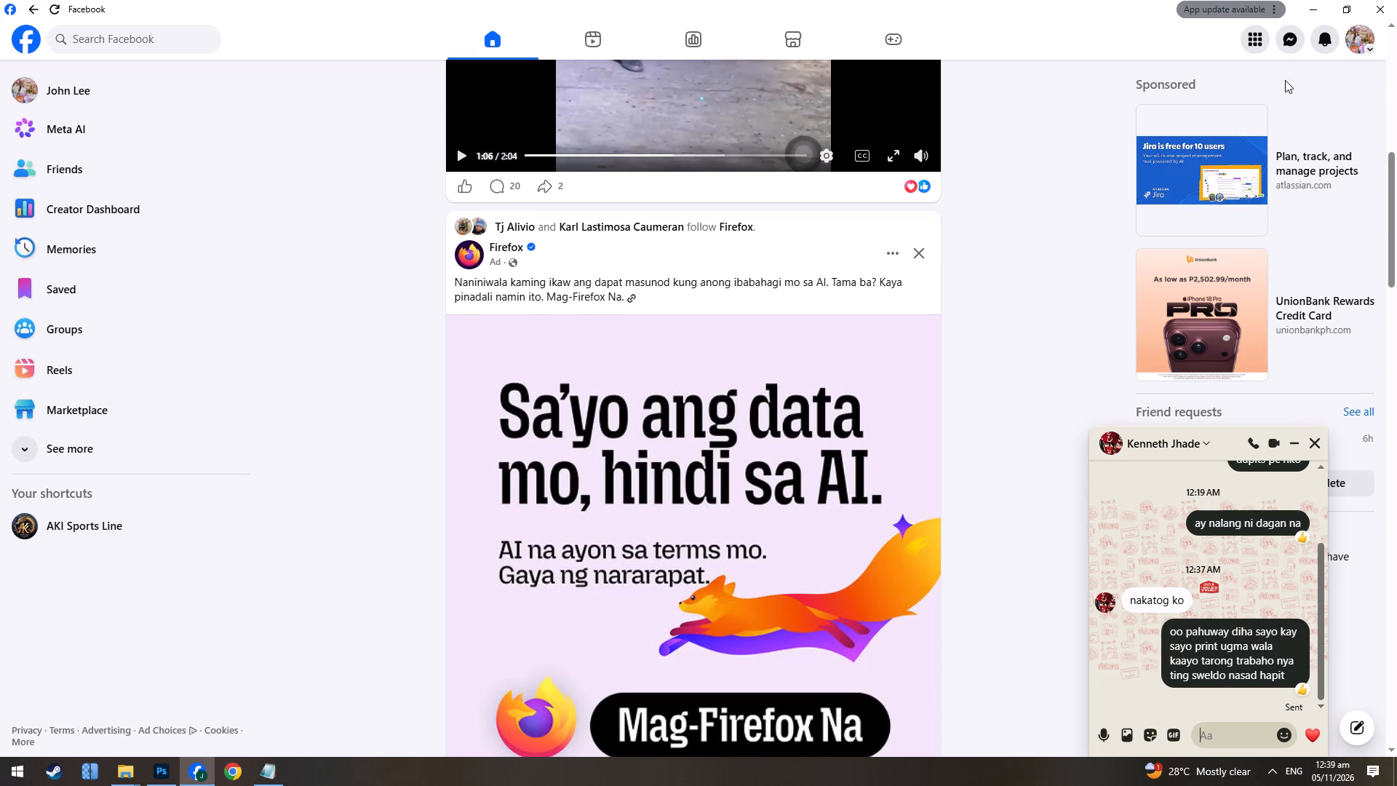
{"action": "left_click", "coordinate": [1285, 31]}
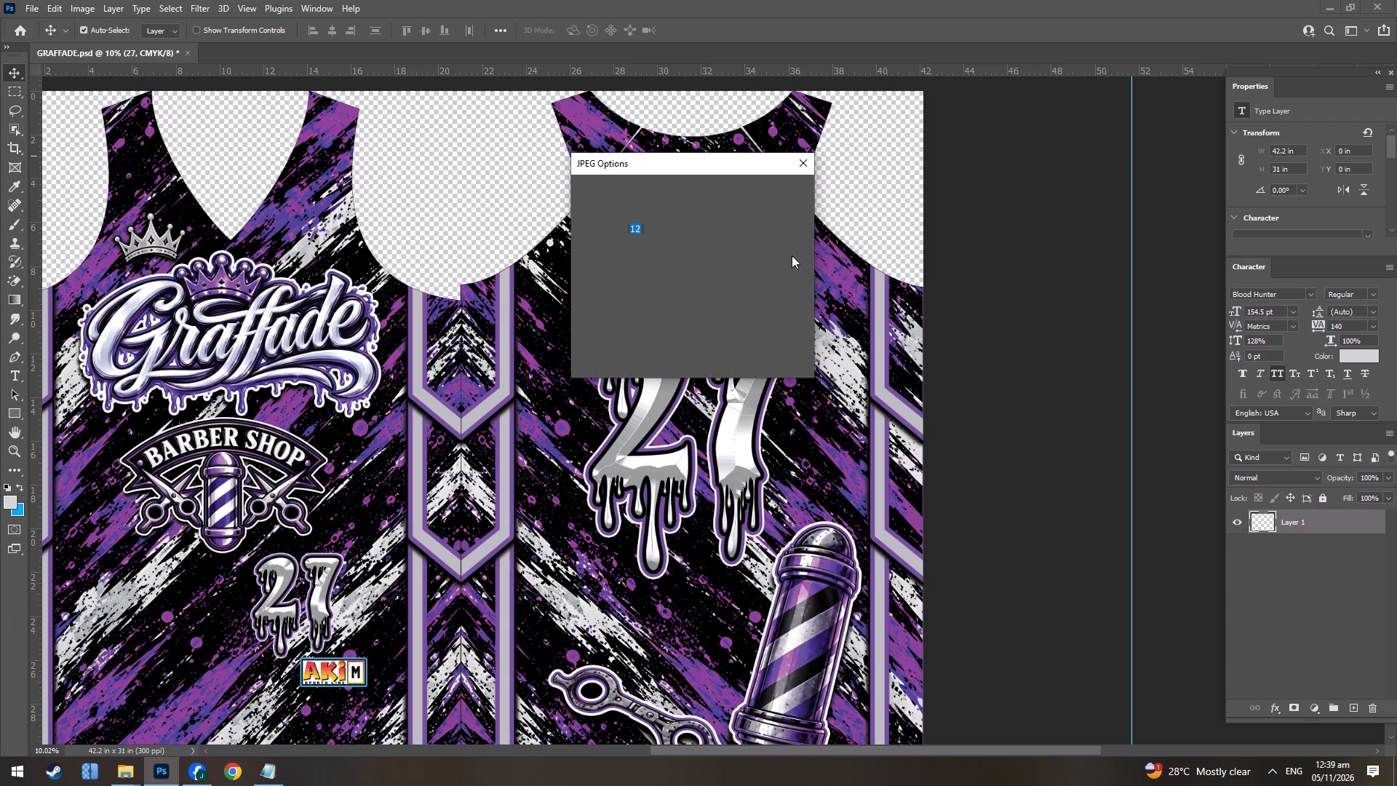
Complete the PERGES 27 jersey's JPEG export at quality 12 (Maximum) with the Baseline ("Standard") format.
{"action": "left_click", "coordinate": [723, 170]}
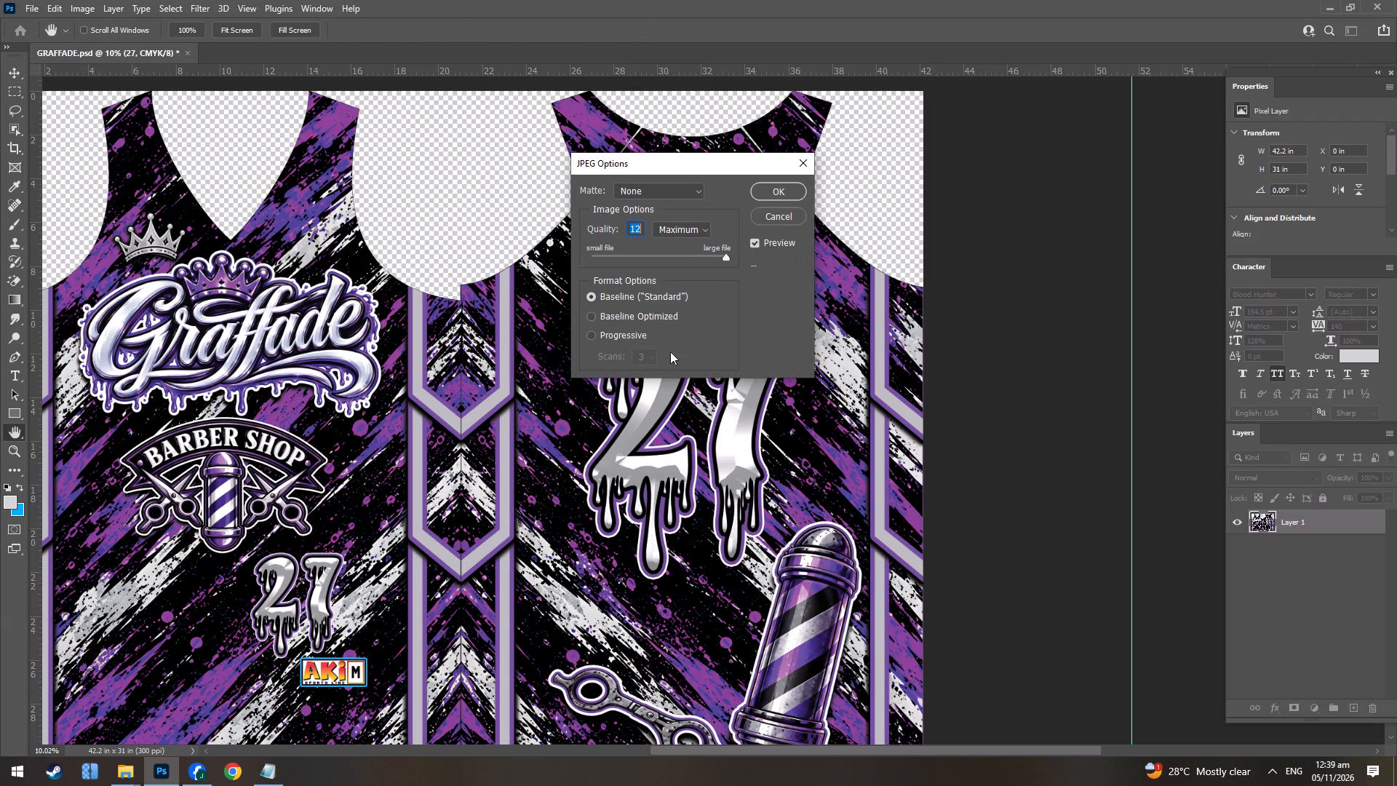
{"action": "left_click", "coordinate": [767, 185]}
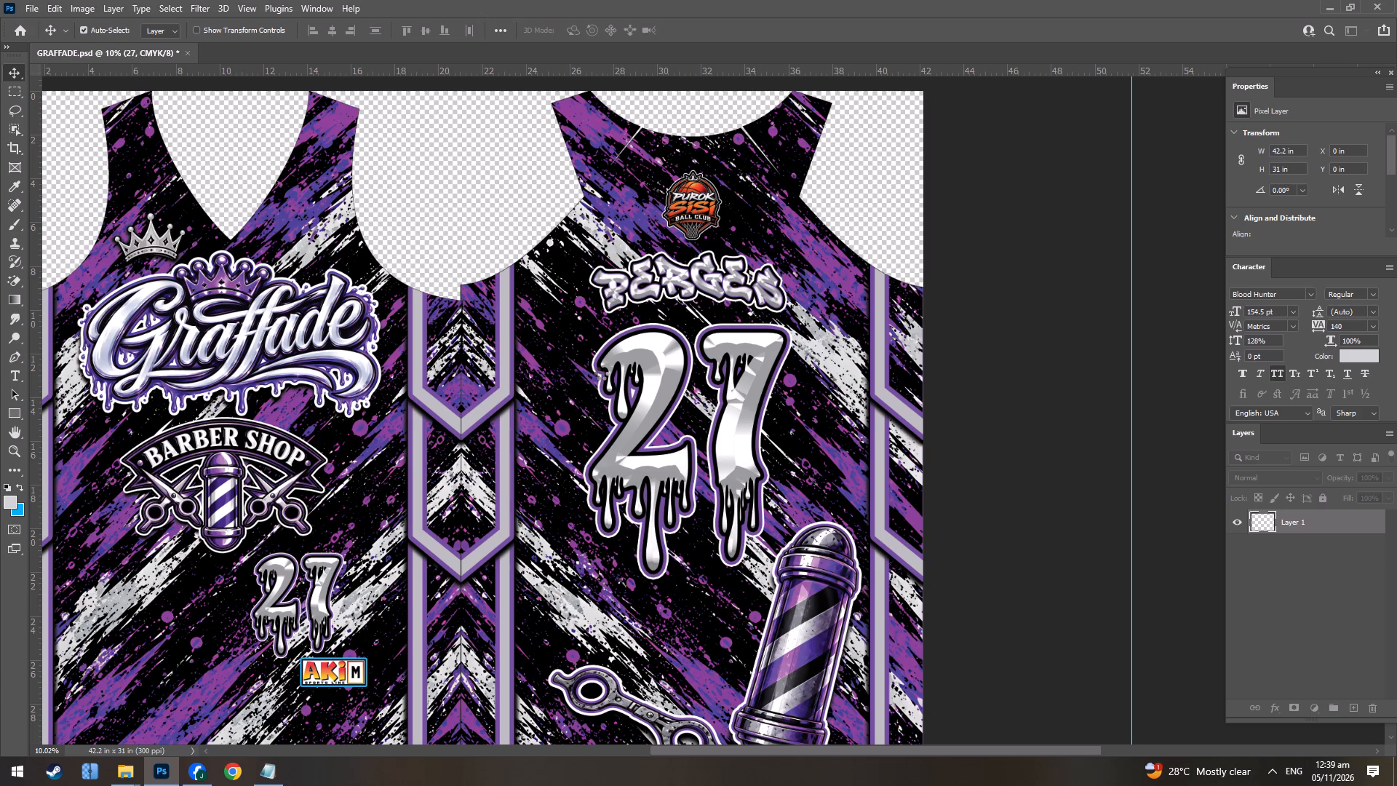
Switch to Notepad and delete the PERGES #27 M entry from the player list.
{"action": "left_click", "coordinate": [273, 780]}
{"action": "key", "text": "BackSpace"}
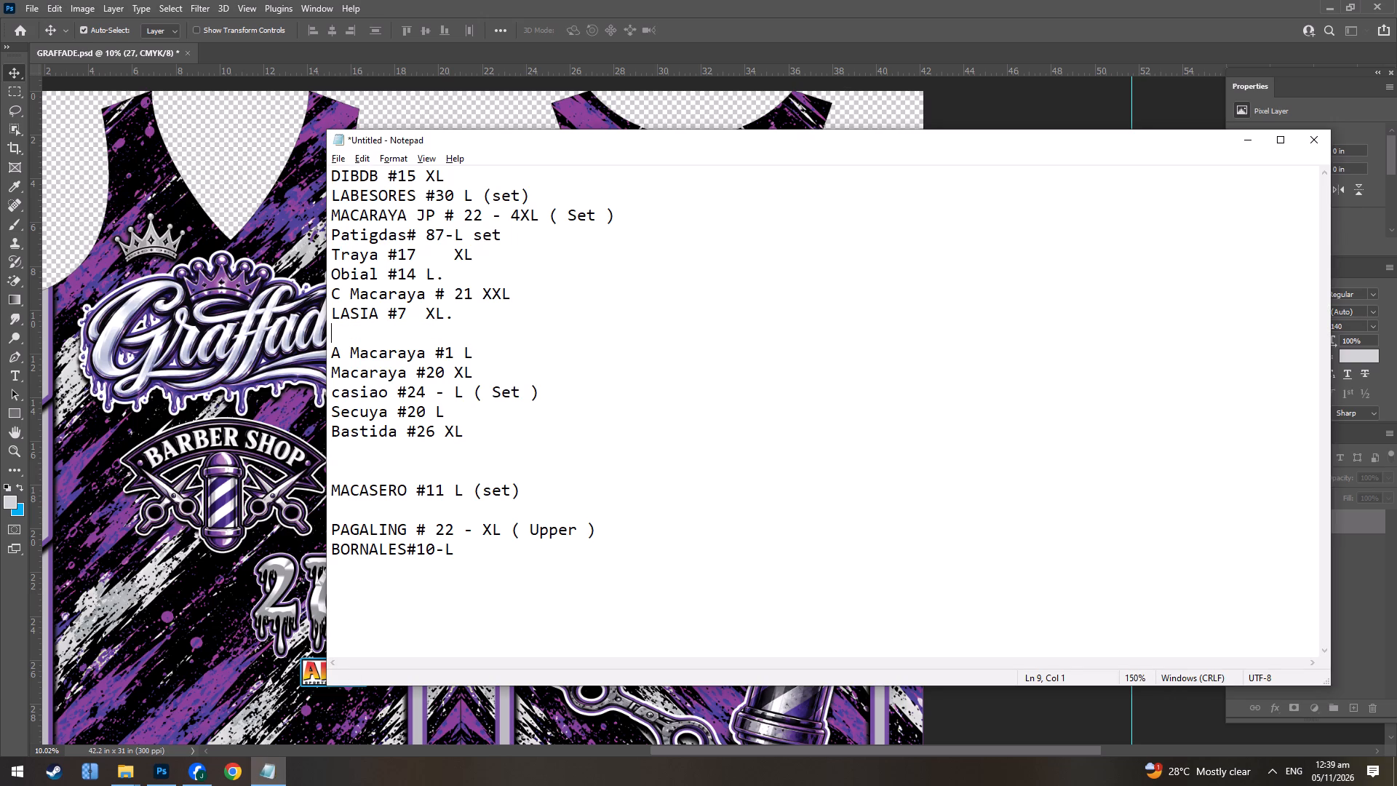
Check the sizes of the top list entries, and in Photoshop resize the jersey image to 44.2 inches wide by 32 inches high.
{"action": "left_click_drag", "start_coordinate": [574, 211], "coordinate": [545, 211]}
{"action": "left_click_drag", "start_coordinate": [508, 194], "coordinate": [458, 201]}
{"action": "left_click_drag", "start_coordinate": [439, 178], "coordinate": [423, 172]}
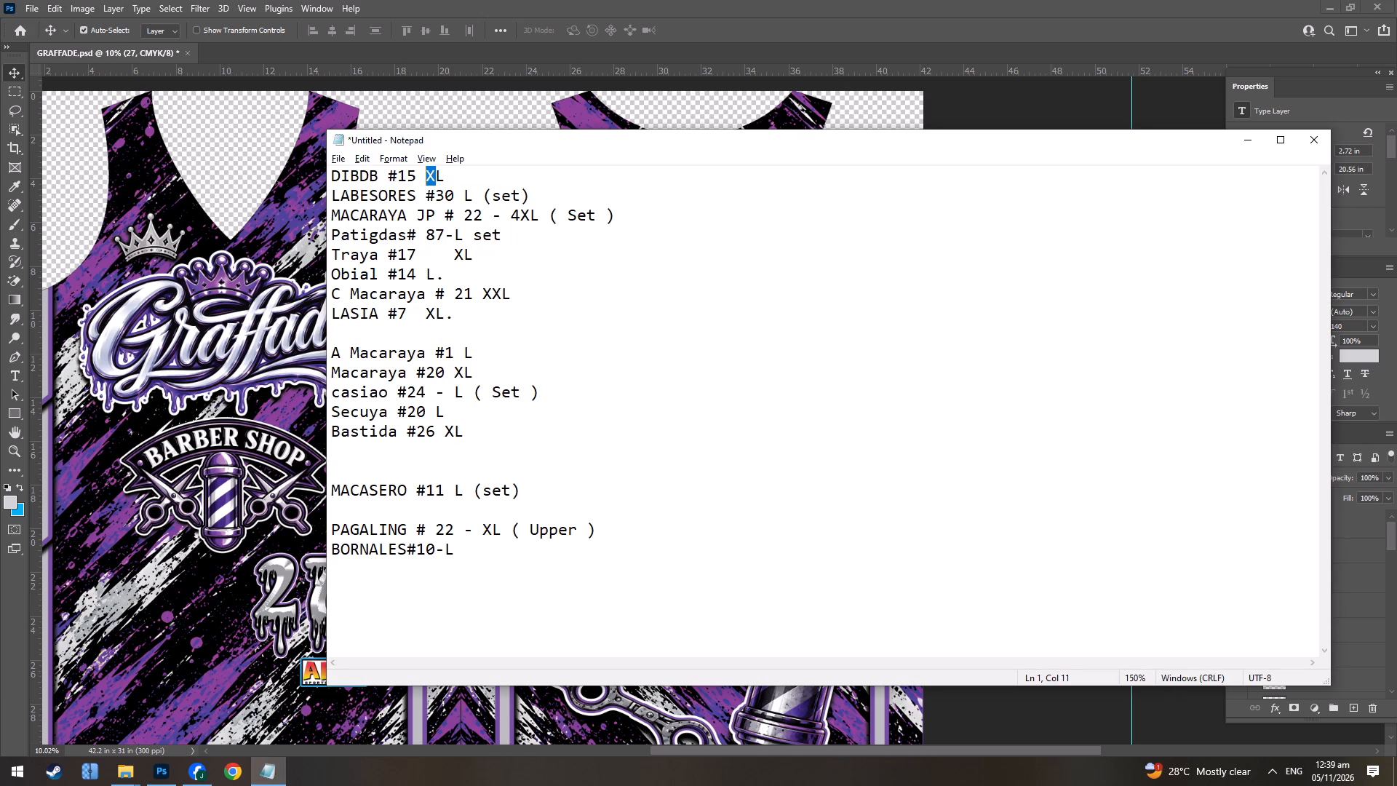
{"action": "left_click", "coordinate": [254, 584]}
{"action": "scroll", "coordinate": [546, 612], "scroll_direction": "down", "scroll_amount": 5}
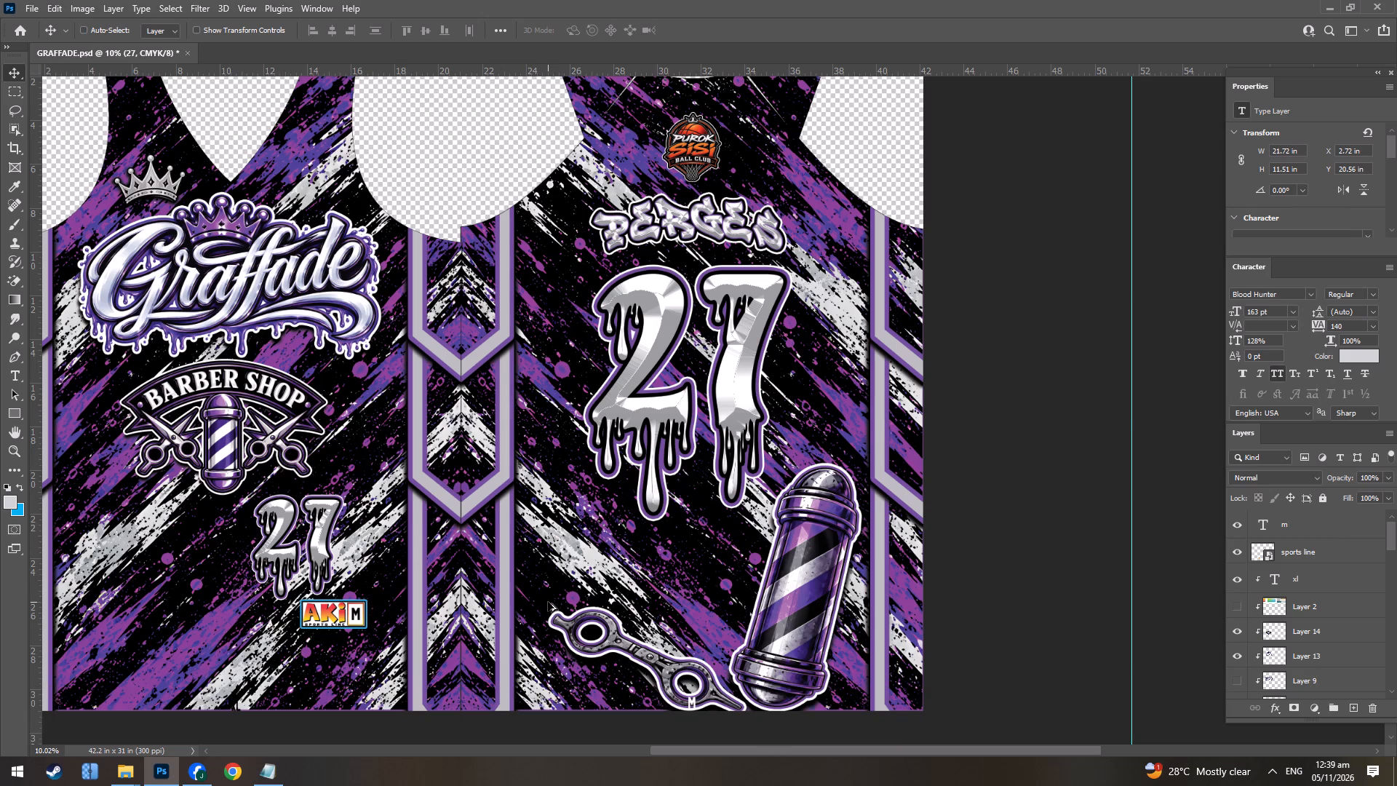
{"action": "key", "text": "ctrl+alt+i"}
{"action": "left_click", "coordinate": [1050, 285]}
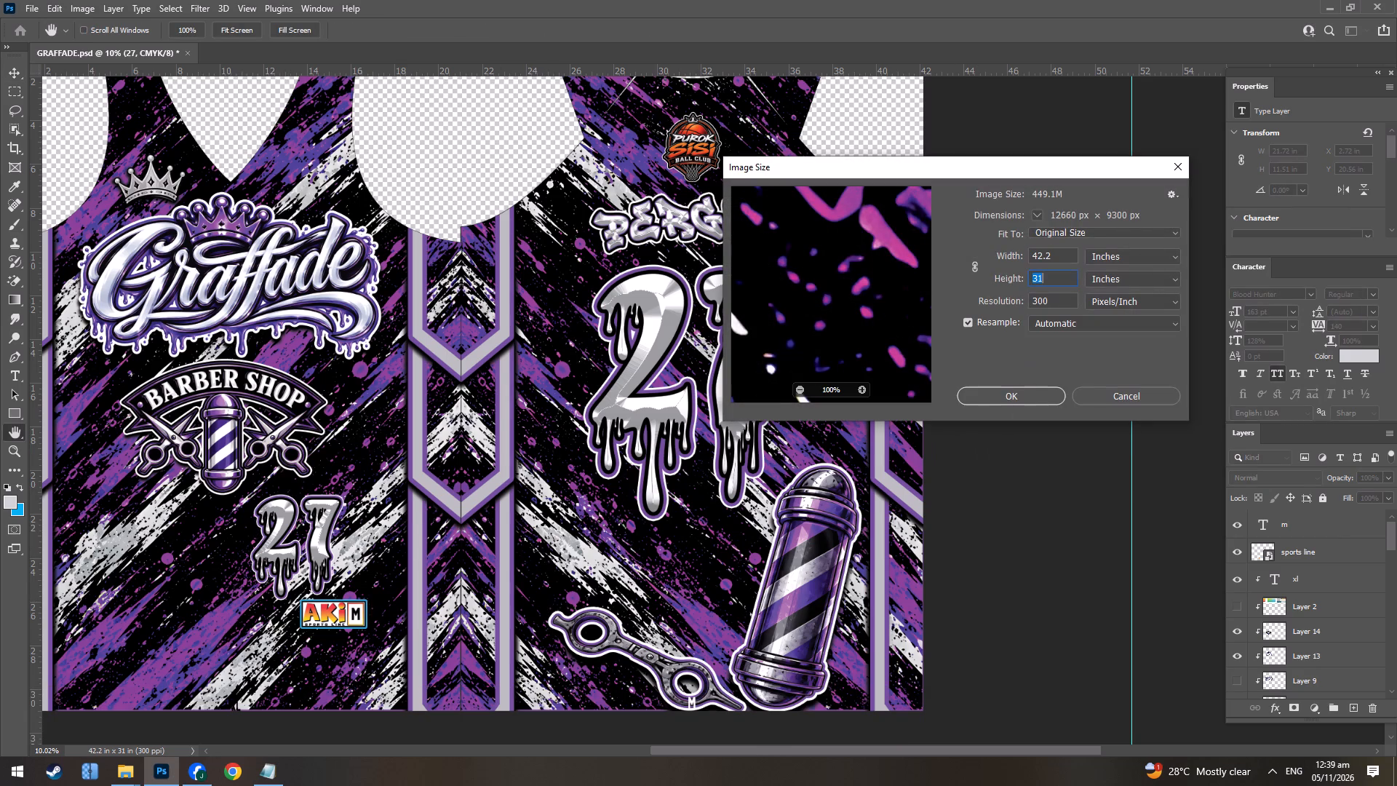
{"action": "key", "text": "Right"}
{"action": "key", "text": "BackSpace"}
{"action": "key", "text": "2"}
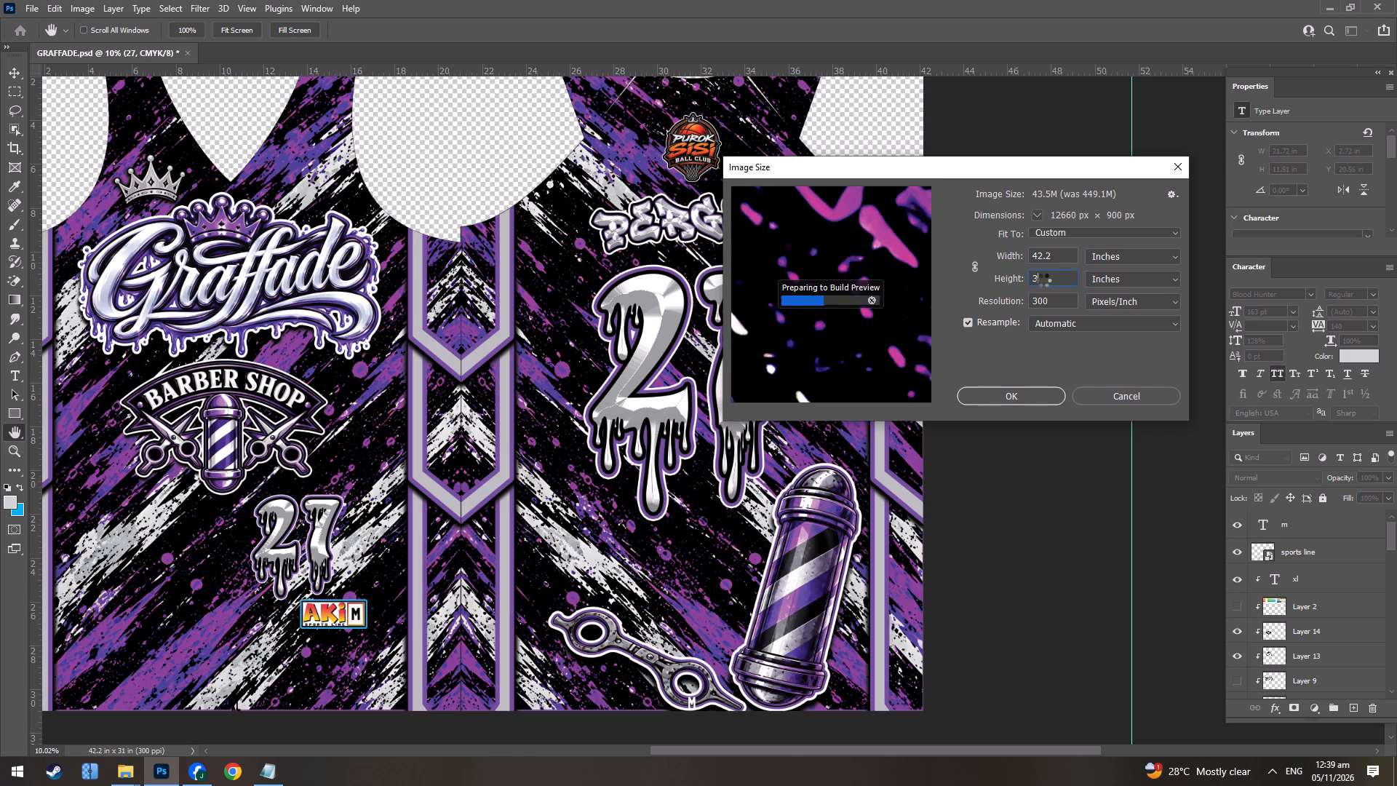
{"action": "left_click", "coordinate": [1042, 253]}
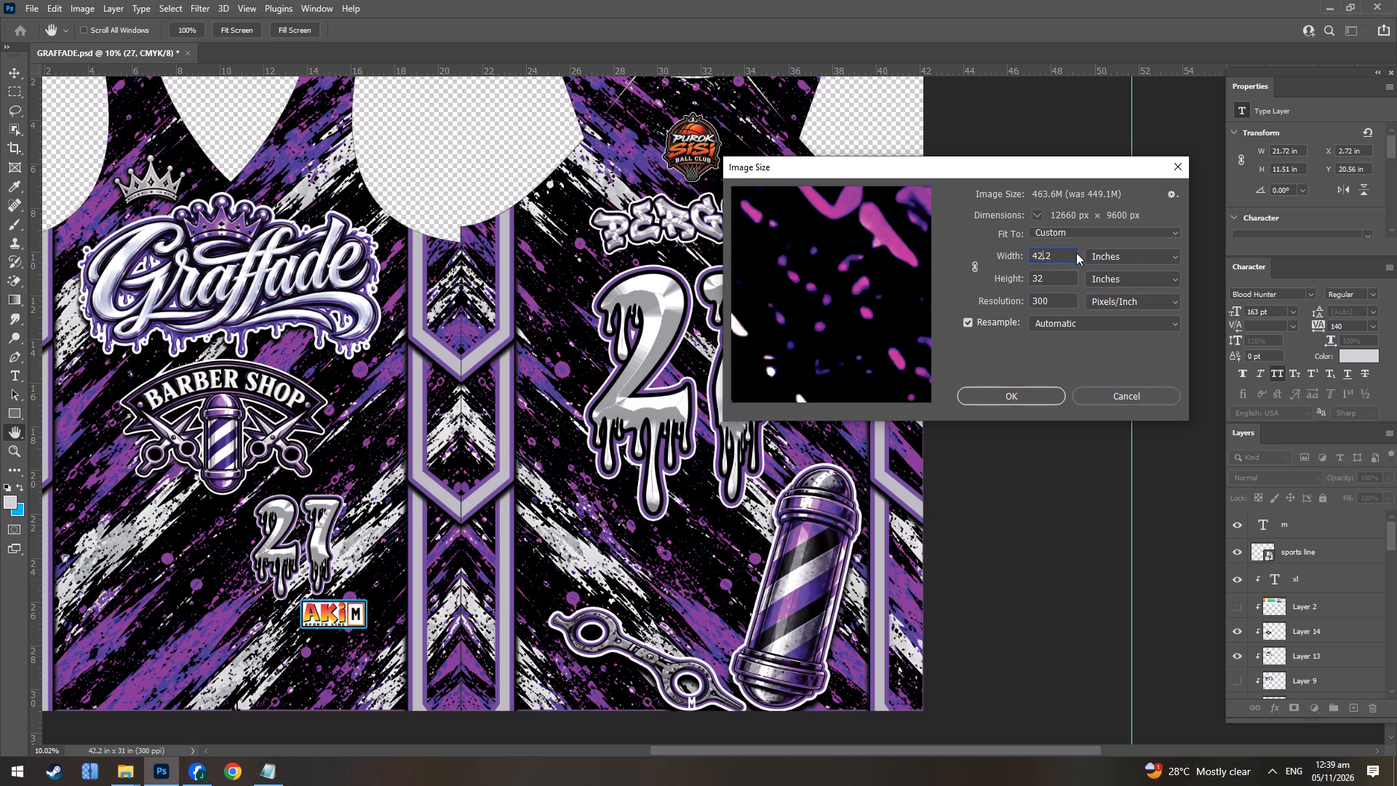
{"action": "key", "text": "BackSpace"}
{"action": "key", "text": "4"}
{"action": "key", "text": "Return"}
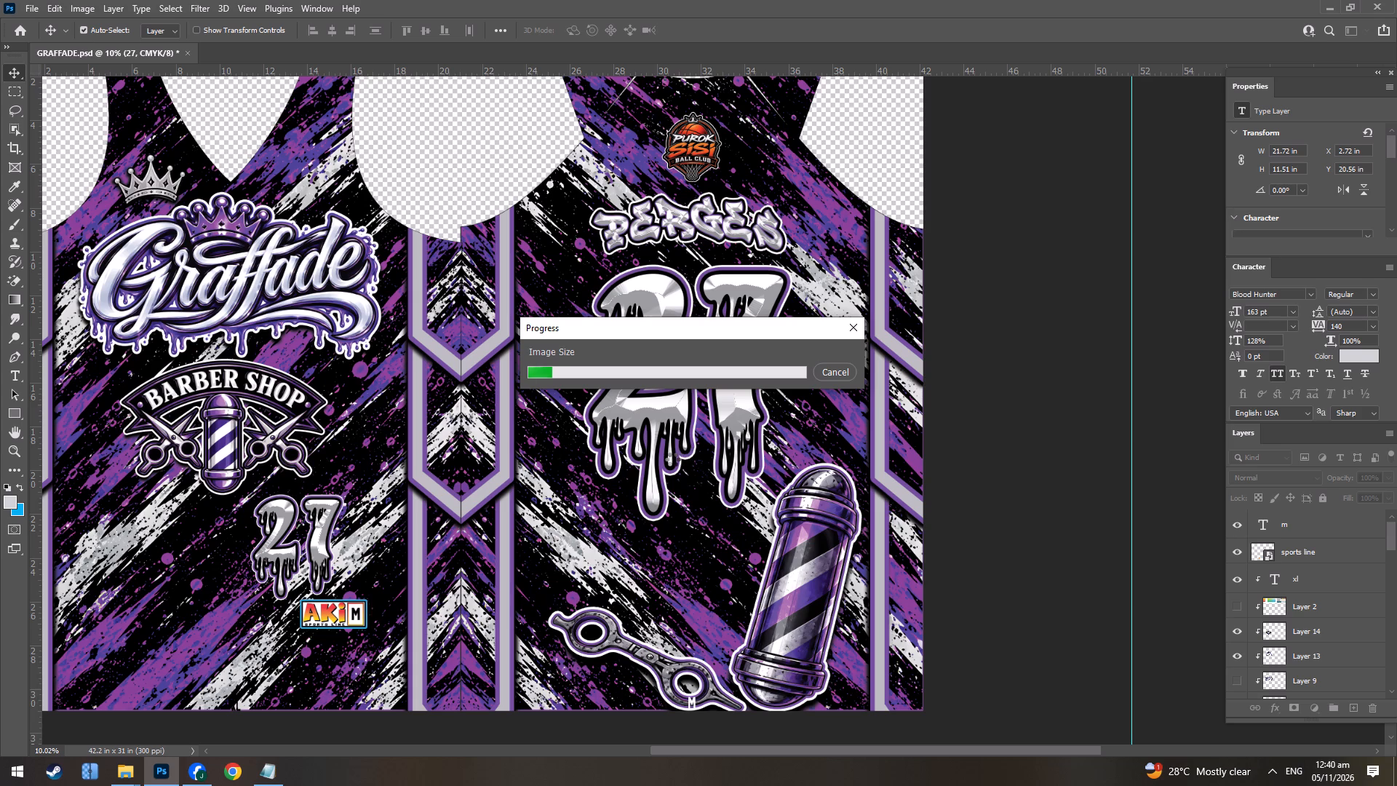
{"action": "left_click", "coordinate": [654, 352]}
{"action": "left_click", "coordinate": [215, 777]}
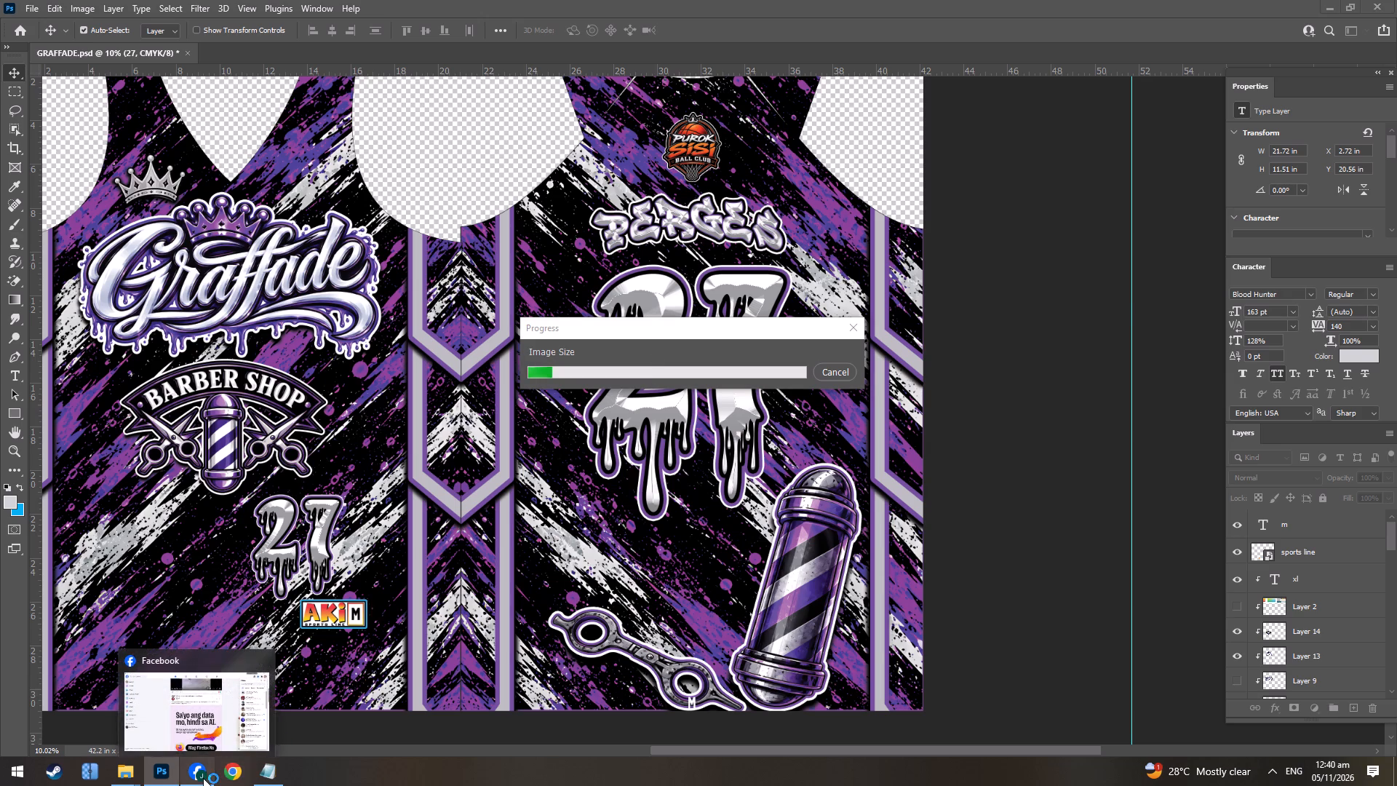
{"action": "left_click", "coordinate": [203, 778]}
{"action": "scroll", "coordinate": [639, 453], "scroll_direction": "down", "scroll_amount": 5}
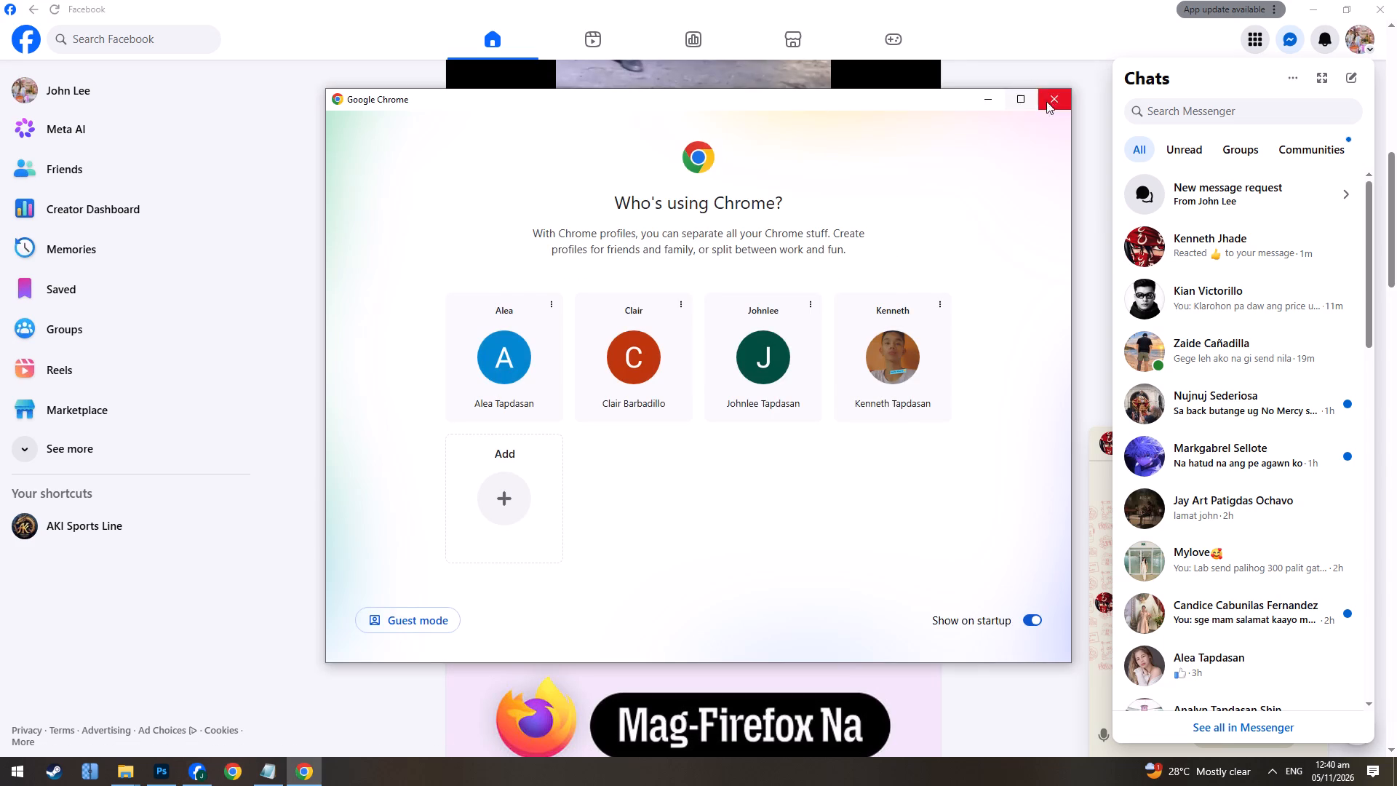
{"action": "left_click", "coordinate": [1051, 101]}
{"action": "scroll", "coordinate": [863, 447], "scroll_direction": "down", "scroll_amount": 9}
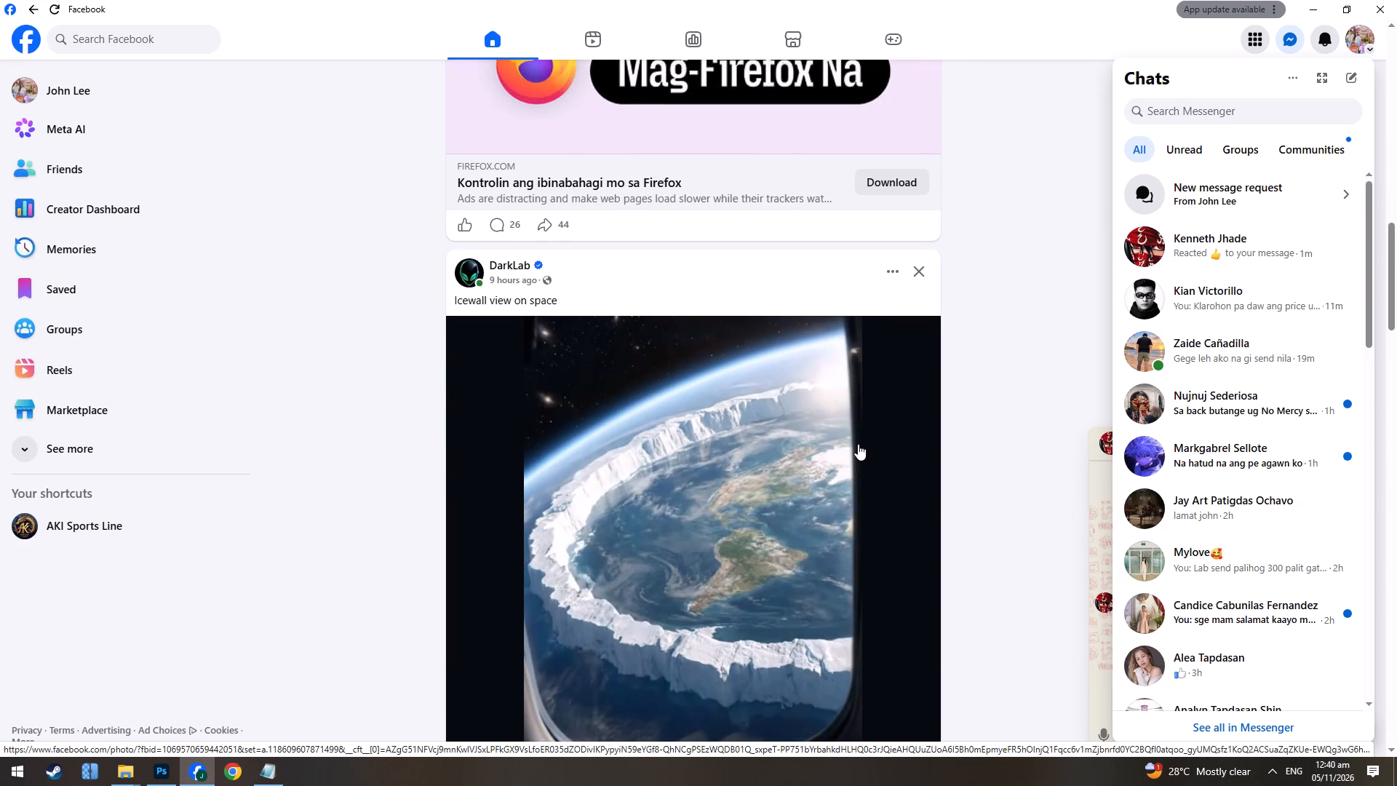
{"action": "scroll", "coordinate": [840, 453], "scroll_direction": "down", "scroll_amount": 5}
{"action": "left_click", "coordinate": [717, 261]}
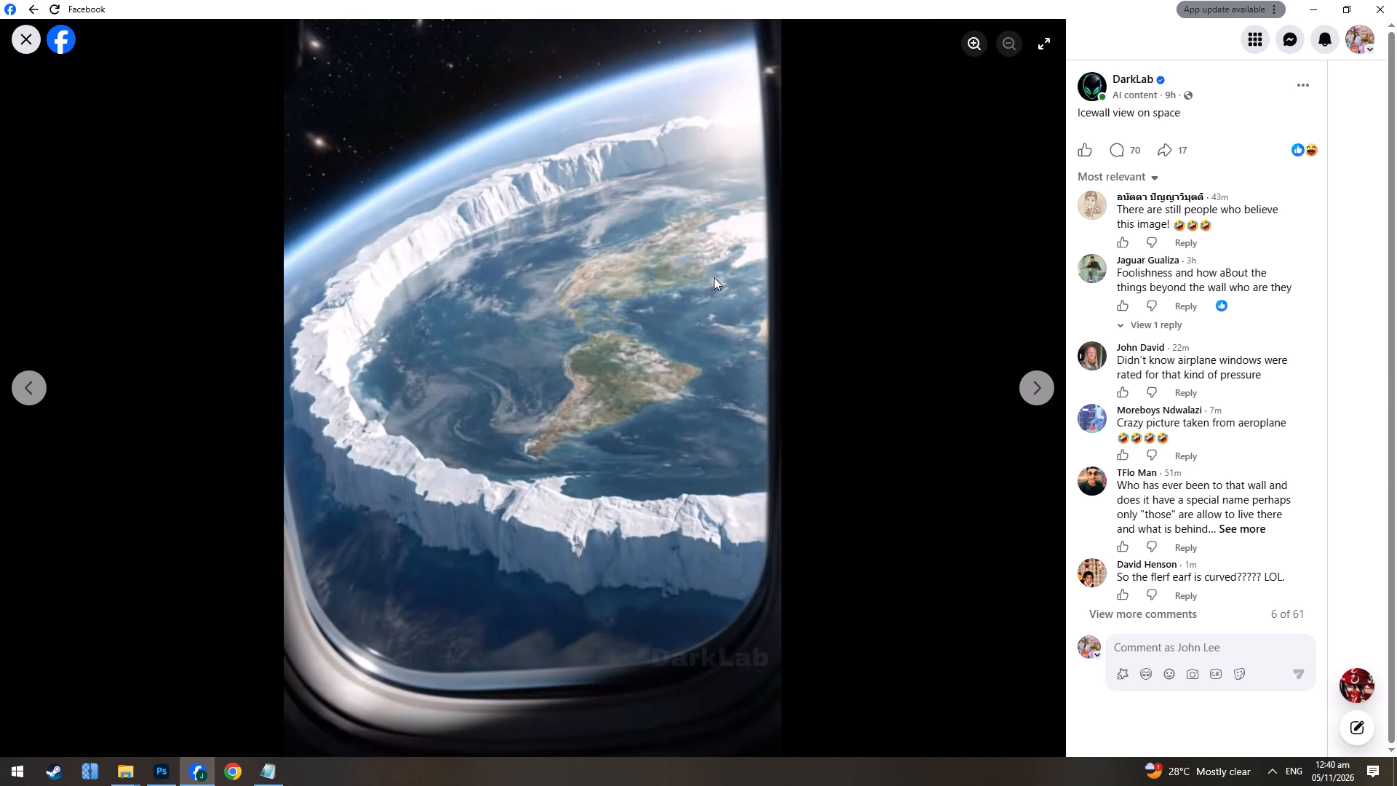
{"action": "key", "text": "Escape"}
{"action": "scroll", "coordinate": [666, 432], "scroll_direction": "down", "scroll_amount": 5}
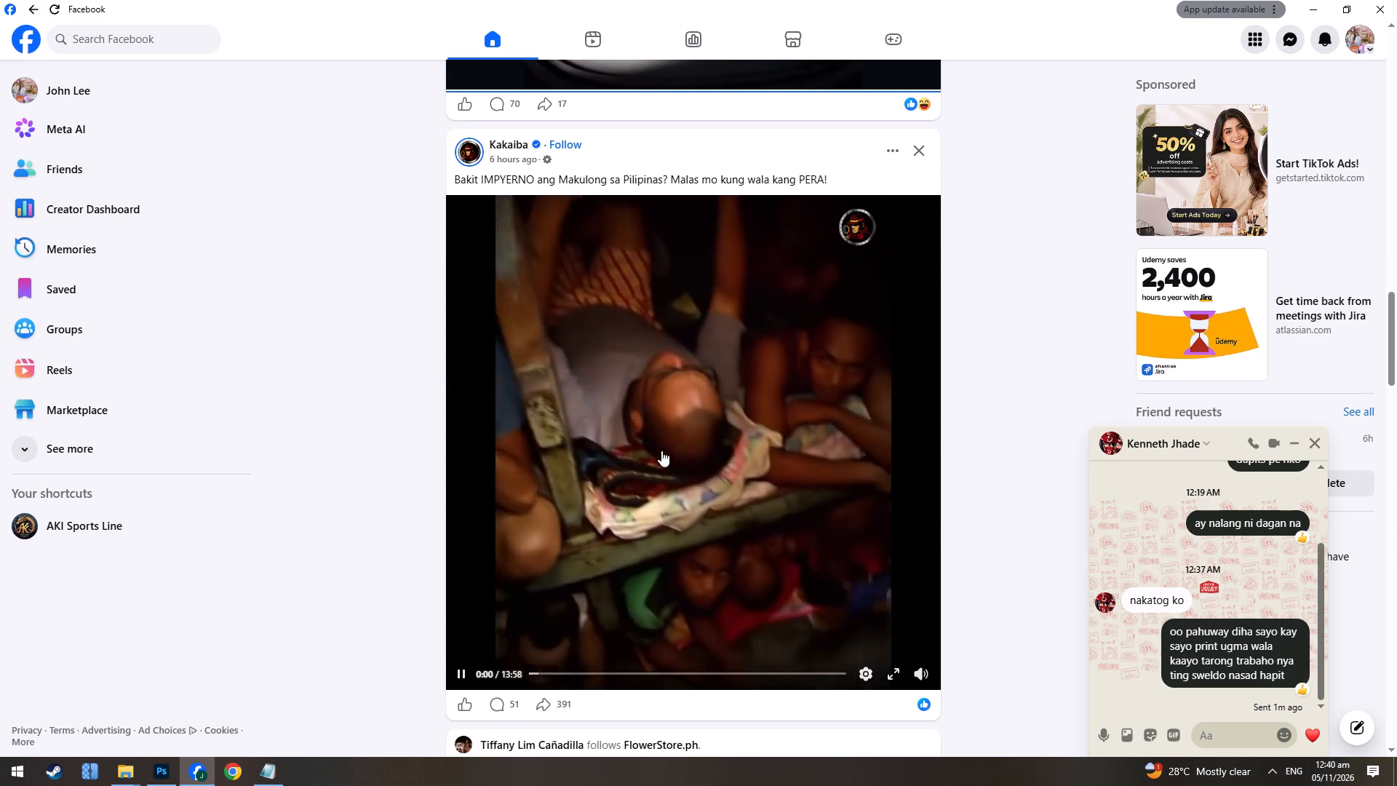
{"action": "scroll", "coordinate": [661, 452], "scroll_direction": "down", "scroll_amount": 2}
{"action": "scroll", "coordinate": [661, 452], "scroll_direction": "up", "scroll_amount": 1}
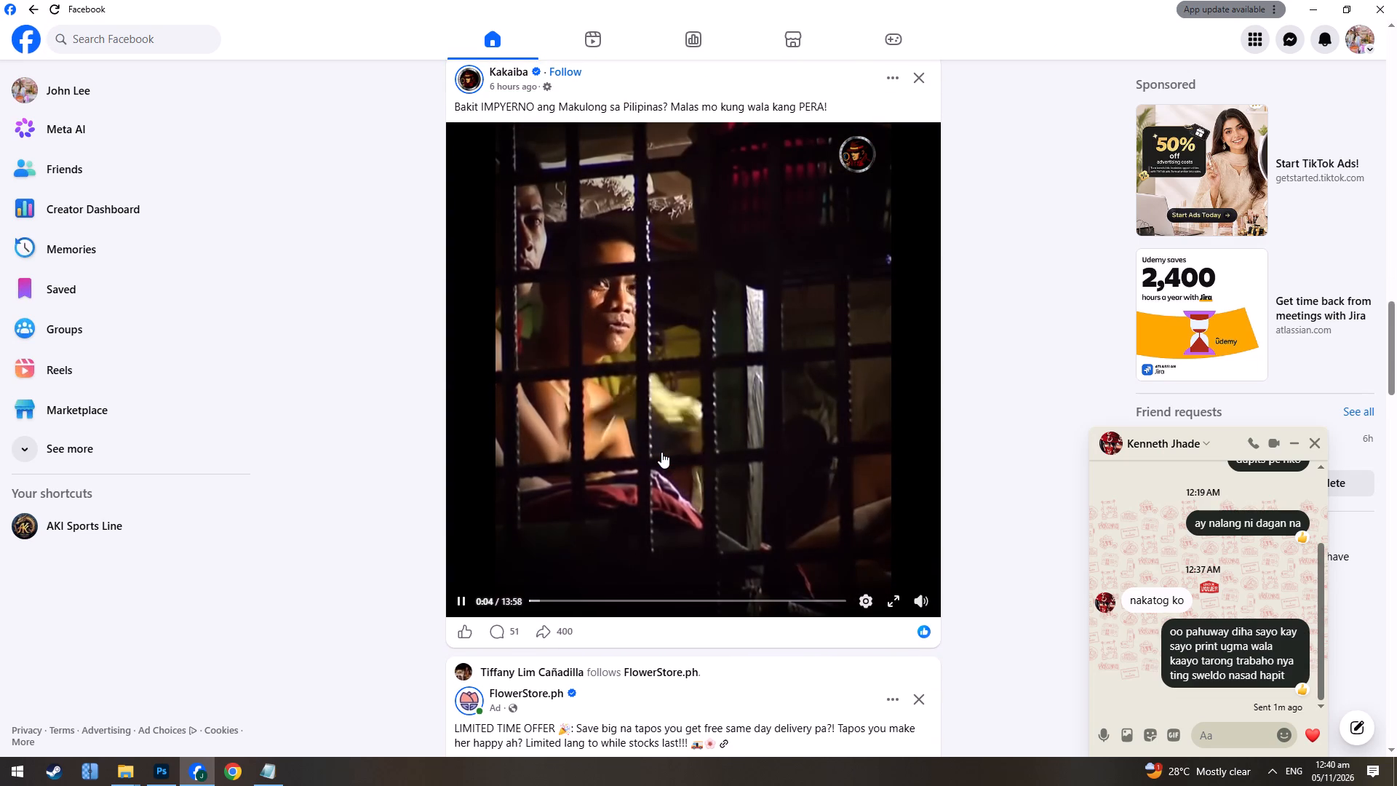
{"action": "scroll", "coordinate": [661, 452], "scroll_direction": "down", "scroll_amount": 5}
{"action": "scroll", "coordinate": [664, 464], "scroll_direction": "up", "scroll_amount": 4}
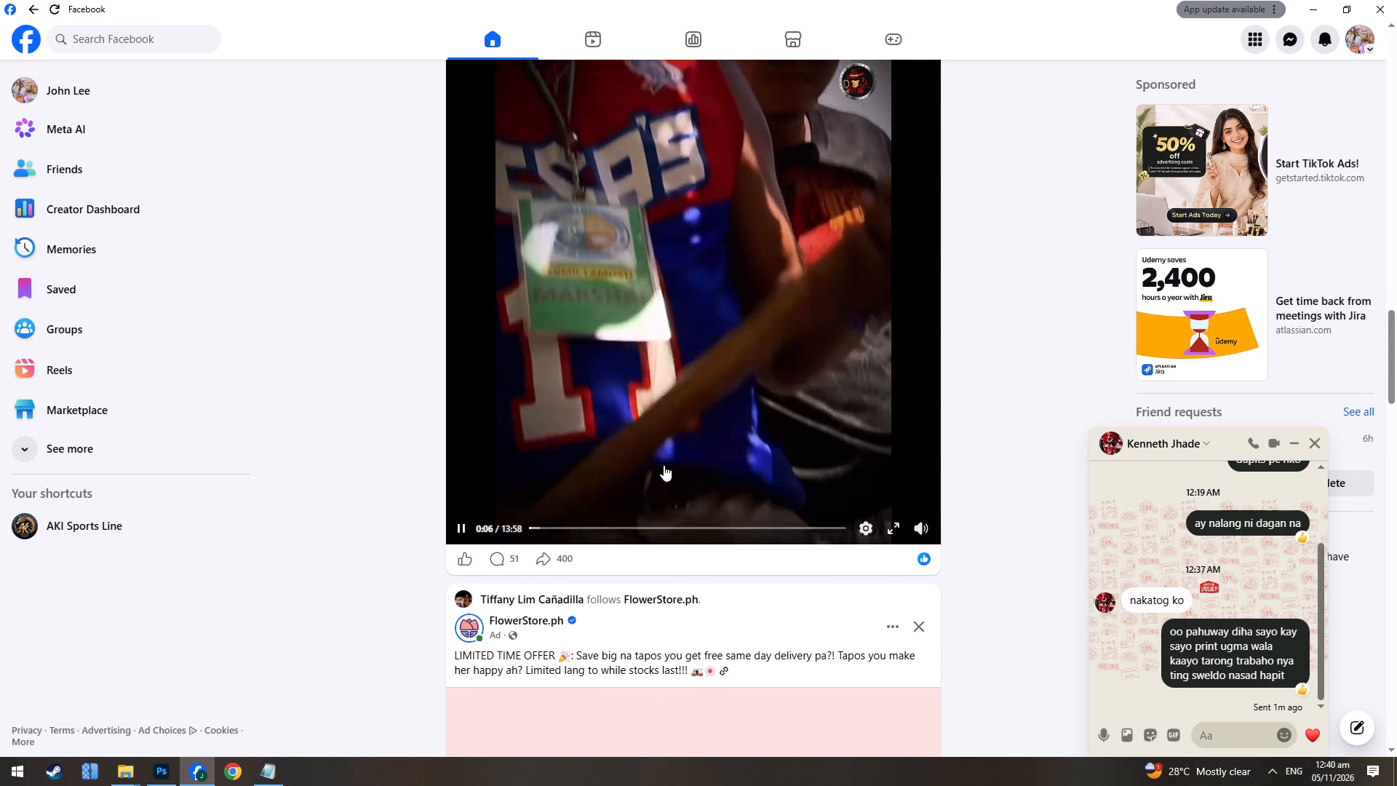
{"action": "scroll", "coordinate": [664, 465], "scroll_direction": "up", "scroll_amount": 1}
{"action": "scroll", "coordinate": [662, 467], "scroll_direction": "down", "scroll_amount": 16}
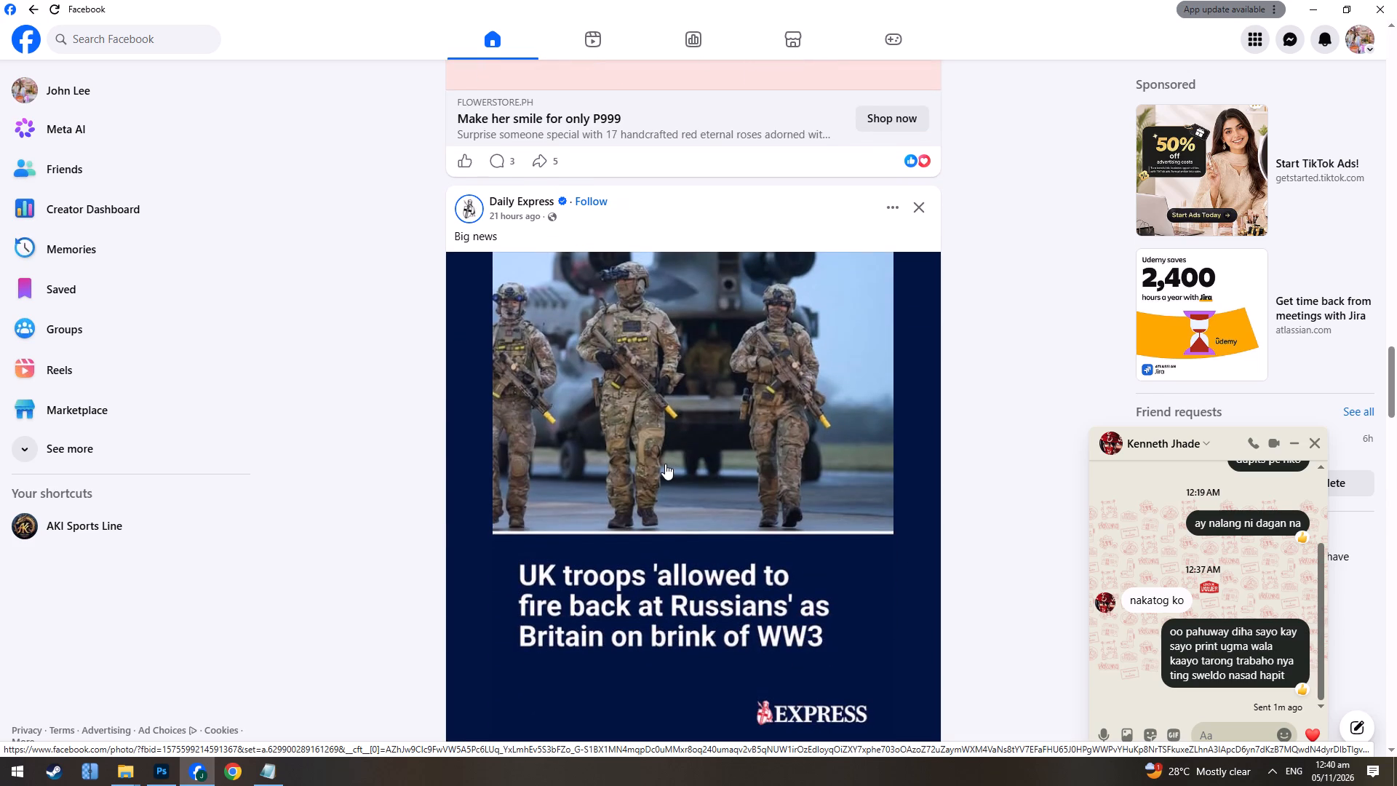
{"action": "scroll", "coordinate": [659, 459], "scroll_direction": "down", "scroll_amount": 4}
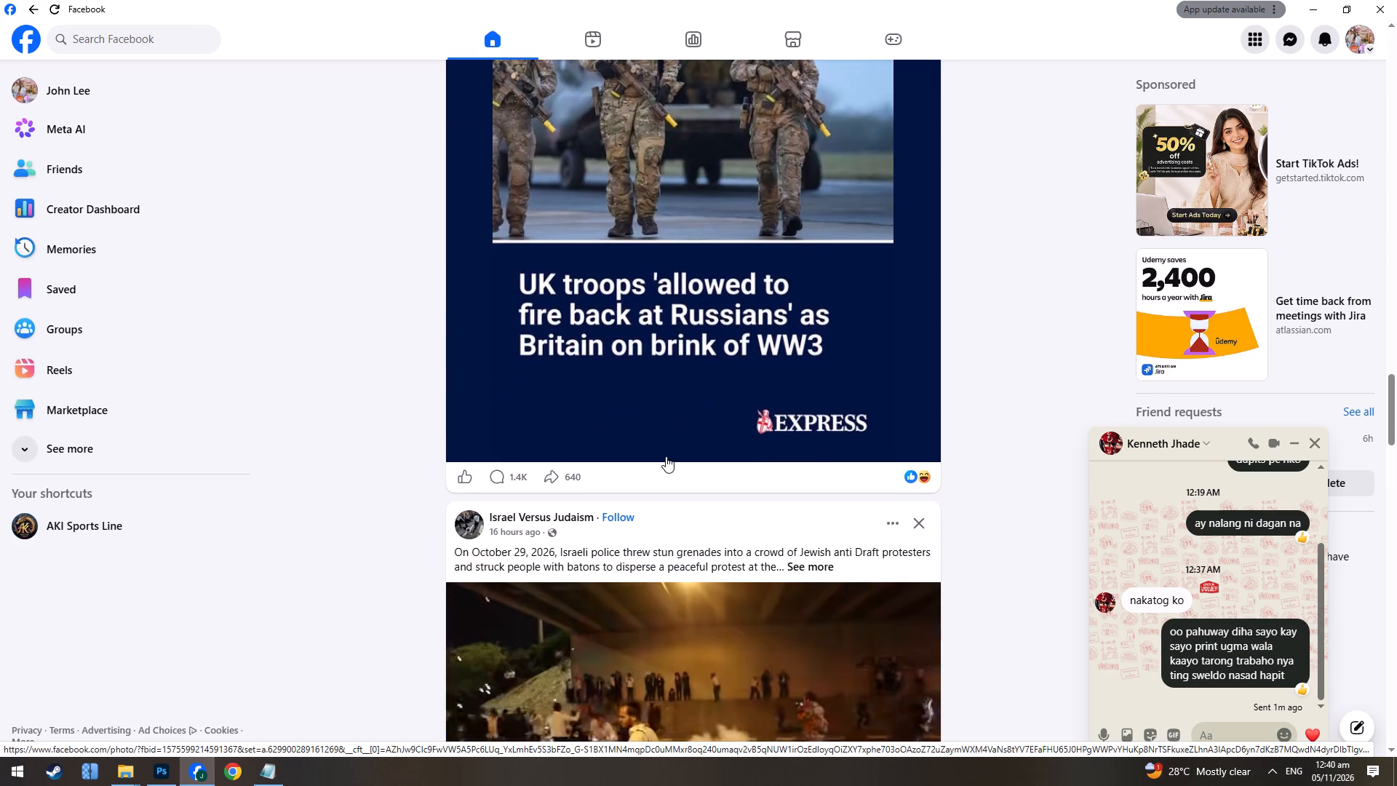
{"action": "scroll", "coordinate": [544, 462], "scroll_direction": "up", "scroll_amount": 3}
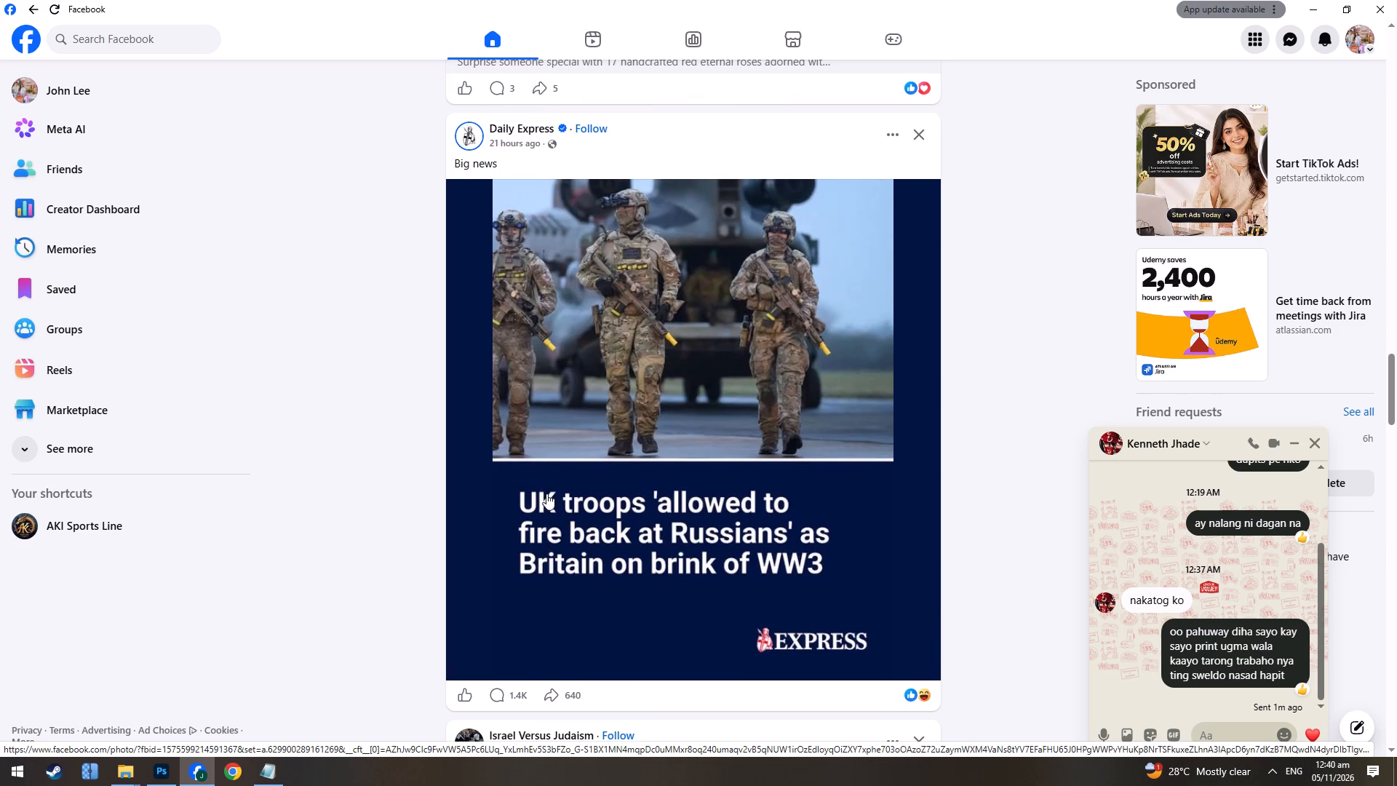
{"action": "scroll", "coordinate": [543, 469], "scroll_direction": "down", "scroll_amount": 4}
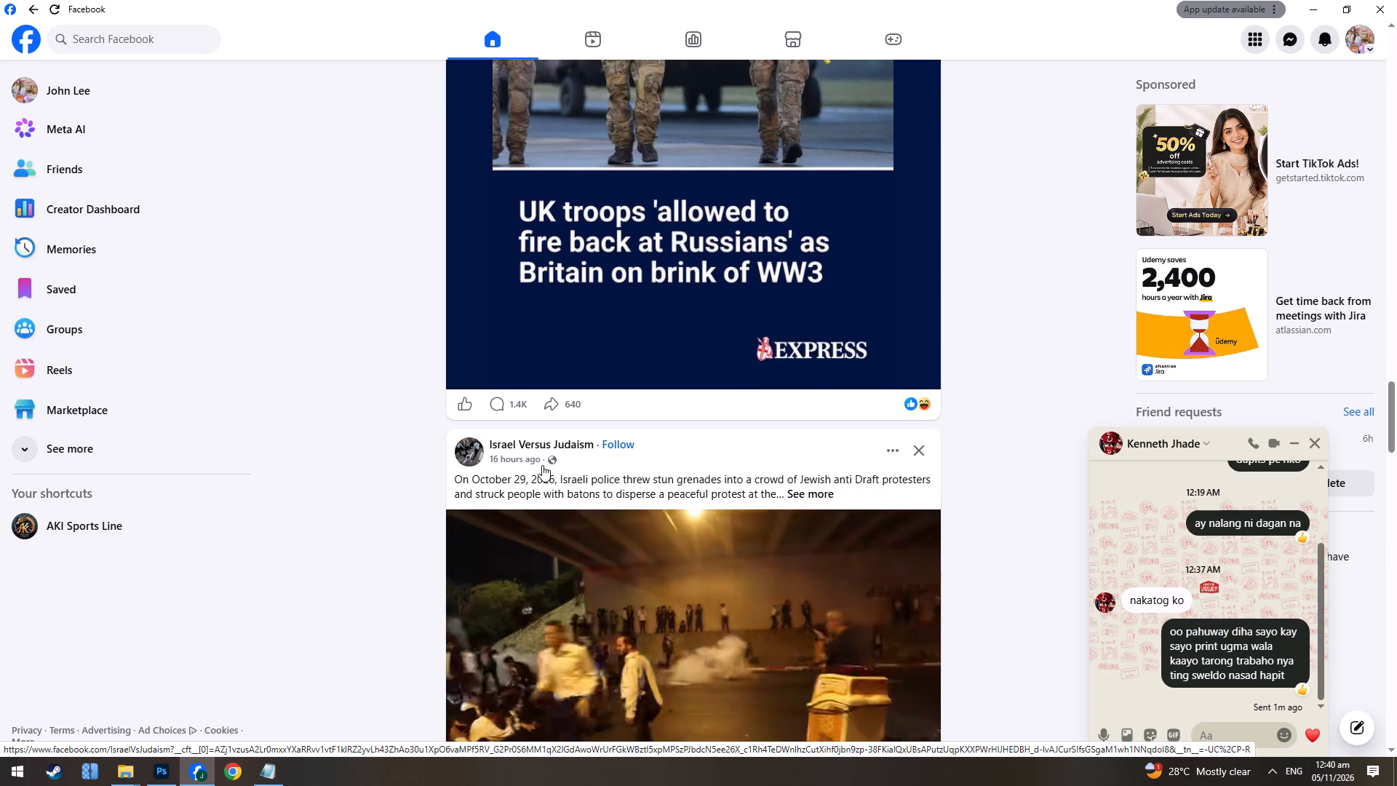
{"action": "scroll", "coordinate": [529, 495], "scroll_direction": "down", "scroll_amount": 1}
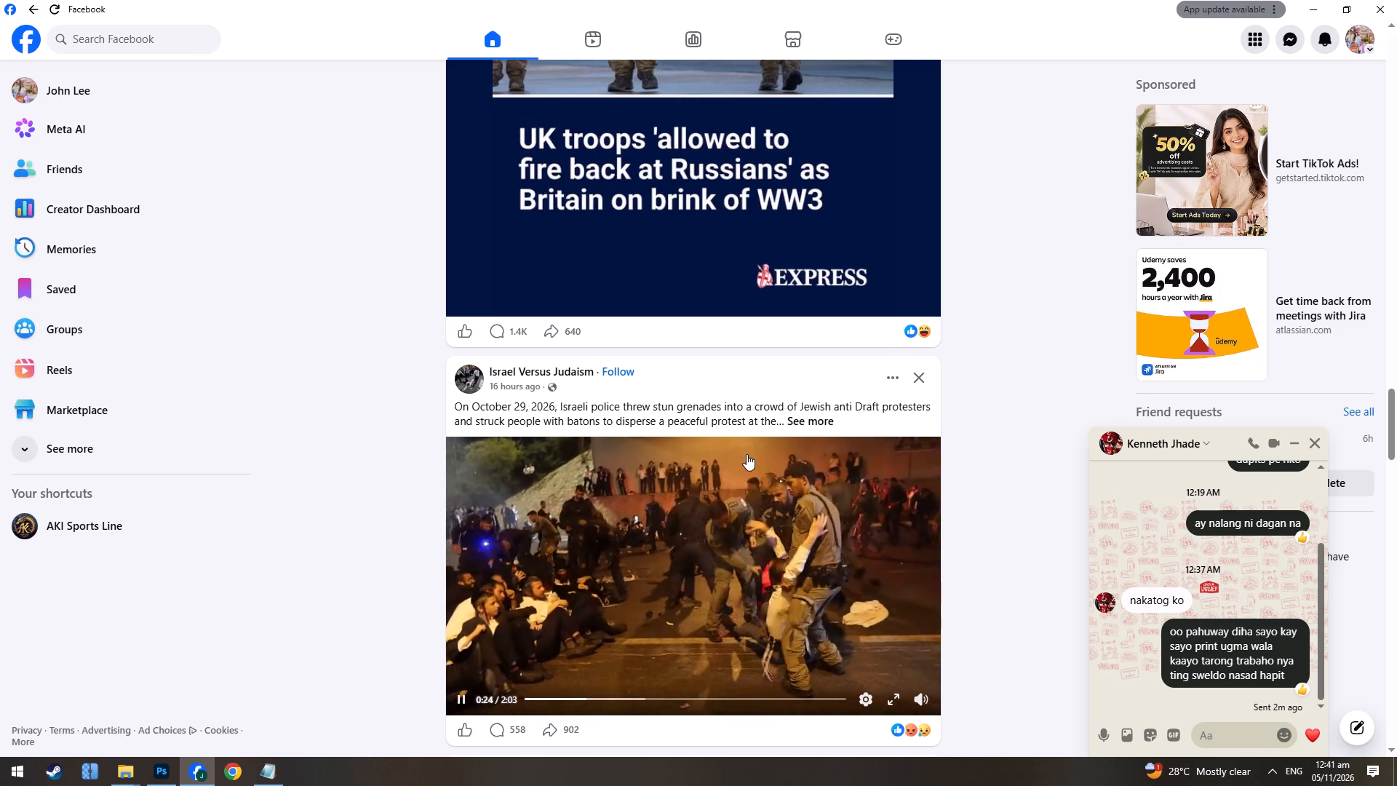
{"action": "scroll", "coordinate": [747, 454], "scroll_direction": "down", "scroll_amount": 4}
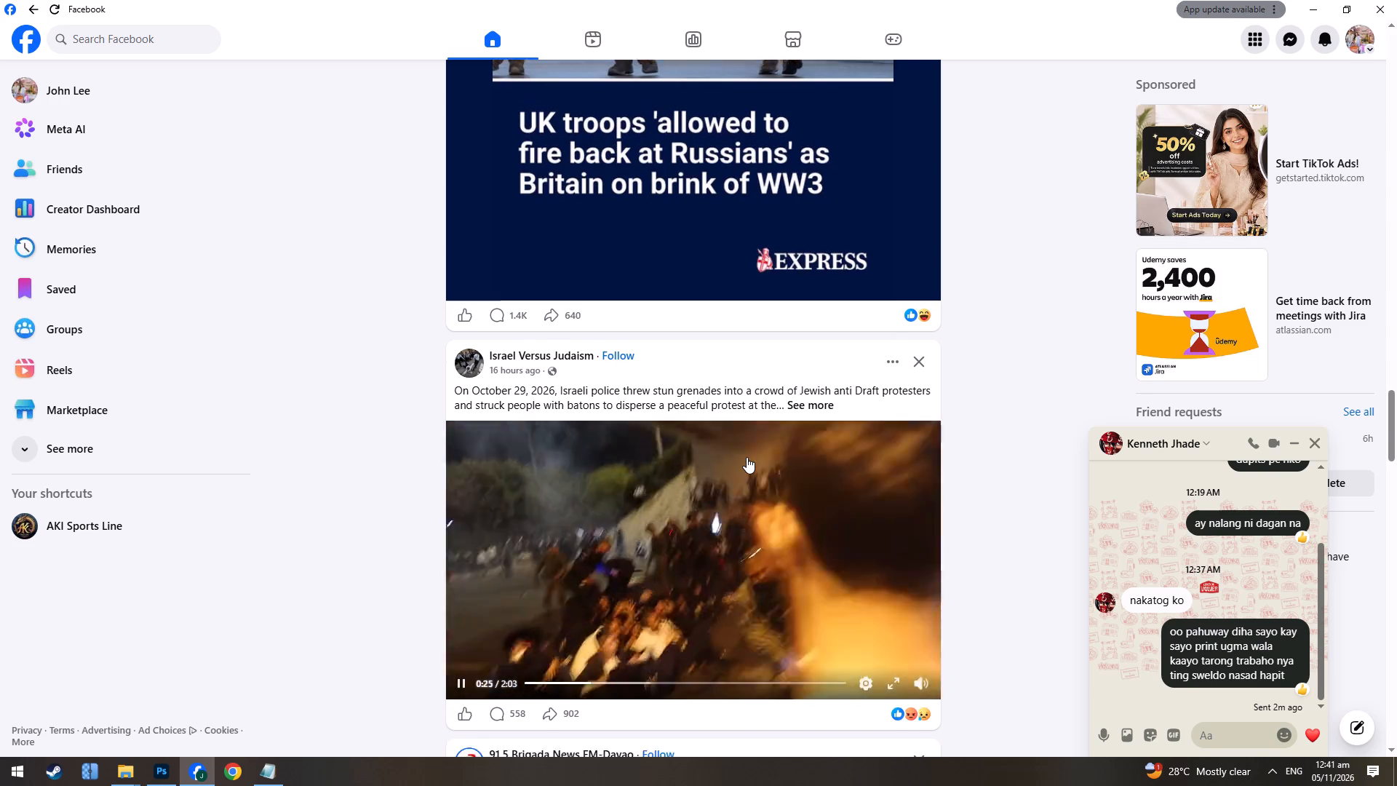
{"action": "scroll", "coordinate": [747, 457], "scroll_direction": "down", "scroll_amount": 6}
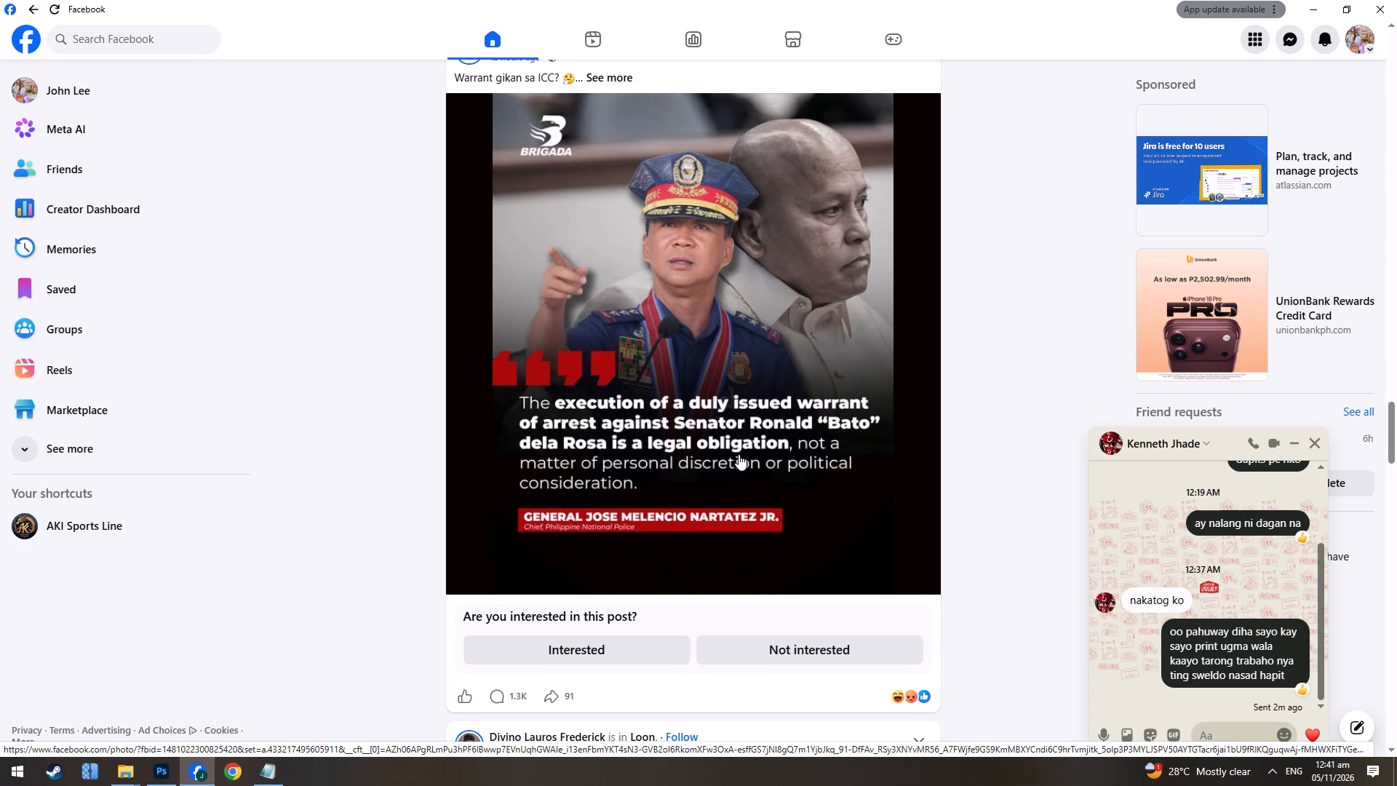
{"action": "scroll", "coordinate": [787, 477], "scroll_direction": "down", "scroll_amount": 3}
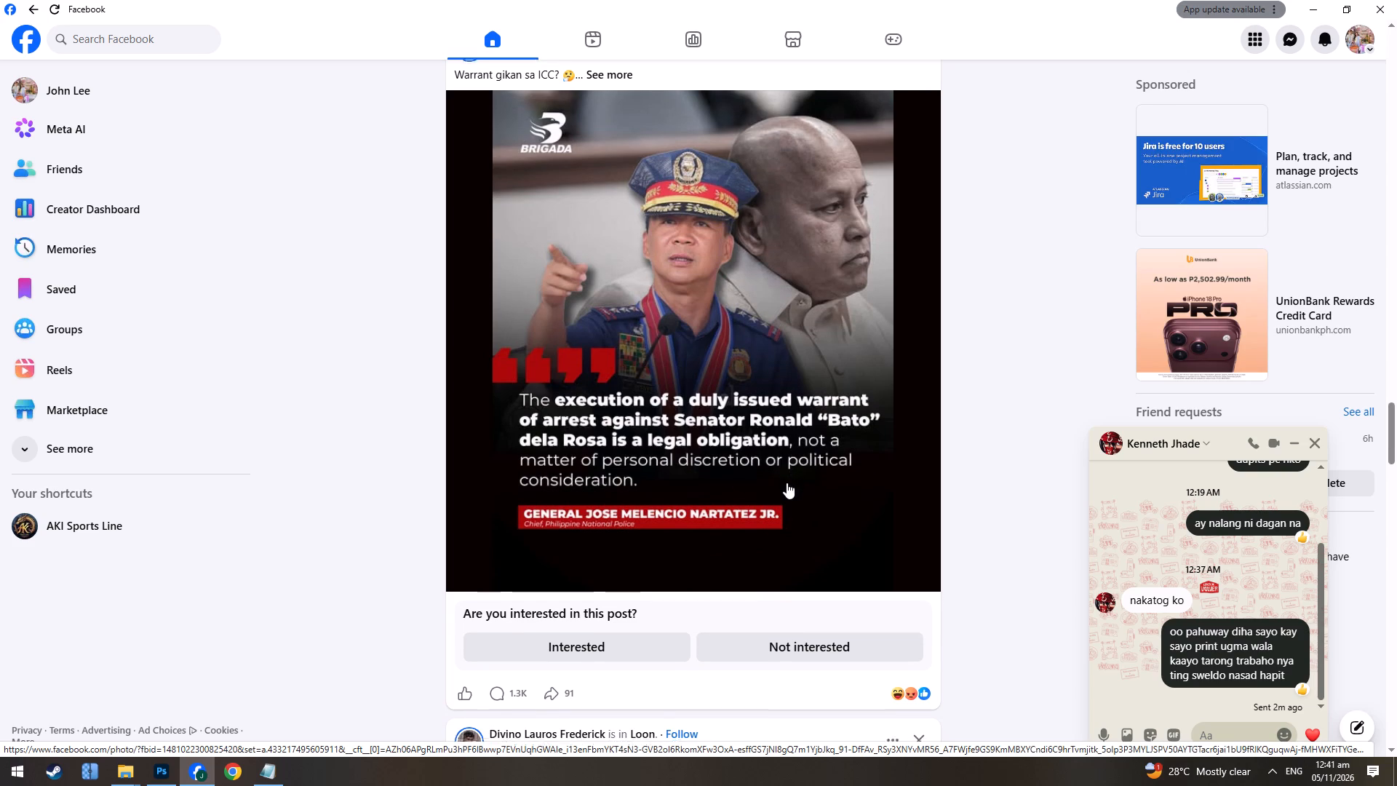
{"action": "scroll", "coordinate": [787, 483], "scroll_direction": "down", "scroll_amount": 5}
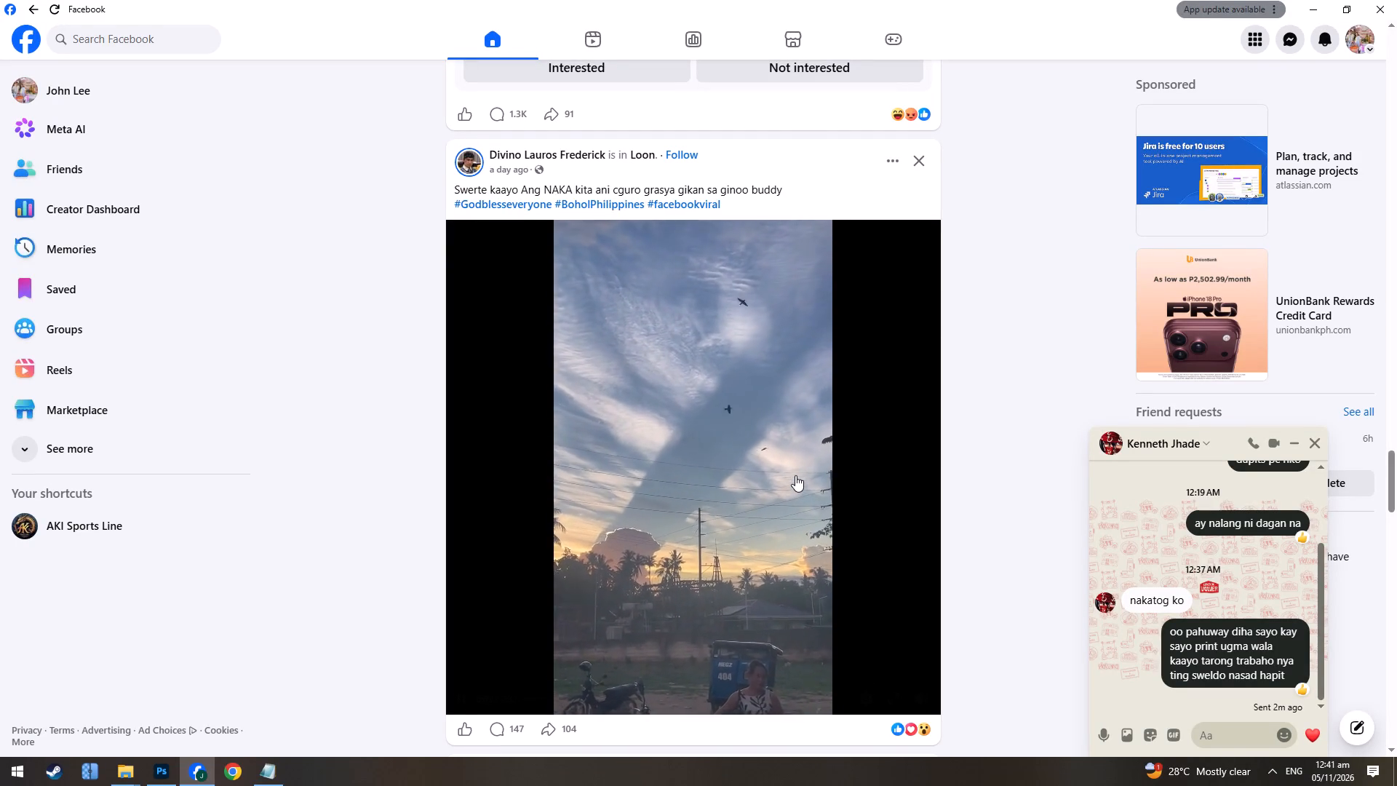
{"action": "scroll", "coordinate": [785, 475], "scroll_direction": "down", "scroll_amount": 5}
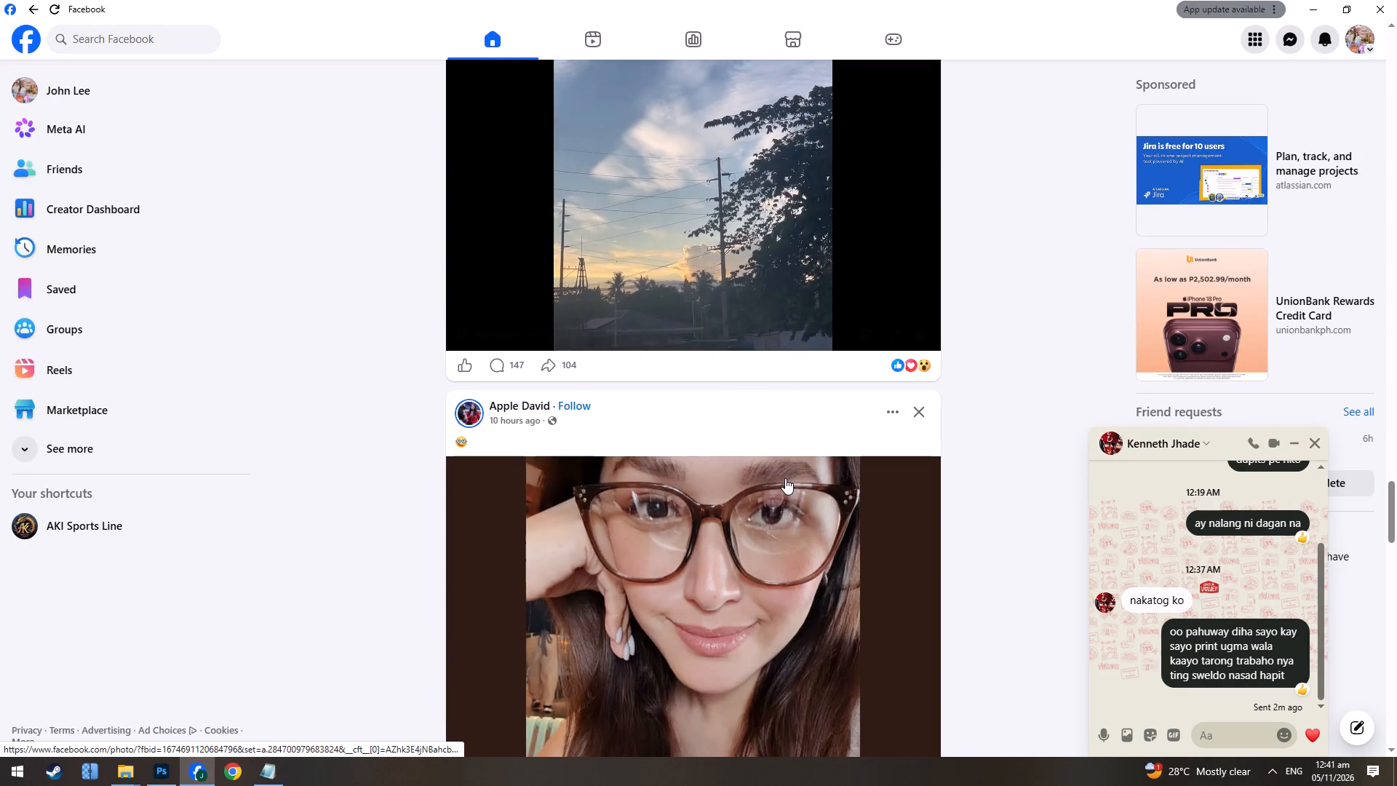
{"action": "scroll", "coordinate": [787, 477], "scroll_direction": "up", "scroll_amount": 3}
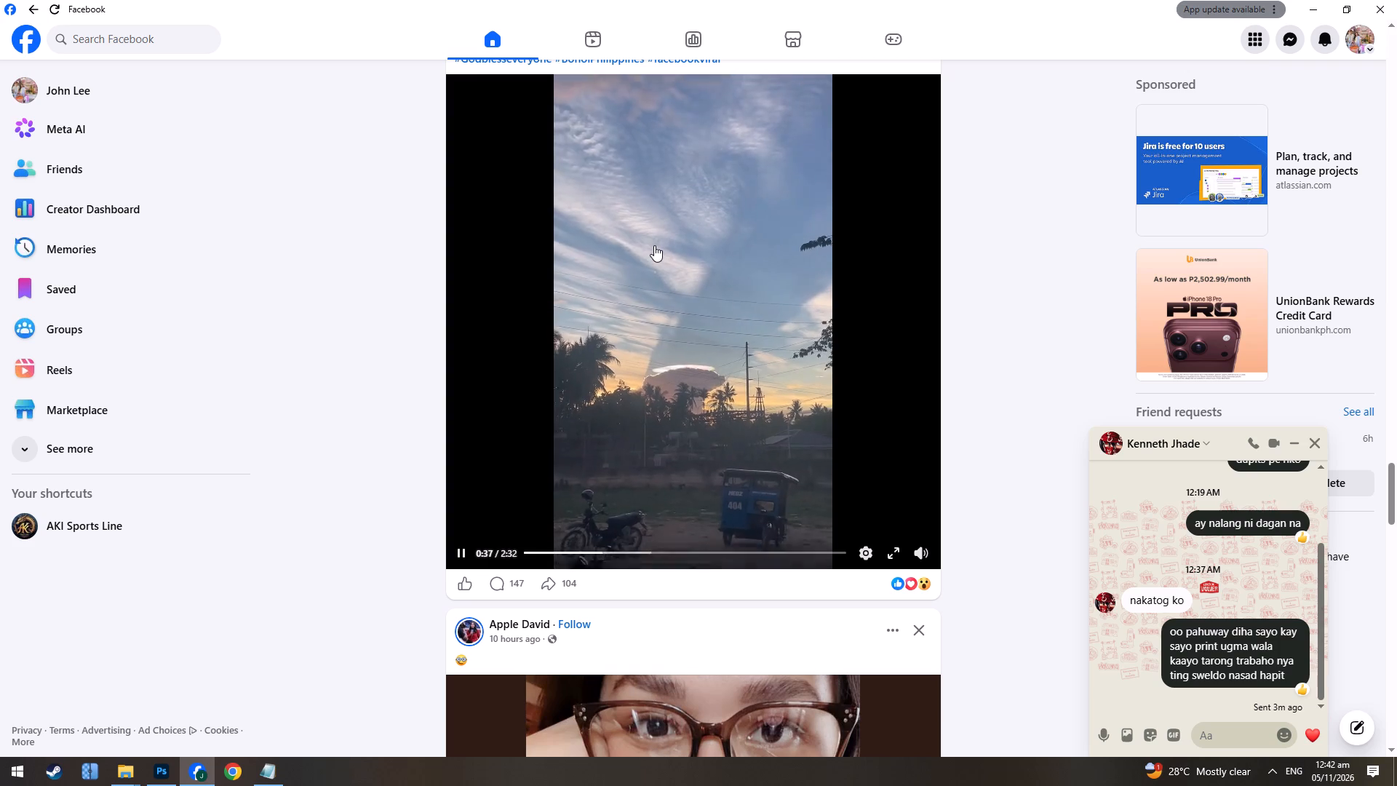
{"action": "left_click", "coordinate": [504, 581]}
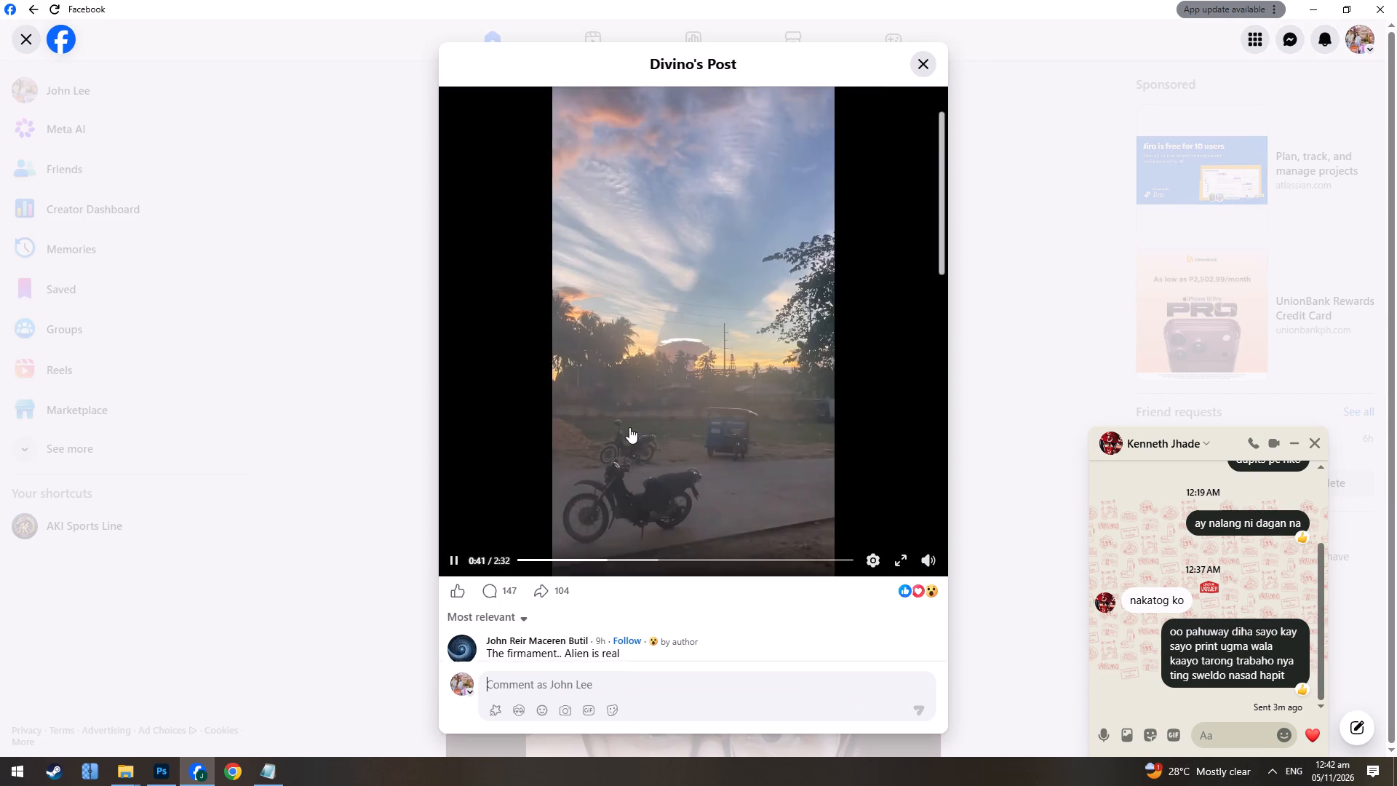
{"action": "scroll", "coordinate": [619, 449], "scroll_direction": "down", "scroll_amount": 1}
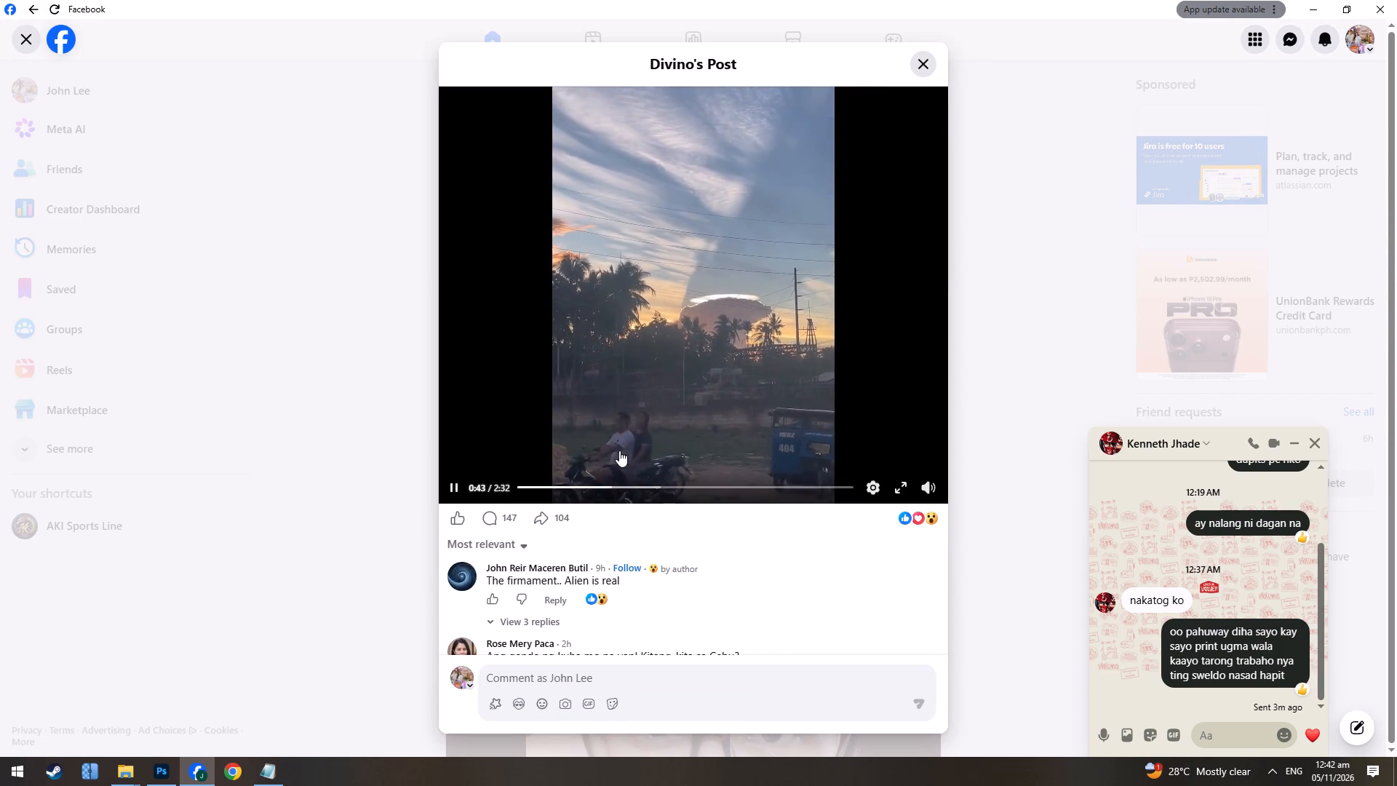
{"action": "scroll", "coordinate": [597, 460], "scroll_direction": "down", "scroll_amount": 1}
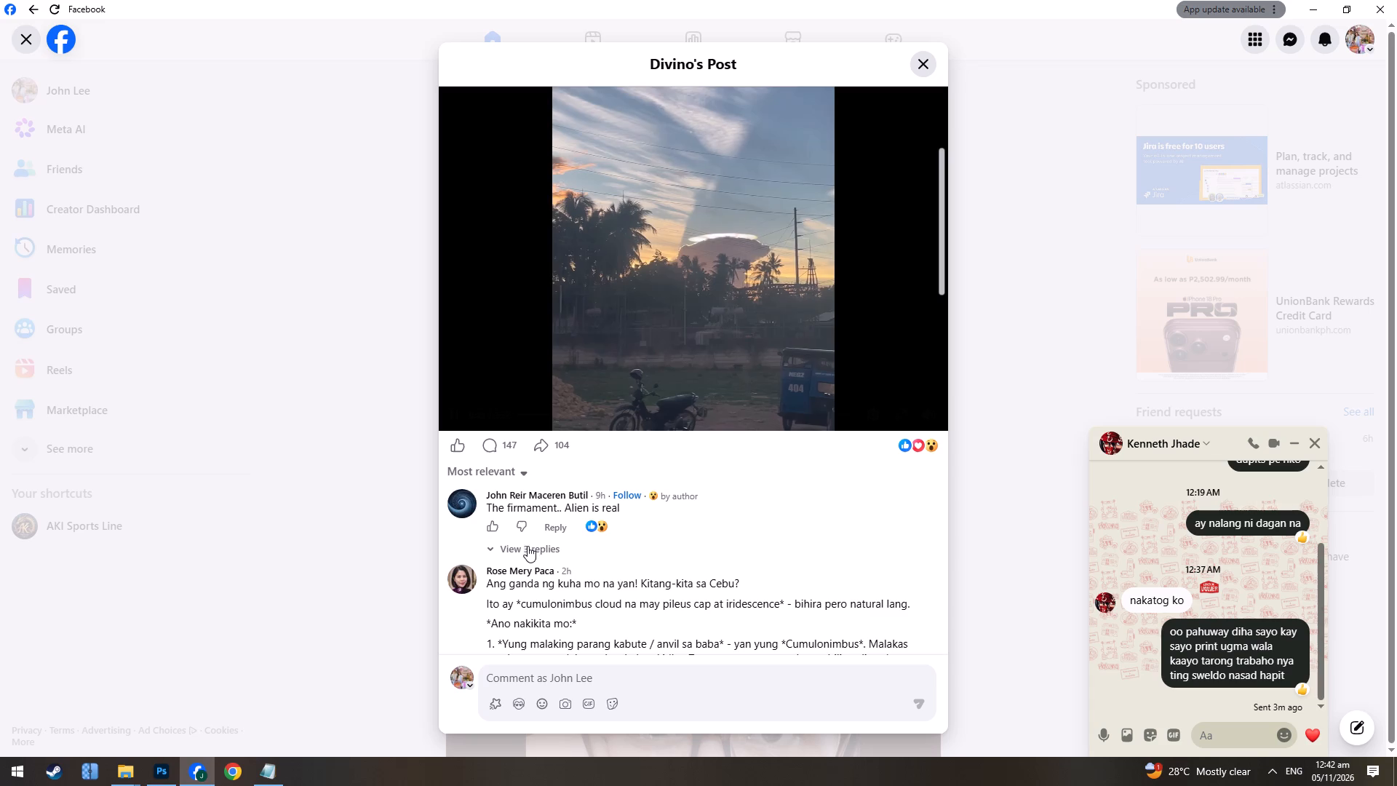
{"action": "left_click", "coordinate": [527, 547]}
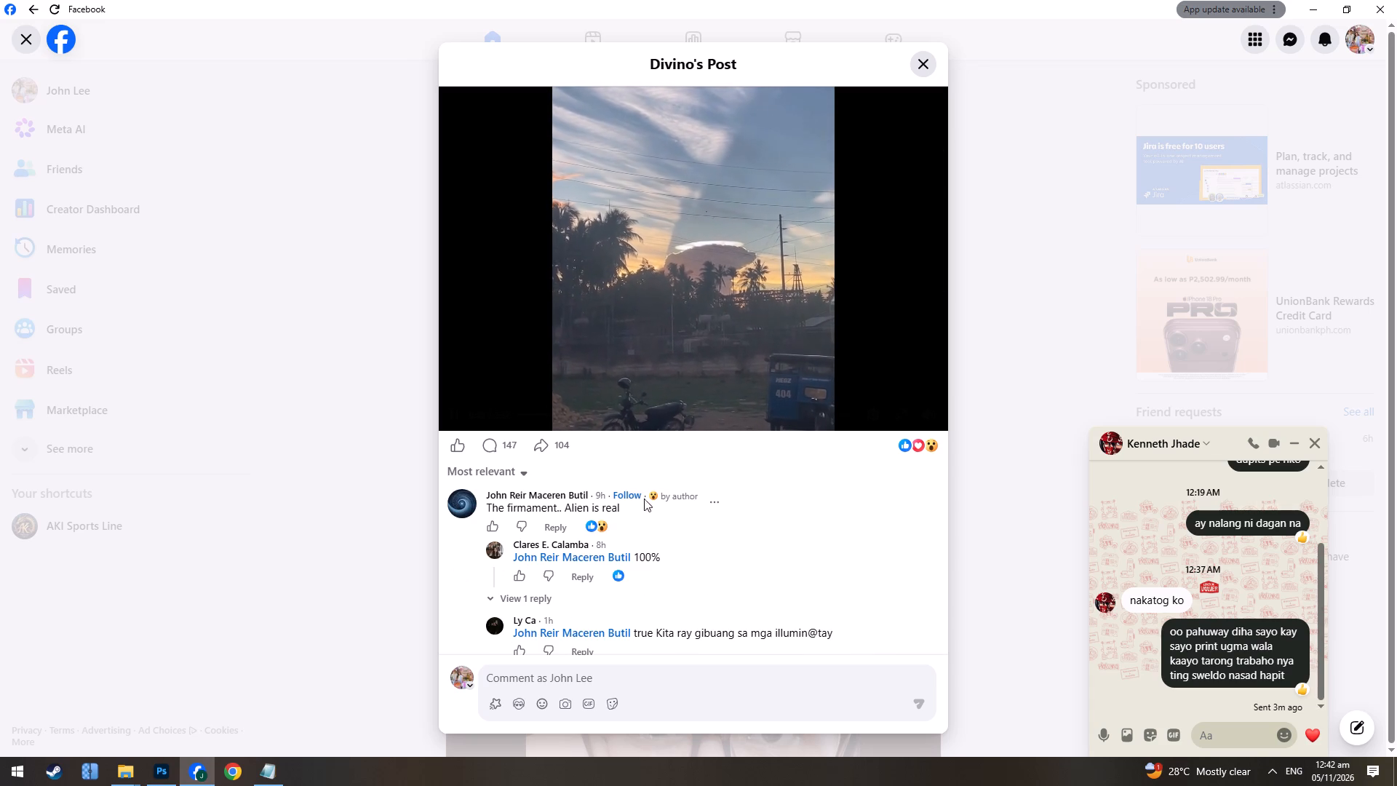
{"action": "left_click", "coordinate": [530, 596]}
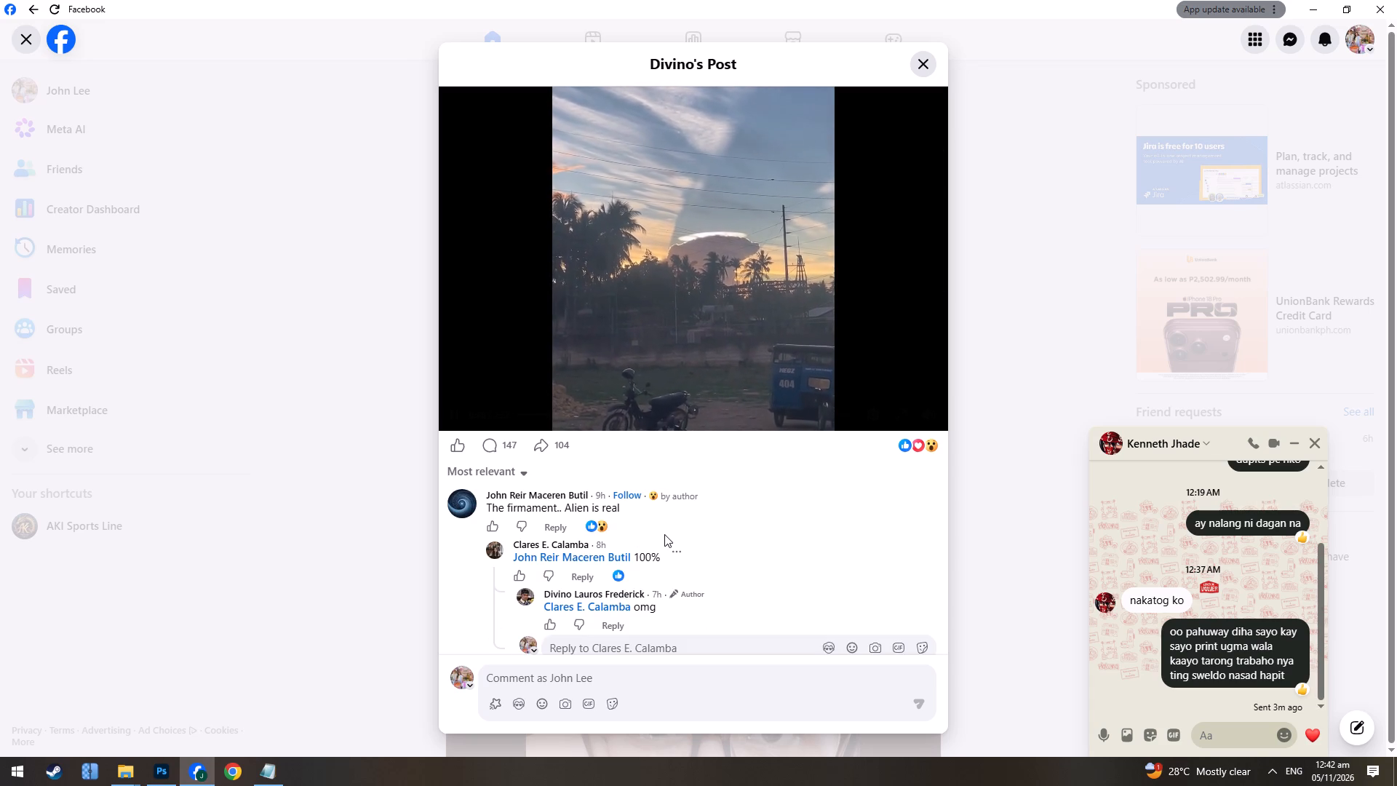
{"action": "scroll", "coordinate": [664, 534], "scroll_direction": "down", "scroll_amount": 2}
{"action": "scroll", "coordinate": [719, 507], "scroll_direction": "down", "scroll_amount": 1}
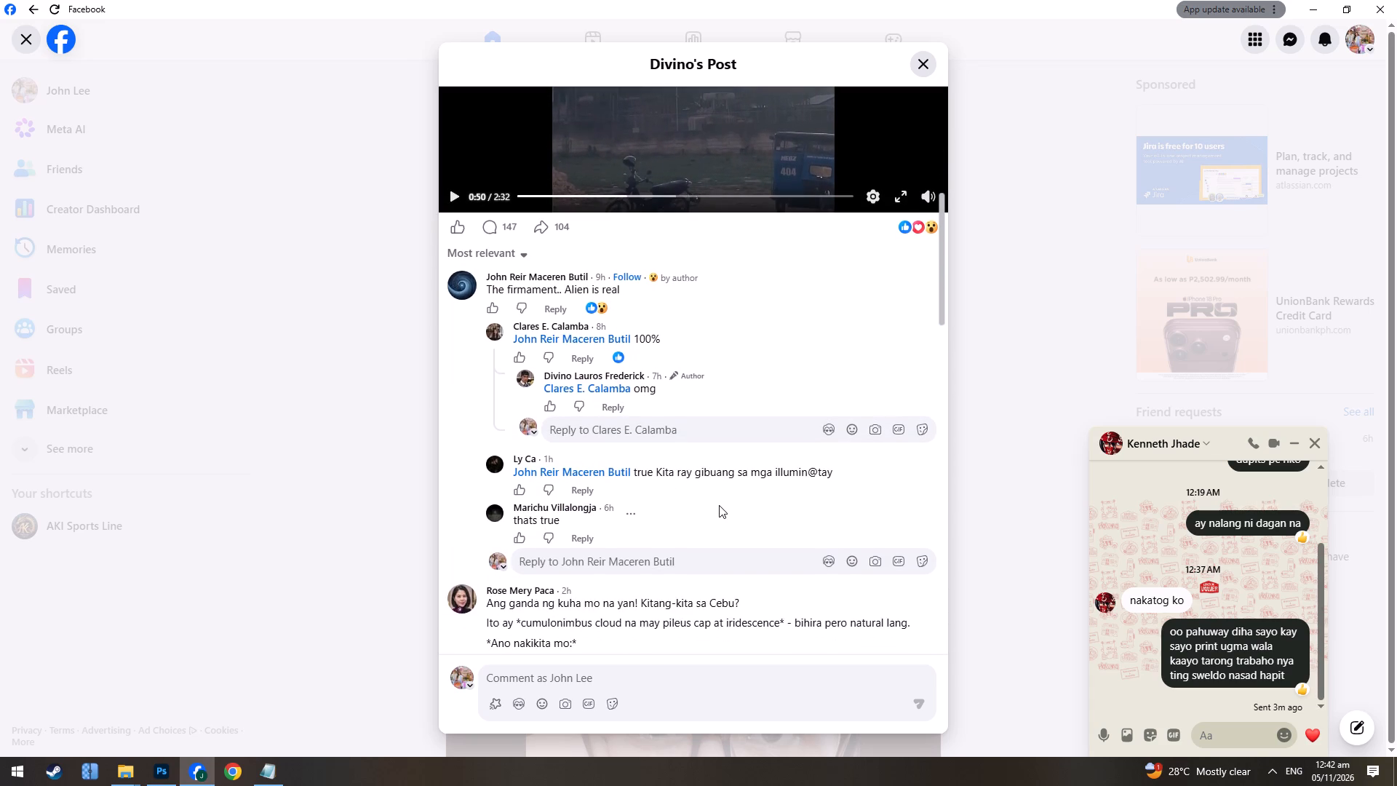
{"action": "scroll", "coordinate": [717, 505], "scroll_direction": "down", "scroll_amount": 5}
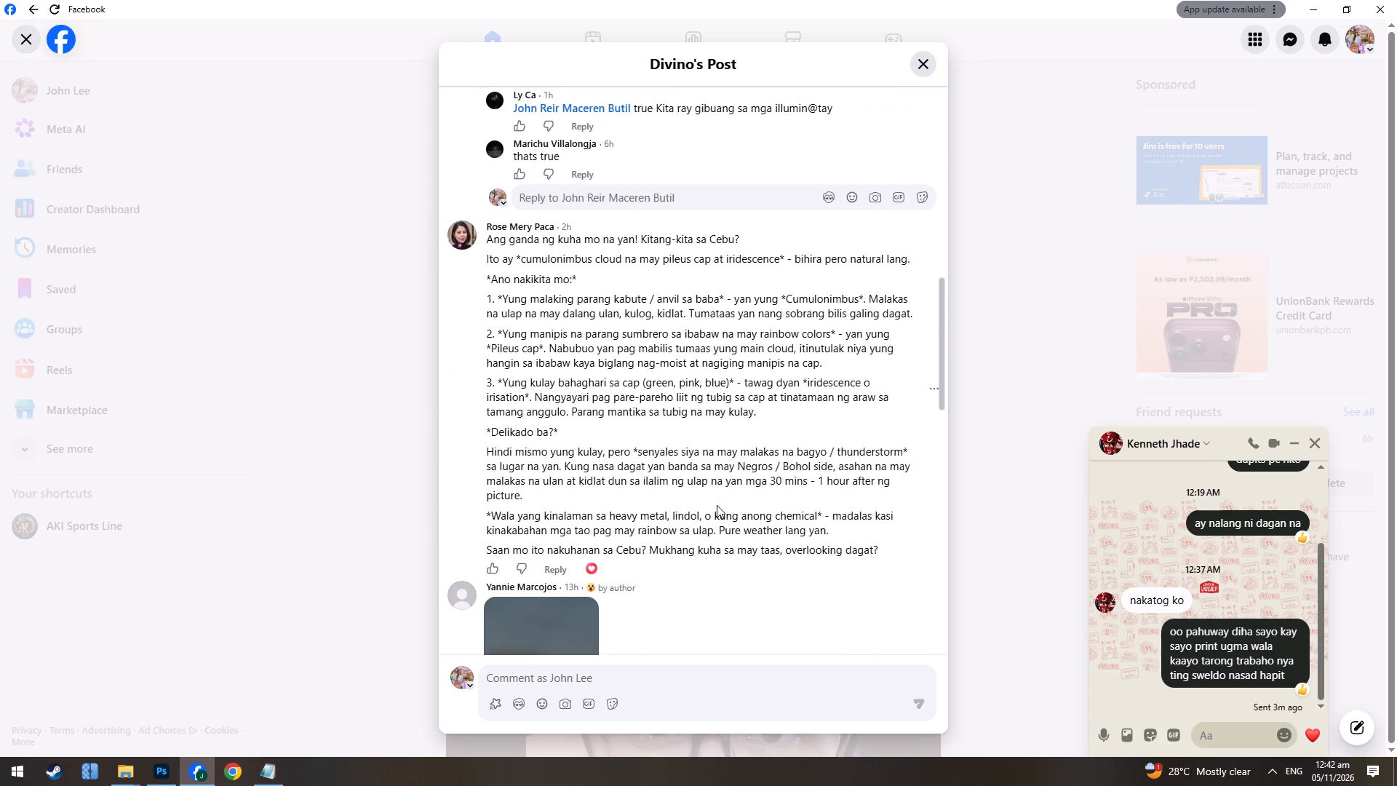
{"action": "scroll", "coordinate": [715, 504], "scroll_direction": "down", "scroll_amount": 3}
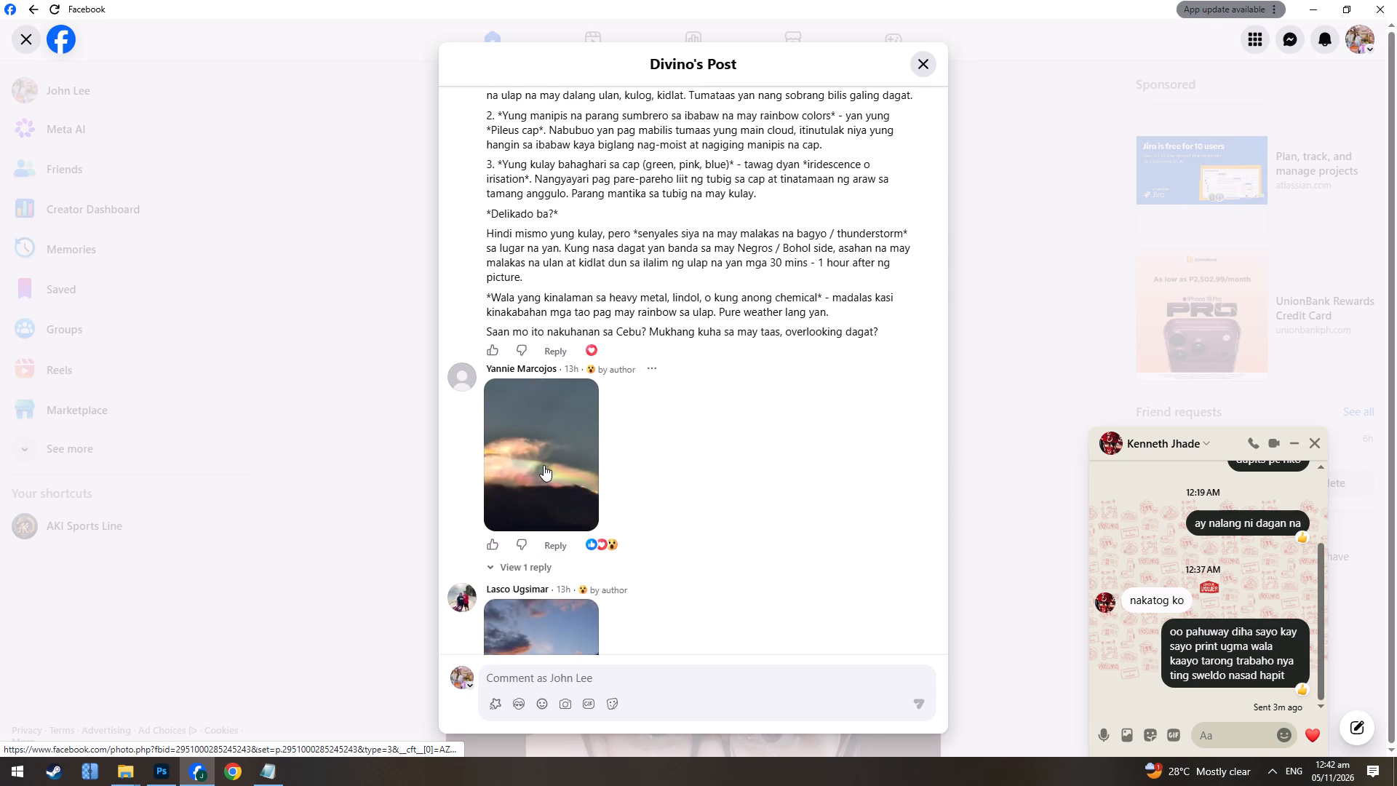
View the cloud photo in the Facebook post's comments and skim through the post's cloud video in the enlarged player.
{"action": "left_click", "coordinate": [544, 465]}
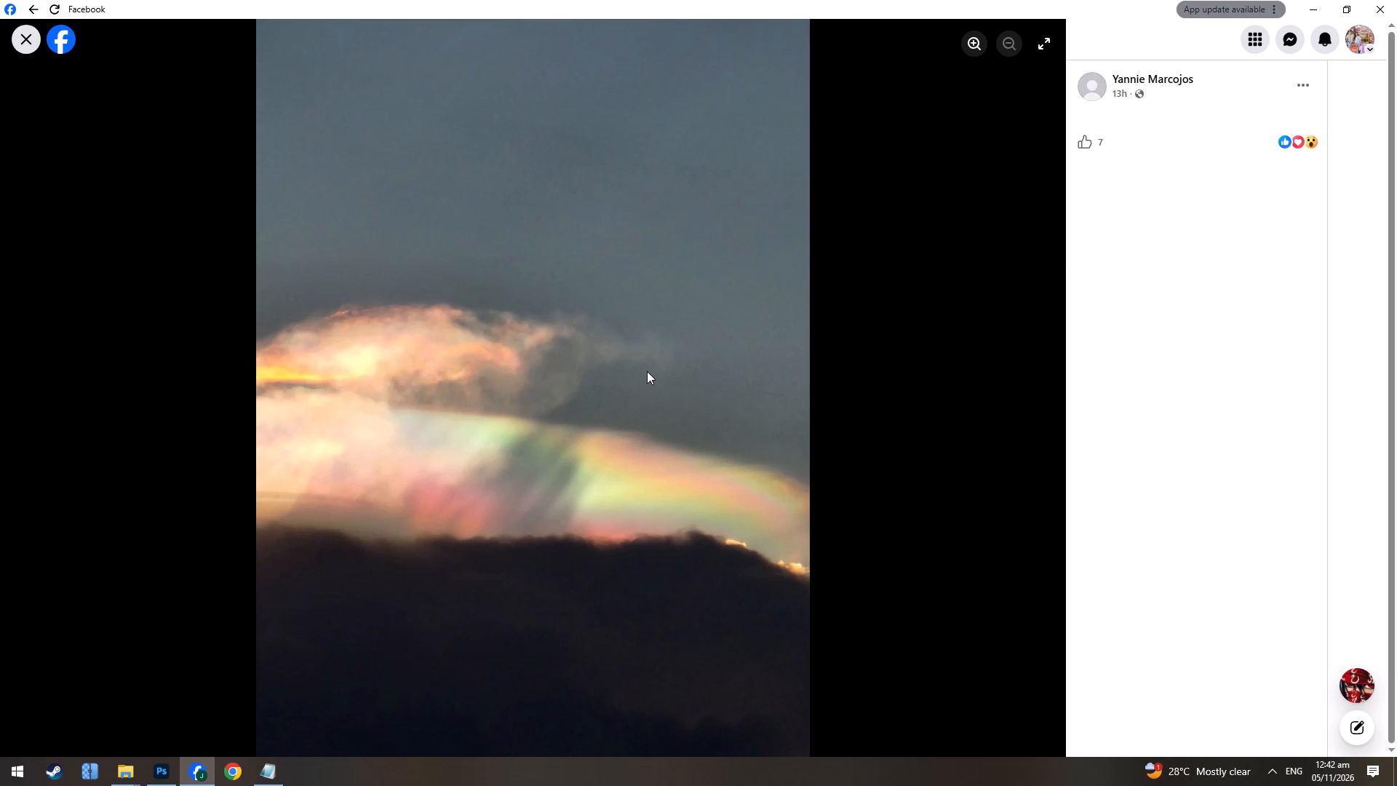
{"action": "key", "text": "Escape"}
{"action": "scroll", "coordinate": [756, 367], "scroll_direction": "up", "scroll_amount": 17}
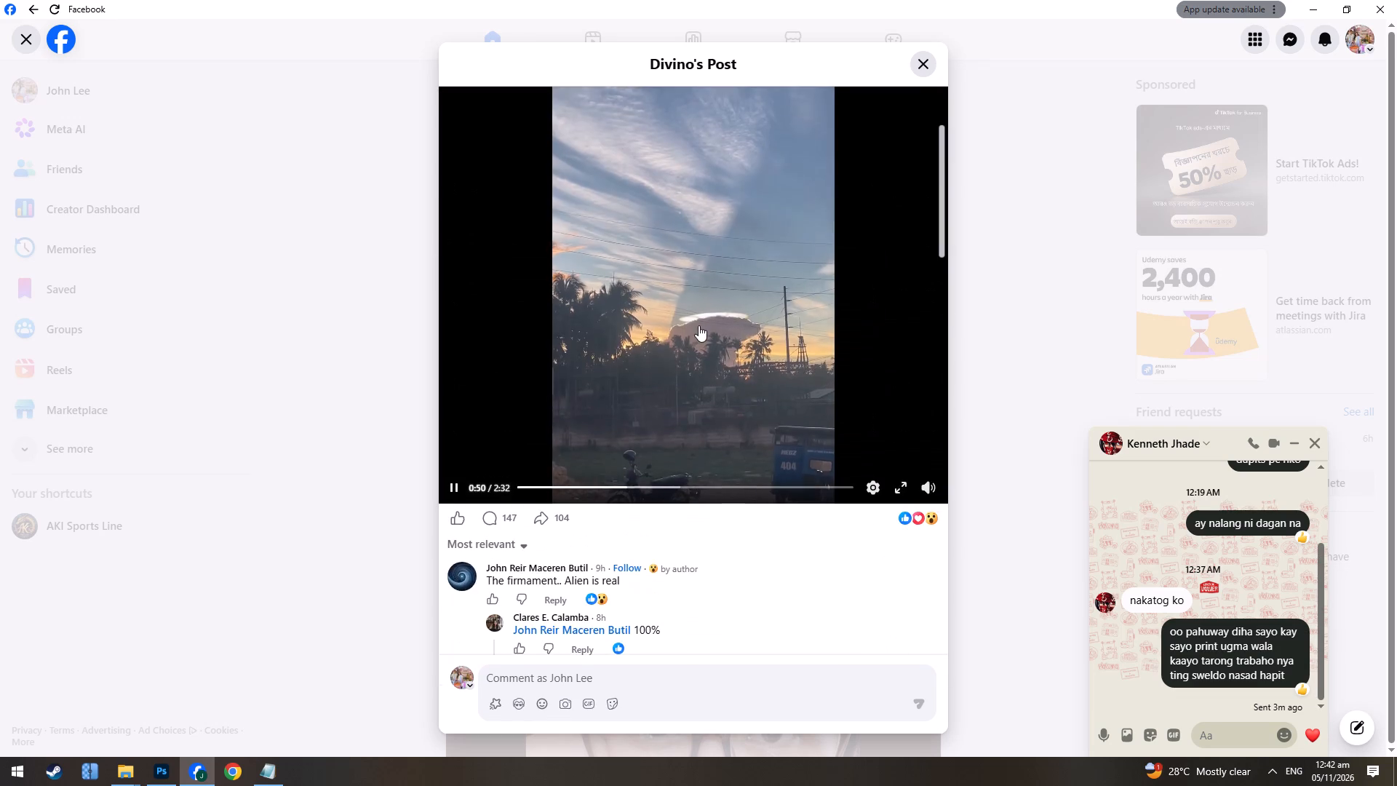
{"action": "left_click", "coordinate": [895, 487]}
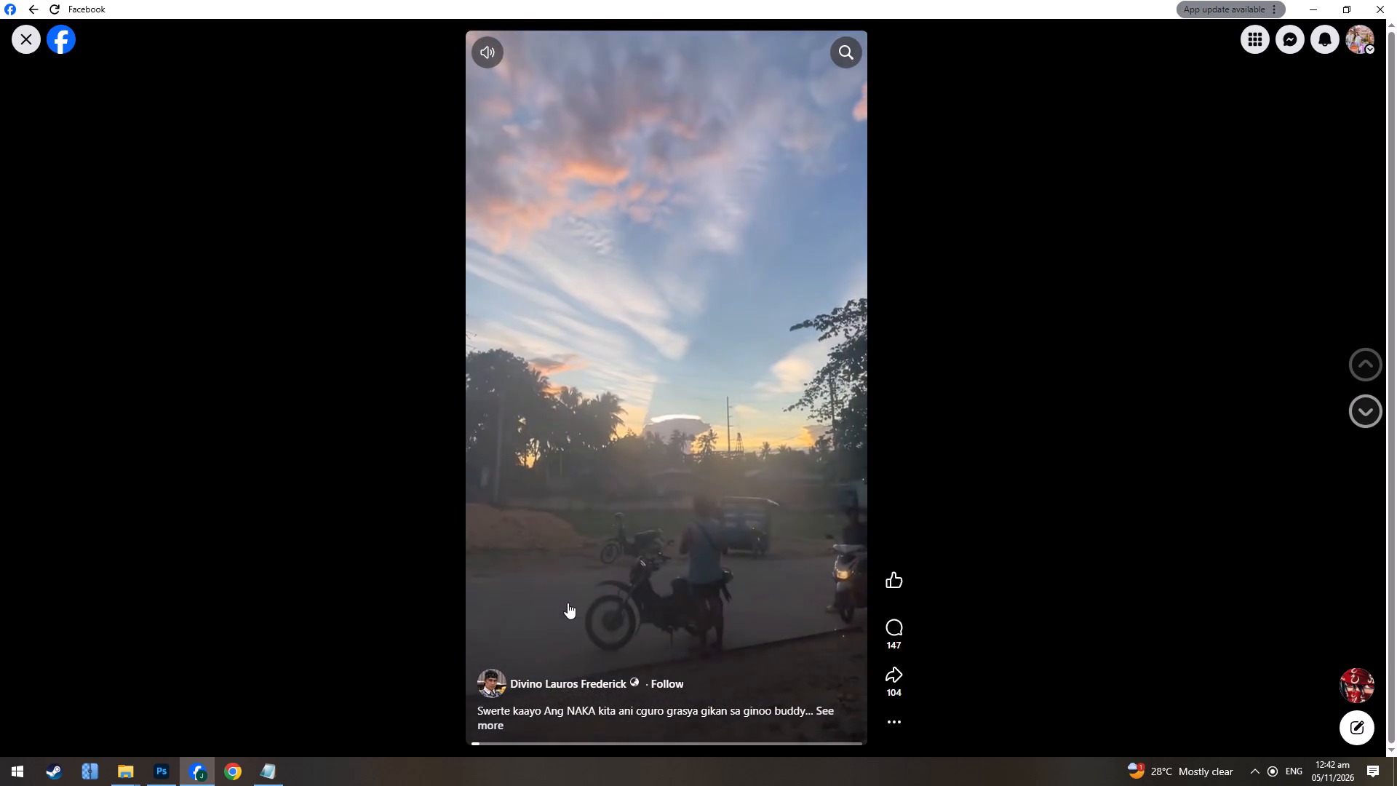
{"action": "left_click", "coordinate": [560, 742]}
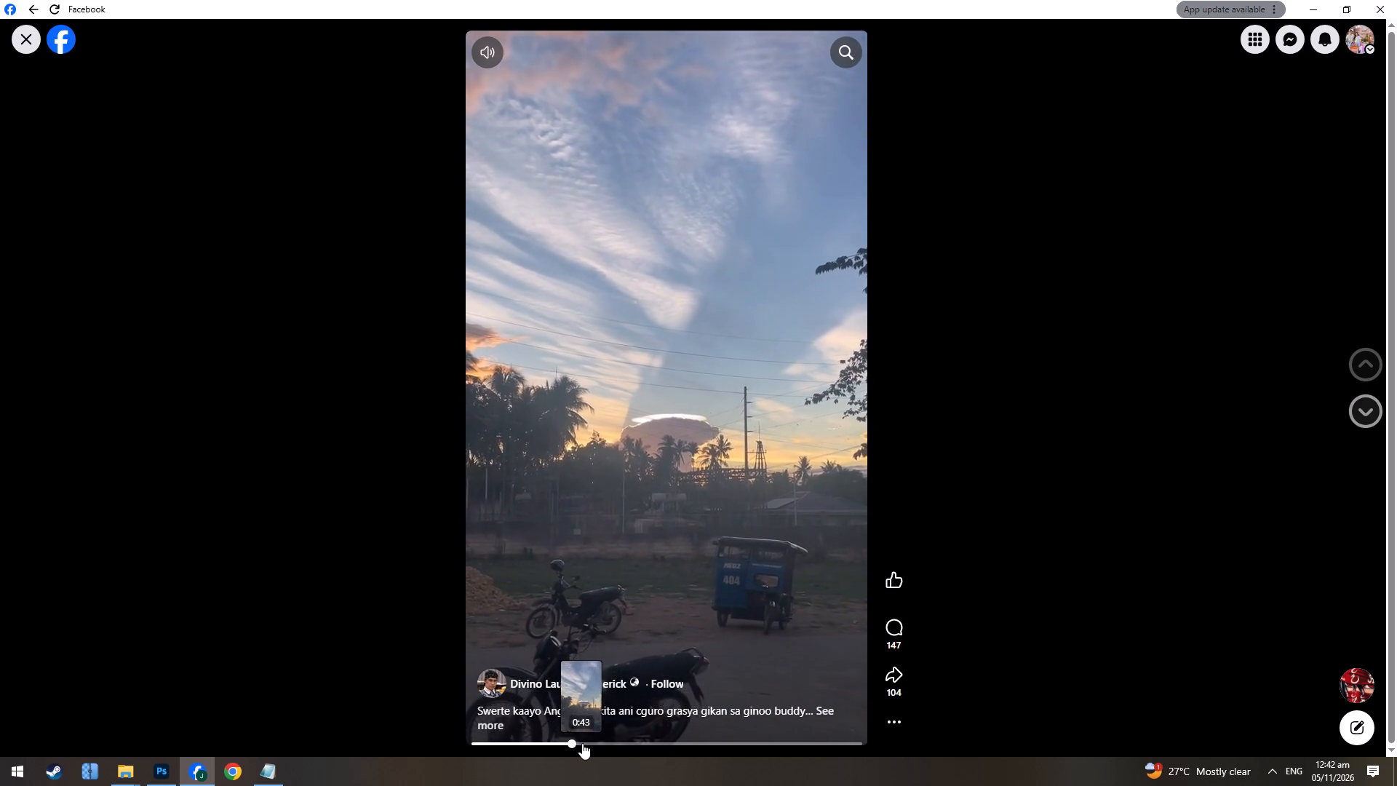
{"action": "left_click", "coordinate": [588, 743]}
{"action": "left_click", "coordinate": [597, 743]}
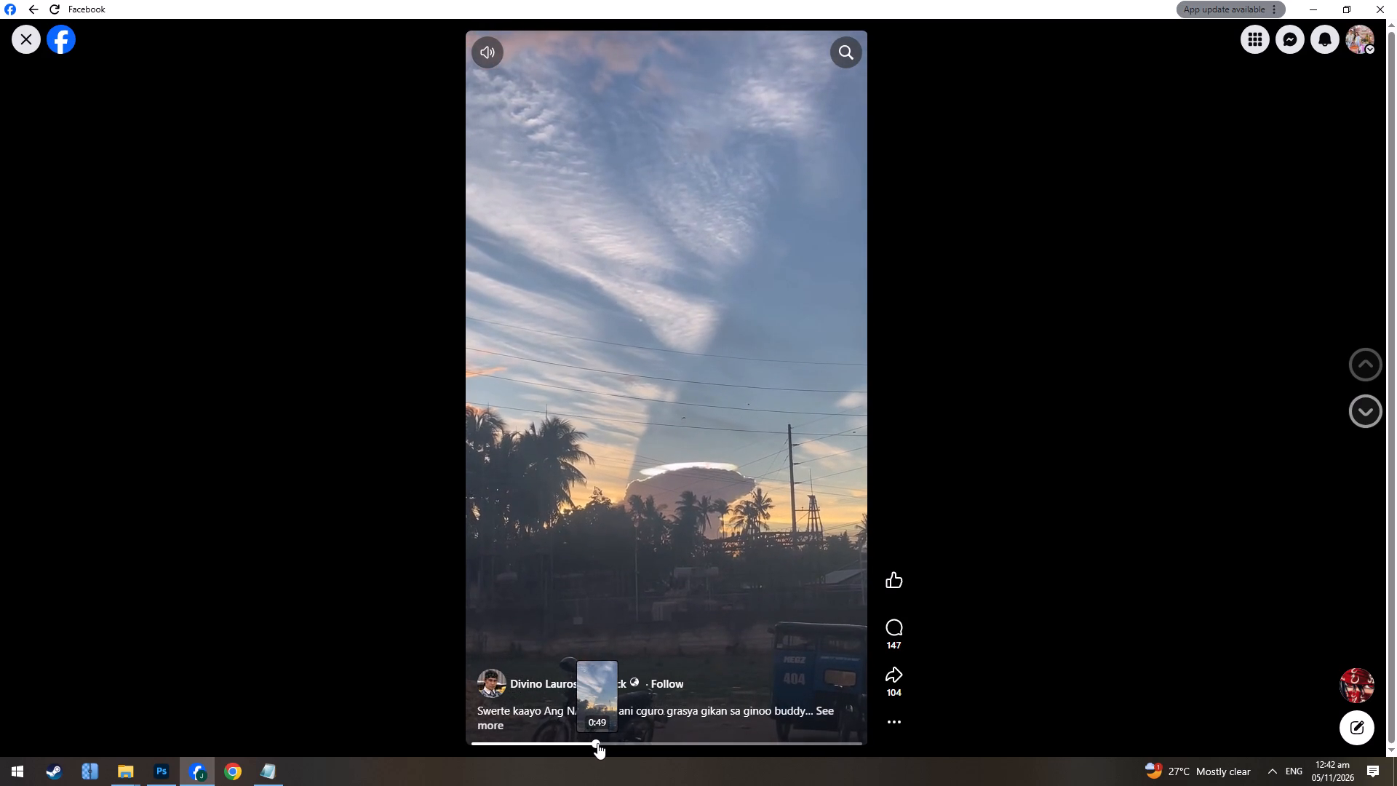
{"action": "left_click_drag", "start_coordinate": [605, 742], "coordinate": [613, 742]}
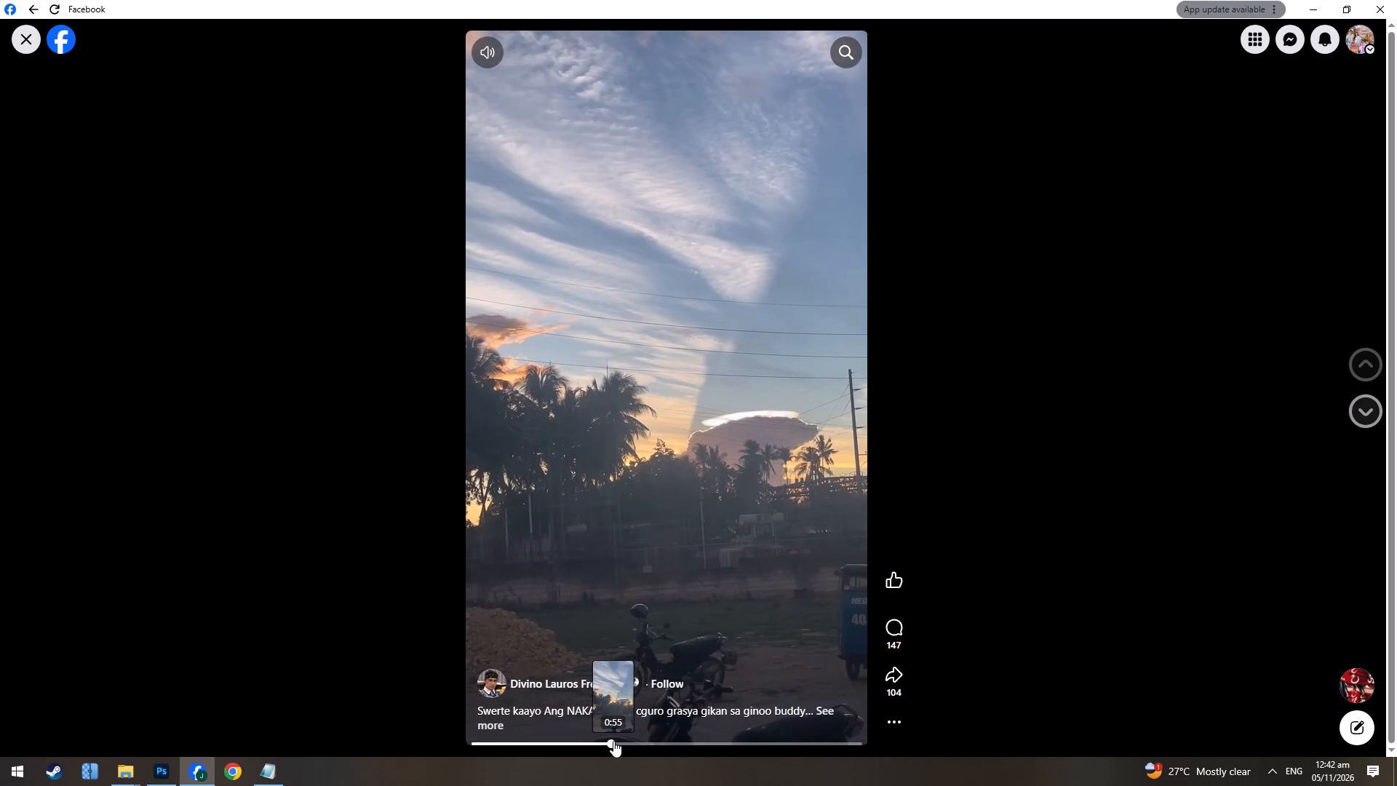
{"action": "left_click", "coordinate": [625, 740]}
{"action": "left_click_drag", "start_coordinate": [637, 737], "coordinate": [653, 738]}
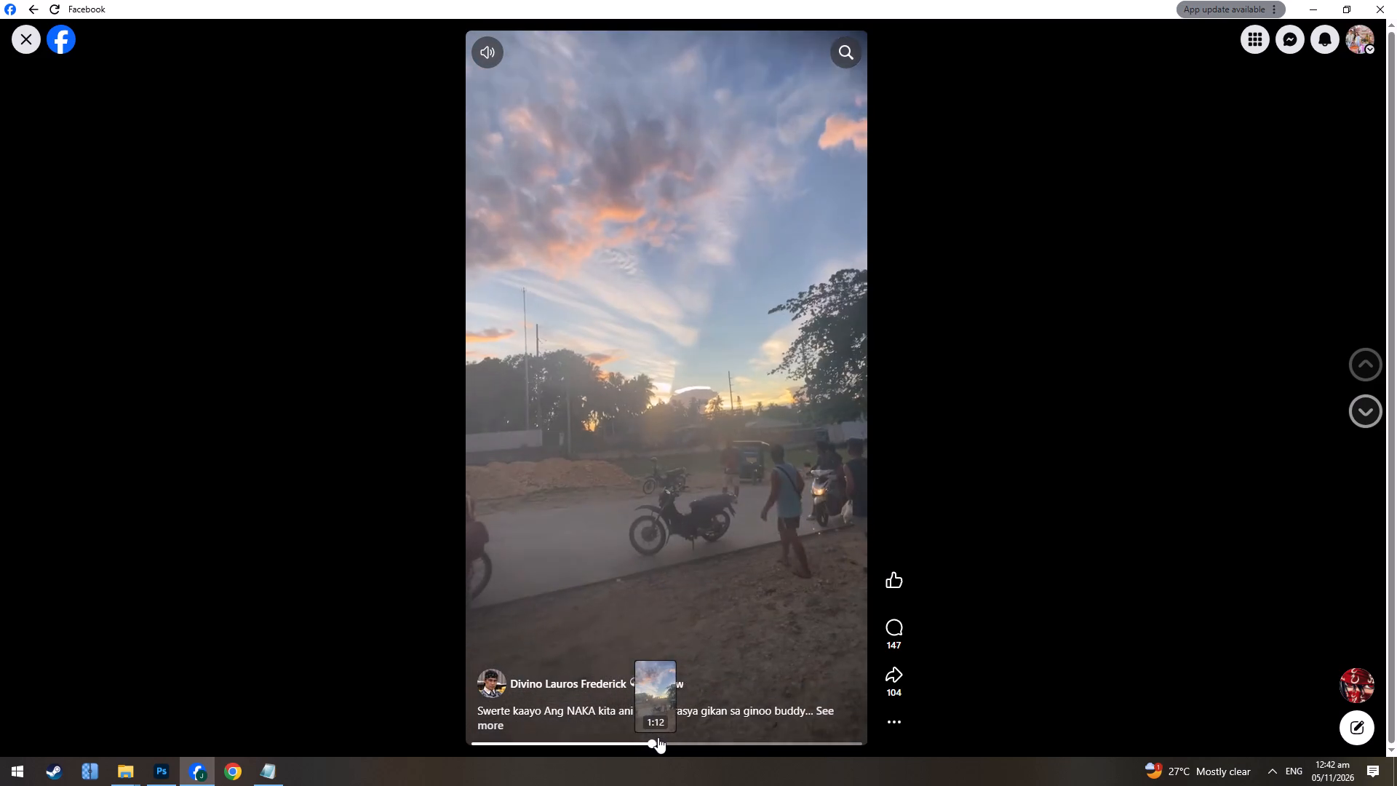
{"action": "left_click_drag", "start_coordinate": [659, 737], "coordinate": [666, 737]}
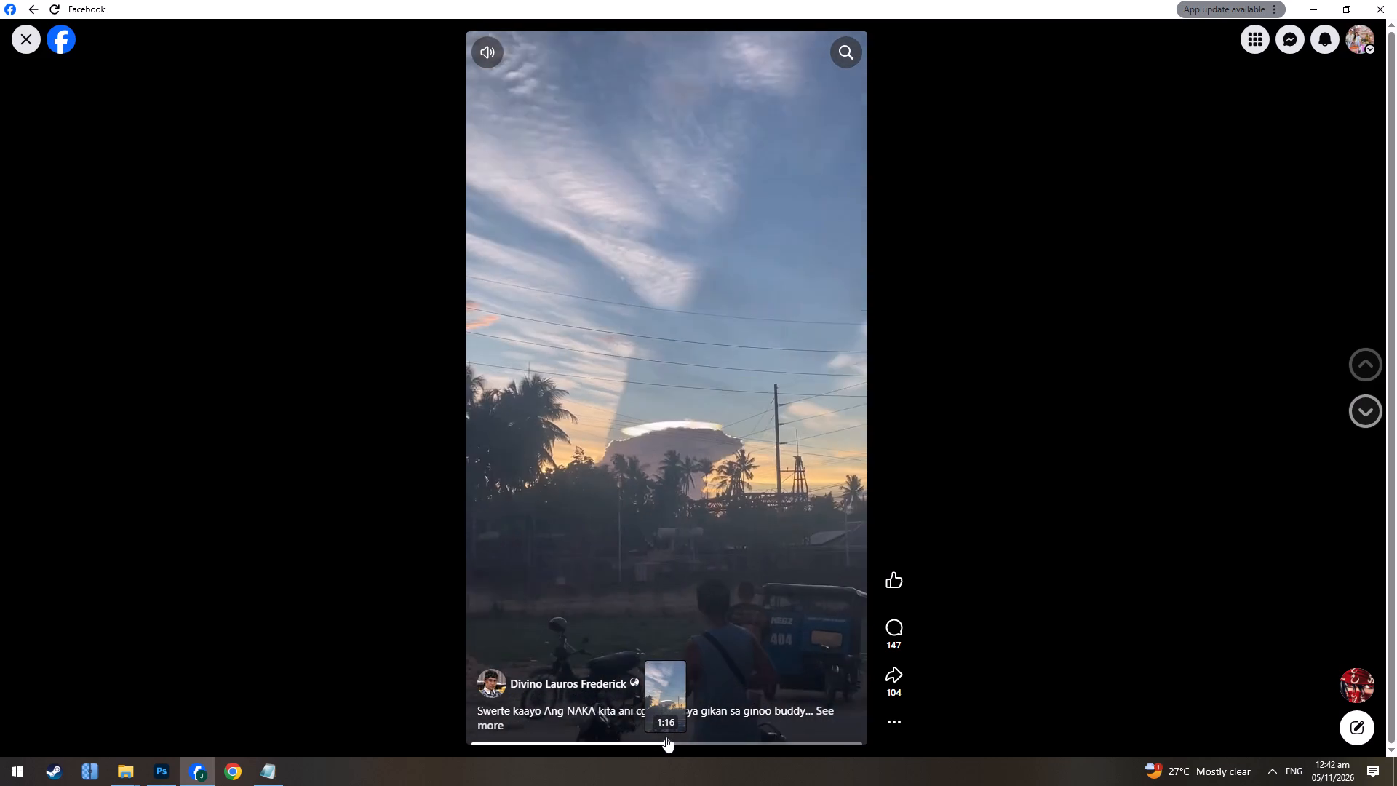
{"action": "left_click_drag", "start_coordinate": [669, 735], "coordinate": [686, 730]}
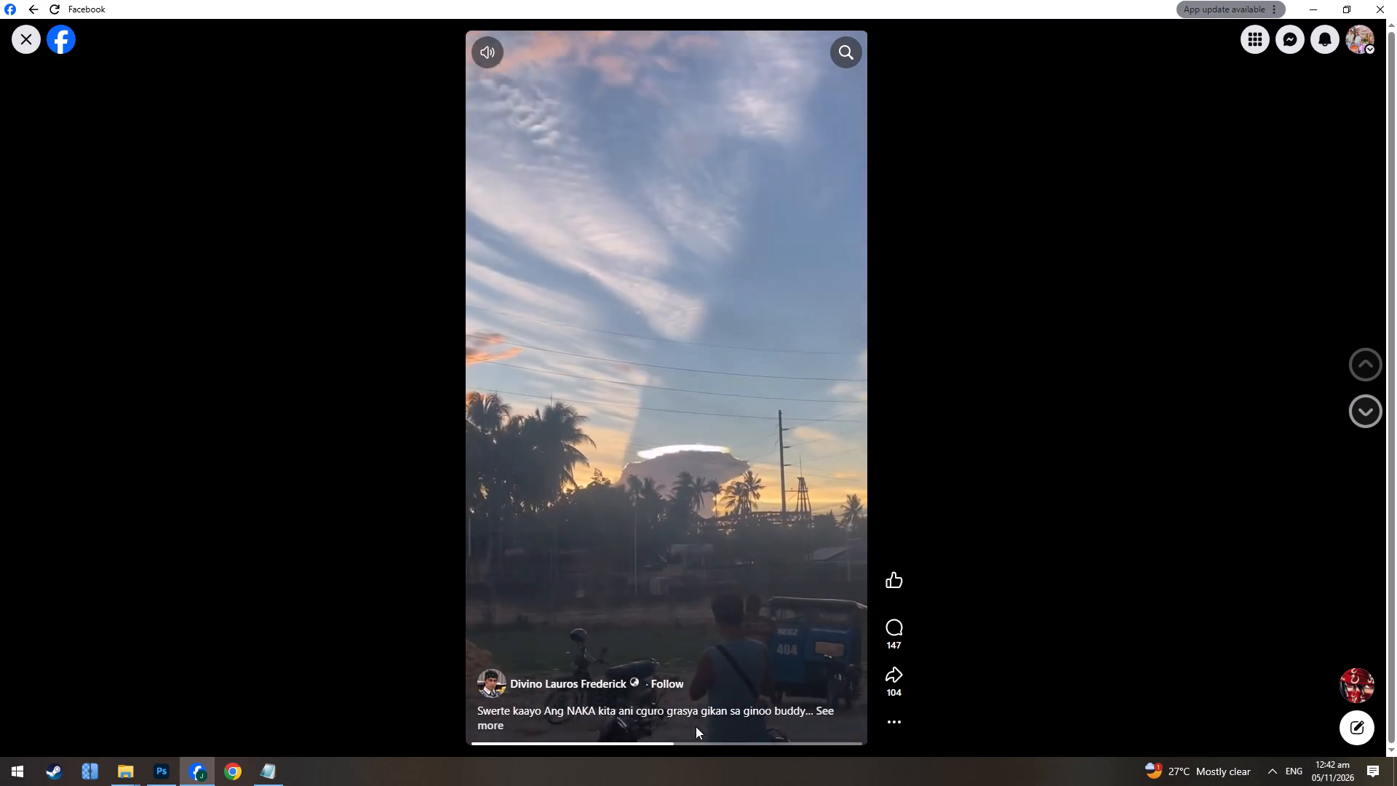
{"action": "left_click", "coordinate": [683, 745]}
{"action": "left_click_drag", "start_coordinate": [700, 745], "coordinate": [708, 745]}
{"action": "left_click_drag", "start_coordinate": [728, 745], "coordinate": [735, 745]}
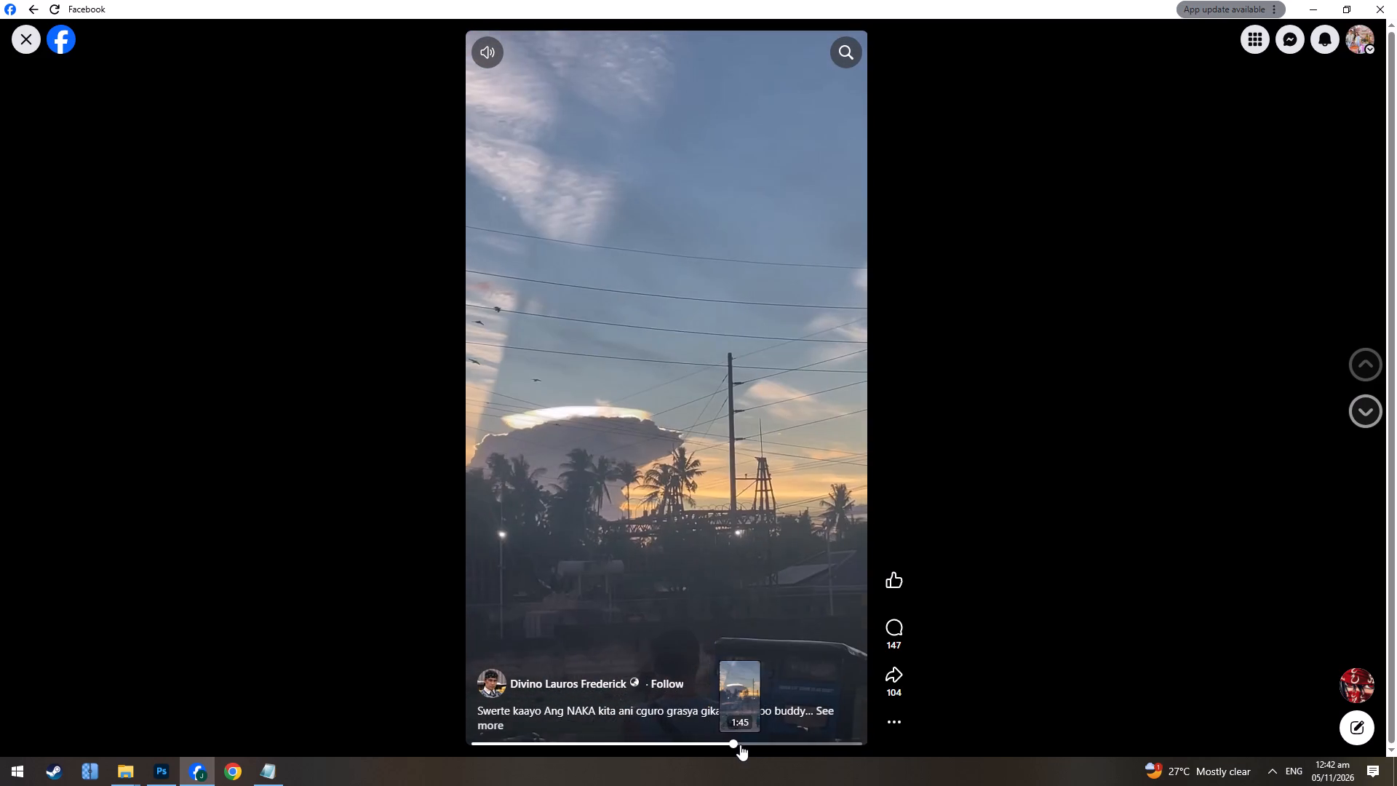
{"action": "left_click_drag", "start_coordinate": [731, 745], "coordinate": [723, 747]}
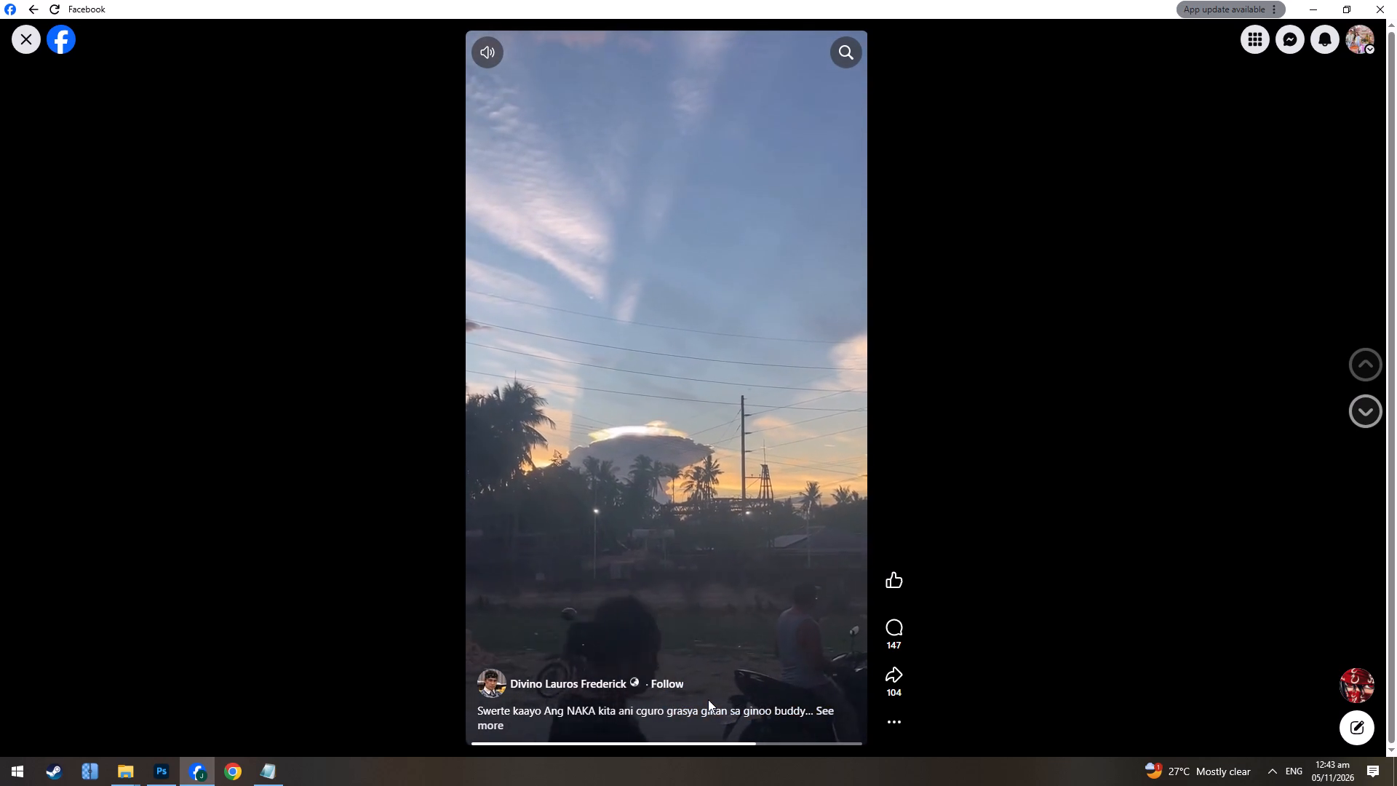
{"action": "key", "text": "Escape"}
{"action": "scroll", "coordinate": [636, 675], "scroll_direction": "down", "scroll_amount": 5}
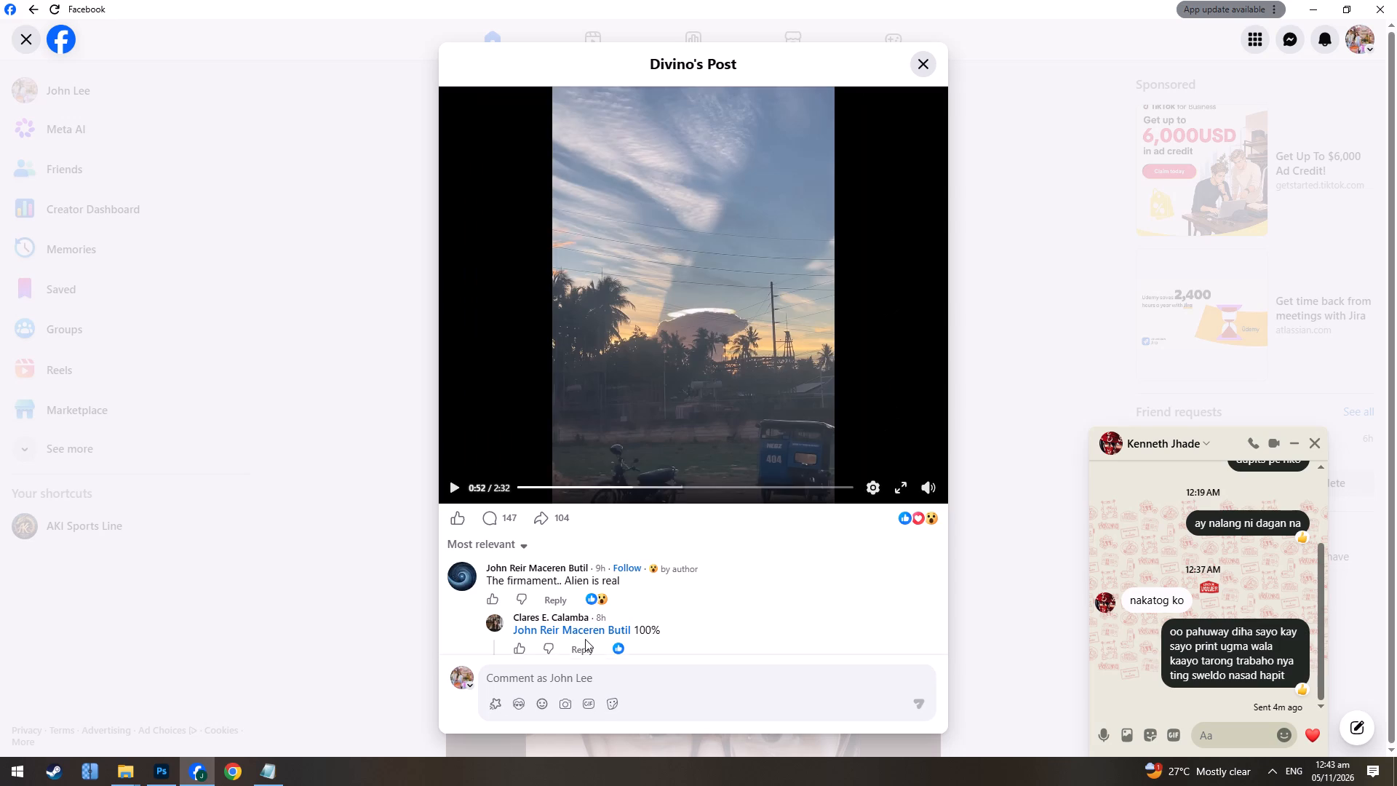
{"action": "key", "text": "Escape"}
{"action": "scroll", "coordinate": [581, 638], "scroll_direction": "down", "scroll_amount": 14}
{"action": "scroll", "coordinate": [570, 633], "scroll_direction": "up", "scroll_amount": 2}
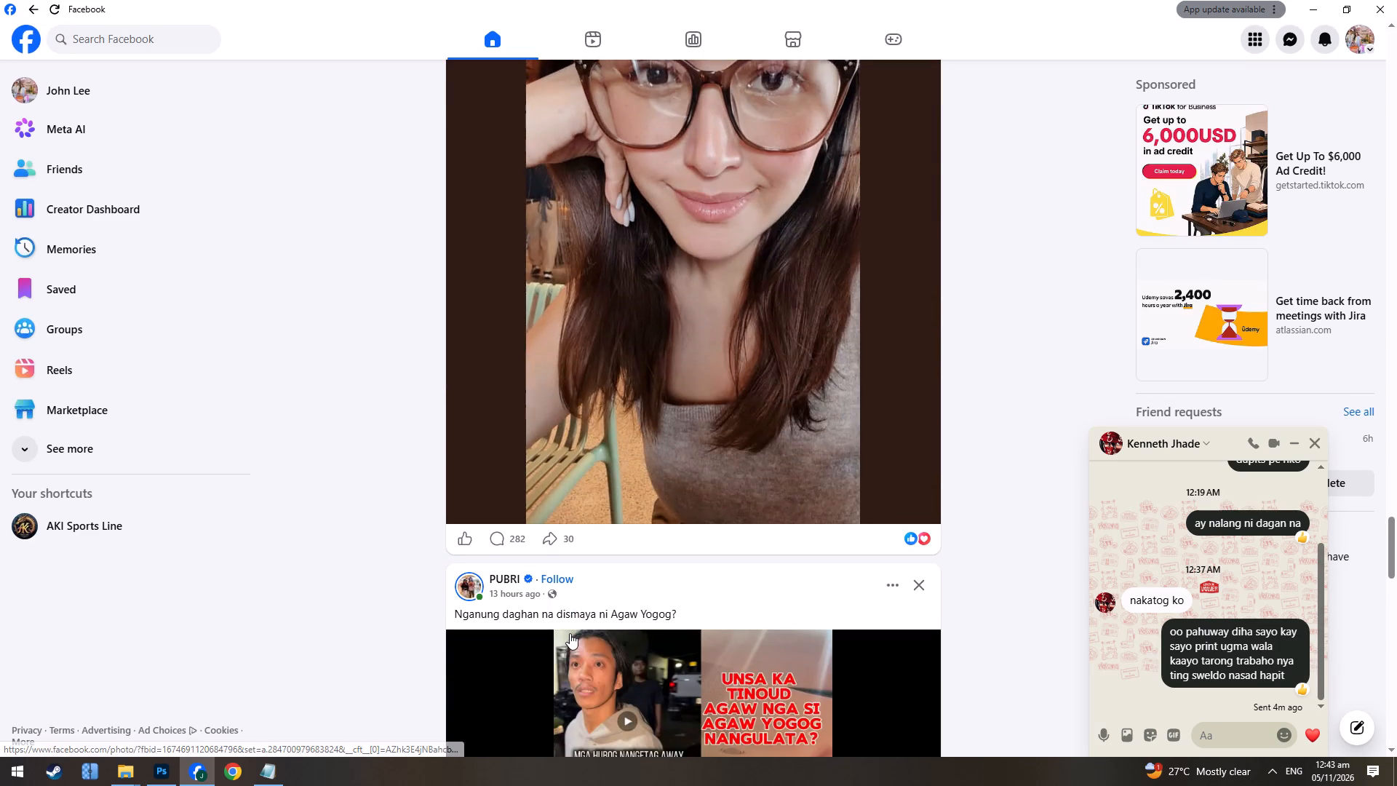
Switch back to Photoshop and check the progress of the jersey image resize.
{"action": "key", "text": "alt+Tab"}
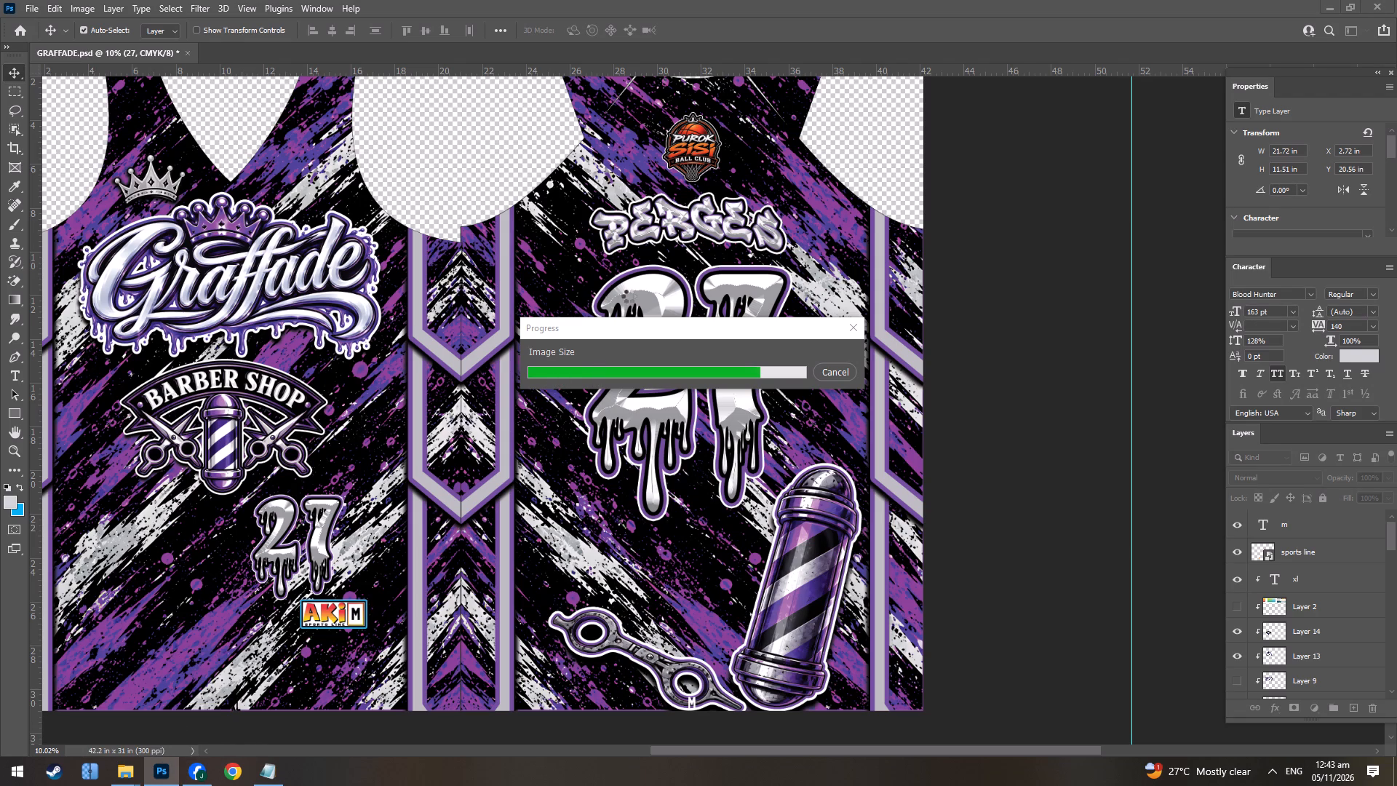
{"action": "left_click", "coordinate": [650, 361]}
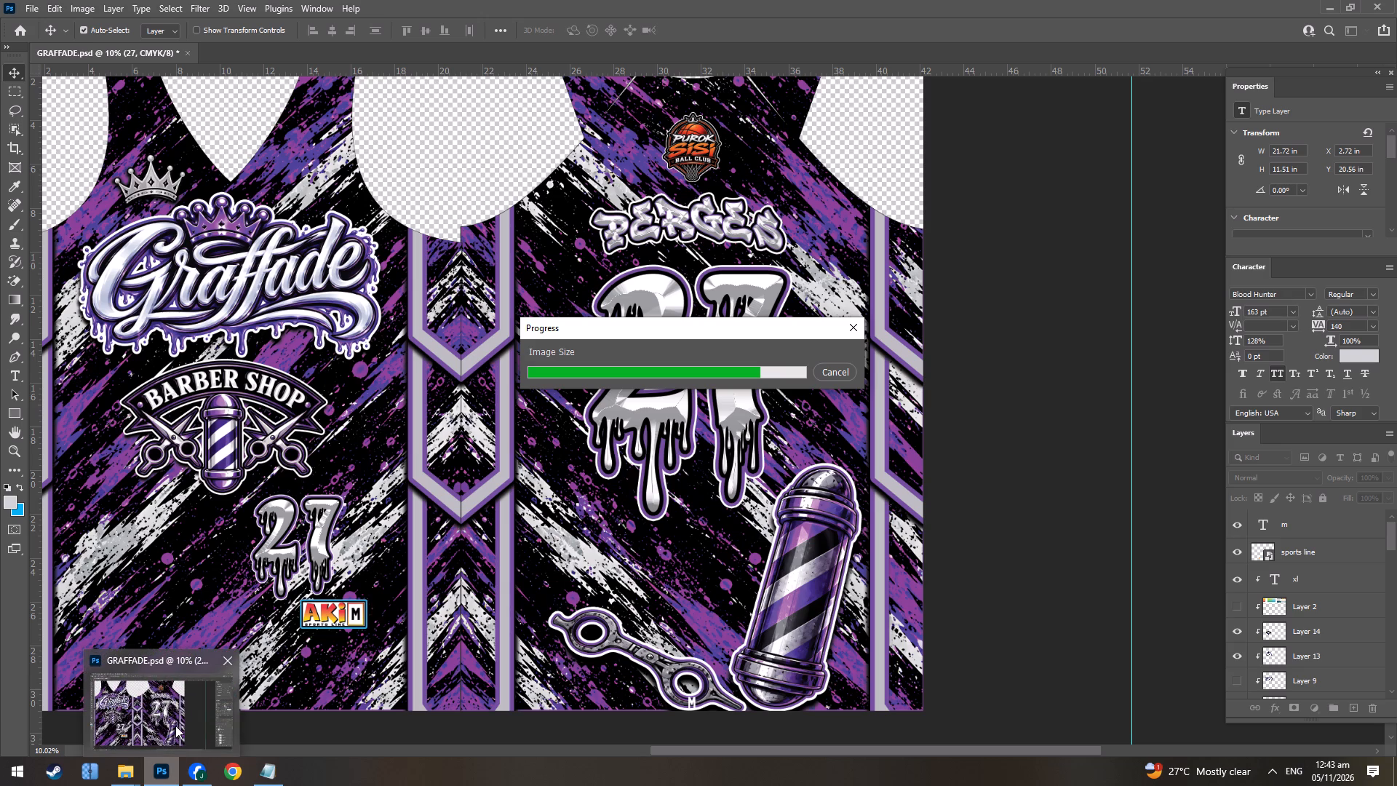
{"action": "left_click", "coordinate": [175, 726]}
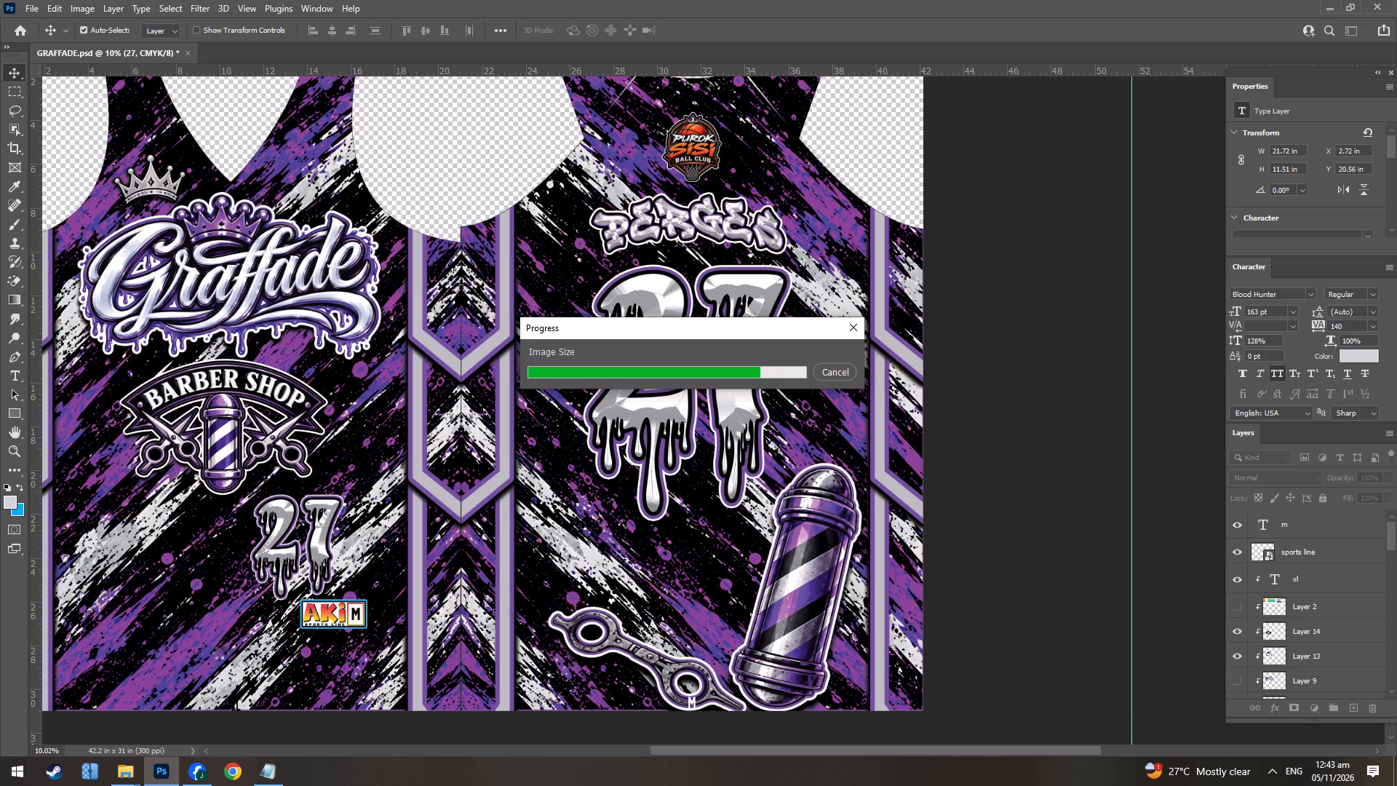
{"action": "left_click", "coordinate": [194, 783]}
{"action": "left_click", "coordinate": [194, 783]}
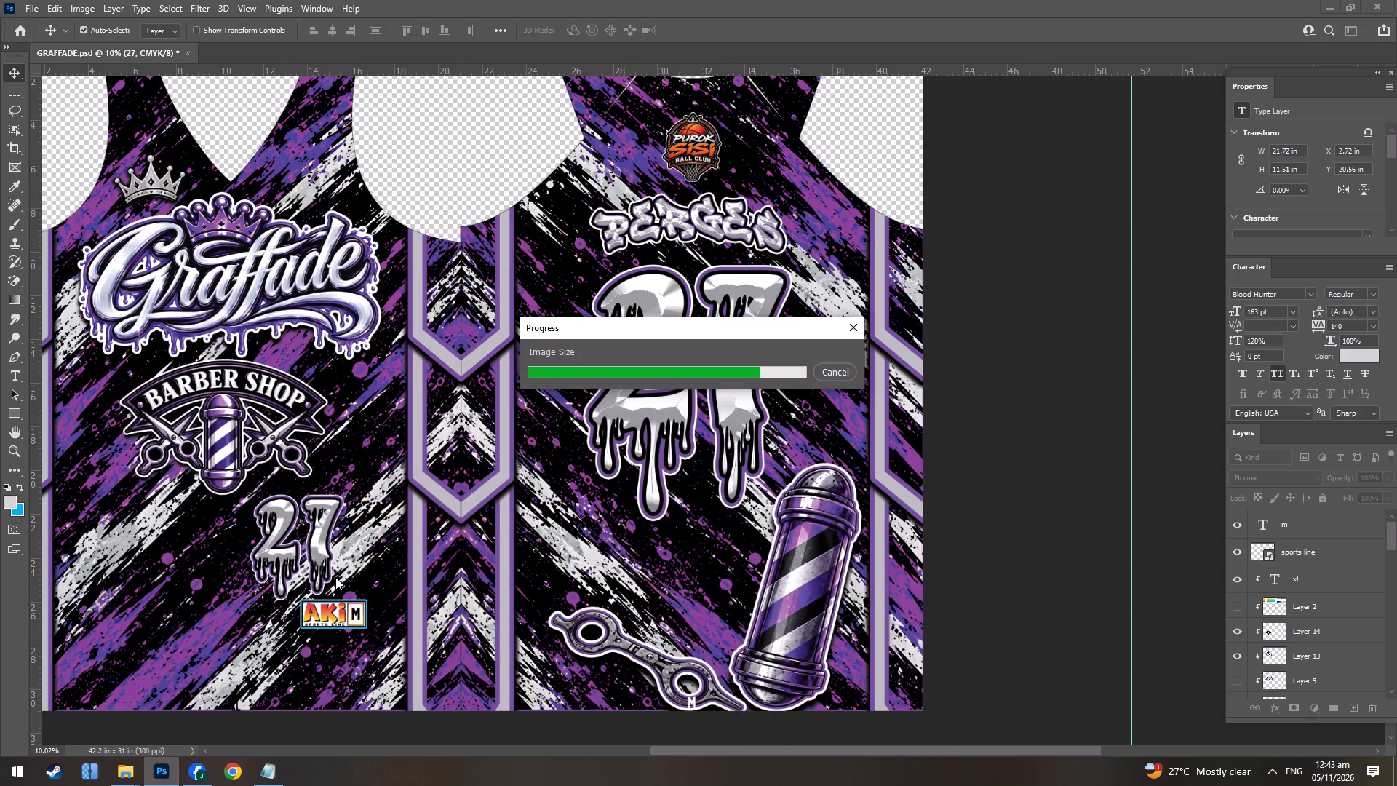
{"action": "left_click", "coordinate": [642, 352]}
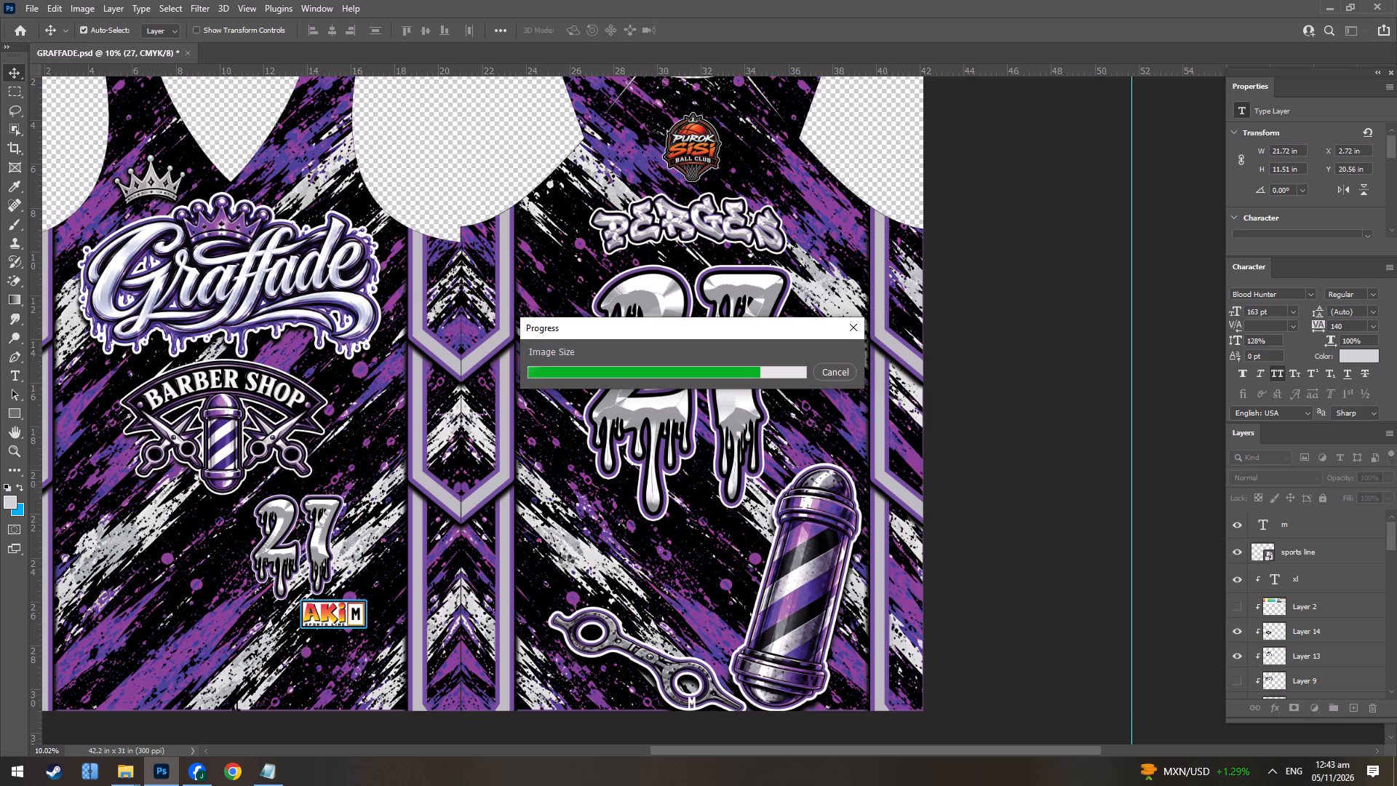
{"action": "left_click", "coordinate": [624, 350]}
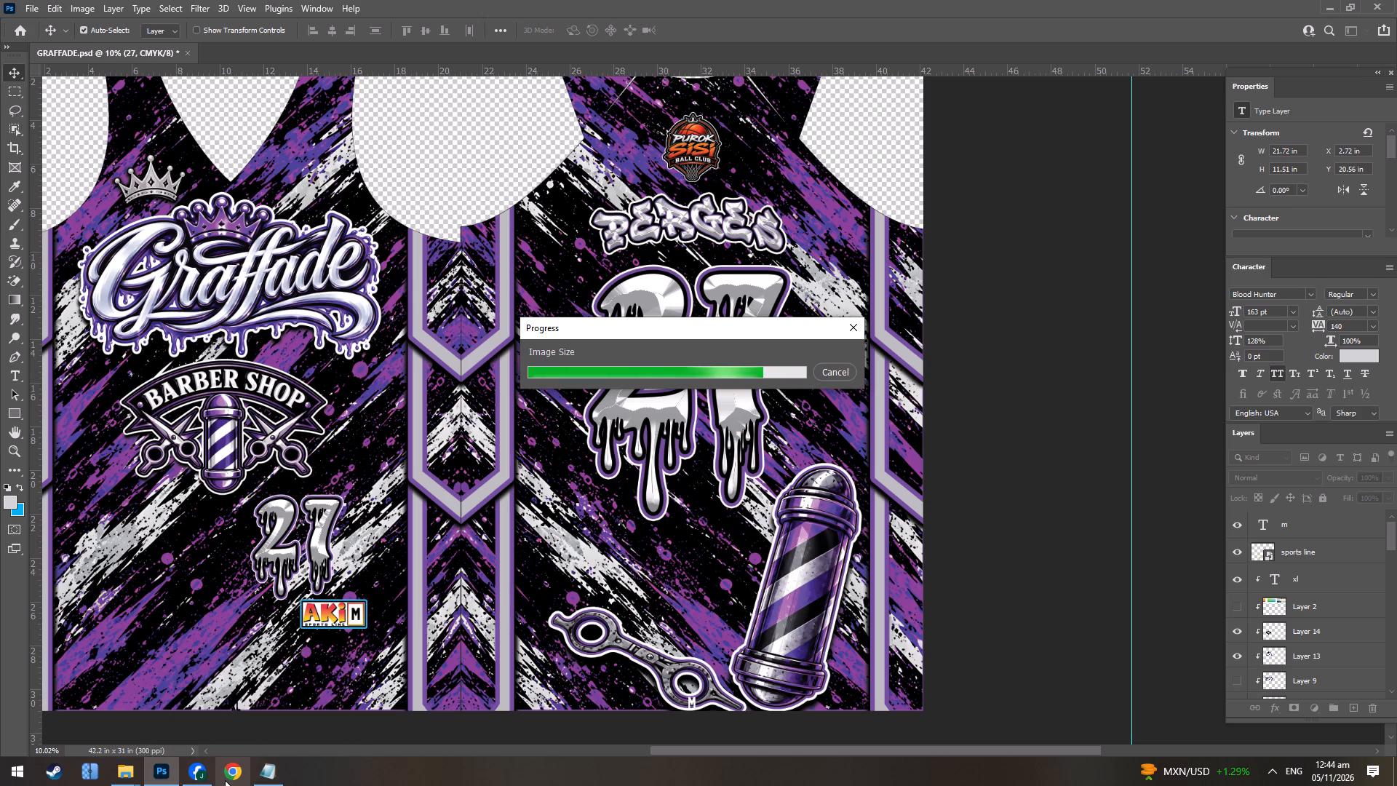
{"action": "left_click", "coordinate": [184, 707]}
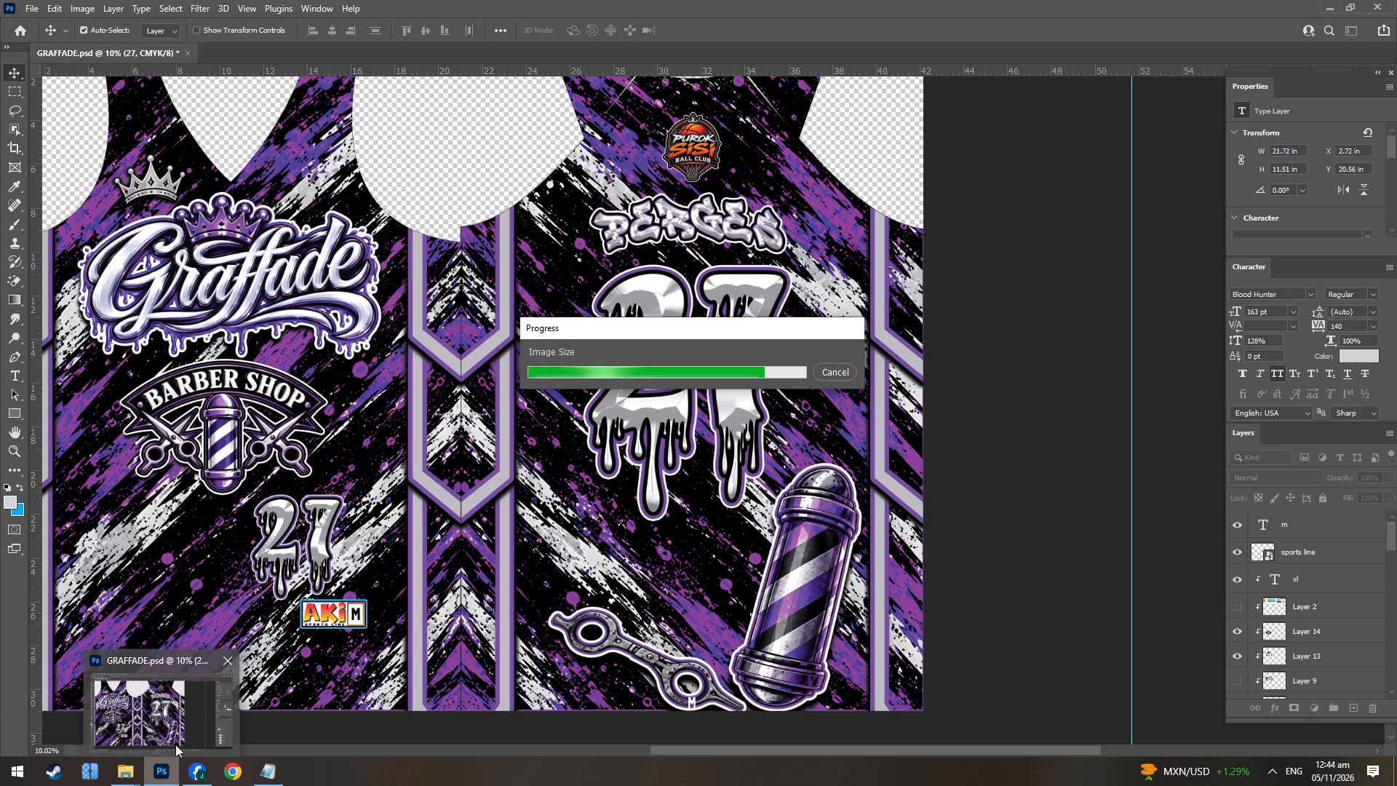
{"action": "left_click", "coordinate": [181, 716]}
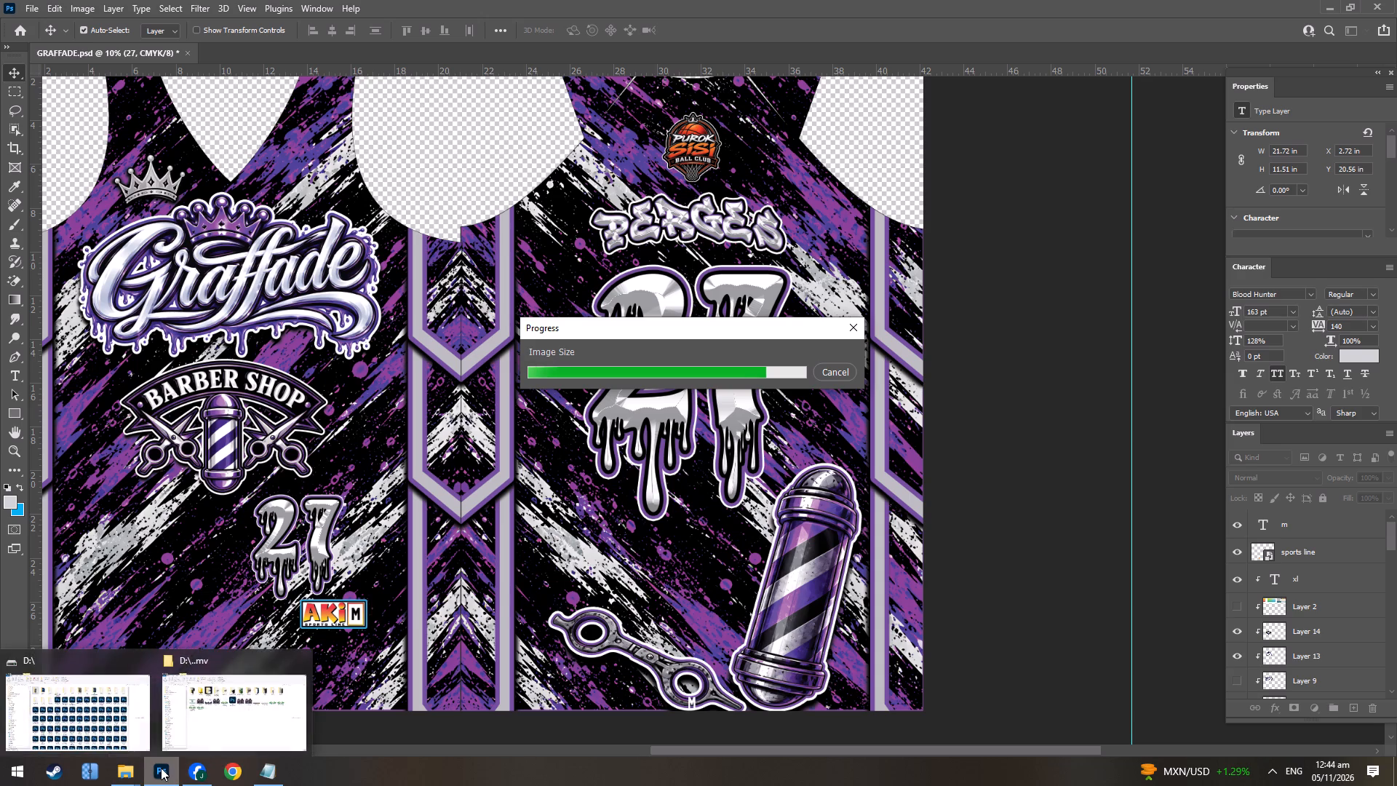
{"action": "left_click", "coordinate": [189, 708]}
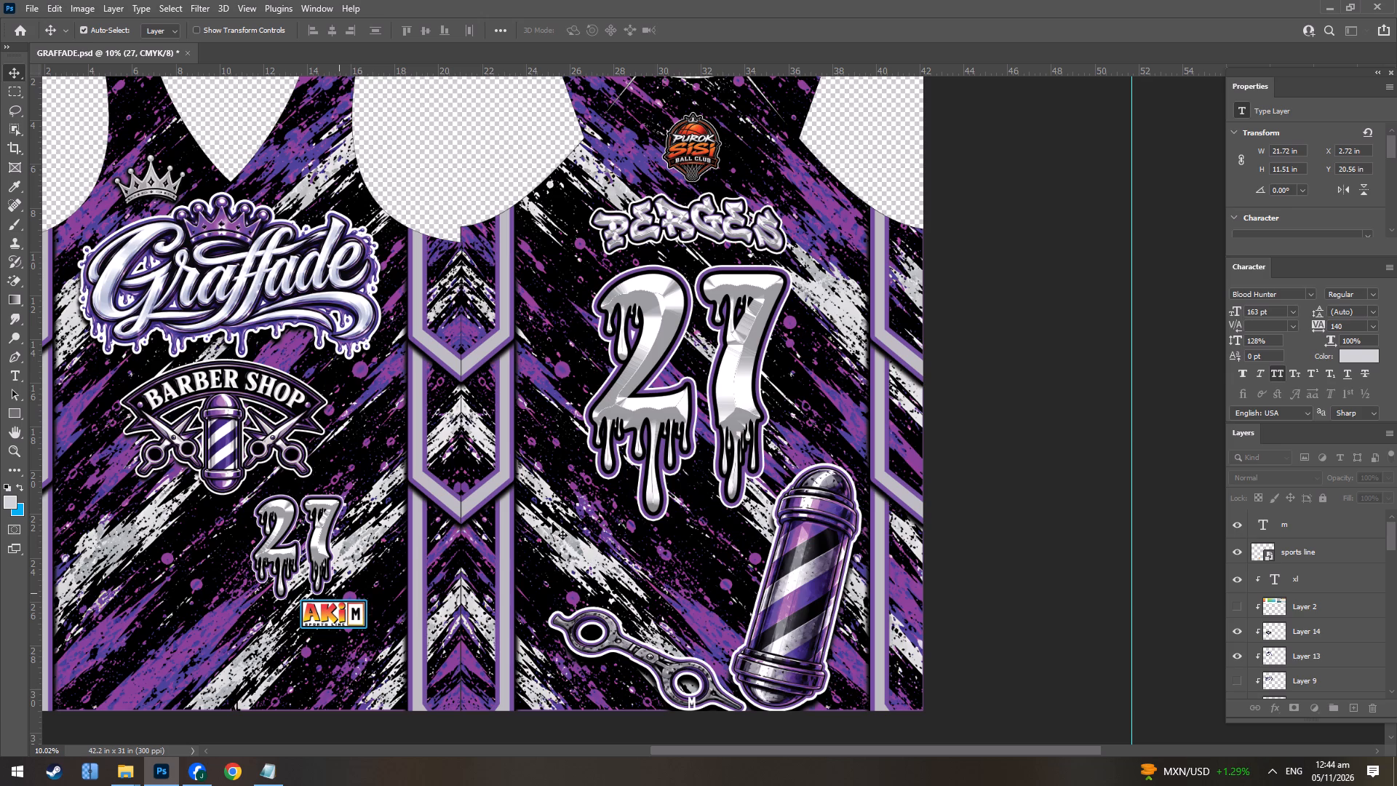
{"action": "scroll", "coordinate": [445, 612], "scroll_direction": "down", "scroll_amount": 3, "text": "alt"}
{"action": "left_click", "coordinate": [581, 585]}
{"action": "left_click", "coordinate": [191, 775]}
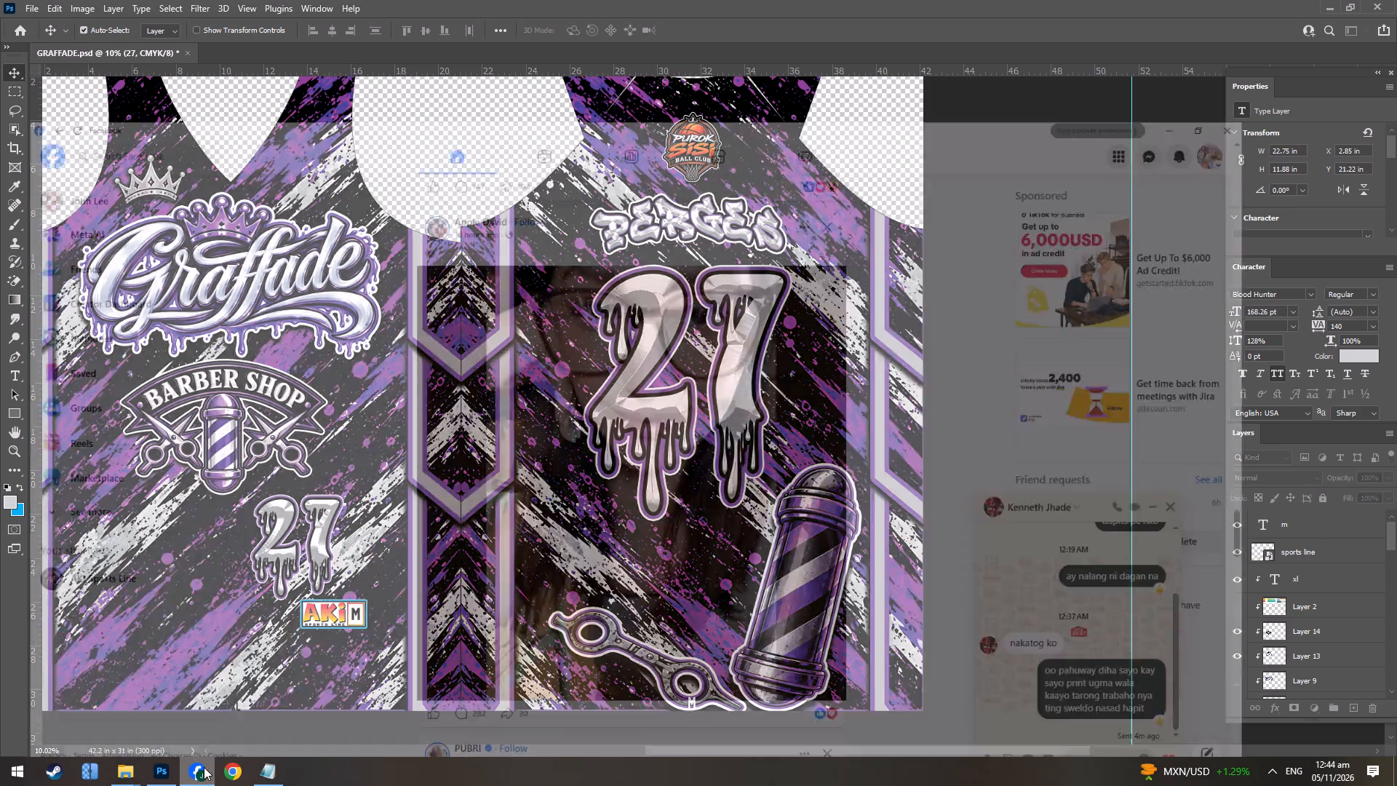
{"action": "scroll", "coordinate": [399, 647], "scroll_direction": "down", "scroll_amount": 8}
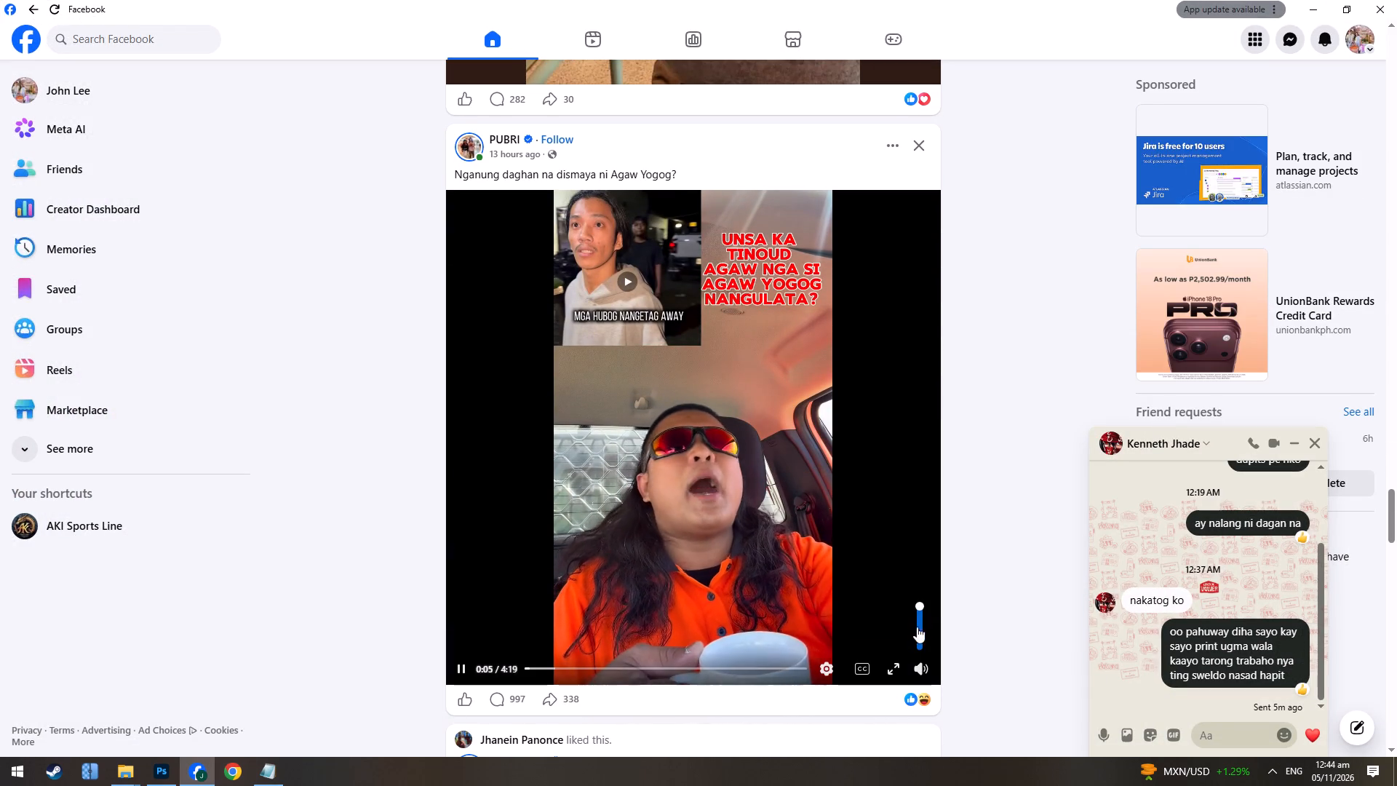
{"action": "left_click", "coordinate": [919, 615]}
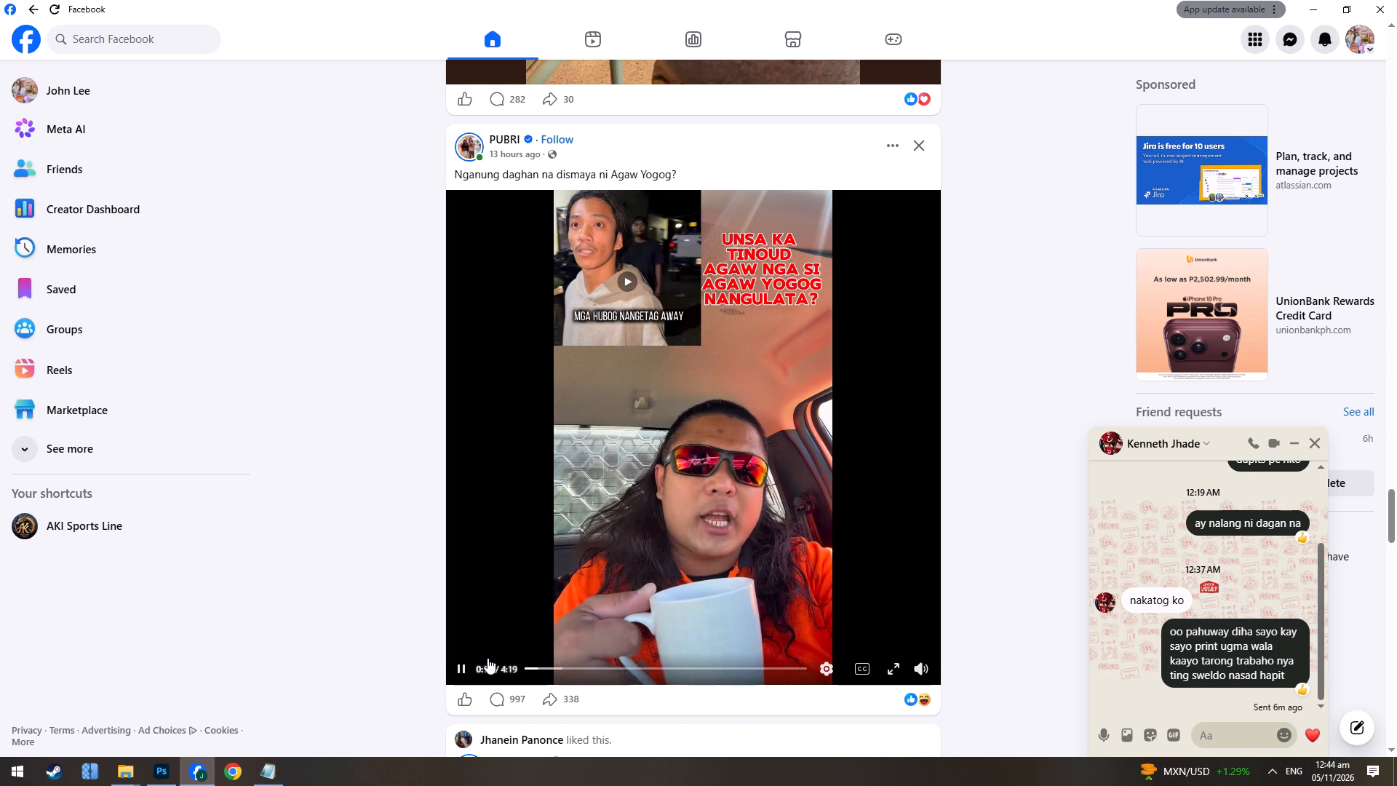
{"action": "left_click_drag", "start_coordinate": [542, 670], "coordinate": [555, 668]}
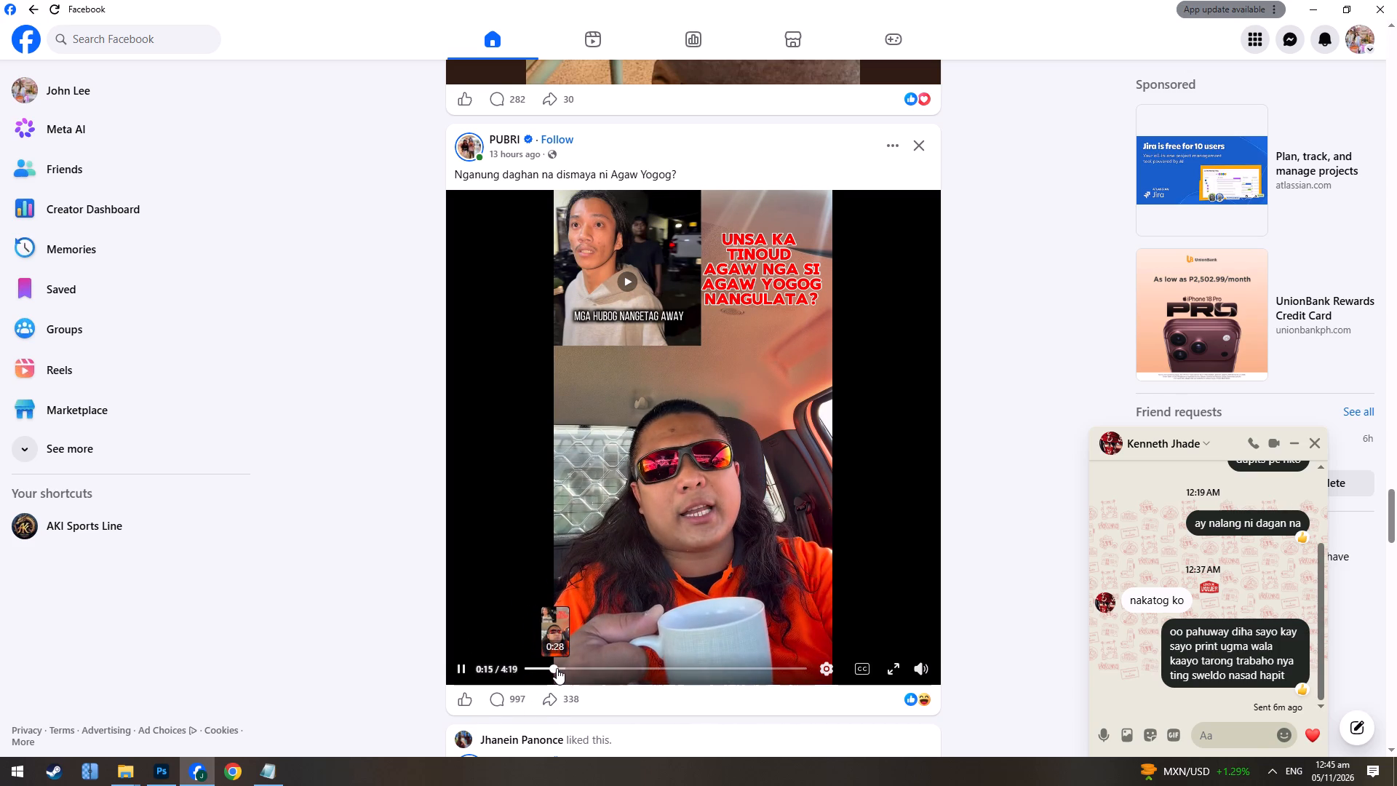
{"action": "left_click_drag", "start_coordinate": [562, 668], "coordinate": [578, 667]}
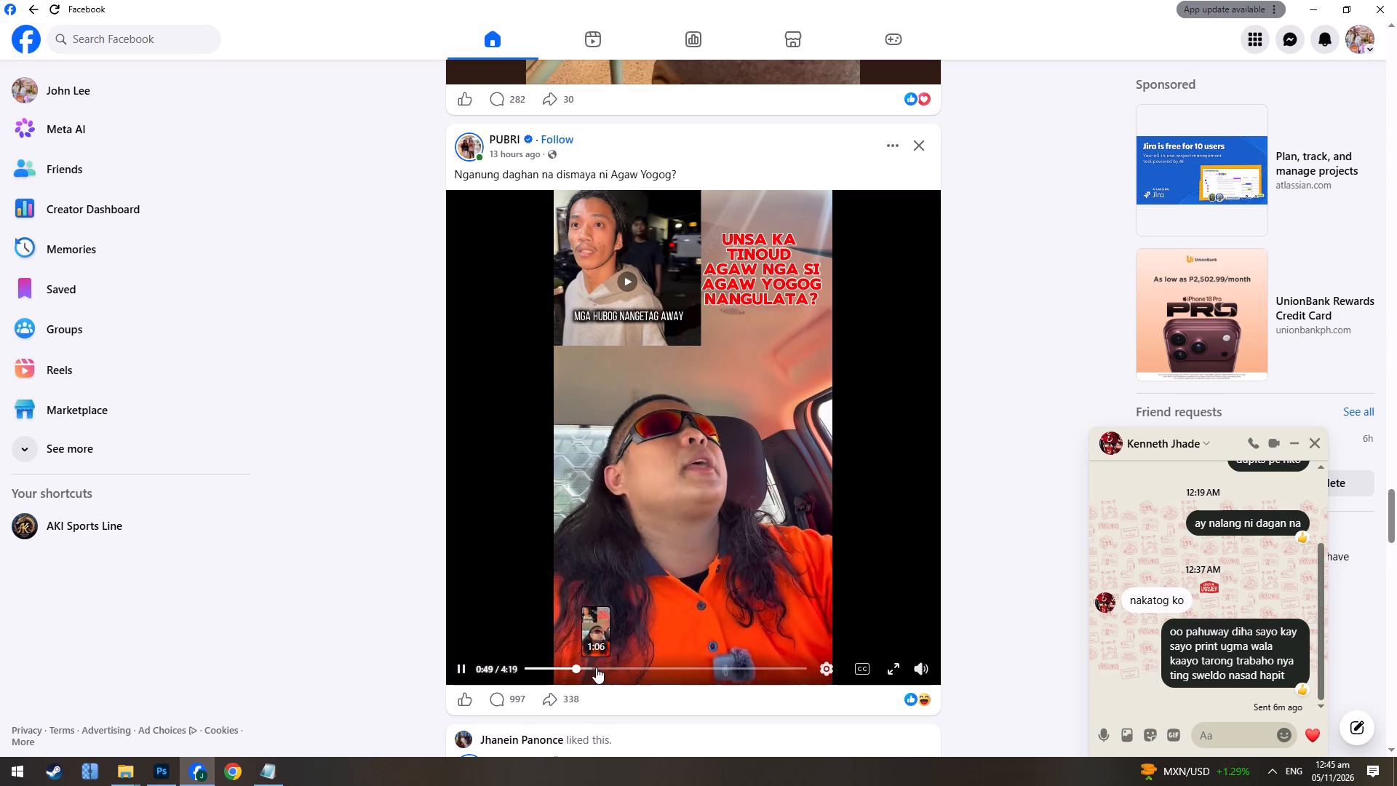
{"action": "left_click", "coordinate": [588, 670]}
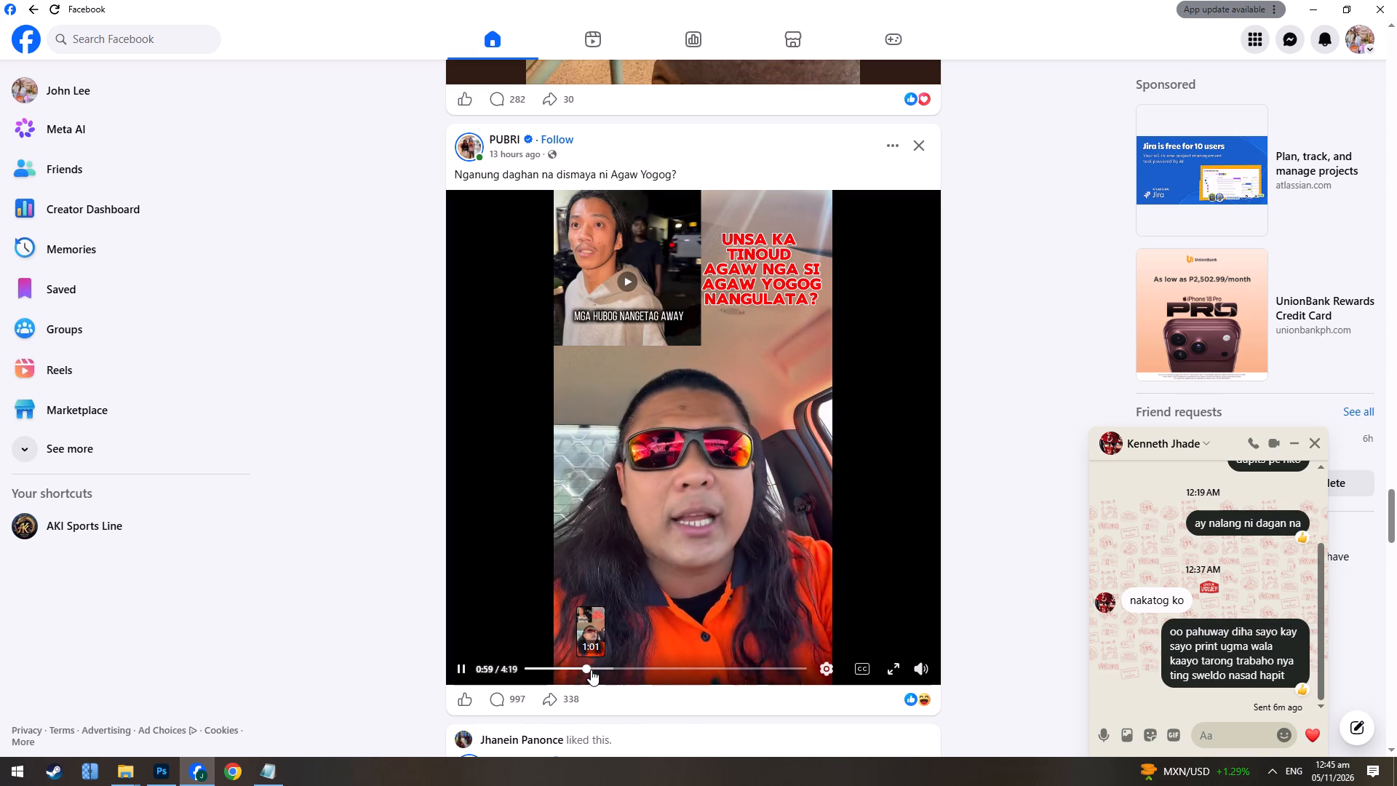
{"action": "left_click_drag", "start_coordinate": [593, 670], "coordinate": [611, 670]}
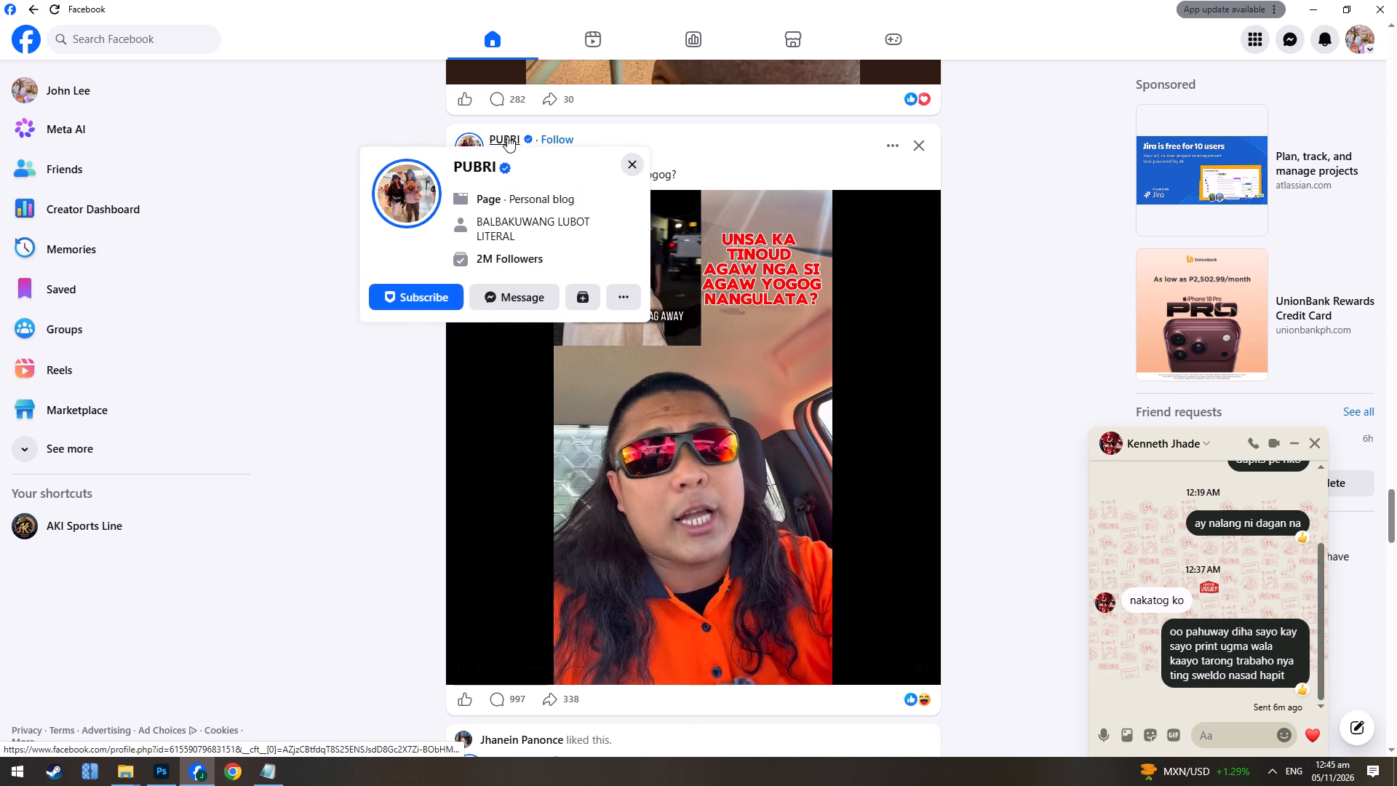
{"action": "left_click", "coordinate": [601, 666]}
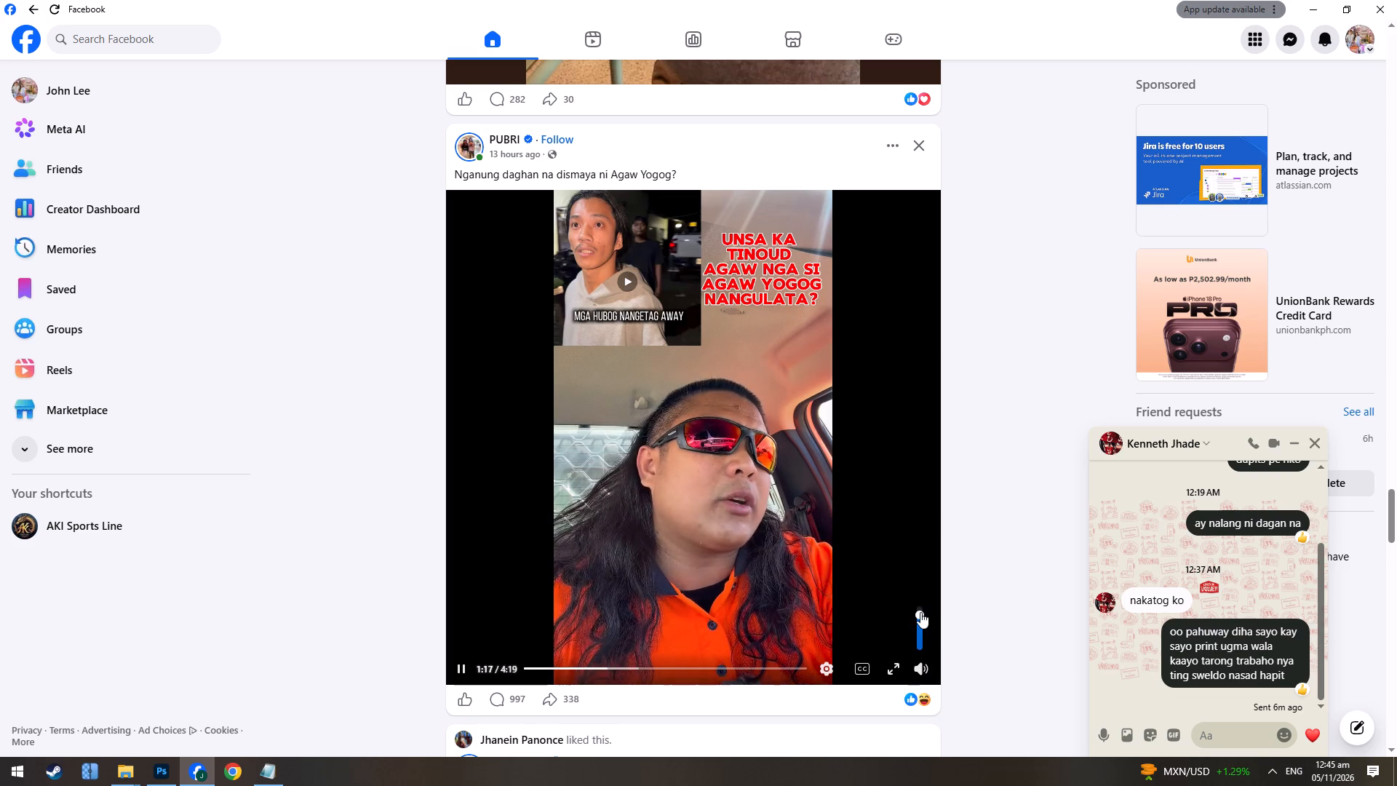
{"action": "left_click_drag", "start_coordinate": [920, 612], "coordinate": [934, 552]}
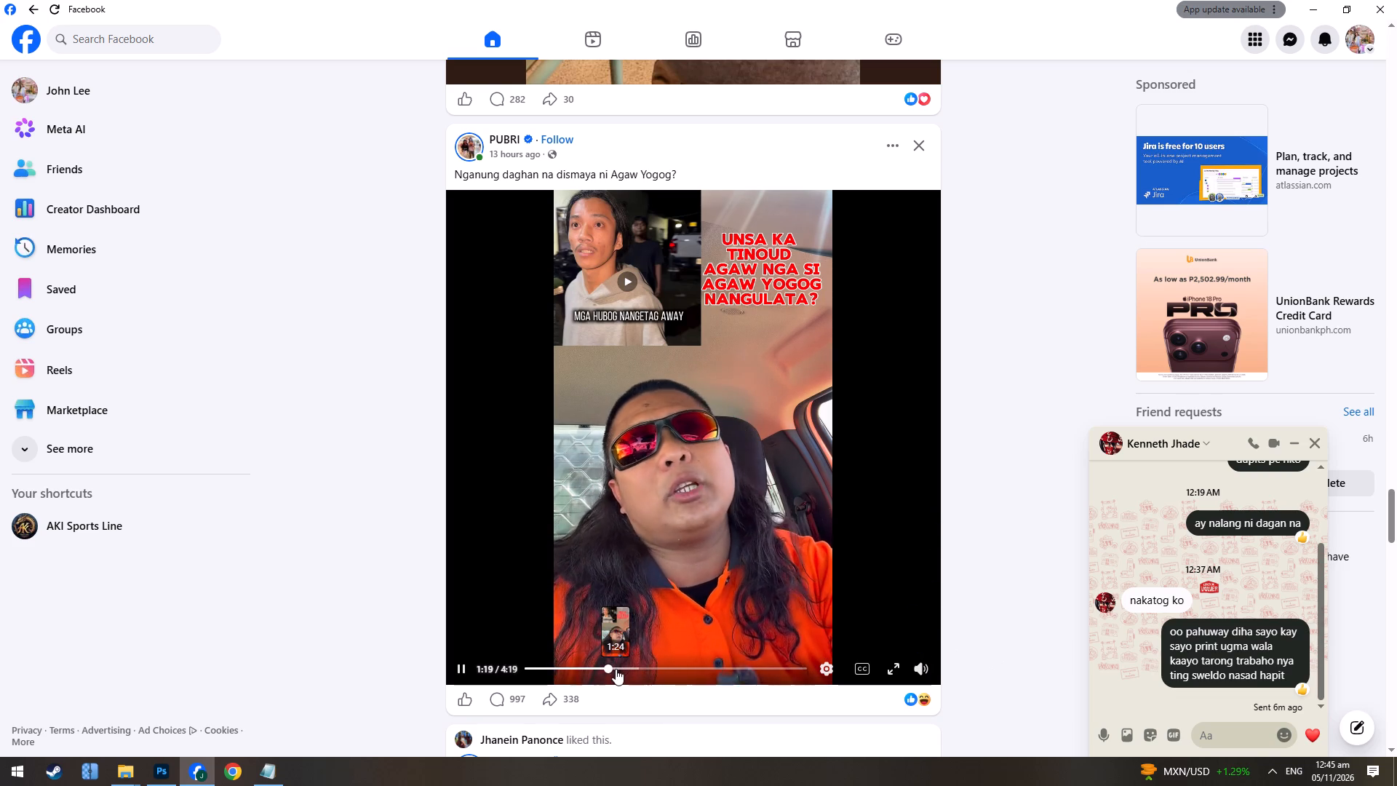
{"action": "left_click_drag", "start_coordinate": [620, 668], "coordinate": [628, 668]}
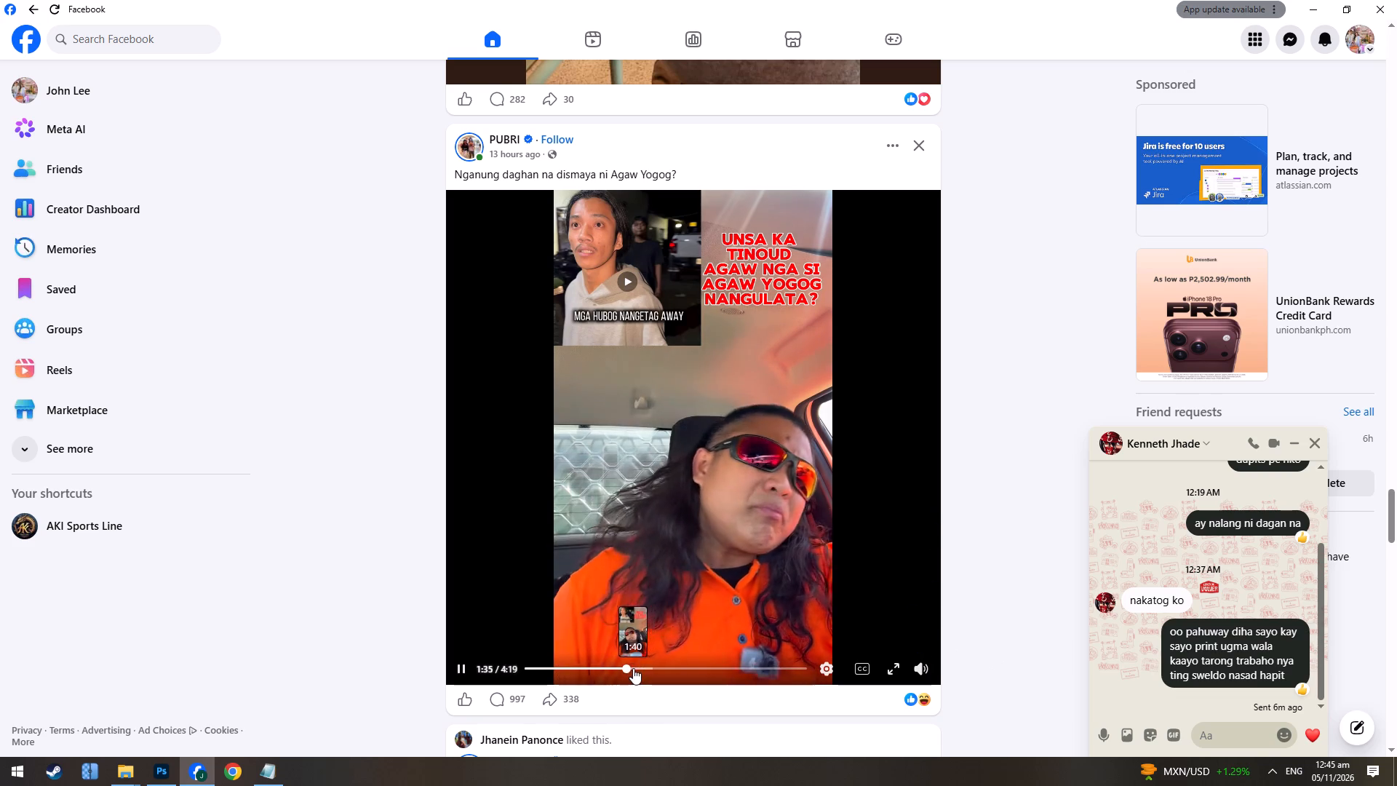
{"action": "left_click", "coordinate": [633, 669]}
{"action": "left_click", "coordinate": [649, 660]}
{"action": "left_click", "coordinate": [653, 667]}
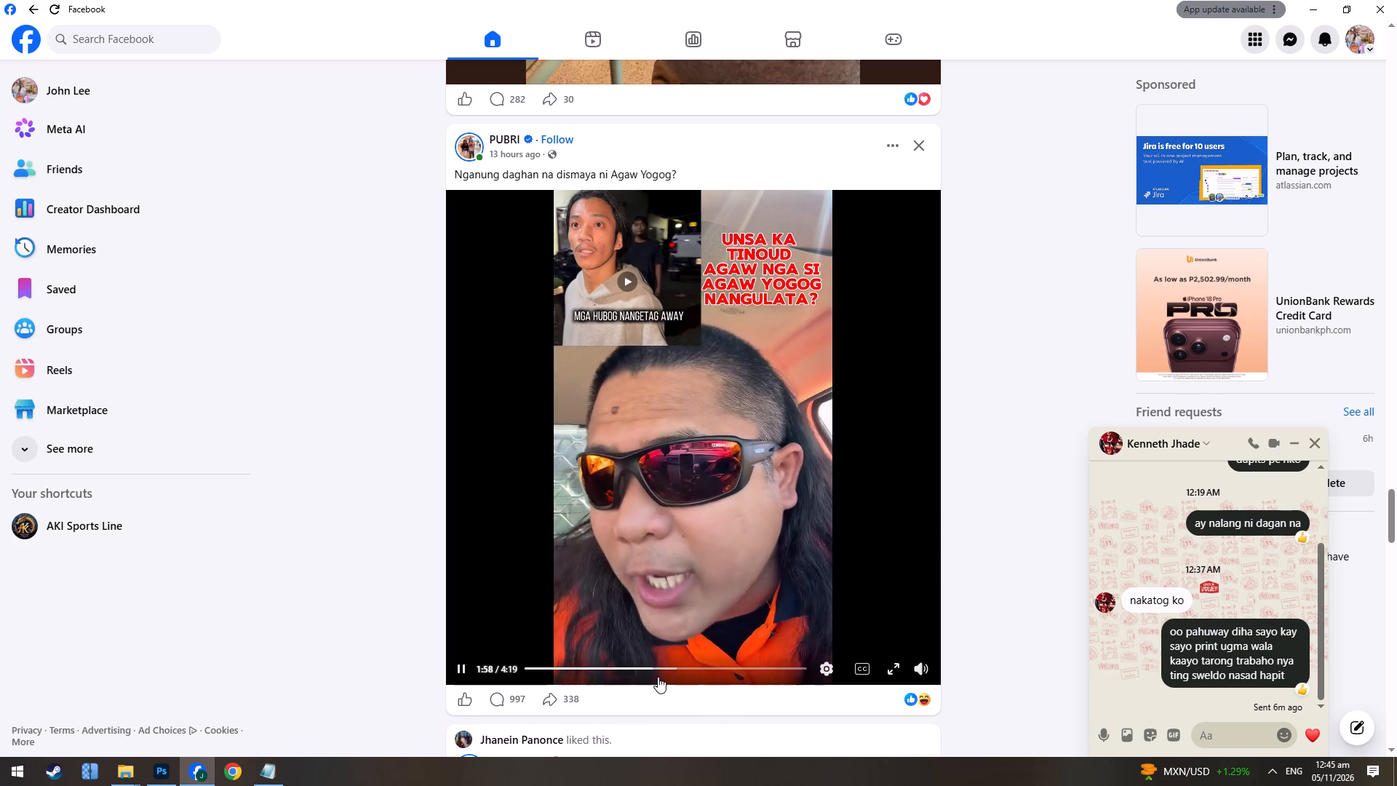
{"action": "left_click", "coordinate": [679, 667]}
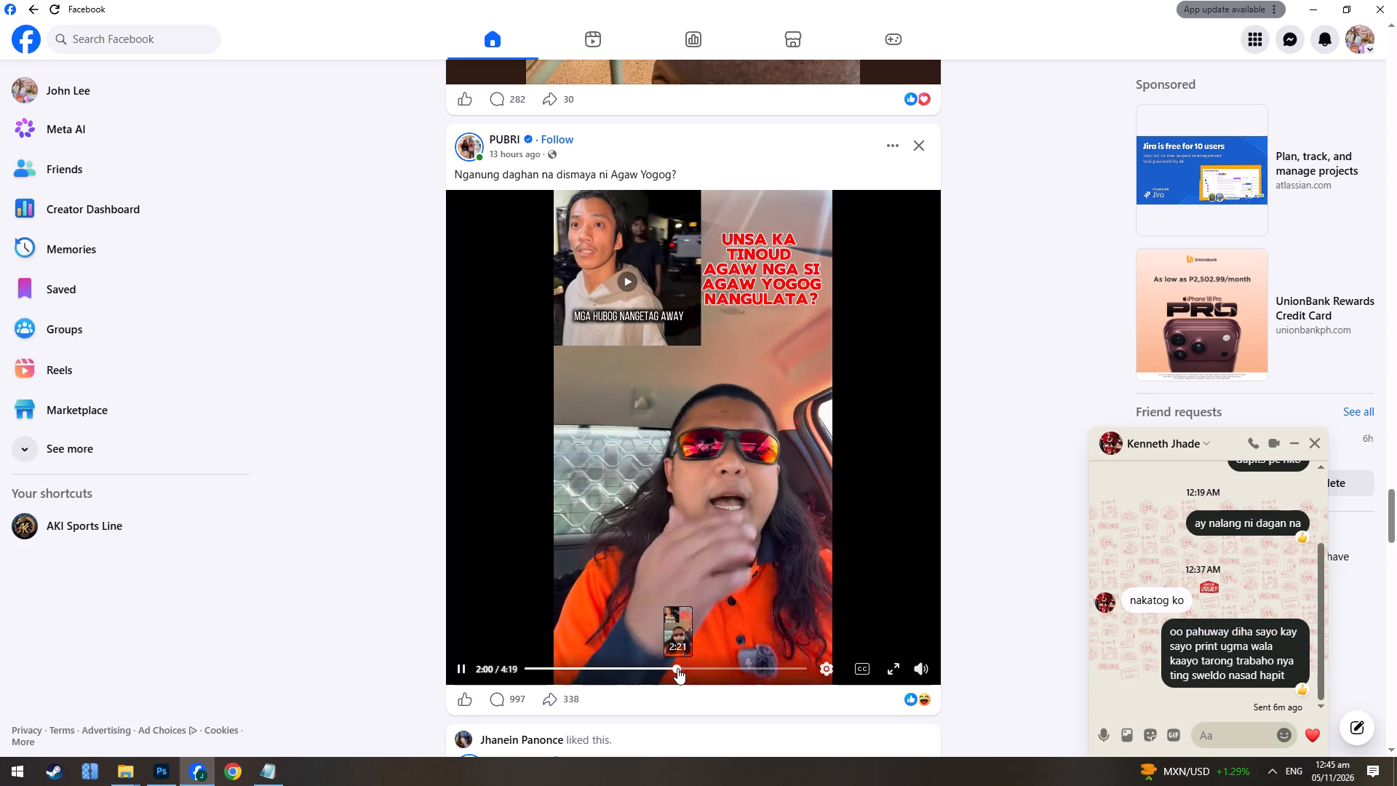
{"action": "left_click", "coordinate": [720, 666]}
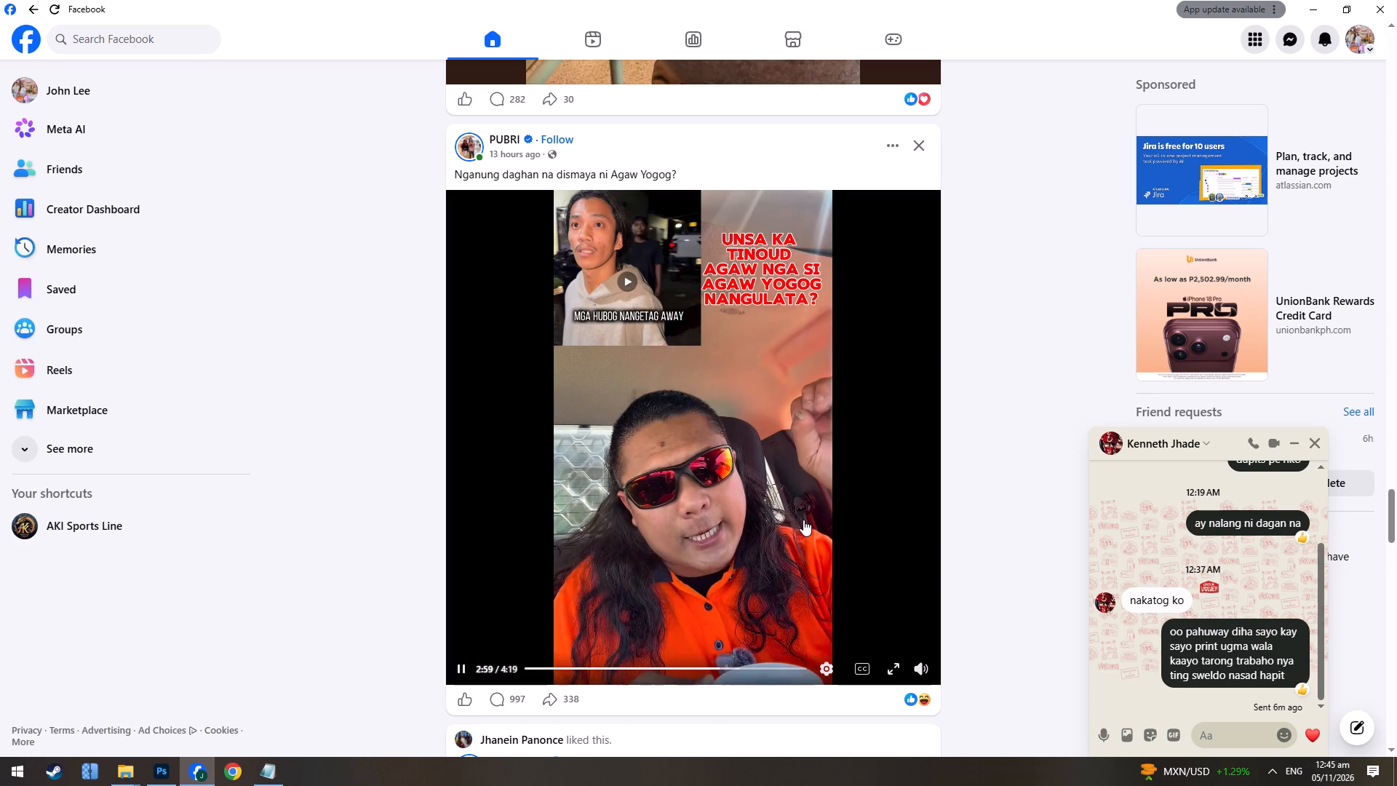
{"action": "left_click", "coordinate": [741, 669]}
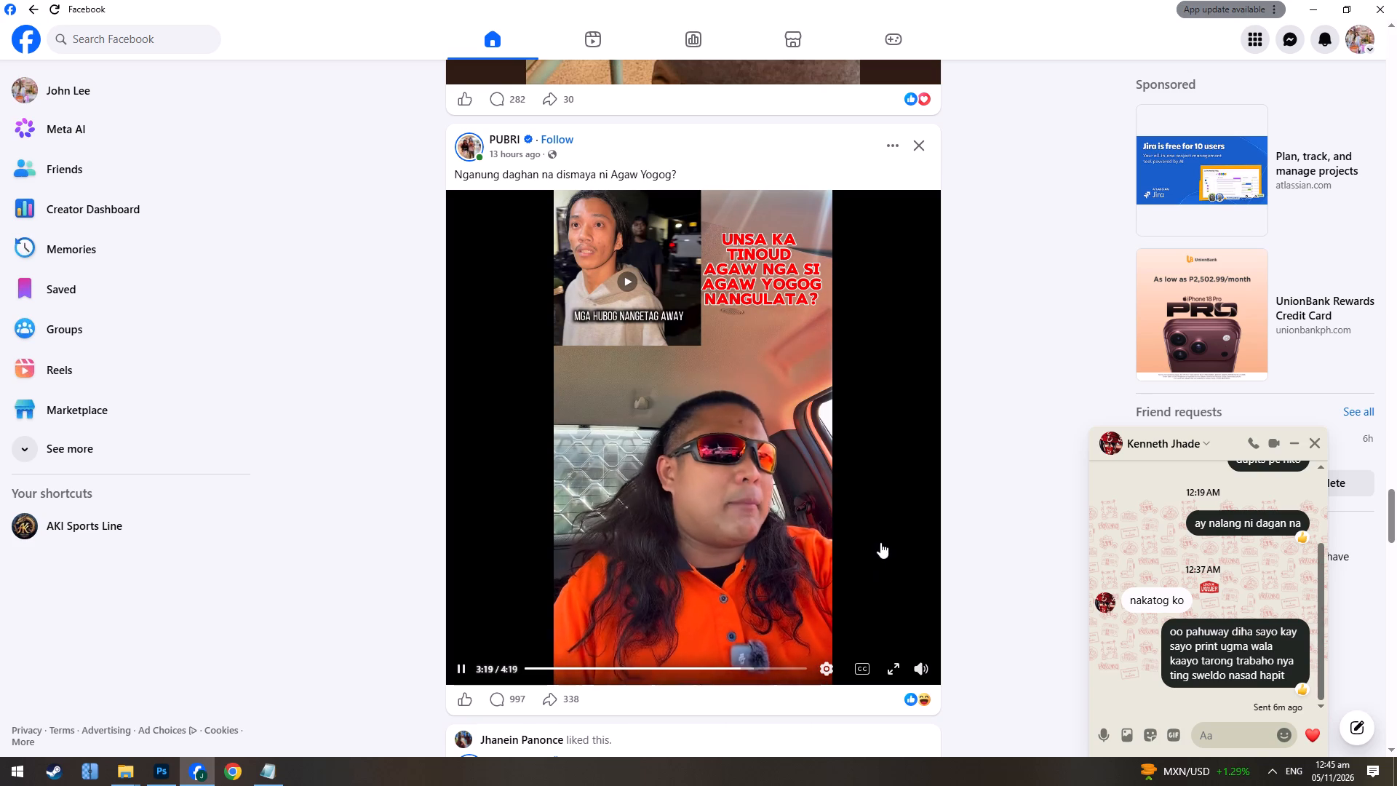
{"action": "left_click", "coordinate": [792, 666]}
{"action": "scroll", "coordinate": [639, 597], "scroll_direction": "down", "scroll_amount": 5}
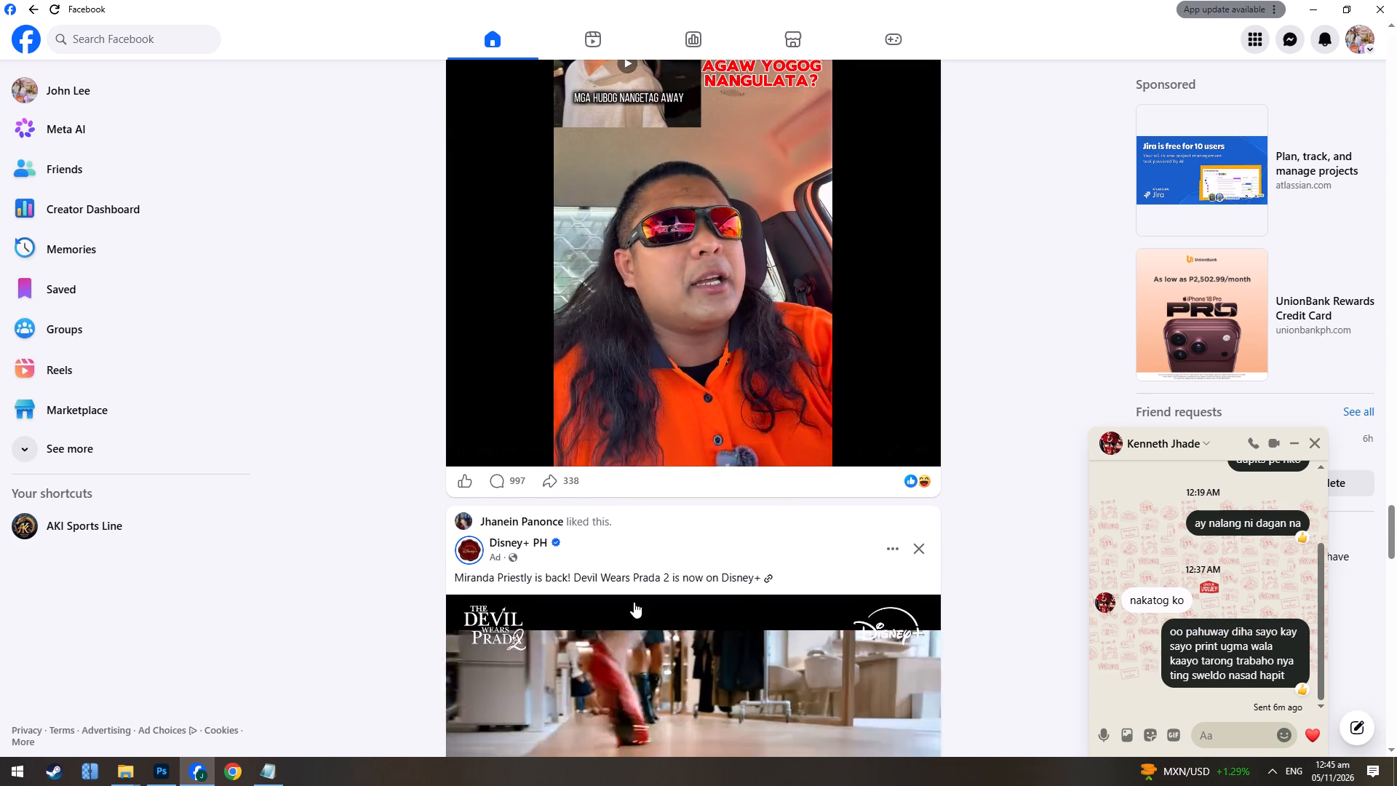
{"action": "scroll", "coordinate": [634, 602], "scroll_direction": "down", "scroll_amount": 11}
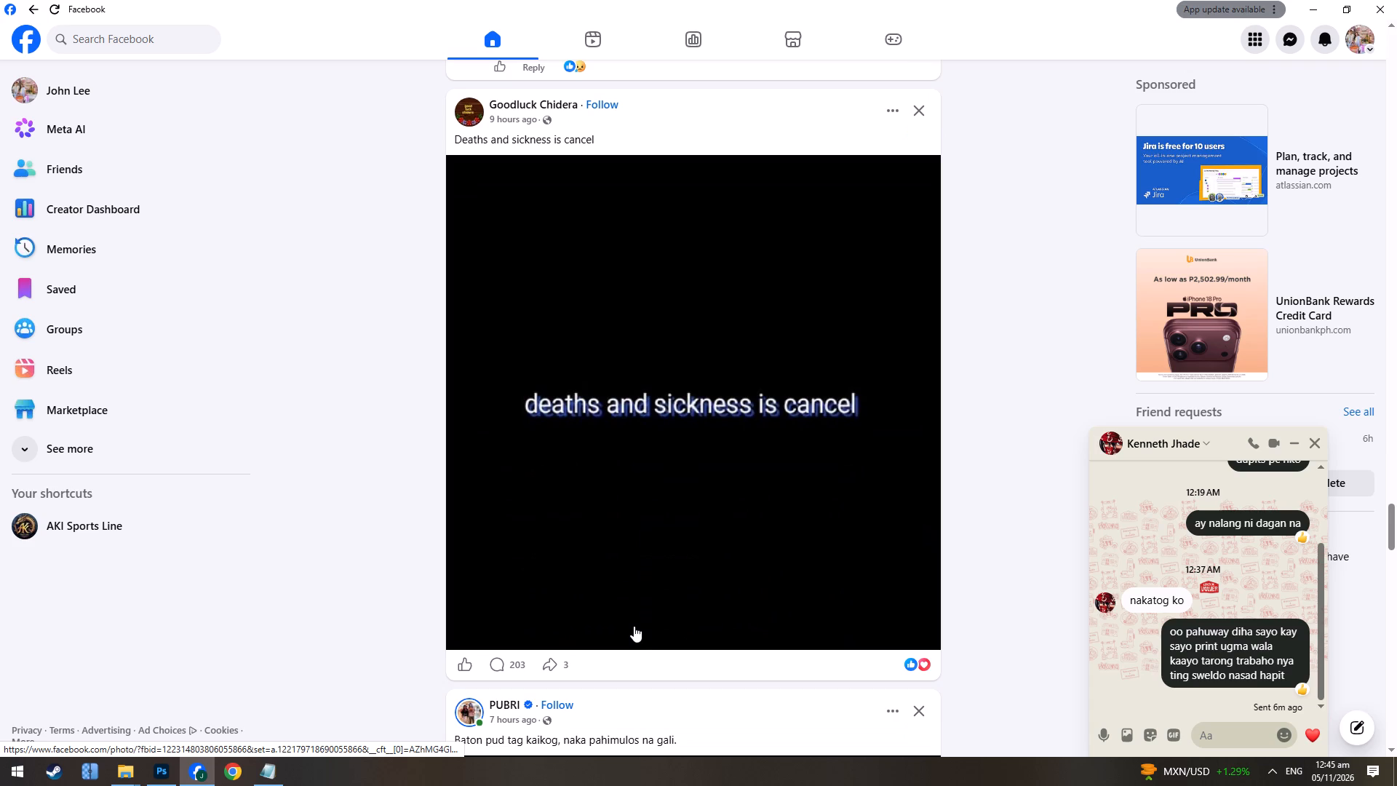
Switch back to Photoshop and change the size letter in the AKI logo on the jersey front to L.
{"action": "key", "text": "alt+Tab"}
{"action": "scroll", "coordinate": [688, 434], "scroll_direction": "down", "scroll_amount": 4, "text": "alt"}
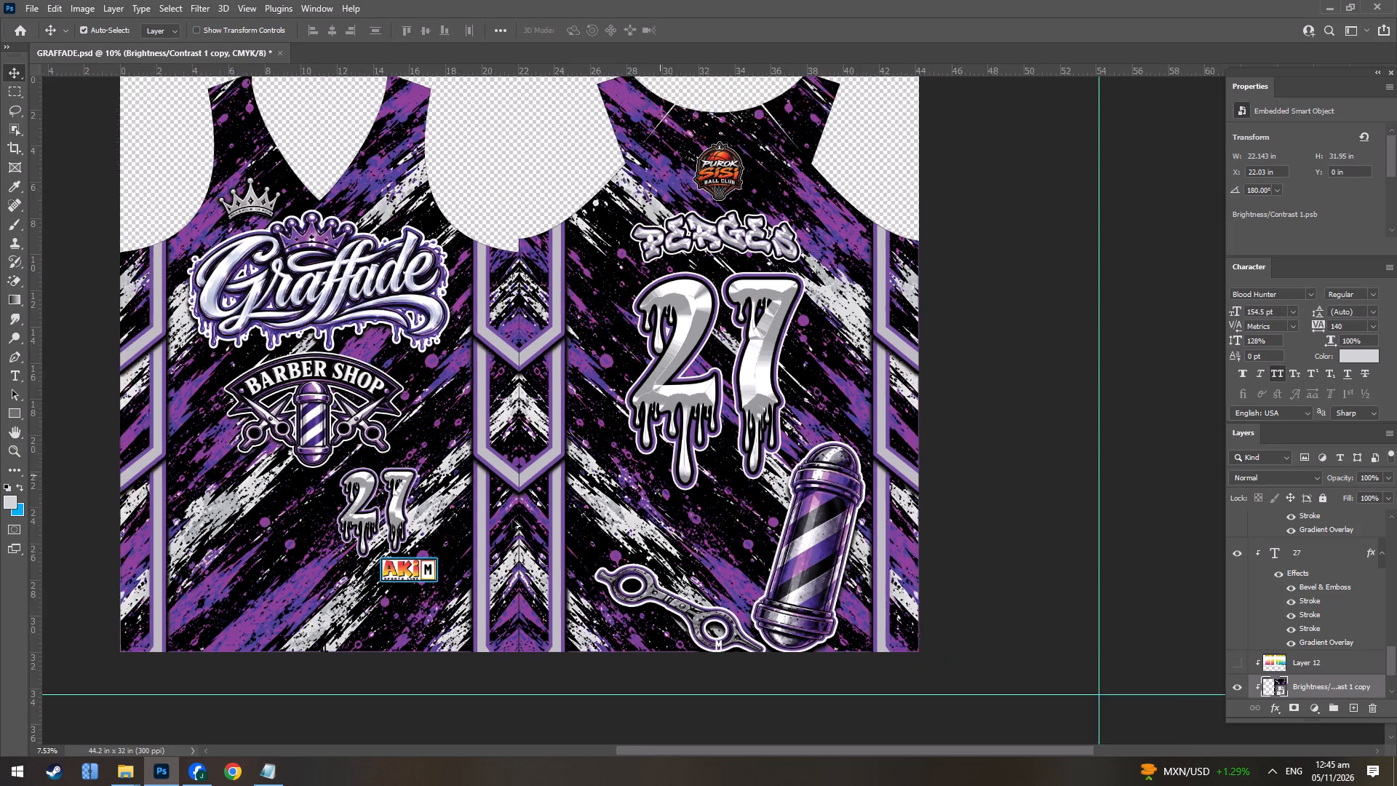
{"action": "scroll", "coordinate": [512, 520], "scroll_direction": "up", "scroll_amount": 4, "text": "alt"}
{"action": "double_click", "coordinate": [453, 560]}
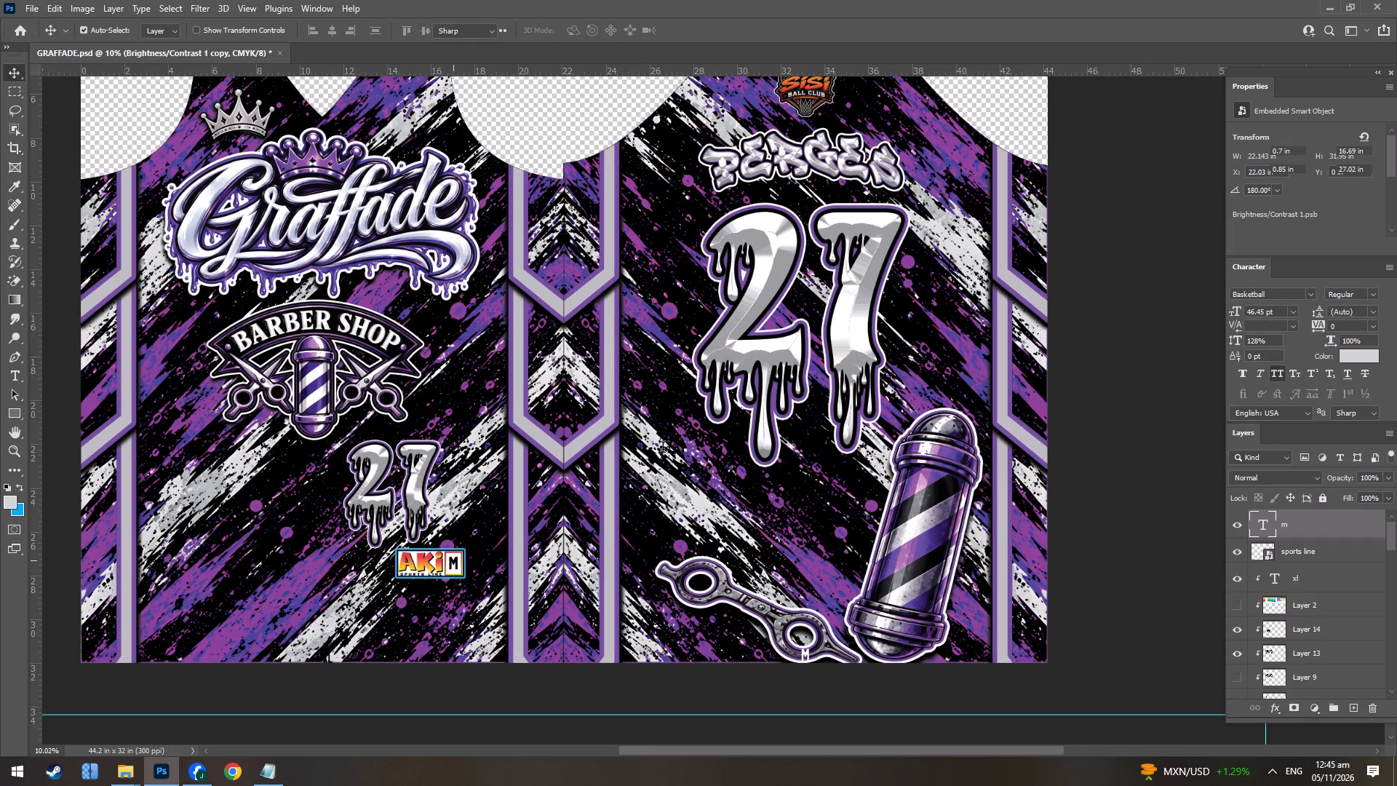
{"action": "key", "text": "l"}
{"action": "key", "text": "Return"}
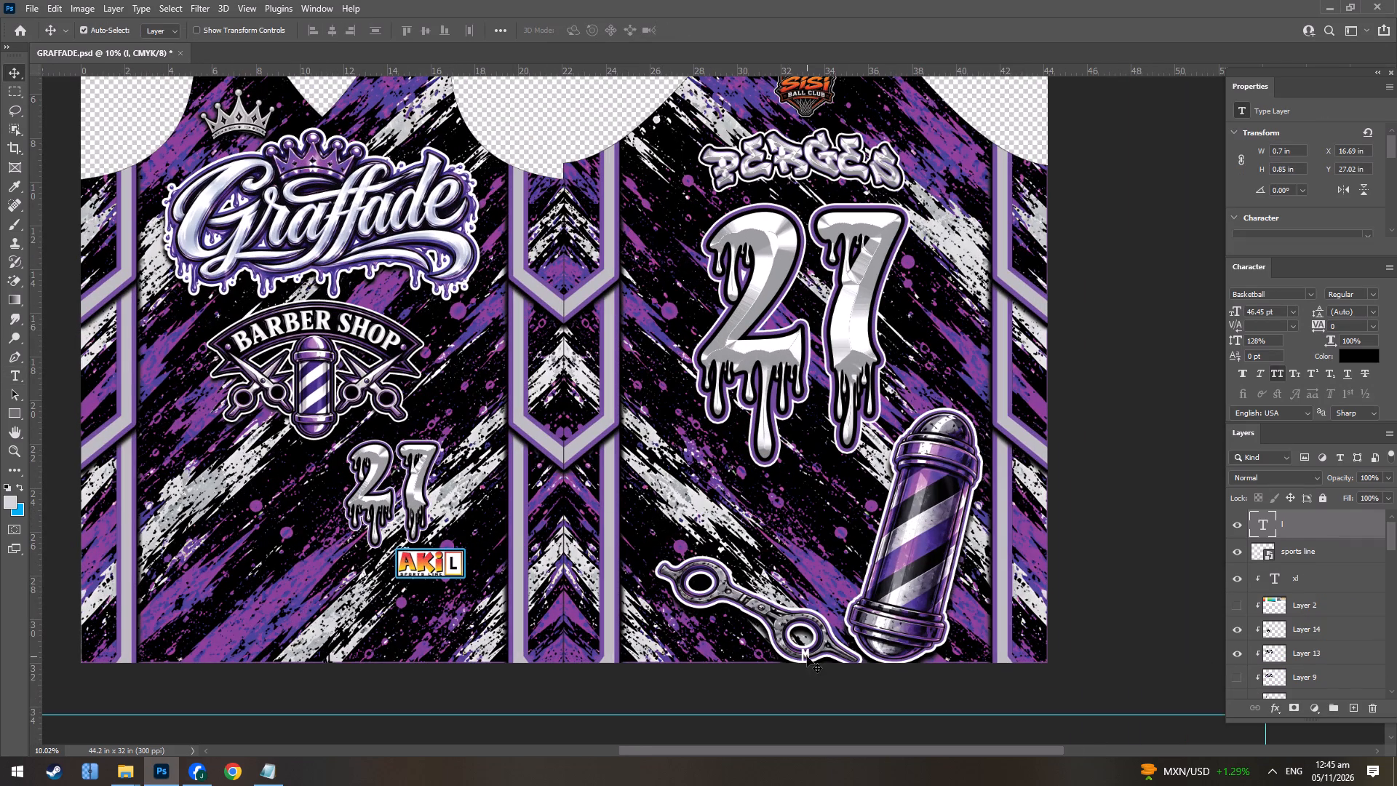
Change the white size text at the bottom hem of the jersey back, over the scissors, to "large".
{"action": "double_click", "coordinate": [805, 656]}
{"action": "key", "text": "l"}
{"action": "key", "text": "Return"}
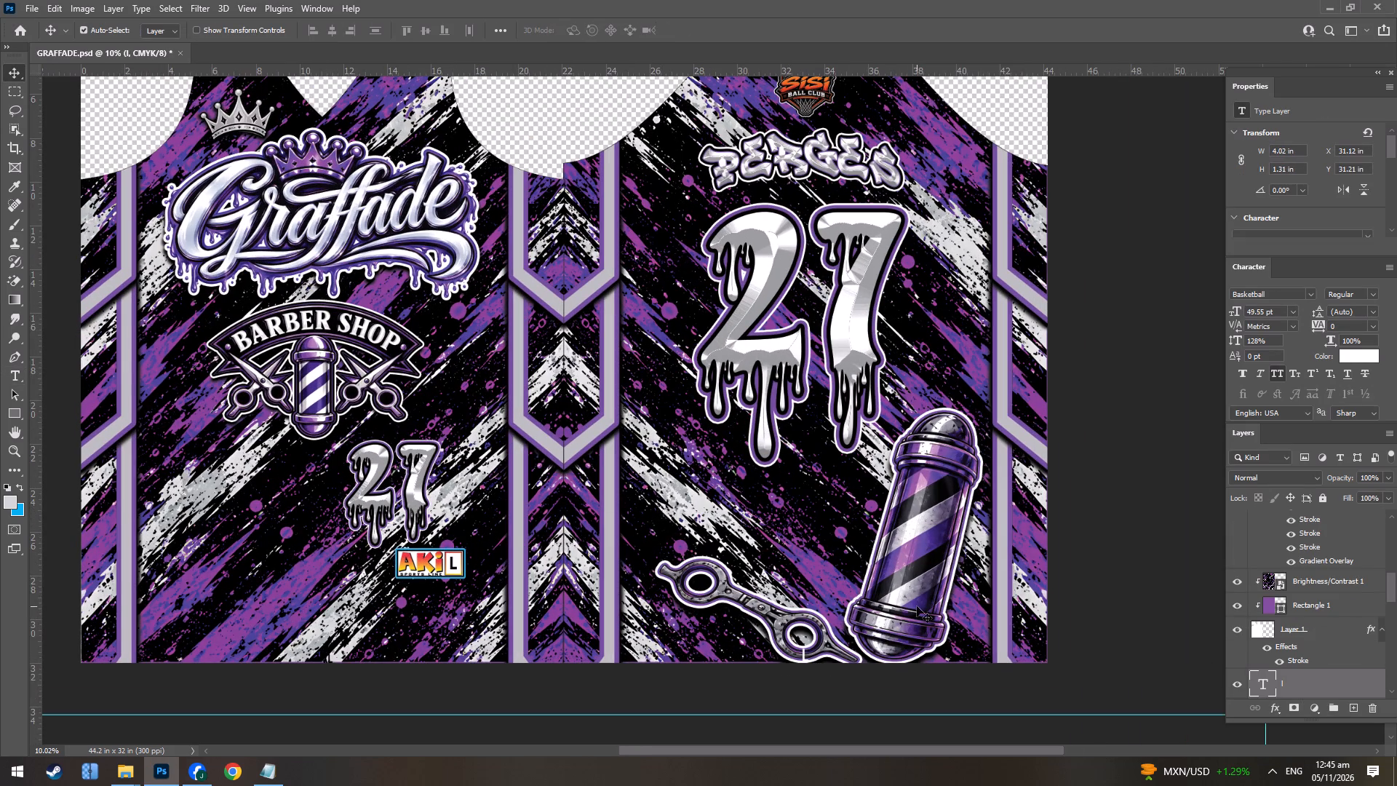
{"action": "scroll", "coordinate": [829, 667], "scroll_direction": "down", "scroll_amount": 3}
{"action": "scroll", "coordinate": [805, 635], "scroll_direction": "up", "scroll_amount": 4, "text": "alt"}
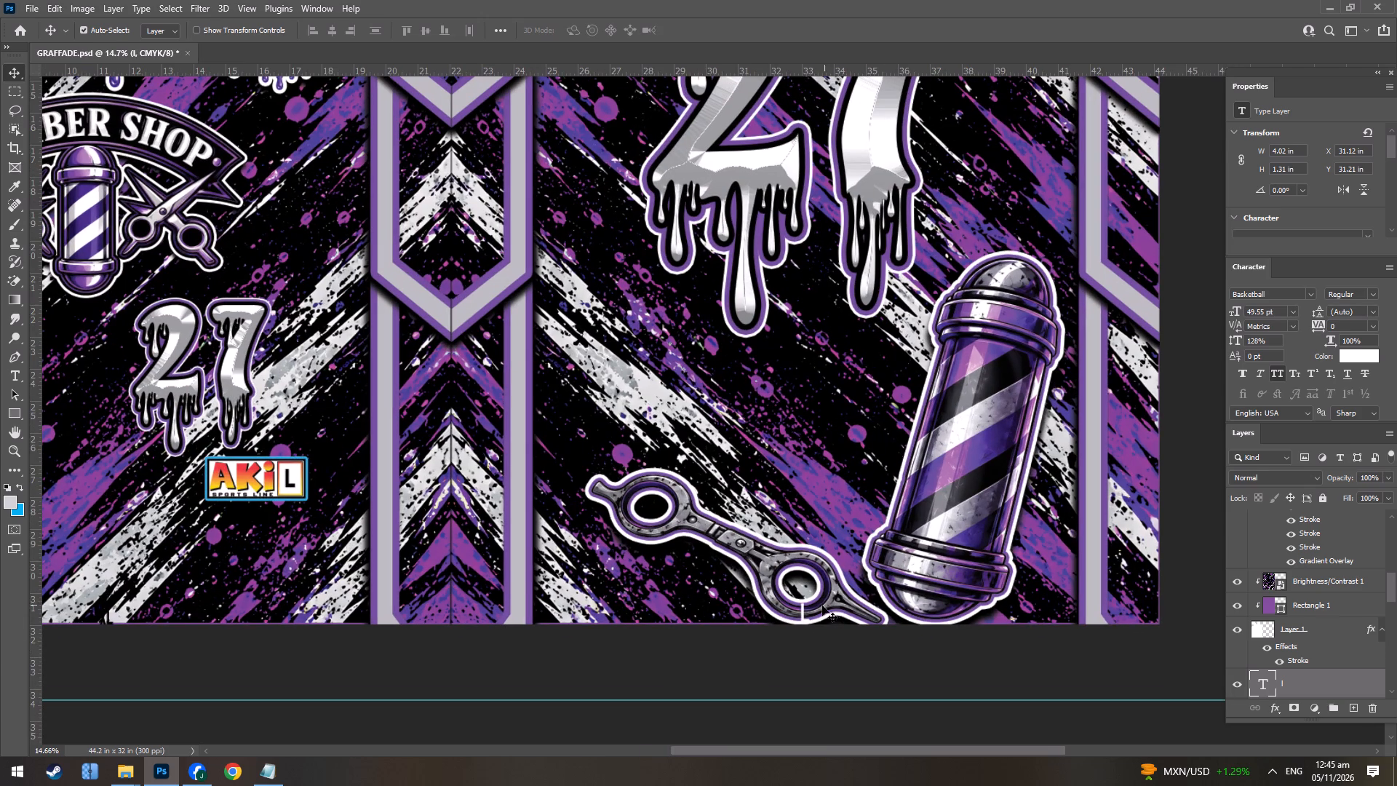
{"action": "double_click", "coordinate": [805, 611]}
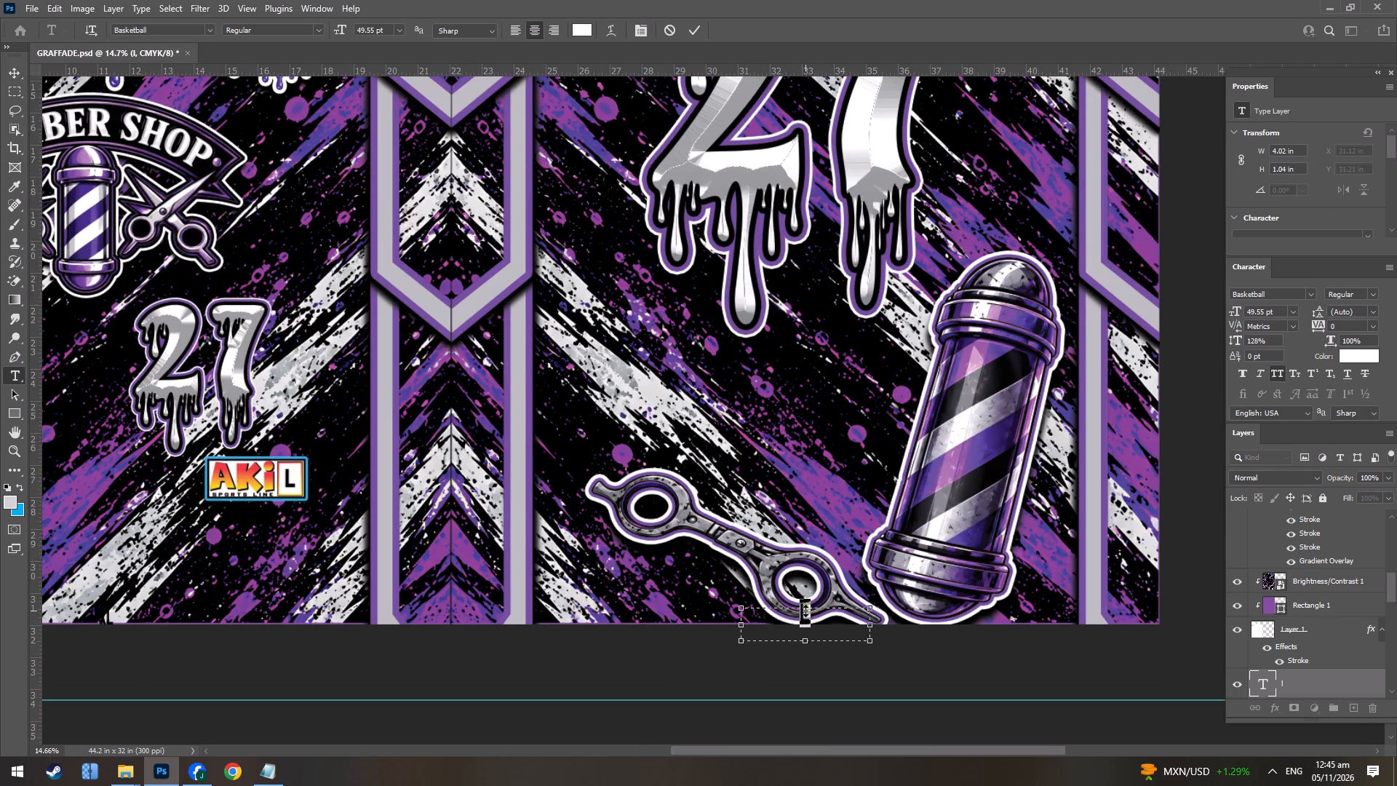
{"action": "key", "text": "Right"}
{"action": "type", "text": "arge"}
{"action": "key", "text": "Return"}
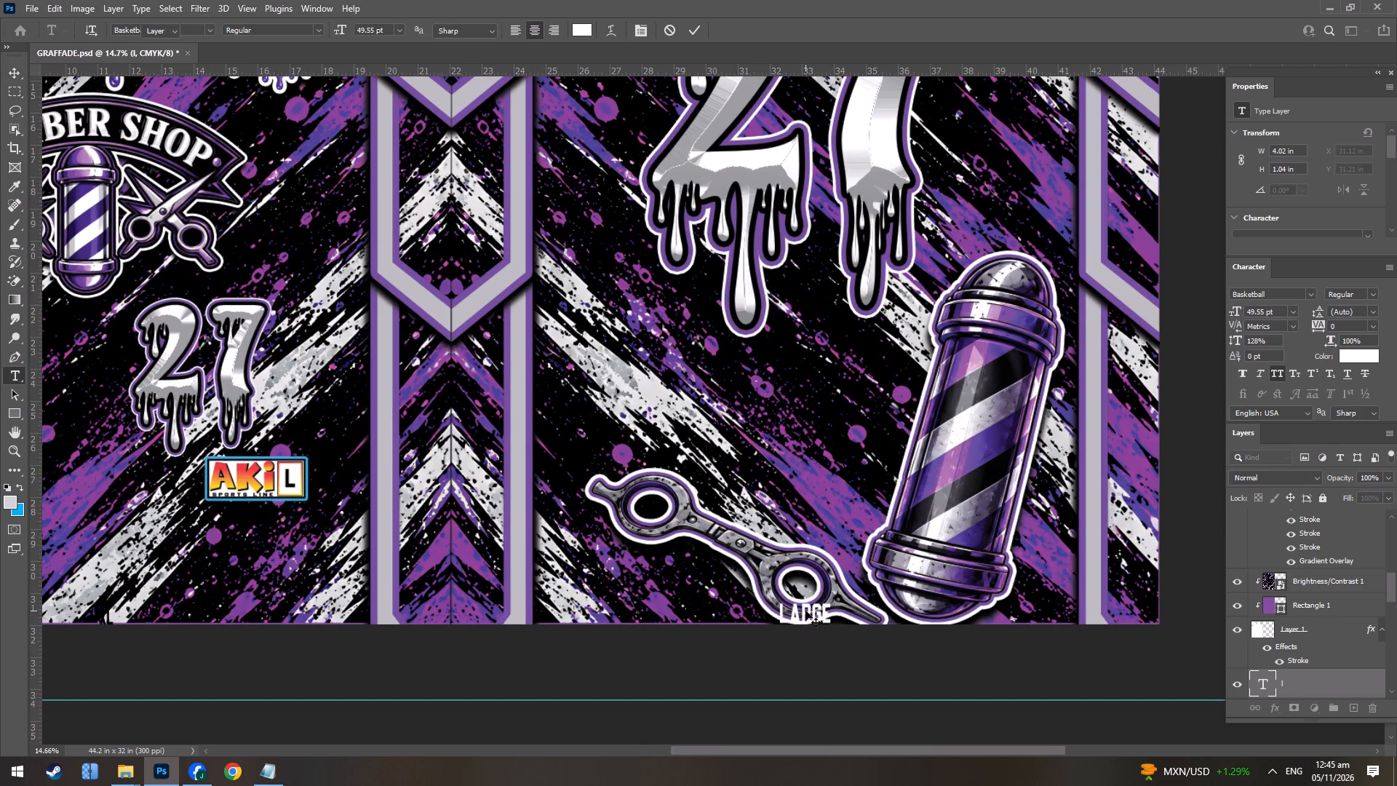
Move the LARGE size text left along the bottom hem, clear of the scissors, to about X 28.36 in, Y 31.26 in.
{"action": "scroll", "coordinate": [807, 513], "scroll_direction": "down", "scroll_amount": 3, "text": "alt"}
{"action": "left_click_drag", "start_coordinate": [805, 587], "coordinate": [830, 583]}
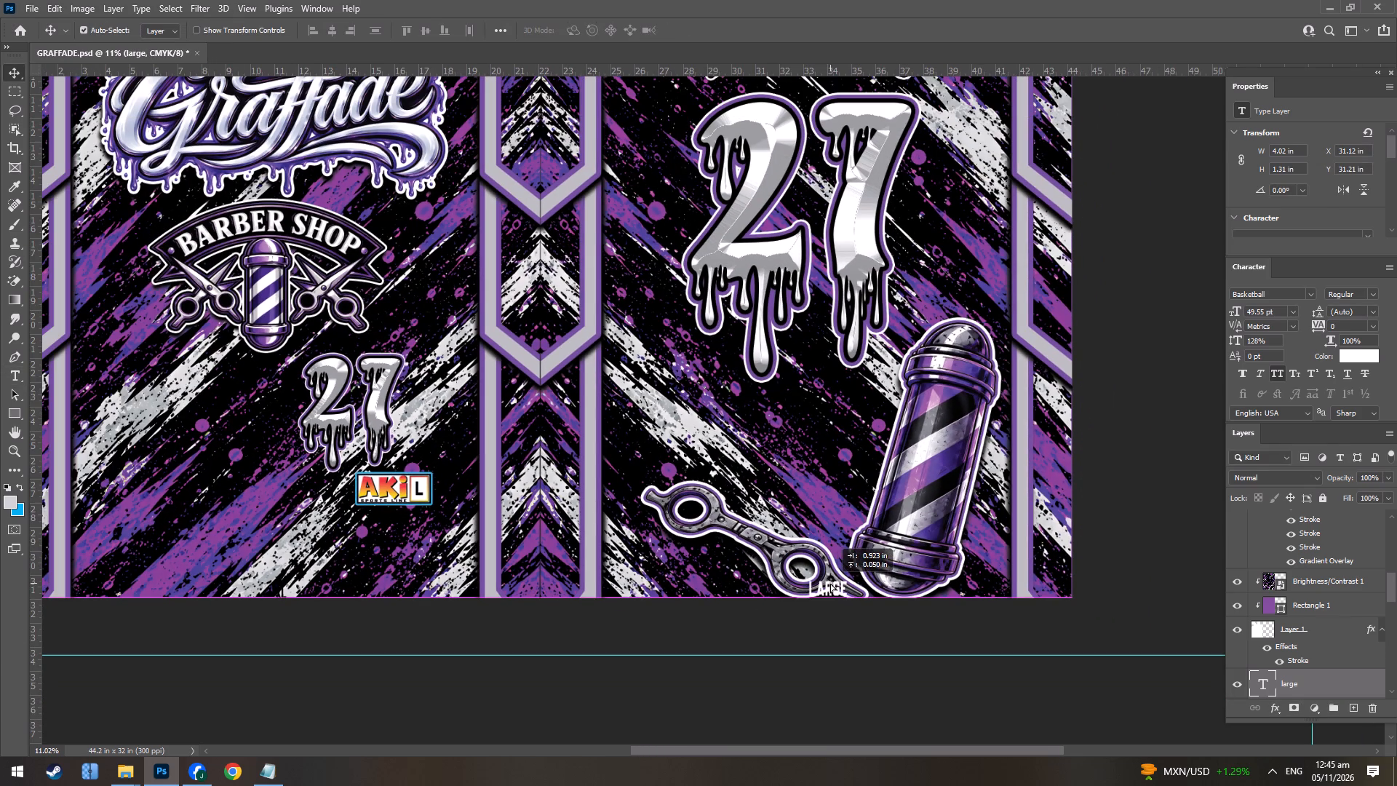
{"action": "left_click_drag", "start_coordinate": [830, 583], "coordinate": [696, 593]}
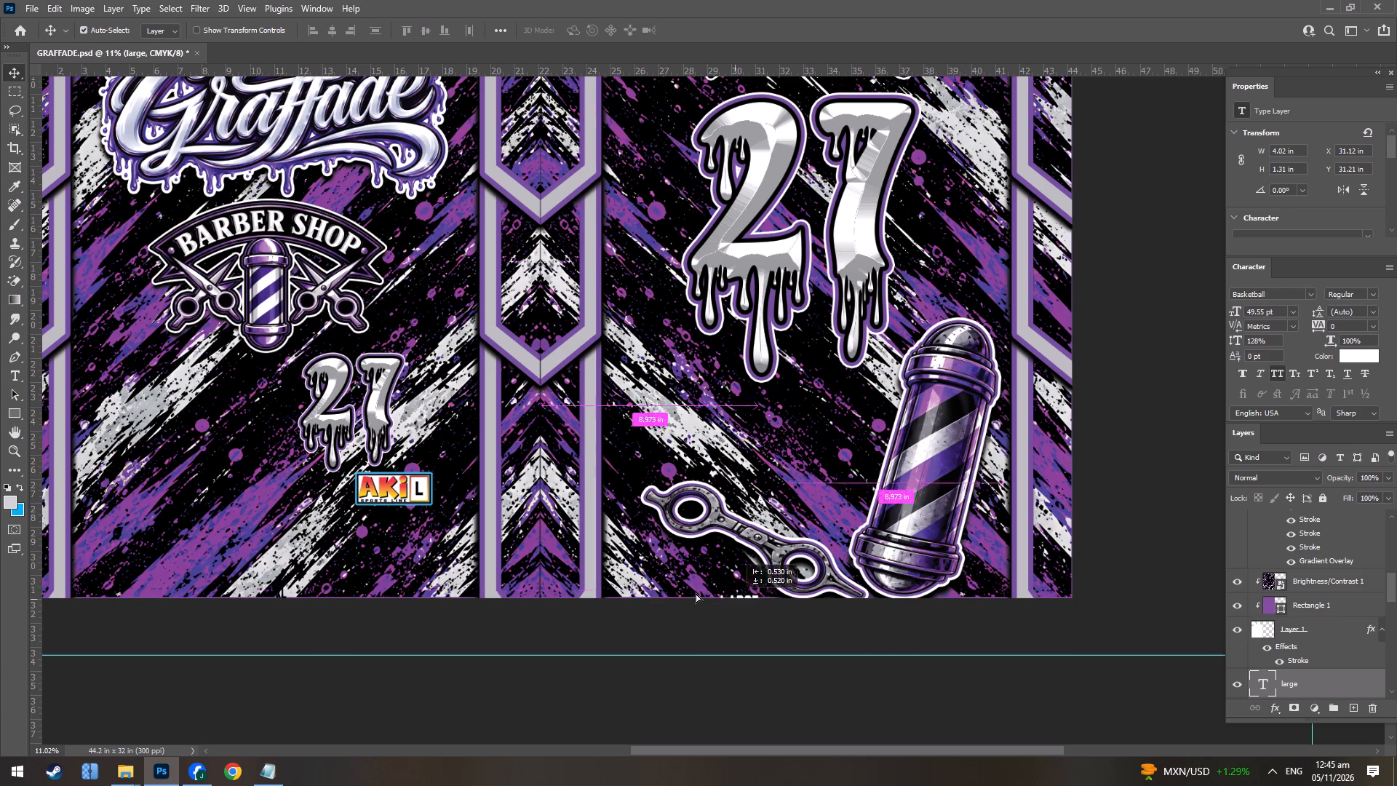
{"action": "left_click_drag", "start_coordinate": [696, 593], "coordinate": [740, 587]}
{"action": "left_click", "coordinate": [740, 587]}
Check the LABESORES #30 L entry in the Notepad list, and in Photoshop change the large back number to 30.
{"action": "scroll", "coordinate": [781, 571], "scroll_direction": "down", "scroll_amount": 4, "text": "alt"}
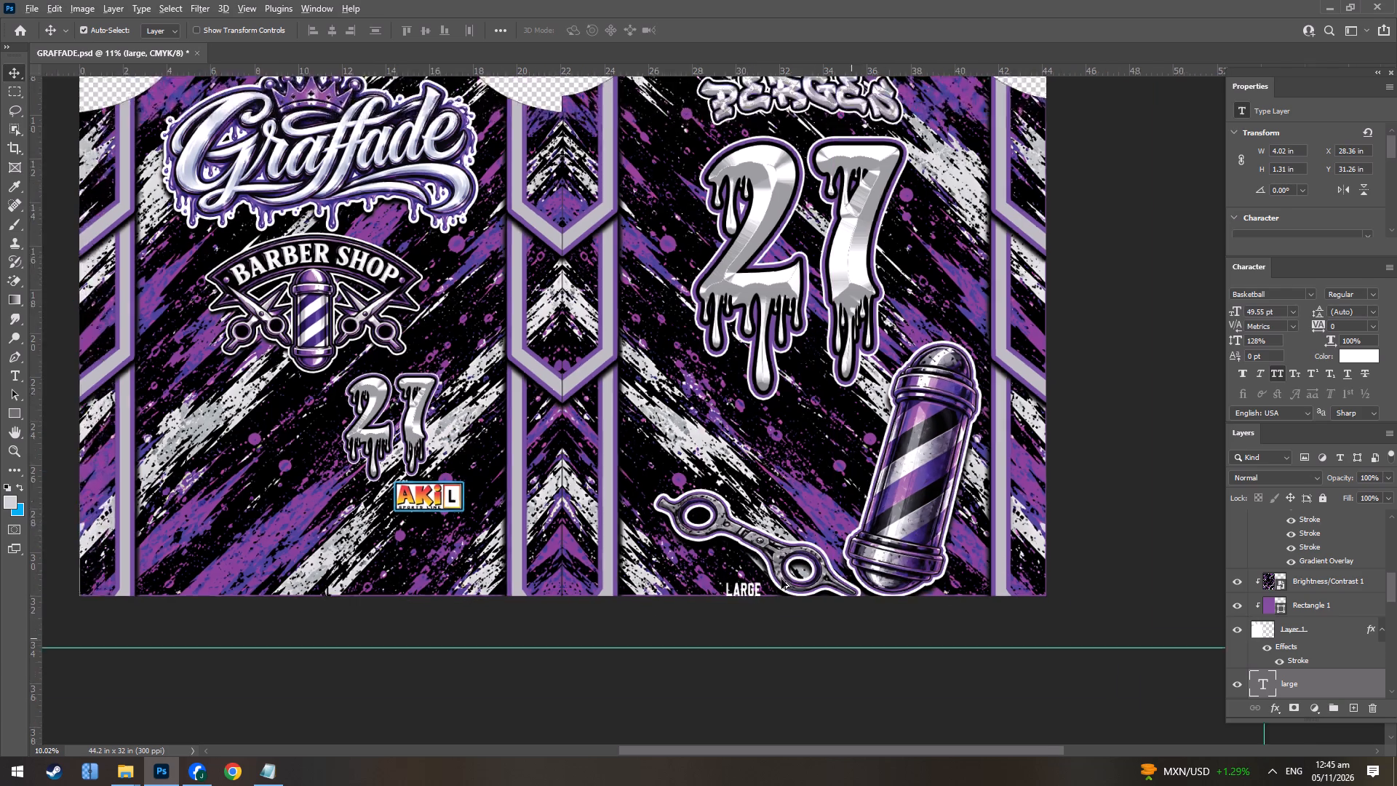
{"action": "scroll", "coordinate": [781, 579], "scroll_direction": "down", "scroll_amount": 1, "text": "alt"}
{"action": "scroll", "coordinate": [685, 507], "scroll_direction": "up", "scroll_amount": 6}
{"action": "scroll", "coordinate": [645, 483], "scroll_direction": "up", "scroll_amount": 3, "text": "alt"}
{"action": "scroll", "coordinate": [636, 447], "scroll_direction": "down", "scroll_amount": 5, "text": "alt"}
{"action": "key", "text": "alt+Tab"}
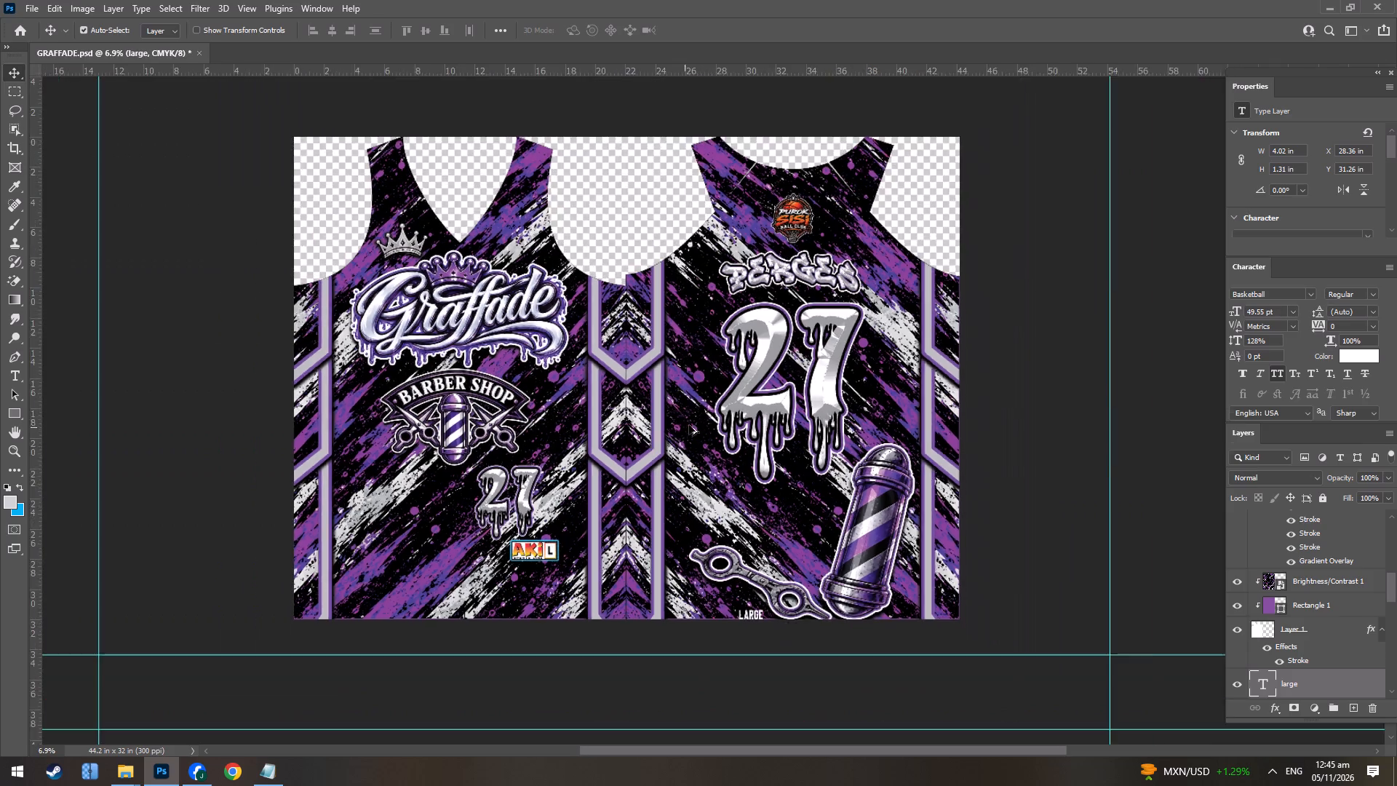
{"action": "key", "text": "alt+Tab"}
{"action": "left_click", "coordinate": [281, 774]}
{"action": "left_click", "coordinate": [577, 225]}
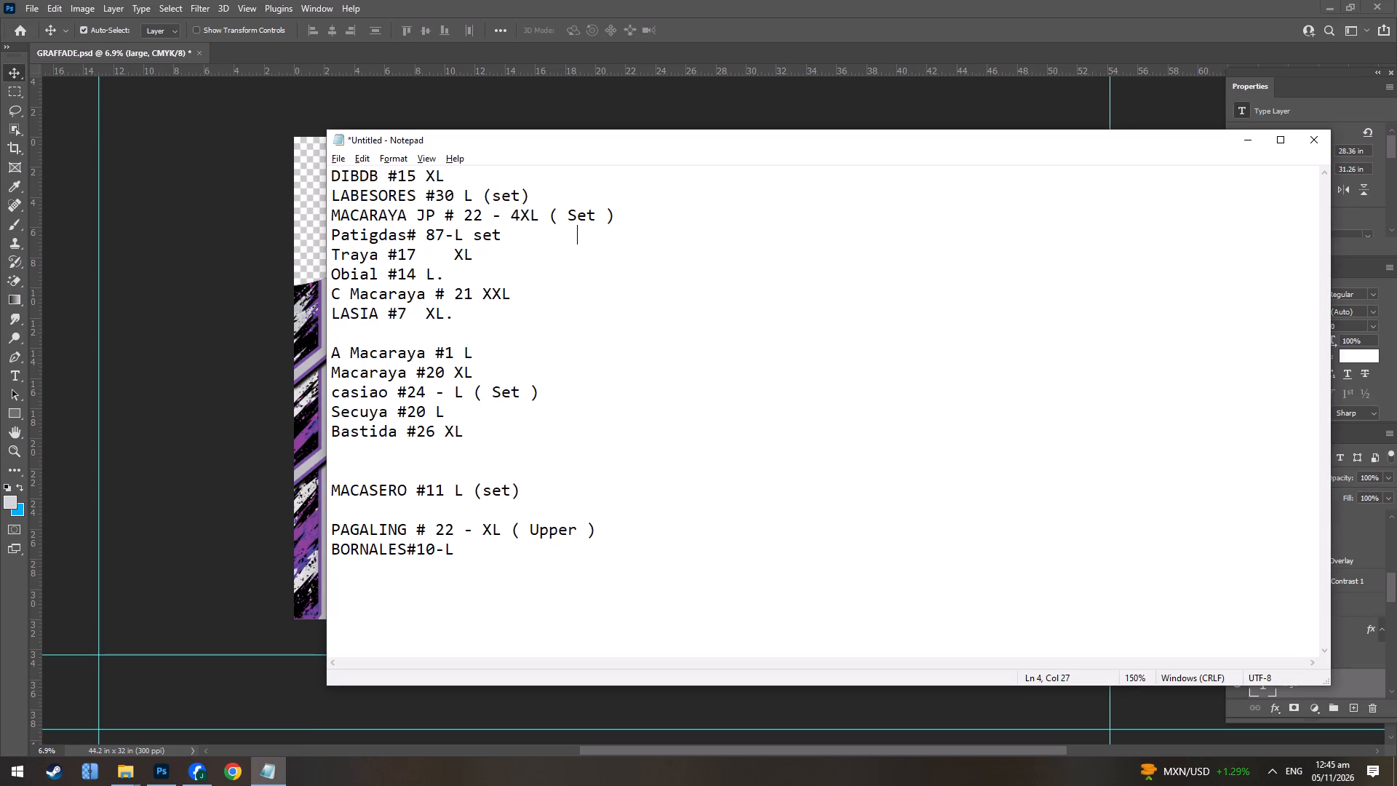
{"action": "left_click_drag", "start_coordinate": [549, 200], "coordinate": [305, 191]}
{"action": "key", "text": "alt+Tab"}
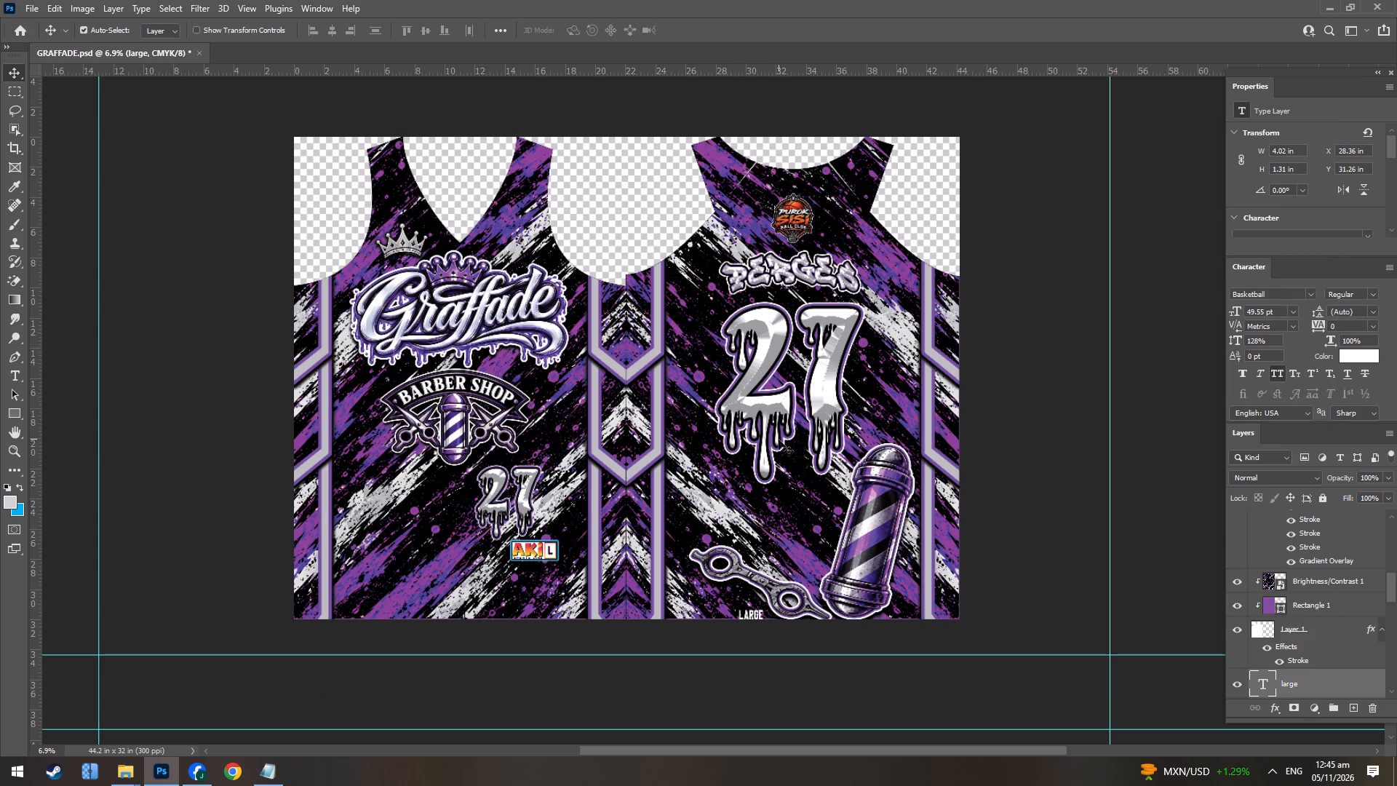
{"action": "double_click", "coordinate": [790, 413]}
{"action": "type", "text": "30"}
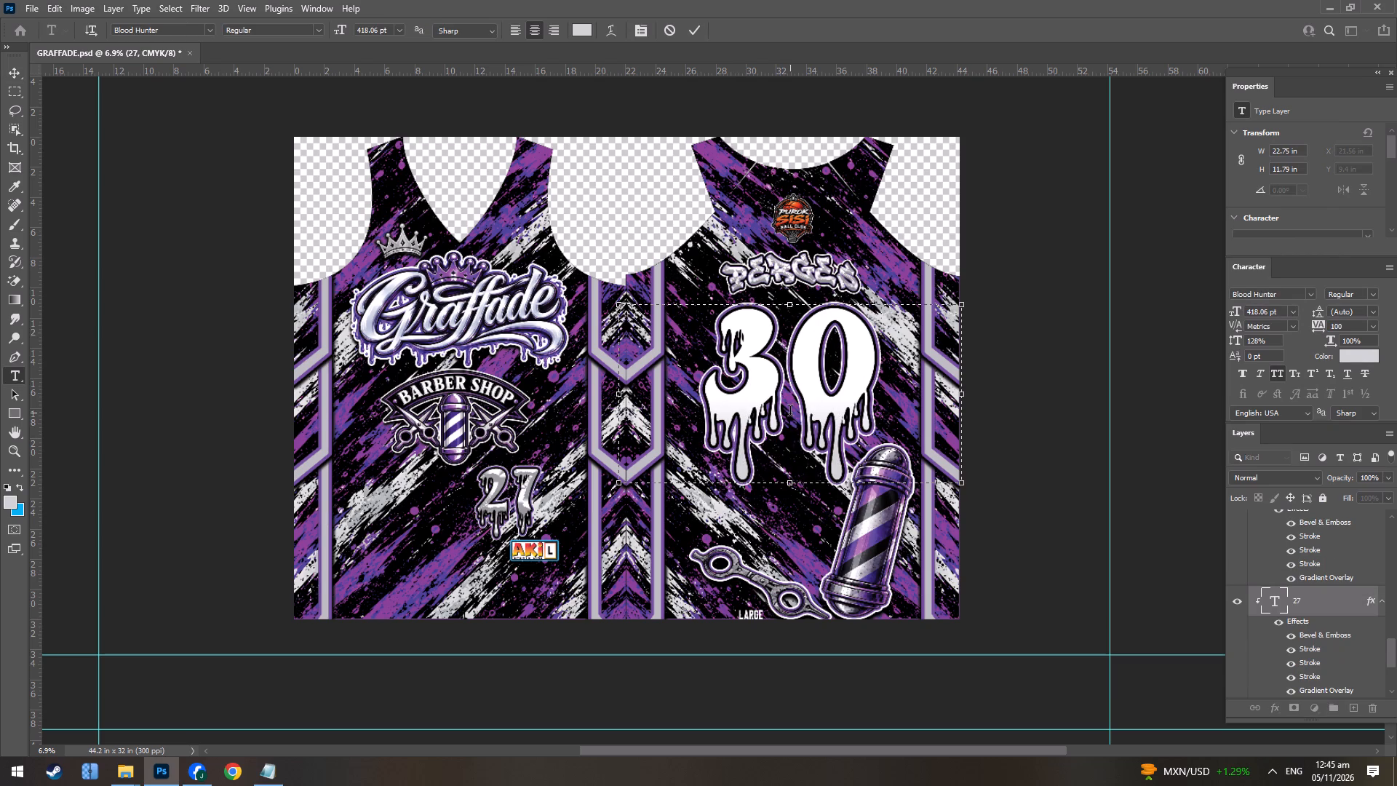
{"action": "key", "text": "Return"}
Free-transform the large back number 30, narrowing it from its right side to about 94% width at full height.
{"action": "scroll", "coordinate": [779, 322], "scroll_direction": "up", "scroll_amount": 4, "text": "alt"}
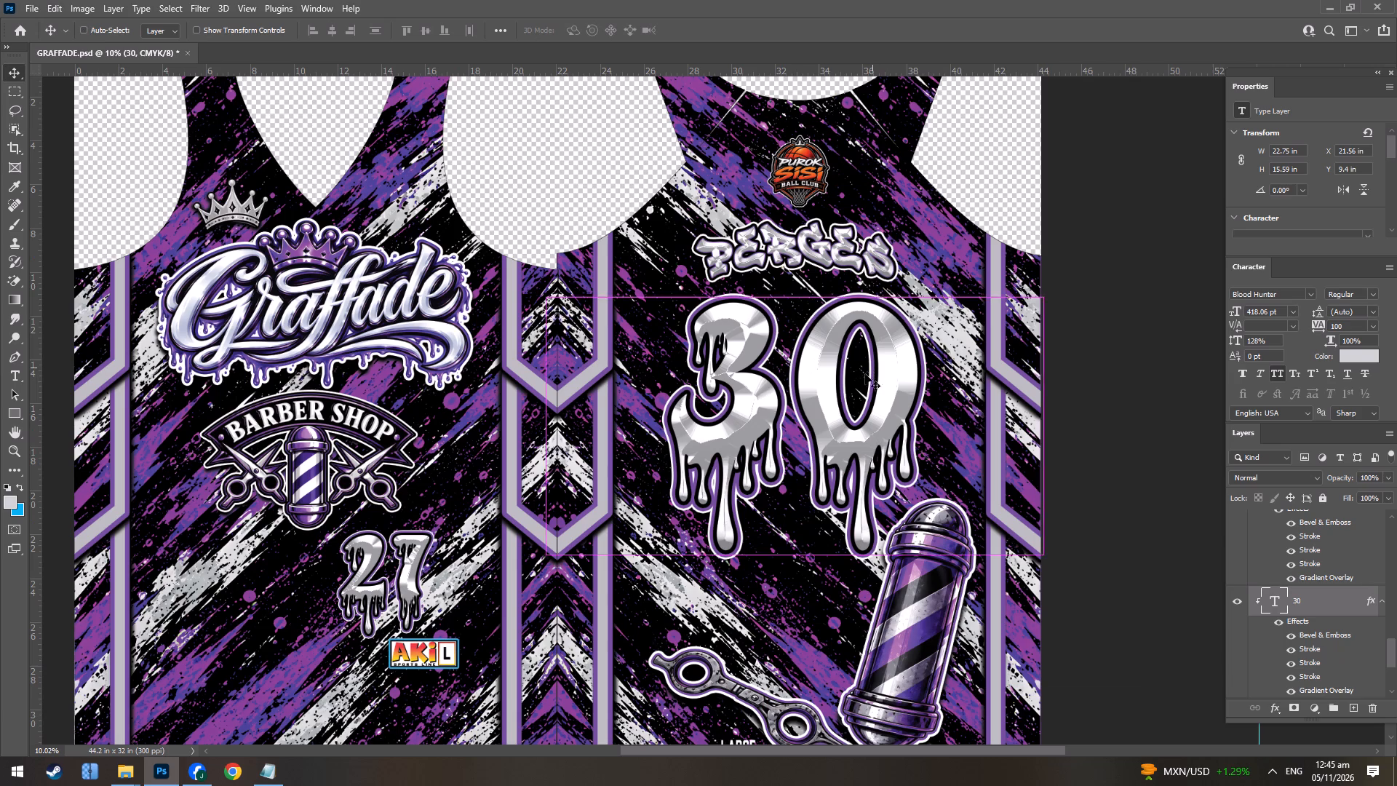
{"action": "key", "text": "ctrl+t"}
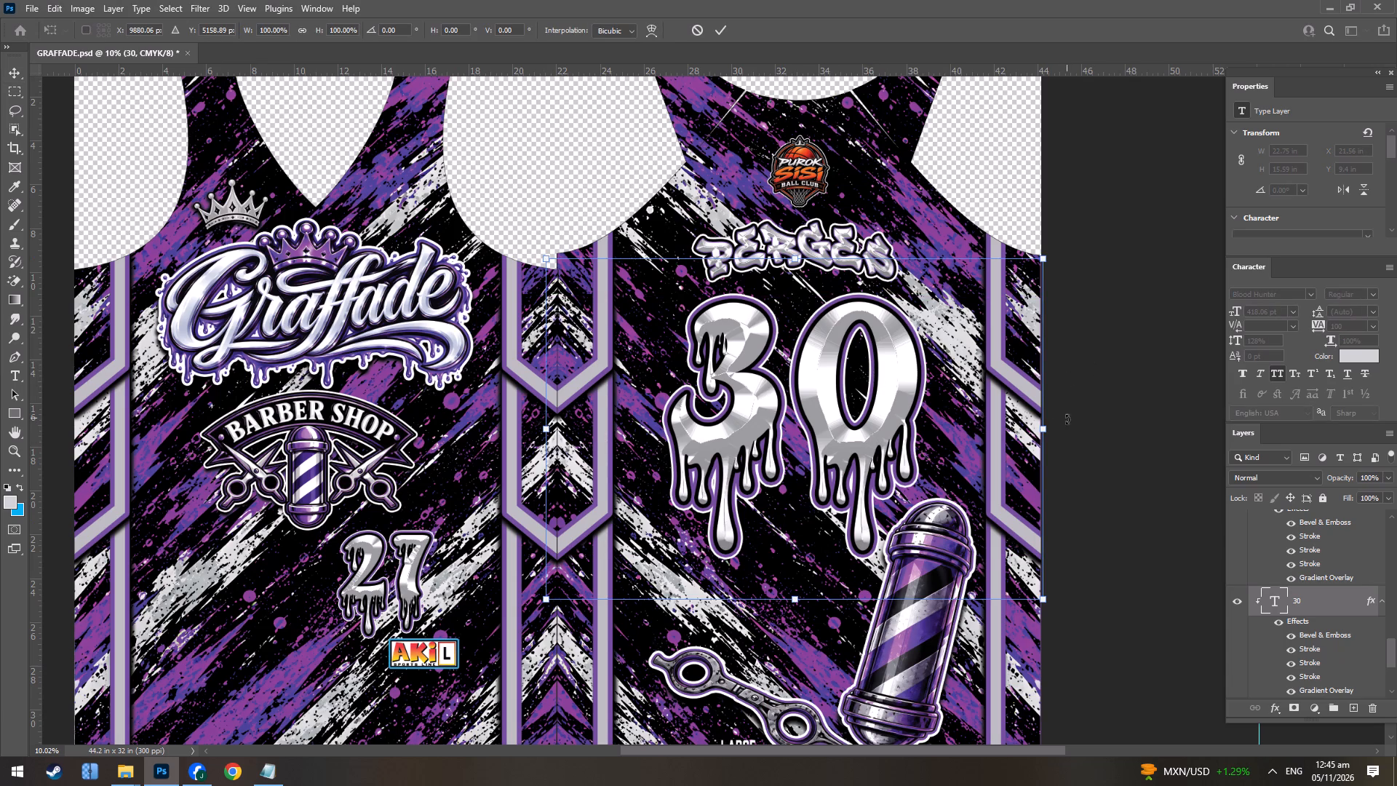
{"action": "left_click_drag", "start_coordinate": [1043, 433], "coordinate": [1032, 433]}
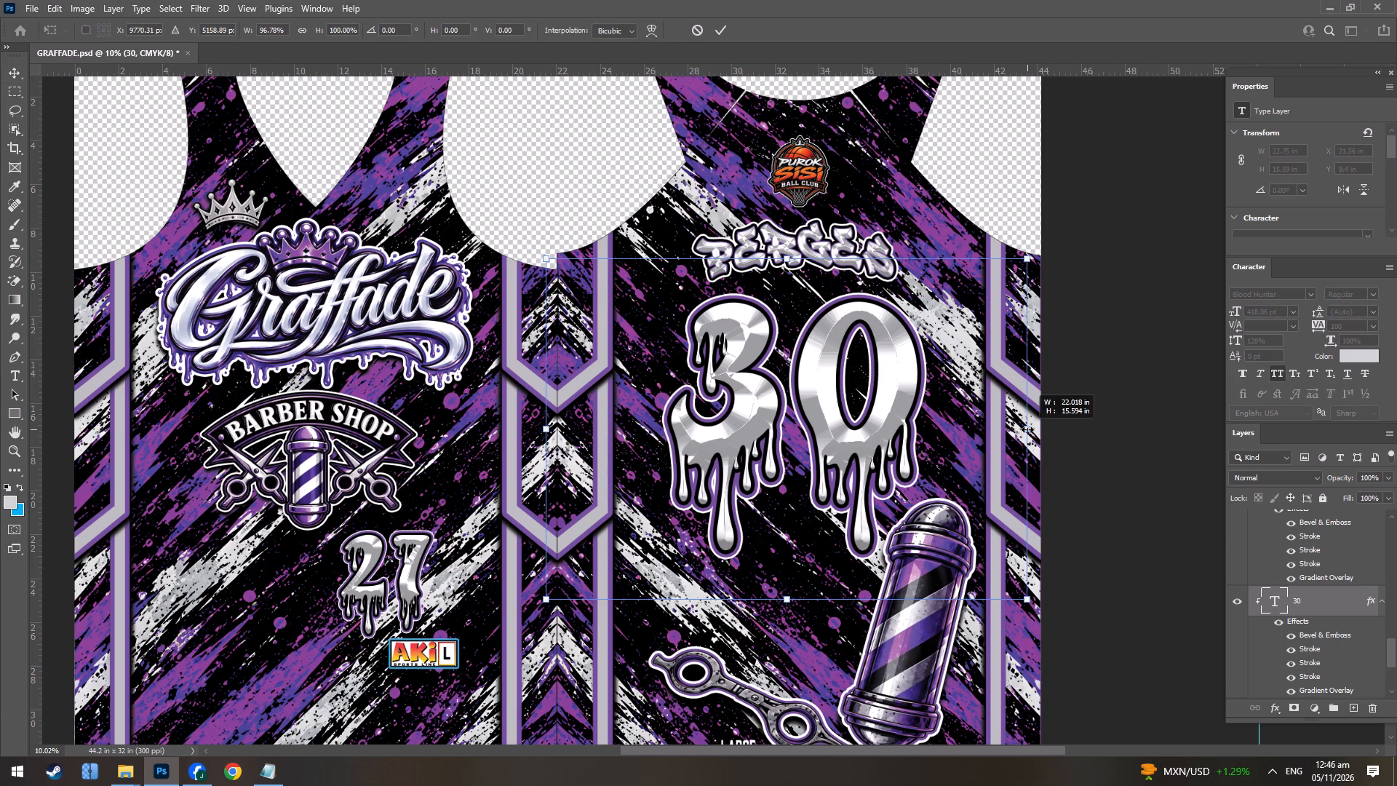
{"action": "left_click_drag", "start_coordinate": [1031, 430], "coordinate": [1015, 430]}
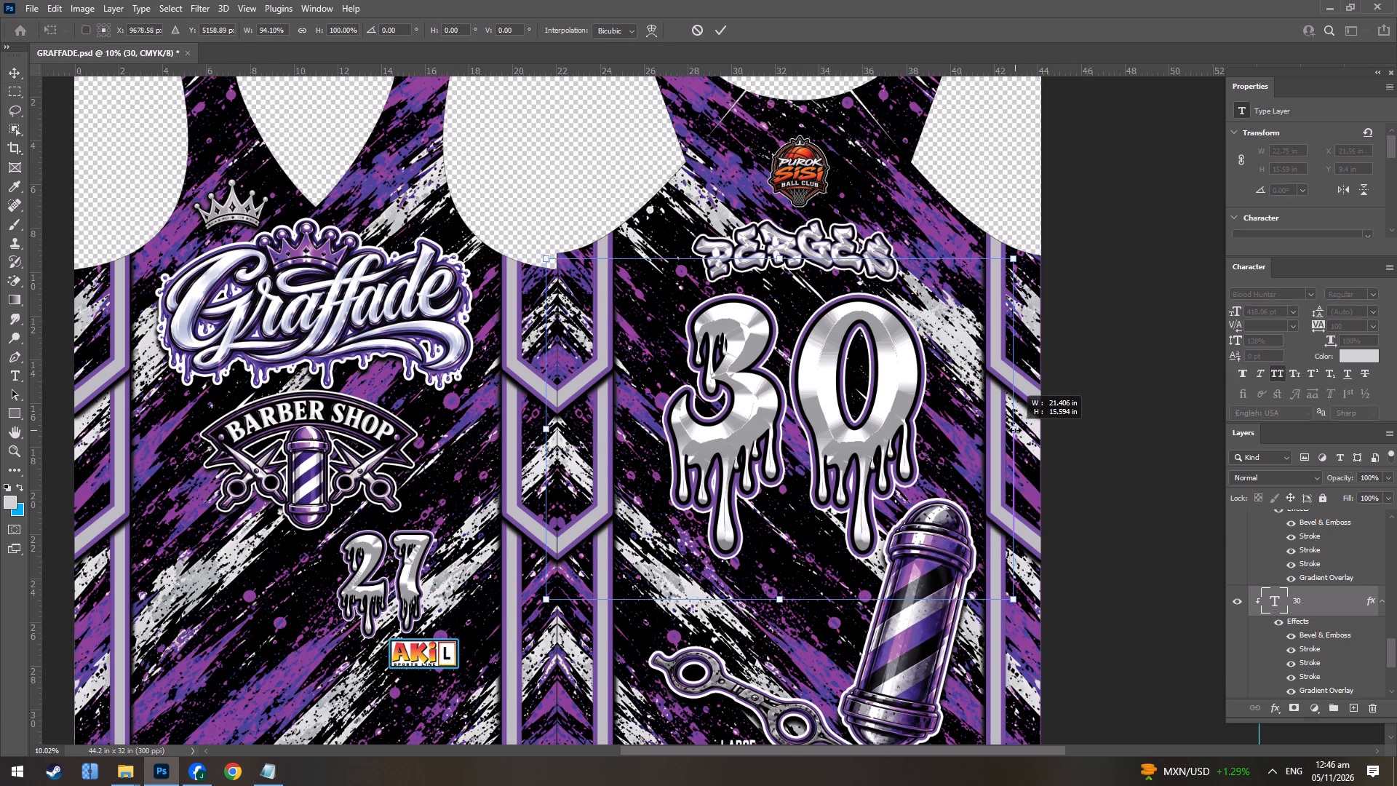
{"action": "key", "text": "Return"}
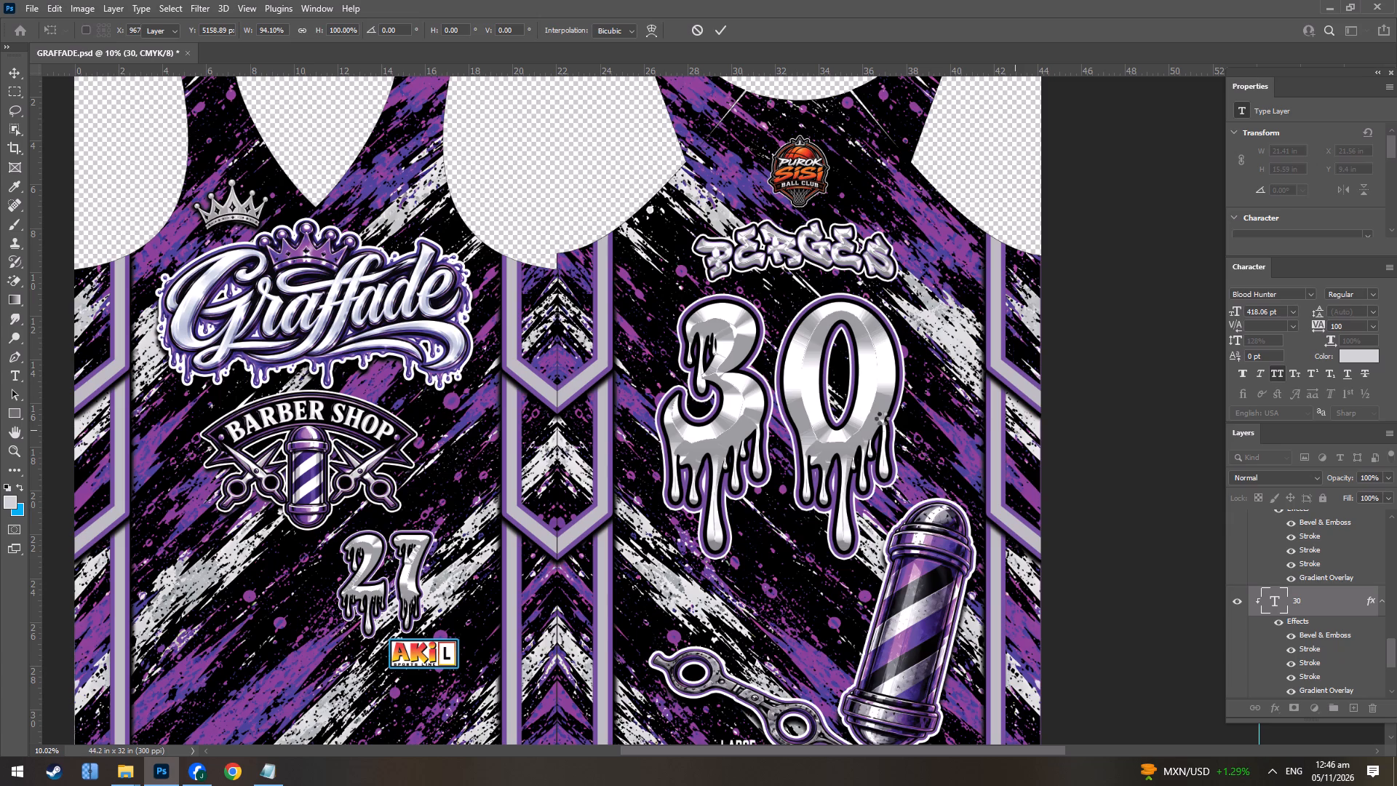
Move the large back number 30 slightly right to centre it on the jersey back, at about X 22.41 in, Y 9.34 in.
{"action": "left_click_drag", "start_coordinate": [873, 394], "coordinate": [885, 393]}
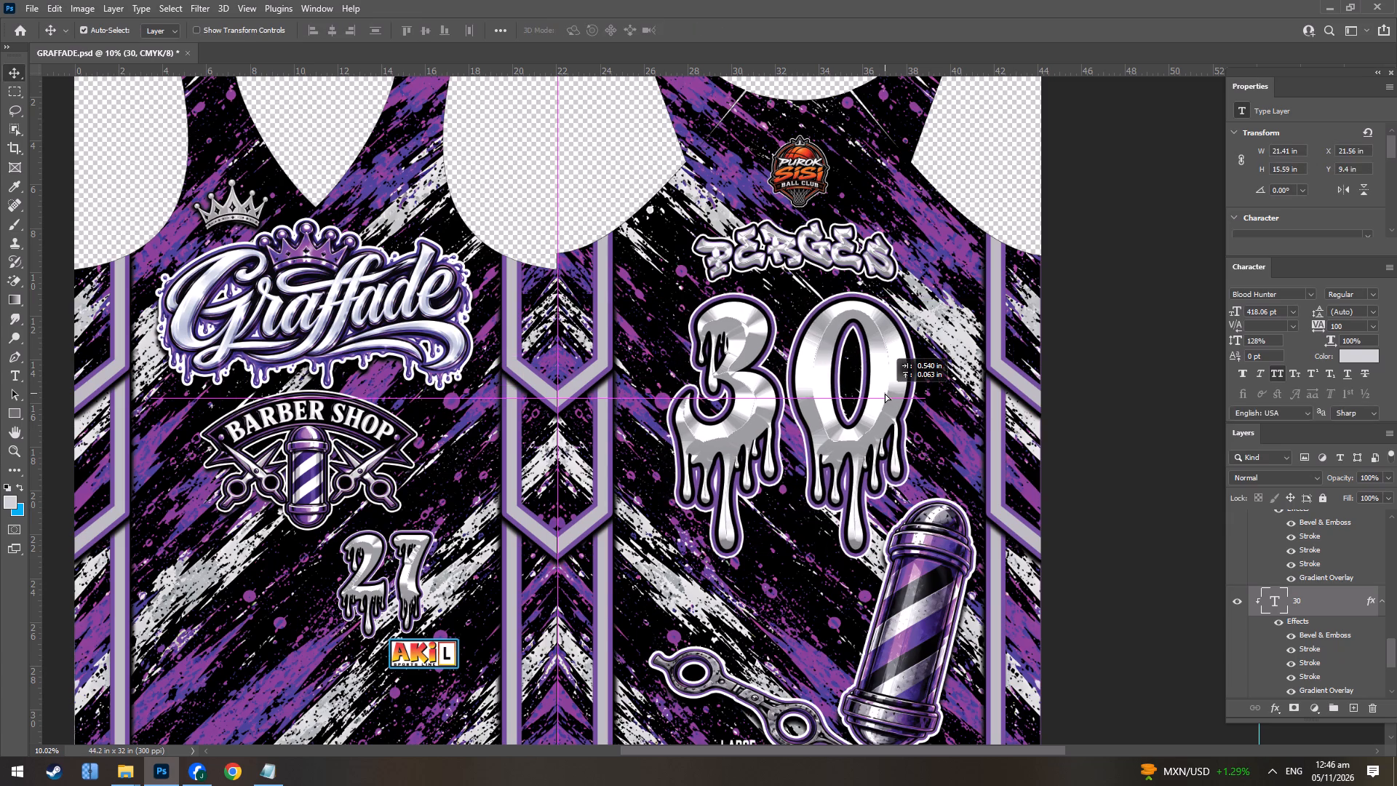
{"action": "left_click_drag", "start_coordinate": [885, 393], "coordinate": [891, 392]}
Replace the arched player name PERGES above the large back number with "labesores".
{"action": "scroll", "coordinate": [828, 306], "scroll_direction": "up", "scroll_amount": 1, "text": "alt"}
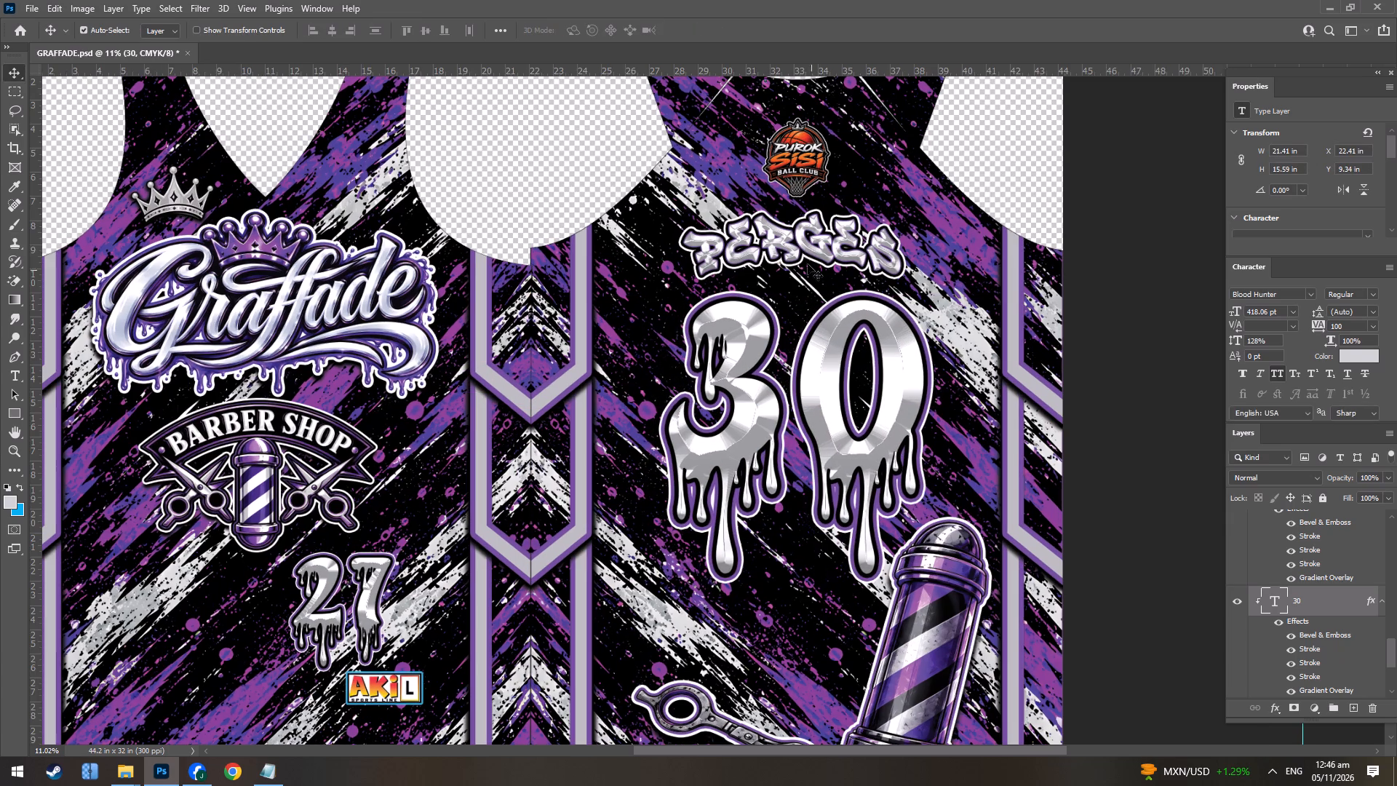
{"action": "double_click", "coordinate": [805, 238]}
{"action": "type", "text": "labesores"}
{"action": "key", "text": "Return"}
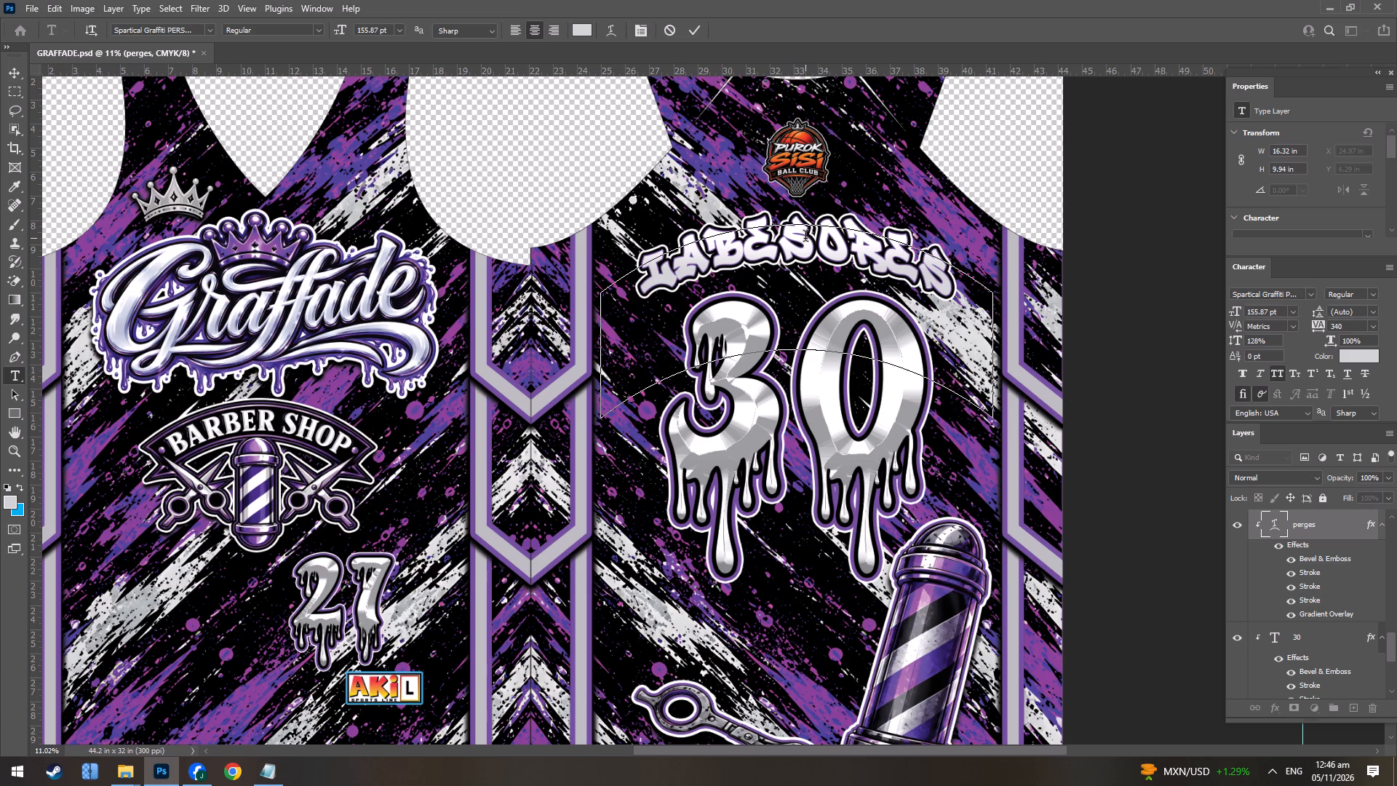
Tighten the arched LABESORES name's tracking to 300 and enlarge its font size to 157 pt.
{"action": "scroll", "coordinate": [767, 156], "scroll_direction": "down", "scroll_amount": 4, "text": "alt"}
{"action": "scroll", "coordinate": [805, 163], "scroll_direction": "up", "scroll_amount": 14}
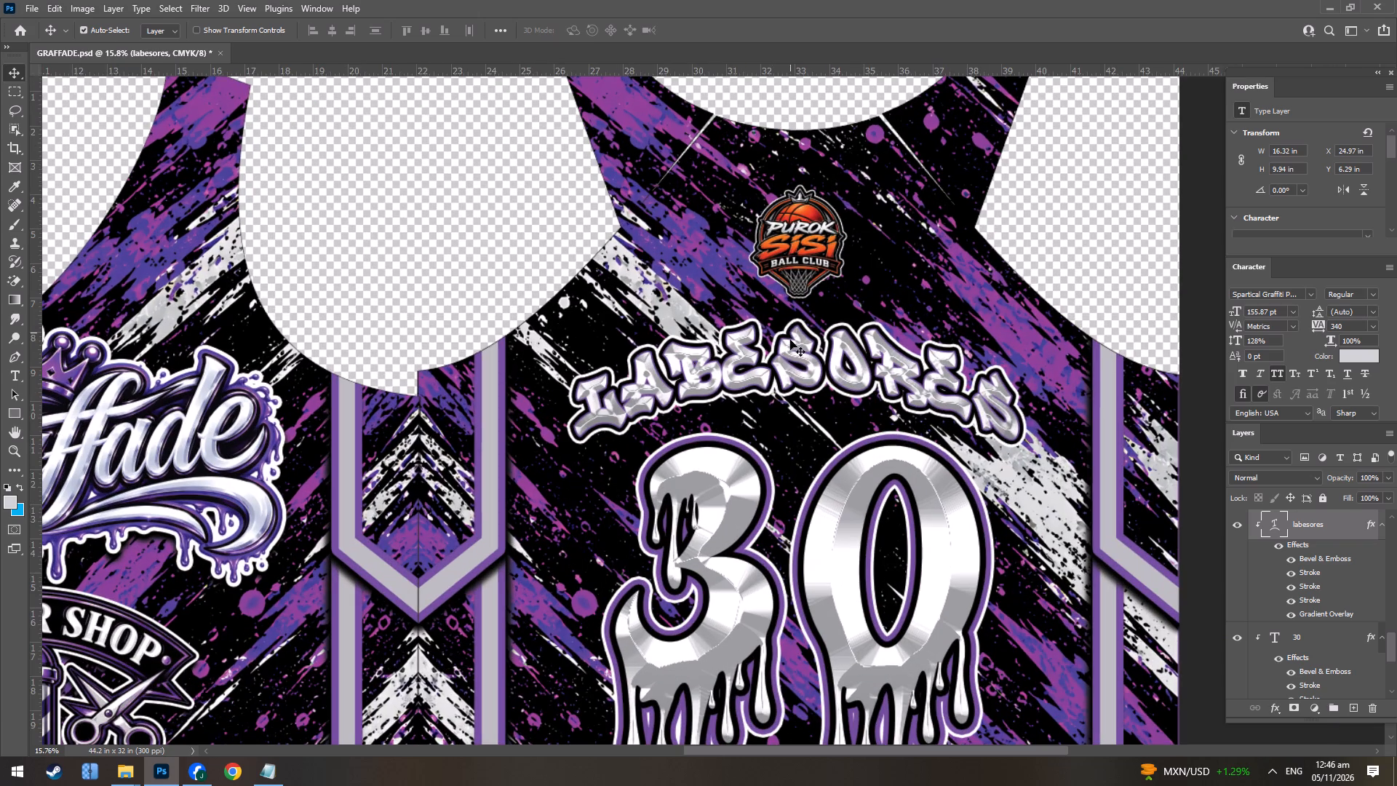
{"action": "double_click", "coordinate": [796, 366]}
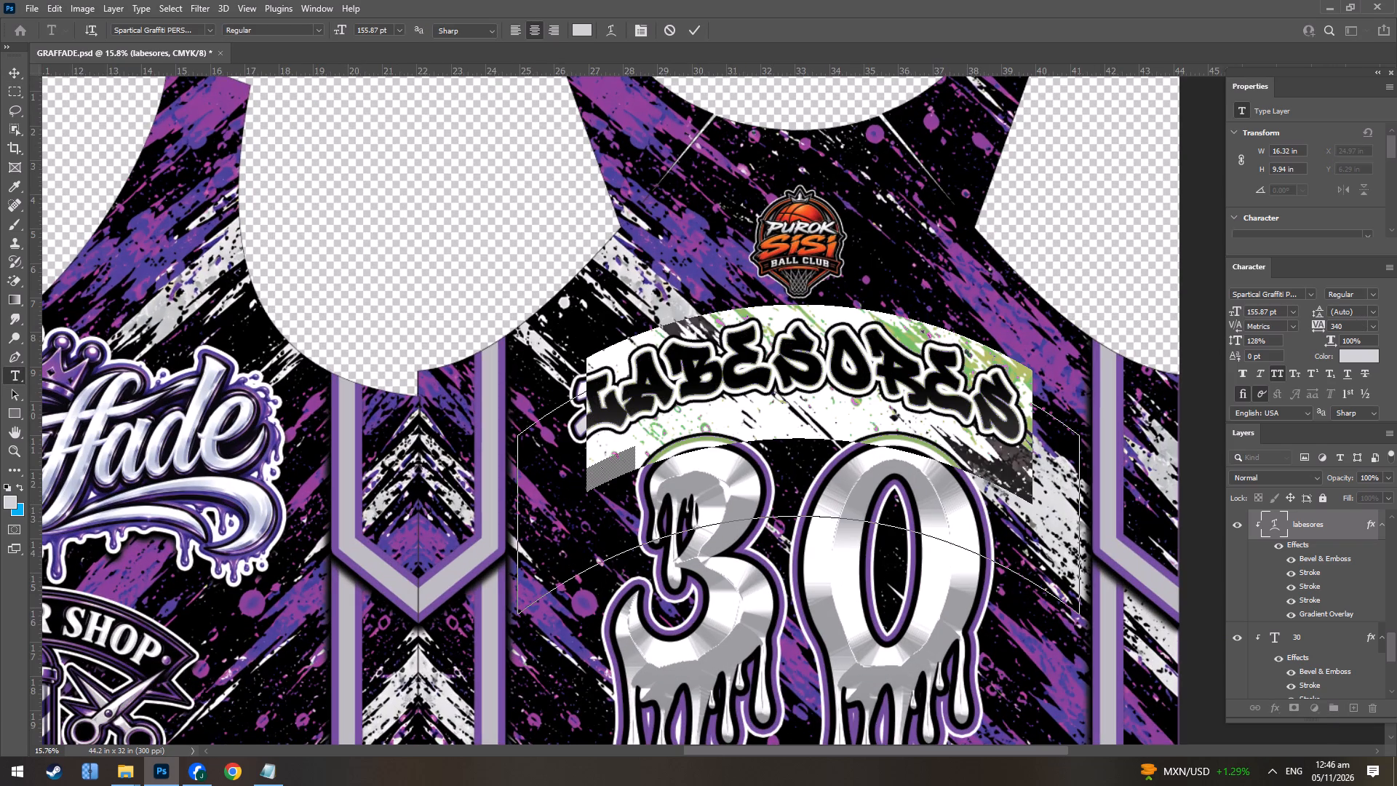
{"action": "left_click", "coordinate": [1352, 329]}
{"action": "key", "text": "Down"}
{"action": "key", "text": "Down"}
{"action": "left_click", "coordinate": [1249, 311]}
{"action": "key", "text": "Up"}
{"action": "key", "text": "Up"}
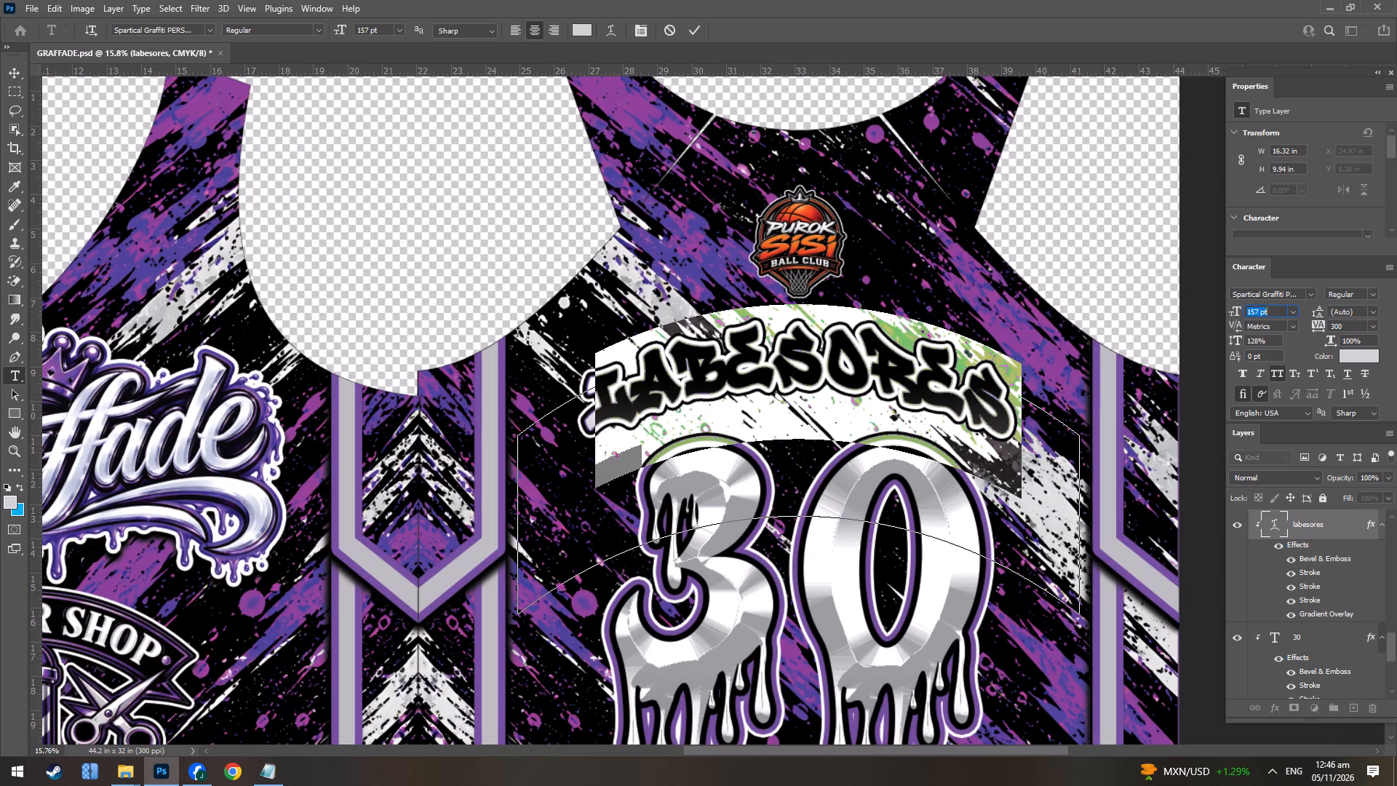
Increase the font size of the LABESORES name to 161 pt.
{"action": "key", "text": "Up"}
{"action": "key", "text": "Up"}
{"action": "key", "text": "Up"}
{"action": "key", "text": "Up"}
{"action": "left_click", "coordinate": [696, 24]}
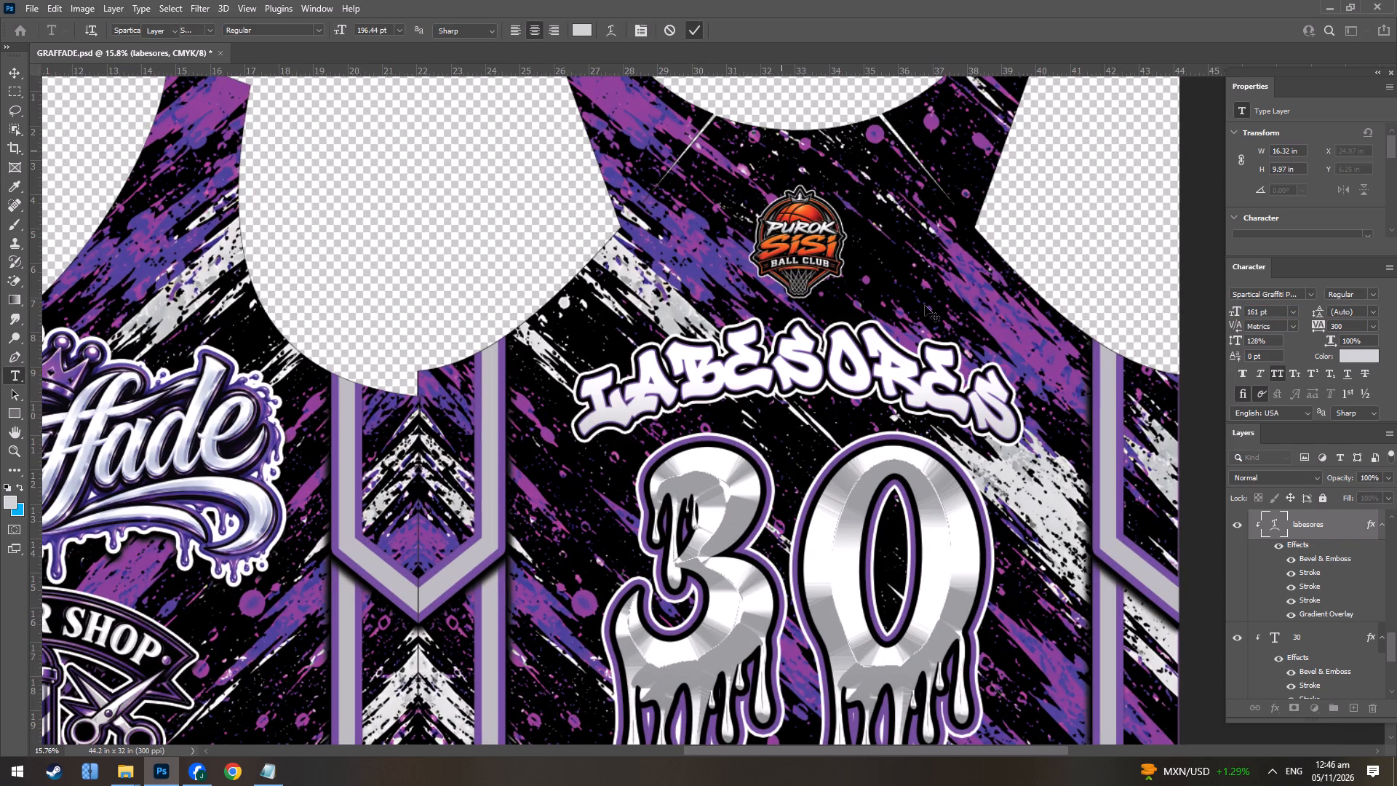
Examine the fit of the LABESORES name and the number 30 on the jersey back against the overall layout.
{"action": "scroll", "coordinate": [950, 382], "scroll_direction": "down", "scroll_amount": 3}
{"action": "scroll", "coordinate": [954, 371], "scroll_direction": "down", "scroll_amount": 8, "text": "alt"}
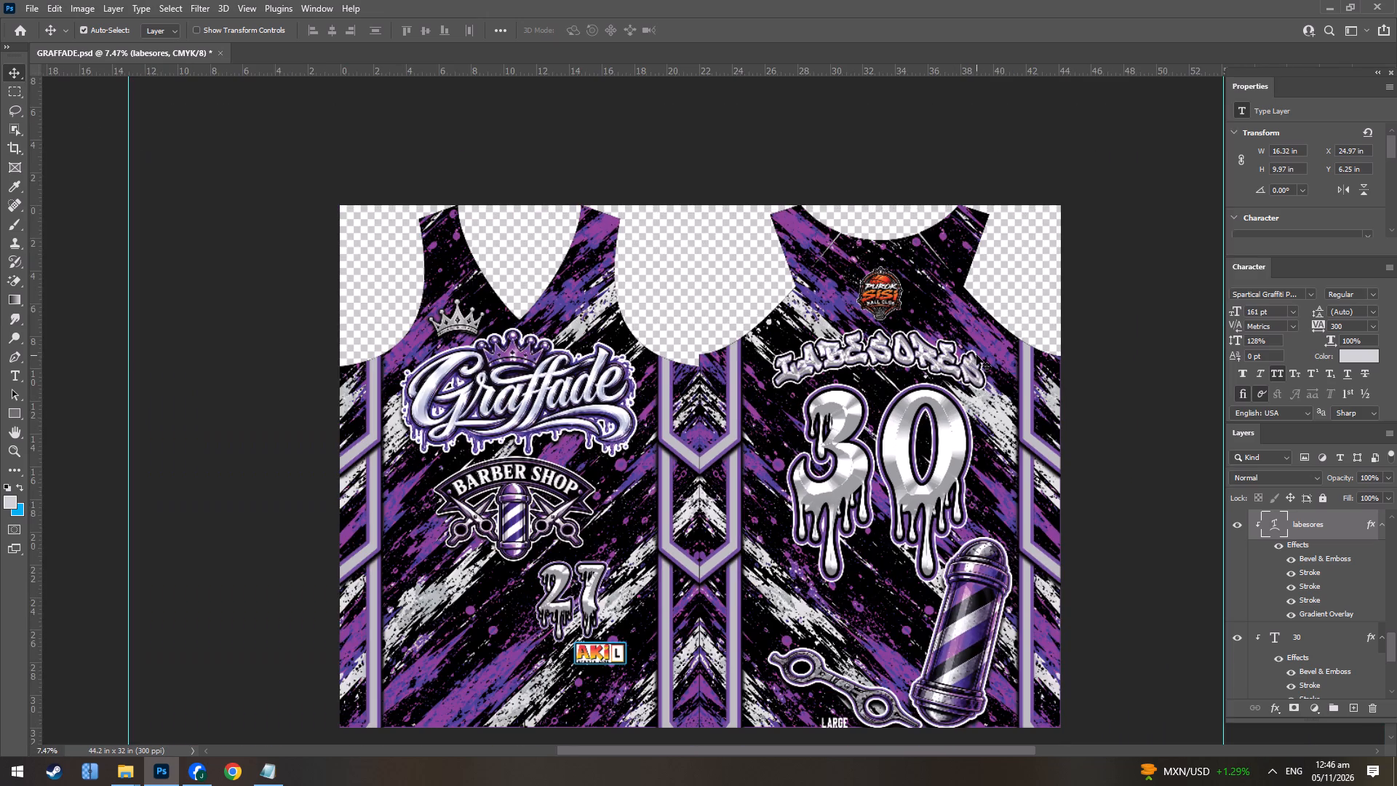
{"action": "scroll", "coordinate": [976, 355], "scroll_direction": "down", "scroll_amount": 3}
{"action": "scroll", "coordinate": [976, 361], "scroll_direction": "up", "scroll_amount": 6, "text": "alt"}
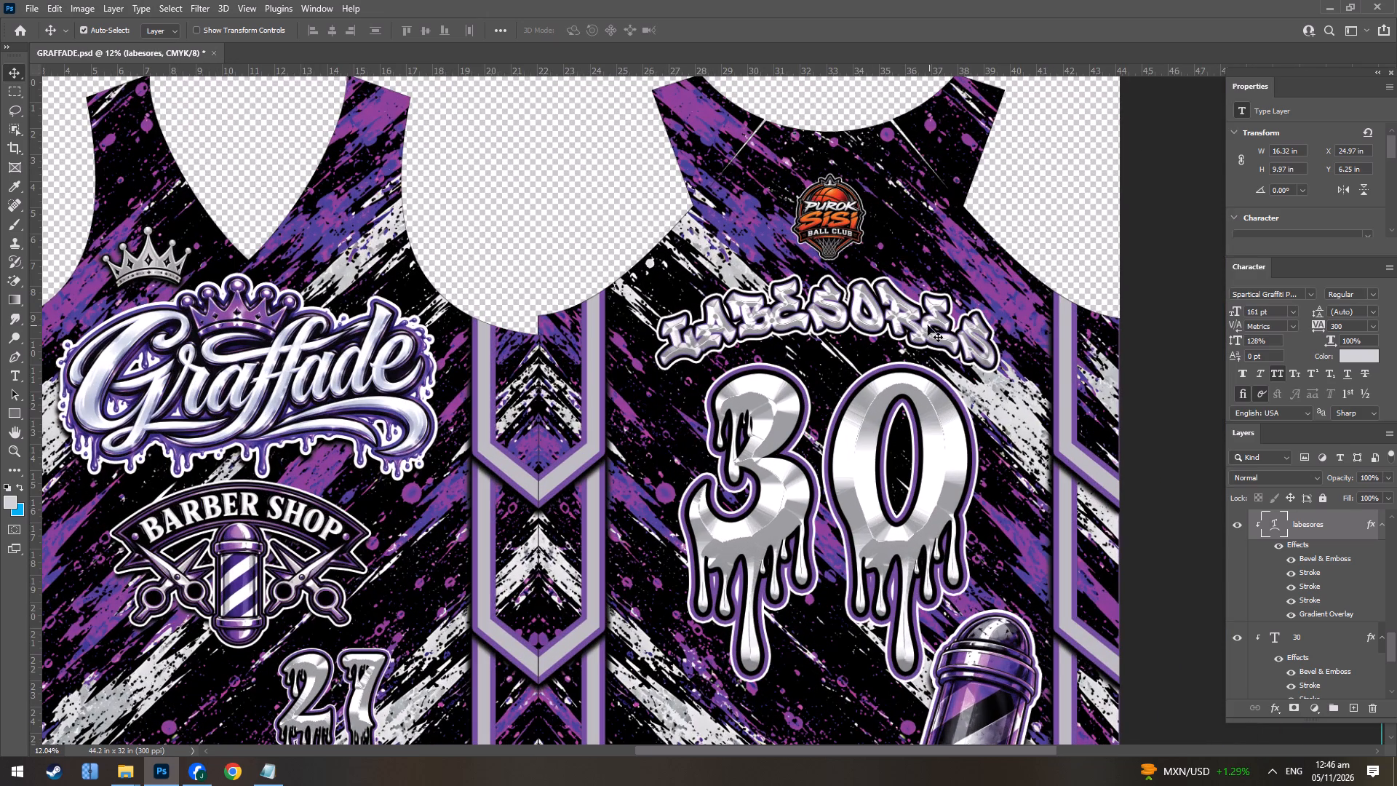
{"action": "scroll", "coordinate": [952, 370], "scroll_direction": "down", "scroll_amount": 7, "text": "alt"}
{"action": "scroll", "coordinate": [946, 386], "scroll_direction": "down", "scroll_amount": 4}
{"action": "scroll", "coordinate": [899, 349], "scroll_direction": "up", "scroll_amount": 1, "text": "alt"}
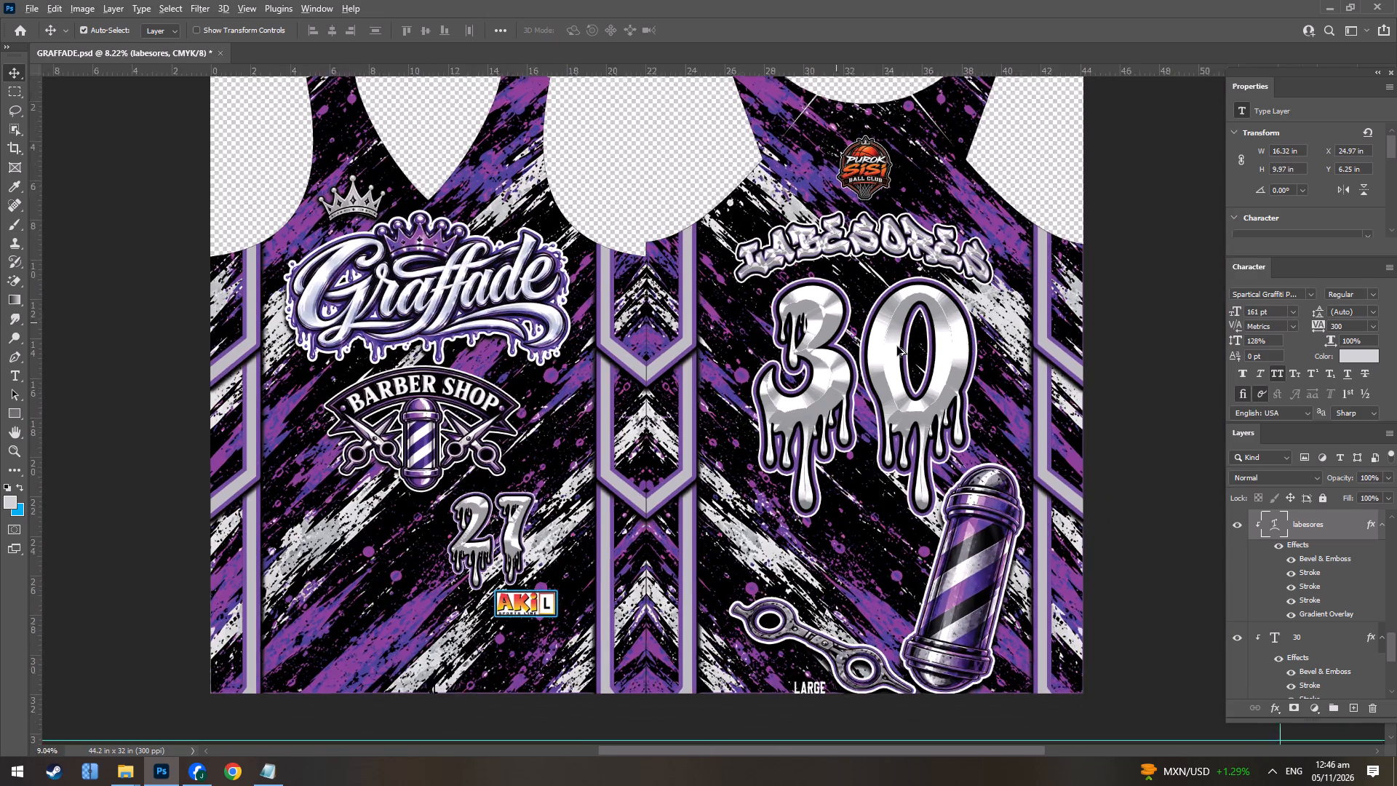
{"action": "scroll", "coordinate": [897, 346], "scroll_direction": "up", "scroll_amount": 2, "text": "alt"}
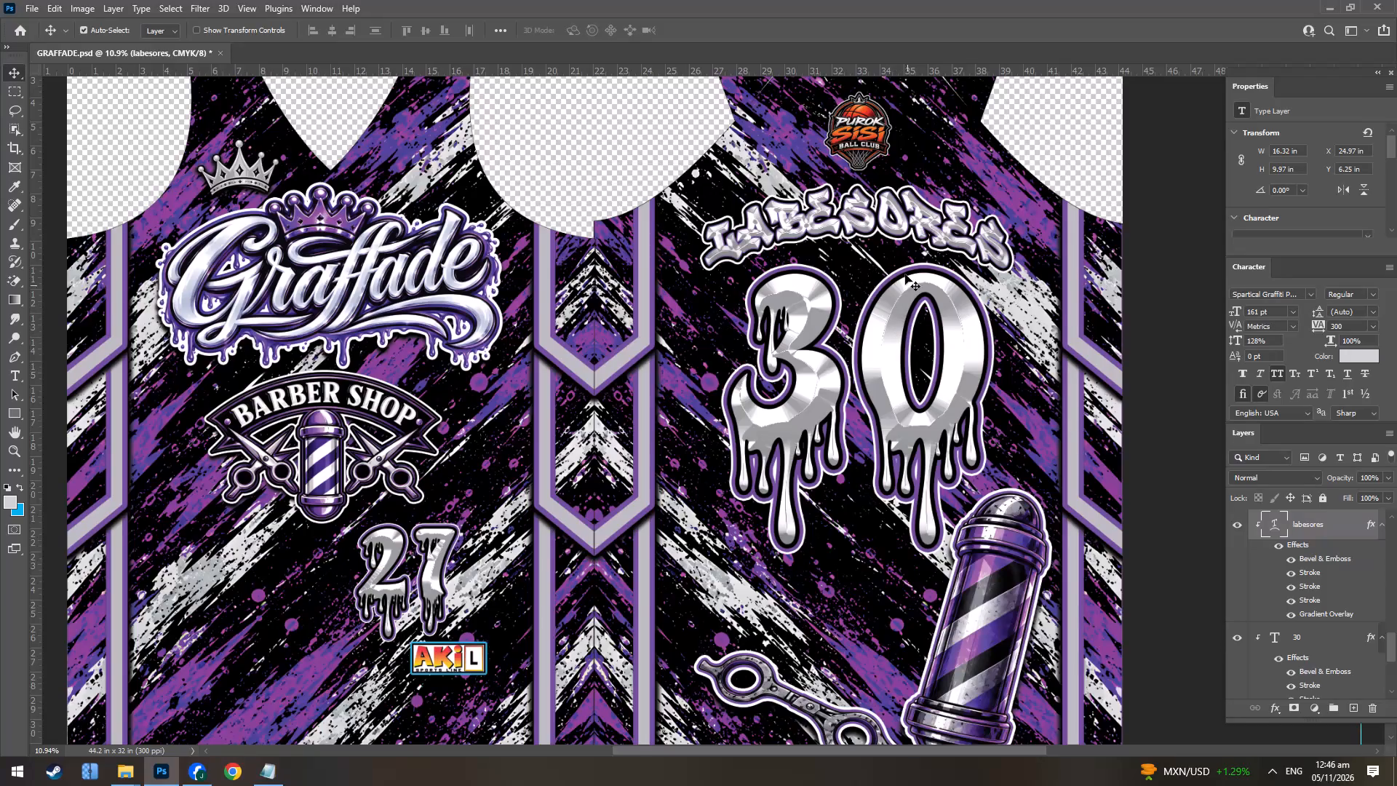
{"action": "scroll", "coordinate": [888, 212], "scroll_direction": "up", "scroll_amount": 9, "text": "alt"}
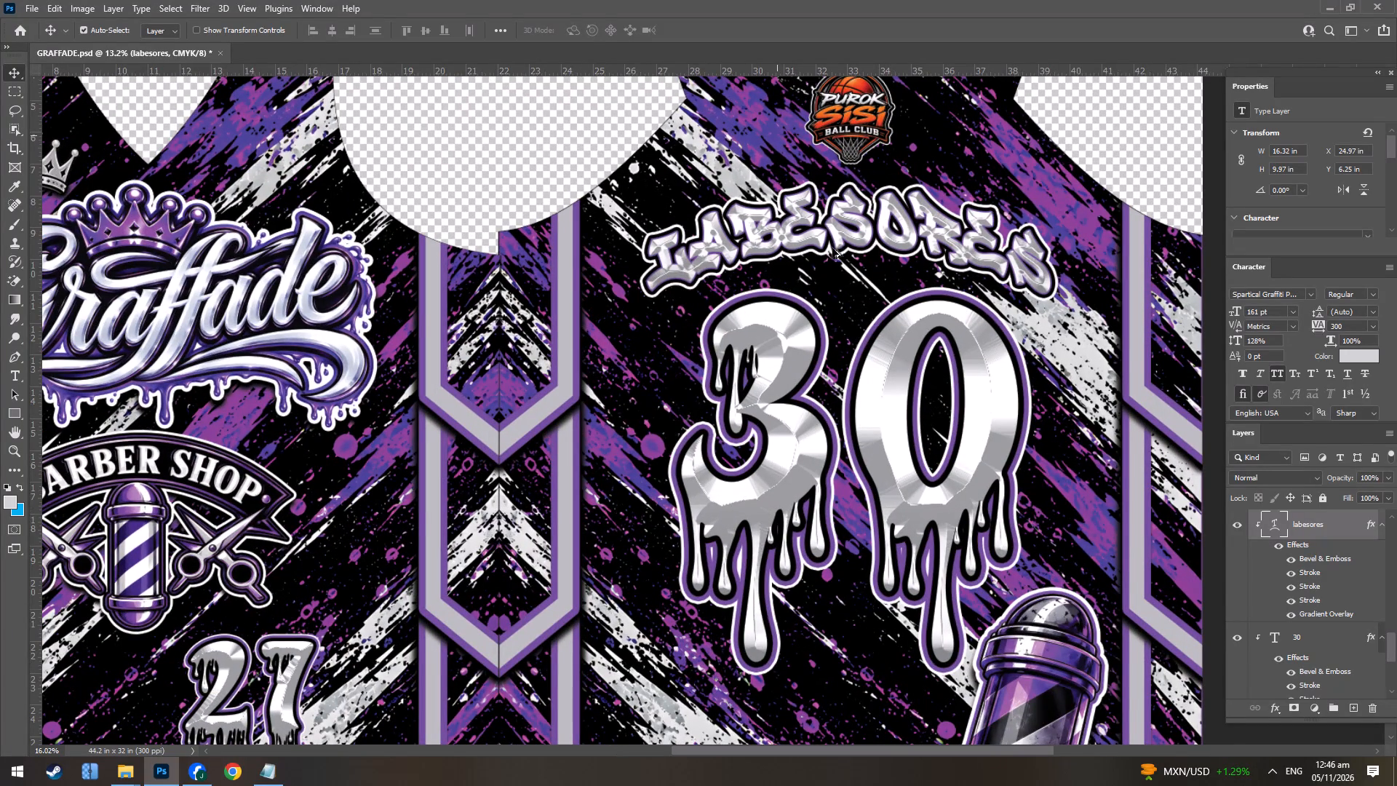
Increase the letter tracking of the LABESORES name on the jersey back to 380.
{"action": "left_click", "coordinate": [847, 293]}
{"action": "scroll", "coordinate": [847, 293], "scroll_direction": "up", "scroll_amount": 3, "text": "alt"}
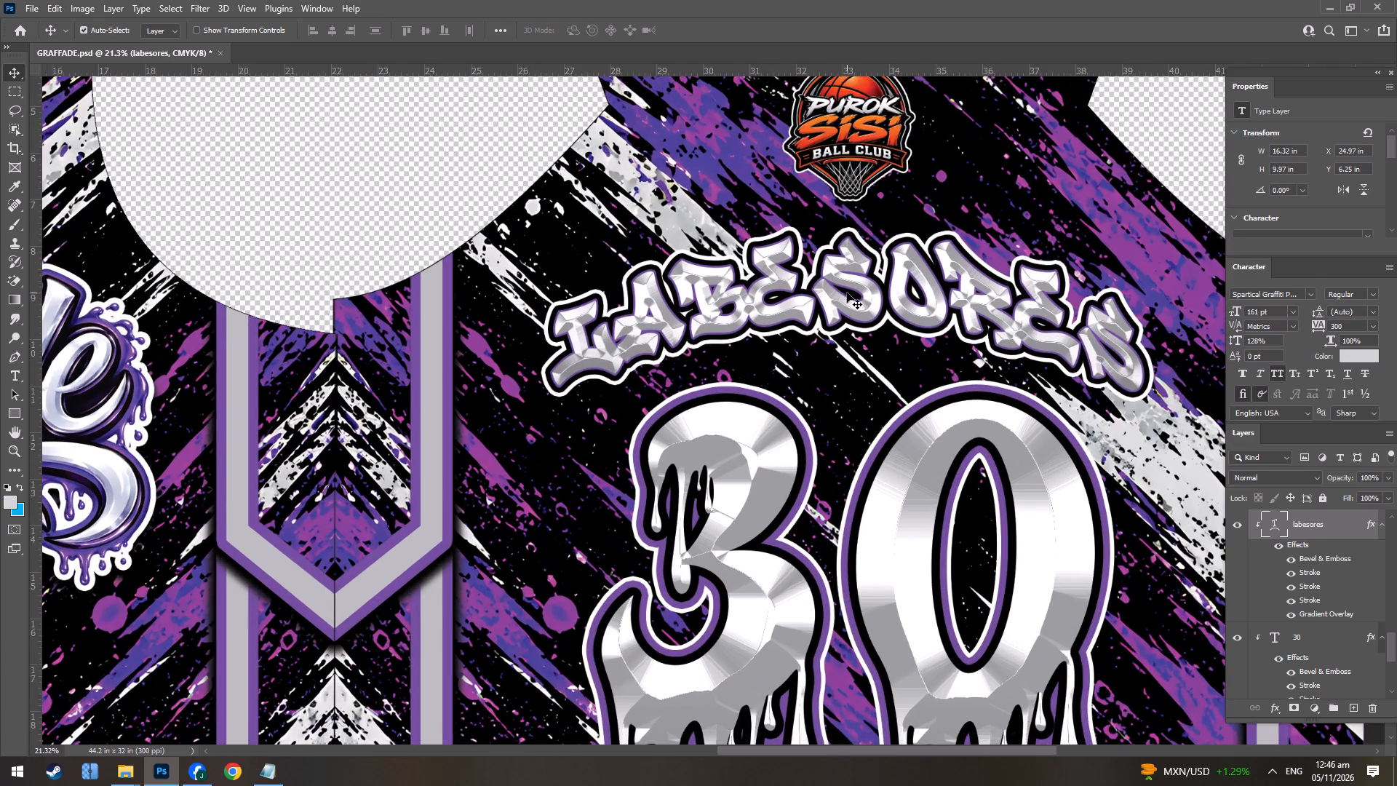
{"action": "scroll", "coordinate": [847, 293], "scroll_direction": "up", "scroll_amount": 6, "text": "alt"}
{"action": "double_click", "coordinate": [847, 293]}
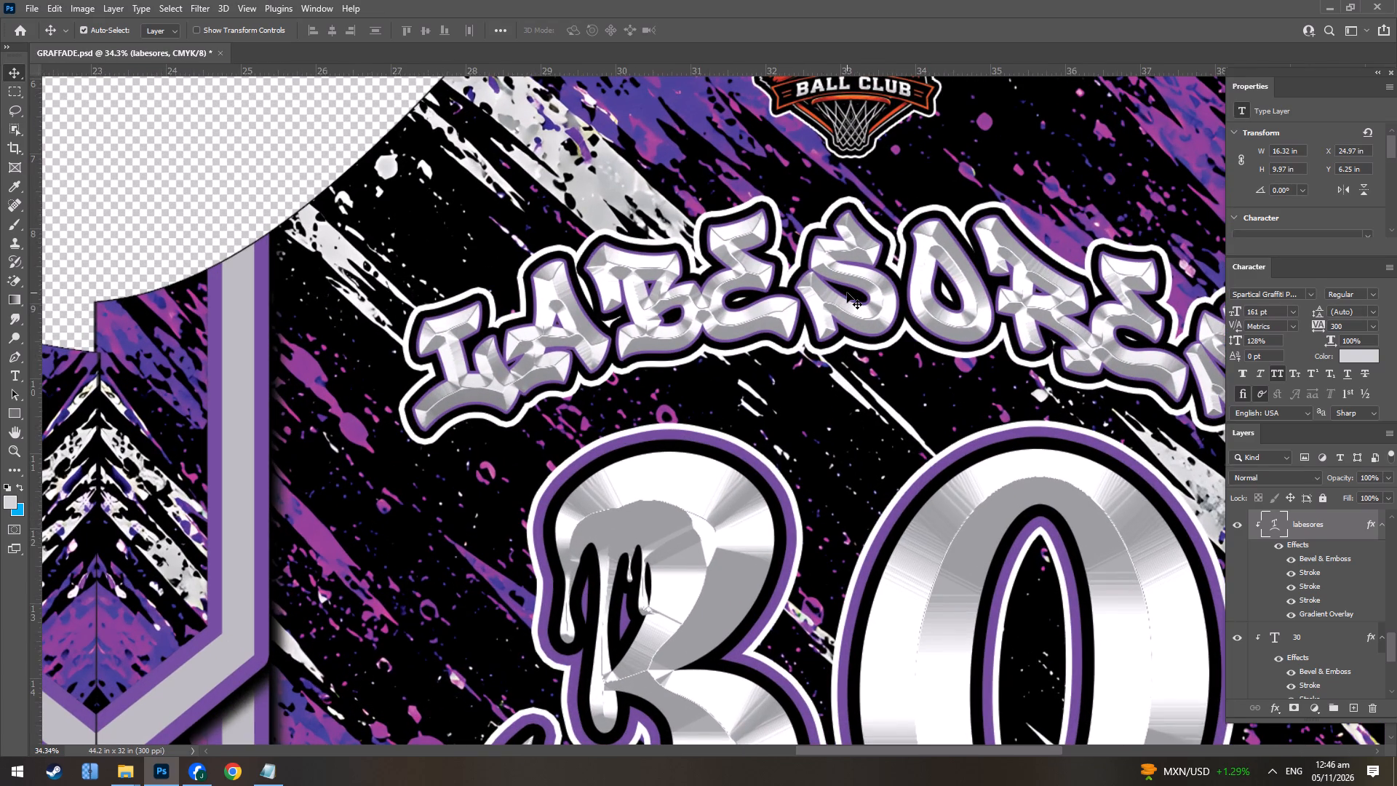
{"action": "left_click", "coordinate": [1344, 328]}
{"action": "key", "text": "Up"}
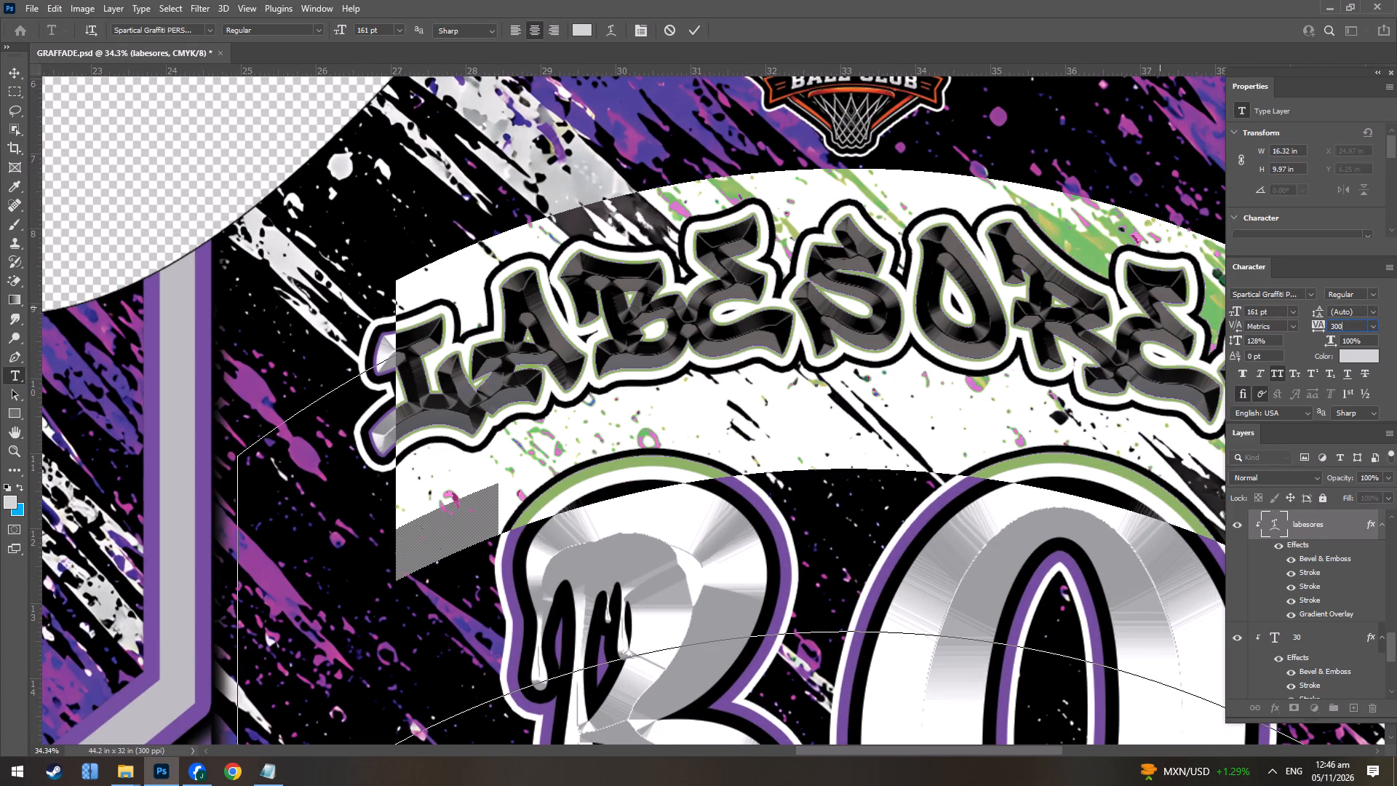
{"action": "key", "text": "Up"}
{"action": "key", "text": "Up"}
{"action": "key", "text": "Up"}
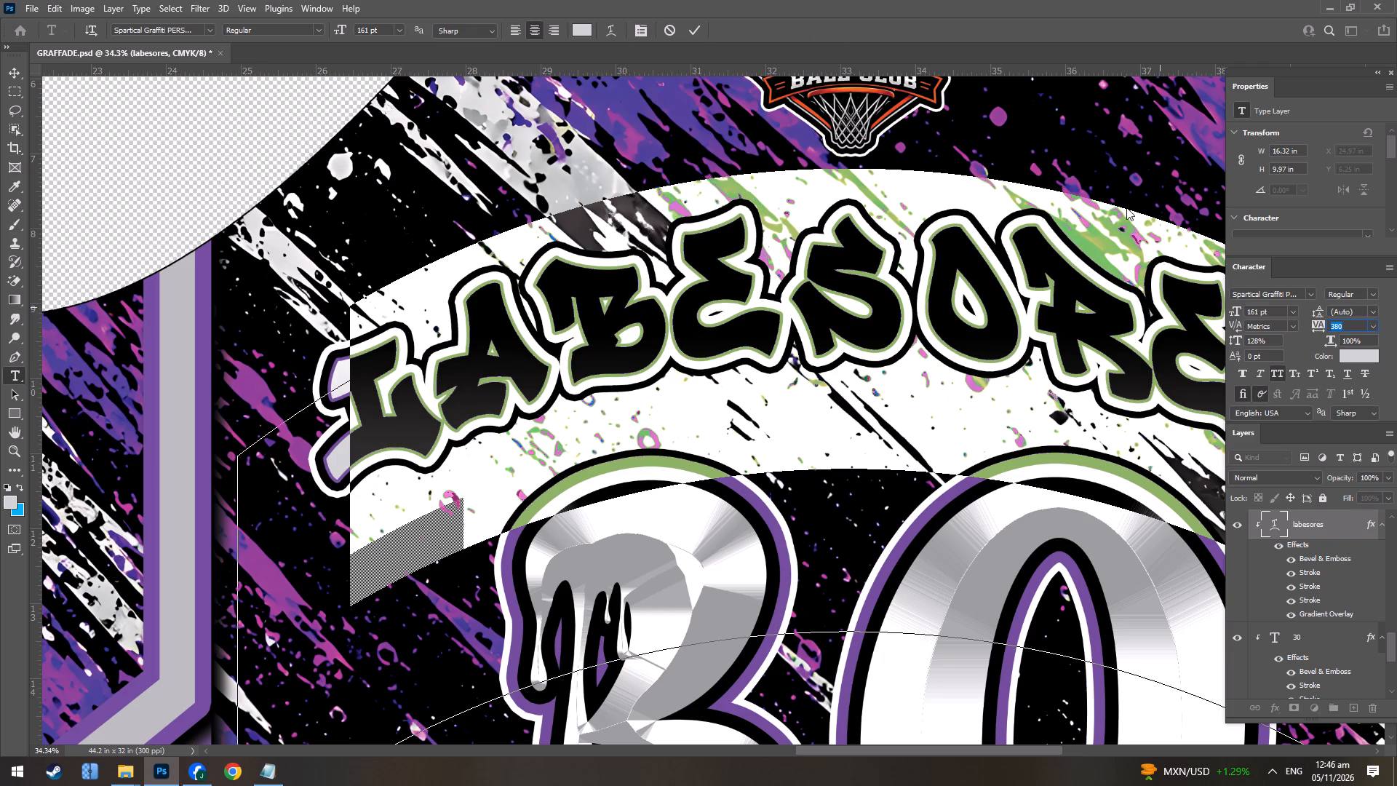
Increase the Arch warp bend of the LABESORES name to about +40% and commit the text edit.
{"action": "left_click", "coordinate": [613, 35]}
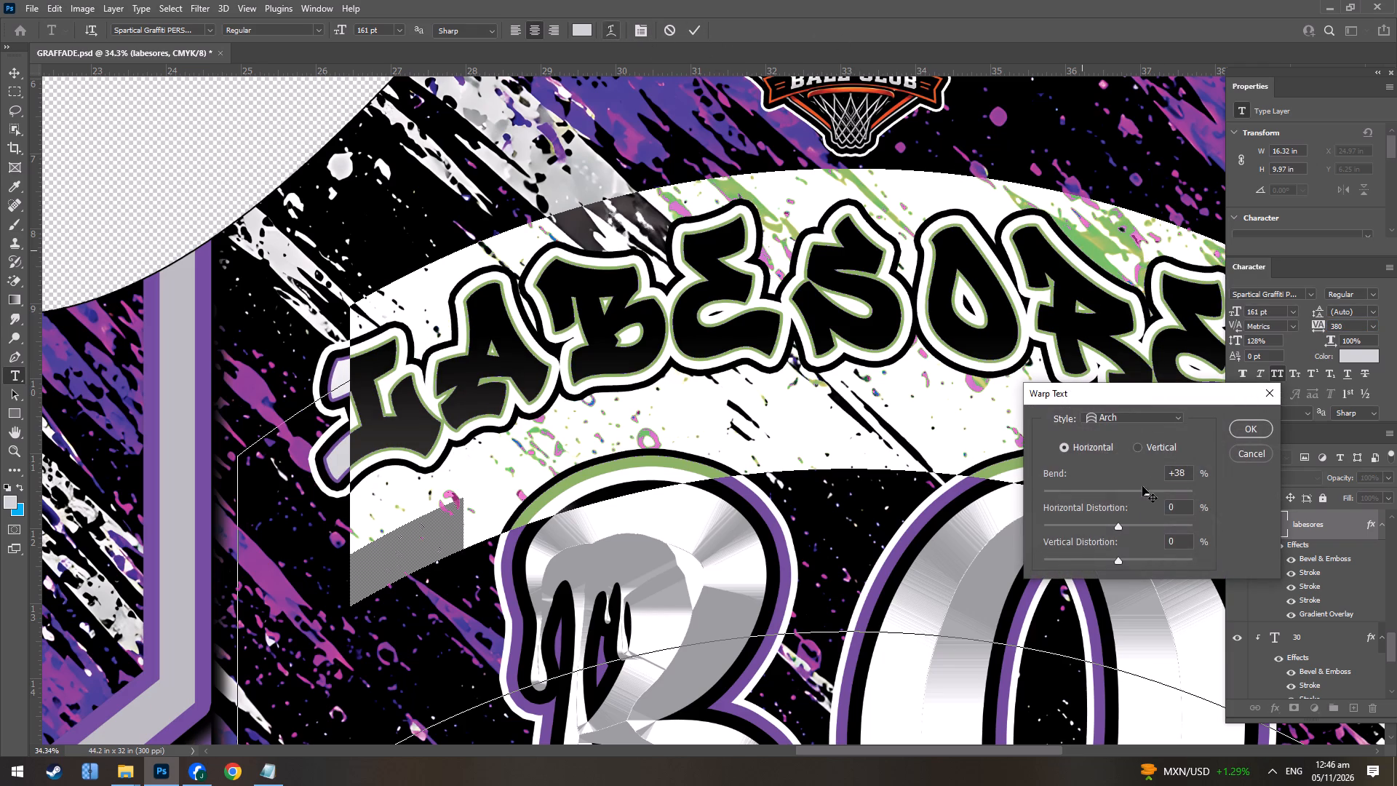
{"action": "left_click", "coordinate": [1148, 493]}
{"action": "left_click", "coordinate": [1235, 425]}
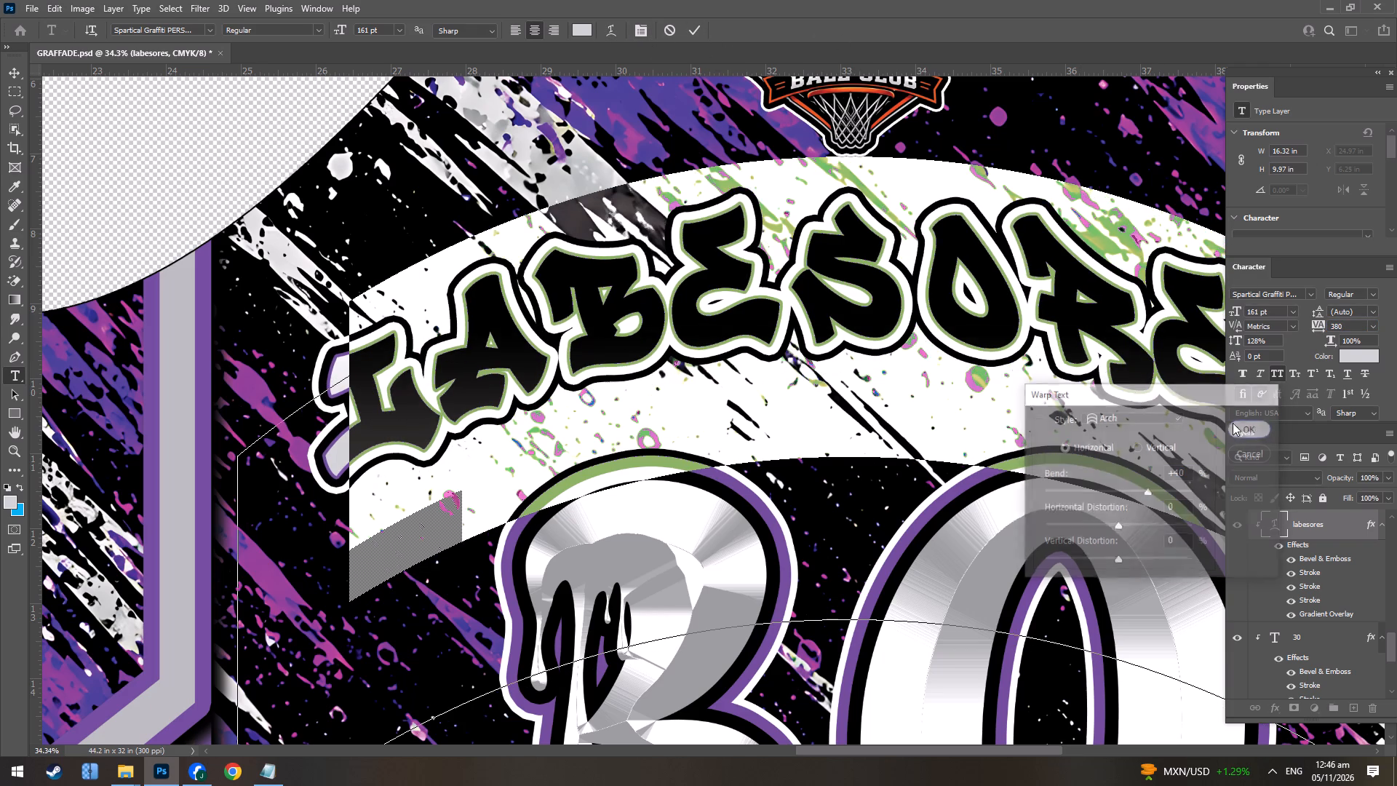
{"action": "key", "text": "Return"}
{"action": "key", "text": "Return"}
Examine the LABESORES name and the back number 30 against the whole jersey layout.
{"action": "scroll", "coordinate": [841, 437], "scroll_direction": "down", "scroll_amount": 6, "text": "alt"}
{"action": "scroll", "coordinate": [805, 341], "scroll_direction": "down", "scroll_amount": 5, "text": "alt"}
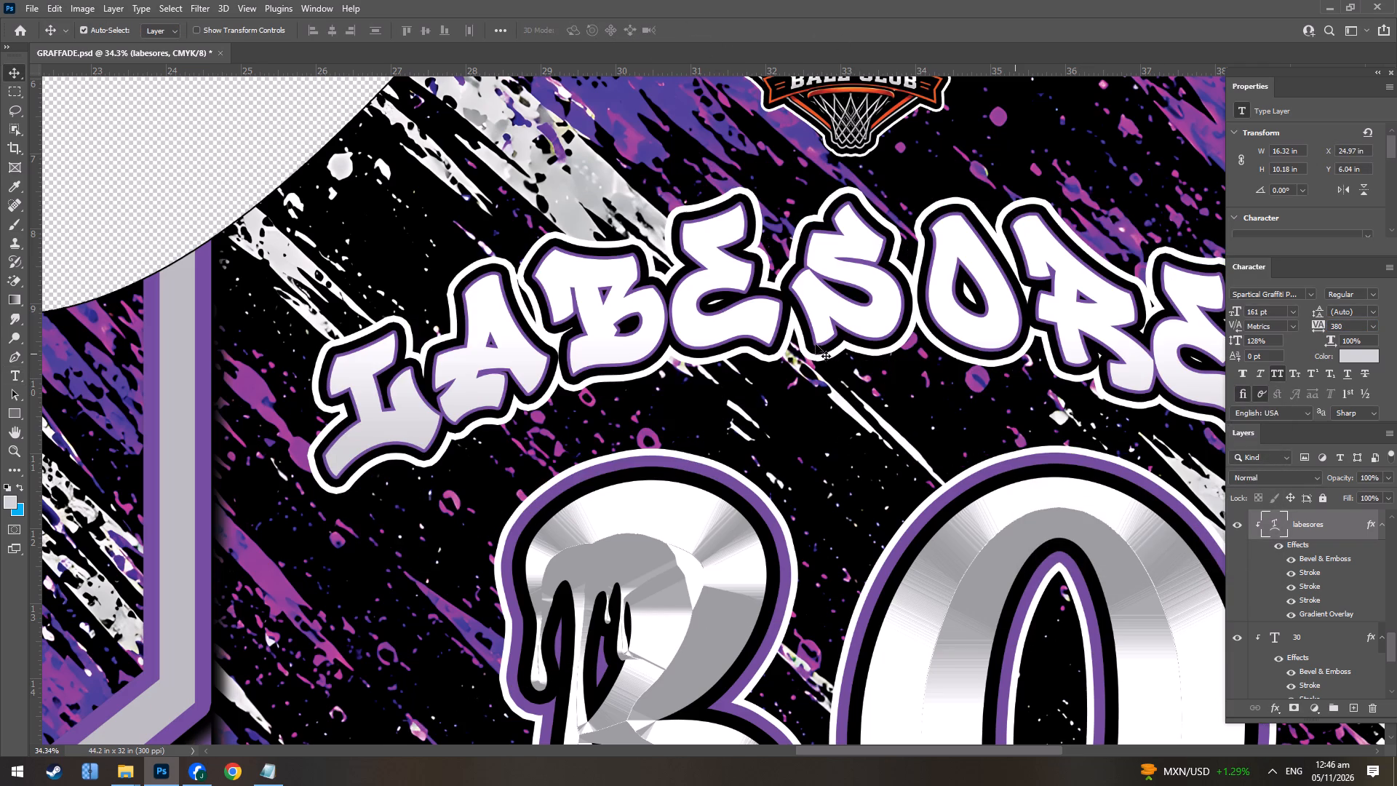
{"action": "scroll", "coordinate": [819, 352], "scroll_direction": "down", "scroll_amount": 4, "text": "alt"}
{"action": "left_click", "coordinate": [827, 309]}
{"action": "left_click", "coordinate": [586, 531]}
{"action": "scroll", "coordinate": [593, 581], "scroll_direction": "down", "scroll_amount": 4, "text": "alt"}
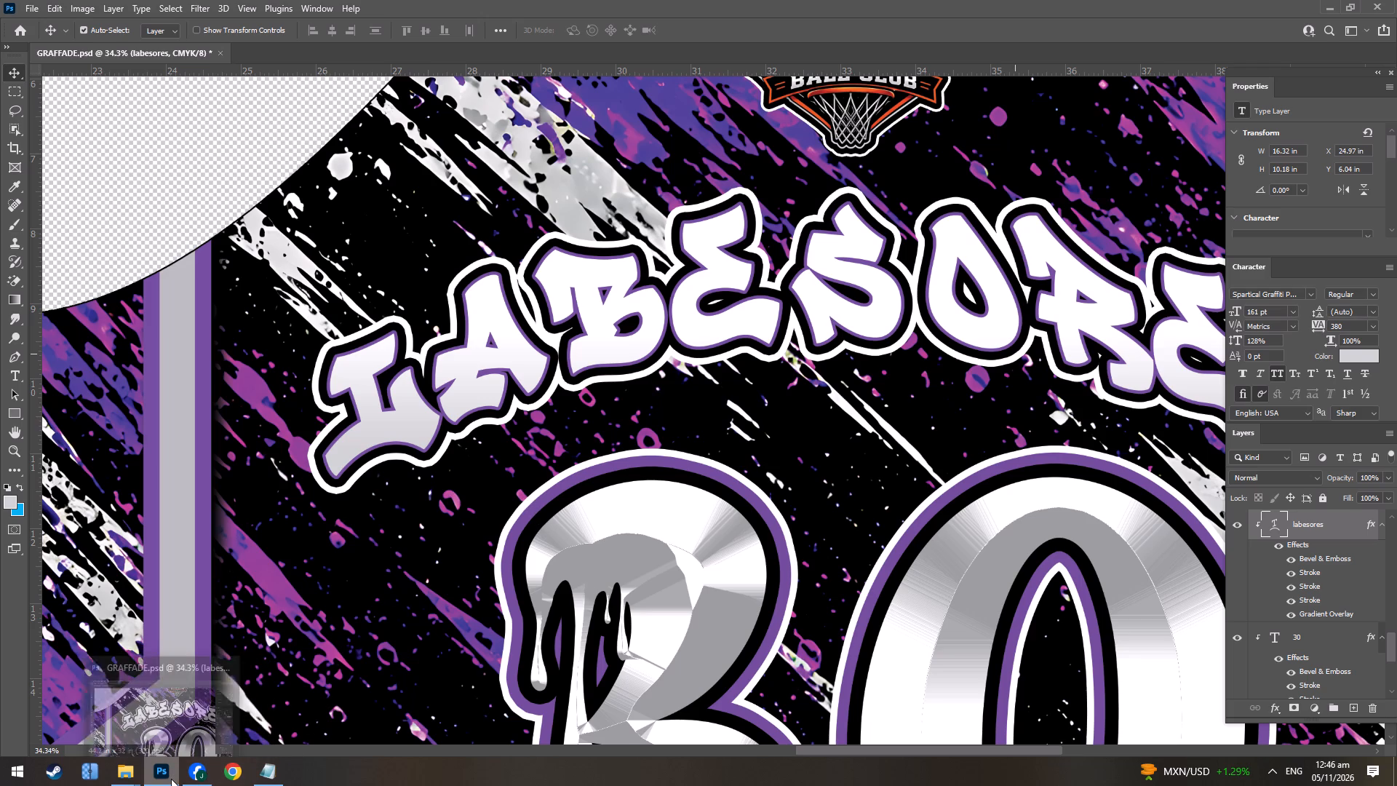
{"action": "left_click", "coordinate": [179, 709]}
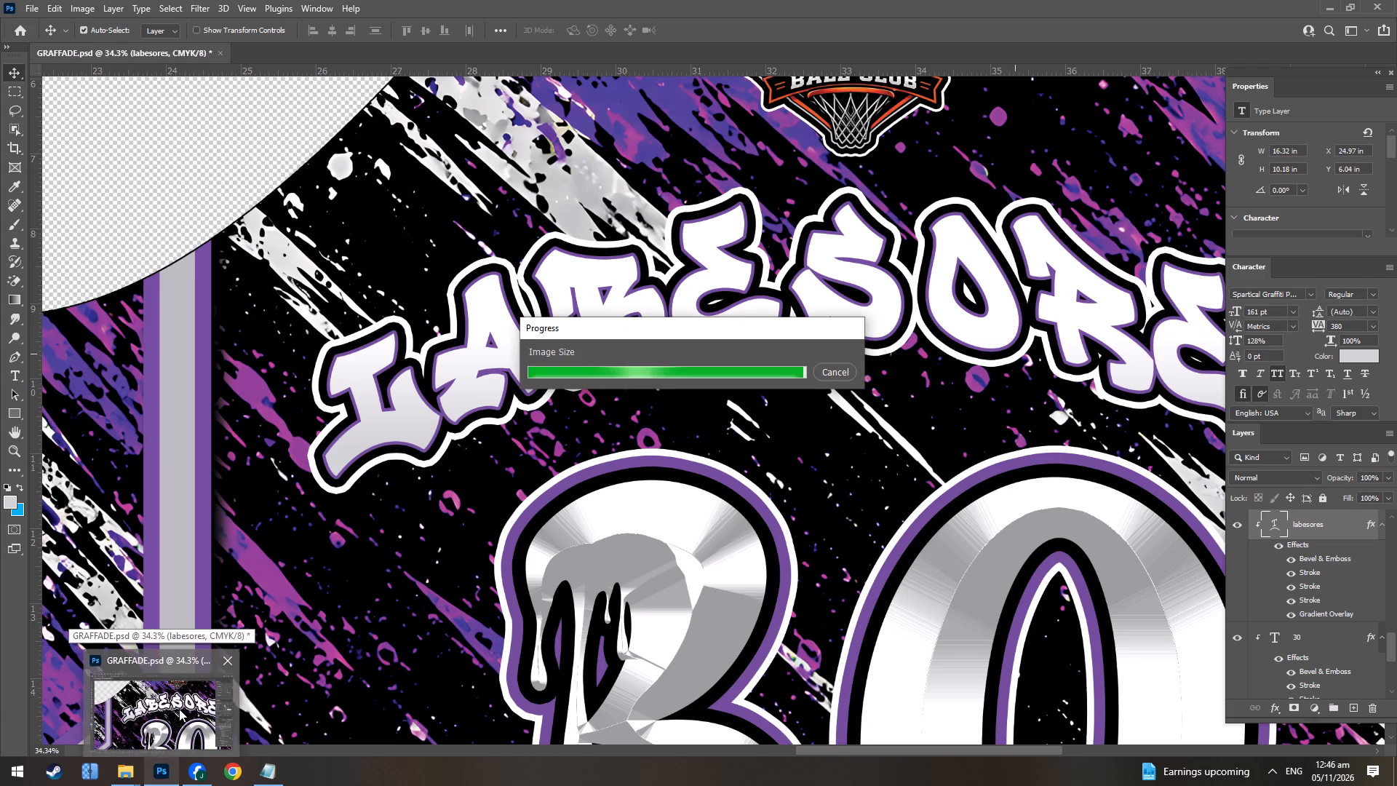
{"action": "scroll", "coordinate": [343, 640], "scroll_direction": "down", "scroll_amount": 6, "text": "alt"}
{"action": "left_click", "coordinate": [518, 574]}
{"action": "scroll", "coordinate": [515, 575], "scroll_direction": "down", "scroll_amount": 3, "text": "alt"}
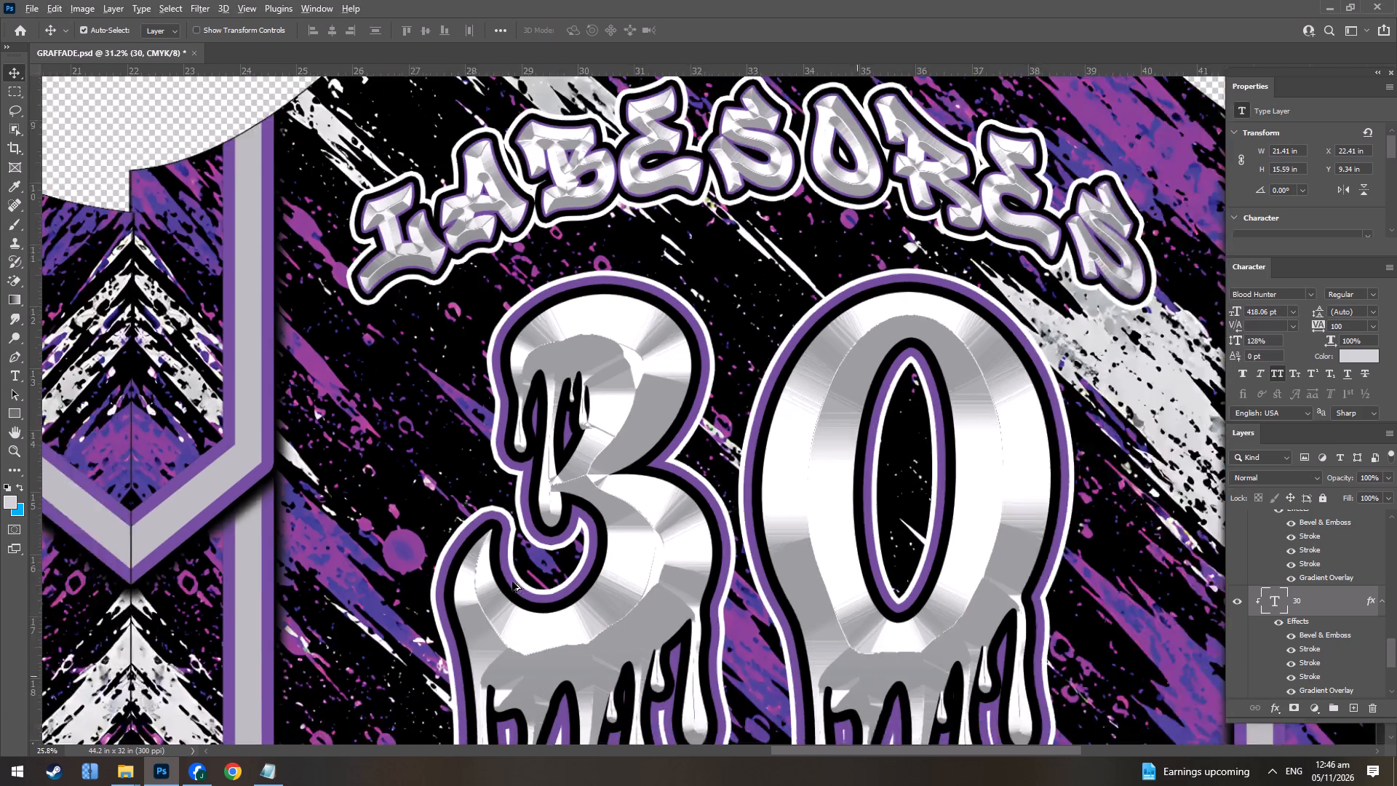
{"action": "scroll", "coordinate": [512, 581], "scroll_direction": "down", "scroll_amount": 20, "text": "alt"}
{"action": "scroll", "coordinate": [512, 581], "scroll_direction": "down", "scroll_amount": 2, "text": "alt"}
{"action": "scroll", "coordinate": [240, 643], "scroll_direction": "up", "scroll_amount": 3, "text": "alt"}
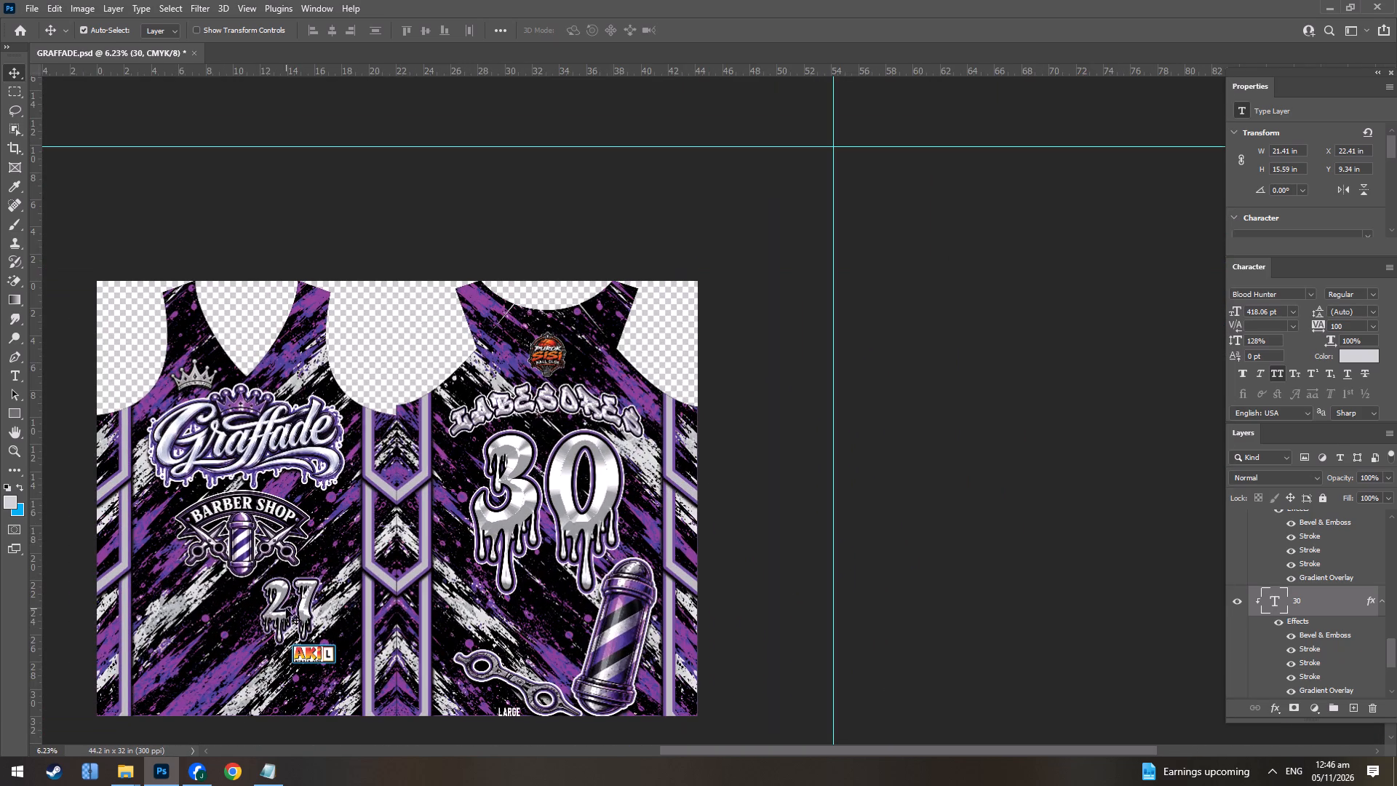
Replace the small front number under the Barber Shop logo with 30.
{"action": "double_click", "coordinate": [286, 608]}
{"action": "type", "text": "30"}
{"action": "key", "text": "Return"}
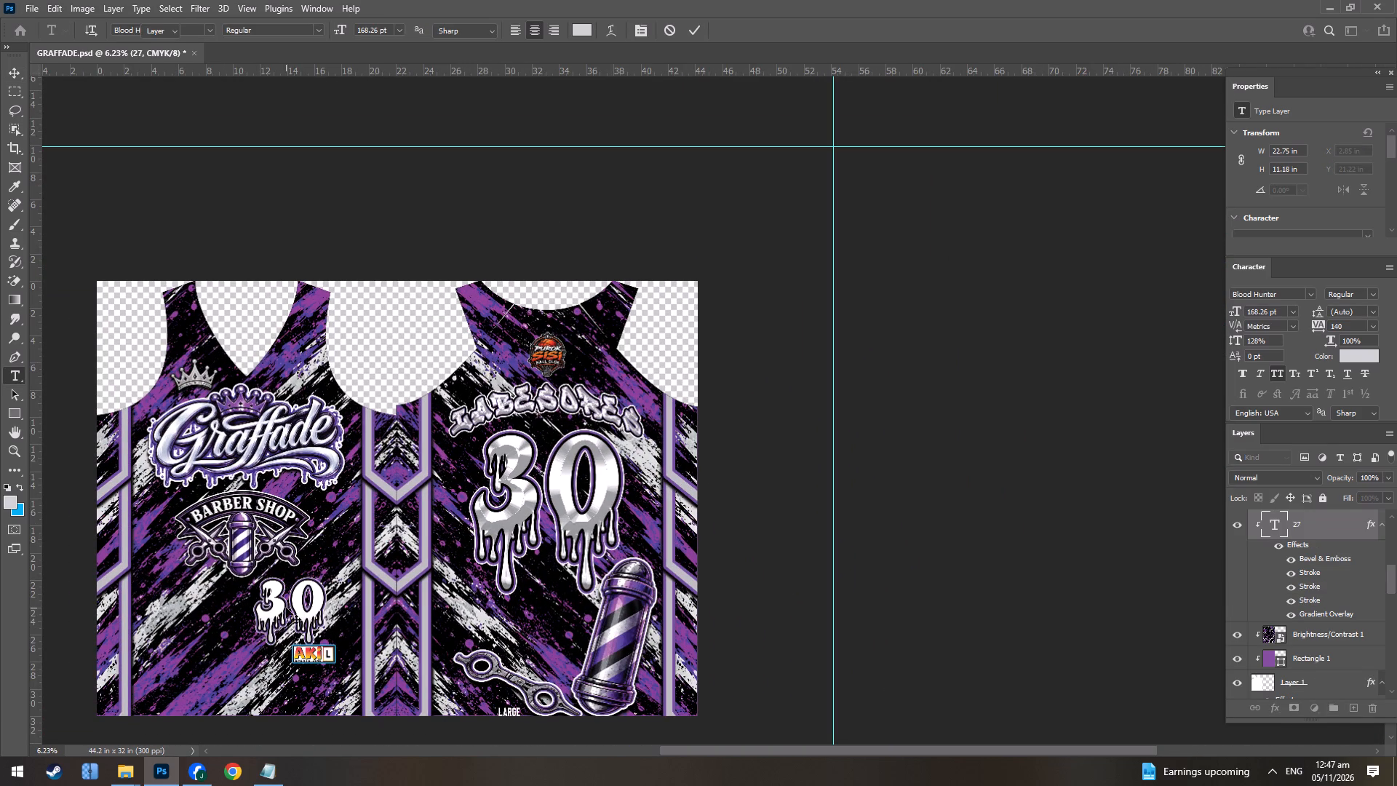
Narrow the small front number 30 to about 95% of its width, keeping its height.
{"action": "key", "text": "ctrl+t"}
{"action": "left_click_drag", "start_coordinate": [135, 653], "coordinate": [145, 651]}
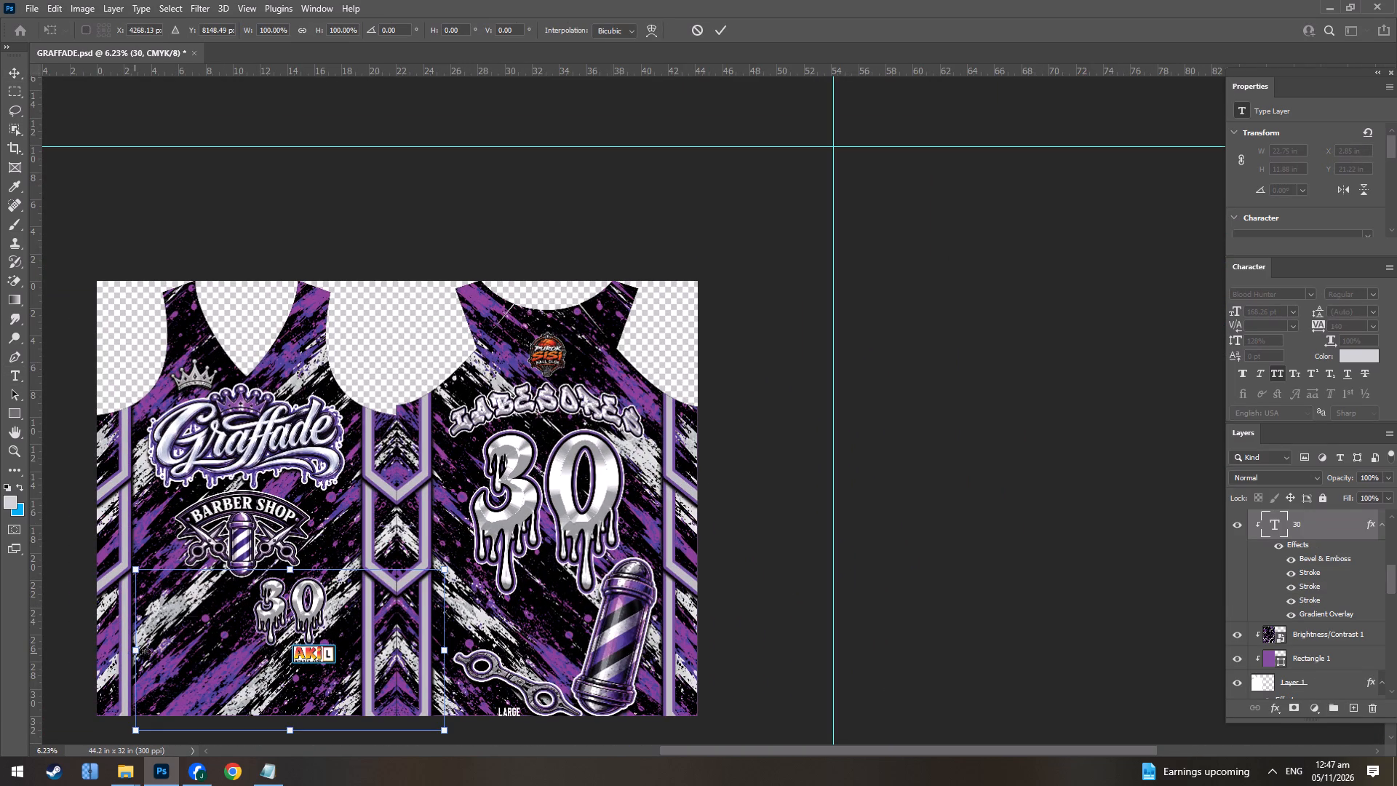
{"action": "left_click_drag", "start_coordinate": [145, 651], "coordinate": [150, 649]}
{"action": "key", "text": "Return"}
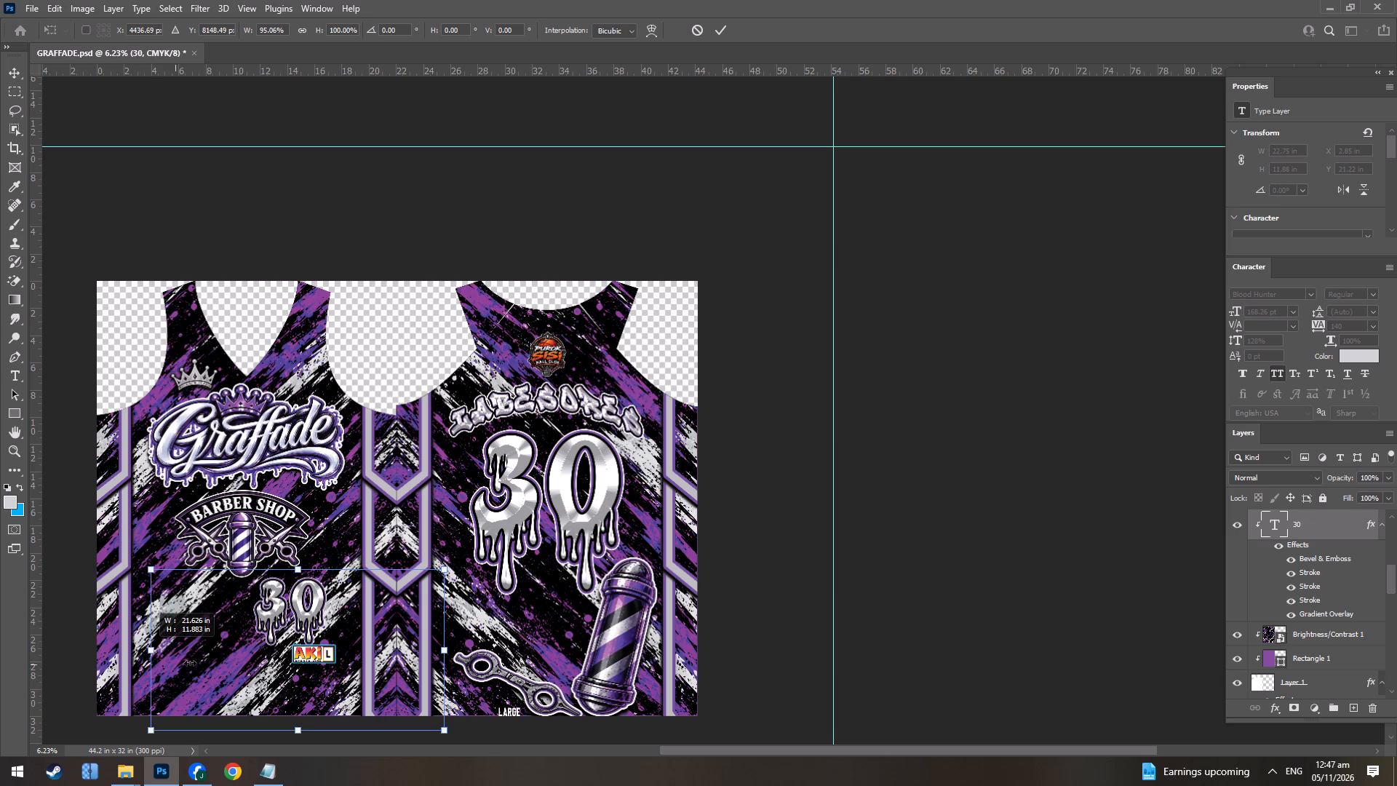
Reposition the small front number 30 between the Barber Shop and AKIL logos, at about X 3.1 in, Y 21 in.
{"action": "scroll", "coordinate": [211, 678], "scroll_direction": "up", "scroll_amount": 3, "text": "alt"}
{"action": "left_click", "coordinate": [634, 349]}
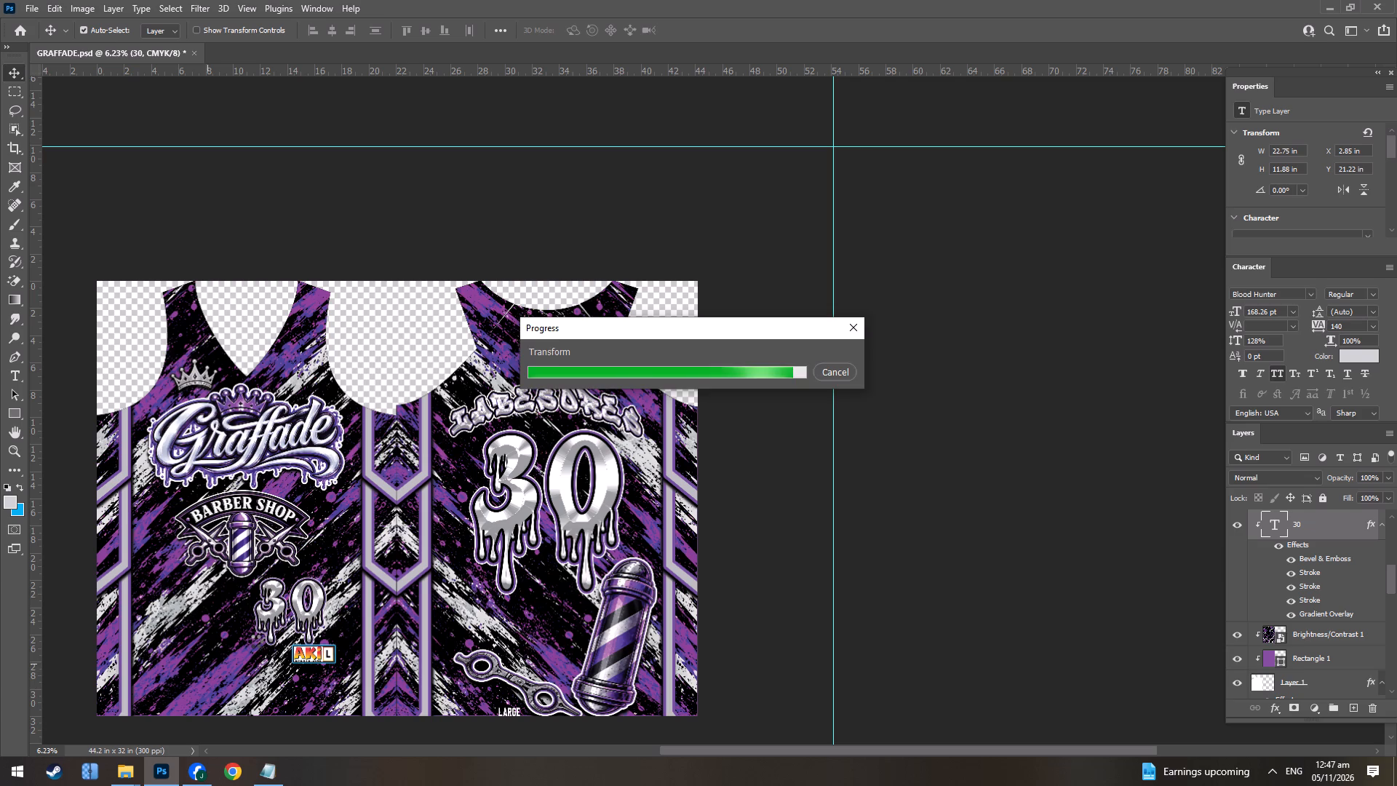
{"action": "scroll", "coordinate": [245, 651], "scroll_direction": "up", "scroll_amount": 8, "text": "alt"}
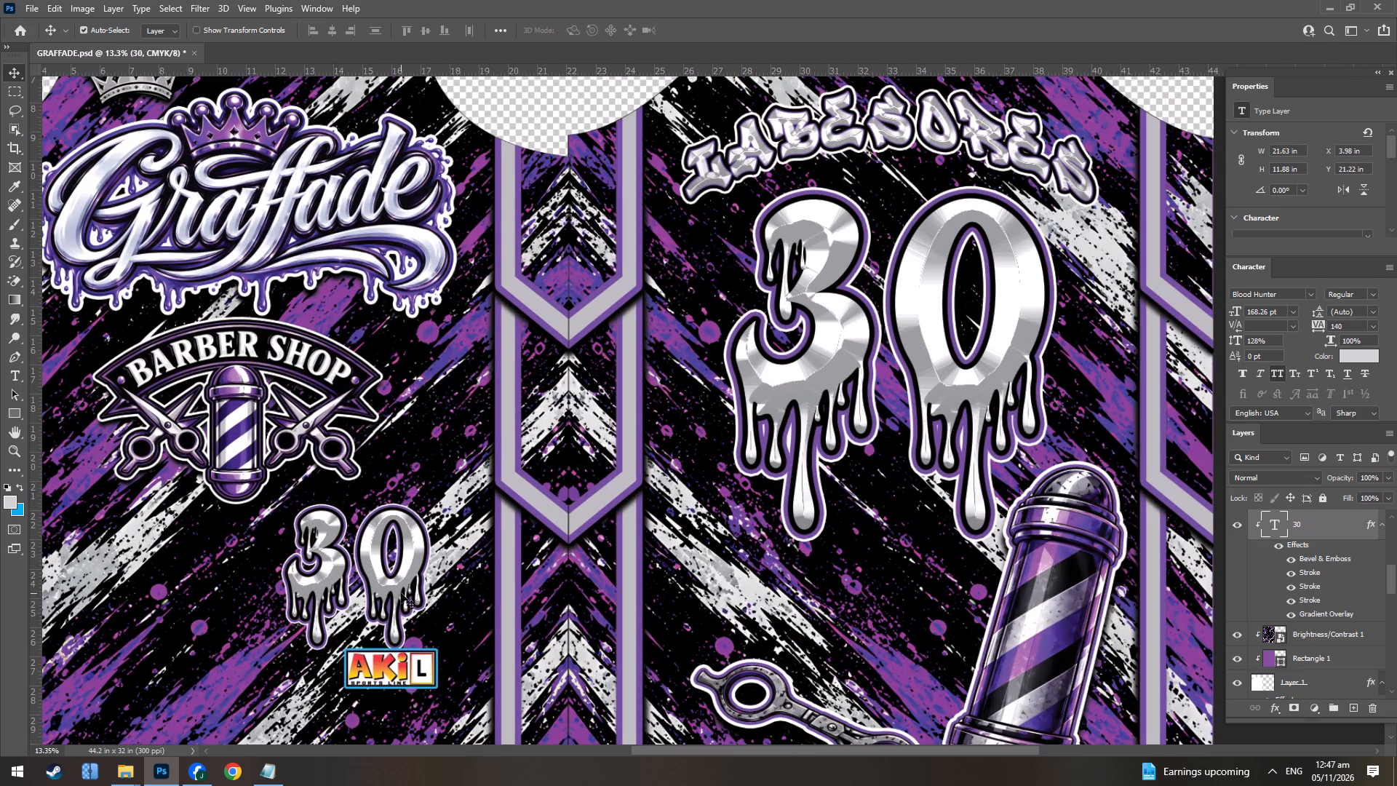
{"action": "left_click_drag", "start_coordinate": [395, 581], "coordinate": [372, 571]}
{"action": "scroll", "coordinate": [370, 576], "scroll_direction": "down", "scroll_amount": 8, "text": "alt"}
{"action": "scroll", "coordinate": [71, 593], "scroll_direction": "up", "scroll_amount": 9, "text": "alt"}
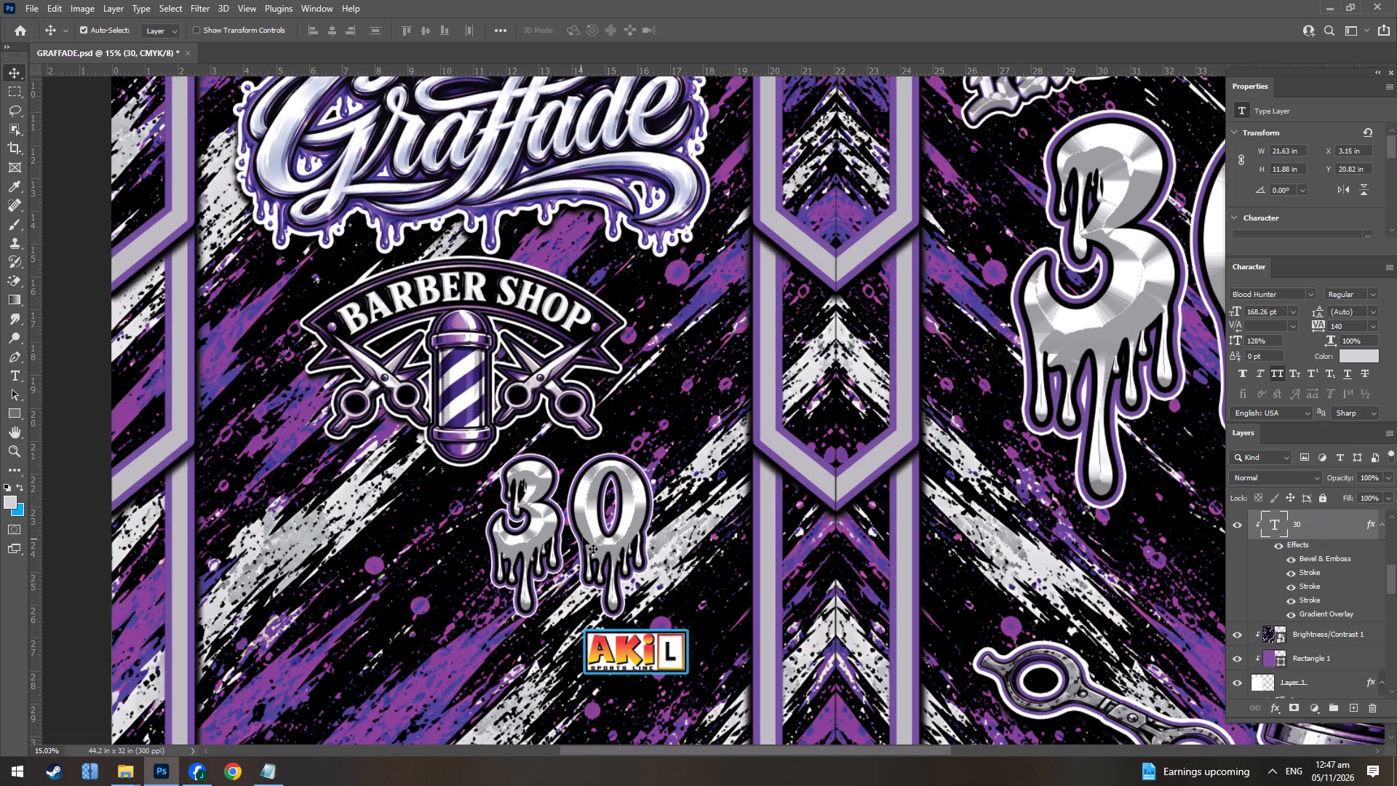
{"action": "left_click_drag", "start_coordinate": [594, 534], "coordinate": [588, 544]}
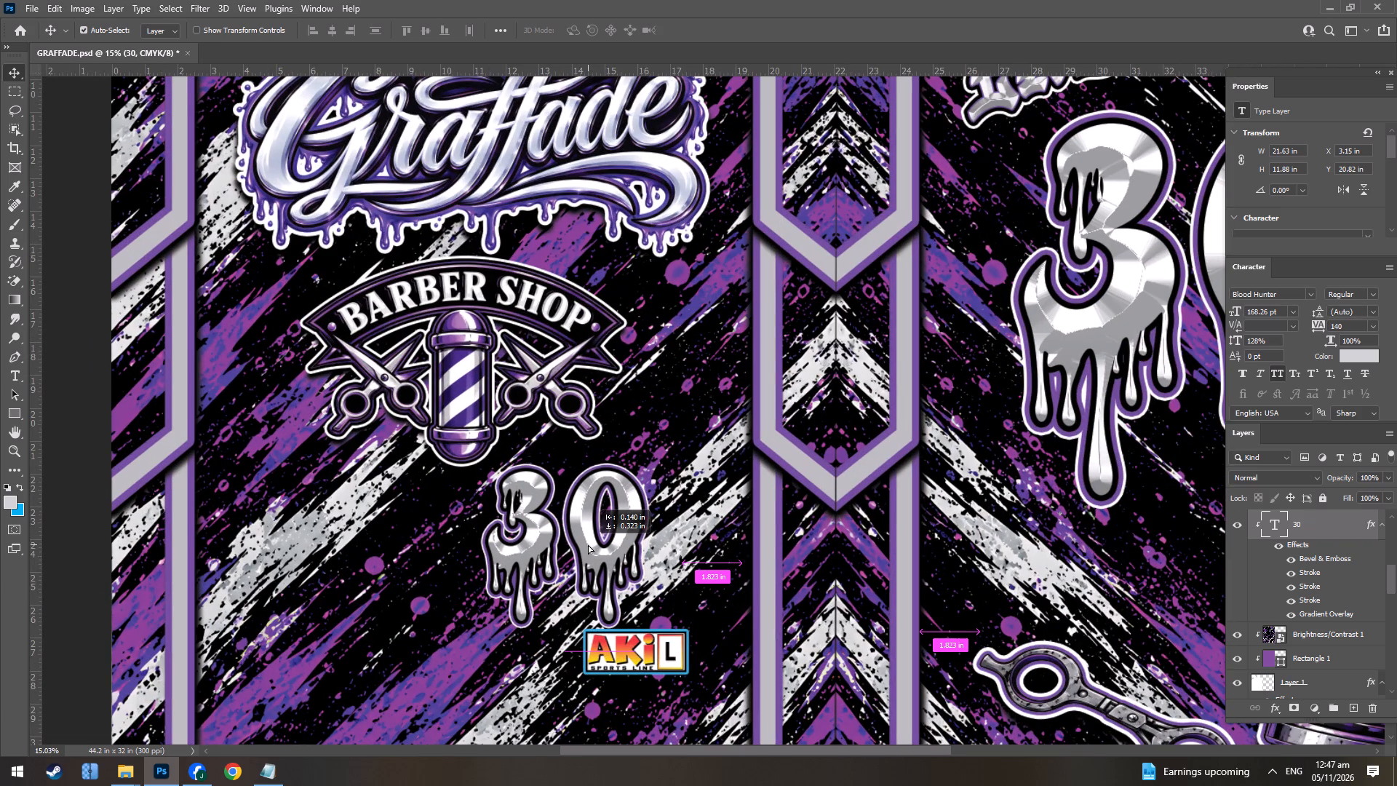
{"action": "left_click_drag", "start_coordinate": [588, 544], "coordinate": [585, 544]}
{"action": "scroll", "coordinate": [578, 554], "scroll_direction": "down", "scroll_amount": 8, "text": "alt"}
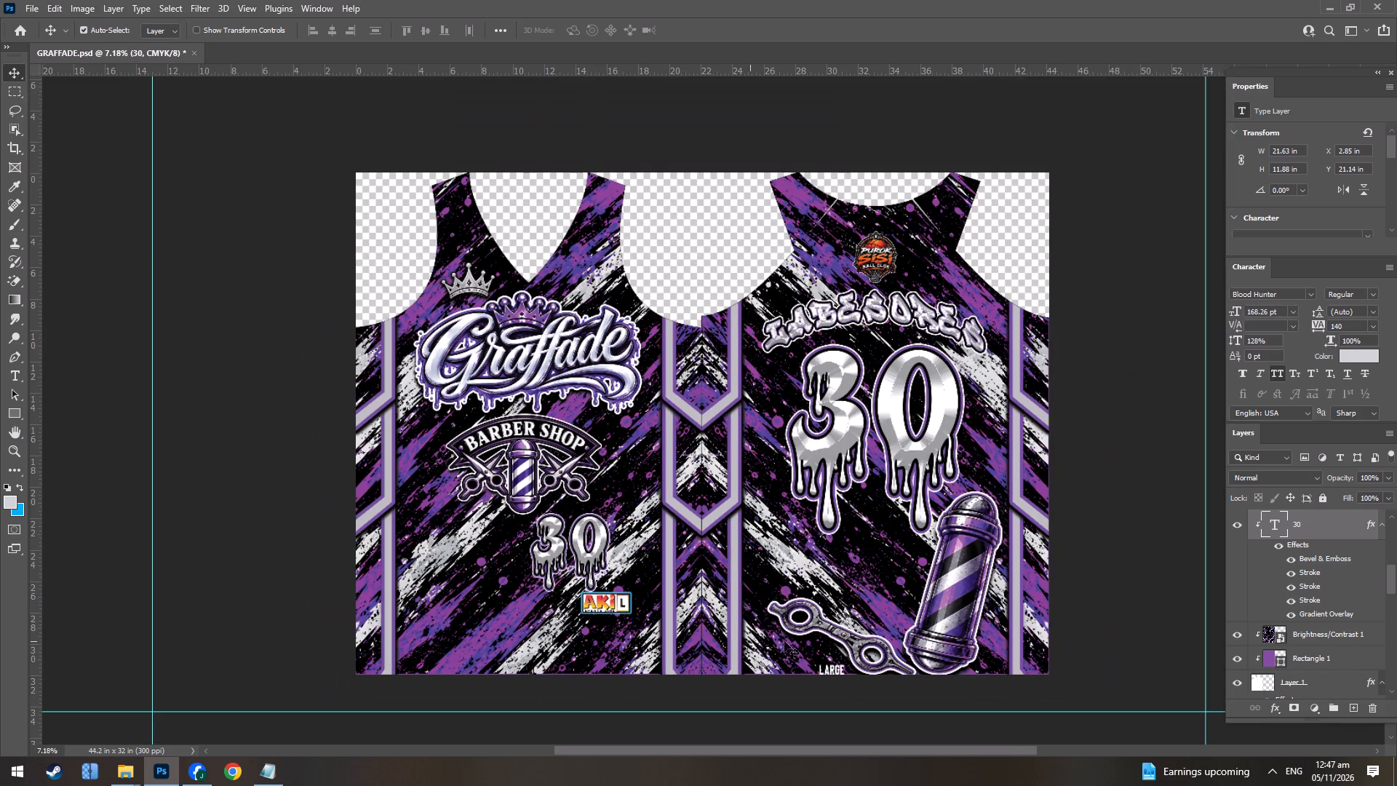
{"action": "scroll", "coordinate": [985, 610], "scroll_direction": "down", "scroll_amount": 1, "text": "alt"}
{"action": "scroll", "coordinate": [791, 552], "scroll_direction": "up", "scroll_amount": 3, "text": "alt"}
{"action": "scroll", "coordinate": [490, 533], "scroll_direction": "up", "scroll_amount": 4, "text": "alt"}
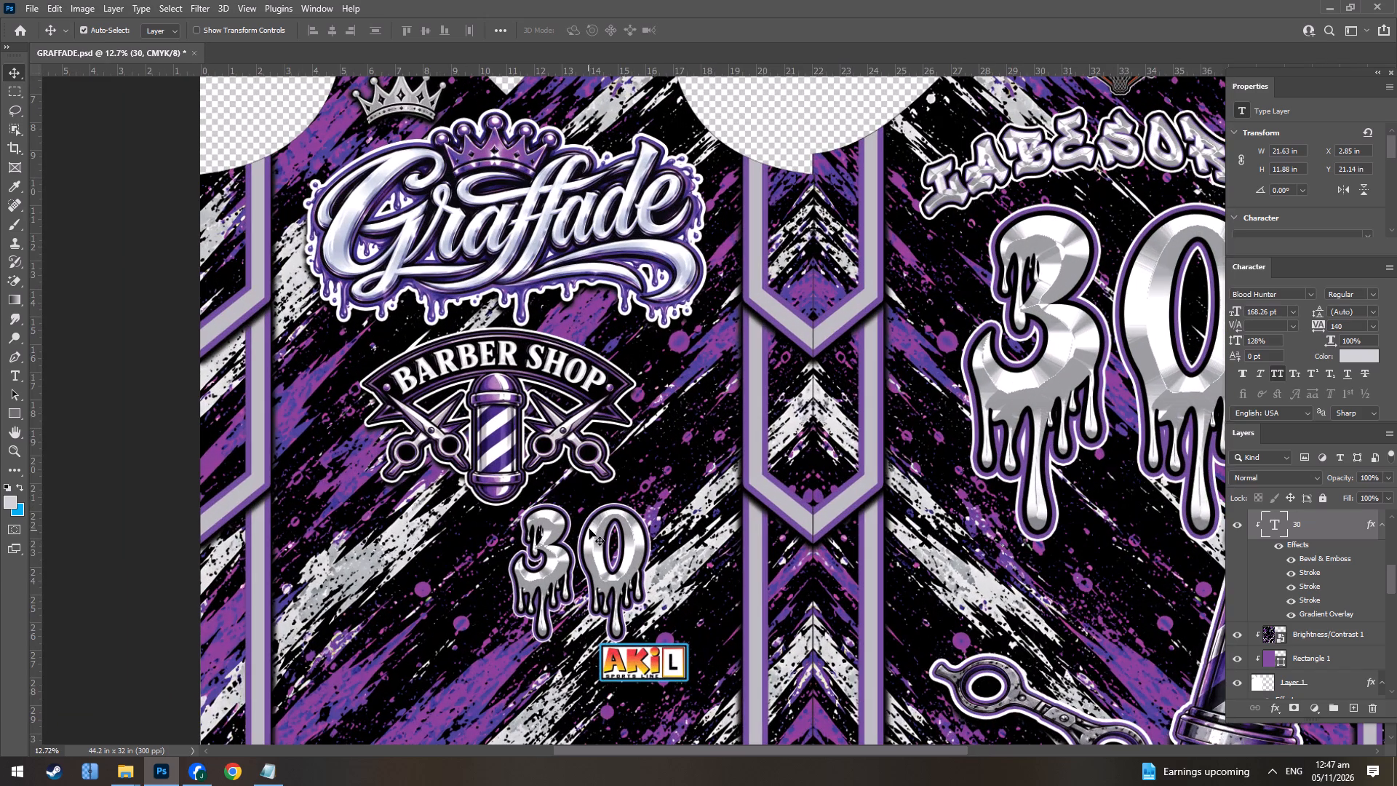
{"action": "left_click_drag", "start_coordinate": [599, 523], "coordinate": [605, 517]}
{"action": "scroll", "coordinate": [603, 517], "scroll_direction": "down", "scroll_amount": 2, "text": "alt"}
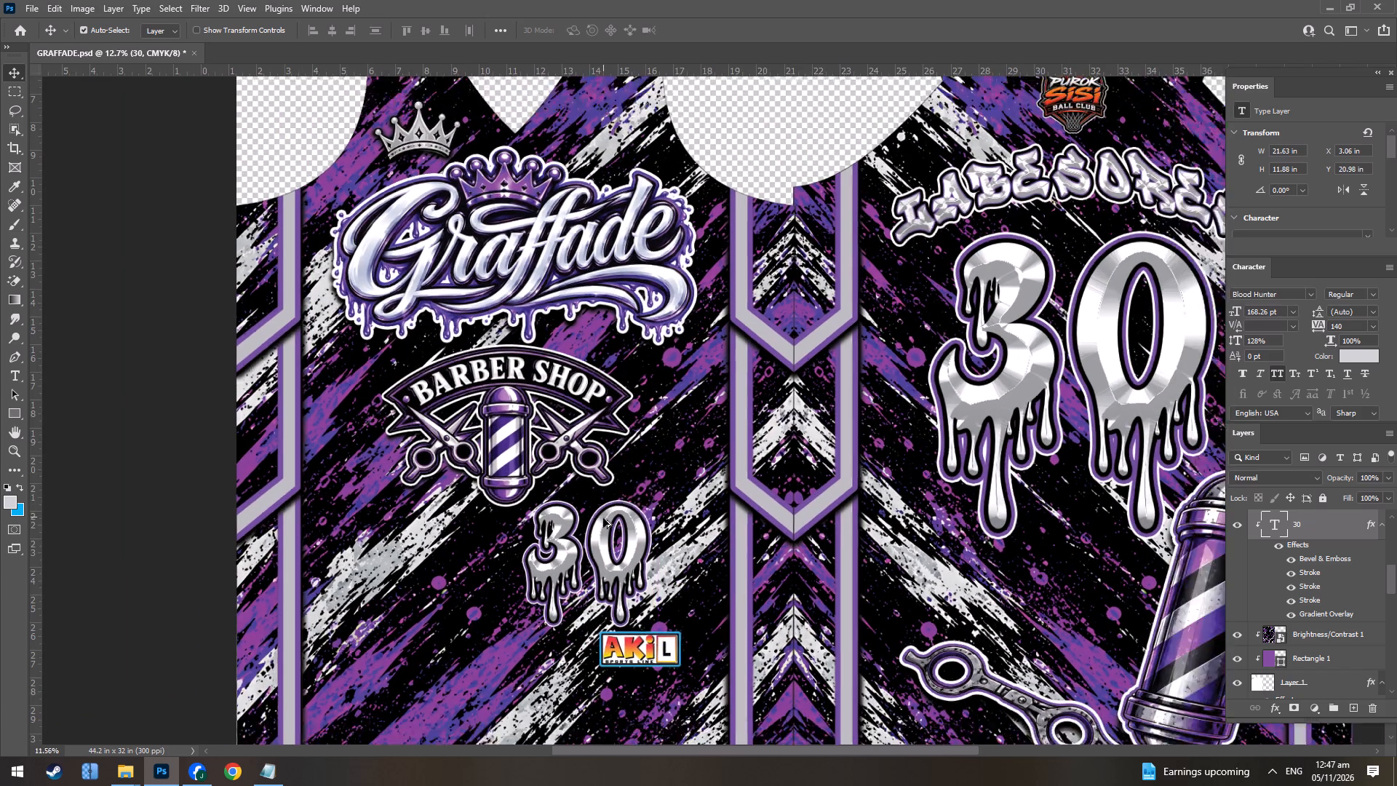
{"action": "scroll", "coordinate": [603, 518], "scroll_direction": "down", "scroll_amount": 6, "text": "alt"}
{"action": "scroll", "coordinate": [902, 537], "scroll_direction": "up", "scroll_amount": 3, "text": "alt"}
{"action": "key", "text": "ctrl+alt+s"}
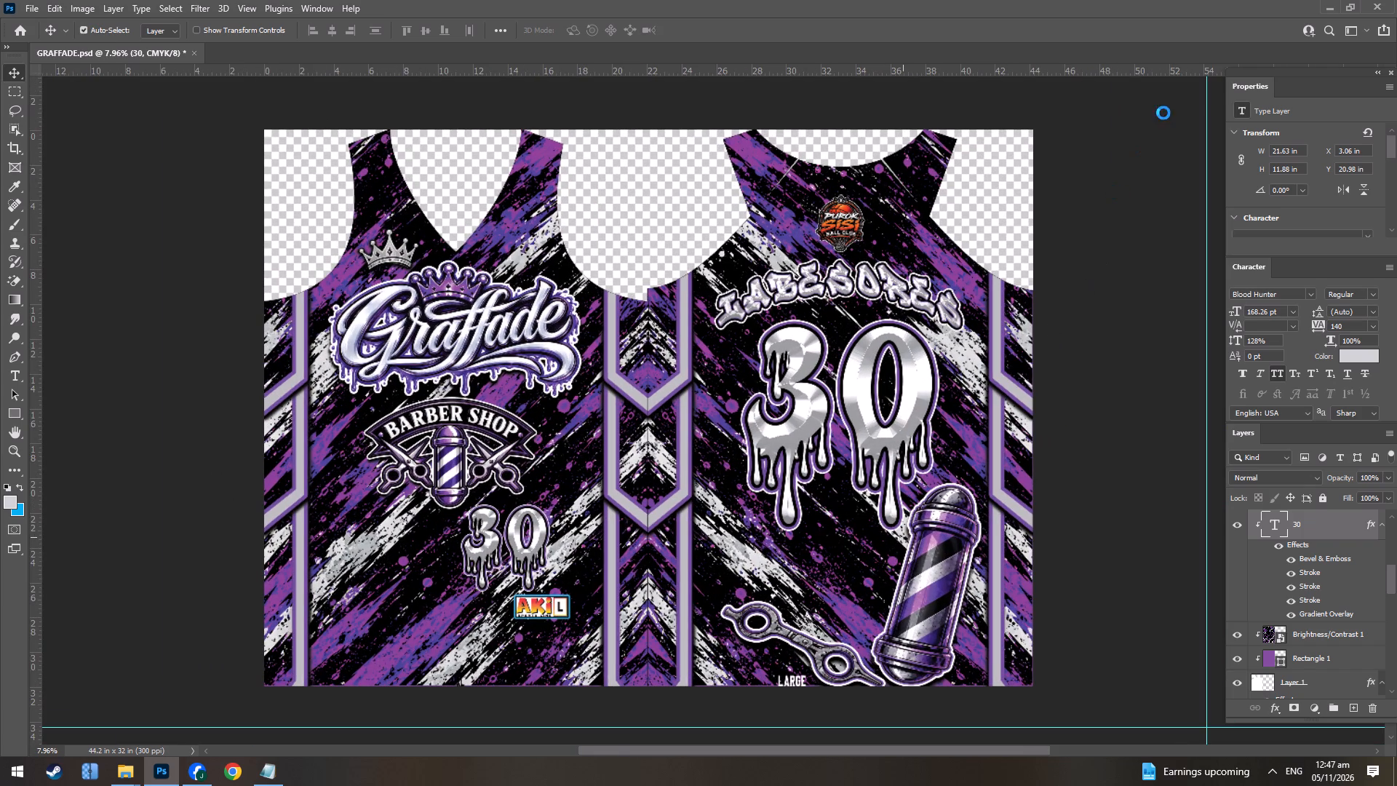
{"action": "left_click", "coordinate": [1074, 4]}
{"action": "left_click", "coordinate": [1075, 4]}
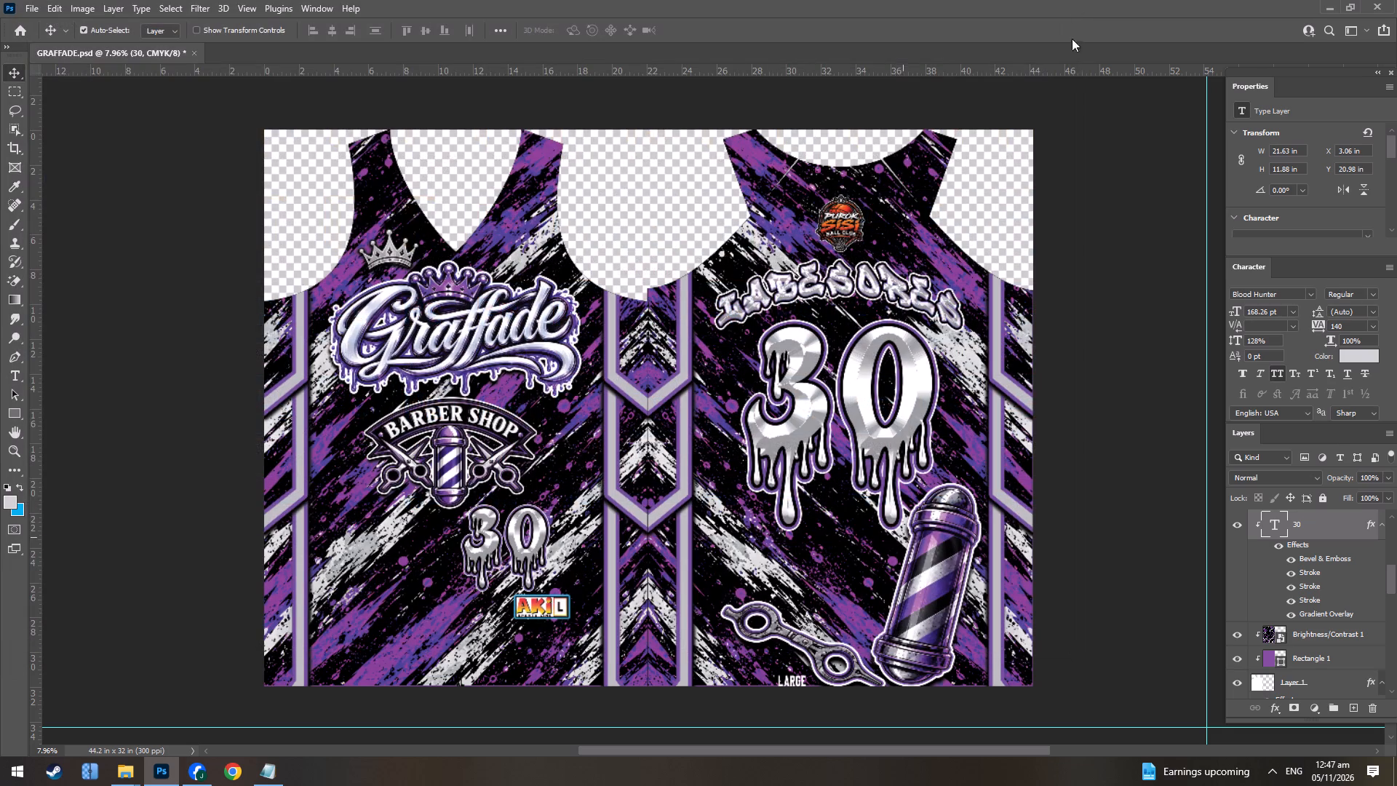
Reduce the font size of the LABESORES name on the jersey back to 157 pt.
{"action": "scroll", "coordinate": [971, 233], "scroll_direction": "up", "scroll_amount": 4, "text": "alt"}
{"action": "left_click", "coordinate": [875, 295]}
{"action": "scroll", "coordinate": [868, 364], "scroll_direction": "up", "scroll_amount": 5, "text": "alt"}
{"action": "double_click", "coordinate": [888, 311]}
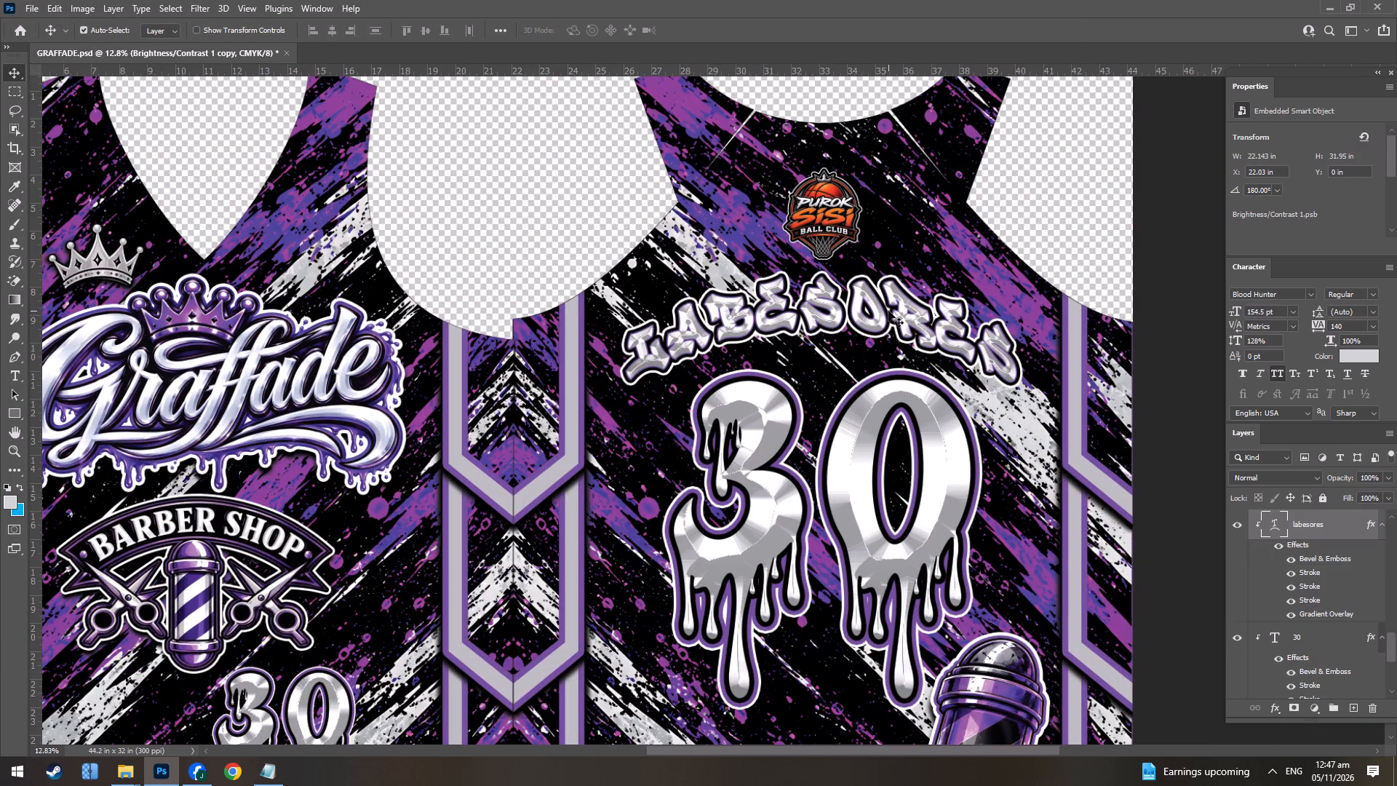
{"action": "left_click", "coordinate": [1273, 311]}
{"action": "key", "text": "Down"}
{"action": "key", "text": "Down"}
{"action": "key", "text": "Down"}
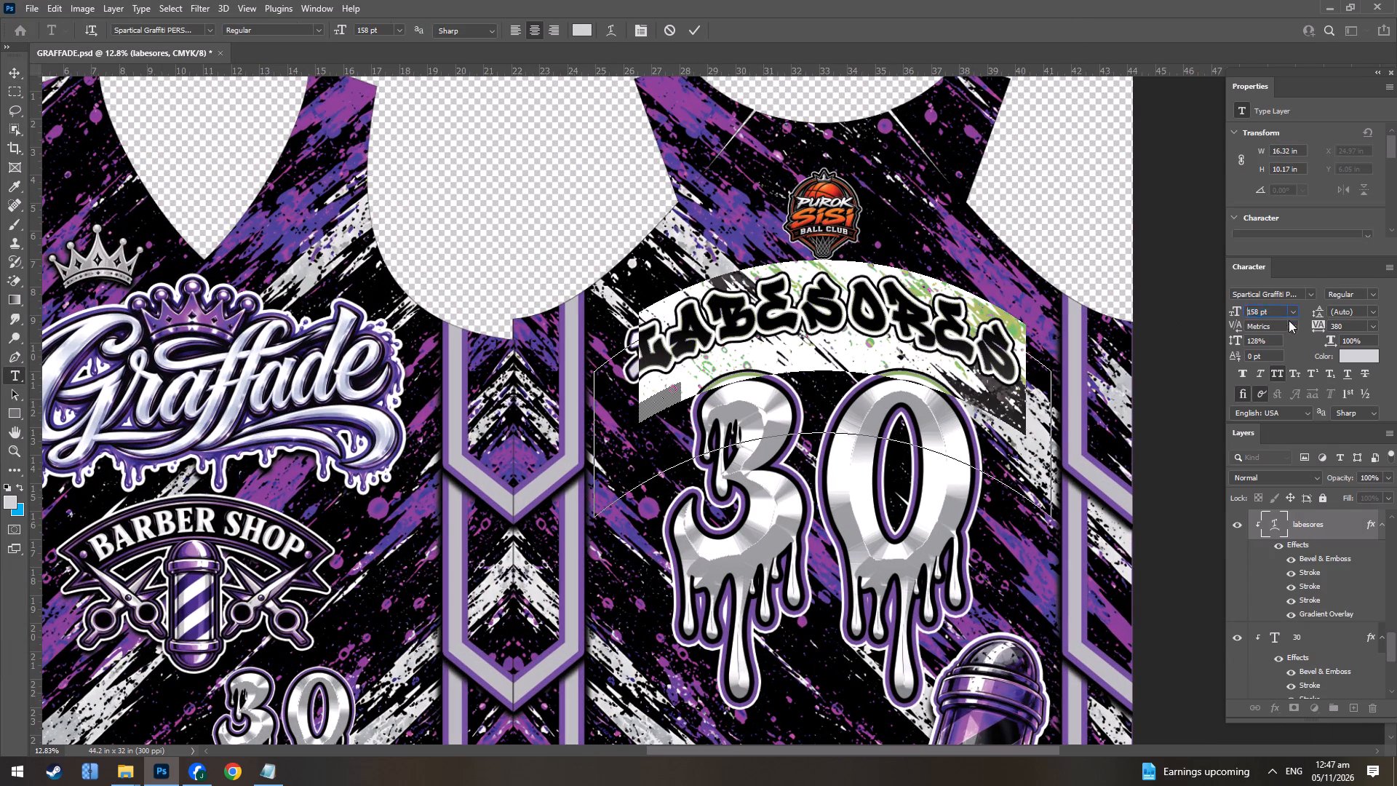
{"action": "key", "text": "Down"}
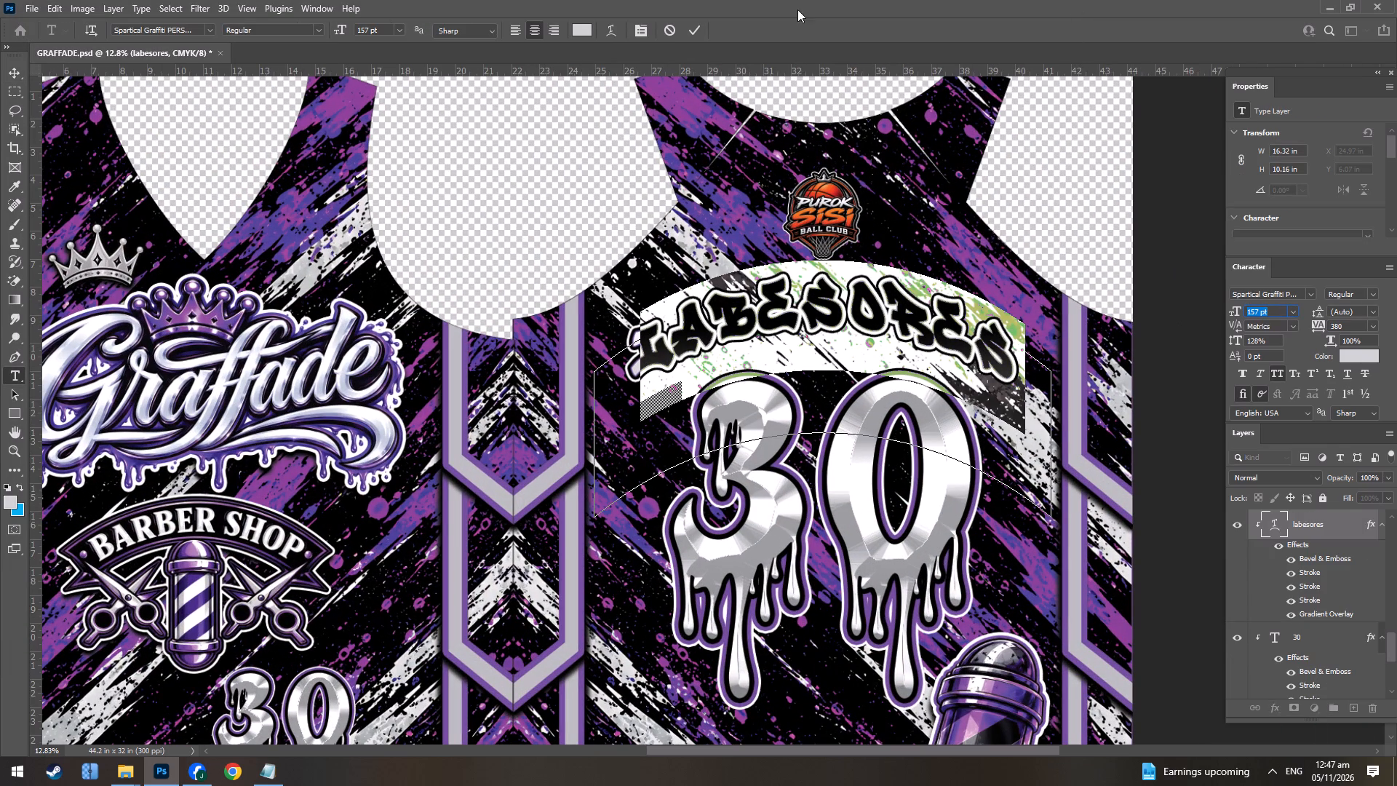
{"action": "left_click", "coordinate": [688, 30]}
{"action": "scroll", "coordinate": [780, 459], "scroll_direction": "down", "scroll_amount": 14, "text": "alt"}
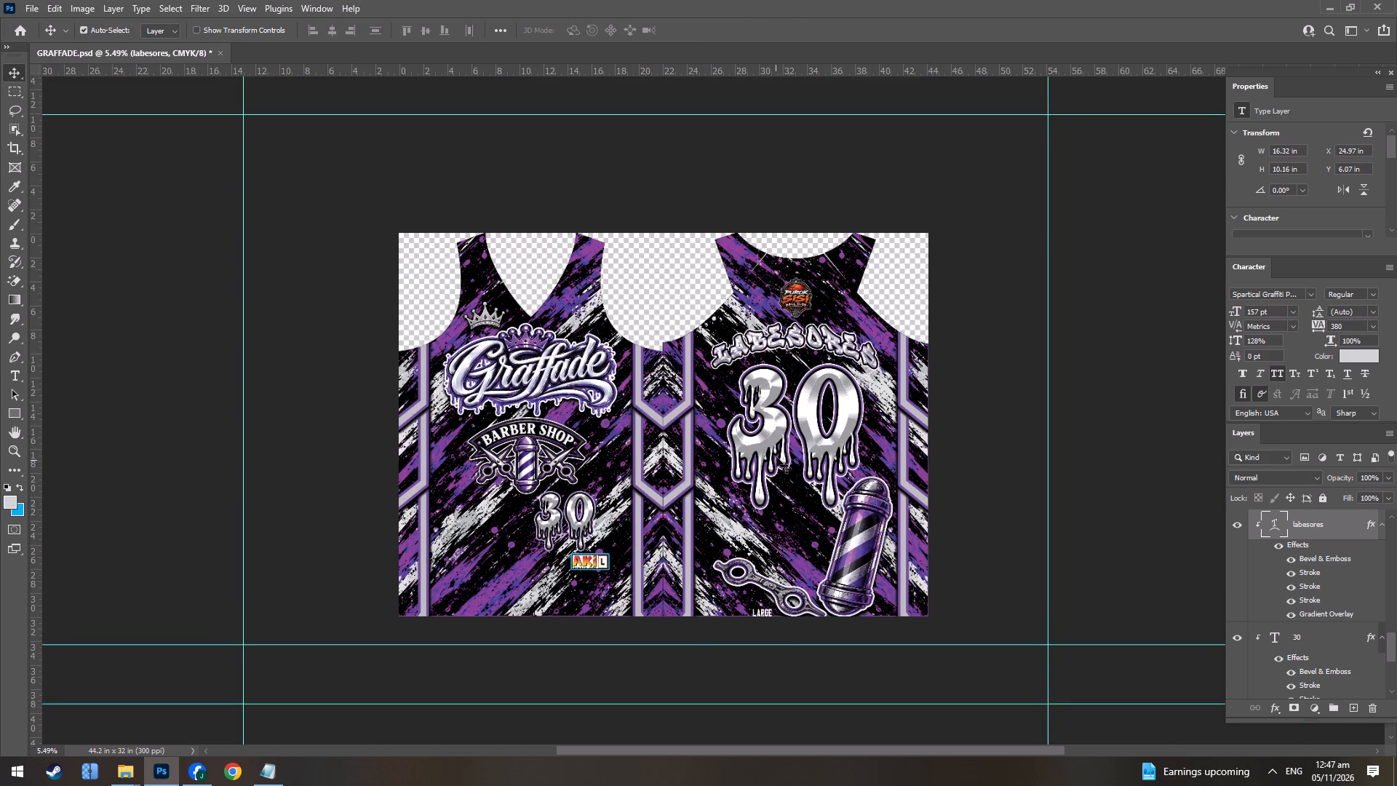
{"action": "scroll", "coordinate": [770, 441], "scroll_direction": "up", "scroll_amount": 3, "text": "alt"}
Save a copy of the jersey as a JPEG named labesores in the ..mv folder.
{"action": "key", "text": "ctrl+alt+s"}
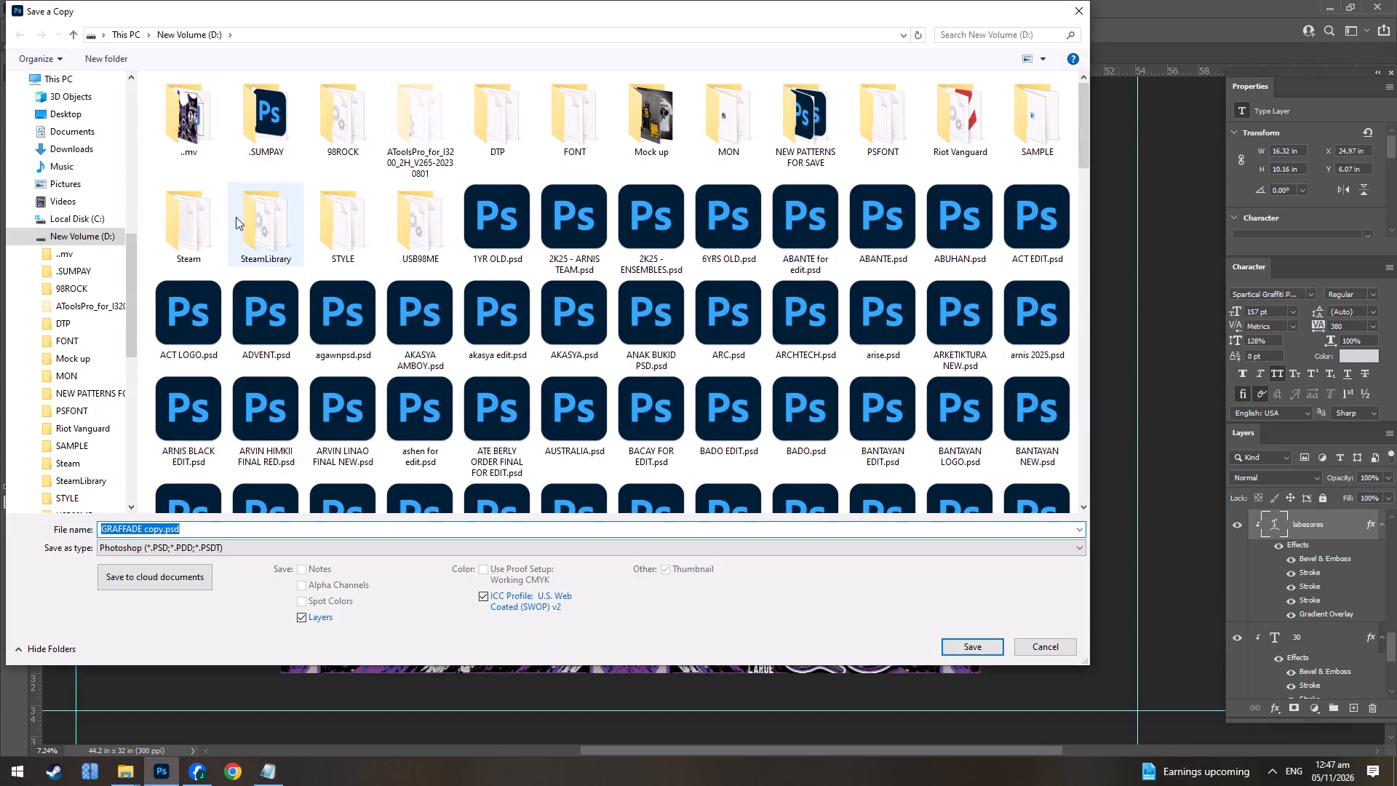
{"action": "double_click", "coordinate": [183, 109]}
{"action": "left_click", "coordinate": [212, 545]}
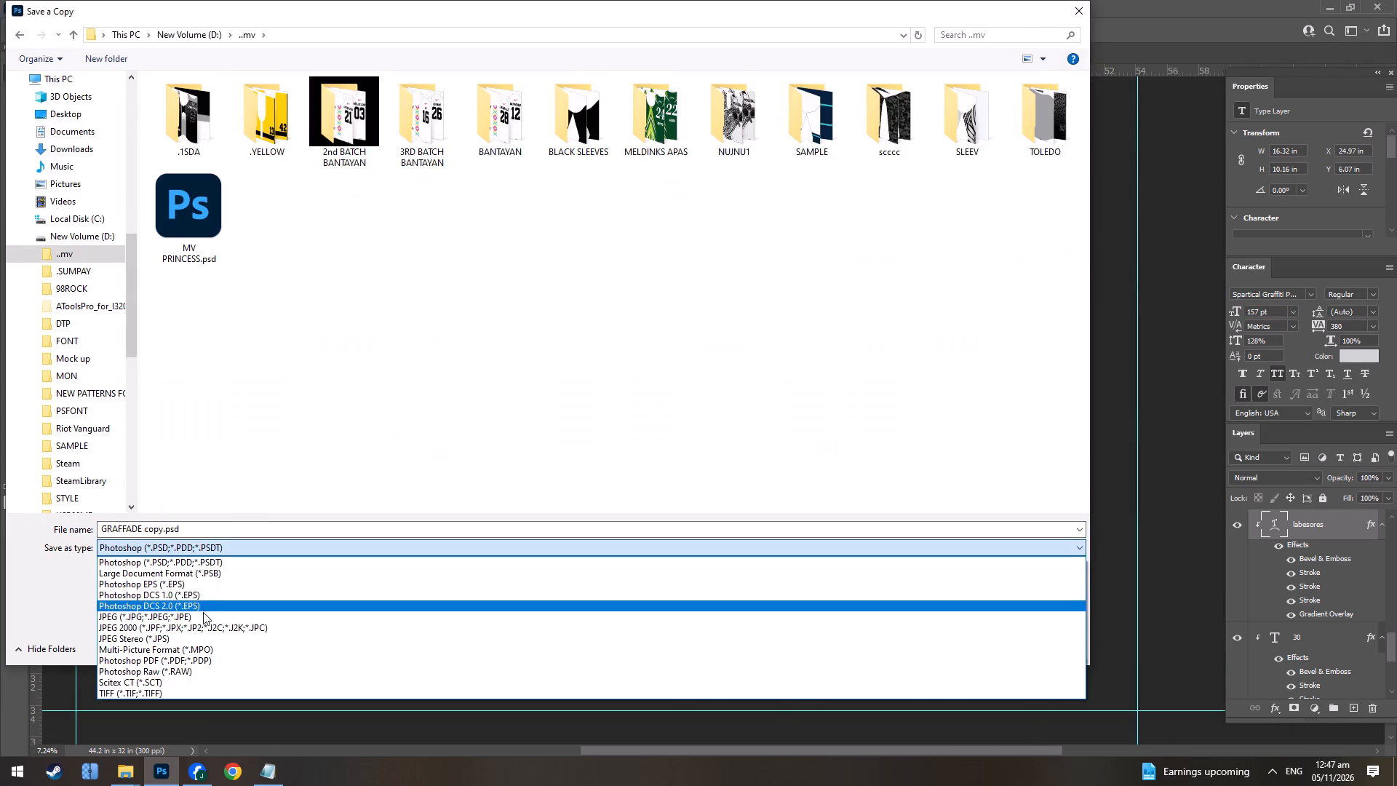
{"action": "left_click", "coordinate": [202, 617]}
{"action": "left_click", "coordinate": [266, 520]}
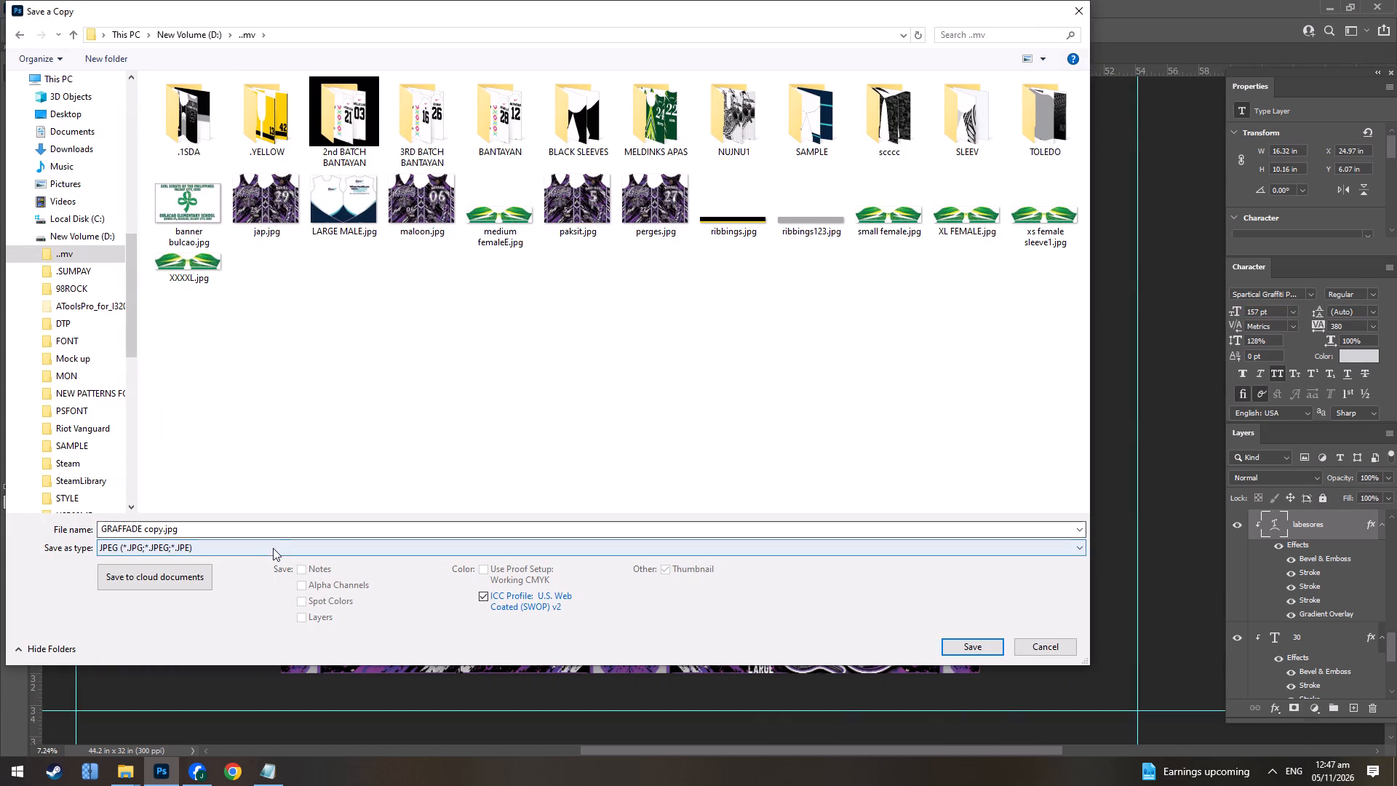
{"action": "left_click", "coordinate": [281, 533]}
{"action": "type", "text": "labesro"}
{"action": "key", "text": "BackSpace"}
{"action": "key", "text": "BackSpace"}
{"action": "type", "text": "ores"}
{"action": "key", "text": "Return"}
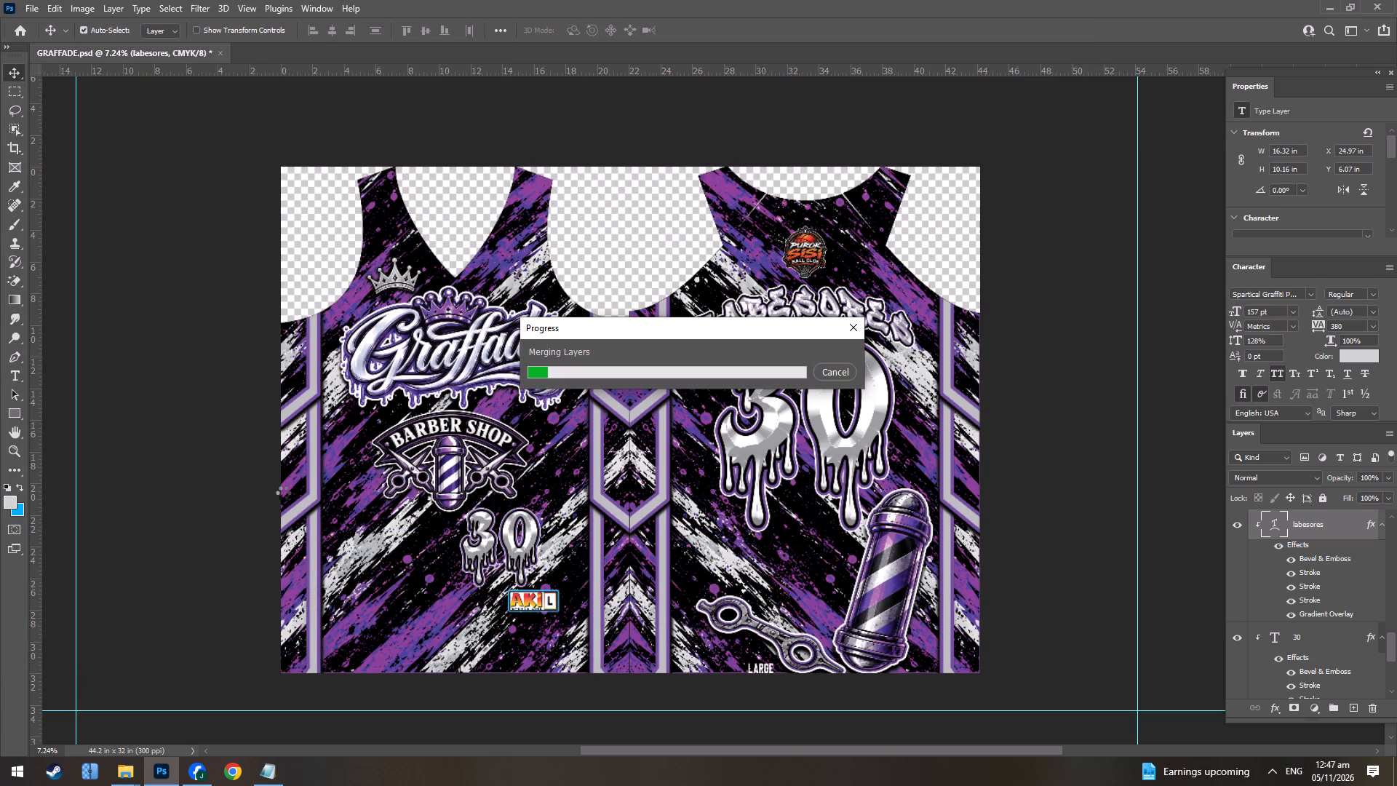
{"action": "left_click", "coordinate": [670, 365]}
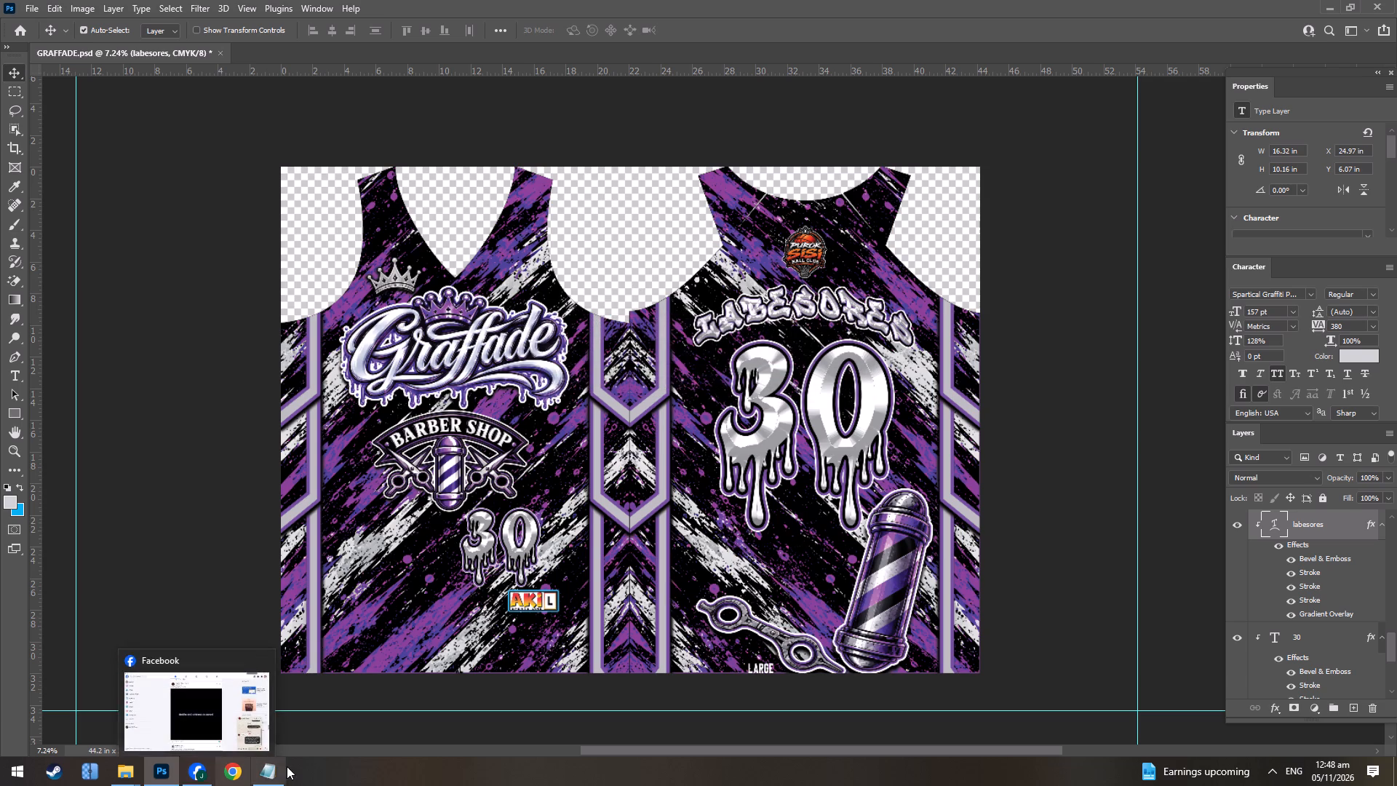
Switch to Notepad and delete the LABESORES entry from the player list.
{"action": "left_click", "coordinate": [267, 779]}
{"action": "key", "text": "BackSpace"}
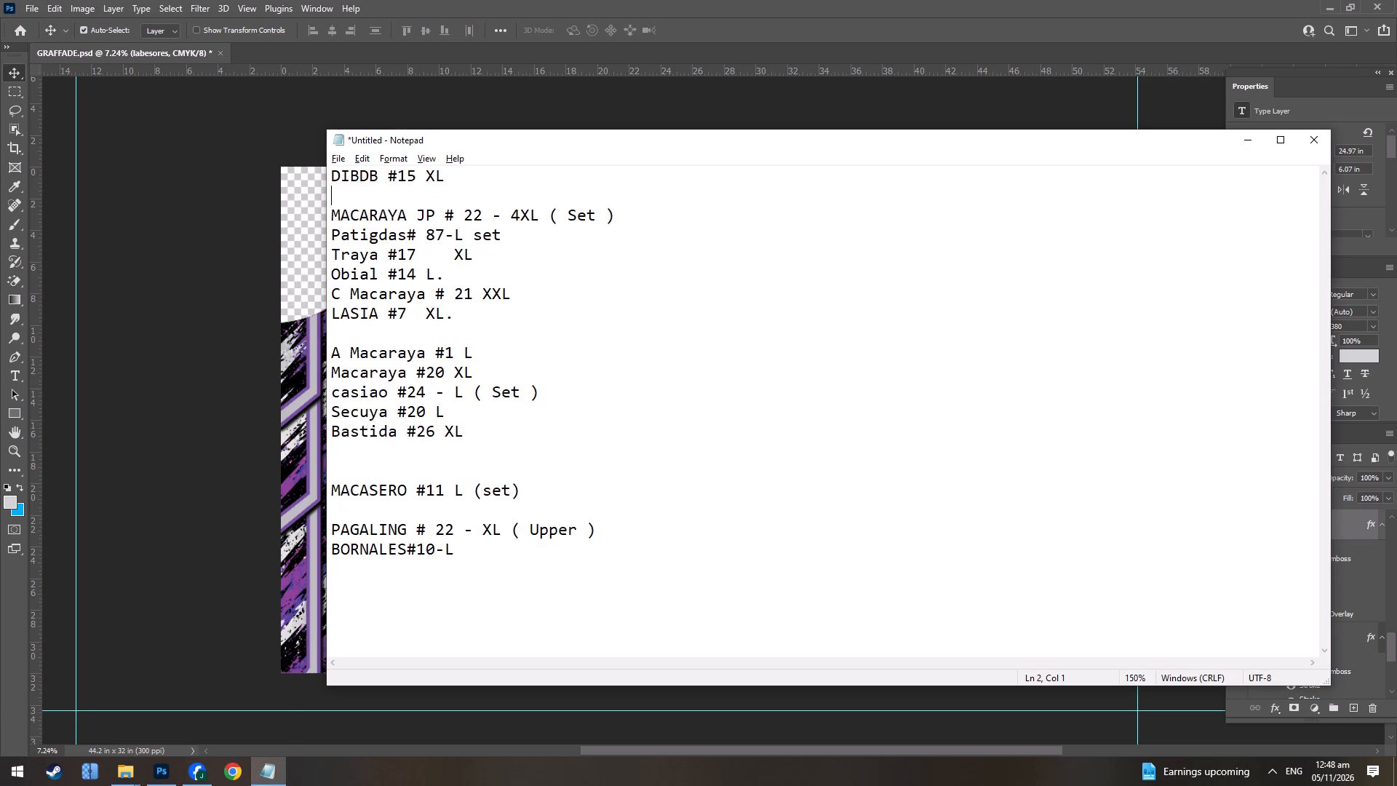
Highlight the Patigdas # 87-L set entry in the player list.
{"action": "left_click_drag", "start_coordinate": [498, 239], "coordinate": [341, 237]}
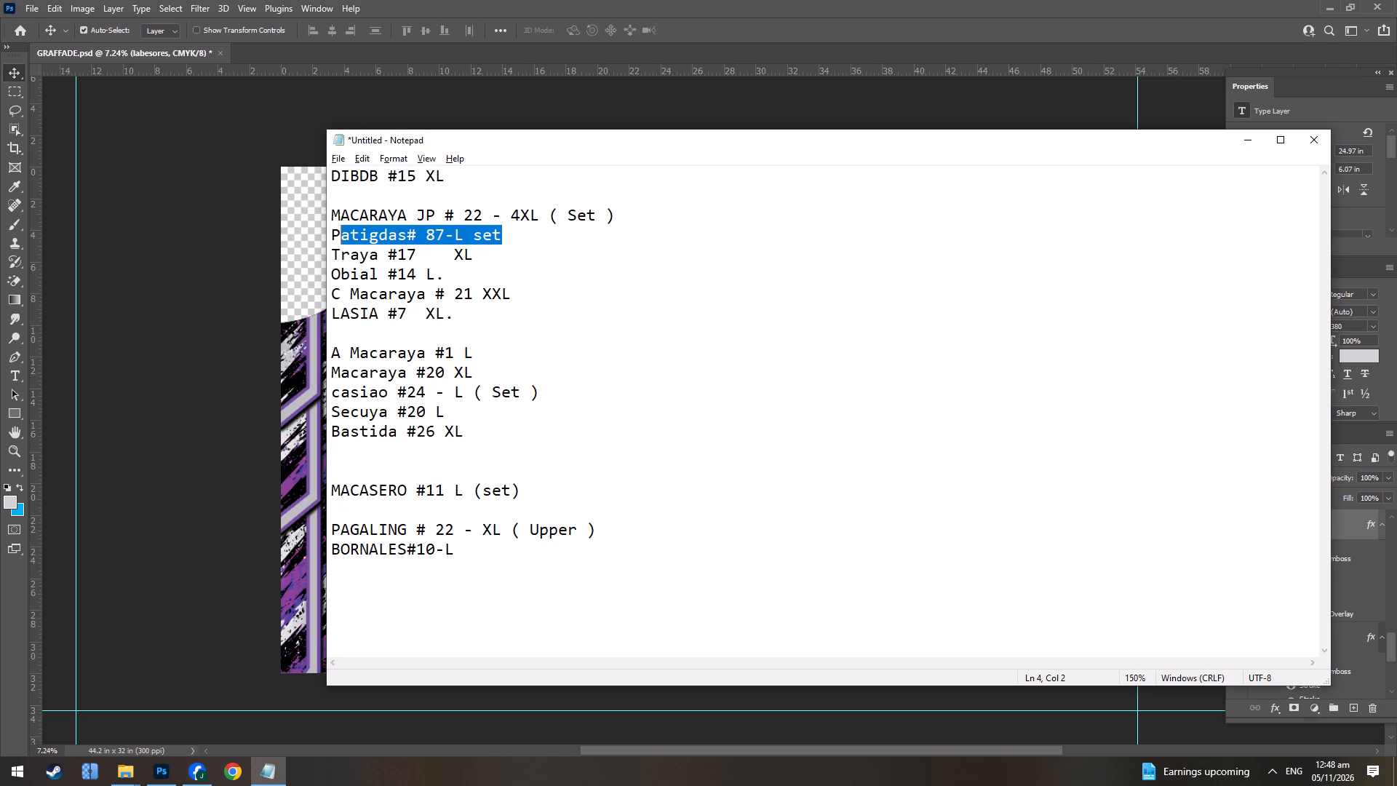
{"action": "left_click_drag", "start_coordinate": [341, 237], "coordinate": [308, 245]}
{"action": "left_click", "coordinate": [572, 314]}
{"action": "left_click_drag", "start_coordinate": [512, 231], "coordinate": [324, 238]}
Switch to Photoshop and complete the labesores JPEG export at maximum quality 12.
{"action": "left_click", "coordinate": [205, 782]}
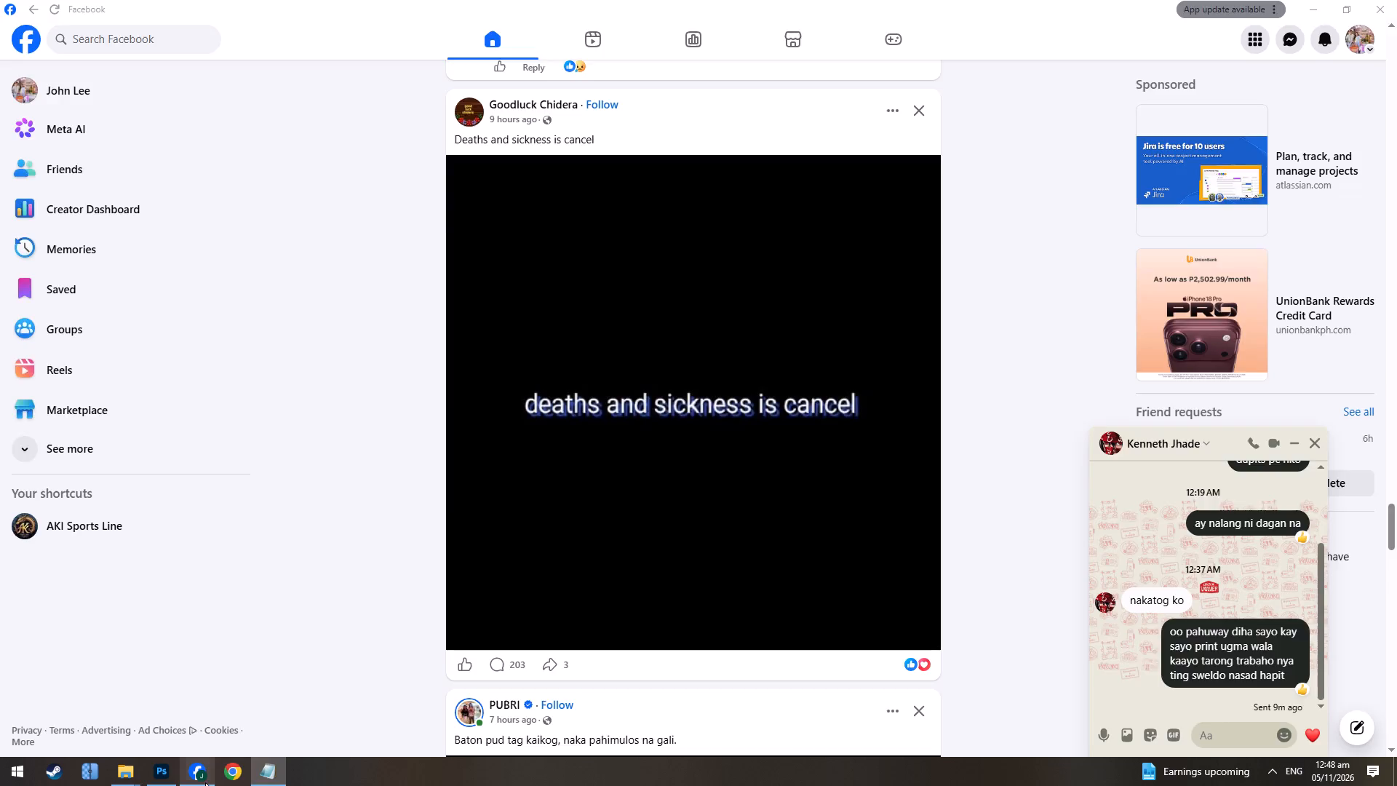
{"action": "left_click", "coordinate": [195, 774]}
{"action": "left_click", "coordinate": [155, 775]}
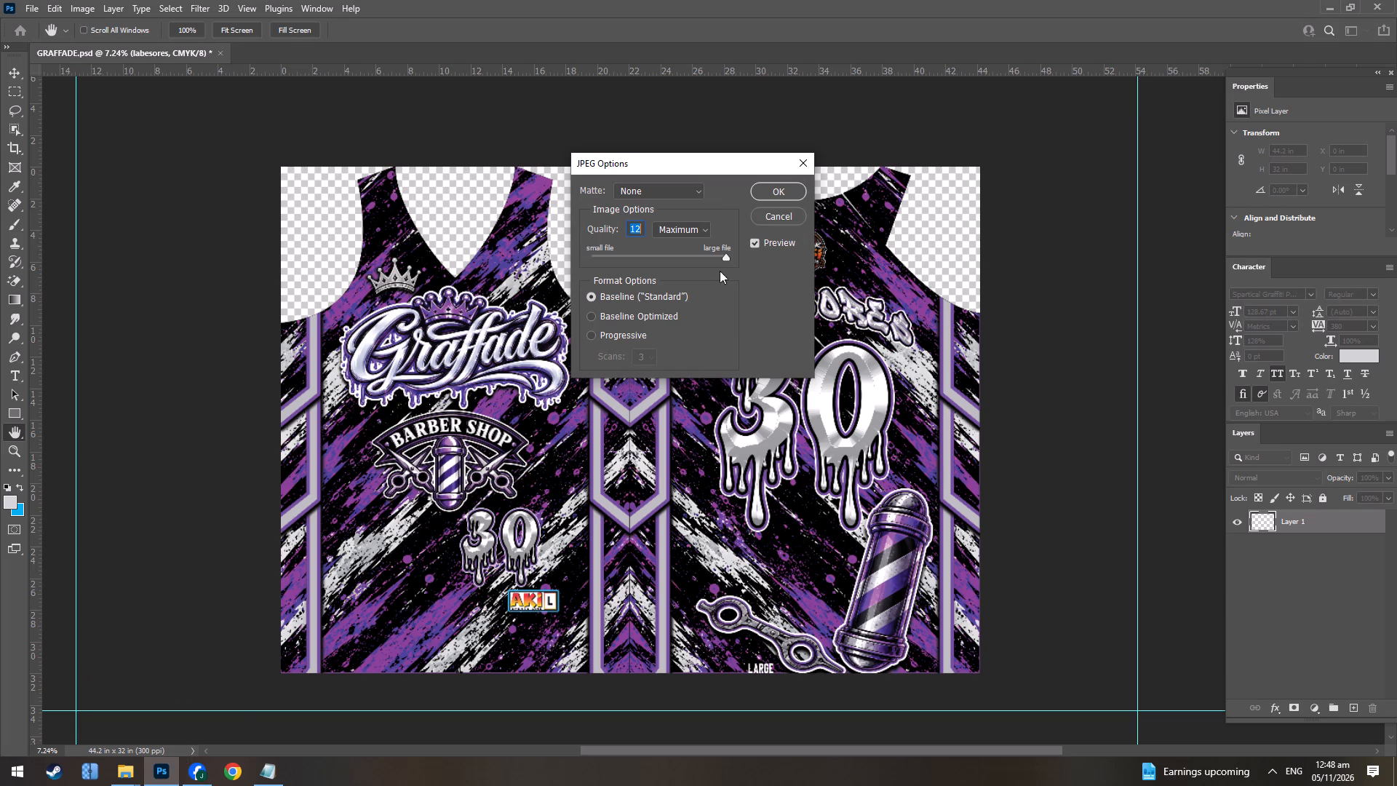
{"action": "left_click", "coordinate": [781, 189]}
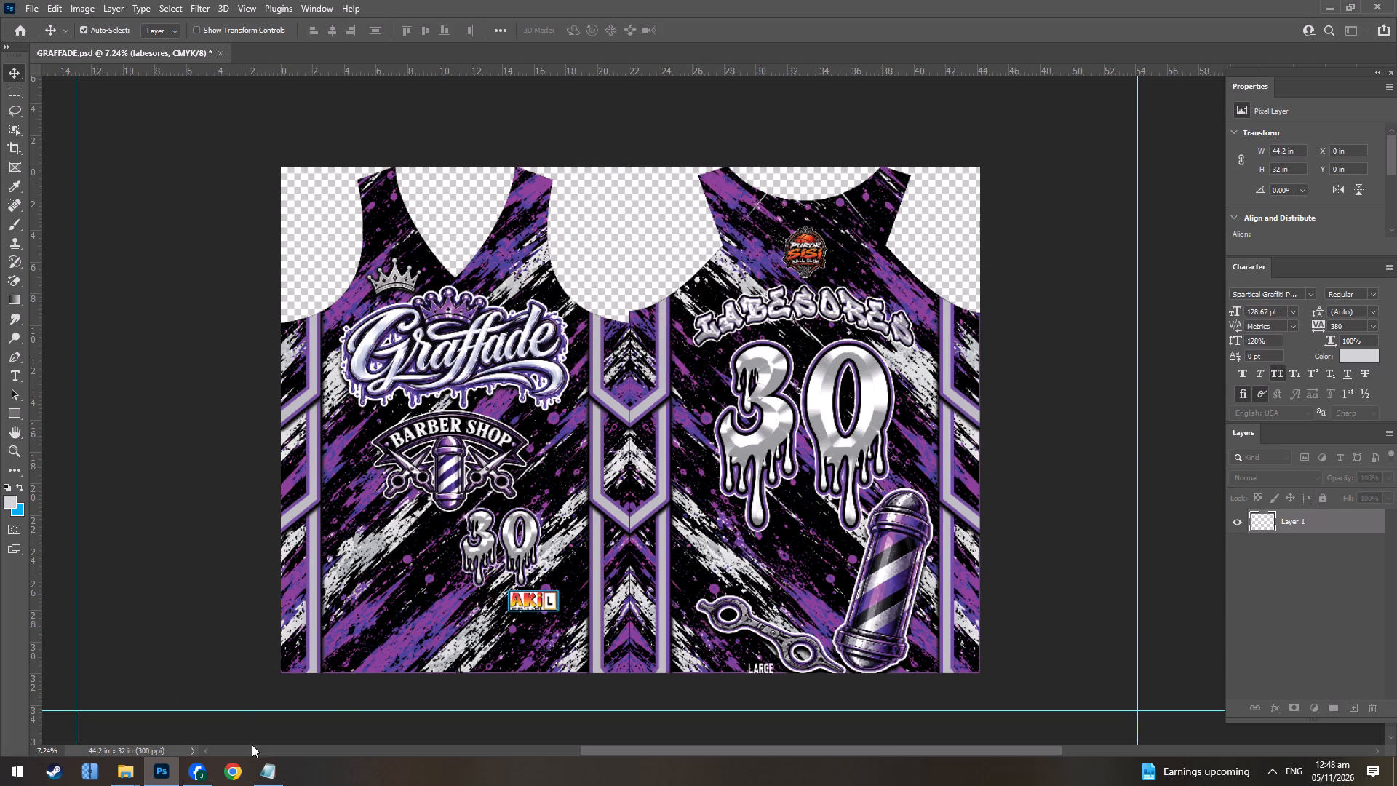
Check the highlighted Patigdas entry in Notepad for name, number and size, and return to the jersey in Photoshop.
{"action": "left_click", "coordinate": [271, 785]}
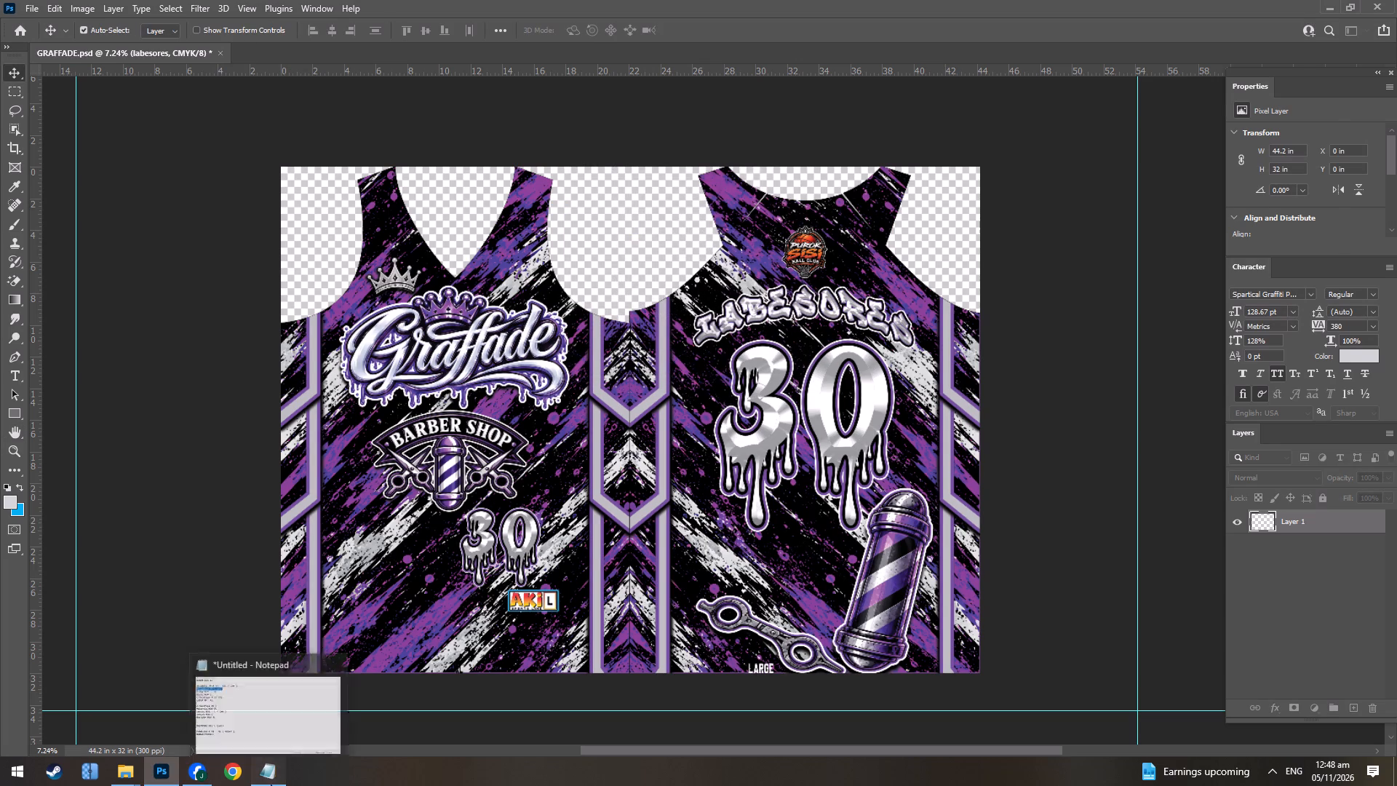
{"action": "key", "text": "alt+Tab"}
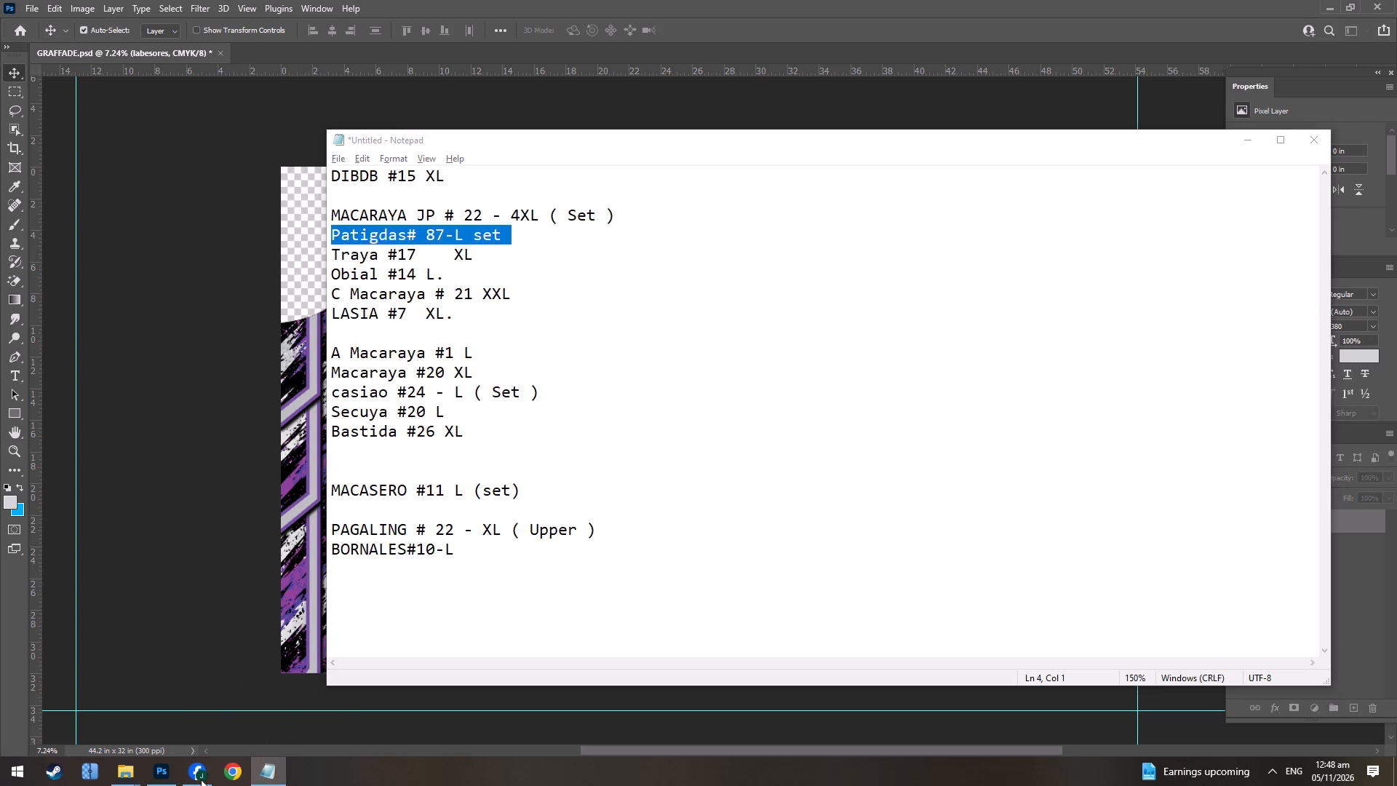
{"action": "key", "text": "alt+Tab"}
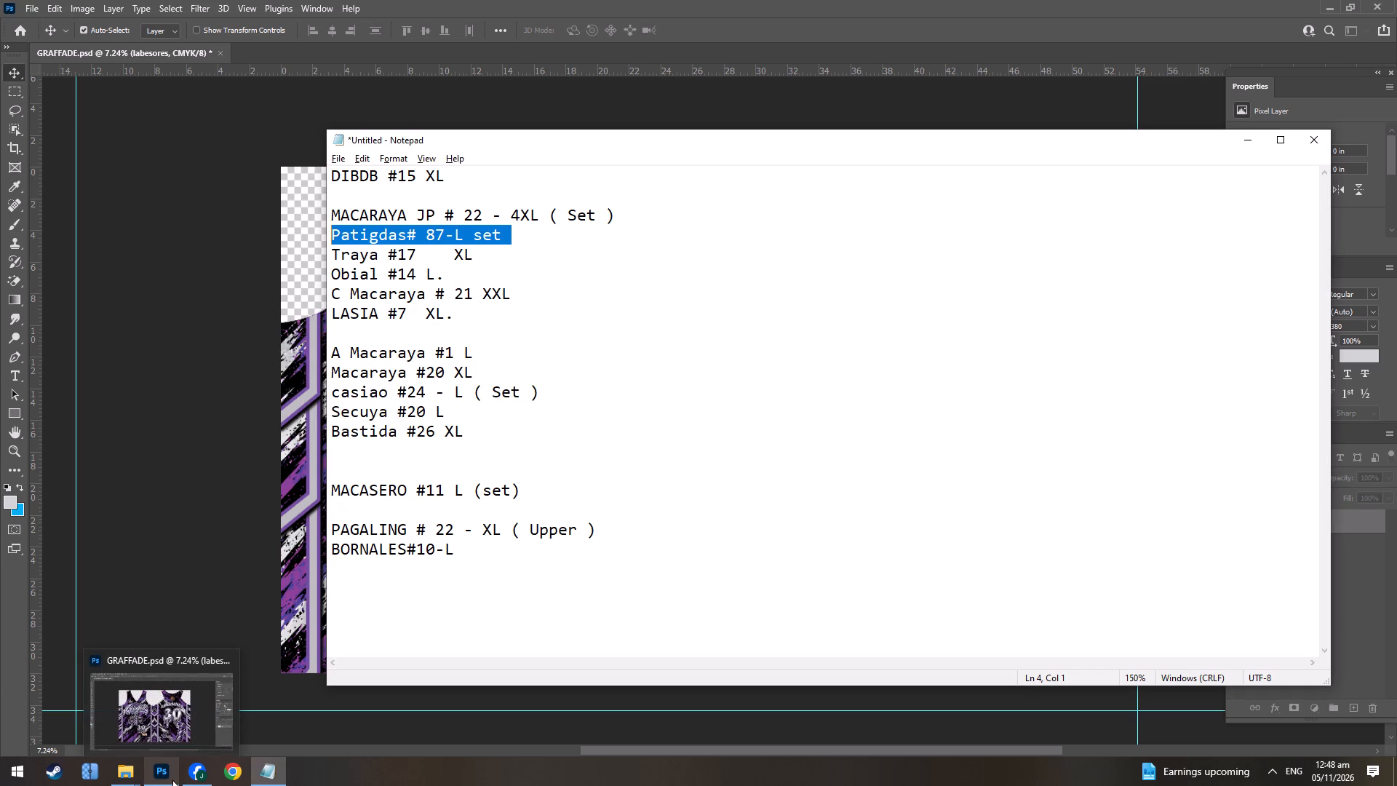
{"action": "left_click", "coordinate": [165, 720]}
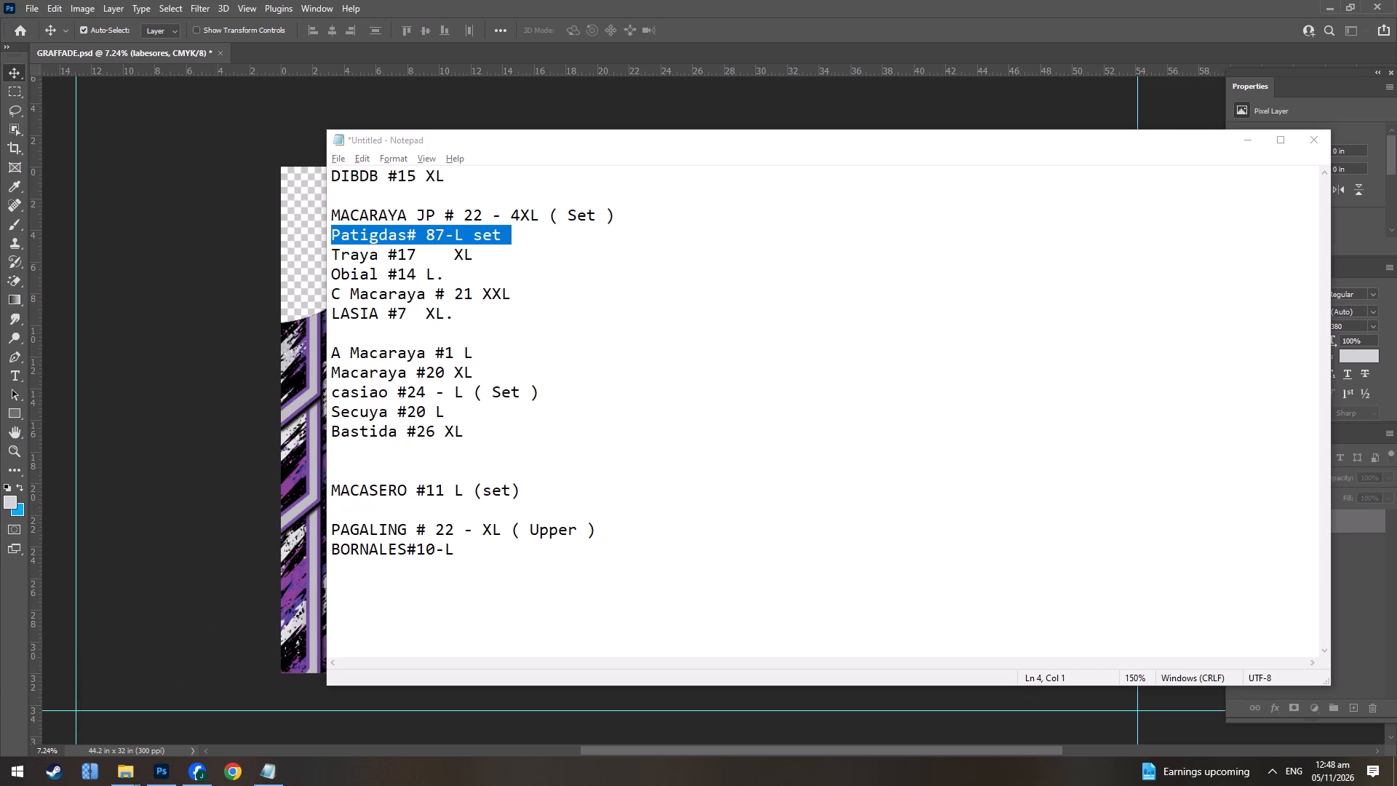
{"action": "left_click", "coordinate": [1262, 138]}
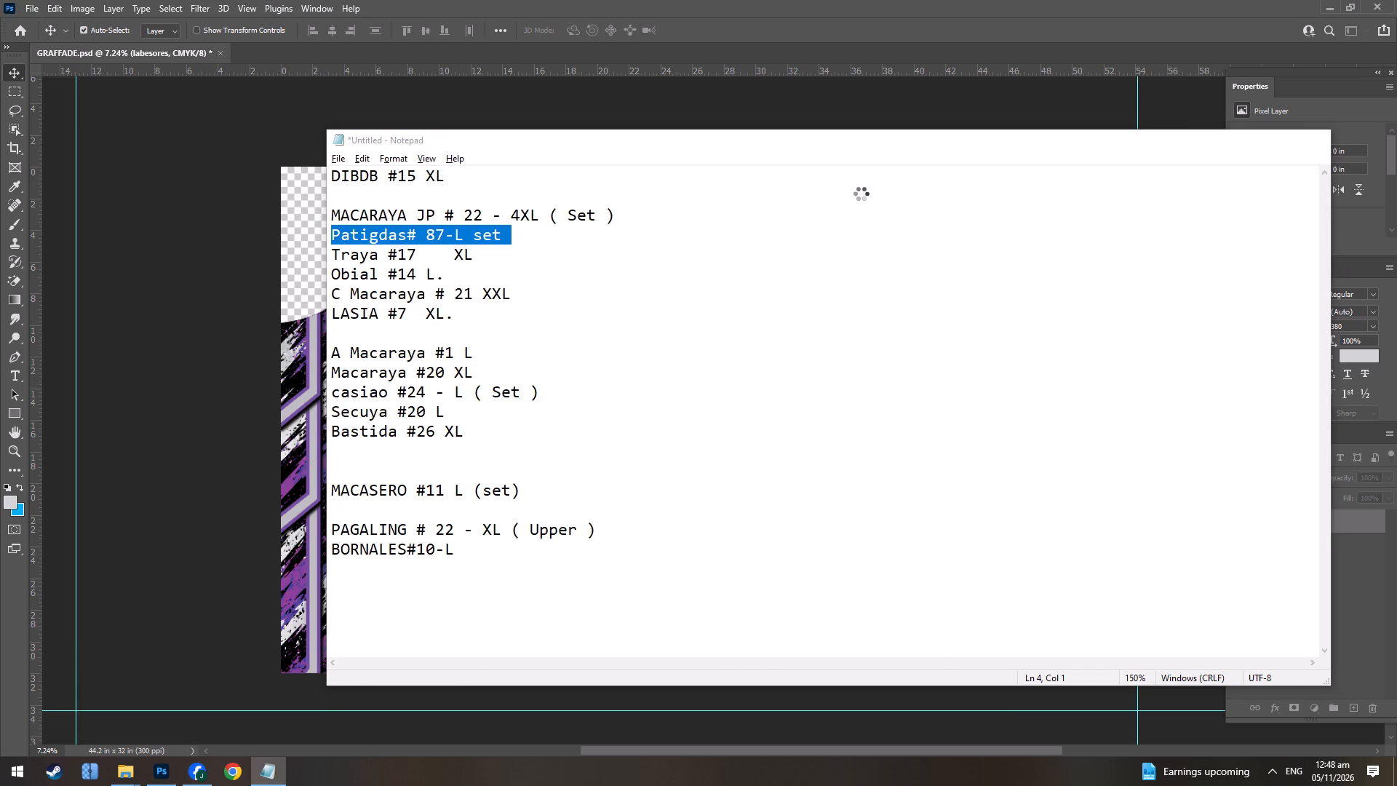
{"action": "left_click", "coordinate": [712, 342]}
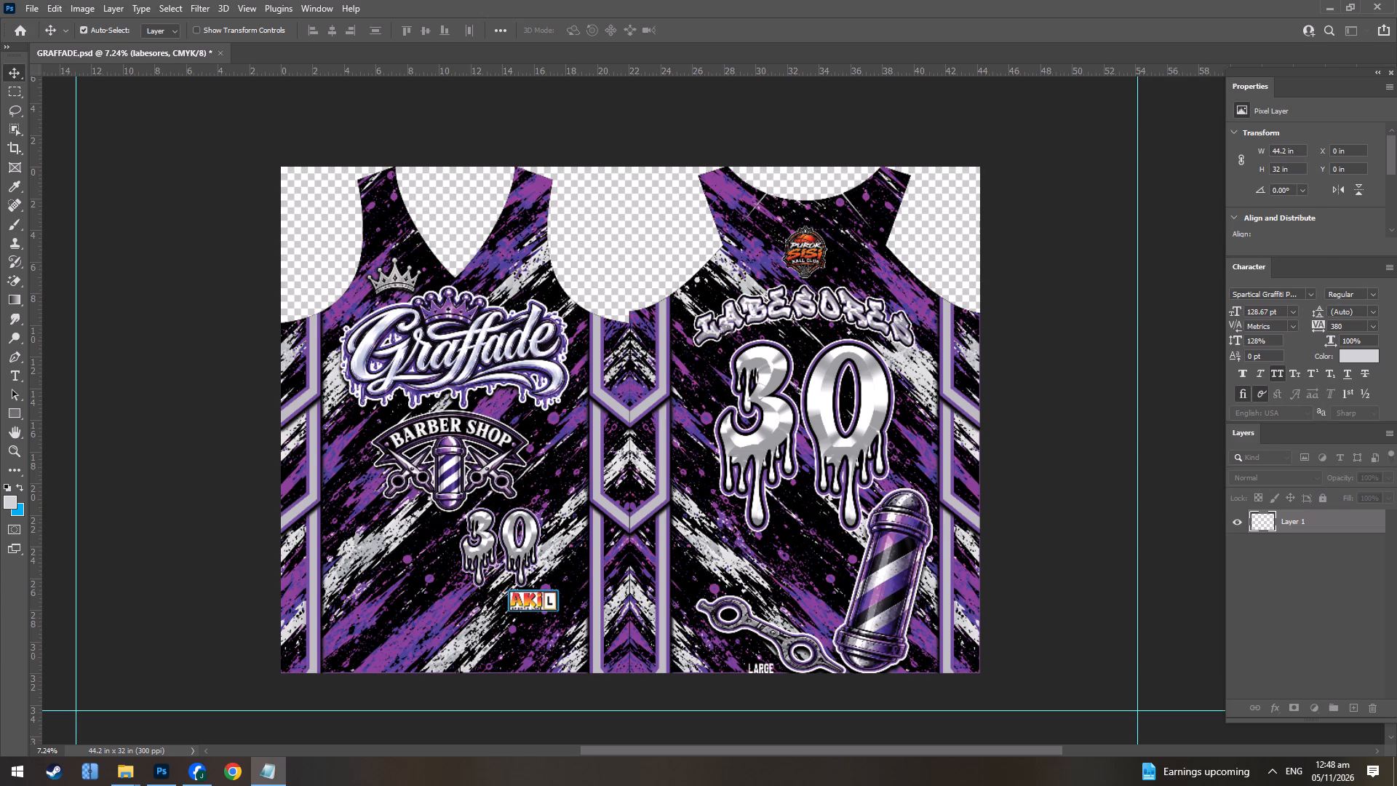
{"action": "left_click", "coordinate": [772, 380]}
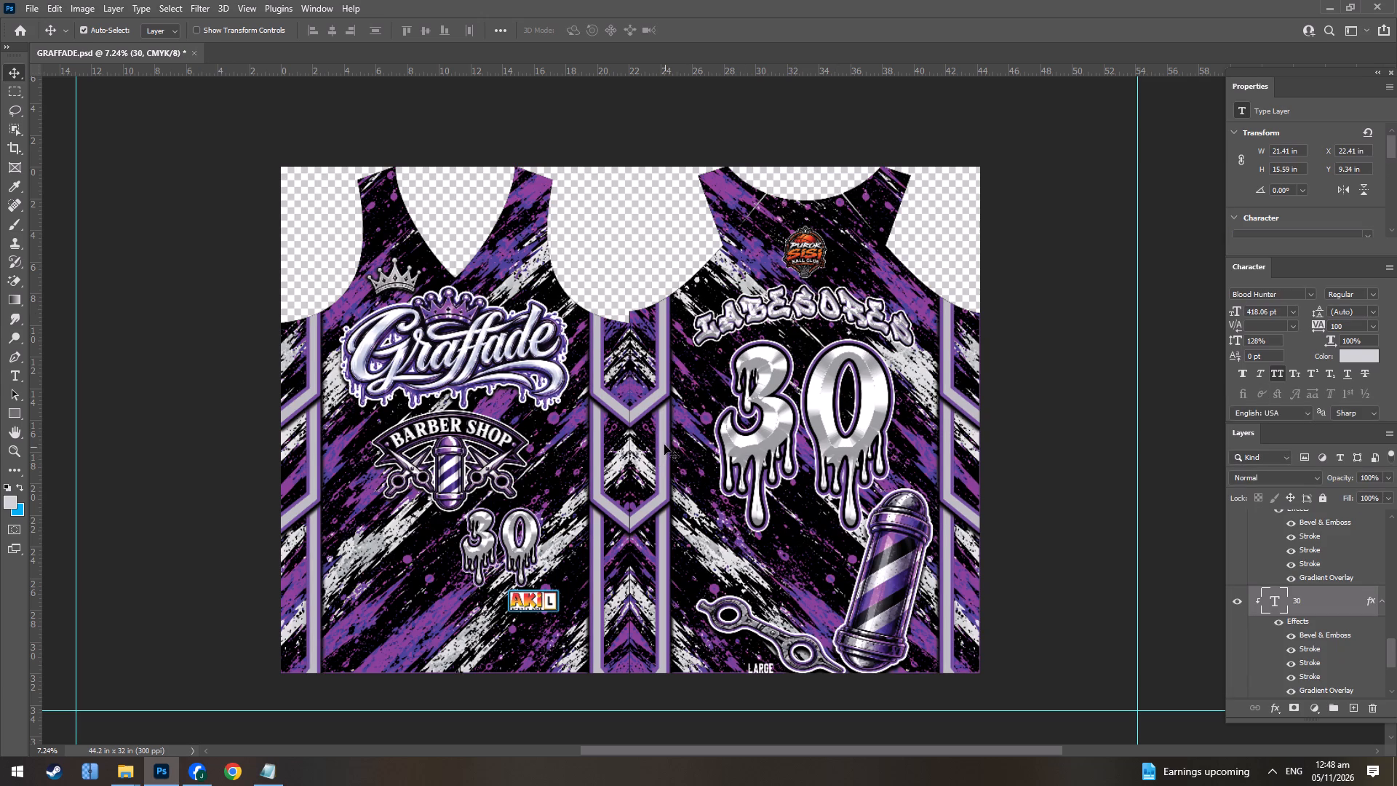
{"action": "key", "text": "alt+Tab"}
{"action": "key", "text": "alt+Tab"}
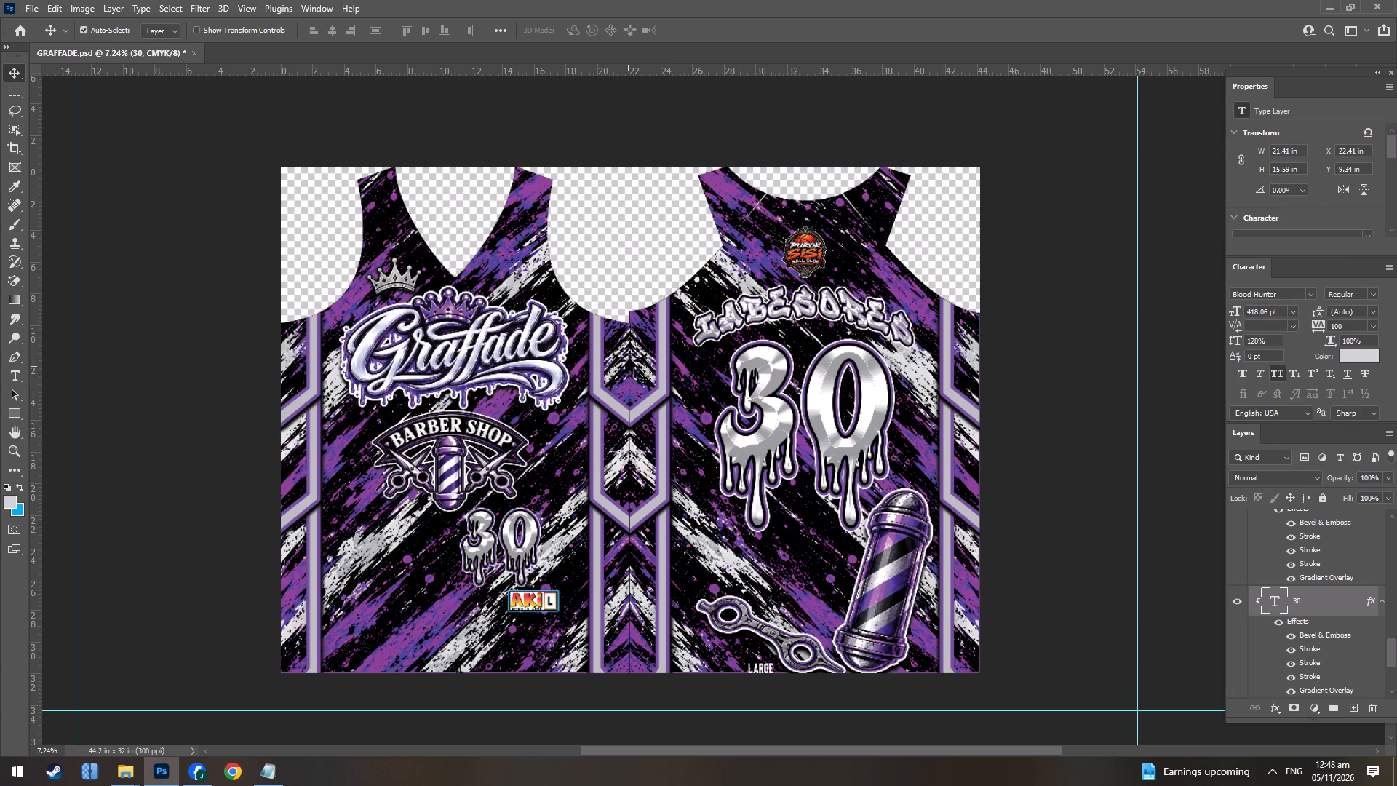
Replace the LABESORES name on the back of the jersey with PATIGDAS.
{"action": "double_click", "coordinate": [799, 298]}
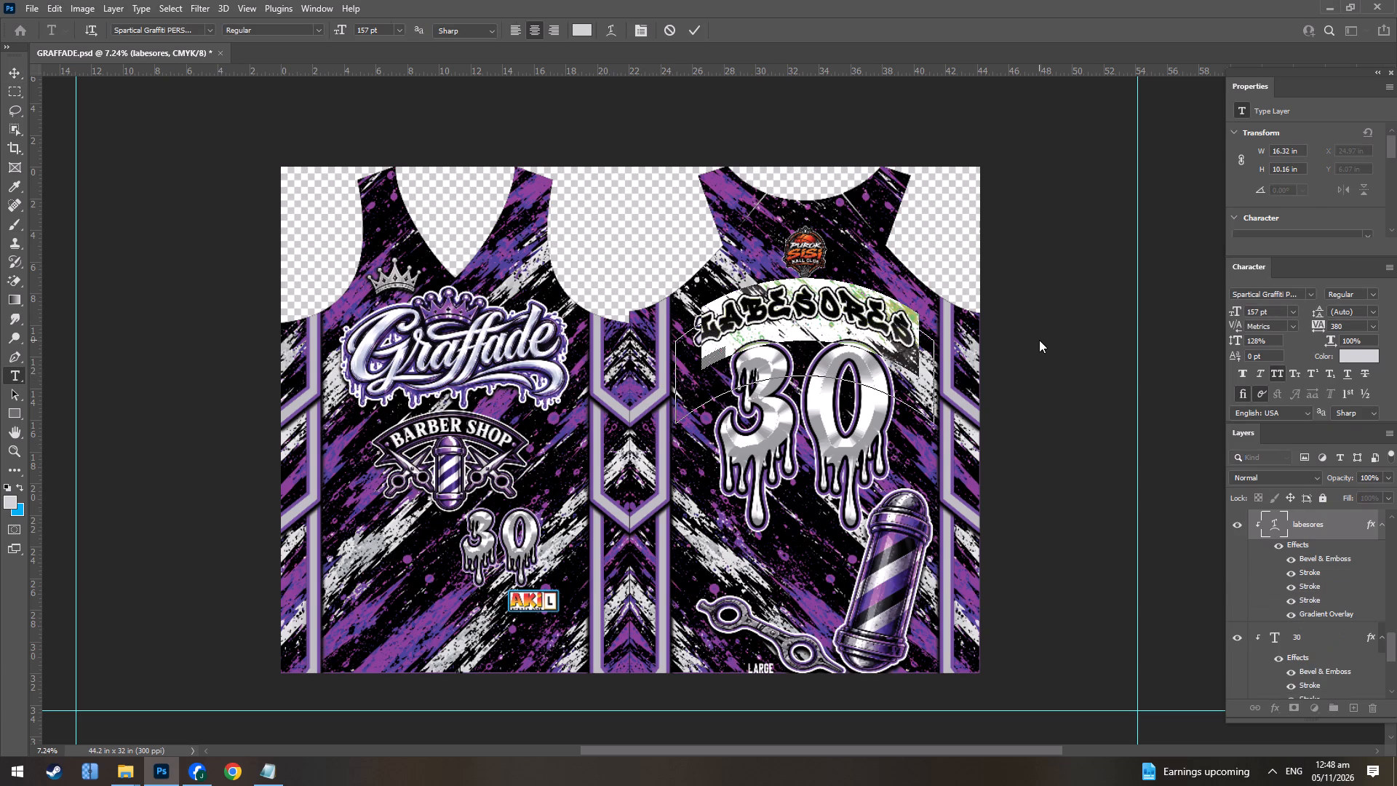
{"action": "type", "text": "patig"}
{"action": "type", "text": "das"}
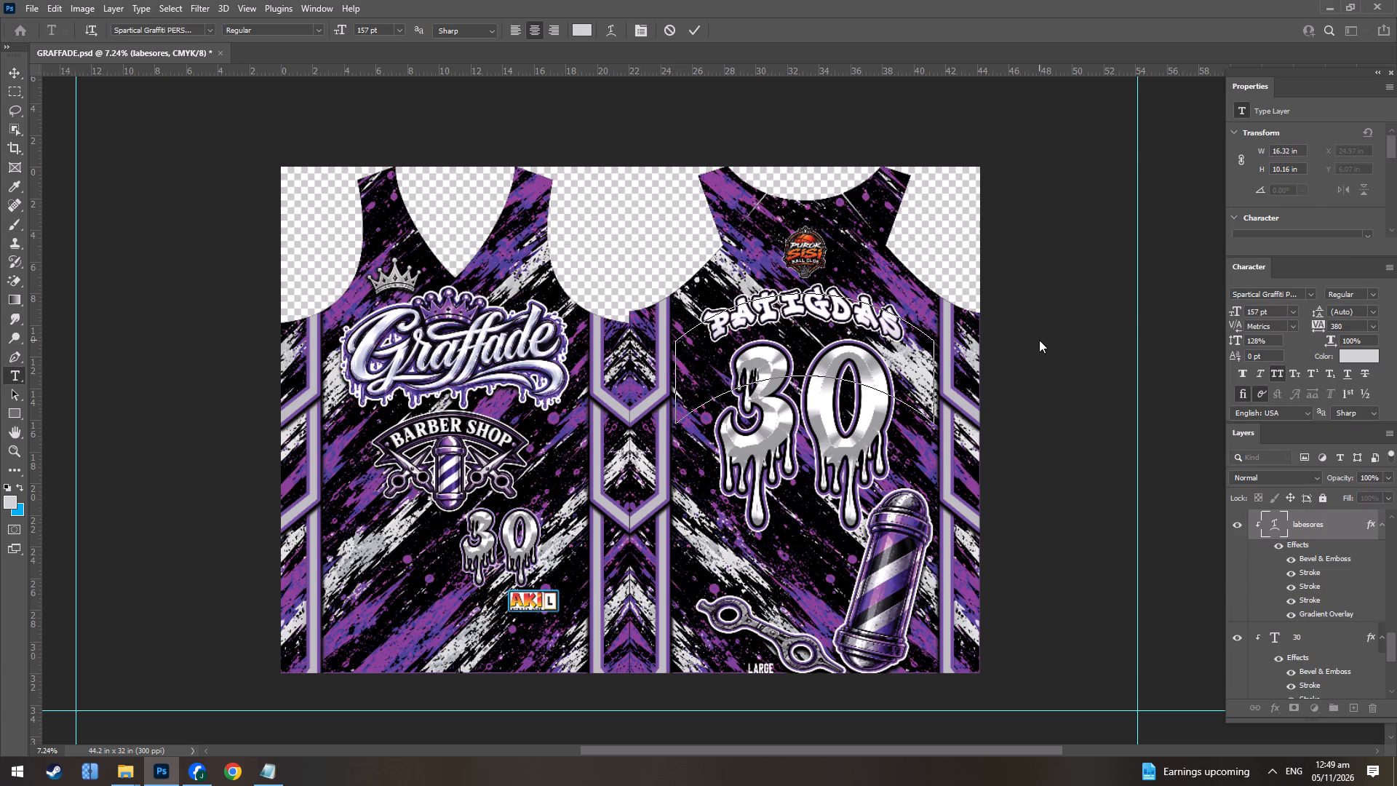
Reduce the letter tracking of the PATIGDAS name to 340.
{"action": "key", "text": "ctrl+a"}
{"action": "left_click", "coordinate": [1350, 328]}
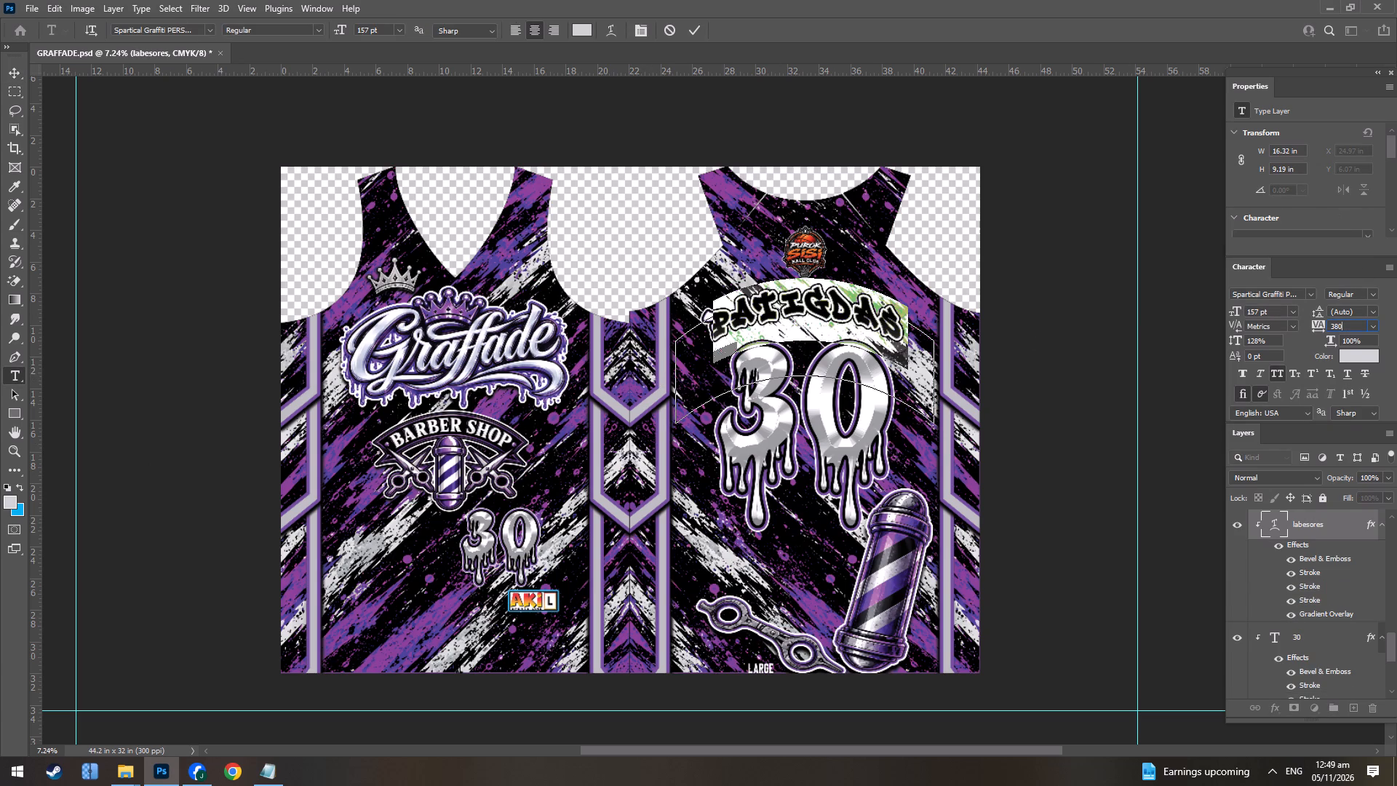
{"action": "key", "text": "Down"}
{"action": "key", "text": "Down"}
{"action": "key", "text": "Up"}
{"action": "left_click", "coordinate": [690, 23]}
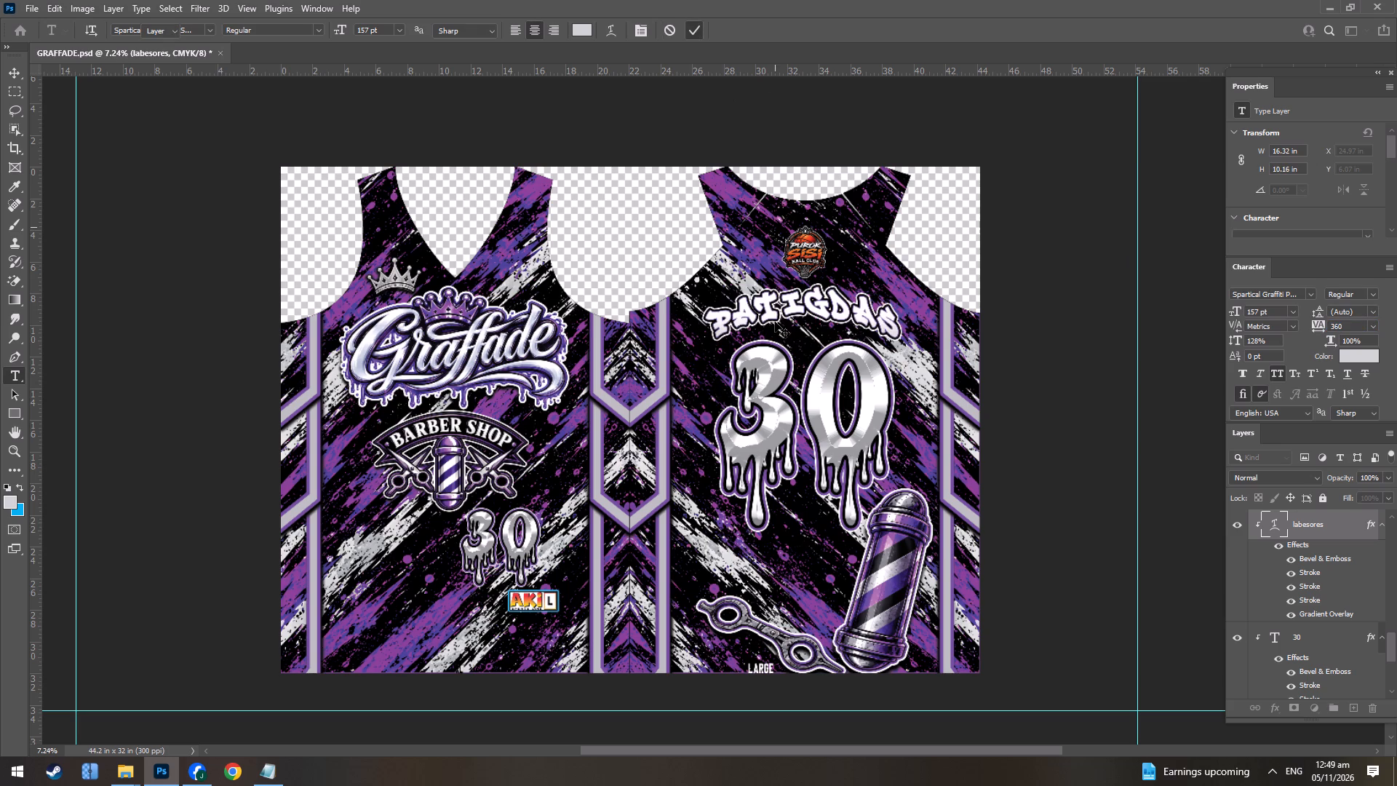
{"action": "scroll", "coordinate": [782, 398], "scroll_direction": "up", "scroll_amount": 7}
{"action": "double_click", "coordinate": [846, 282]}
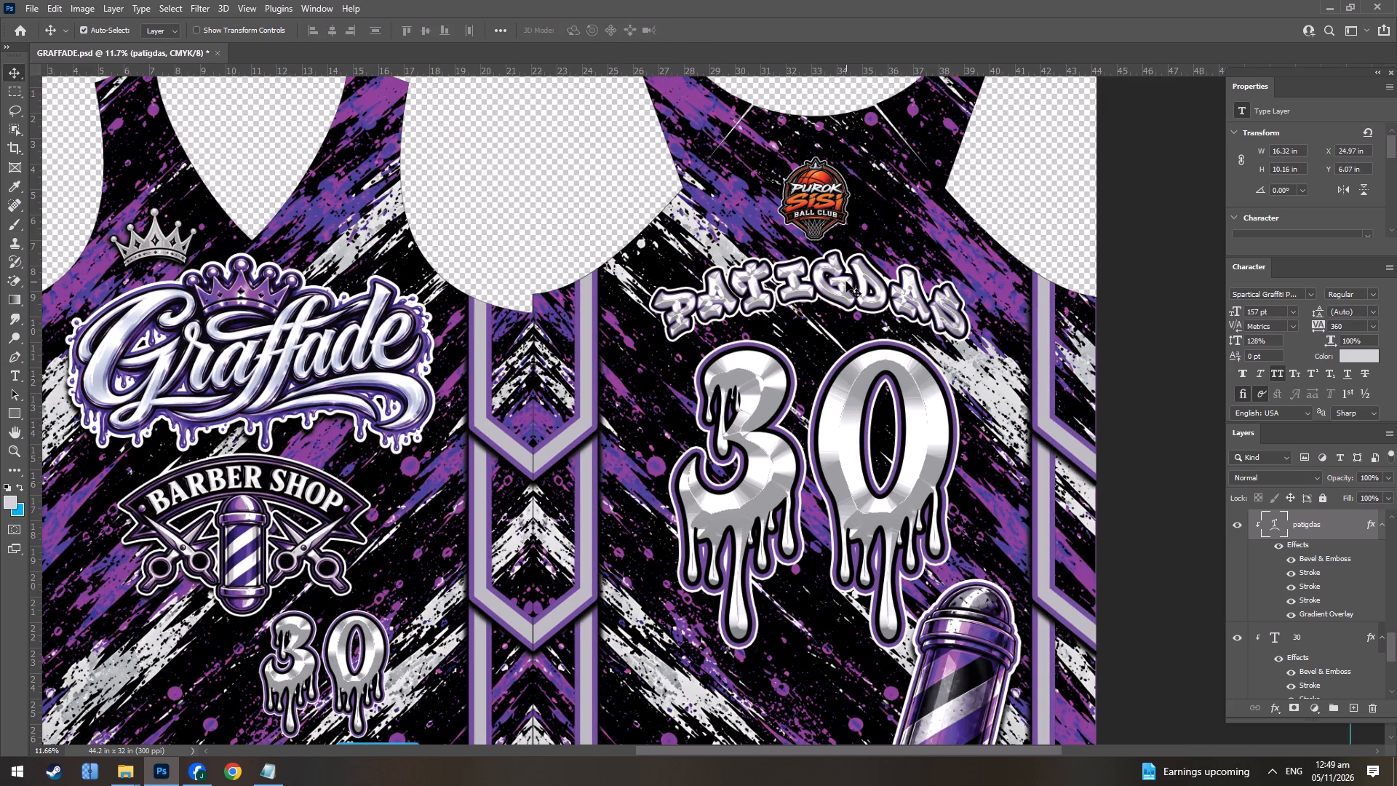
{"action": "left_click", "coordinate": [1347, 322]}
{"action": "key", "text": "Down"}
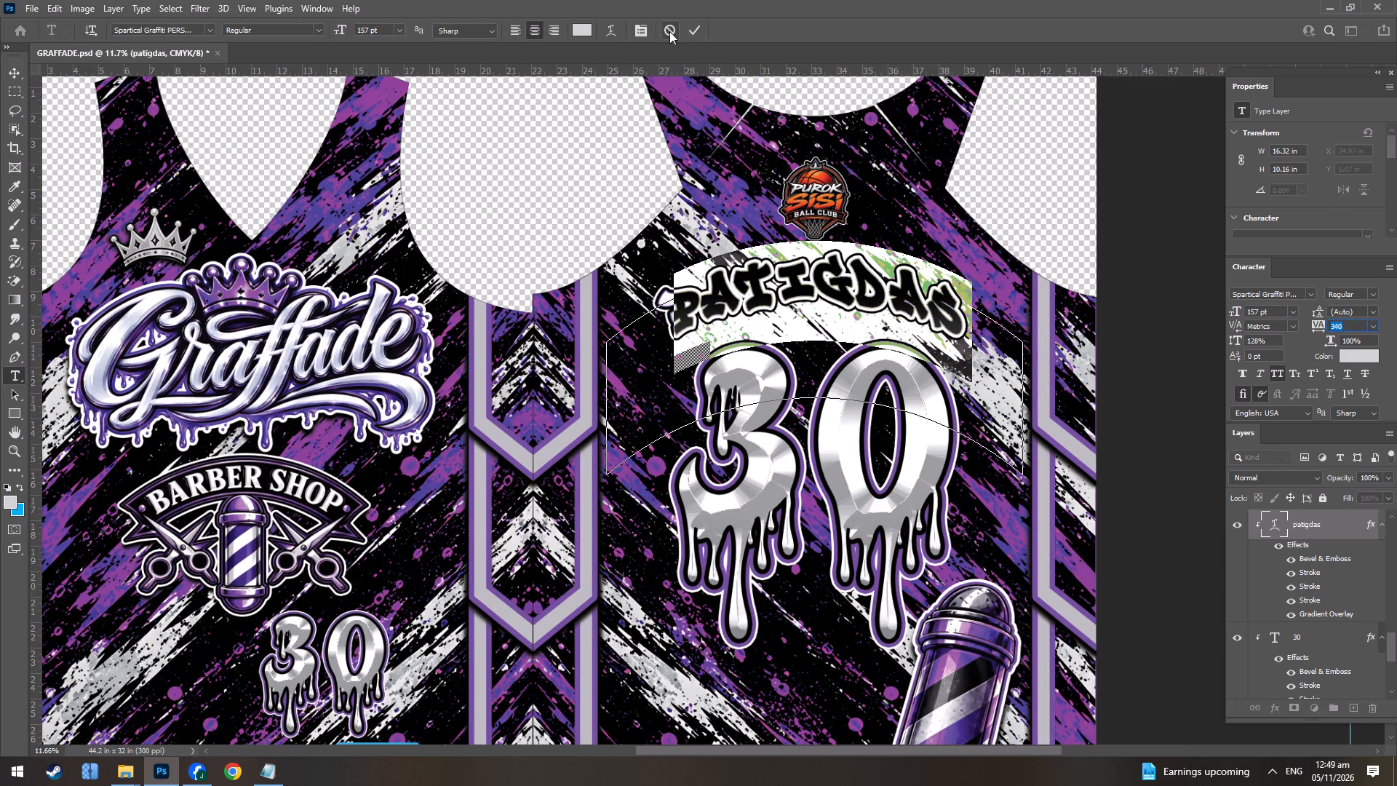
{"action": "left_click", "coordinate": [708, 28]}
{"action": "left_click", "coordinate": [701, 28]}
Change the large number 30 on the back of the jersey to 87.
{"action": "scroll", "coordinate": [818, 399], "scroll_direction": "down", "scroll_amount": 6, "text": "alt"}
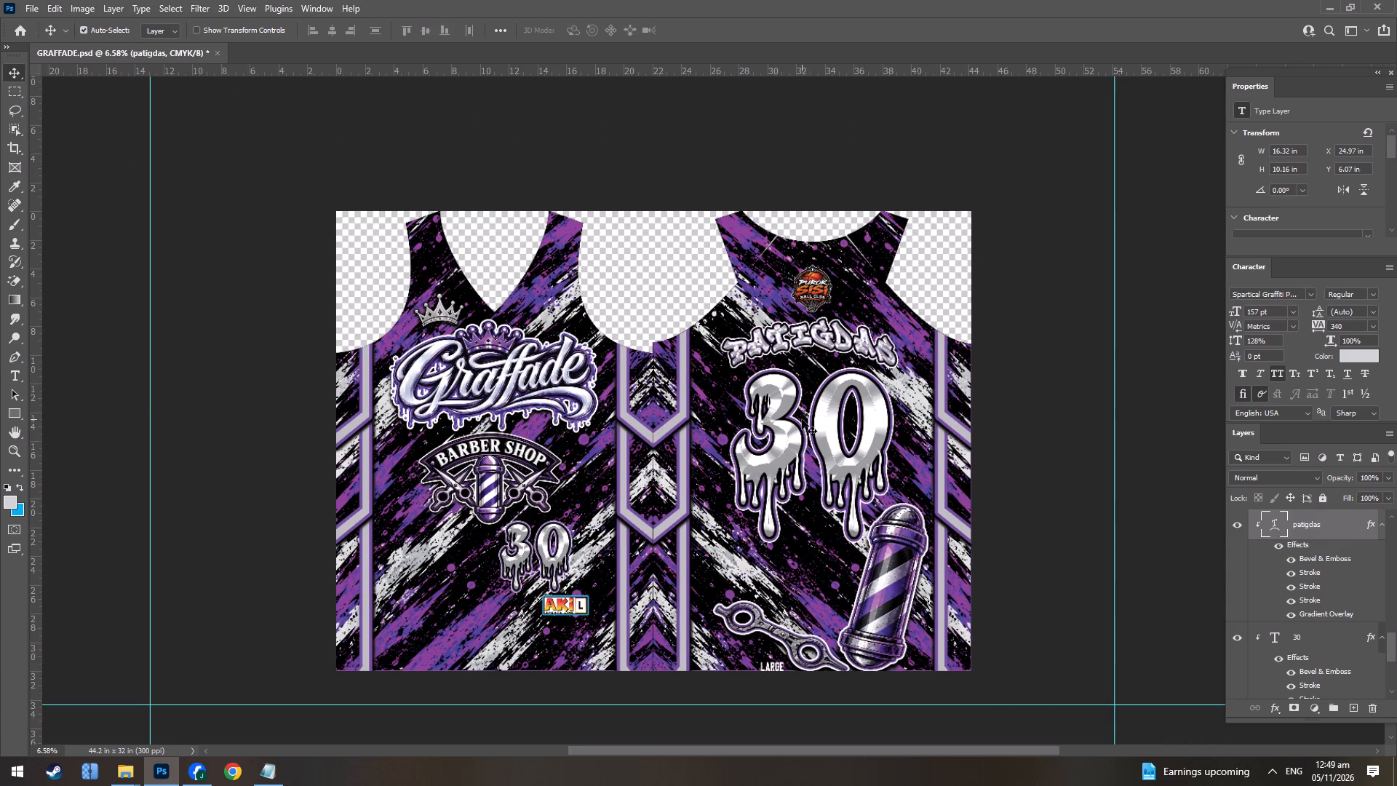
{"action": "double_click", "coordinate": [802, 419]}
{"action": "type", "text": "57"}
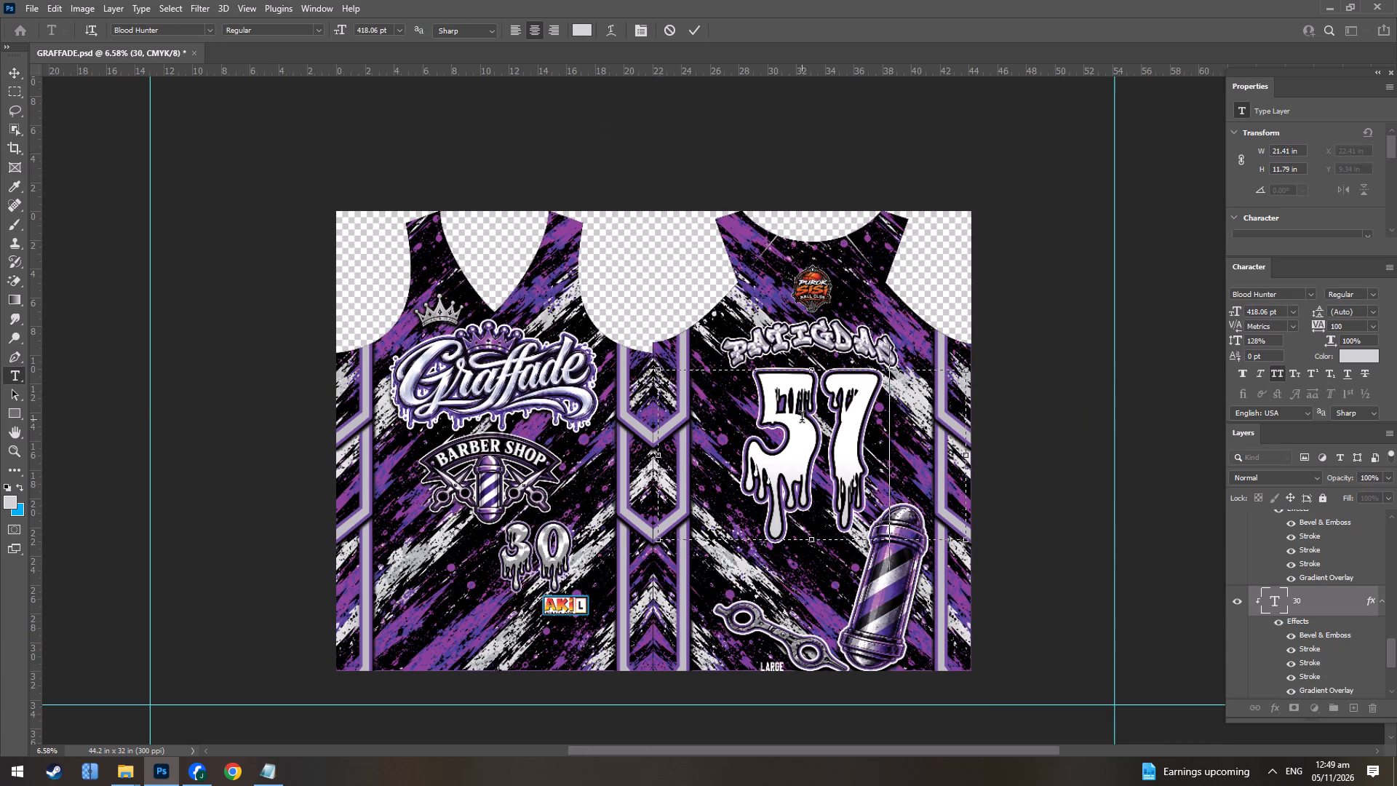
{"action": "key", "text": "BackSpace"}
{"action": "key", "text": "BackSpace"}
{"action": "key", "text": "BackSpace"}
{"action": "key", "text": "8"}
{"action": "key", "text": "7"}
{"action": "key", "text": "Return"}
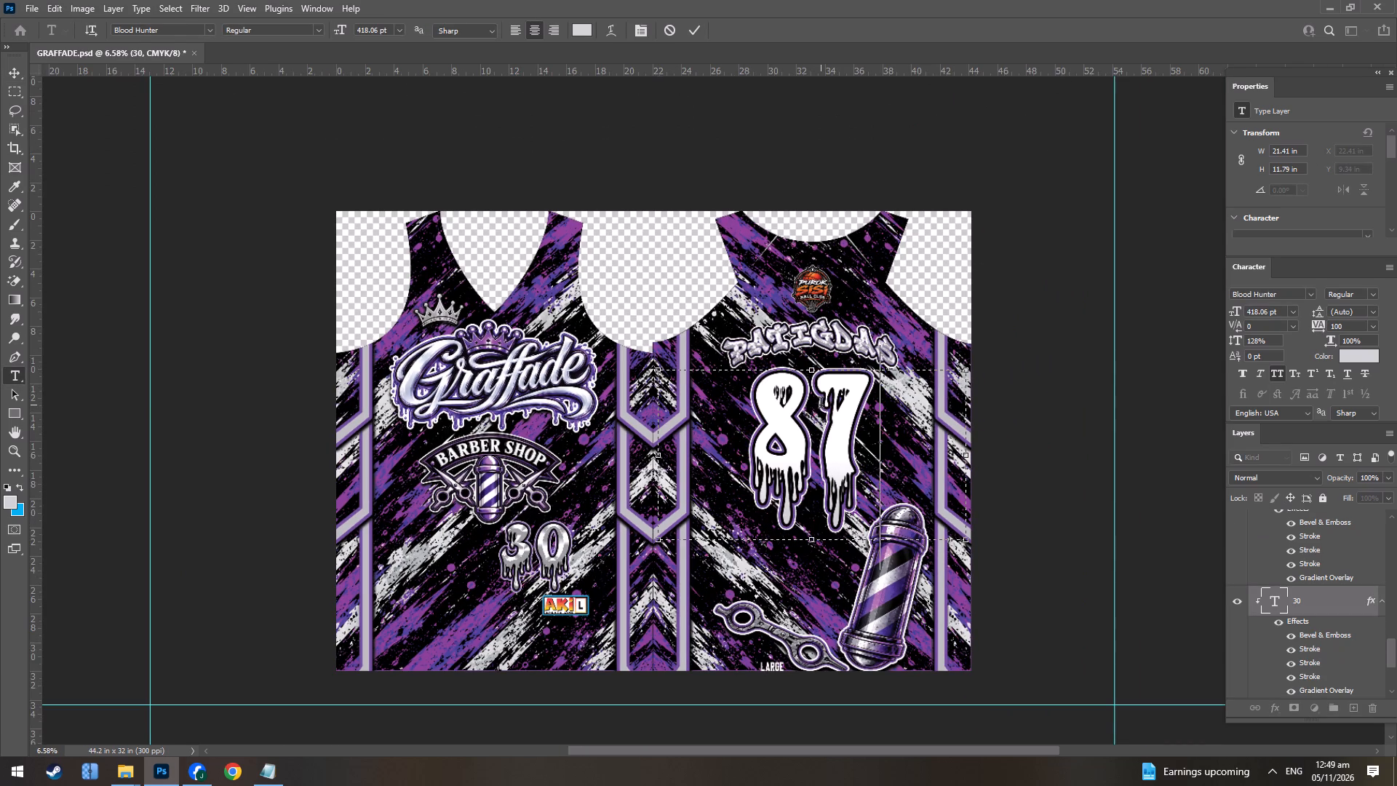
Change the small front number 30 above the AKIL logo to 87.
{"action": "scroll", "coordinate": [858, 448], "scroll_direction": "up", "scroll_amount": 6, "text": "alt"}
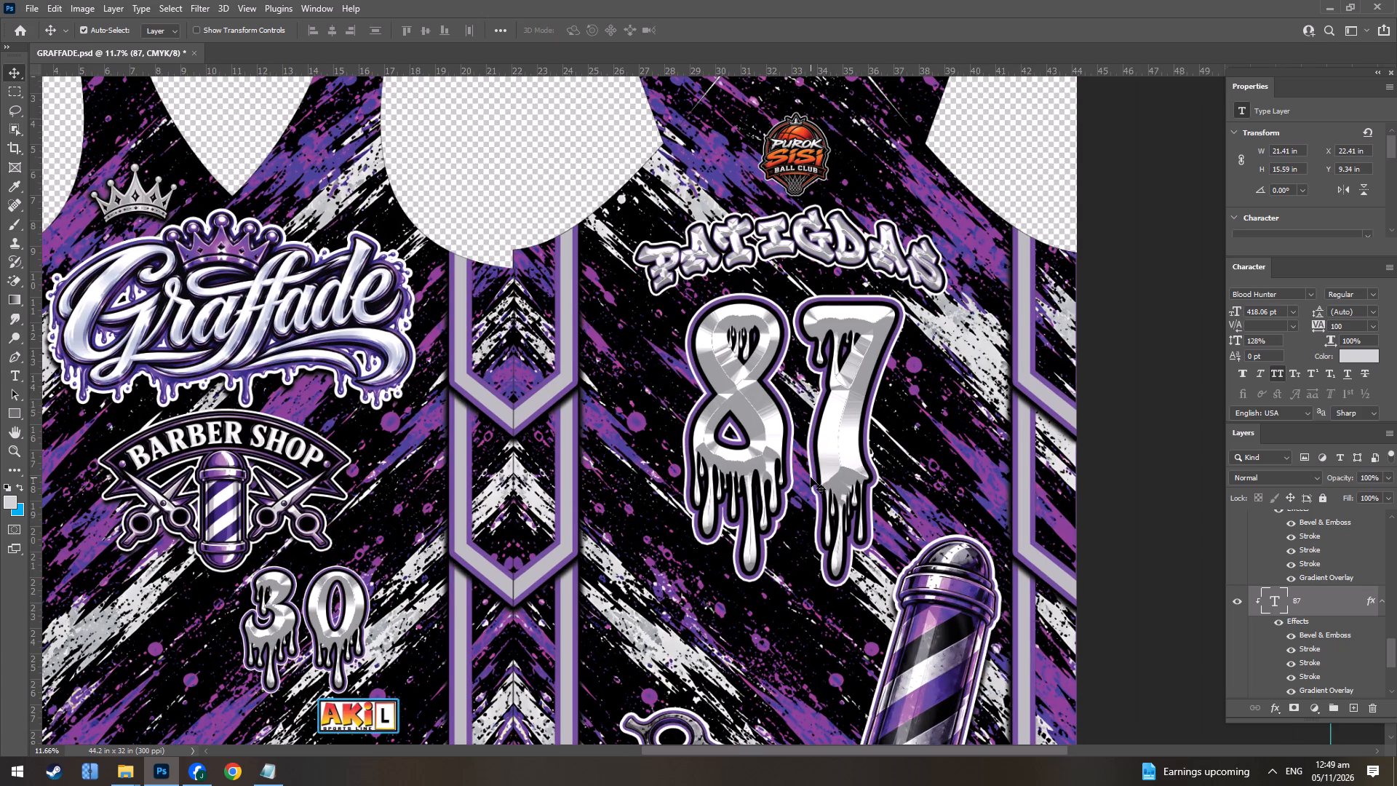
{"action": "scroll", "coordinate": [808, 472], "scroll_direction": "down", "scroll_amount": 4, "text": "alt"}
{"action": "scroll", "coordinate": [589, 499], "scroll_direction": "down", "scroll_amount": 4}
{"action": "double_click", "coordinate": [455, 525]}
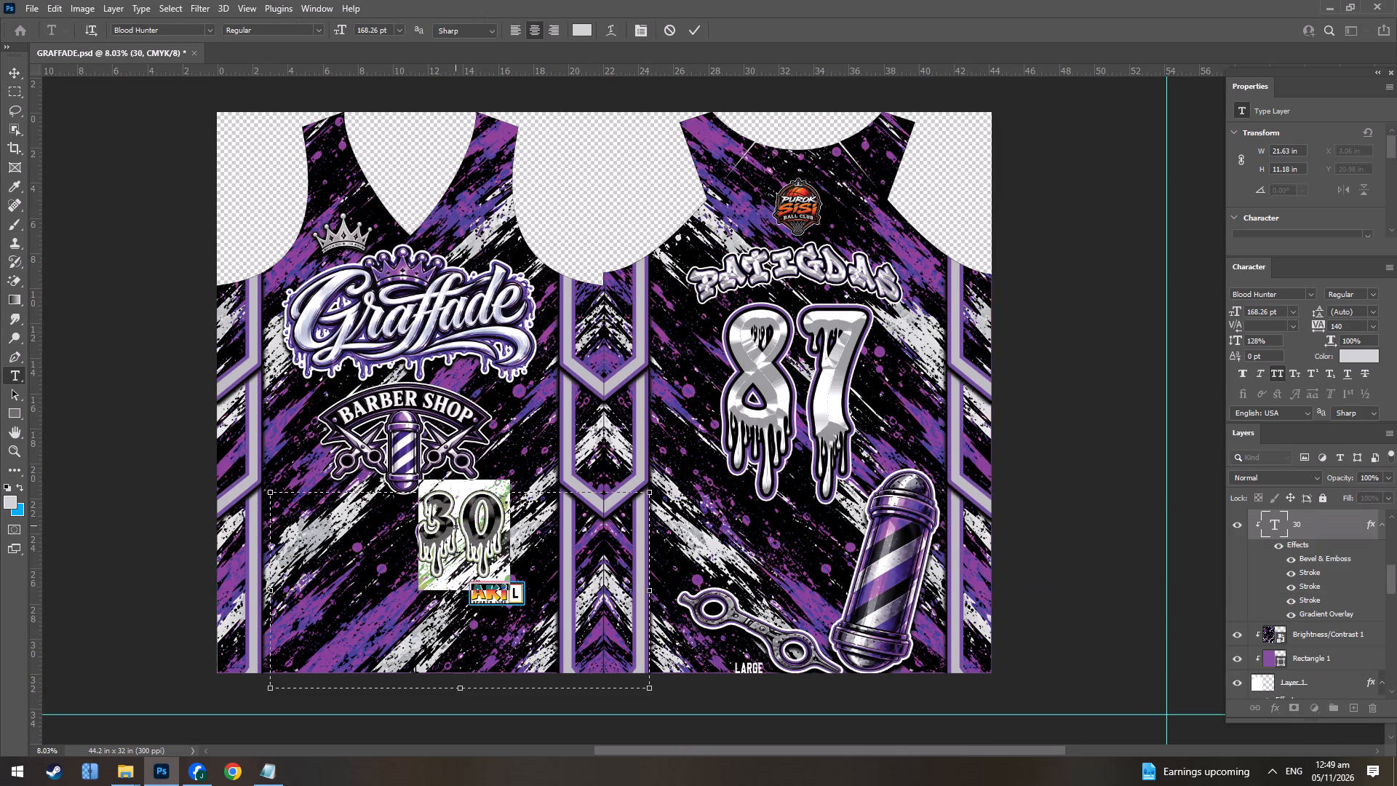
{"action": "type", "text": "87"}
{"action": "key", "text": "Return"}
Inspect the small front number, the PATIGDAS name and the large back number up close, and review the whole jersey.
{"action": "scroll", "coordinate": [463, 528], "scroll_direction": "up", "scroll_amount": 3, "text": "alt"}
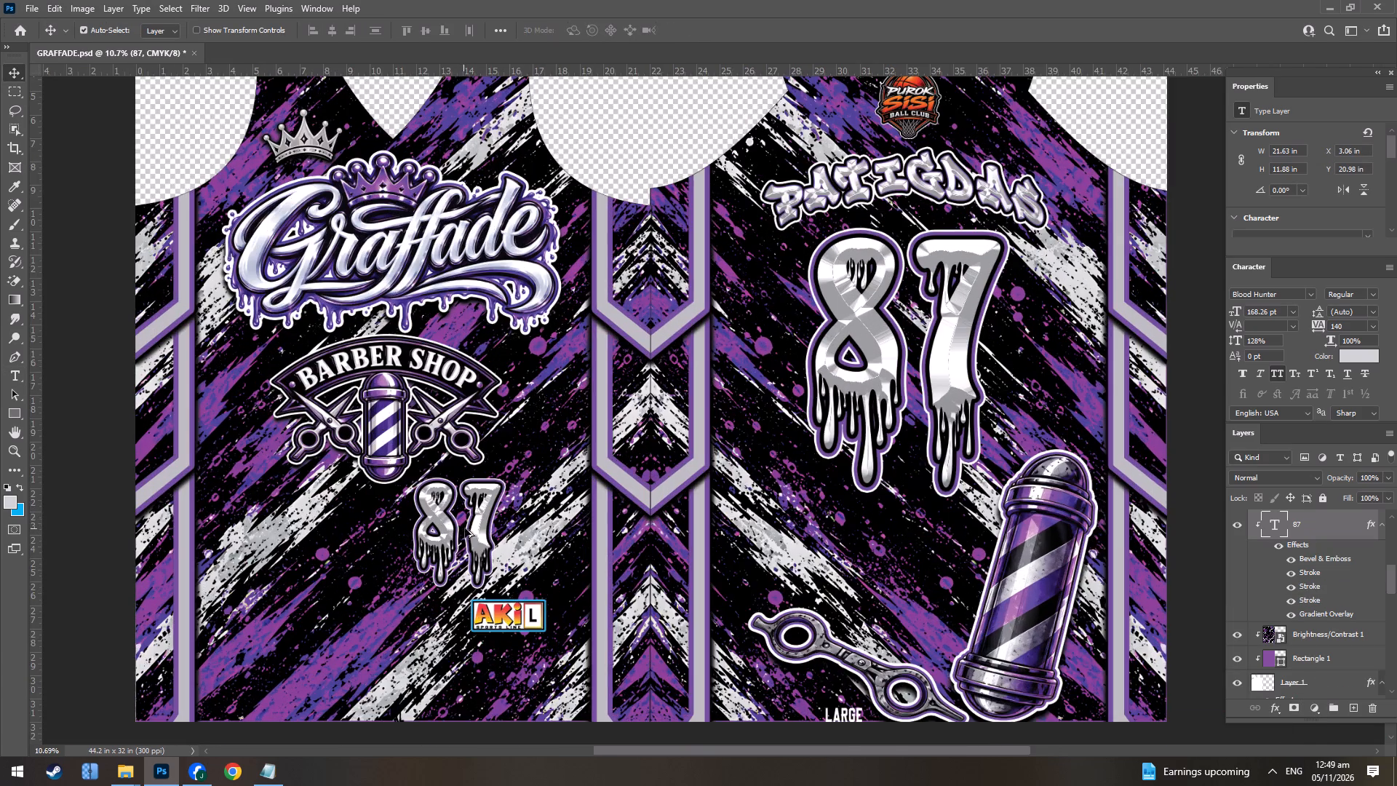
{"action": "scroll", "coordinate": [464, 540], "scroll_direction": "down", "scroll_amount": 5, "text": "alt"}
{"action": "scroll", "coordinate": [439, 533], "scroll_direction": "up", "scroll_amount": 10, "text": "alt"}
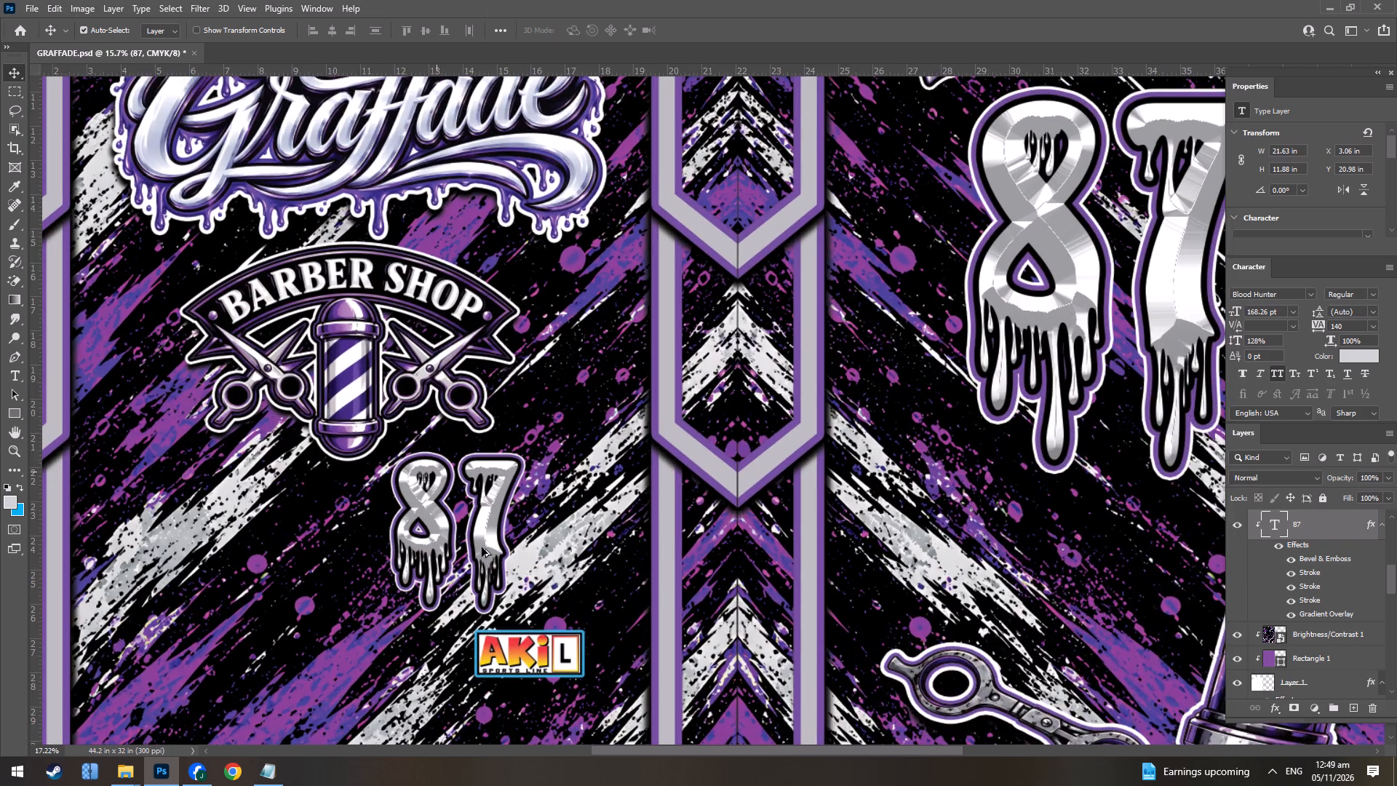
{"action": "scroll", "coordinate": [482, 544], "scroll_direction": "down", "scroll_amount": 6, "text": "alt"}
{"action": "scroll", "coordinate": [944, 271], "scroll_direction": "up", "scroll_amount": 9, "text": "alt"}
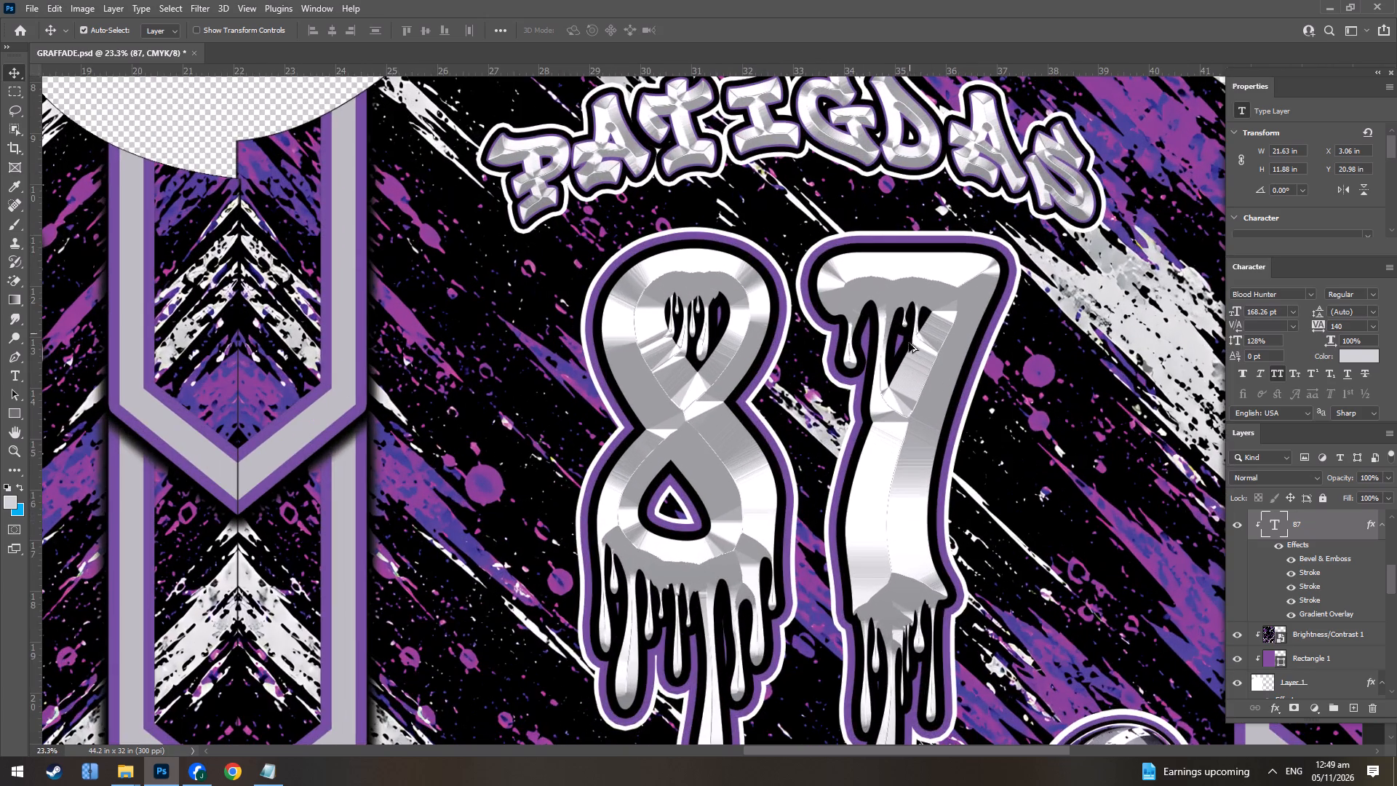
{"action": "scroll", "coordinate": [899, 390], "scroll_direction": "up", "scroll_amount": 4, "text": "alt"}
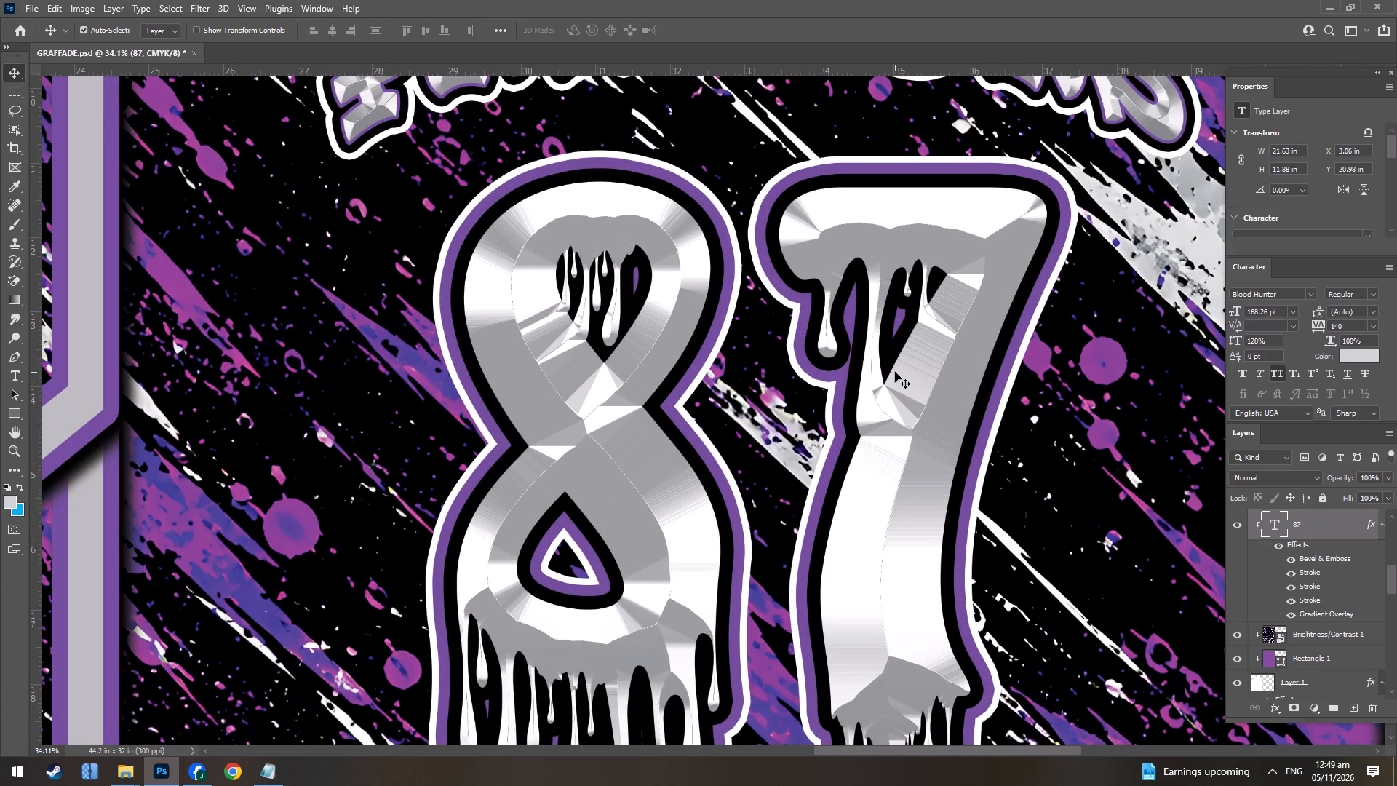
{"action": "scroll", "coordinate": [895, 372], "scroll_direction": "down", "scroll_amount": 6}
{"action": "scroll", "coordinate": [891, 363], "scroll_direction": "down", "scroll_amount": 11, "text": "alt"}
{"action": "scroll", "coordinate": [771, 333], "scroll_direction": "up", "scroll_amount": 3}
{"action": "scroll", "coordinate": [718, 333], "scroll_direction": "down", "scroll_amount": 7, "text": "alt"}
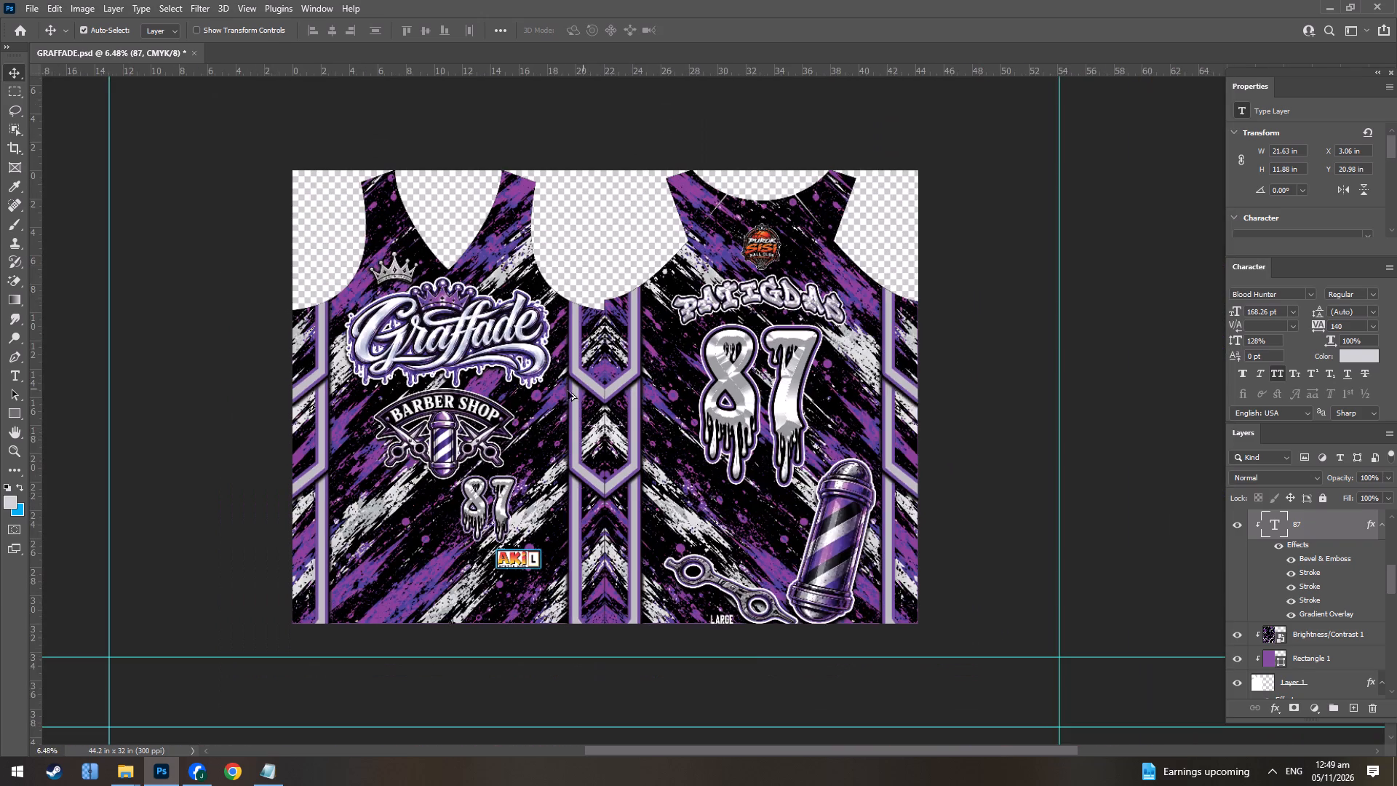
{"action": "scroll", "coordinate": [493, 414], "scroll_direction": "up", "scroll_amount": 2, "text": "alt"}
{"action": "scroll", "coordinate": [319, 367], "scroll_direction": "up", "scroll_amount": 1, "text": "alt"}
Start saving a copy of the PATIGDAS number 87 jersey.
{"action": "key", "text": "ctrl+alt+s"}
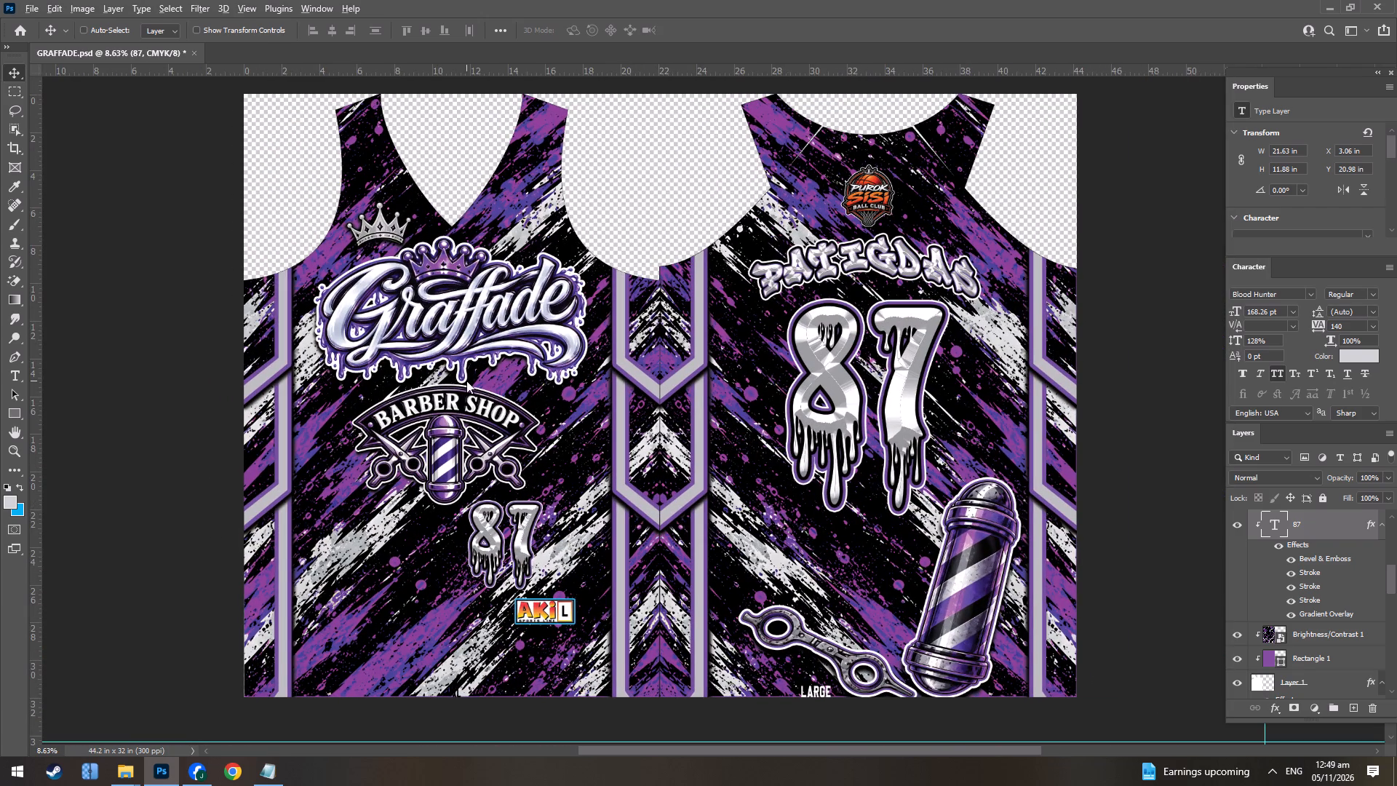
{"action": "double_click", "coordinate": [197, 107]}
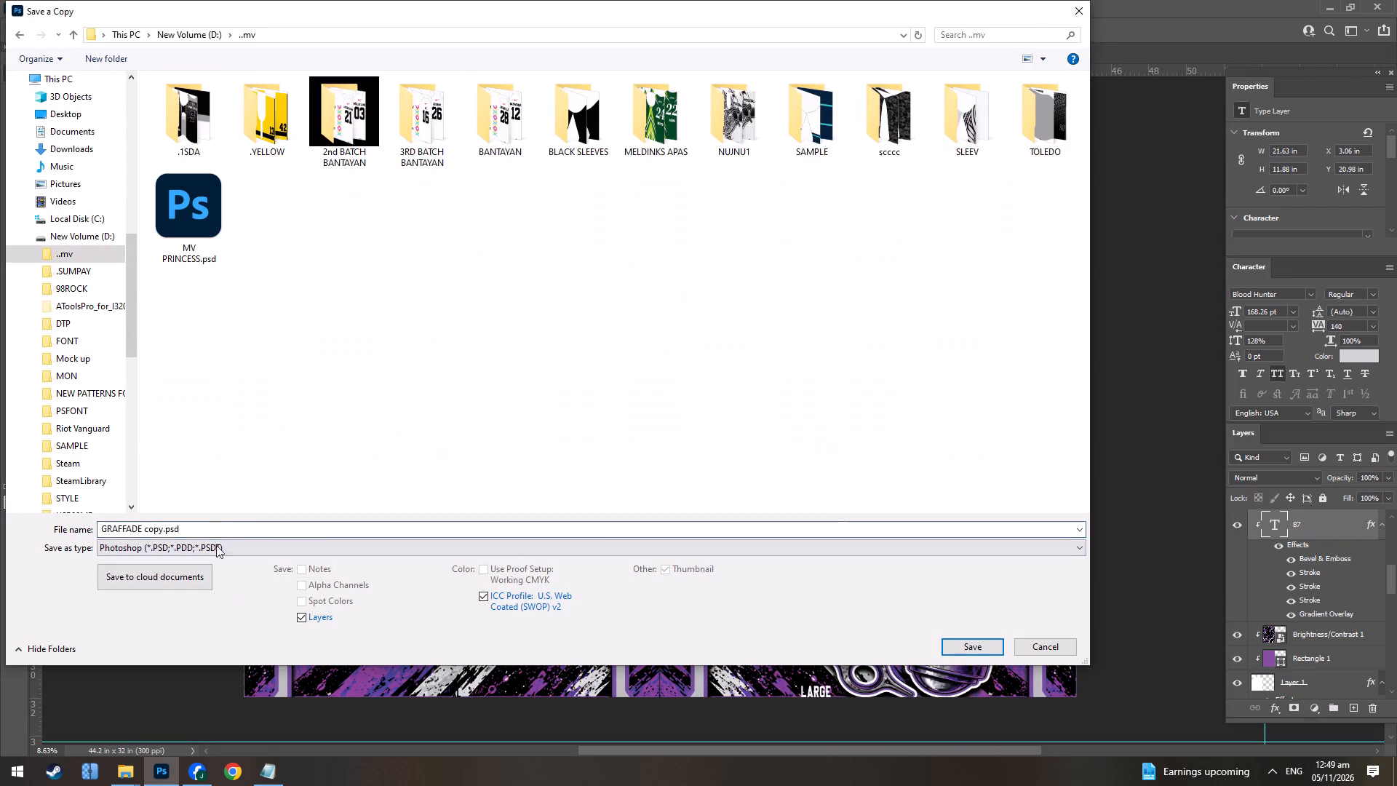
Save the number 87 jersey copy in JPEG format under the file name patigdas in the ..mv folder.
{"action": "left_click", "coordinate": [218, 545]}
{"action": "left_click", "coordinate": [196, 613]}
{"action": "left_click", "coordinate": [235, 535]}
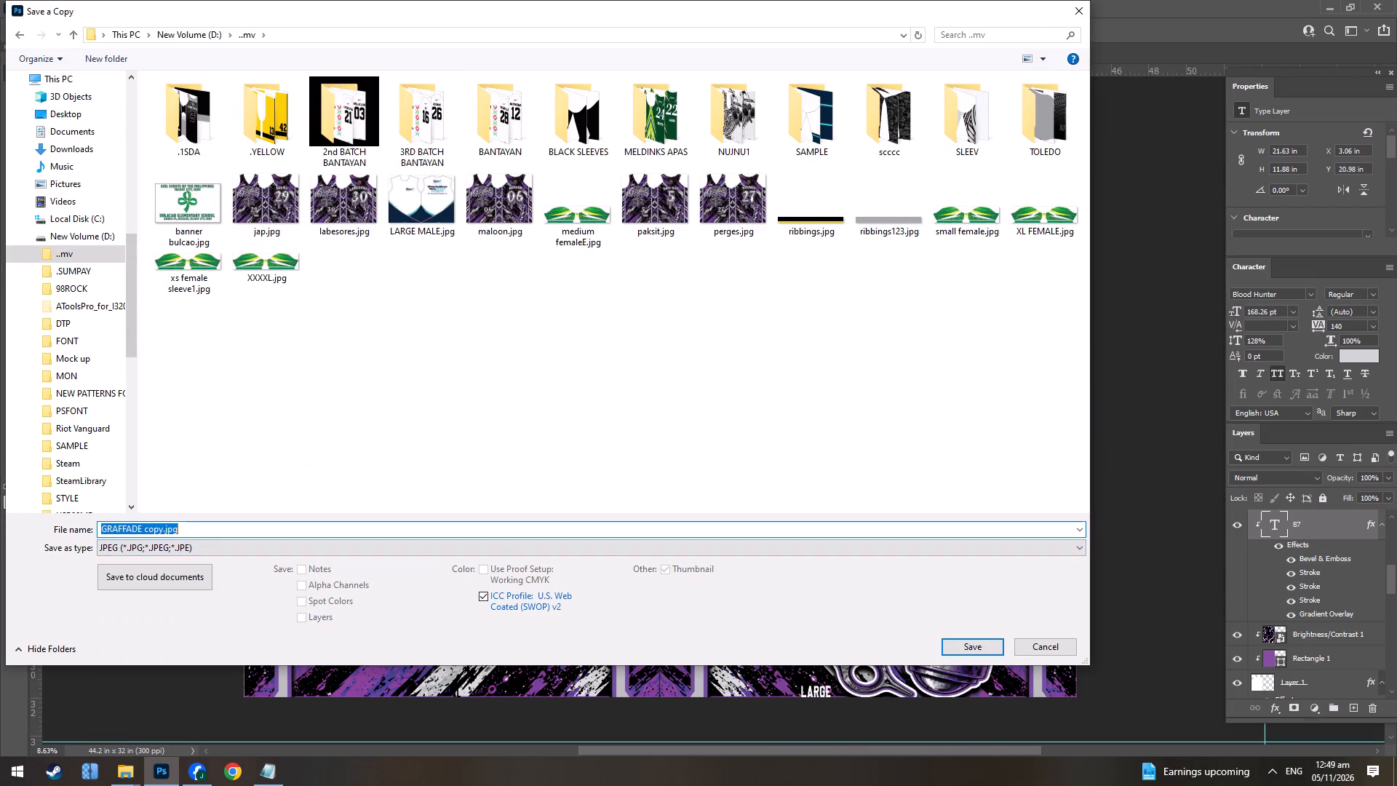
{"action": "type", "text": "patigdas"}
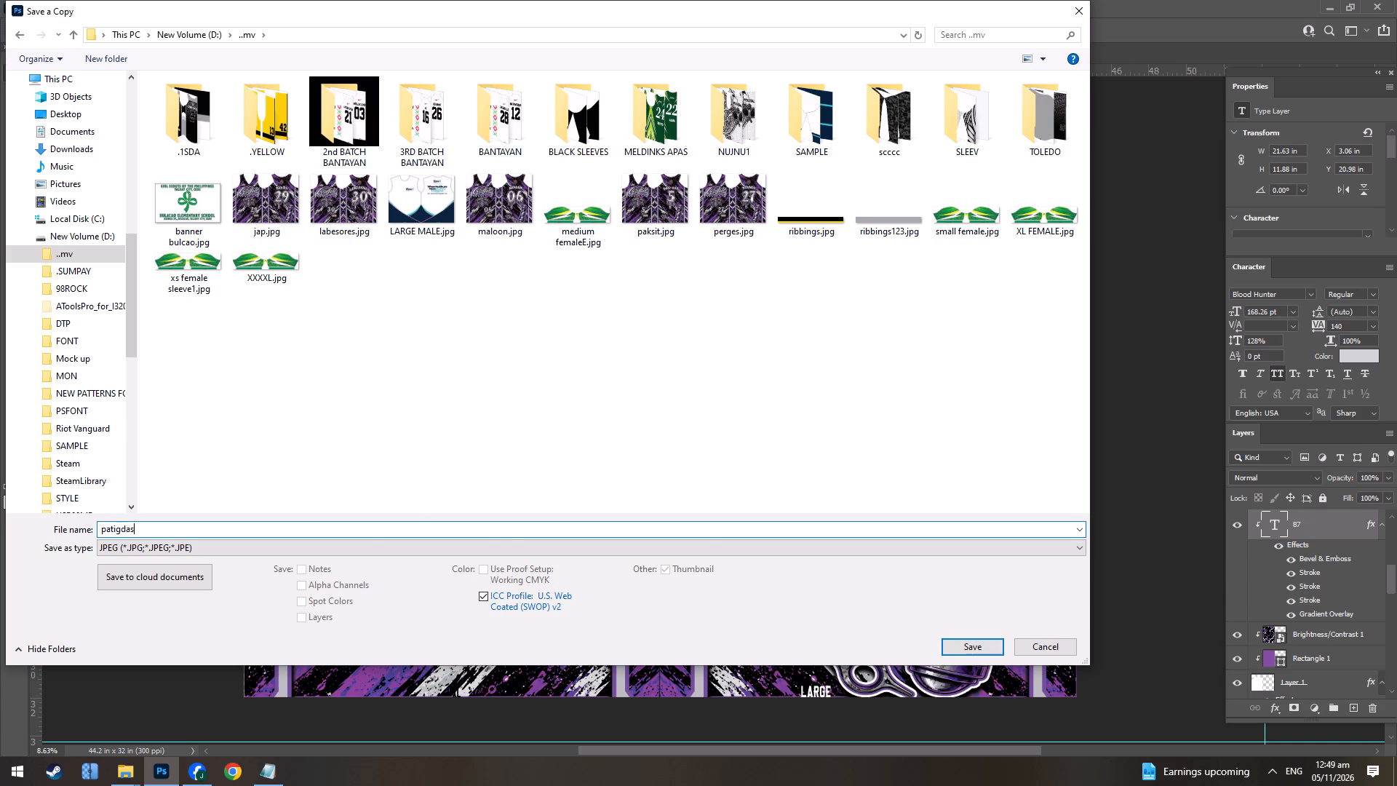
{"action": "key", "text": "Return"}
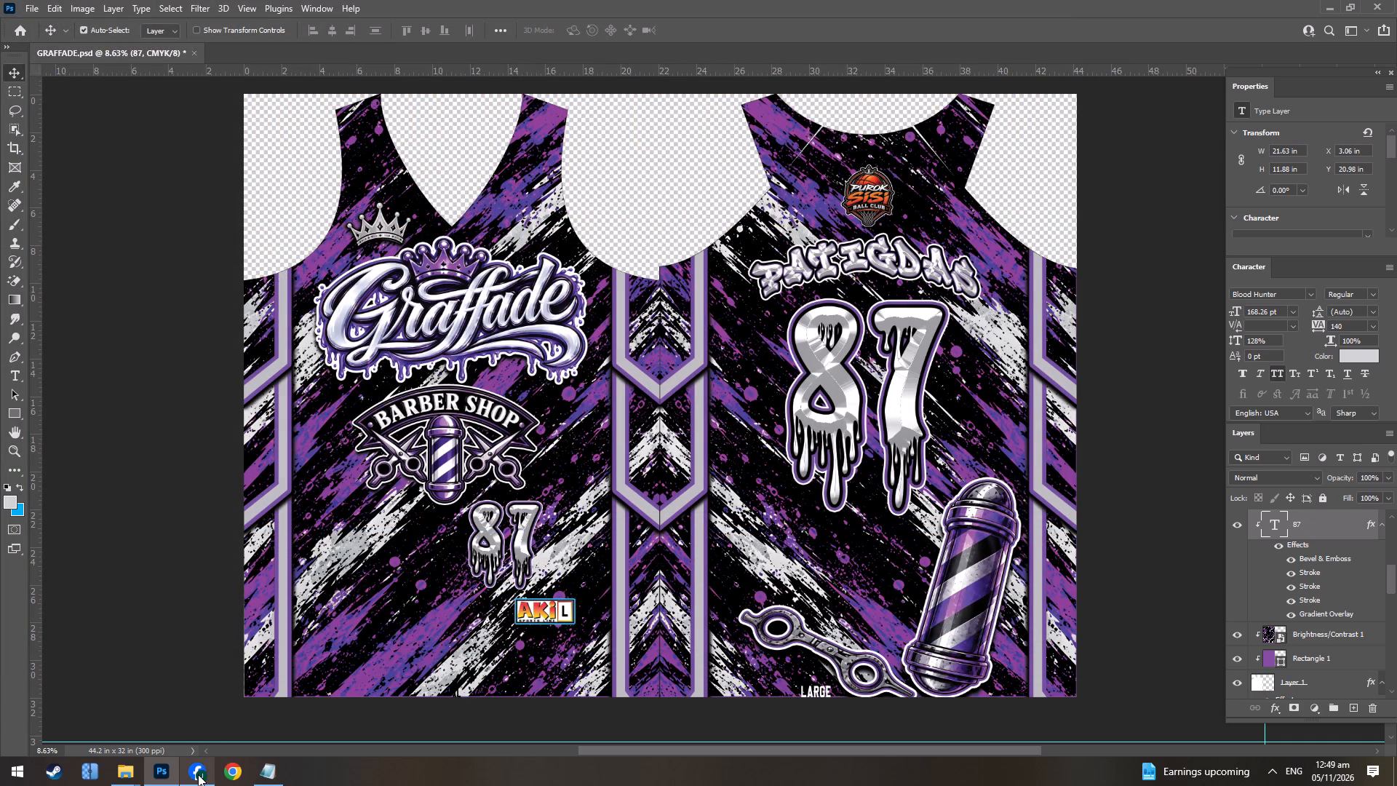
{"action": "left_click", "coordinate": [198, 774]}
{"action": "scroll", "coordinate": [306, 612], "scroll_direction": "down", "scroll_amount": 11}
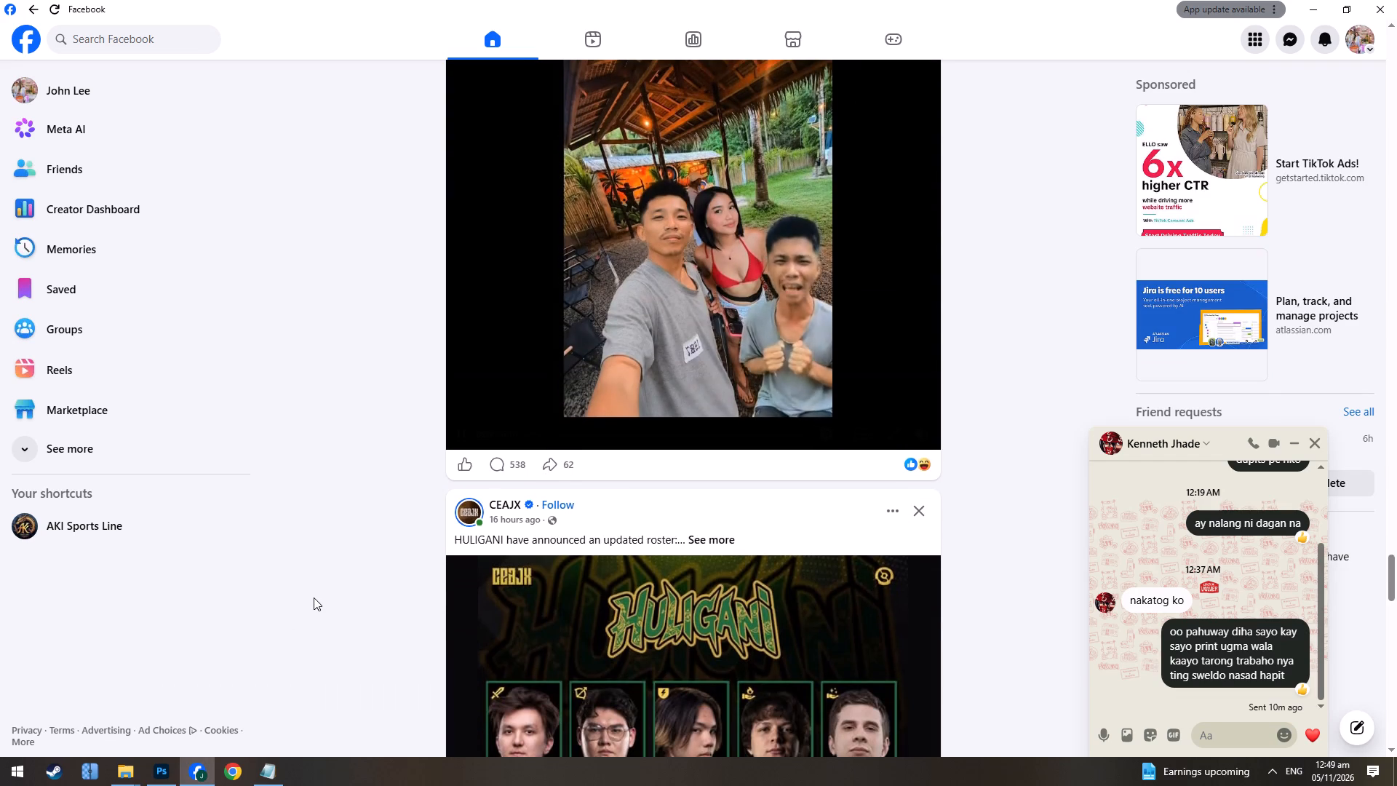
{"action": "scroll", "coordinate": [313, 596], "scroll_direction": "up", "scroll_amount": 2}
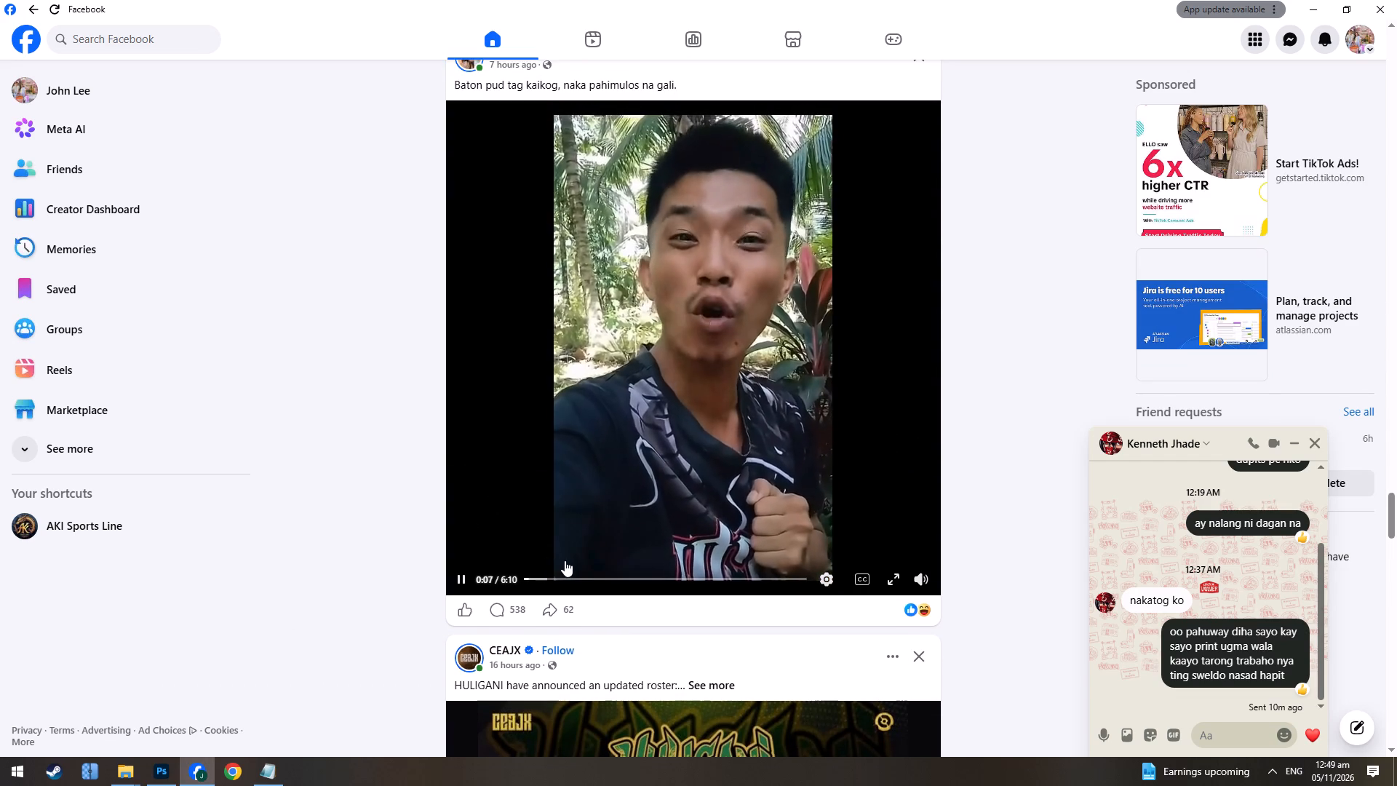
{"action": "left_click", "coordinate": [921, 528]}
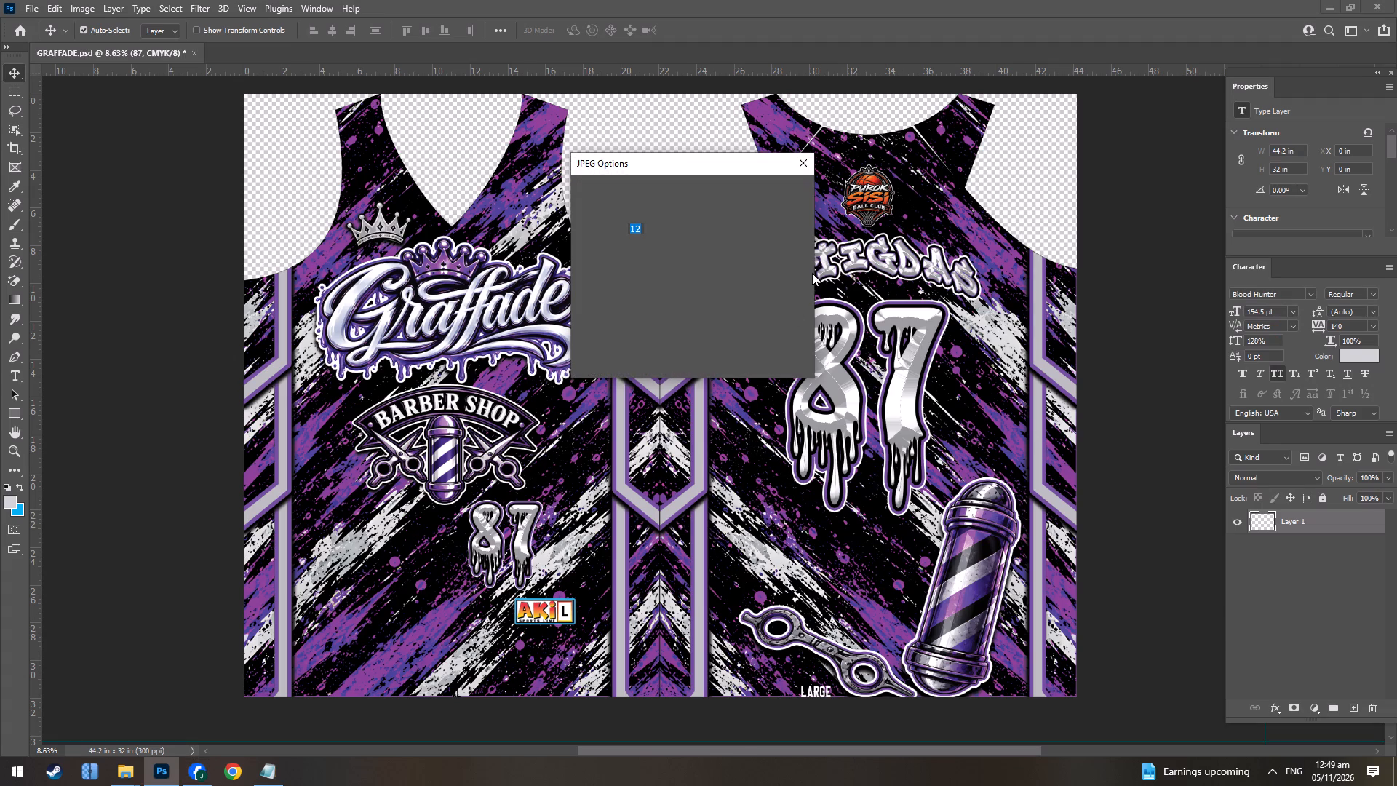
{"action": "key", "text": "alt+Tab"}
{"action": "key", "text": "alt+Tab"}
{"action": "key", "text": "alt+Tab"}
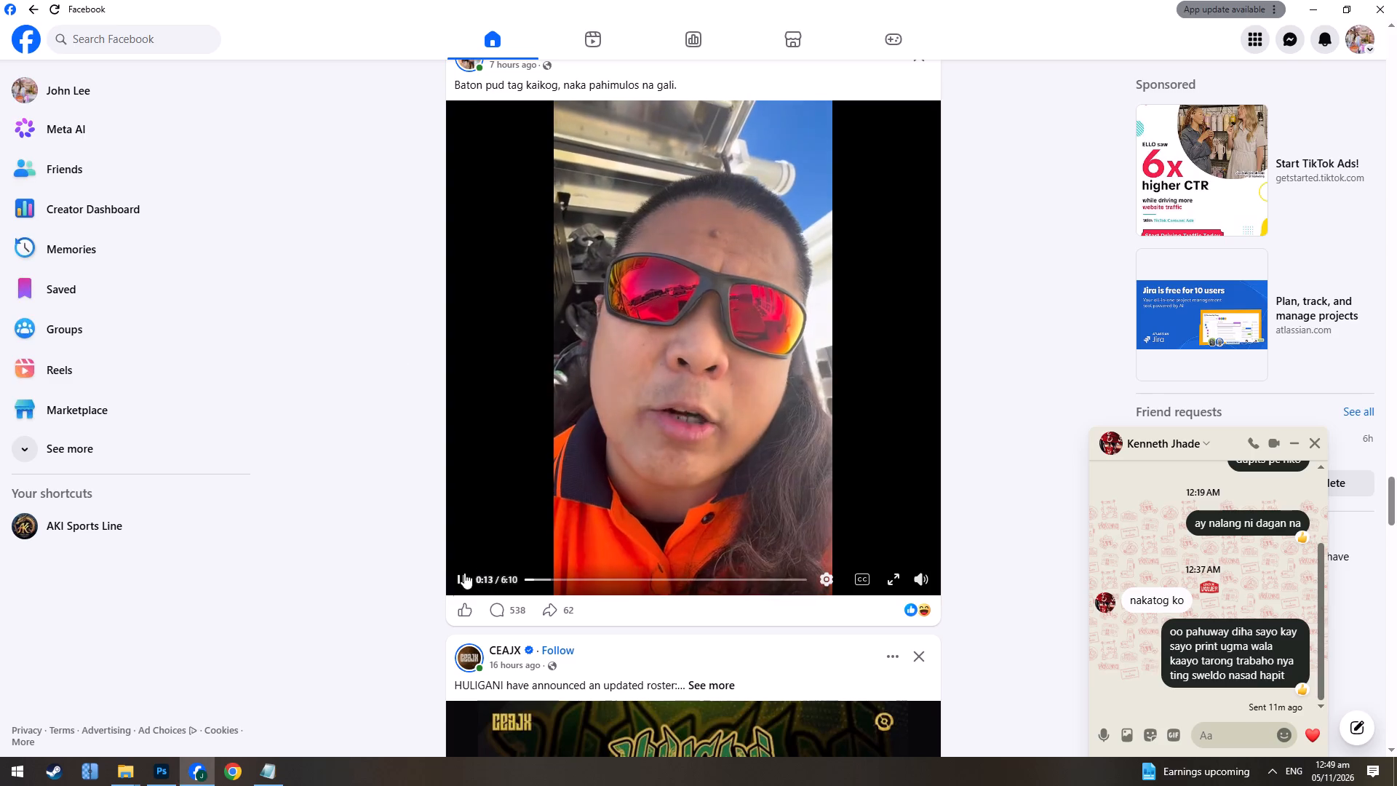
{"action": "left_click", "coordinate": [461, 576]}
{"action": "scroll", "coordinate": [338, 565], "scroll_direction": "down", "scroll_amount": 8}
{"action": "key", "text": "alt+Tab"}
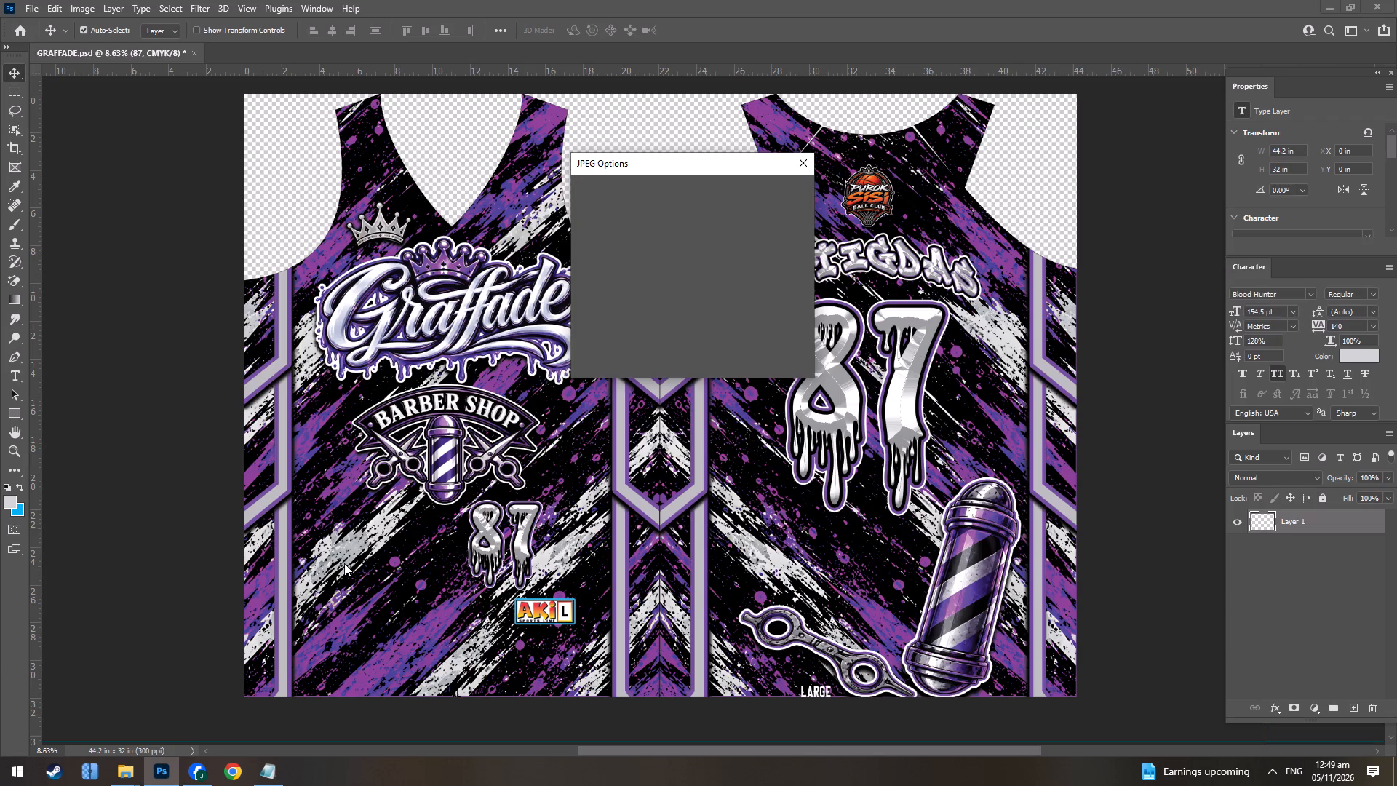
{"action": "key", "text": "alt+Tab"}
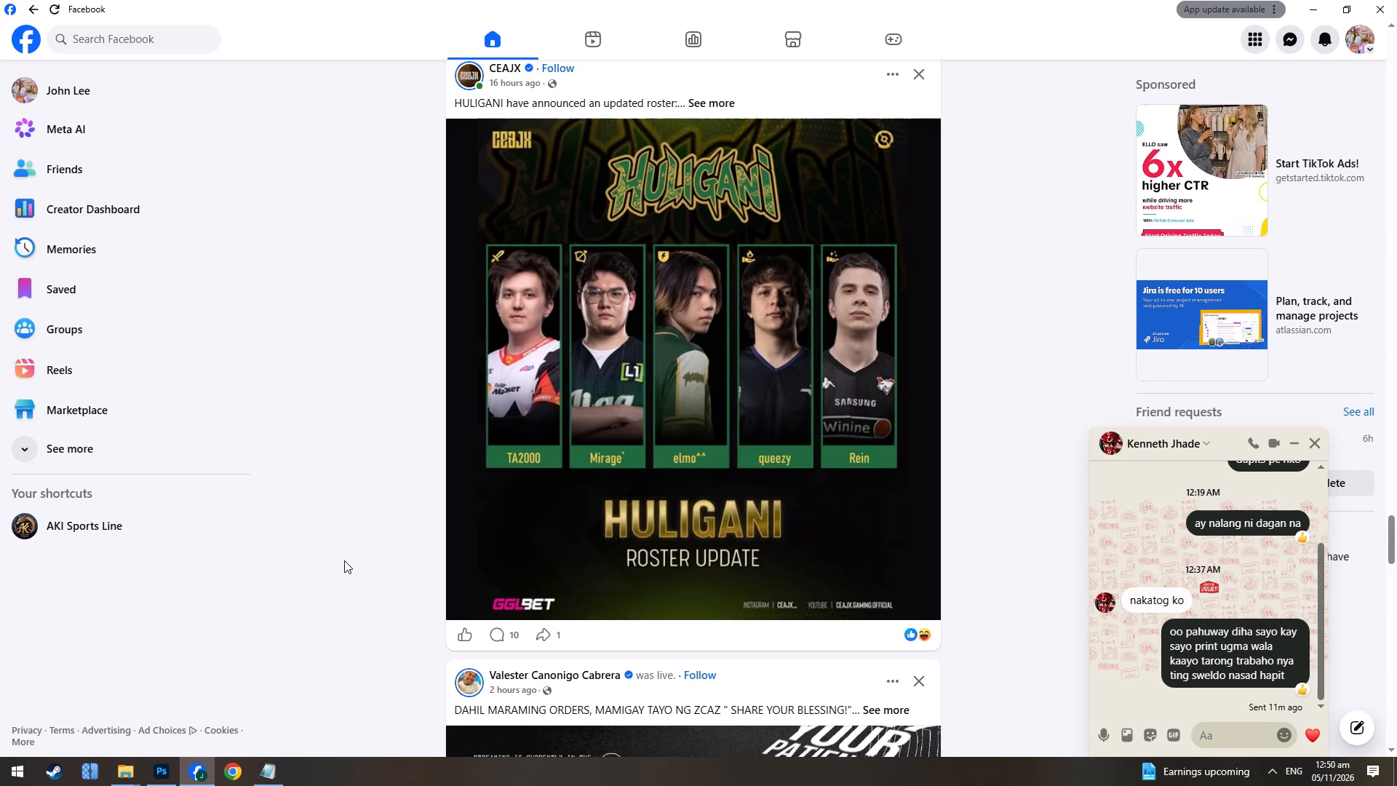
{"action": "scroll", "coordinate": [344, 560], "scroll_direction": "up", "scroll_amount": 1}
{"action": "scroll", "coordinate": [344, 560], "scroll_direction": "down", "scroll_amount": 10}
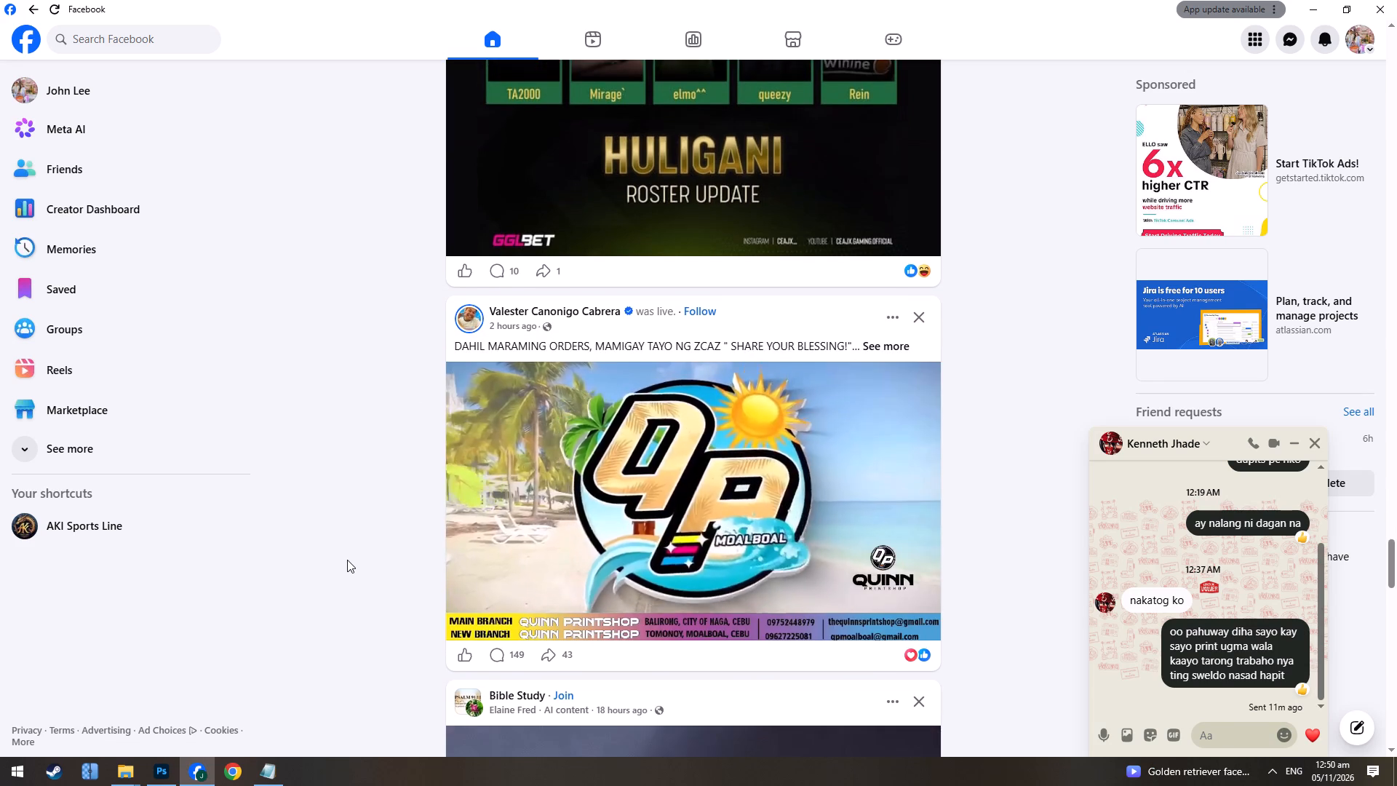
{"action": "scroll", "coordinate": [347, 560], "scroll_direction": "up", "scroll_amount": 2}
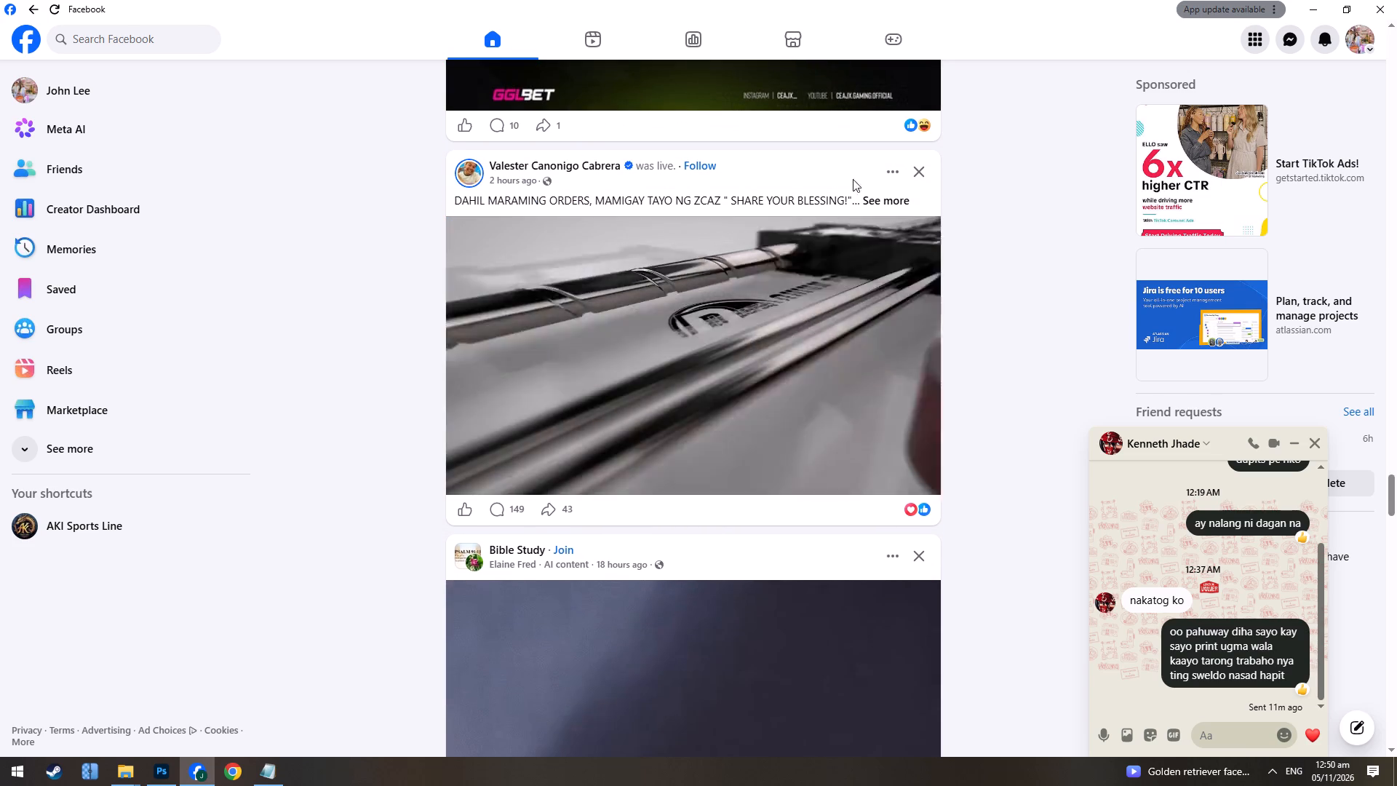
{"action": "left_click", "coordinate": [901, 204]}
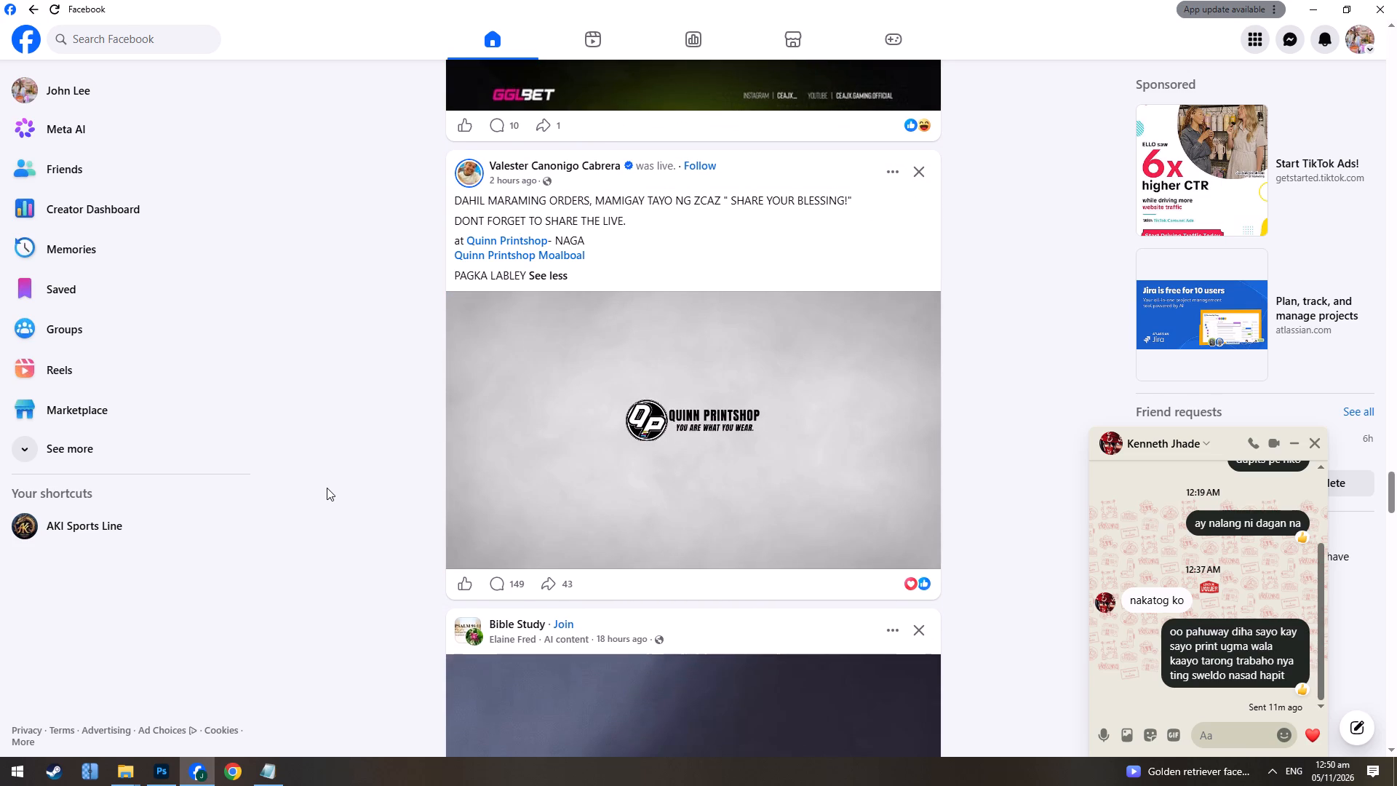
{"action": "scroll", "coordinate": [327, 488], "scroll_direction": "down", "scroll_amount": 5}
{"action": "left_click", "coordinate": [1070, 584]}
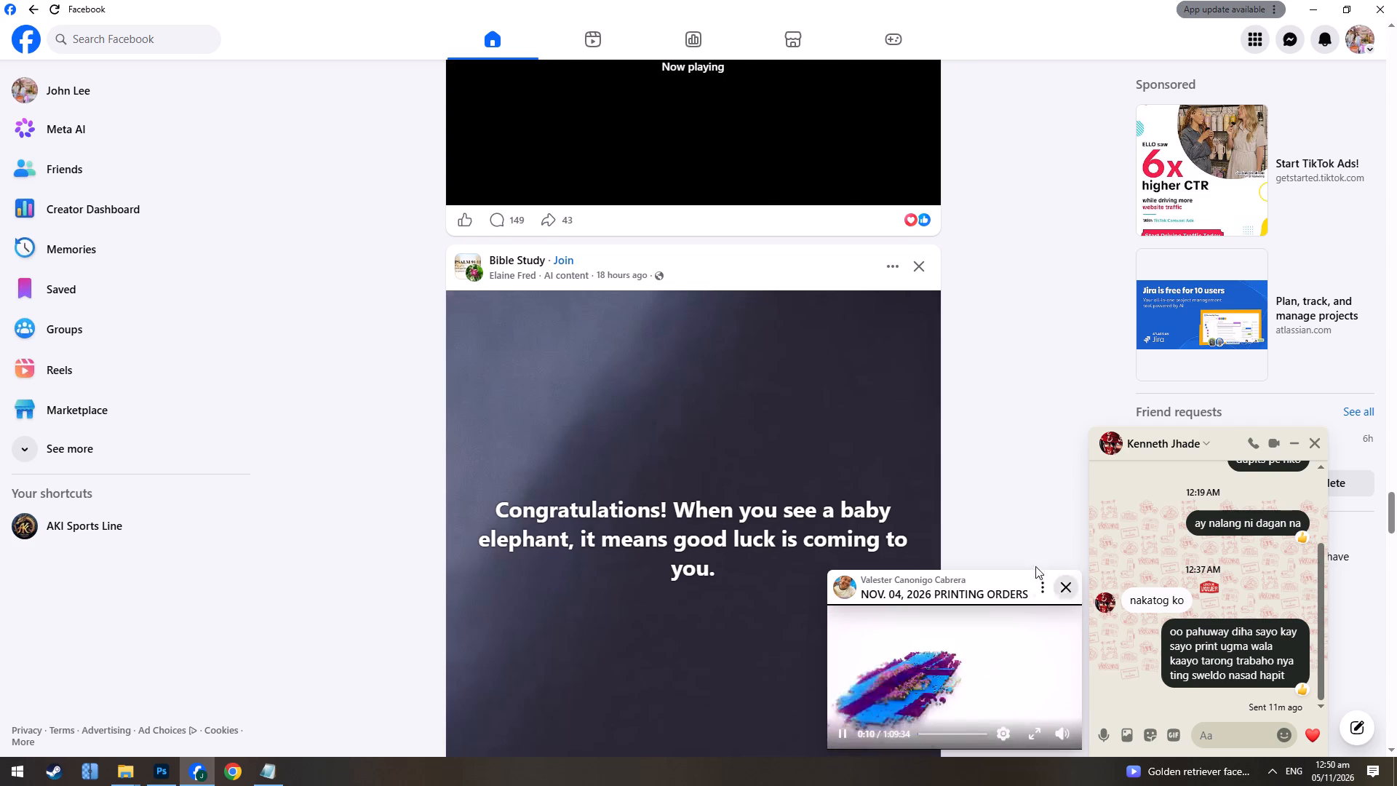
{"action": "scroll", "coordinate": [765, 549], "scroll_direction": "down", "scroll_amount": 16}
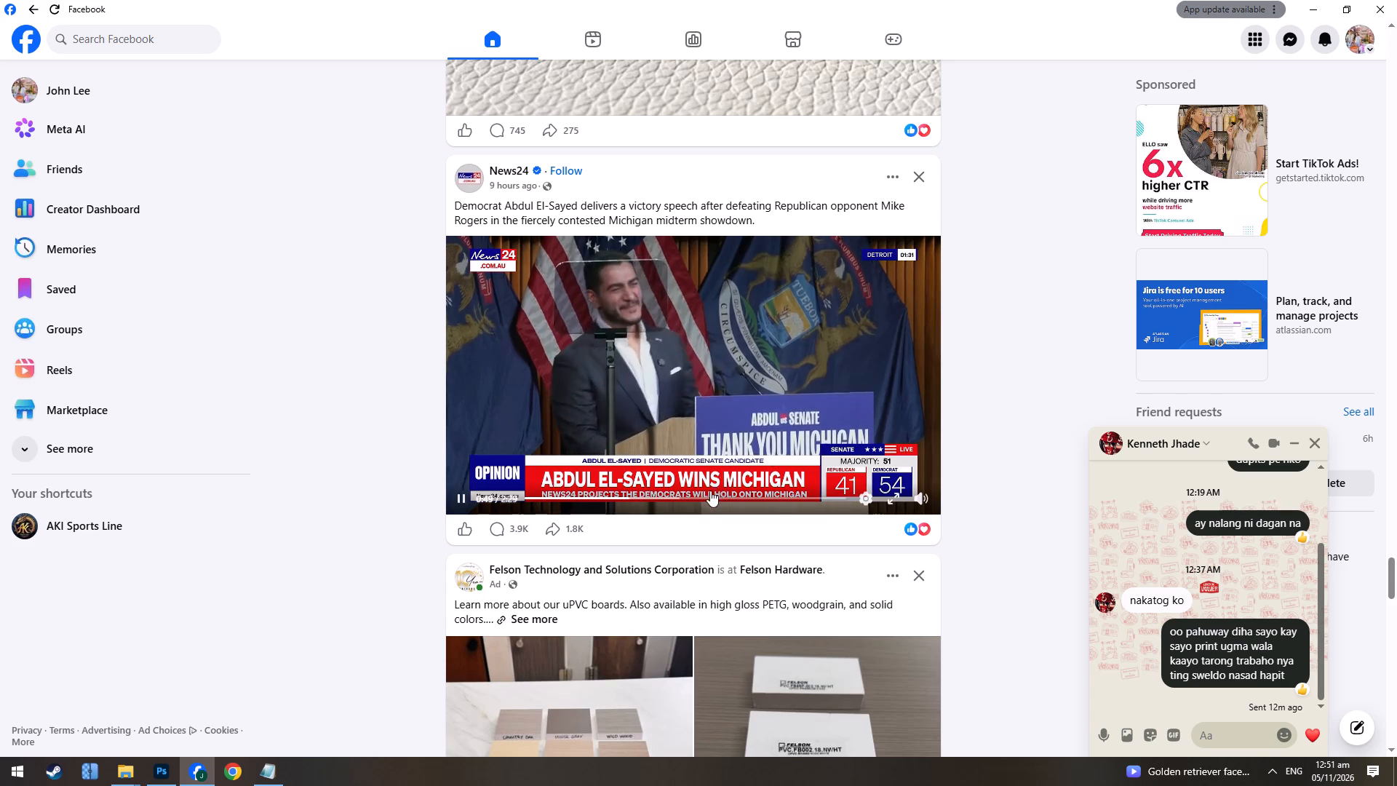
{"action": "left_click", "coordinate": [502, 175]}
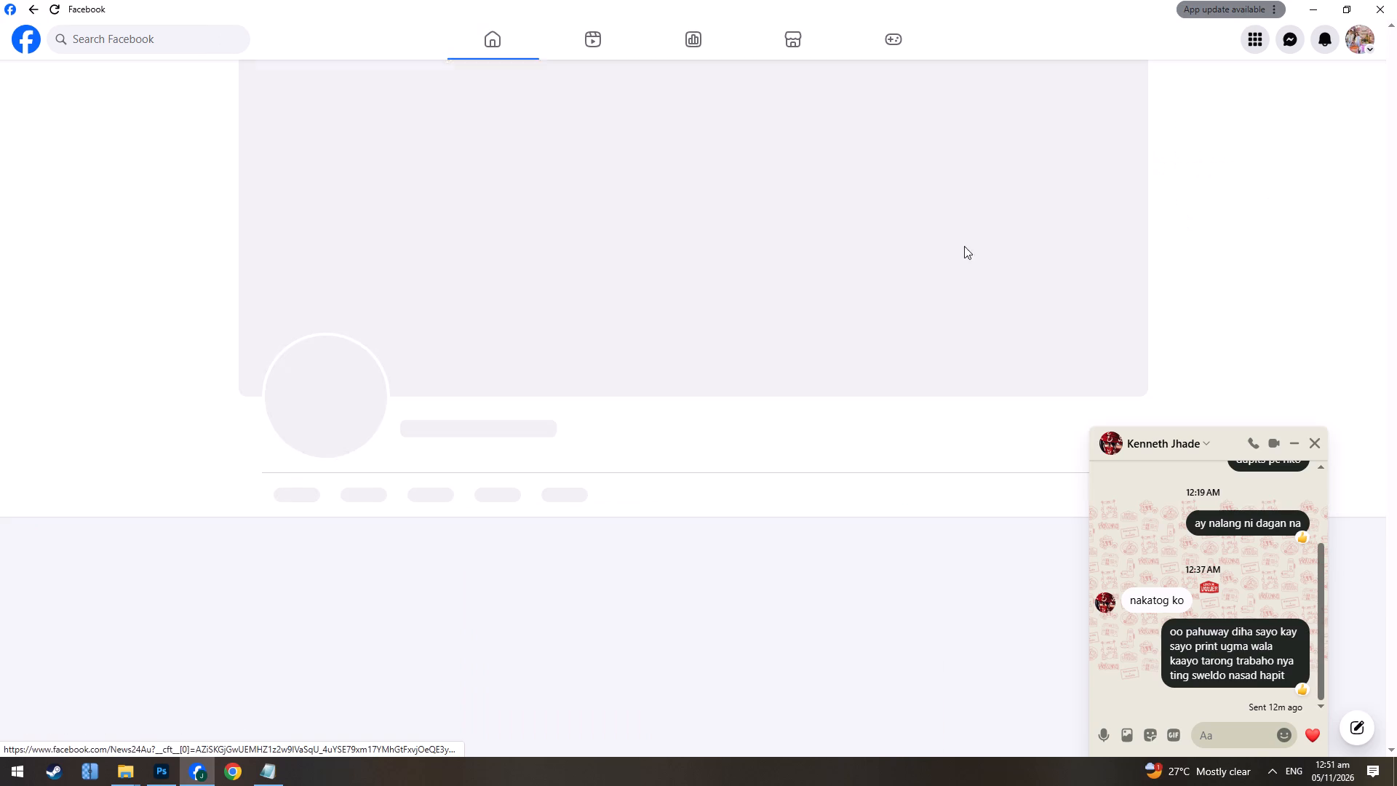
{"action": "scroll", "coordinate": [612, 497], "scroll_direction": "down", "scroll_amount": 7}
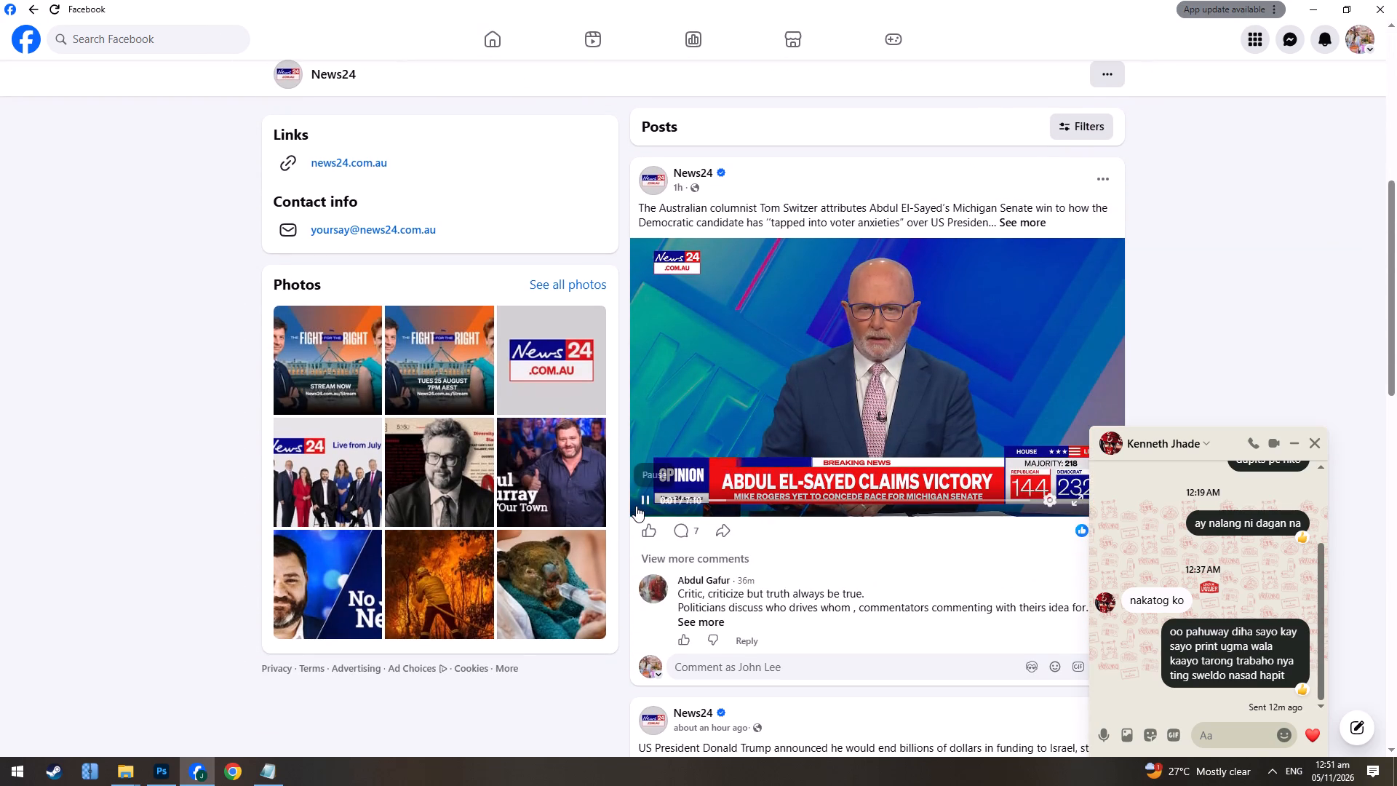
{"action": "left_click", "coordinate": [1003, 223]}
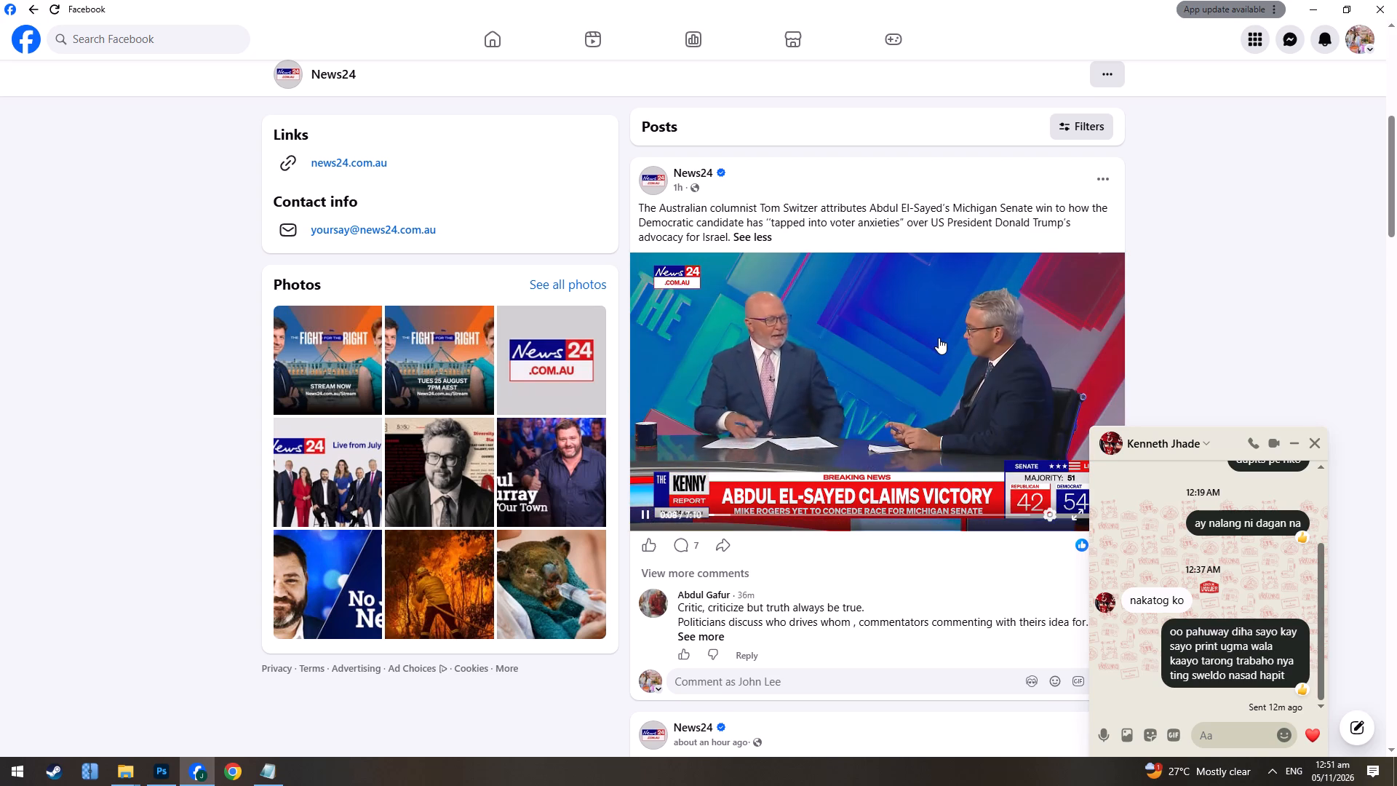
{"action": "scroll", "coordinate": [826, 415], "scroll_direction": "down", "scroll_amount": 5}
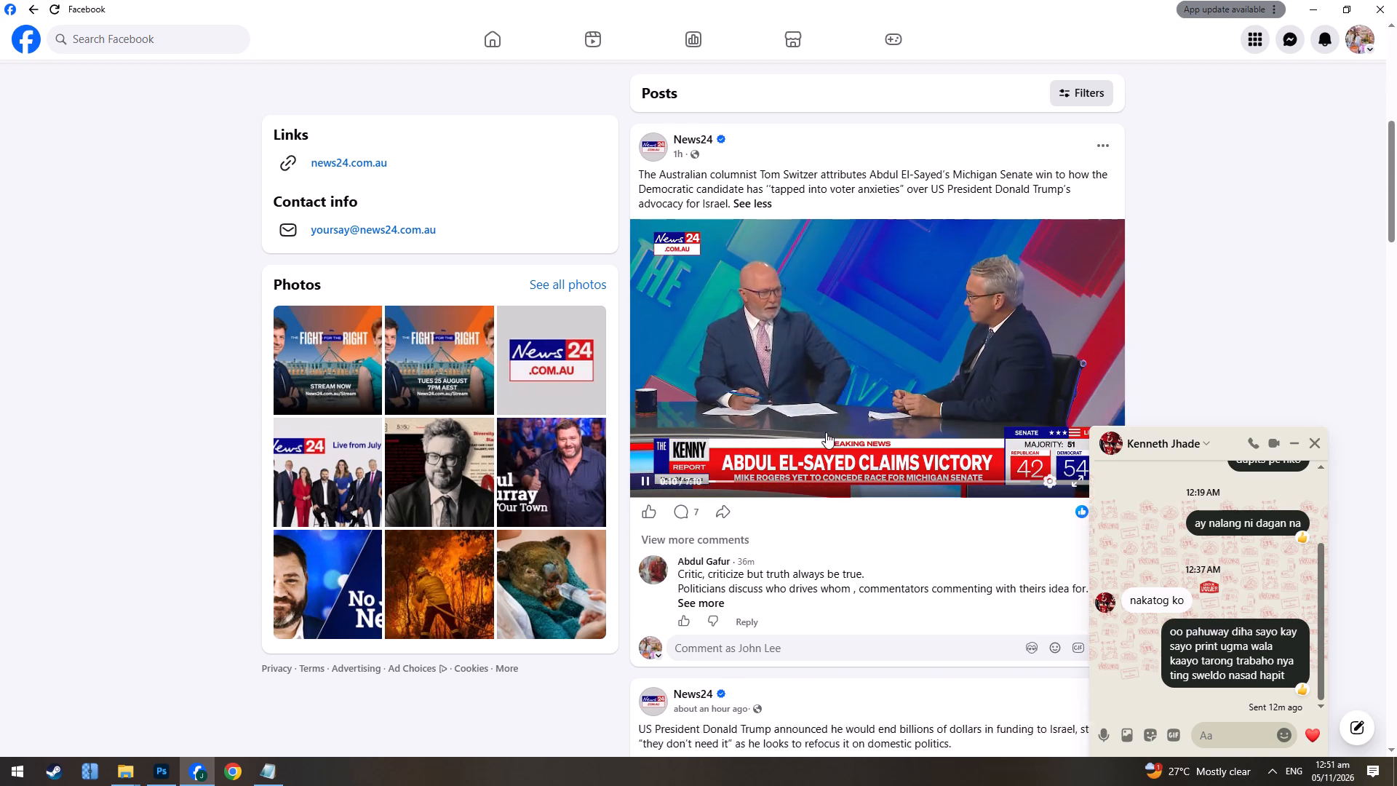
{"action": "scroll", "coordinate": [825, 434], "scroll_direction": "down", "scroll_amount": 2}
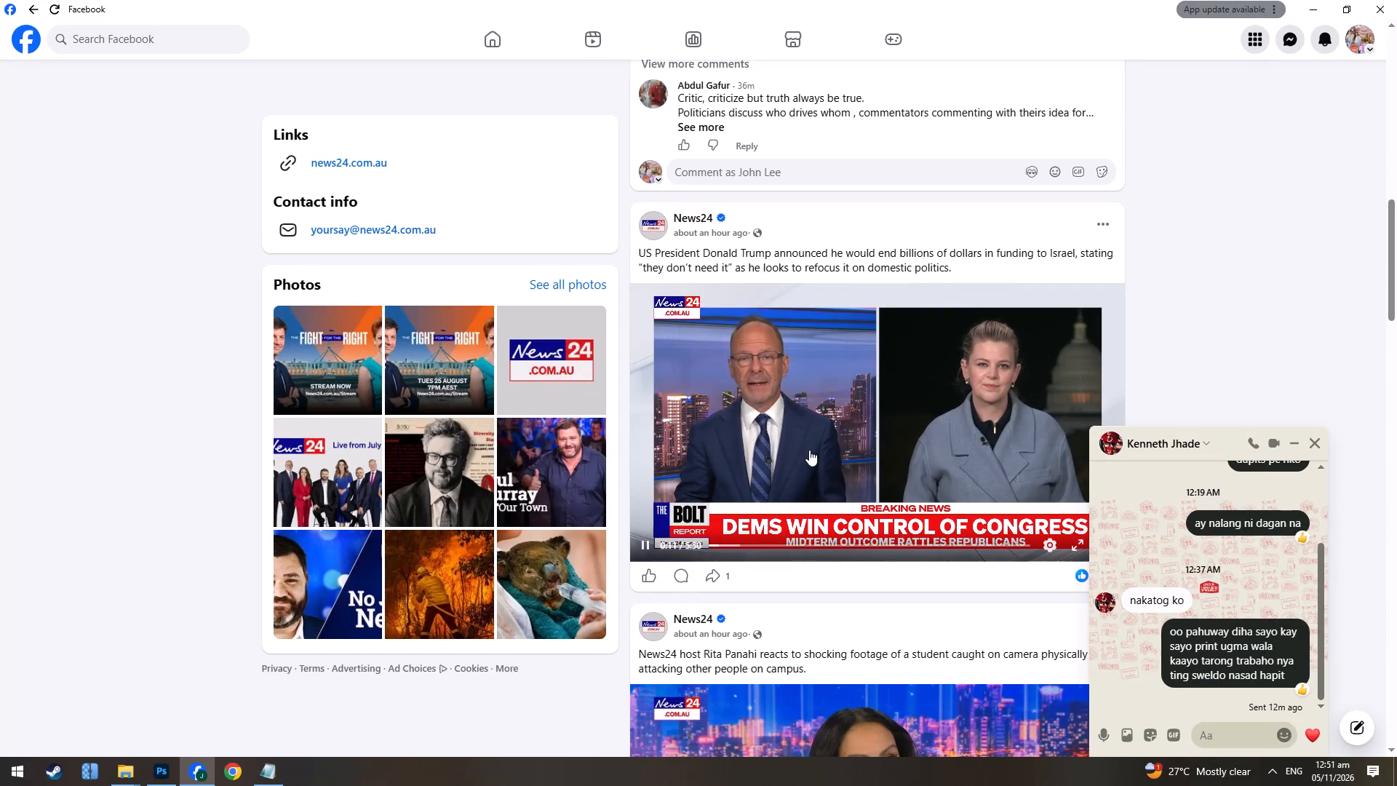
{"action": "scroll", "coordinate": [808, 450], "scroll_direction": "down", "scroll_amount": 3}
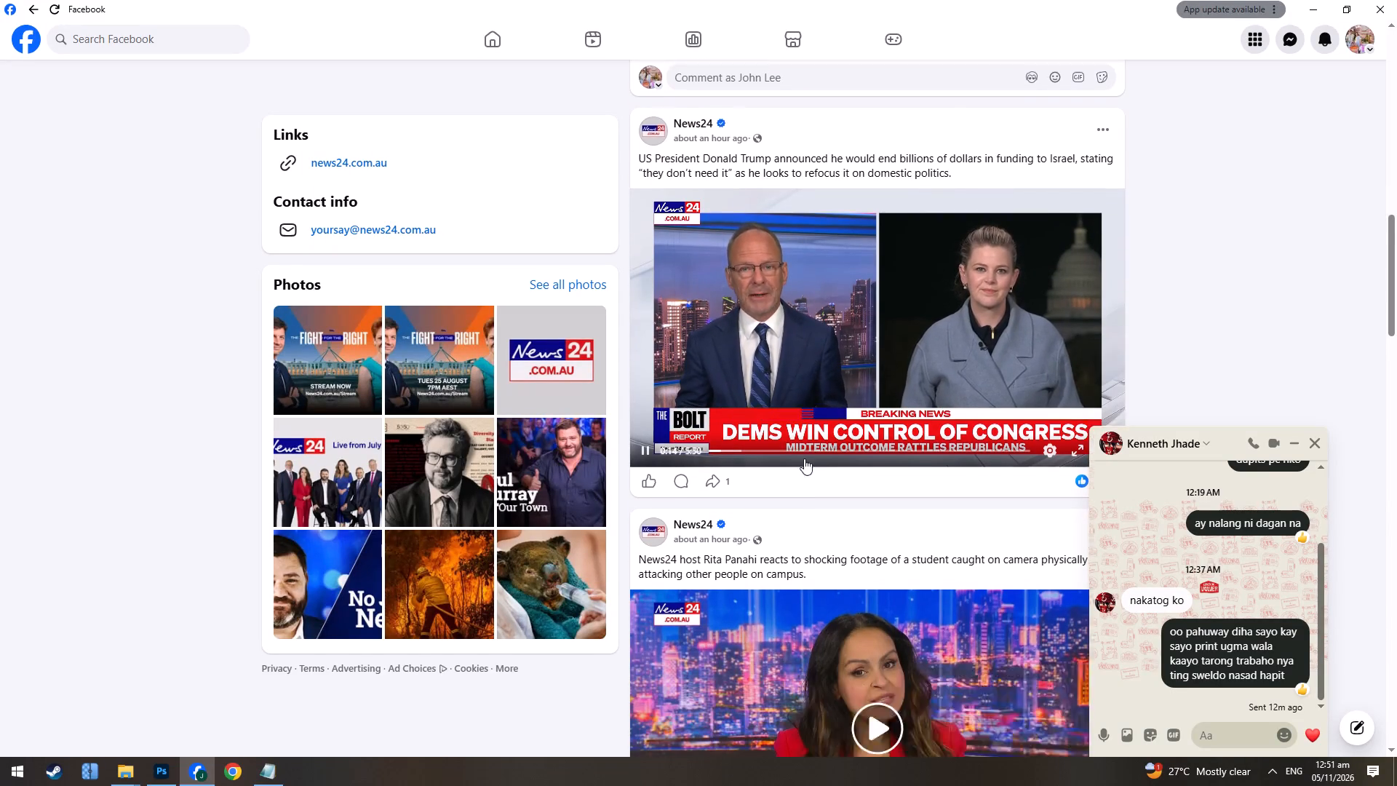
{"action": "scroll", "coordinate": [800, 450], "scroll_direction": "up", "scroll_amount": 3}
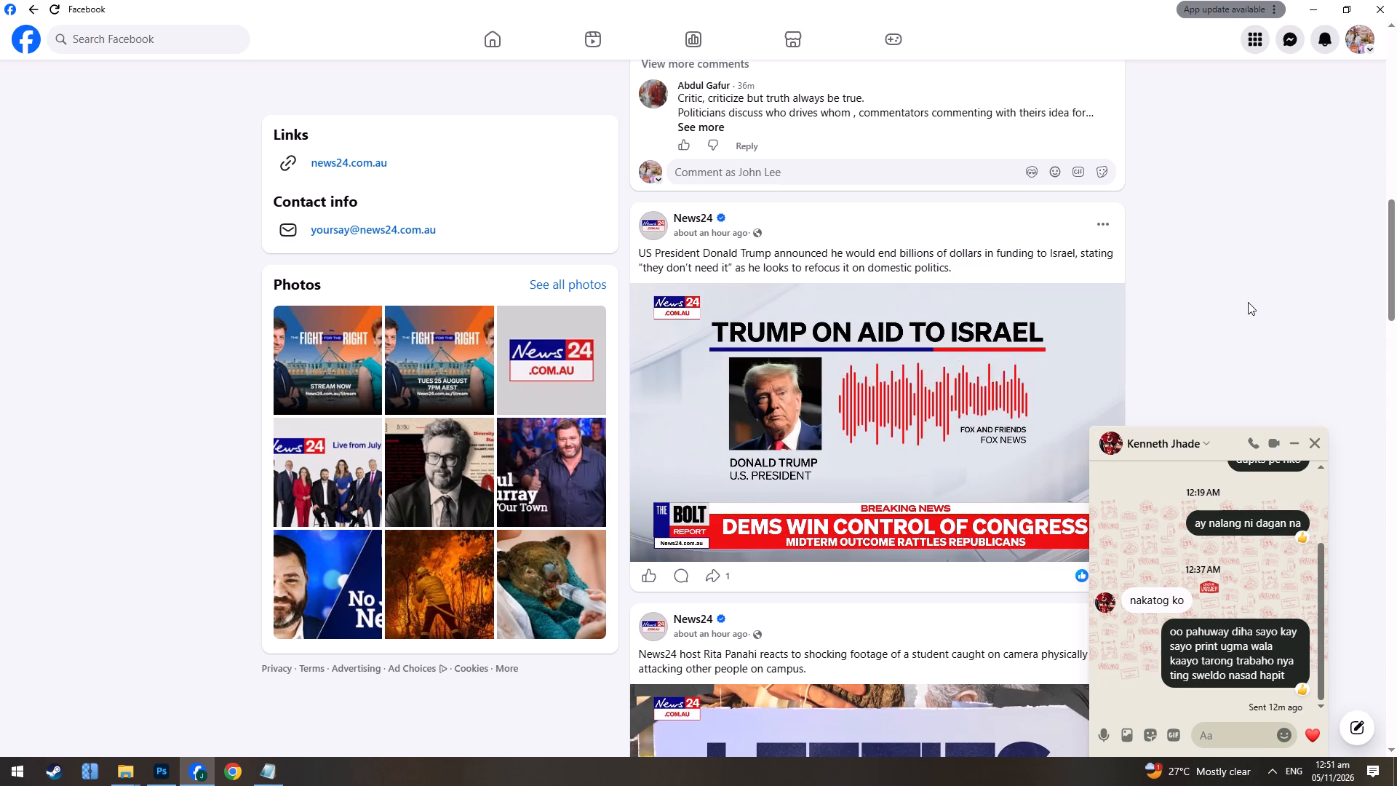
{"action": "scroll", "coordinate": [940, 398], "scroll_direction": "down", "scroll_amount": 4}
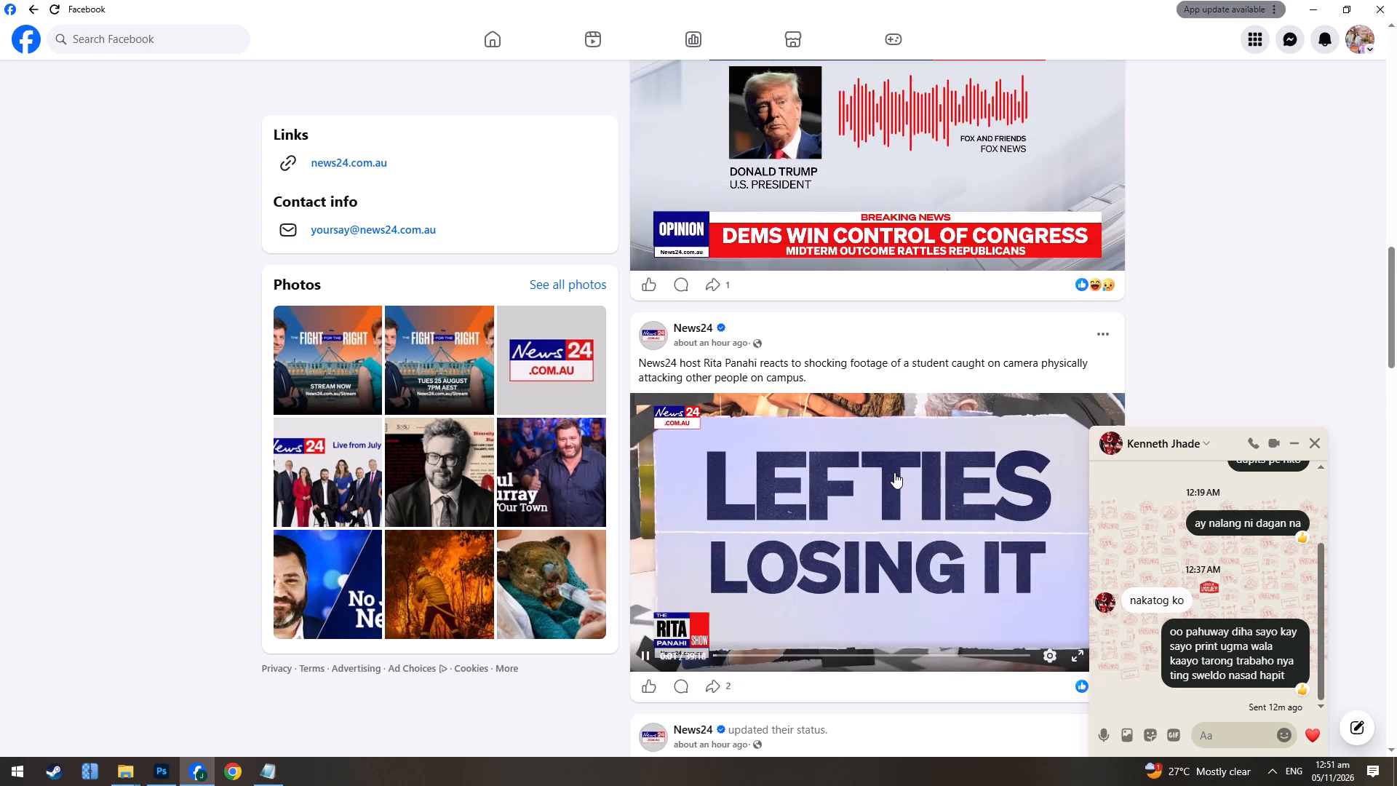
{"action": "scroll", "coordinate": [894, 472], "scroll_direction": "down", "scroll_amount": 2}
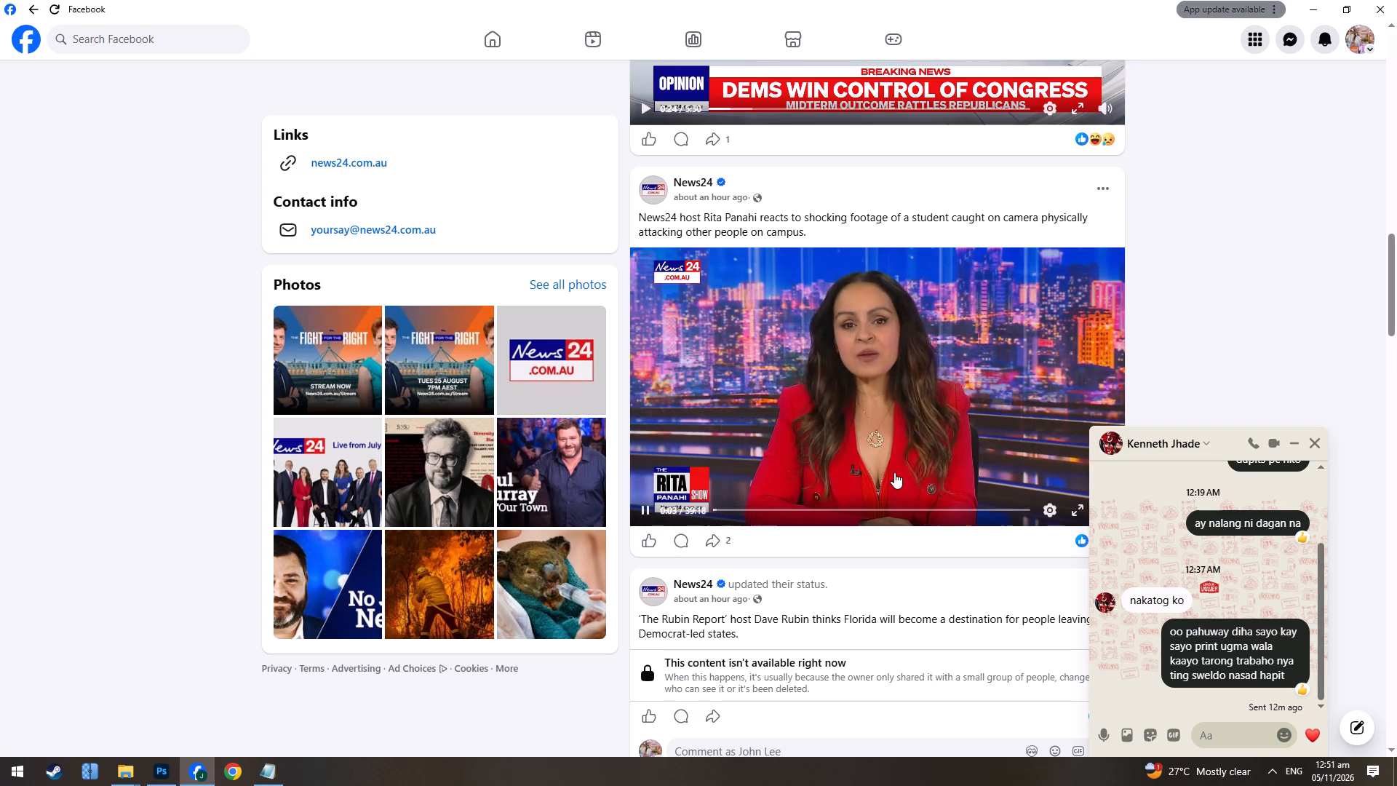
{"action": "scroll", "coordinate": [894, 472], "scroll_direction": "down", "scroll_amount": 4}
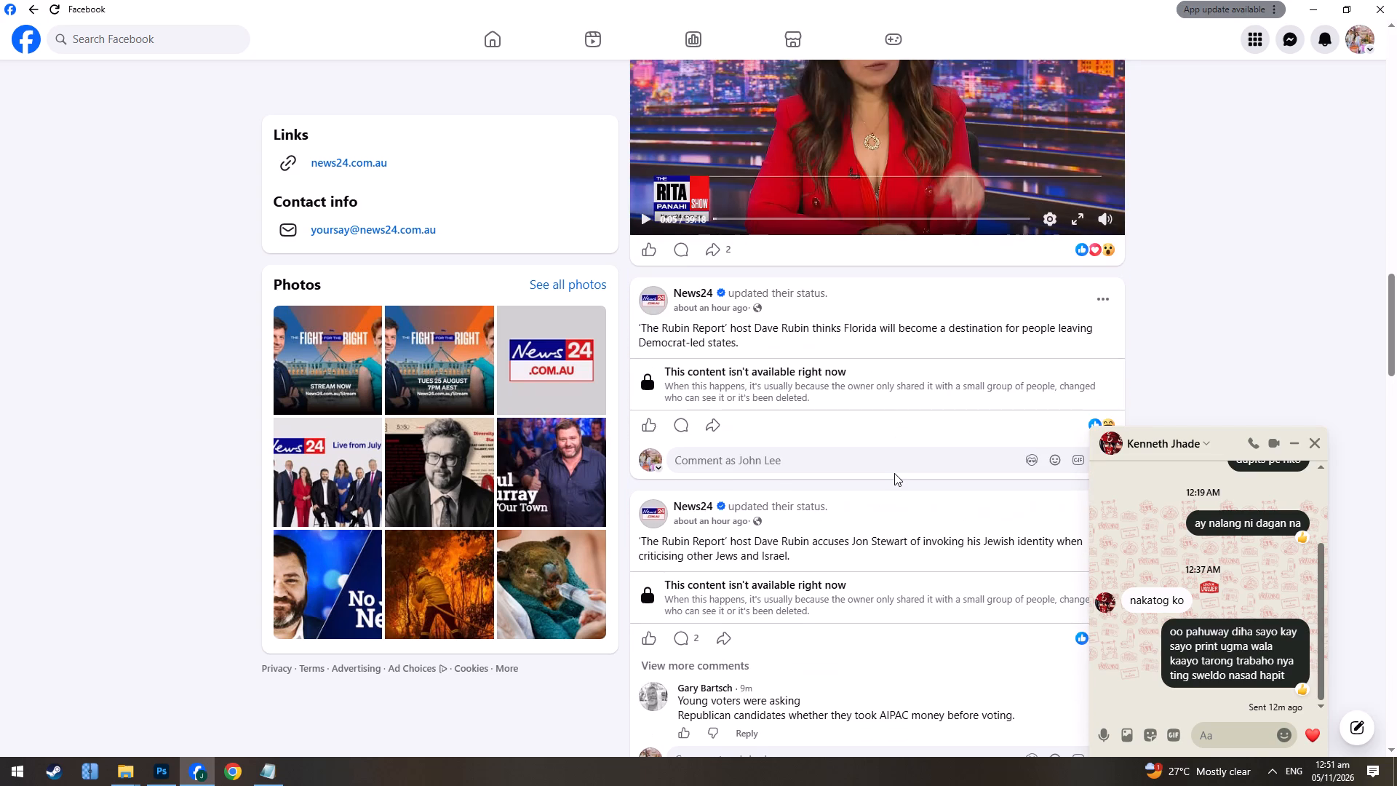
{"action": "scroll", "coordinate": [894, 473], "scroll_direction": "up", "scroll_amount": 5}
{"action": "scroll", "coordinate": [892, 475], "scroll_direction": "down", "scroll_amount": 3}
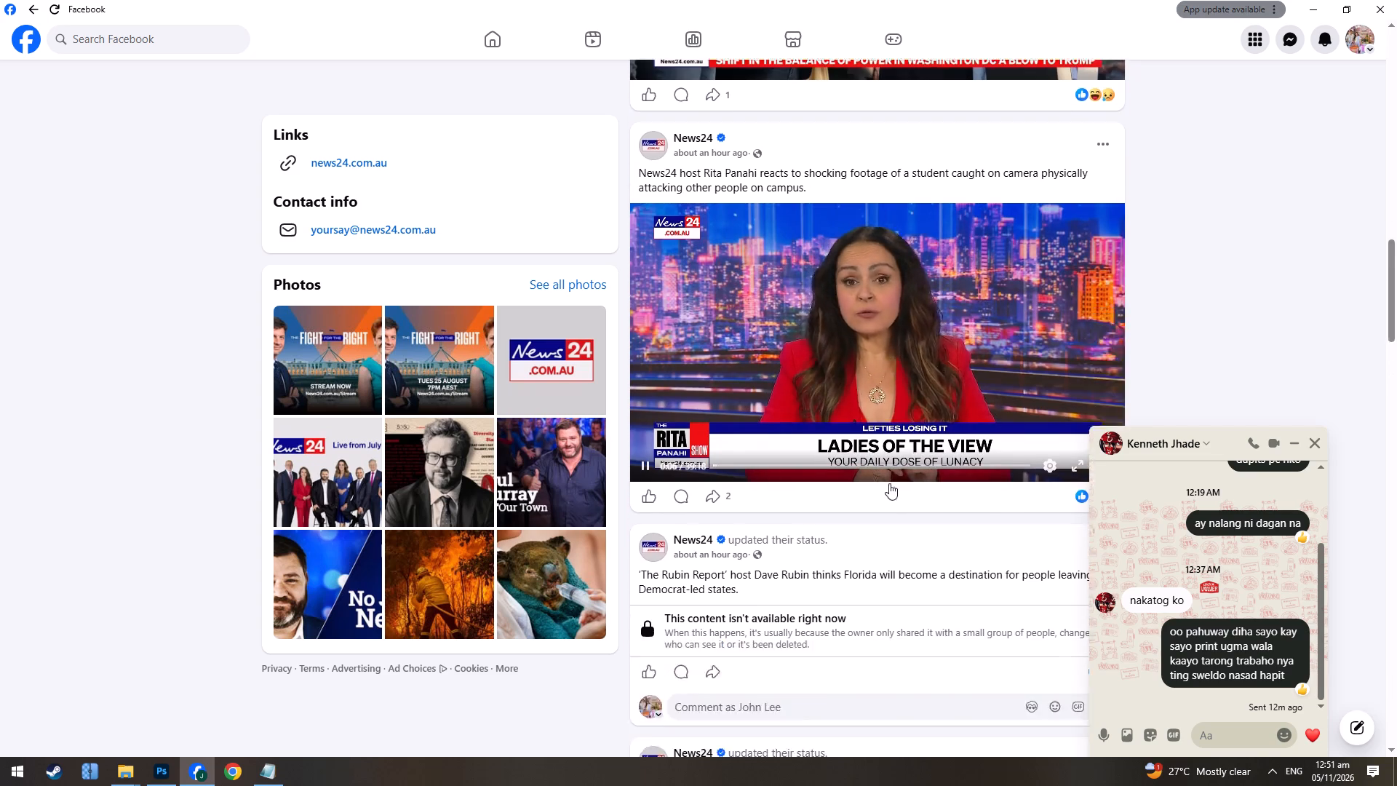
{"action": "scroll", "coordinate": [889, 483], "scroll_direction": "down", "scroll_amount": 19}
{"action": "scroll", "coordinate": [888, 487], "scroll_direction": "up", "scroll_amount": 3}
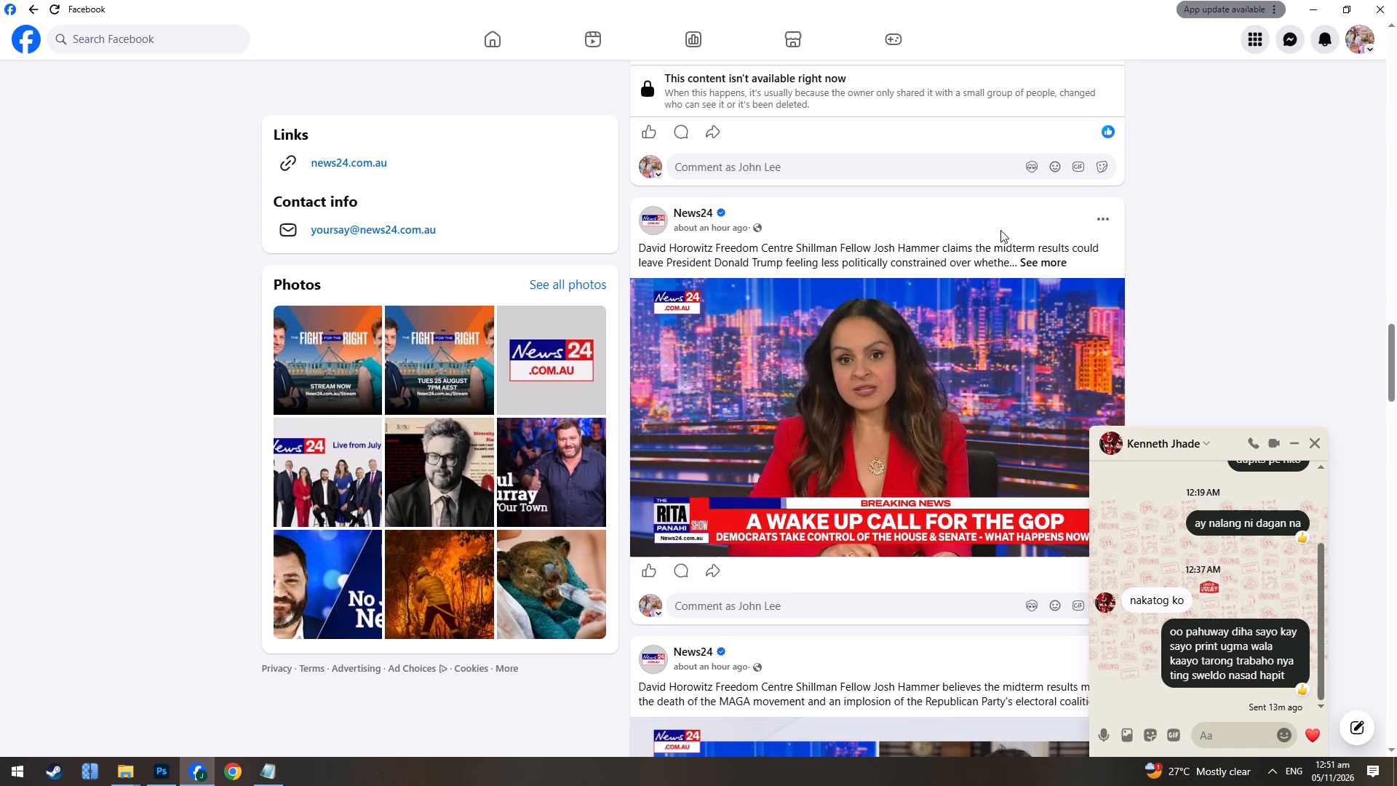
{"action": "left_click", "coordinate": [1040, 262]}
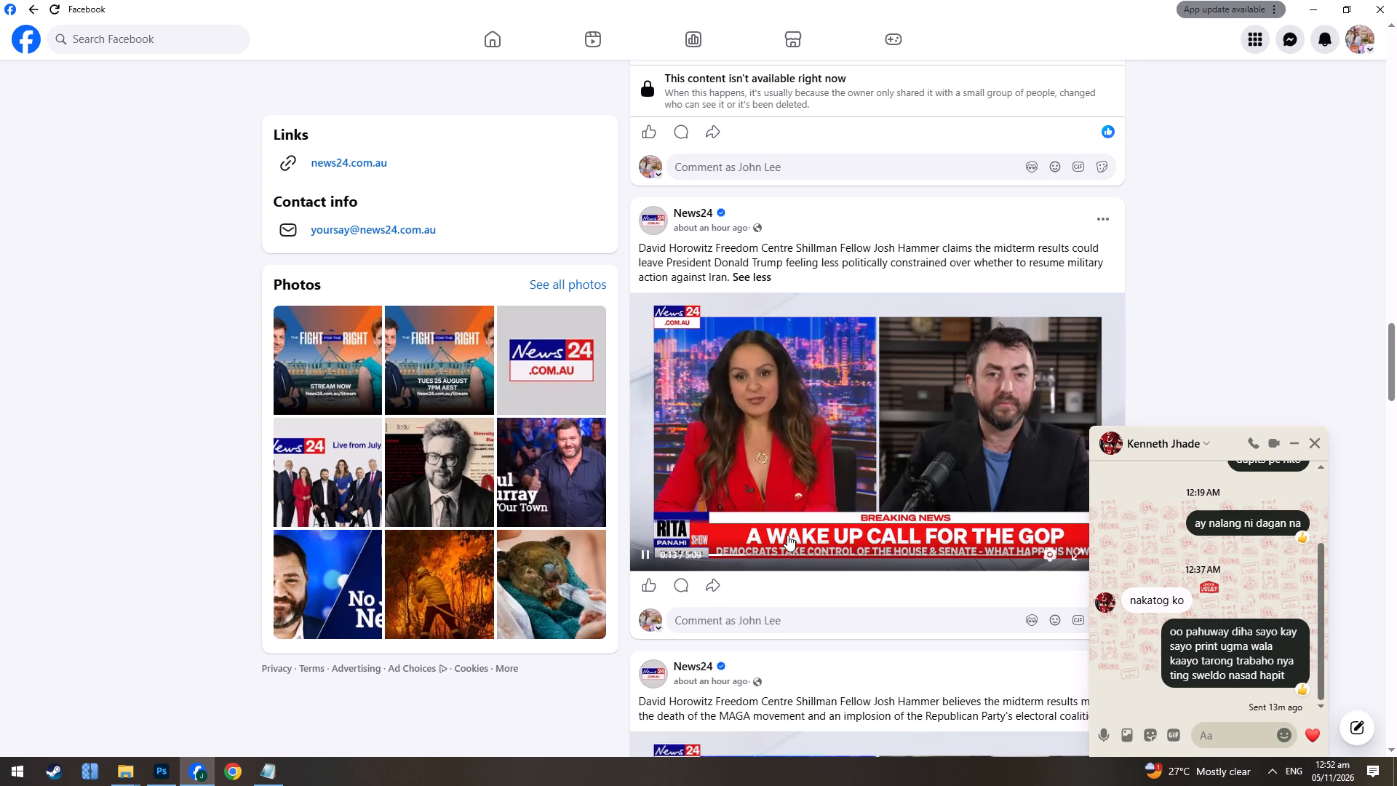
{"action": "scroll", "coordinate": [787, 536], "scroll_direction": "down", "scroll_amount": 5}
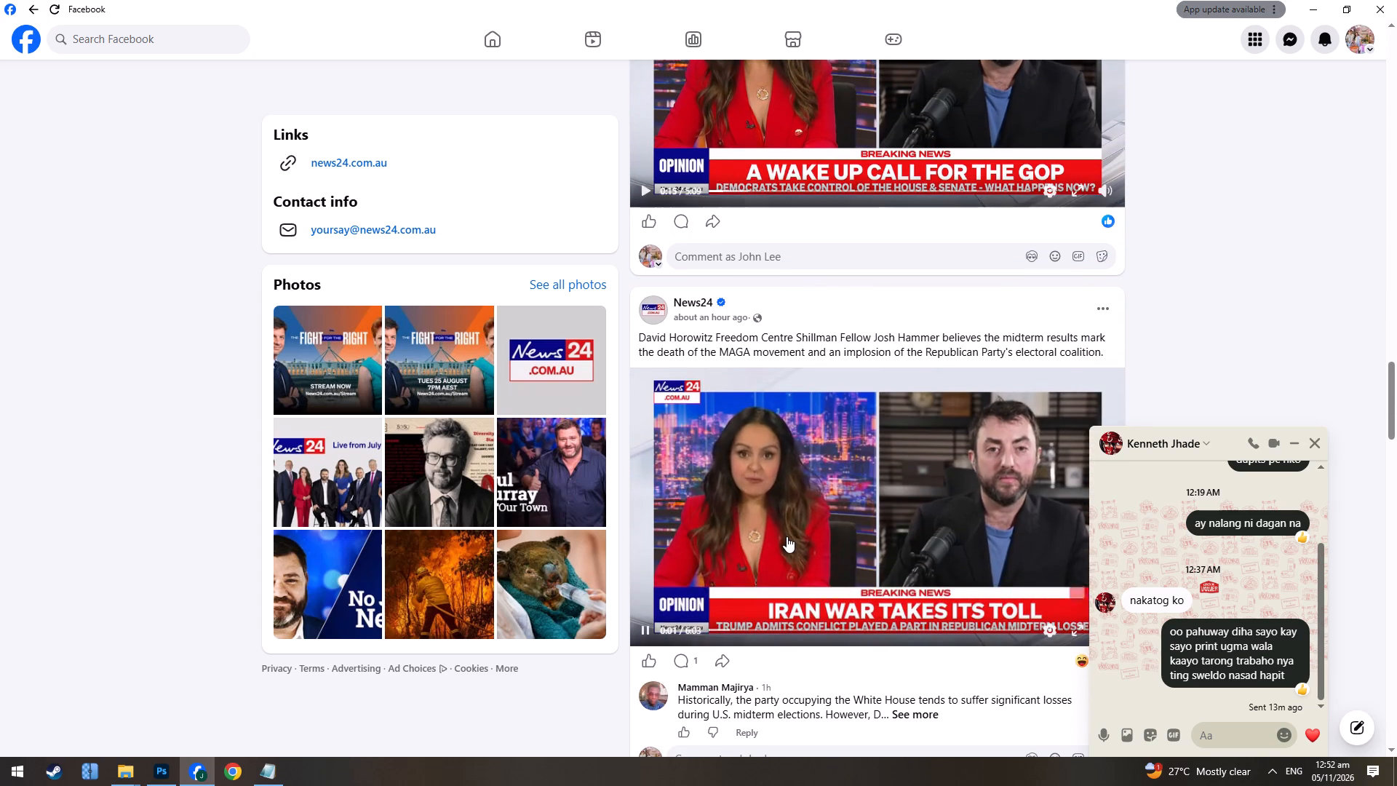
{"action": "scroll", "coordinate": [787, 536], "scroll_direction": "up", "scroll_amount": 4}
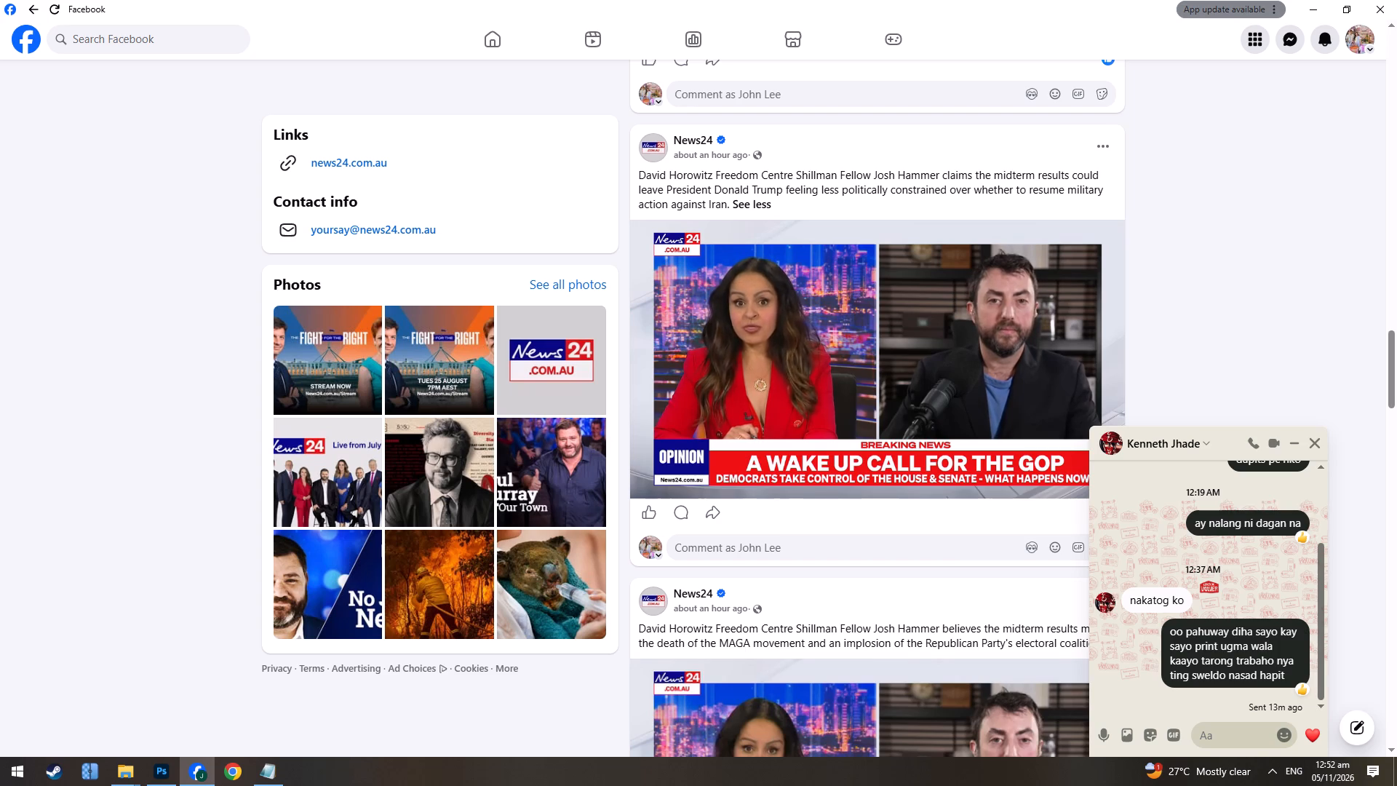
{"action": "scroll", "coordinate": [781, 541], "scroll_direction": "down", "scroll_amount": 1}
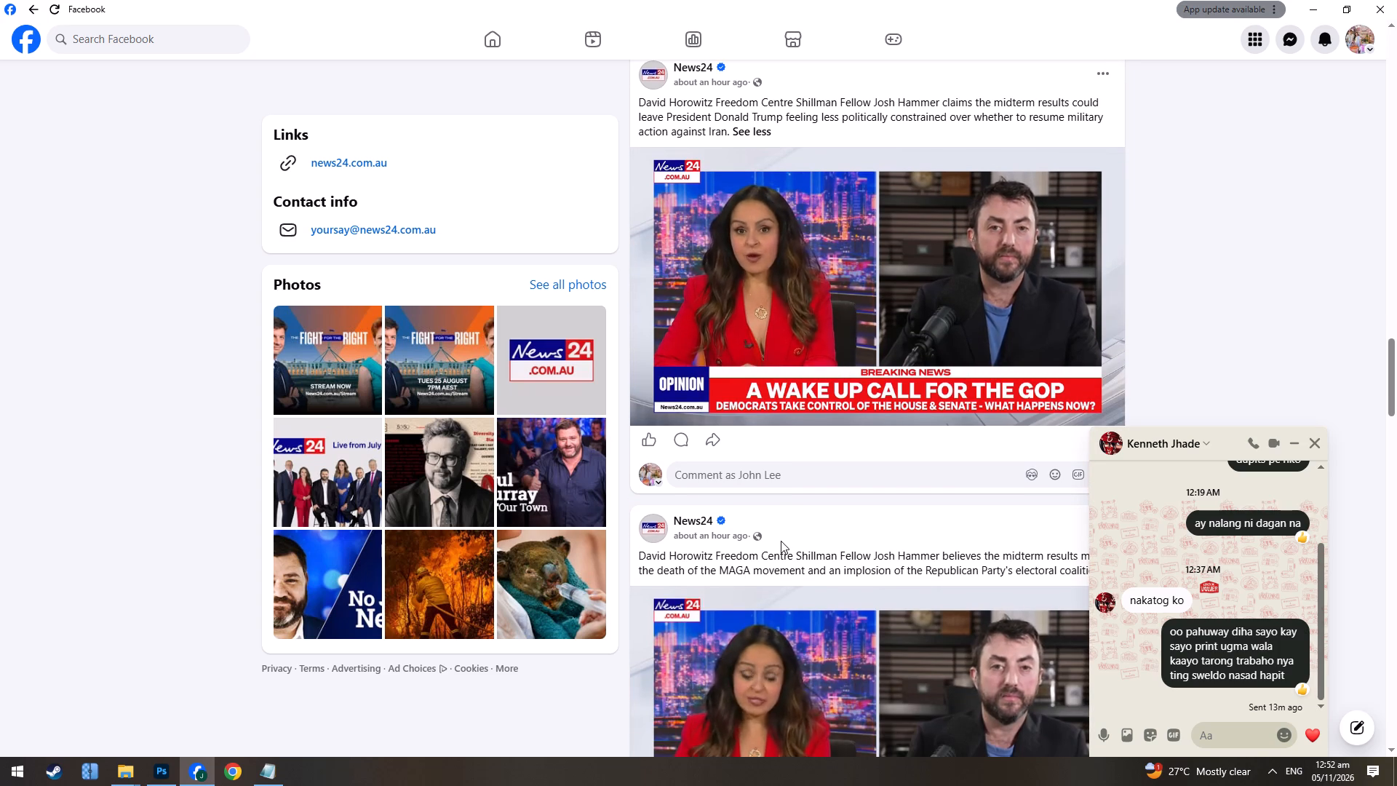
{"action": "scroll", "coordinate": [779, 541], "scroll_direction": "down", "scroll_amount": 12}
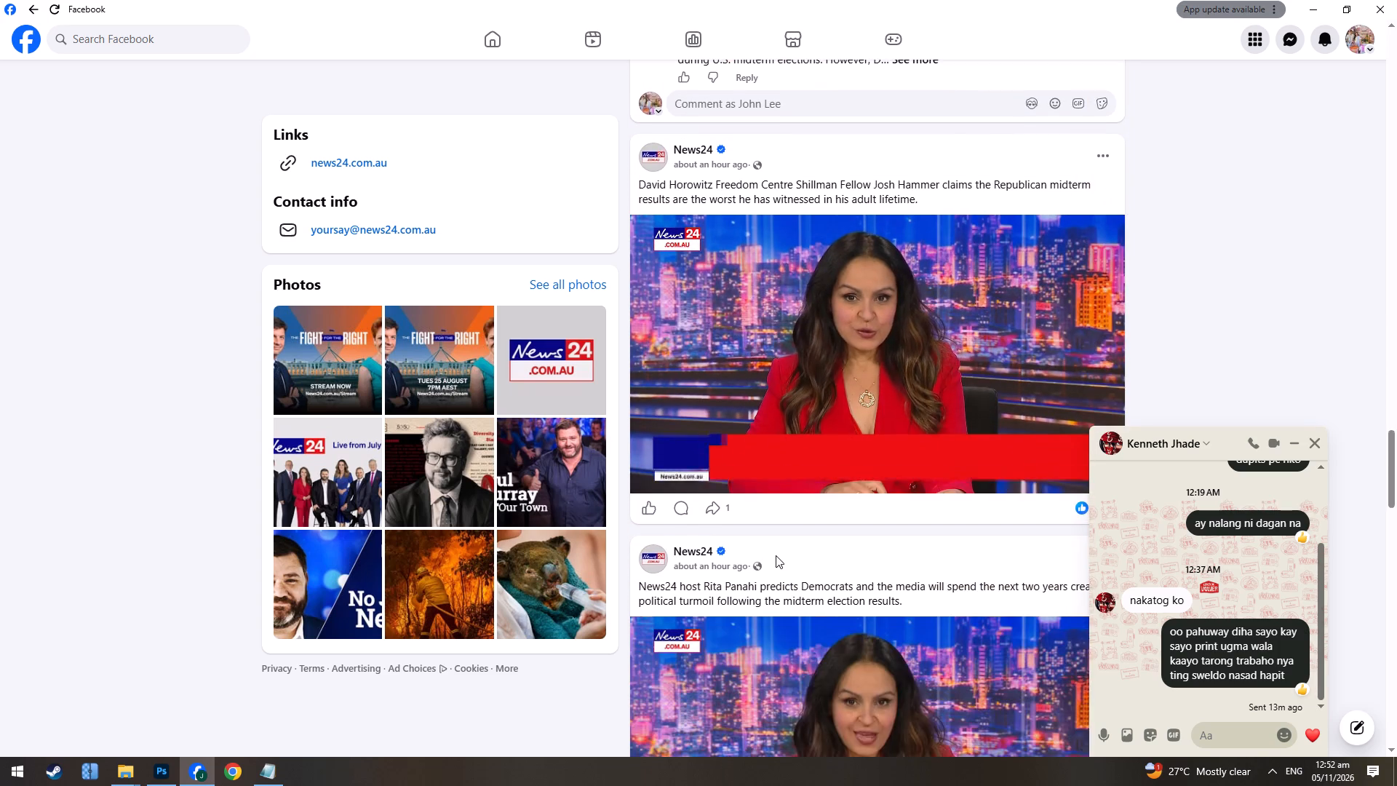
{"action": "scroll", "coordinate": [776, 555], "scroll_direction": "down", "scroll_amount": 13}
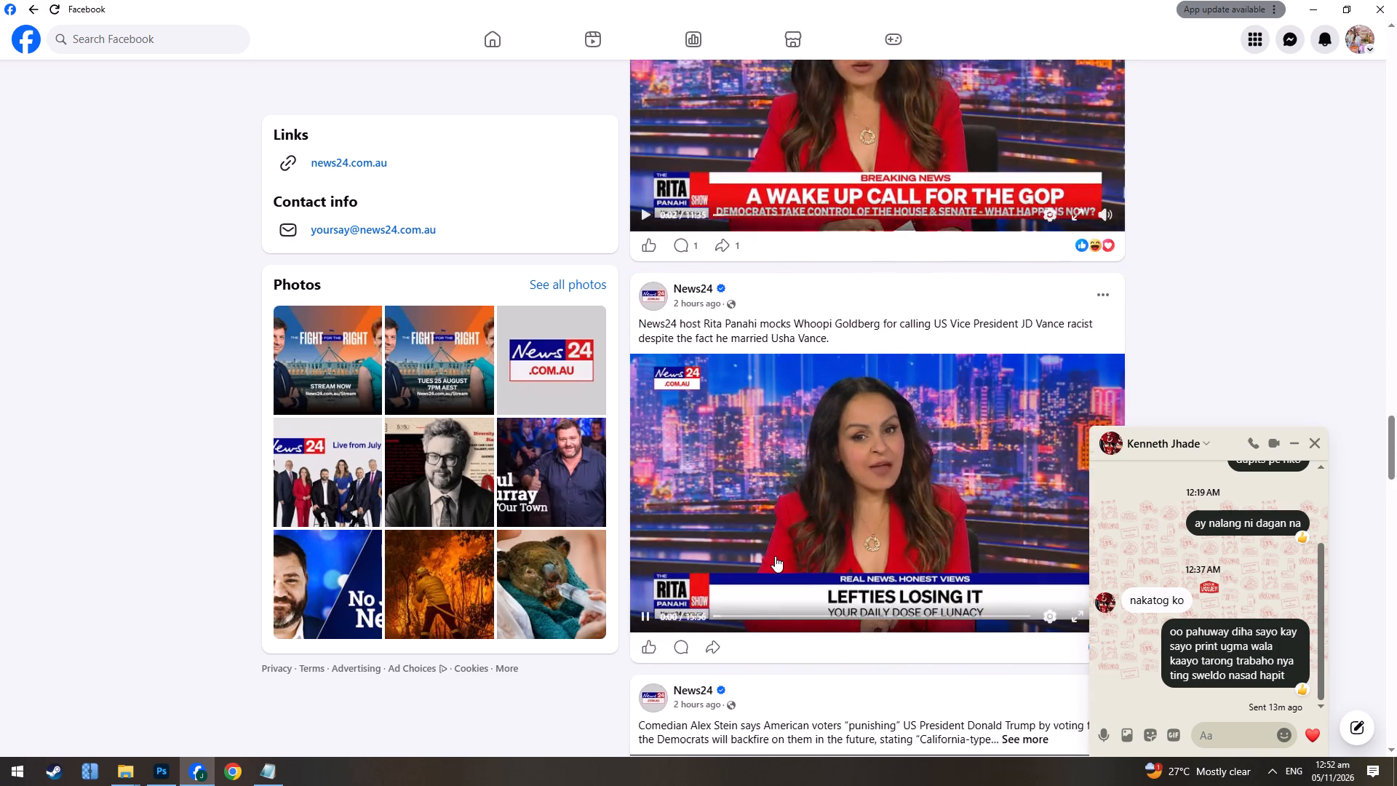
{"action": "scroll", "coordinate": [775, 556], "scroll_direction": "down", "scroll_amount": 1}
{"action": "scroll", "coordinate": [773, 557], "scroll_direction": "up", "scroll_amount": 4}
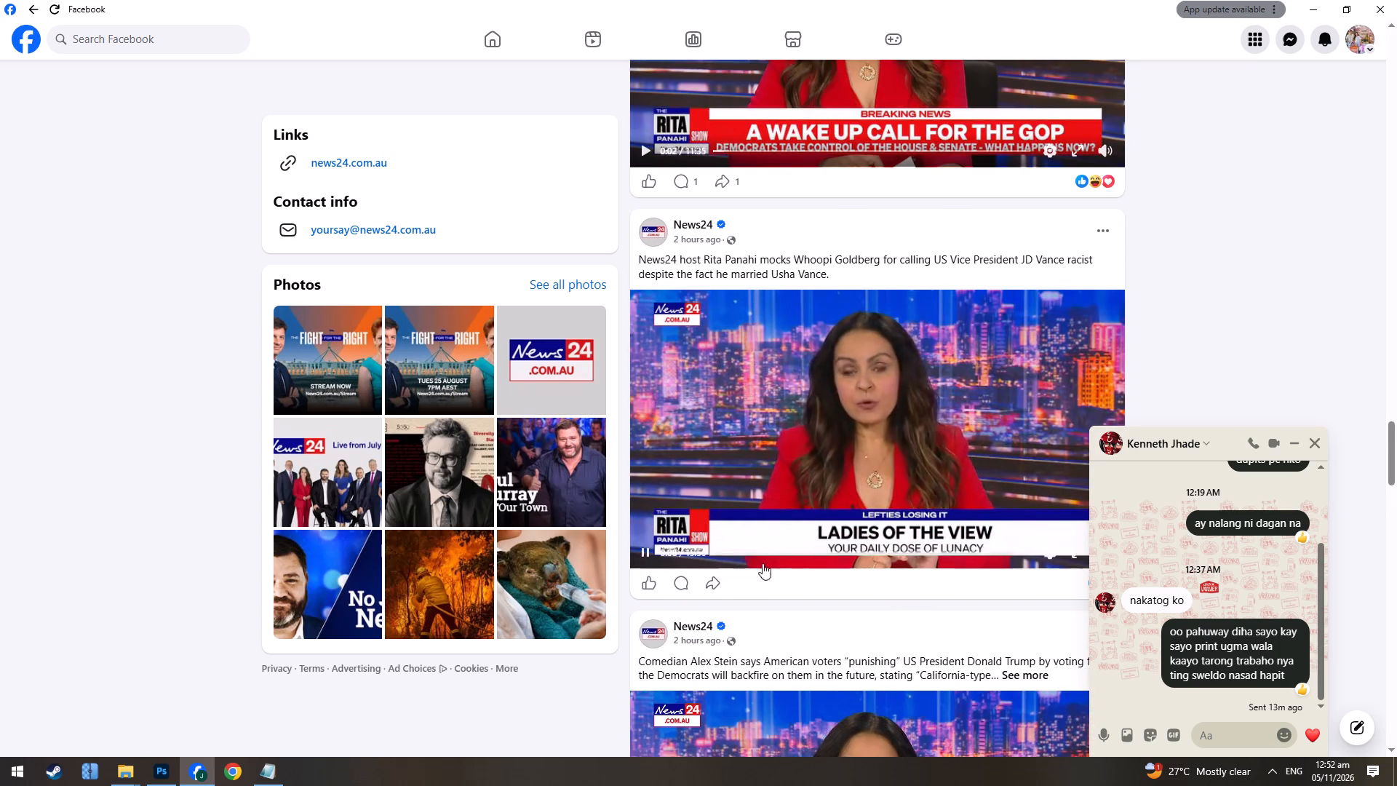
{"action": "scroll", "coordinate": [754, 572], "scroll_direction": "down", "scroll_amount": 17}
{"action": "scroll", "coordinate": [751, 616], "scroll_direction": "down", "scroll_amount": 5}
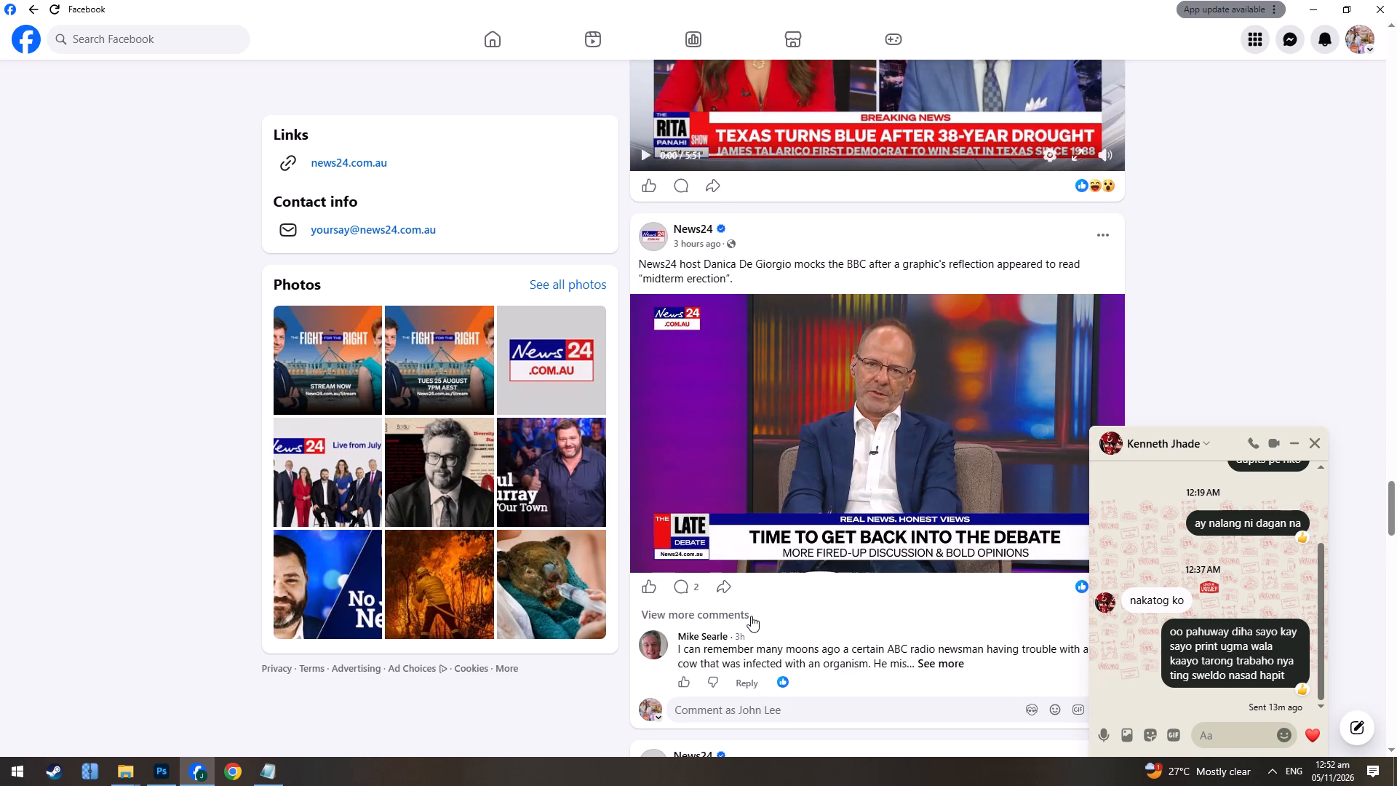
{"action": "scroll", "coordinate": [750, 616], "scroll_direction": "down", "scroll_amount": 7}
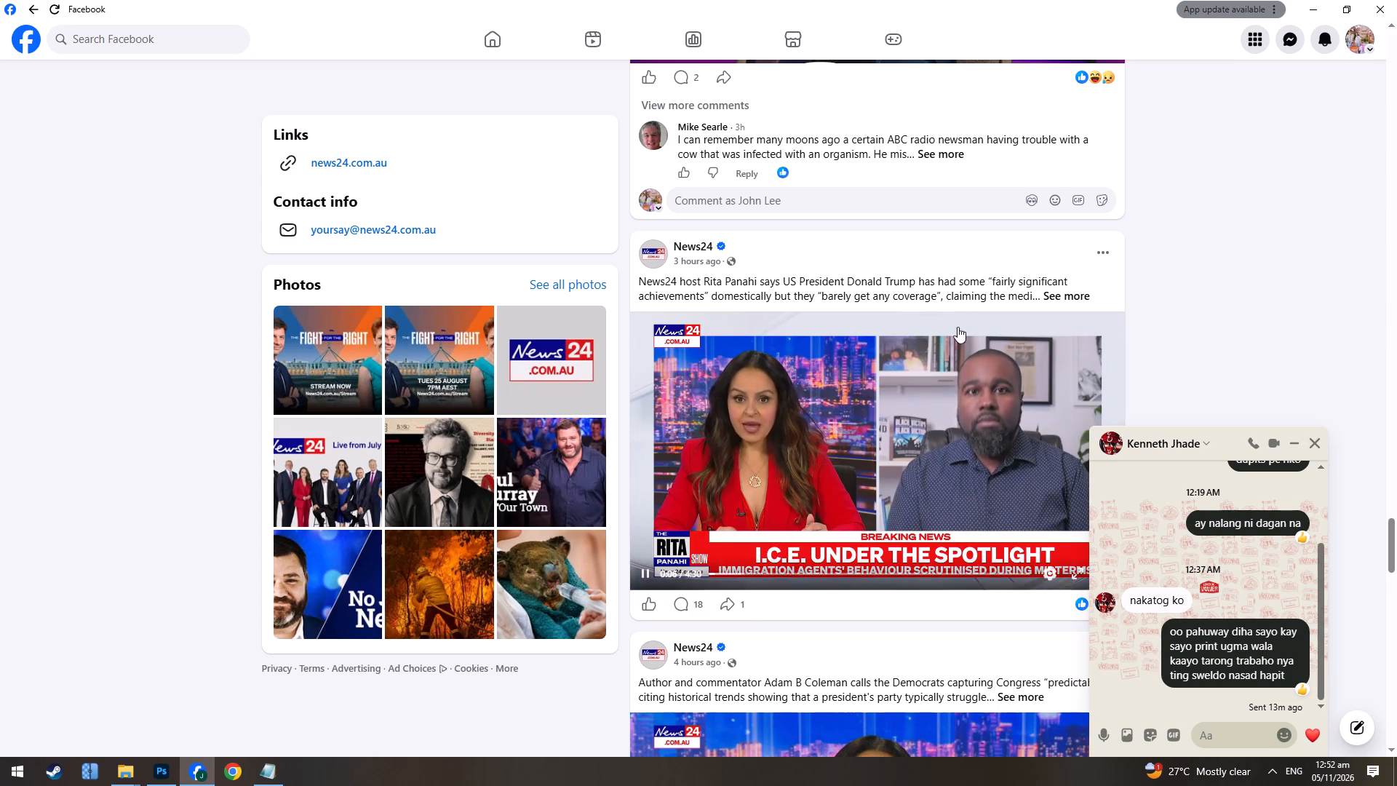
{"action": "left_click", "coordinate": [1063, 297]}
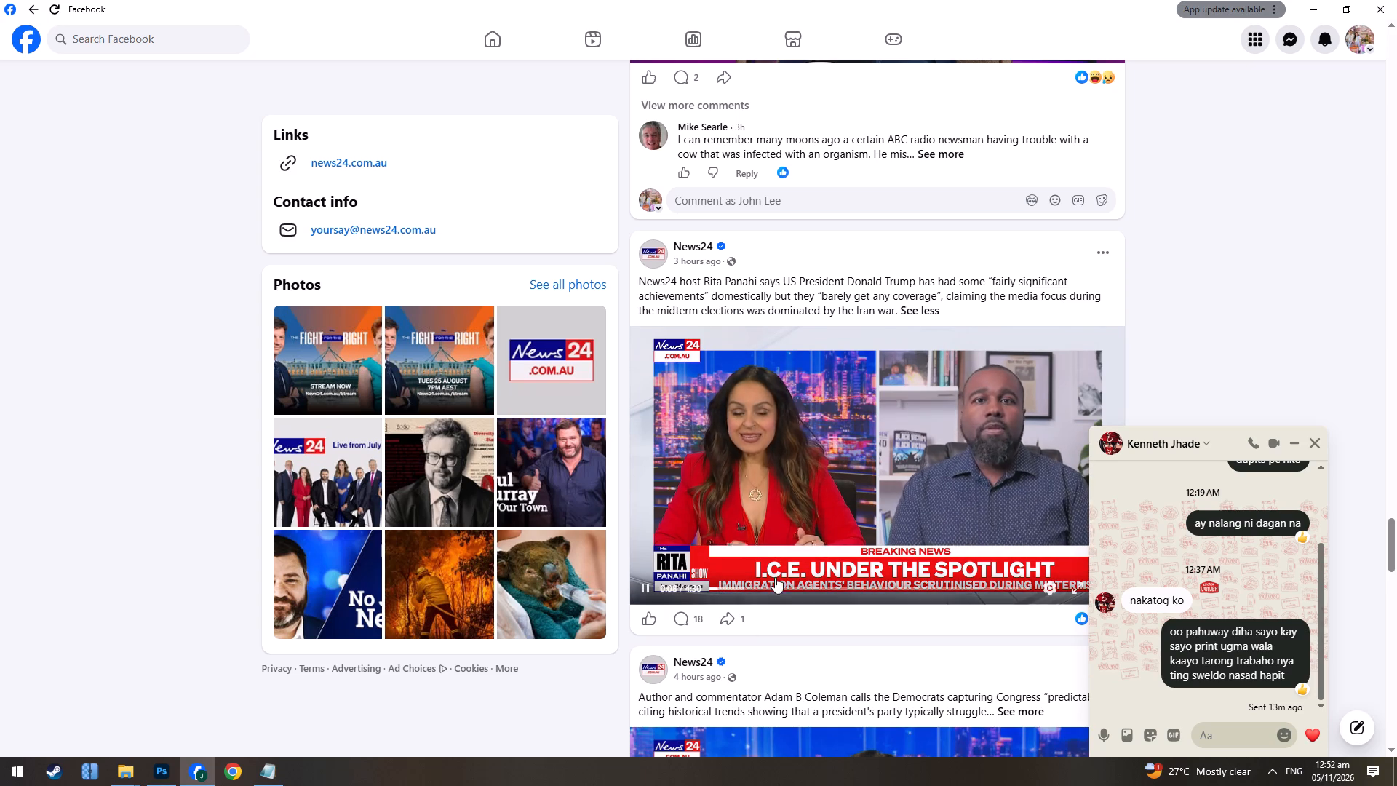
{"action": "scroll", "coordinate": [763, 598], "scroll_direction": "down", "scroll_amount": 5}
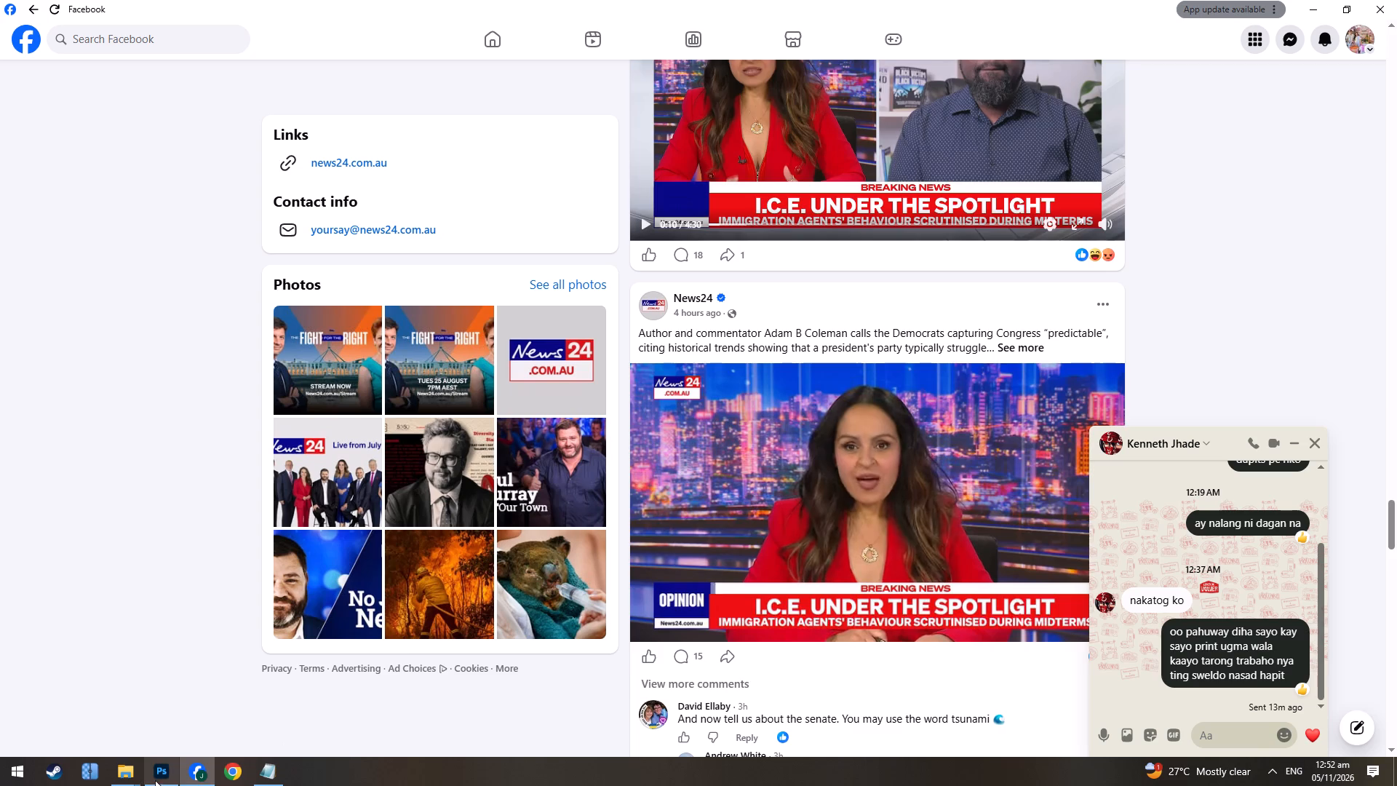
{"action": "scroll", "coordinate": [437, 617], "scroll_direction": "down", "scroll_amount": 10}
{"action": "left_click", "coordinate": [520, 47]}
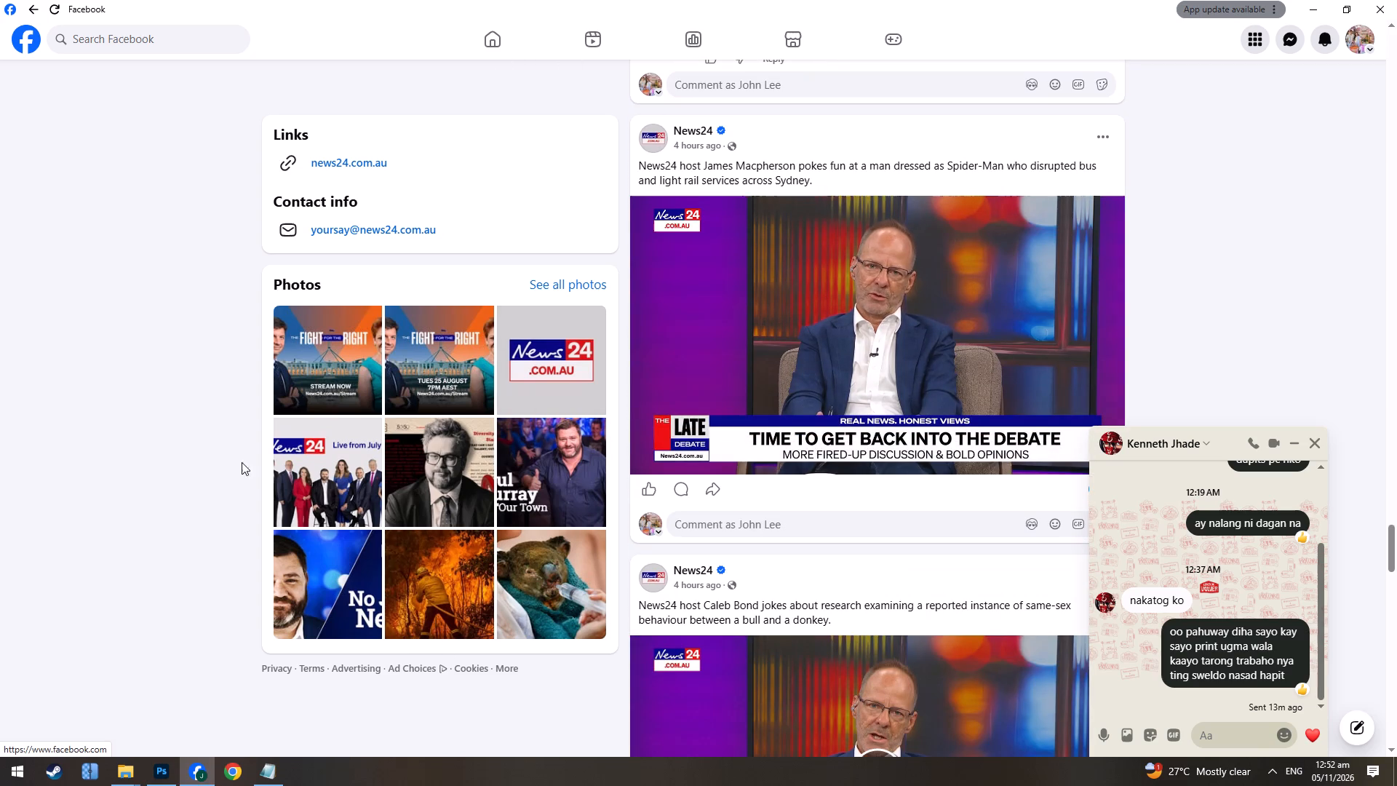
Switch to Photoshop and finish the PATIGDAS 87 JPEG export at quality 12 (Maximum) with Baseline ("Standard") format.
{"action": "left_click", "coordinate": [171, 773]}
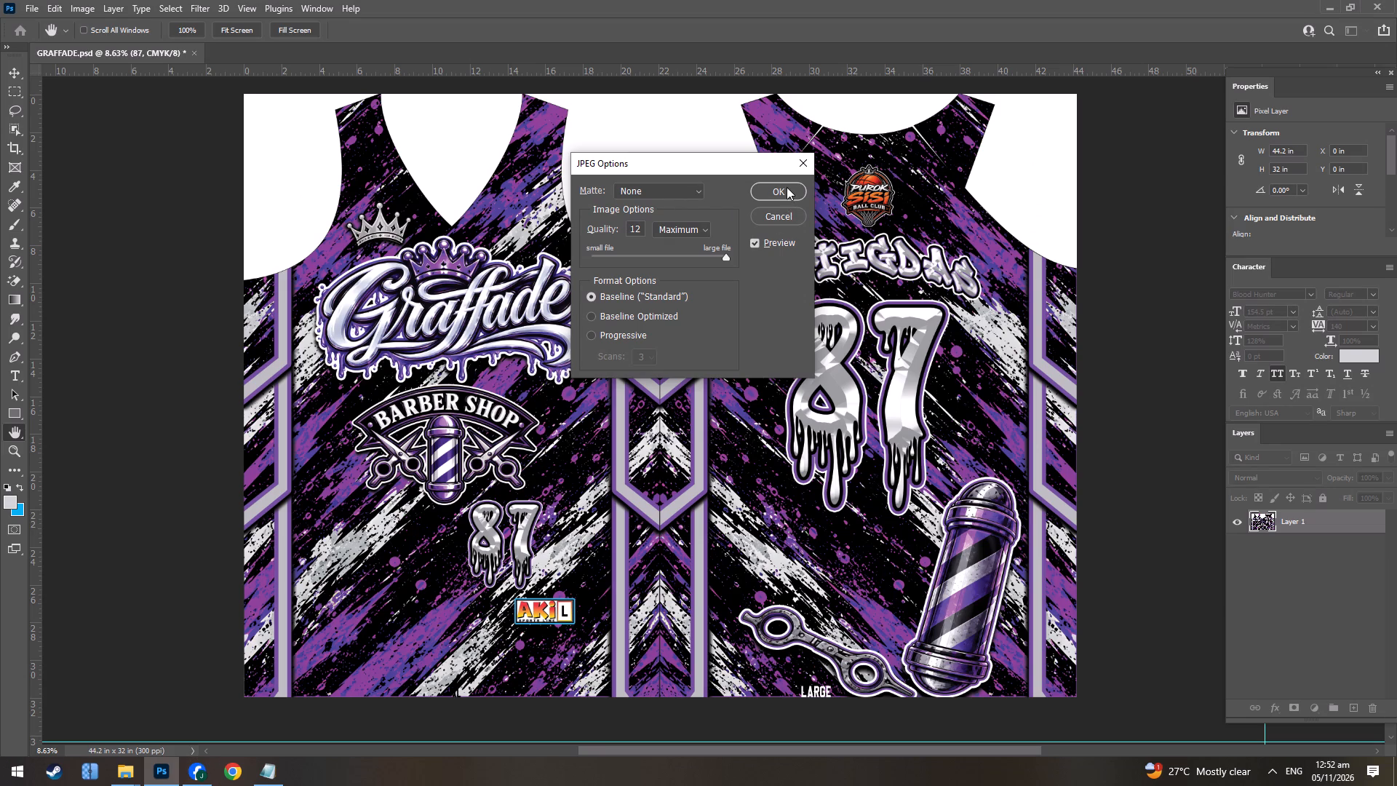
{"action": "left_click", "coordinate": [787, 187]}
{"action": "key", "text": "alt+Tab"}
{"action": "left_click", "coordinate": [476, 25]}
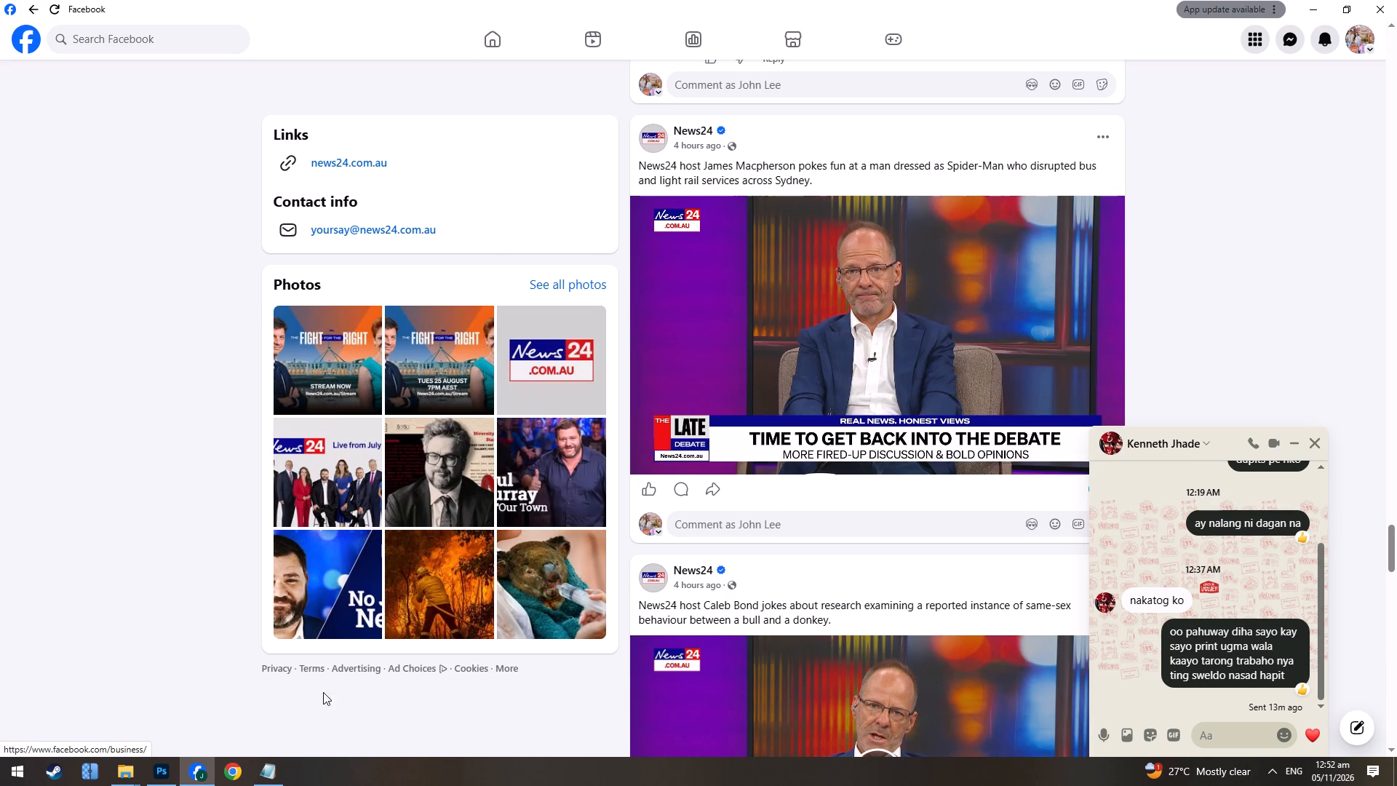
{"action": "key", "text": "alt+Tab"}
In the Notepad order list, delete the exported Patigdas 87 entry and highlight the Obial #14 L line as the next order.
{"action": "left_click", "coordinate": [272, 775]}
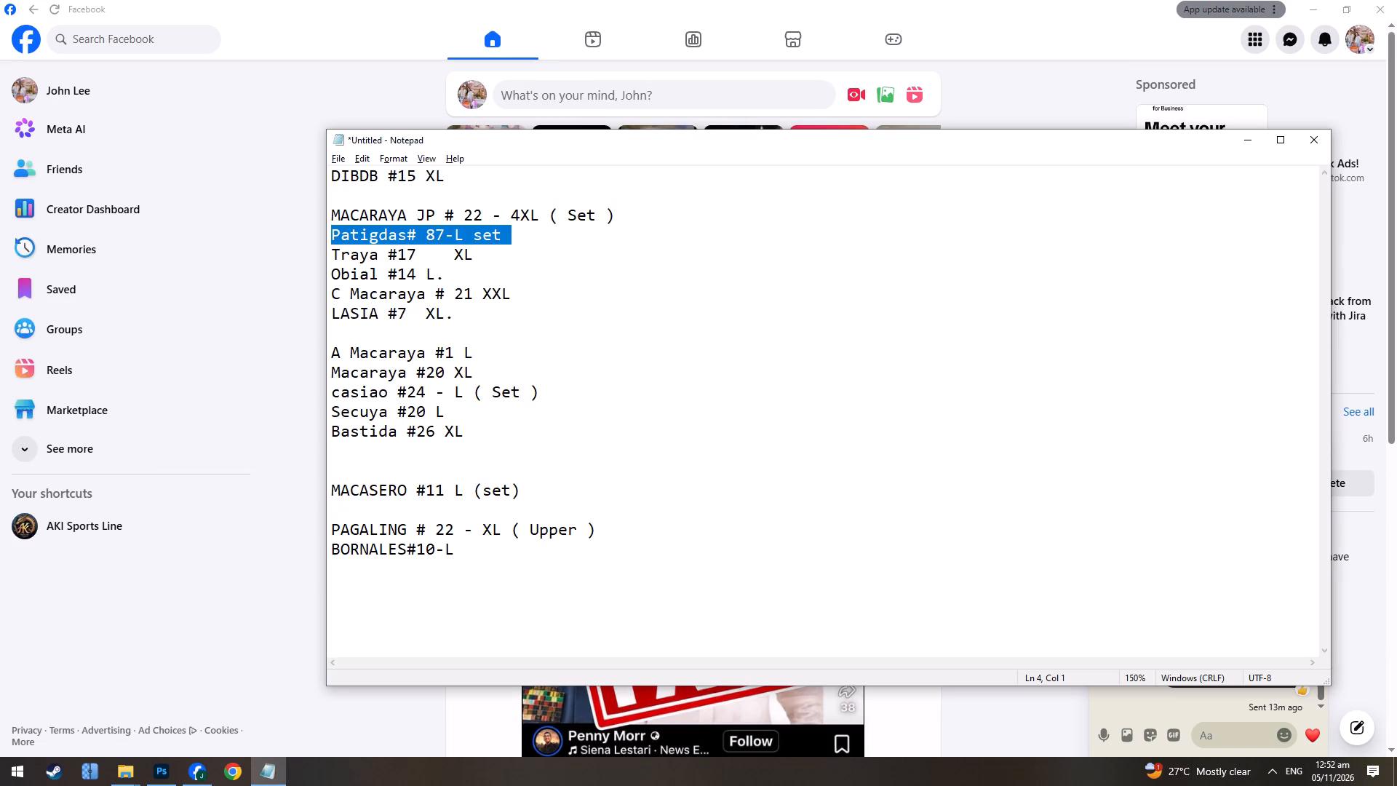
{"action": "key", "text": "BackSpace"}
{"action": "left_click_drag", "start_coordinate": [442, 271], "coordinate": [317, 275]}
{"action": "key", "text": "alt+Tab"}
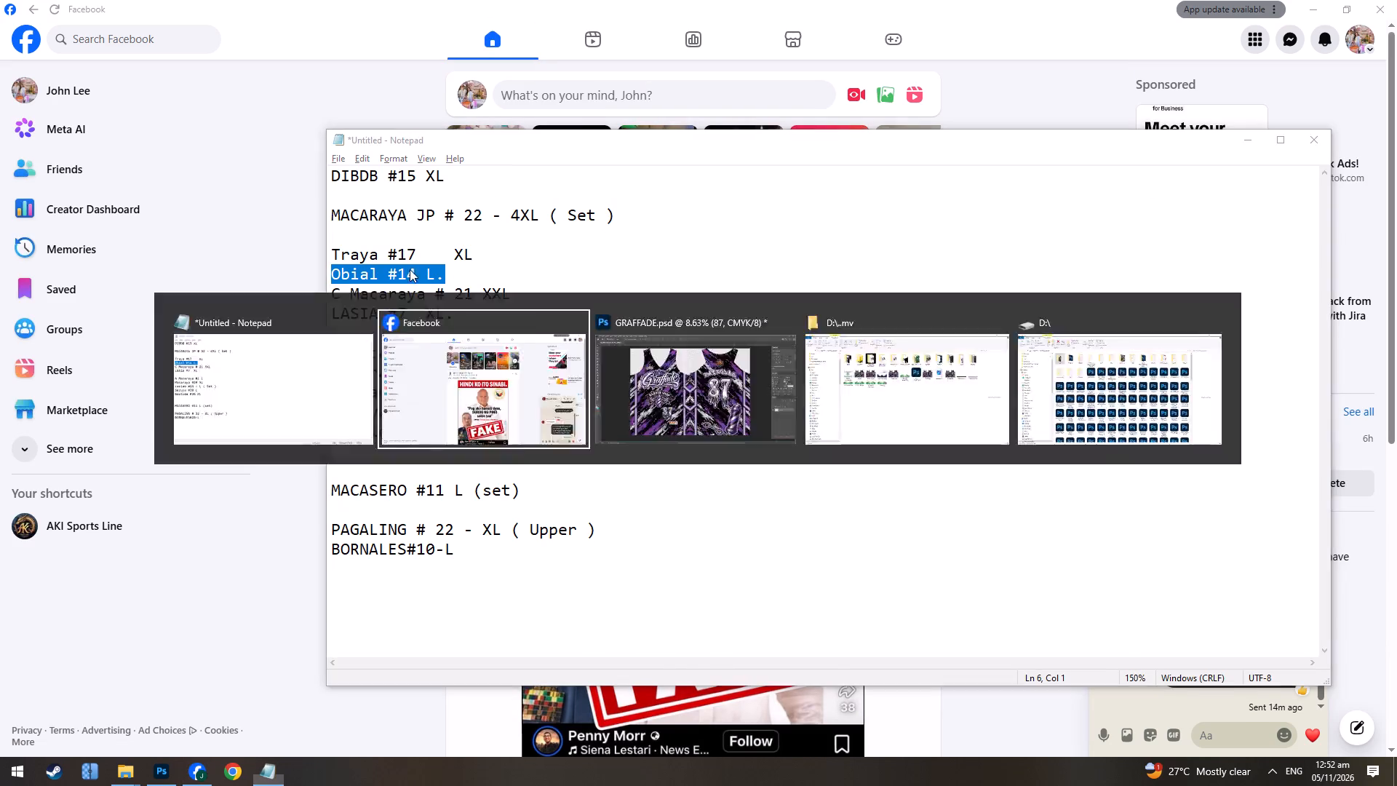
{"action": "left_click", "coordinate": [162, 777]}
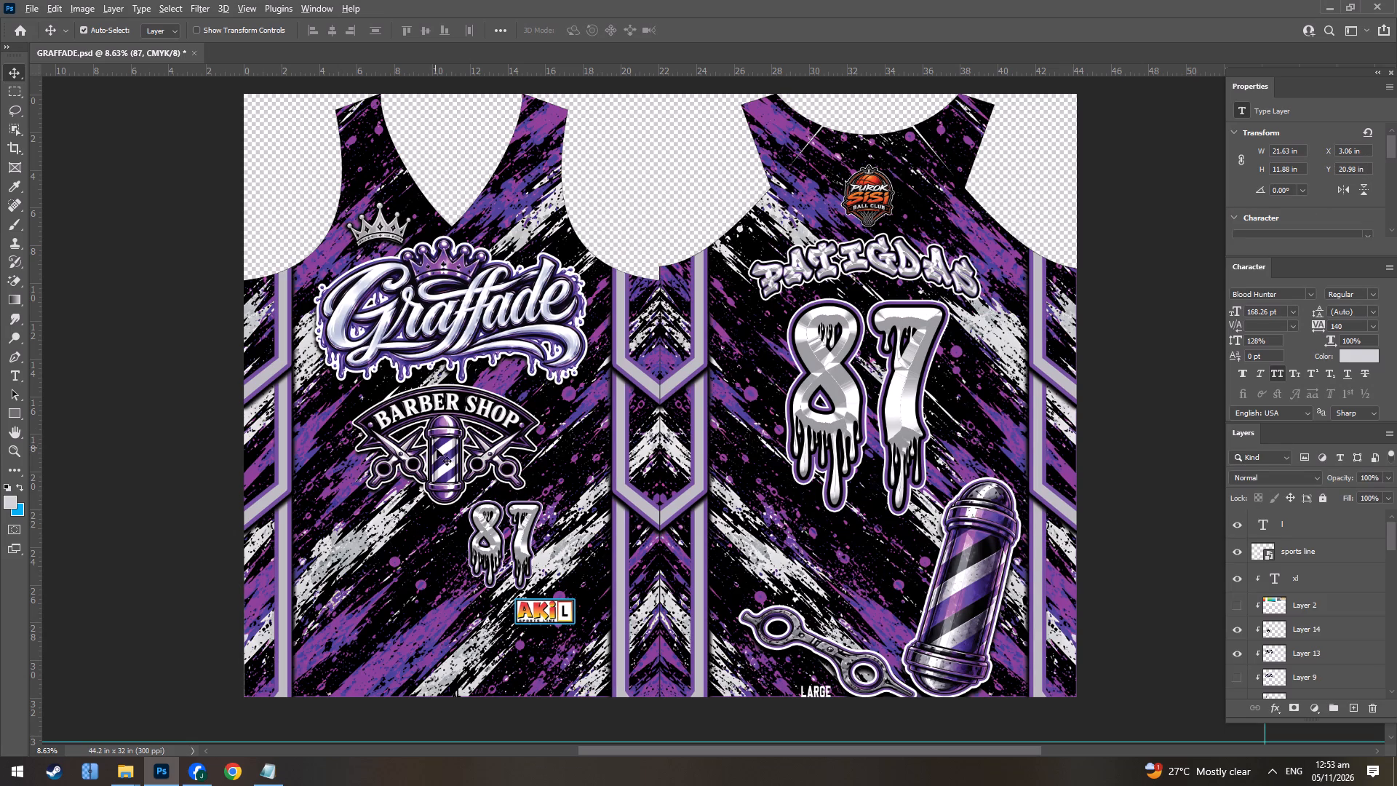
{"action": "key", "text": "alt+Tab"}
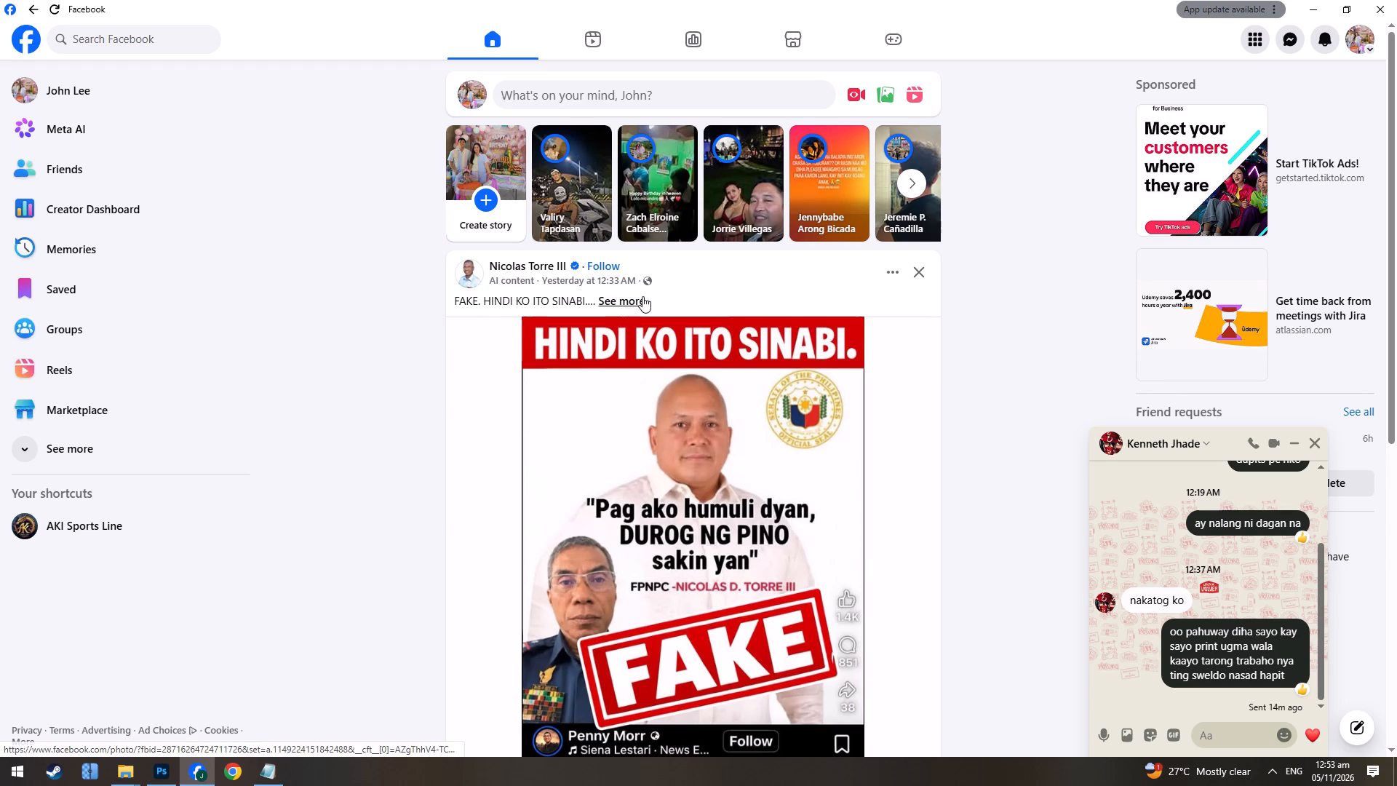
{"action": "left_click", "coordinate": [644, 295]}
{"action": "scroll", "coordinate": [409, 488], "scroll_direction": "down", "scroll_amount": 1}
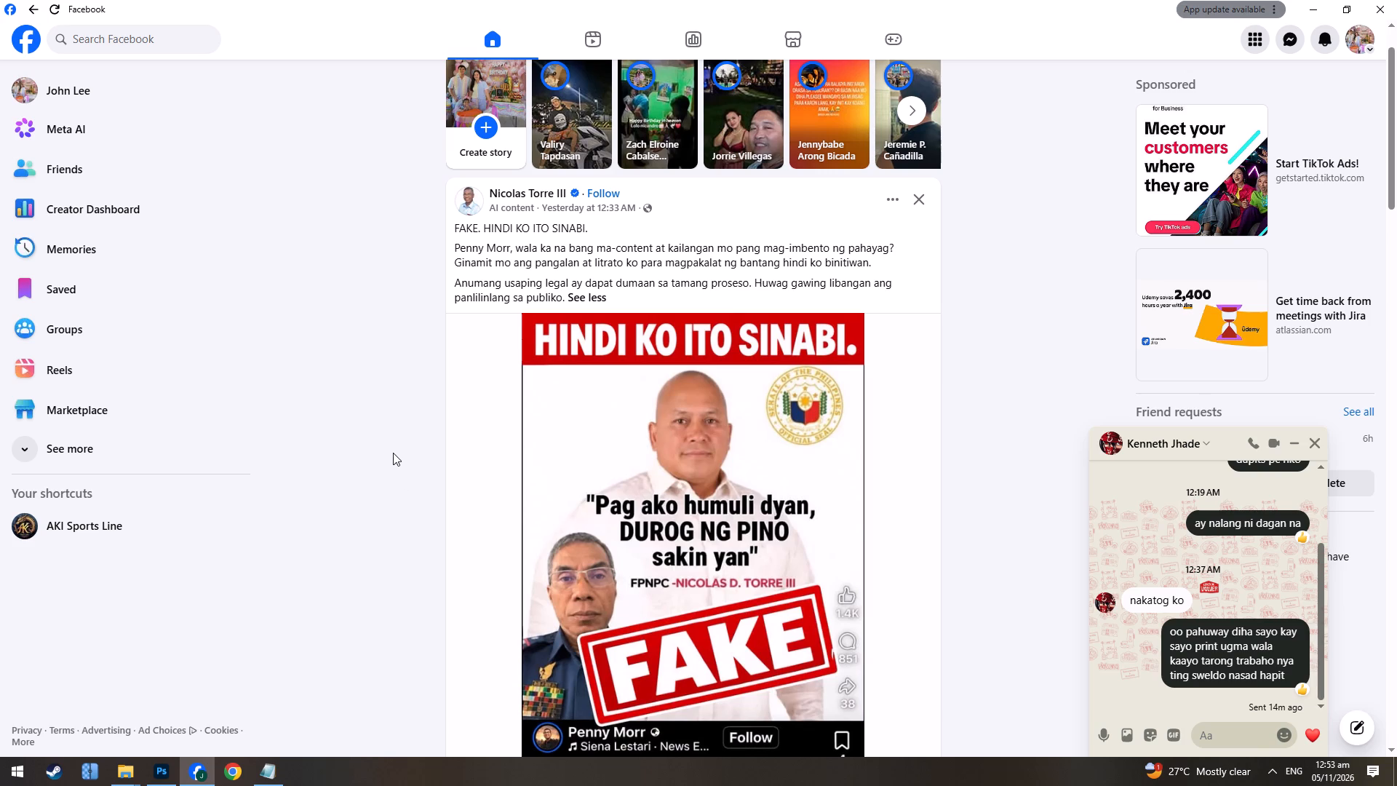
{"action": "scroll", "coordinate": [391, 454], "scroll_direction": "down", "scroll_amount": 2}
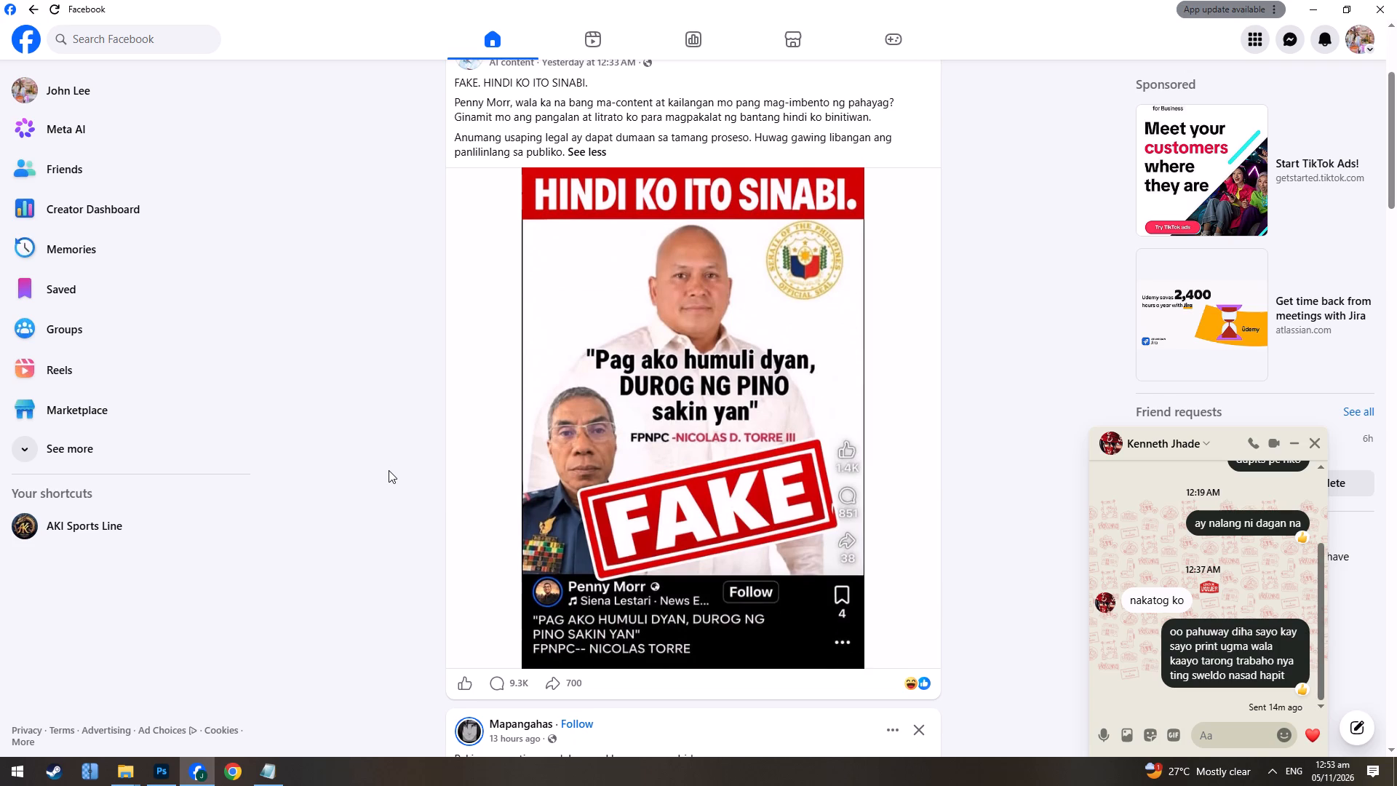
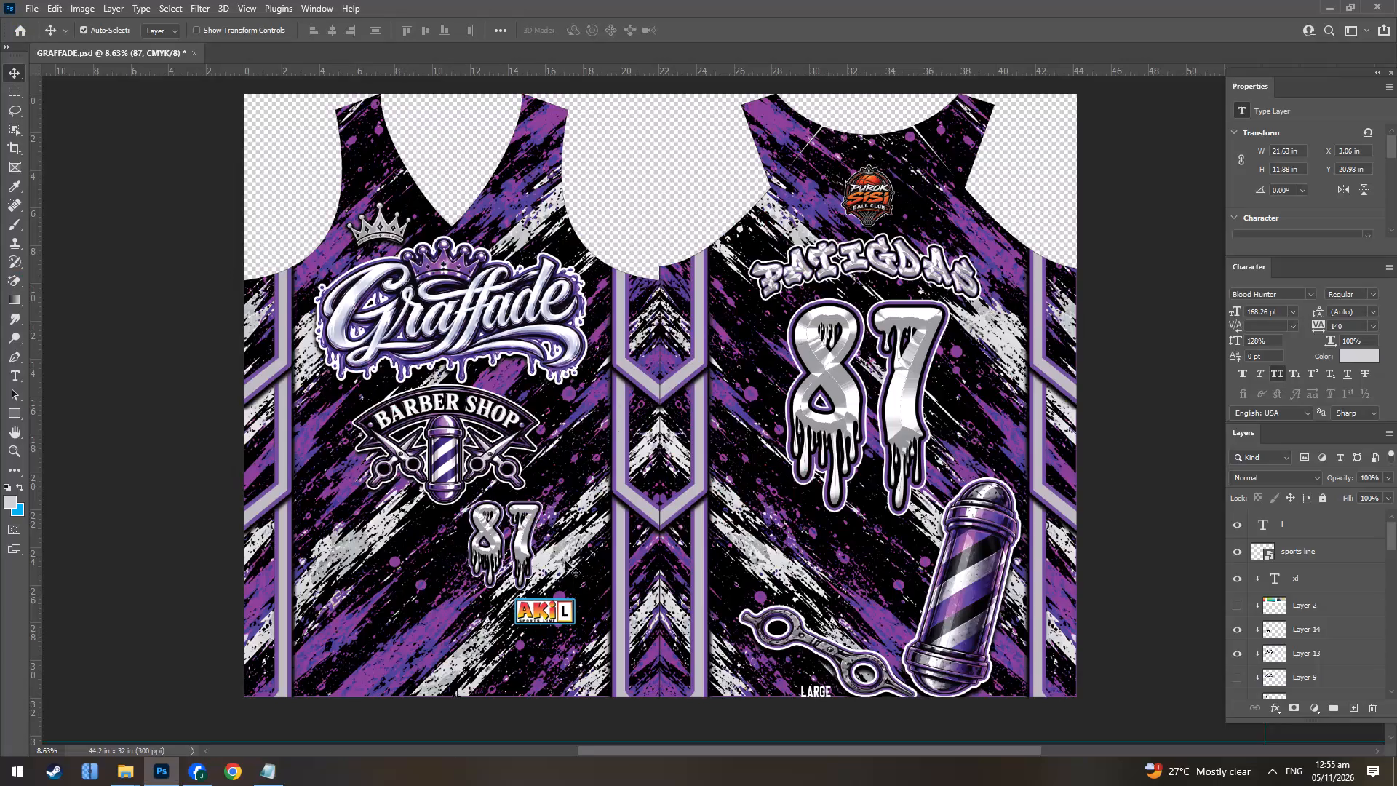
Check the highlighted Obial entry on the Notepad order list and return to the jersey design in Photoshop.
{"action": "scroll", "coordinate": [583, 573], "scroll_direction": "down", "scroll_amount": 3, "text": "alt"}
{"action": "scroll", "coordinate": [627, 595], "scroll_direction": "up", "scroll_amount": 3, "text": "alt"}
{"action": "left_click", "coordinate": [272, 769]}
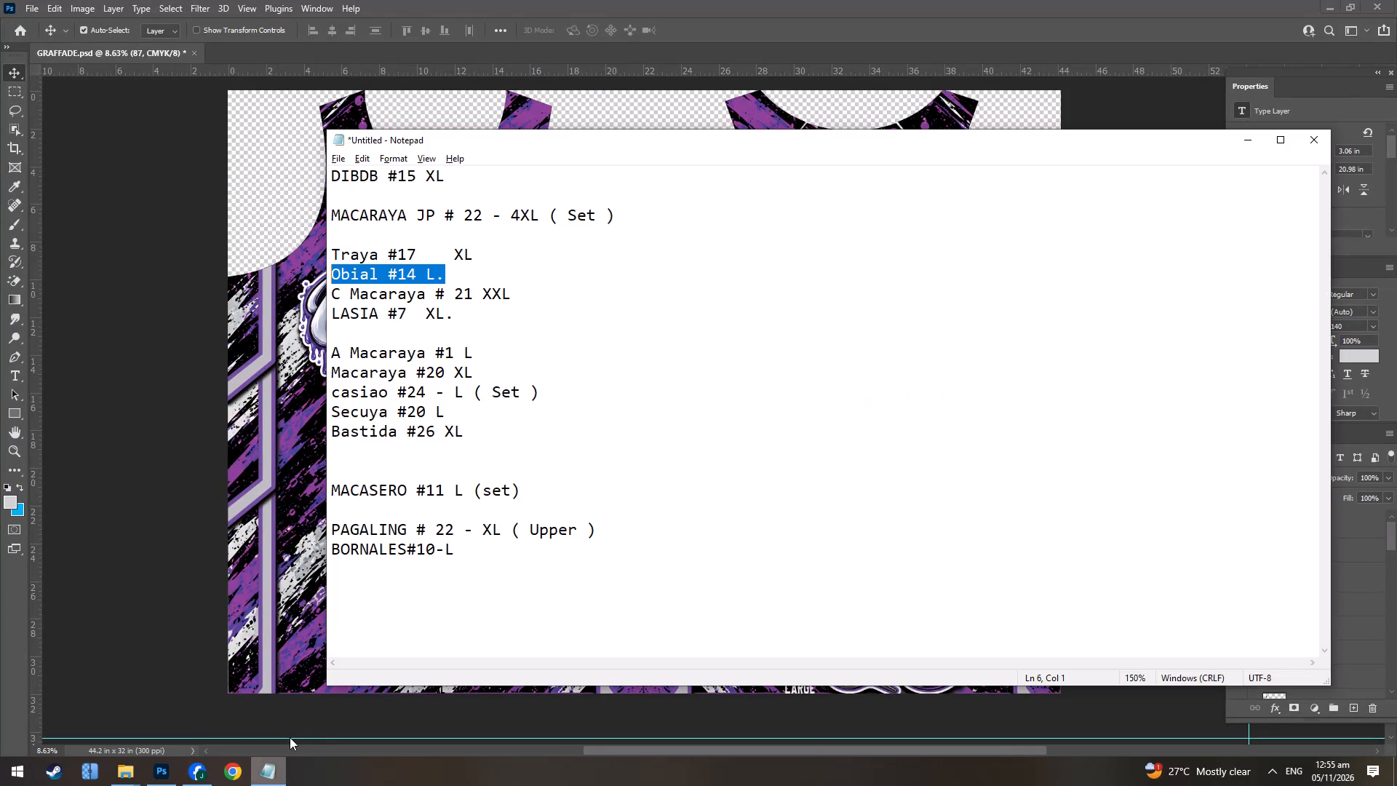
{"action": "key", "text": "alt+Tab"}
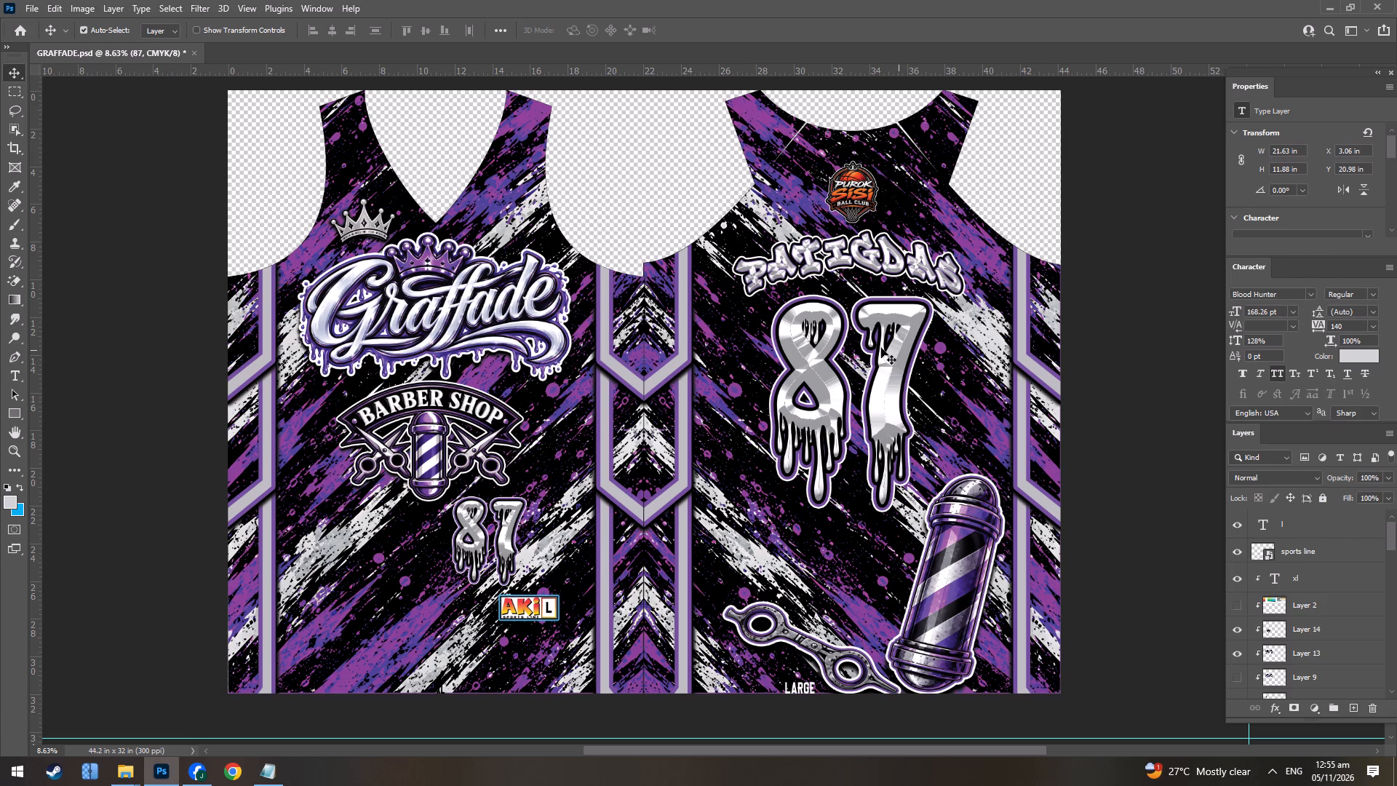
Change the large number on the back of the jersey to 14.
{"action": "double_click", "coordinate": [873, 348]}
{"action": "type", "text": "14"}
{"action": "key", "text": "Return"}
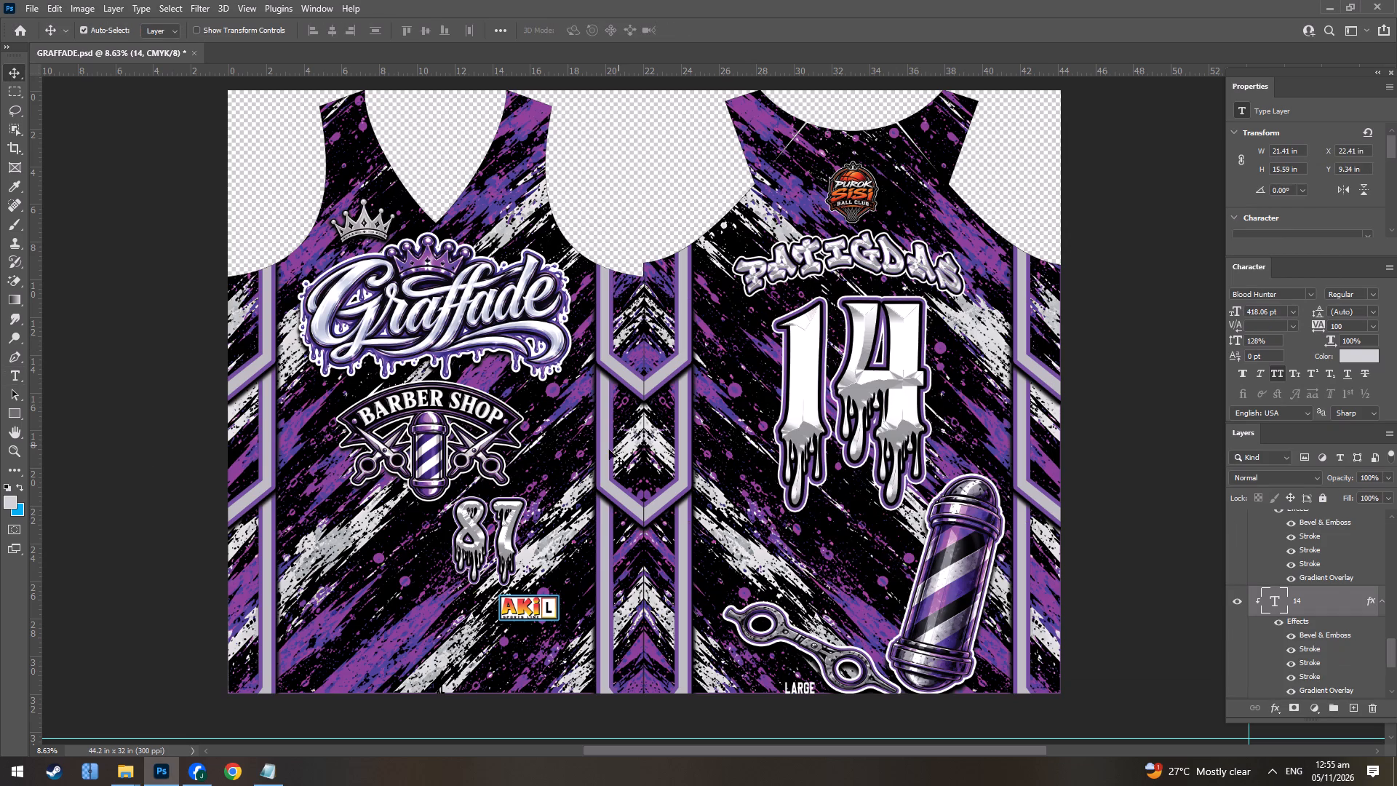
Change the small front number above the AKIL logo to 14.
{"action": "double_click", "coordinate": [496, 530]}
{"action": "type", "text": "14"}
{"action": "key", "text": "Return"}
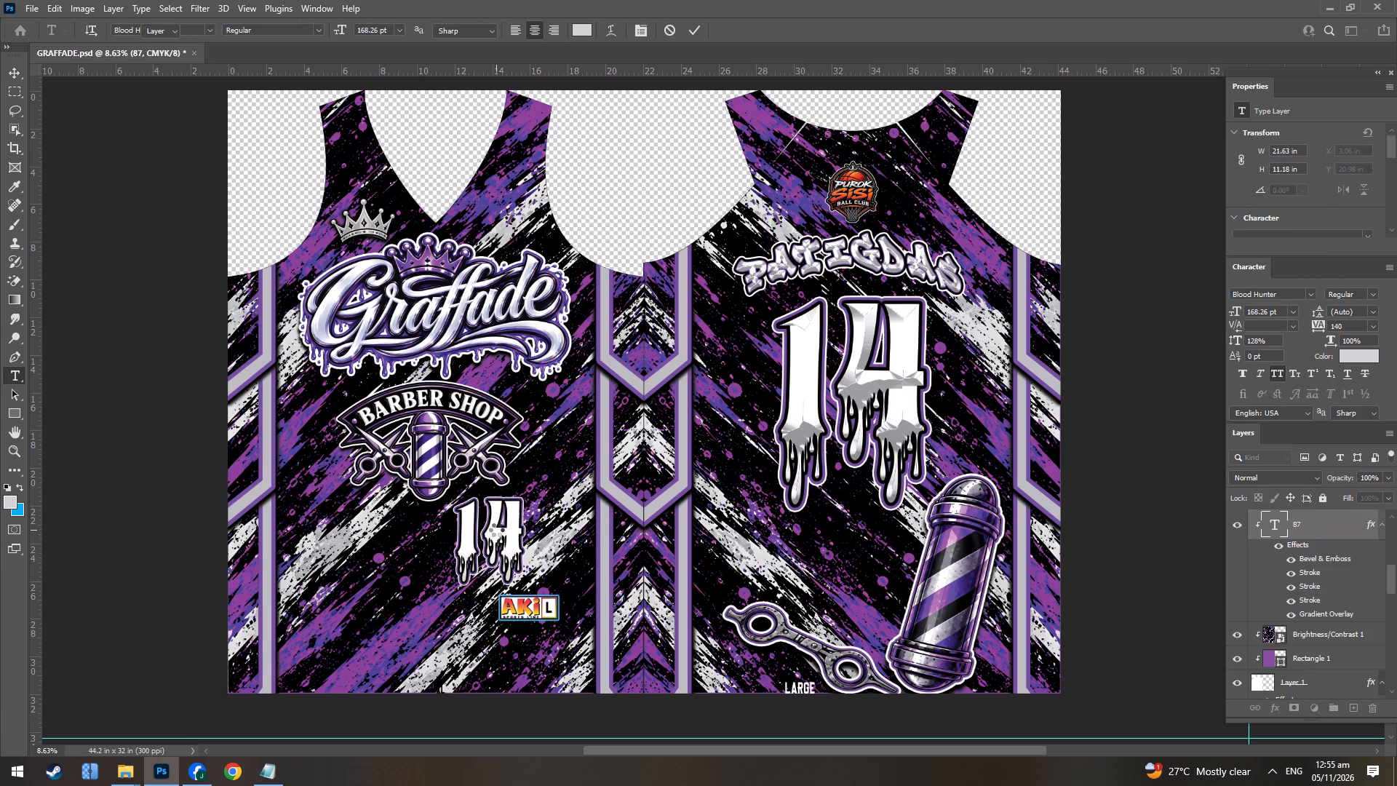
{"action": "scroll", "coordinate": [536, 510], "scroll_direction": "down", "scroll_amount": 4}
{"action": "scroll", "coordinate": [784, 317], "scroll_direction": "up", "scroll_amount": 4, "text": "alt"}
{"action": "scroll", "coordinate": [925, 261], "scroll_direction": "down", "scroll_amount": 4, "text": "alt"}
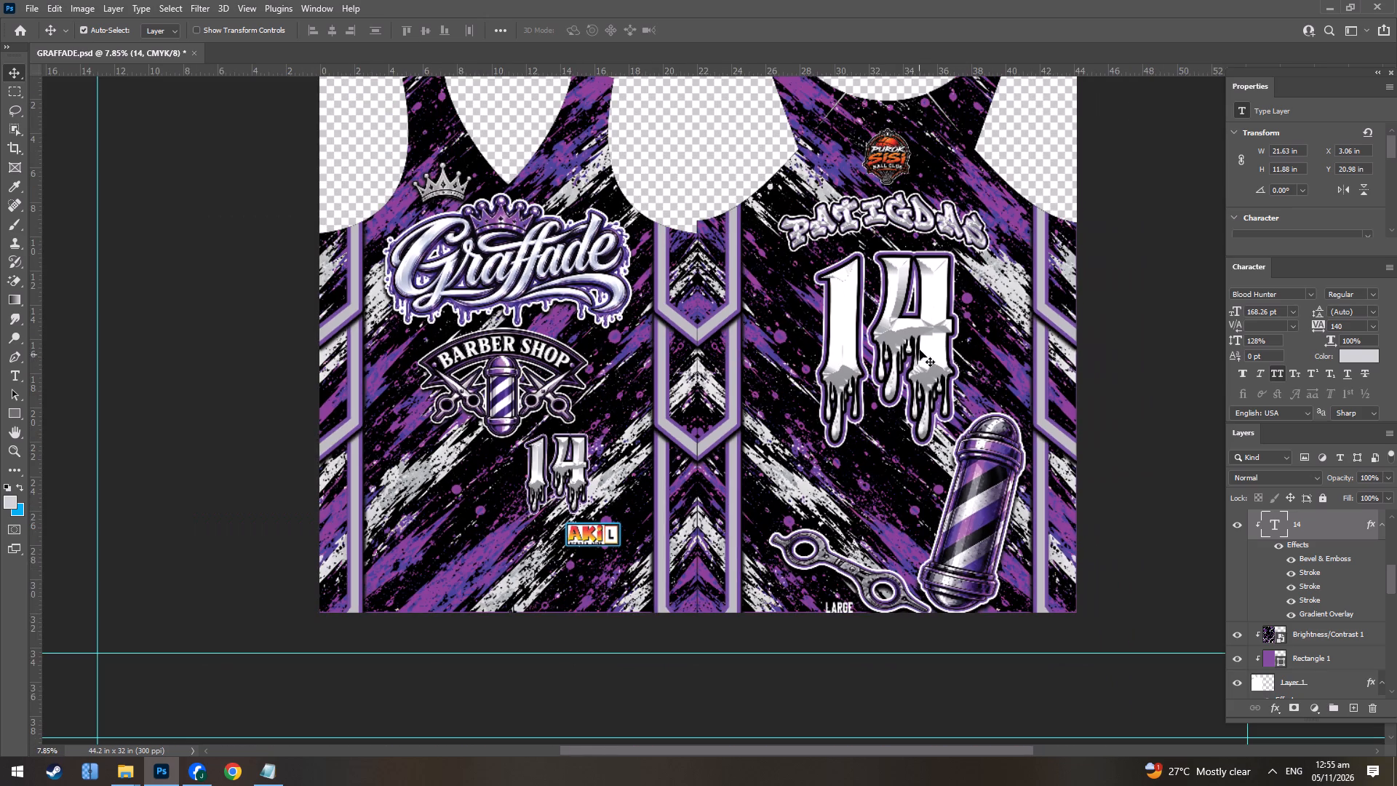
Narrow the large back 14 to about 95.7% of its width, keeping its full height.
{"action": "left_click", "coordinate": [928, 322]}
{"action": "key", "text": "ctrl+t"}
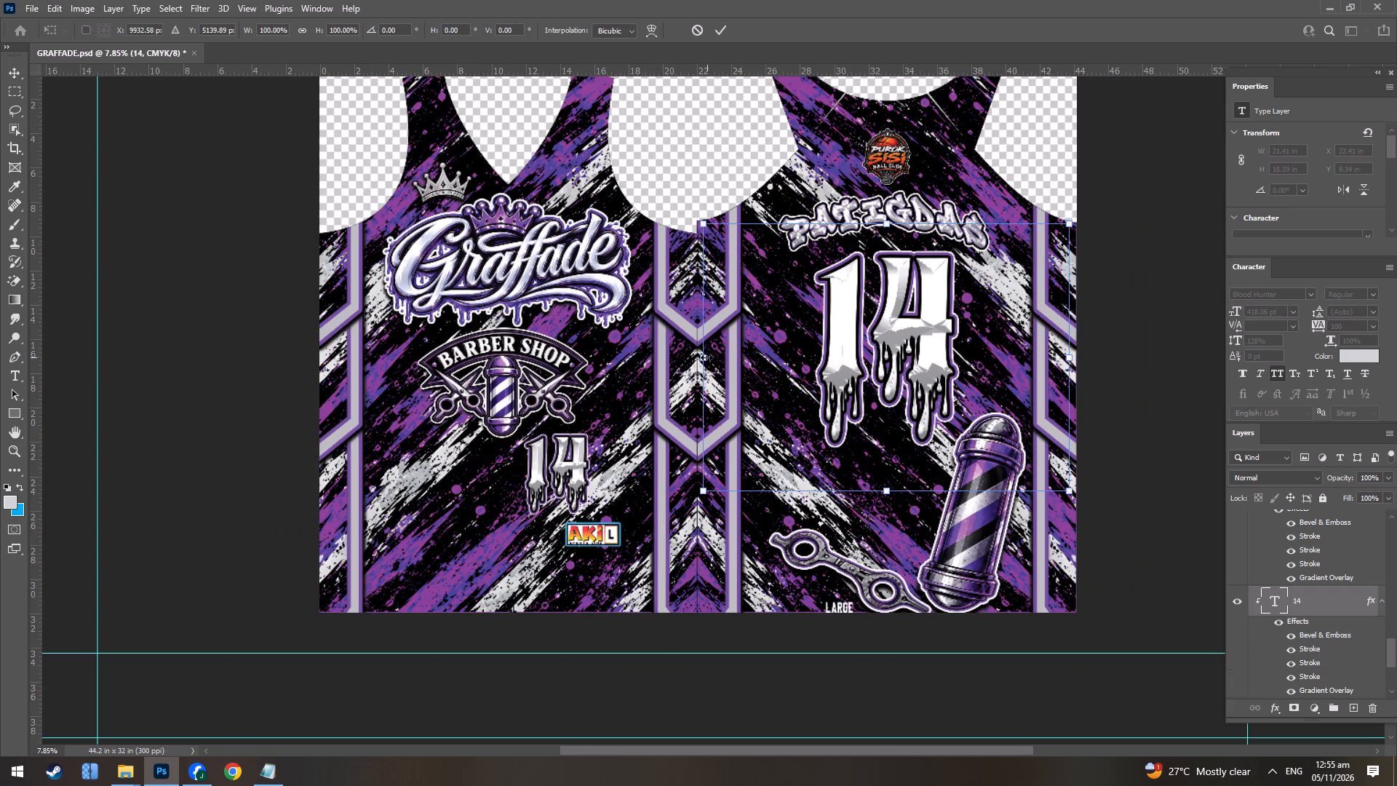
{"action": "left_click_drag", "start_coordinate": [705, 357], "coordinate": [723, 357]}
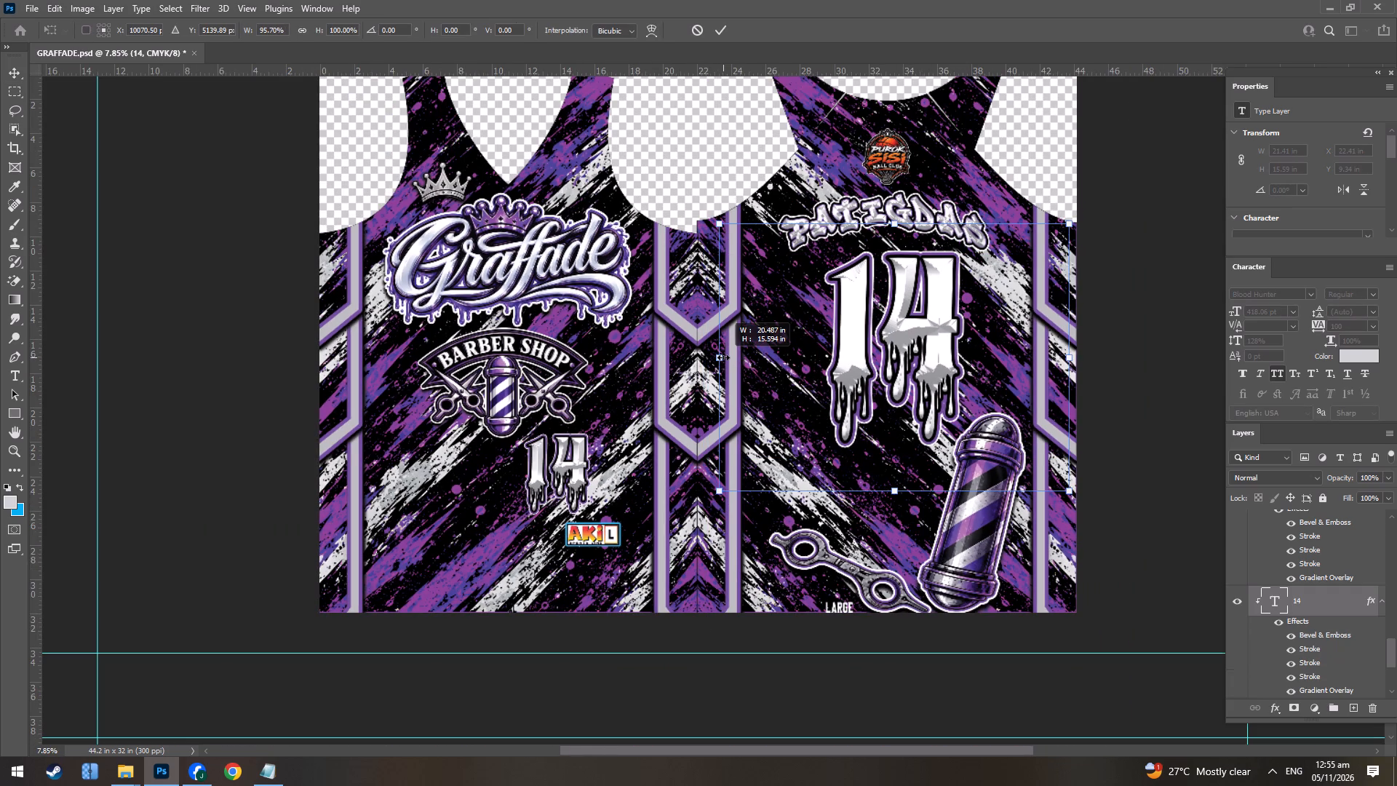
{"action": "key", "text": "Return"}
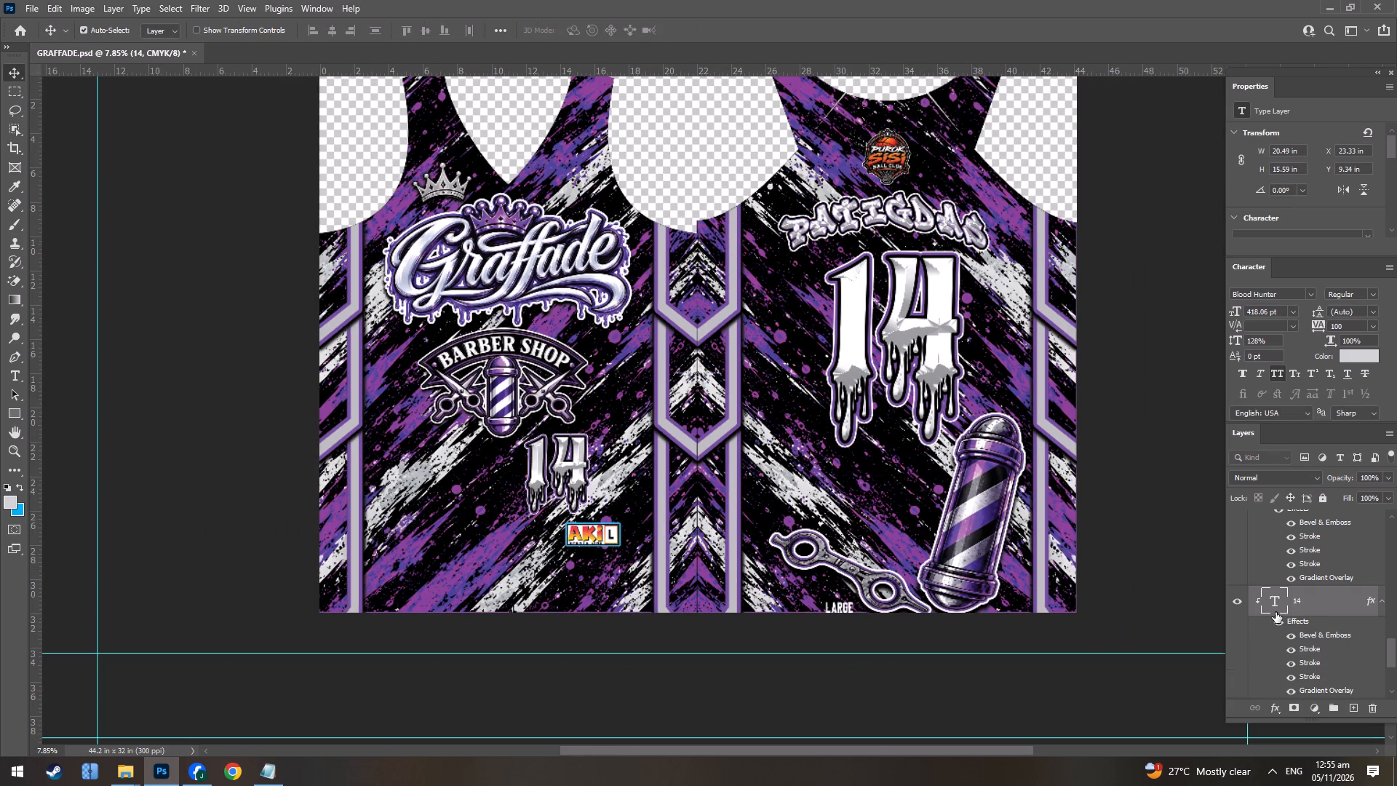
Set the tracking of the large back 14 to 120.
{"action": "double_click", "coordinate": [1275, 605]}
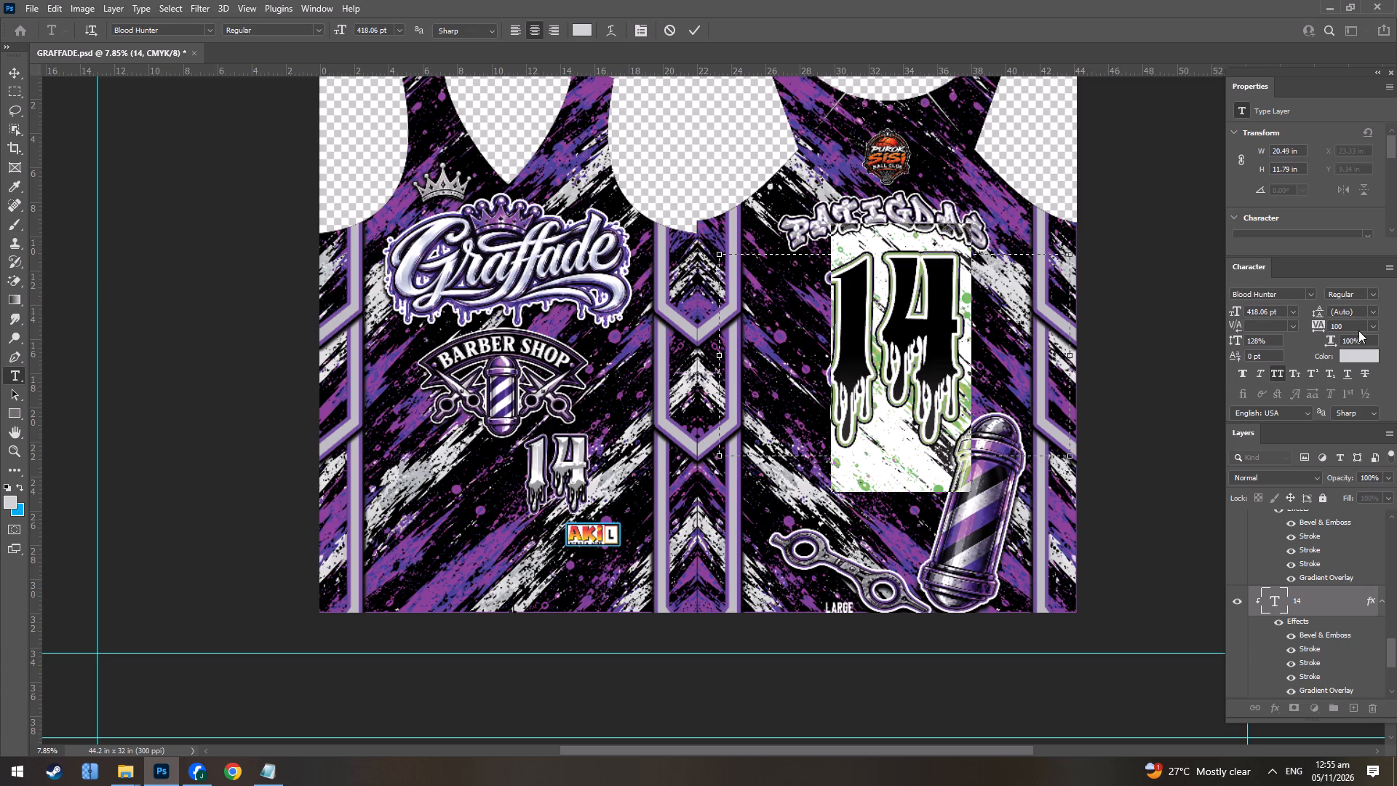
{"action": "left_click", "coordinate": [1349, 325]}
{"action": "key", "text": "Up"}
{"action": "left_click", "coordinate": [687, 31]}
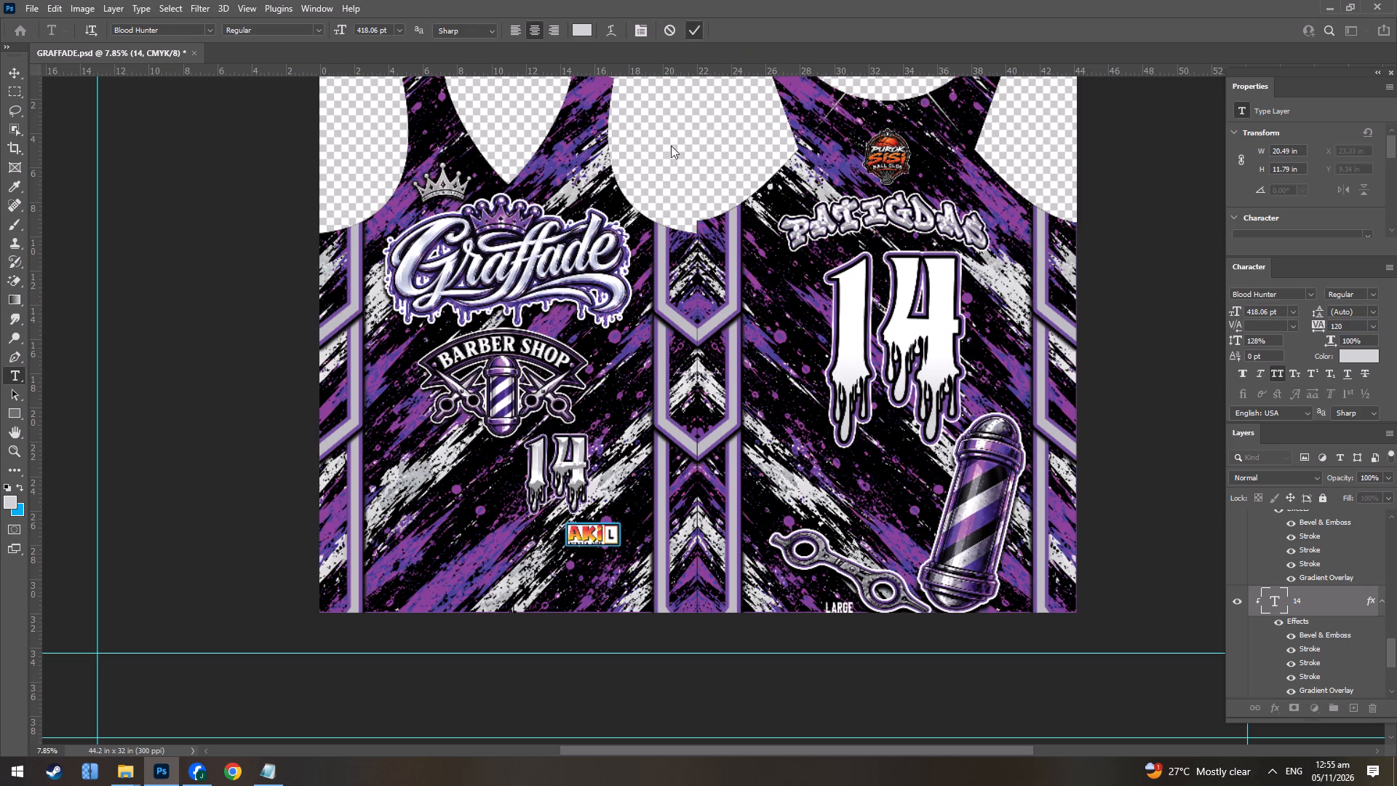
Shift the large back 14 slightly left under the PATIGDAS name, to an X position of about 22.87 in.
{"action": "scroll", "coordinate": [680, 362], "scroll_direction": "up", "scroll_amount": 3, "text": "alt"}
{"action": "left_click_drag", "start_coordinate": [965, 357], "coordinate": [959, 356]}
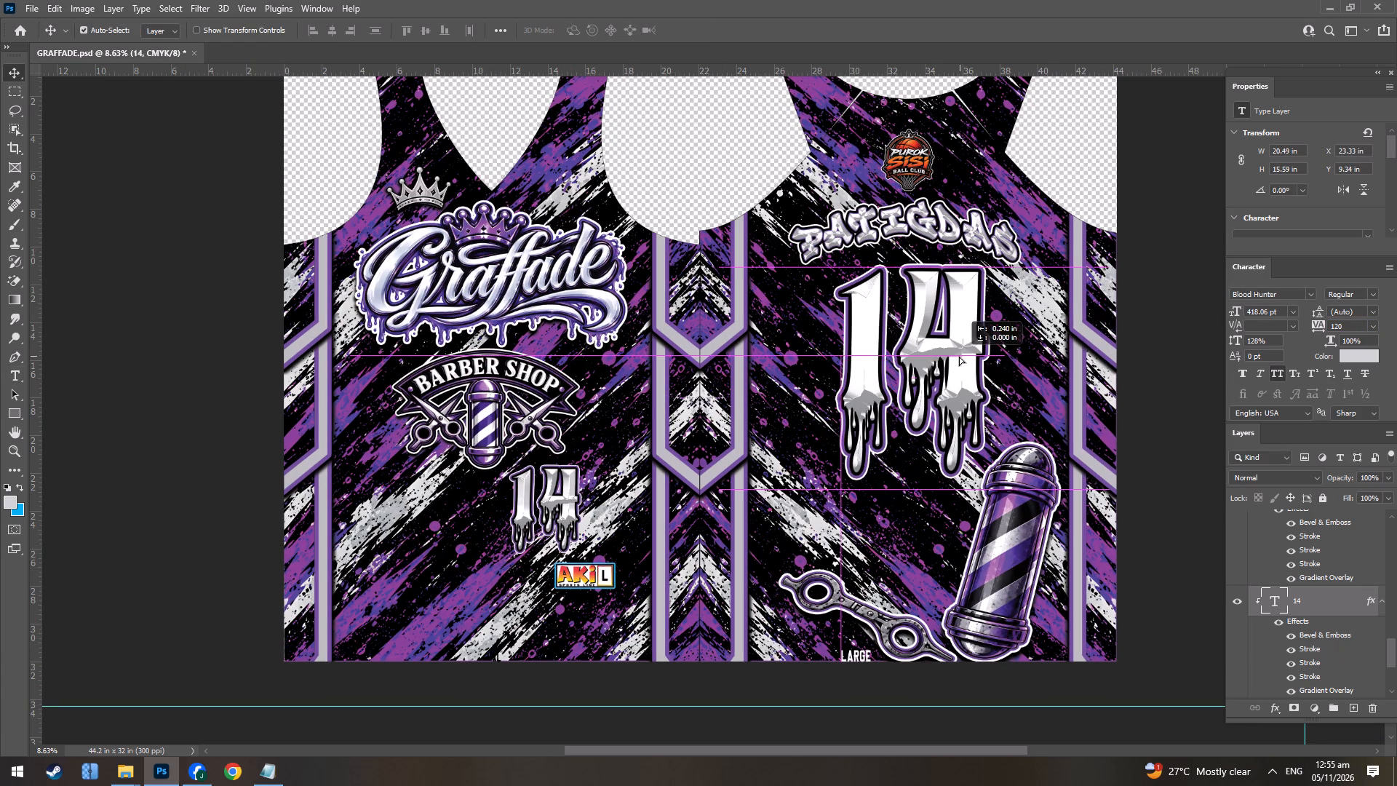
{"action": "left_click_drag", "start_coordinate": [959, 356], "coordinate": [956, 356]}
Check the small front 14 in text editing and review the whole jersey.
{"action": "scroll", "coordinate": [942, 363], "scroll_direction": "down", "scroll_amount": 4, "text": "alt"}
{"action": "scroll", "coordinate": [884, 389], "scroll_direction": "up", "scroll_amount": 4, "text": "alt"}
{"action": "left_click", "coordinate": [560, 505]}
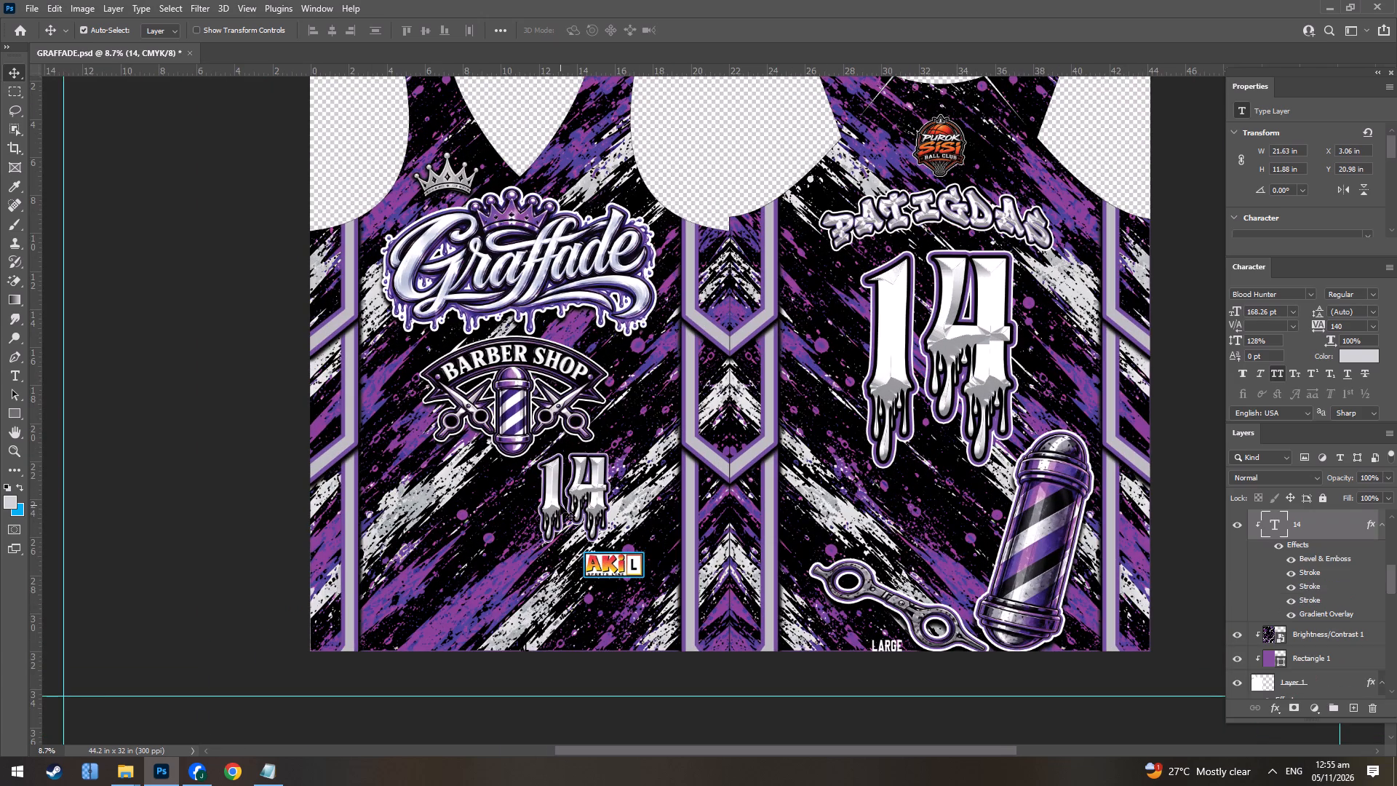
{"action": "double_click", "coordinate": [570, 494]}
{"action": "key", "text": "Return"}
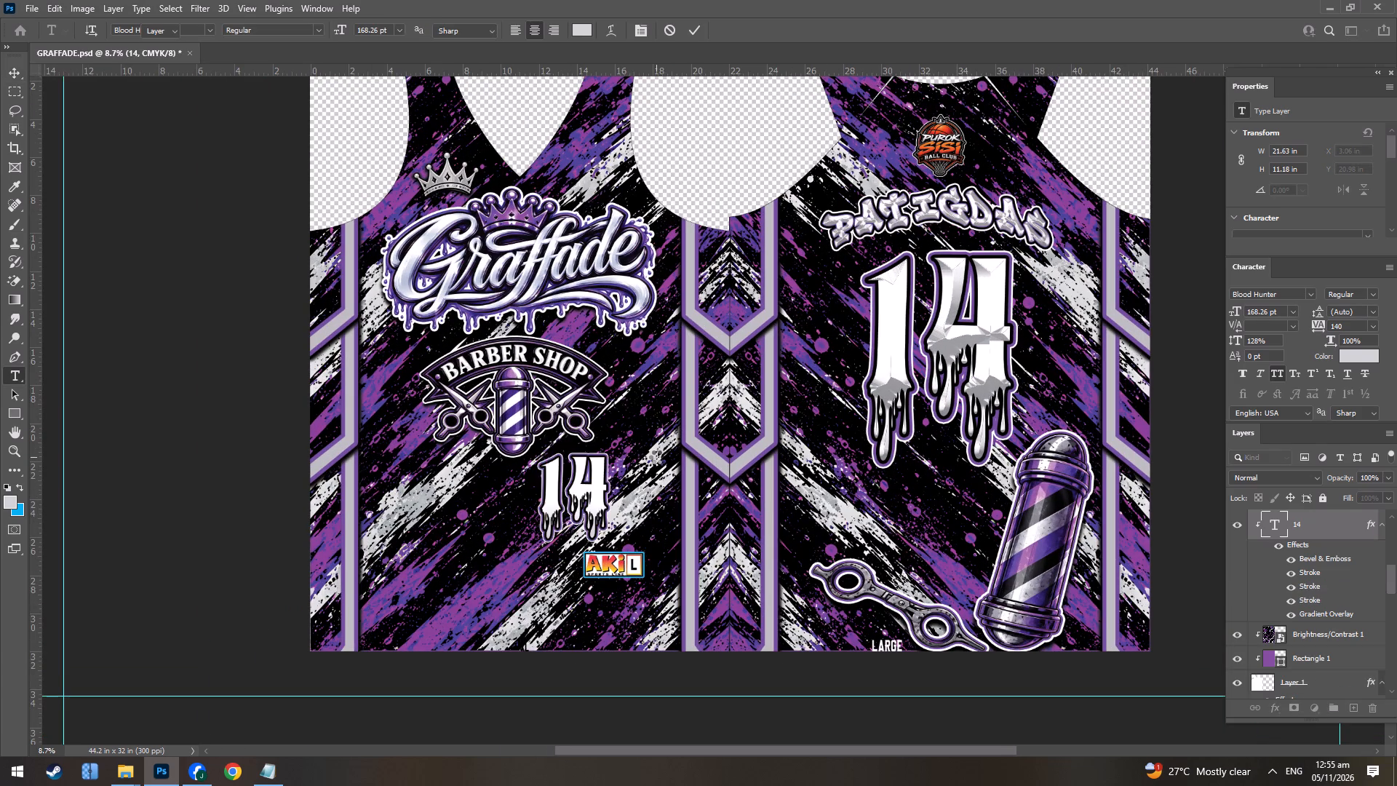
{"action": "scroll", "coordinate": [656, 457], "scroll_direction": "down", "scroll_amount": 4, "text": "alt"}
{"action": "scroll", "coordinate": [644, 497], "scroll_direction": "up", "scroll_amount": 6, "text": "alt"}
{"action": "scroll", "coordinate": [685, 488], "scroll_direction": "down", "scroll_amount": 7, "text": "alt"}
{"action": "scroll", "coordinate": [822, 421], "scroll_direction": "up", "scroll_amount": 2, "text": "alt"}
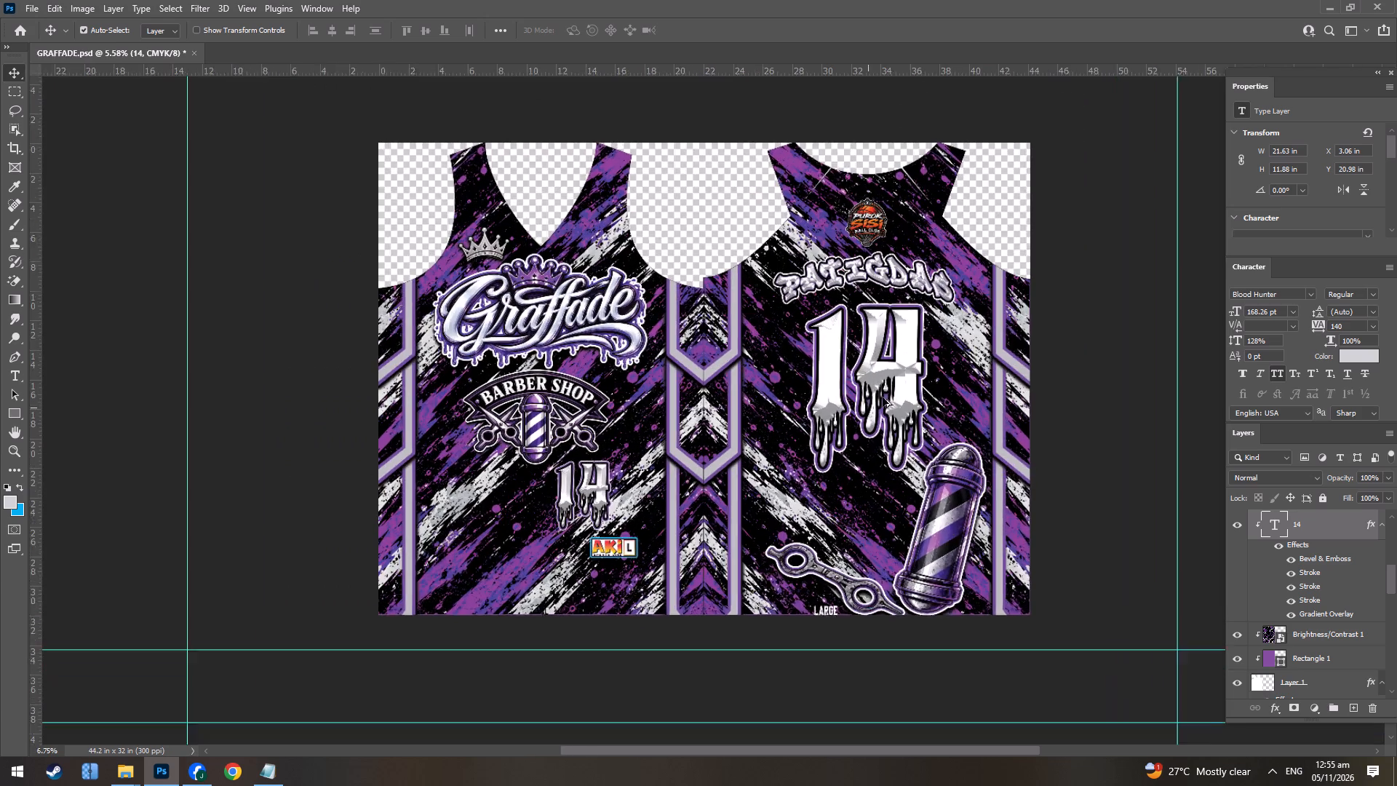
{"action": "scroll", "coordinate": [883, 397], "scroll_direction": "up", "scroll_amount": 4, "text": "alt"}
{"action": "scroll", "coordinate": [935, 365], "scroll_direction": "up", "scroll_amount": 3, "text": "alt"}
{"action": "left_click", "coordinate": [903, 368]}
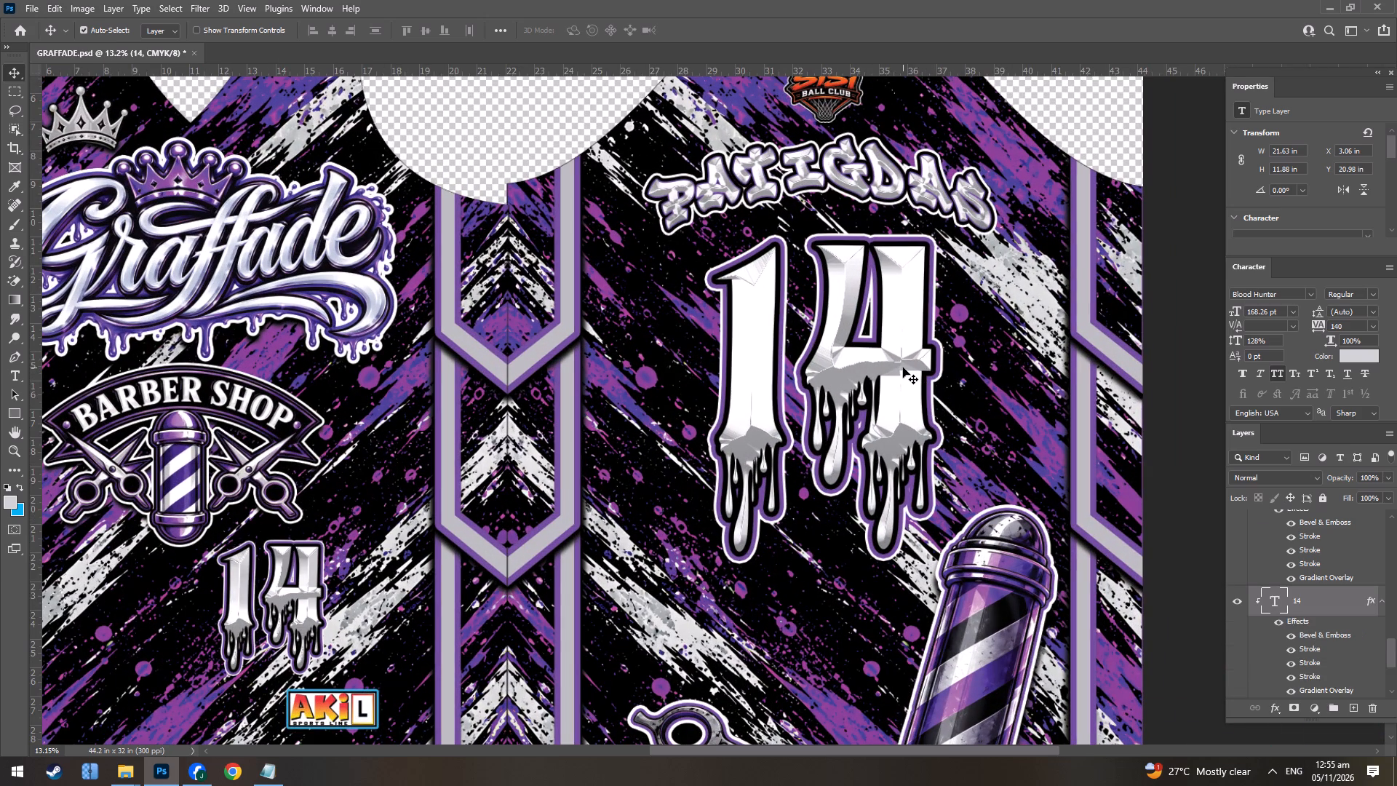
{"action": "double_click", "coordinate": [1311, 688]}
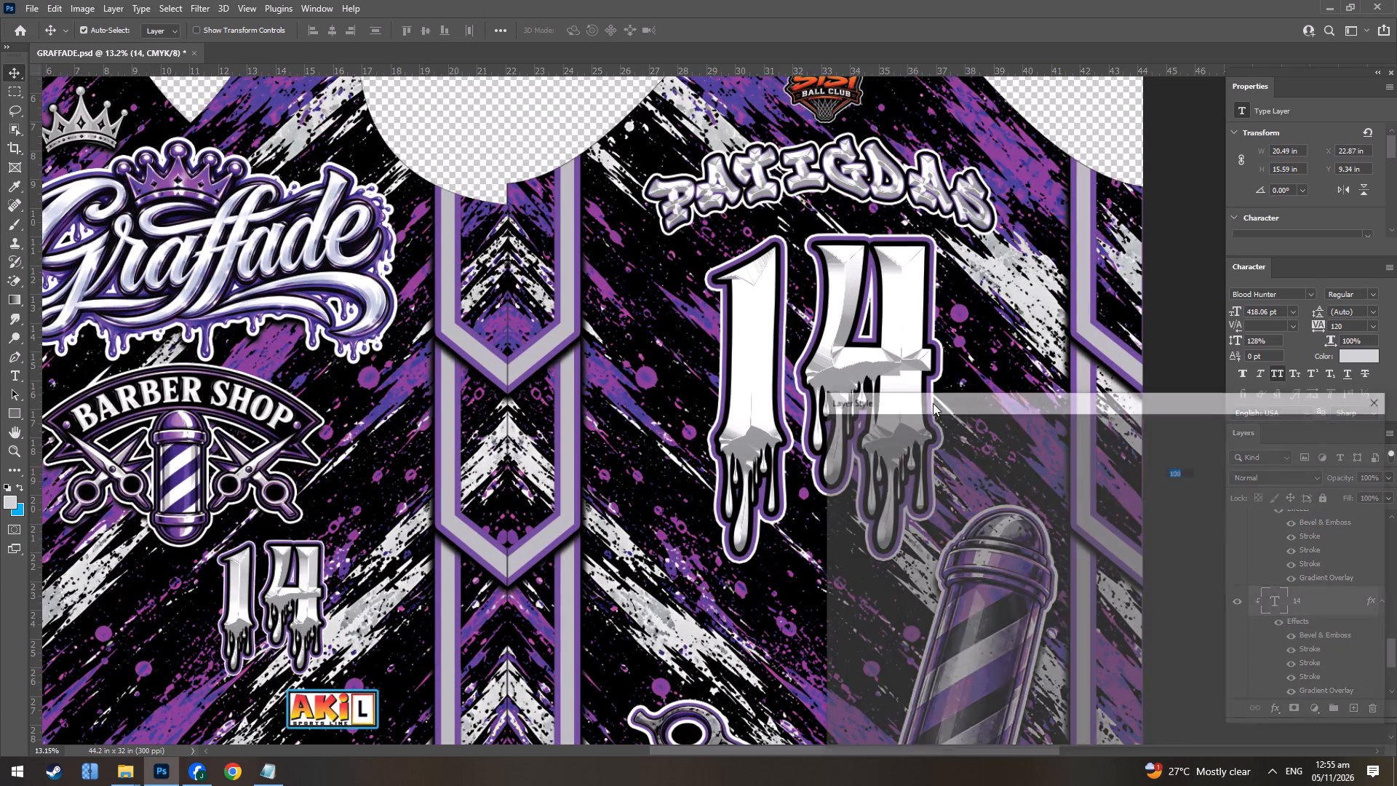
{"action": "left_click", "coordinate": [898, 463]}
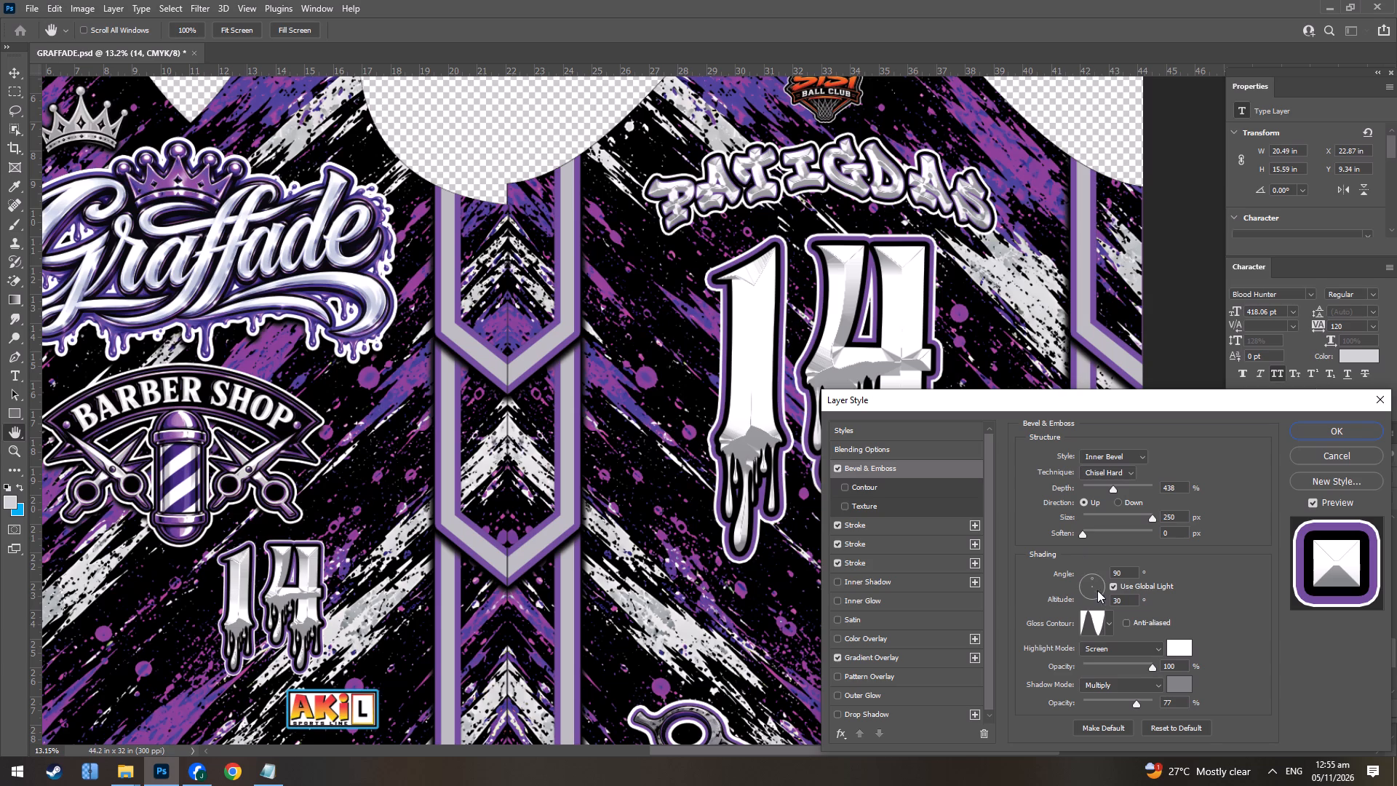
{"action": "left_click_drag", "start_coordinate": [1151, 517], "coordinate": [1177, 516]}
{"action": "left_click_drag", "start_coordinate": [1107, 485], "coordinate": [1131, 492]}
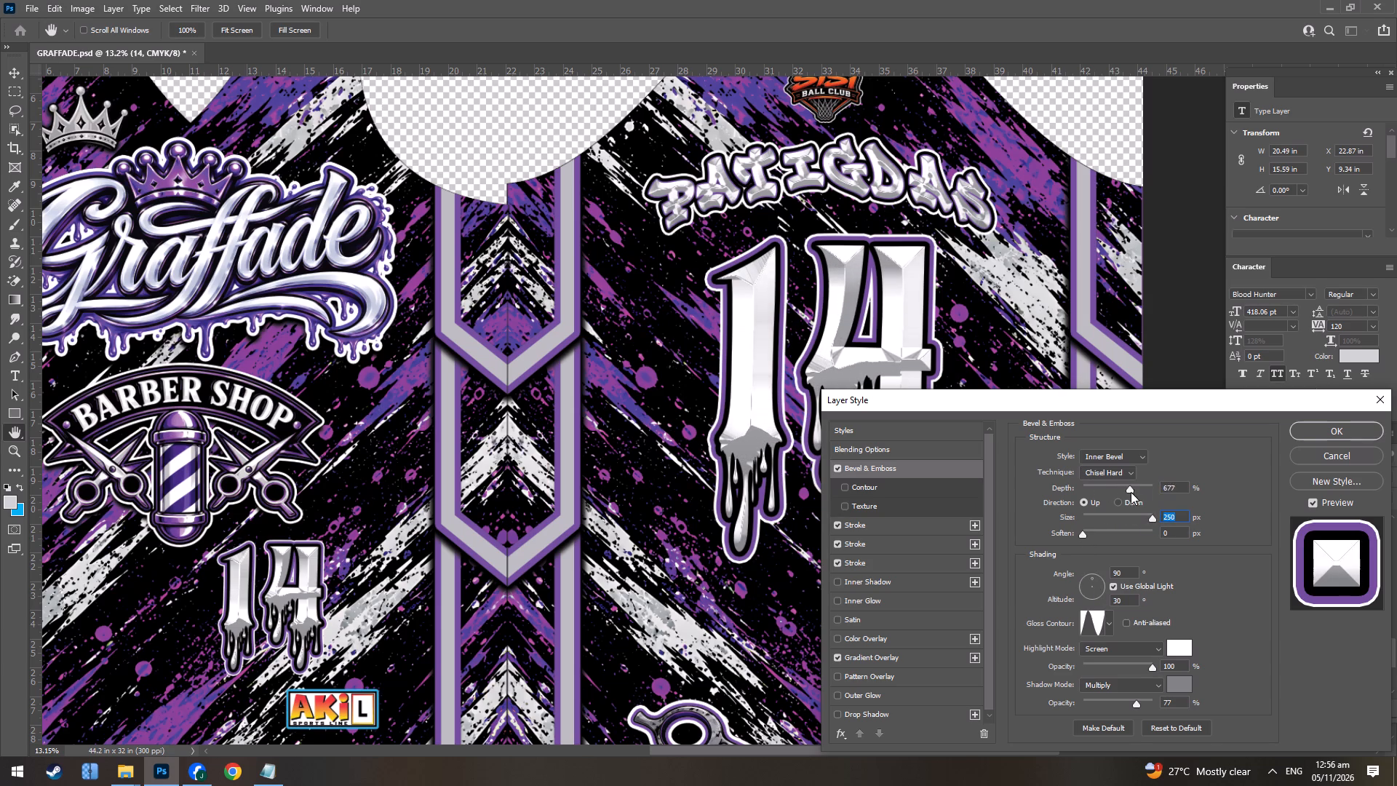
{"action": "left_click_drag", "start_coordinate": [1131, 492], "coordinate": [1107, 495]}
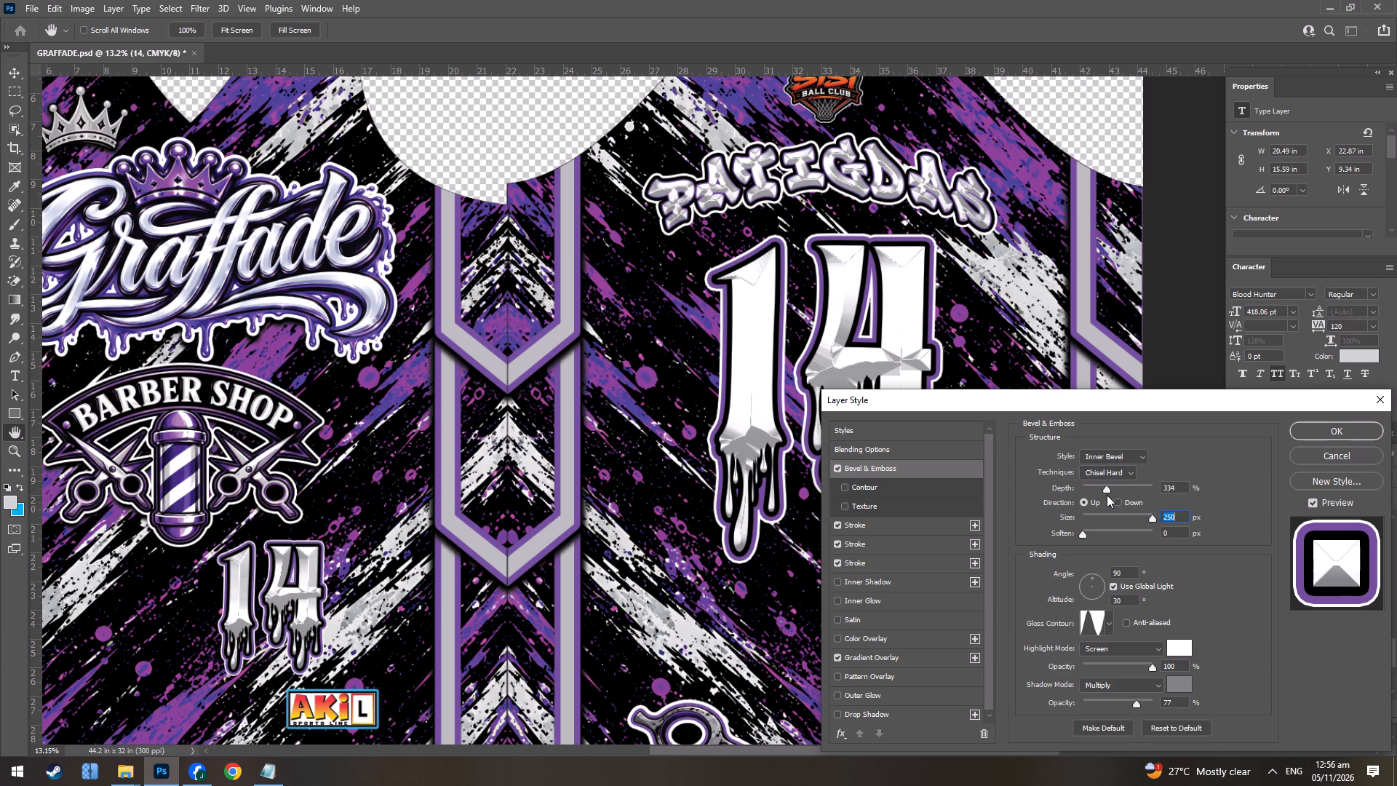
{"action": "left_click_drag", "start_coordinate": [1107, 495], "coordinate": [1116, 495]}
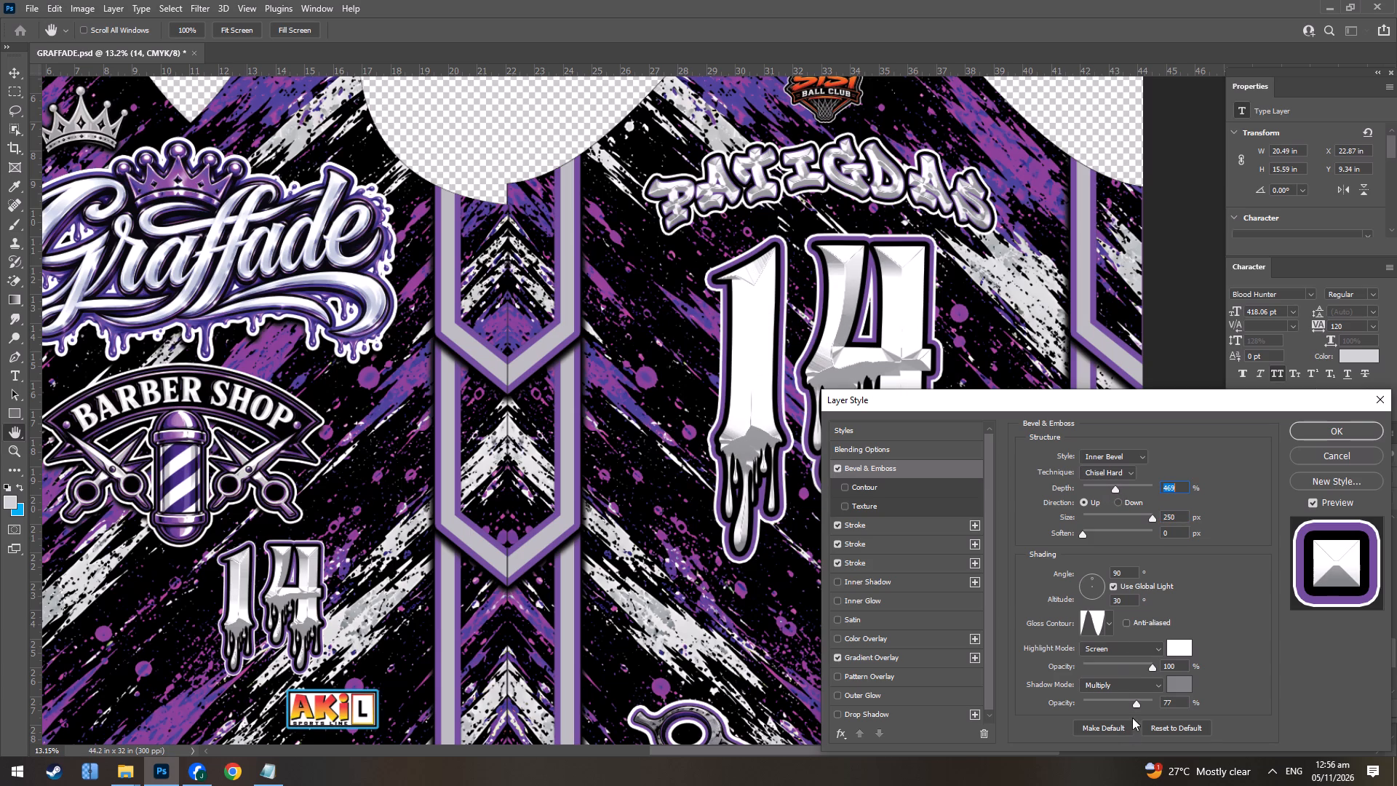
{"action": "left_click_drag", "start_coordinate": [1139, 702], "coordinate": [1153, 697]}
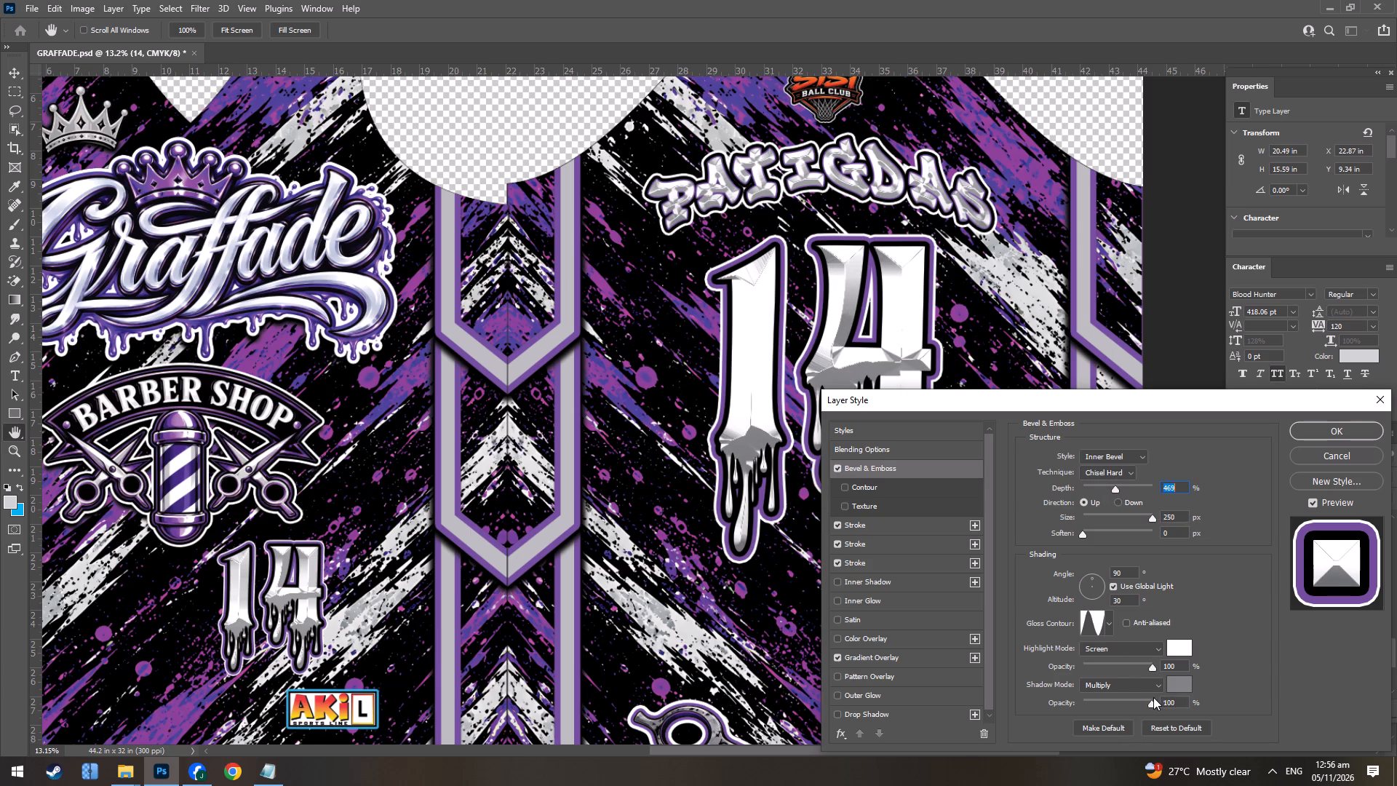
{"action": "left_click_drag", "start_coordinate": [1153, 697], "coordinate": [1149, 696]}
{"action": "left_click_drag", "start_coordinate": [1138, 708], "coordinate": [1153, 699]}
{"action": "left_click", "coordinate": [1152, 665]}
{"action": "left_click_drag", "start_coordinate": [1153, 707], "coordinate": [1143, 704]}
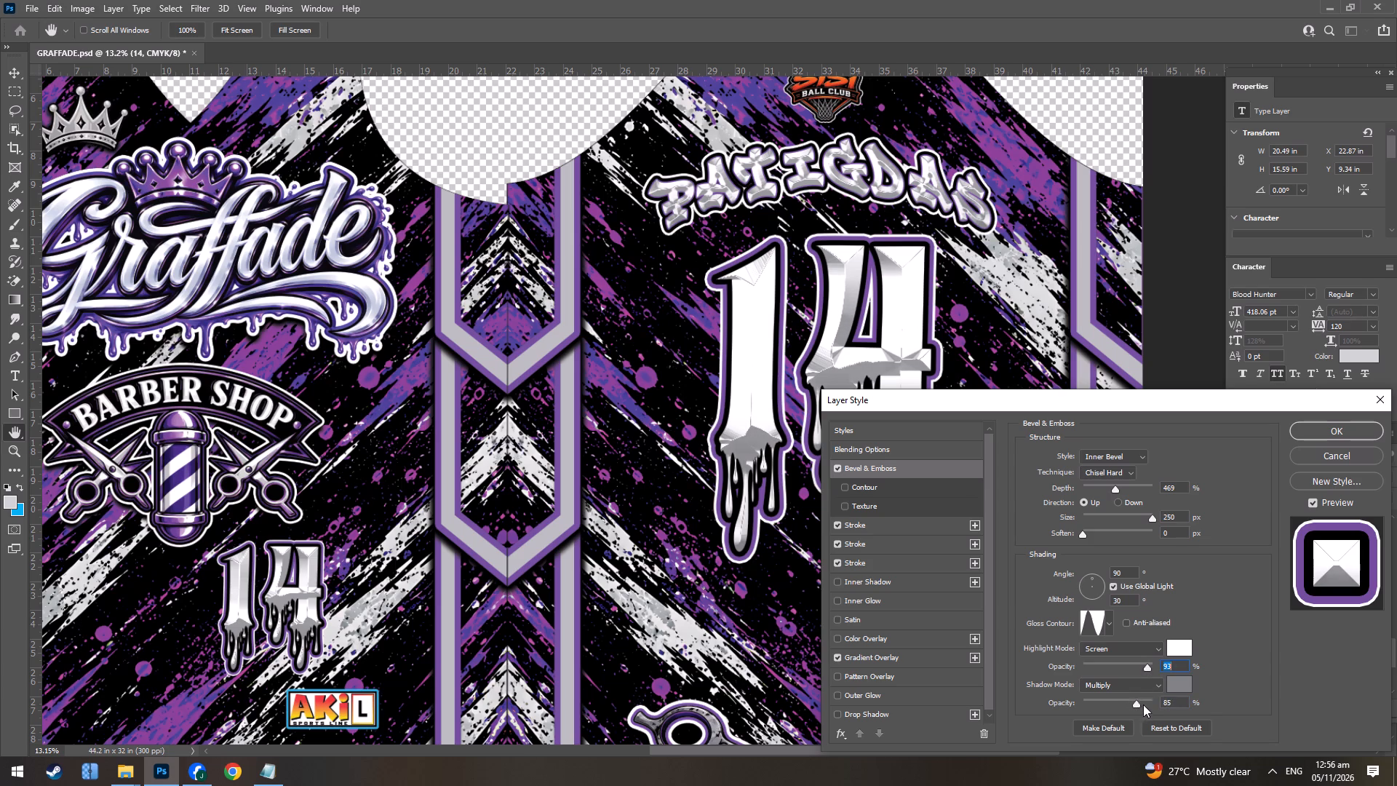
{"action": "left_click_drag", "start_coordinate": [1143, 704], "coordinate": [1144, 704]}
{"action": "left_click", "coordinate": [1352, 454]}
Inspect the front and back 14 up close and review the whole jersey layout.
{"action": "scroll", "coordinate": [675, 622], "scroll_direction": "down", "scroll_amount": 8, "text": "alt"}
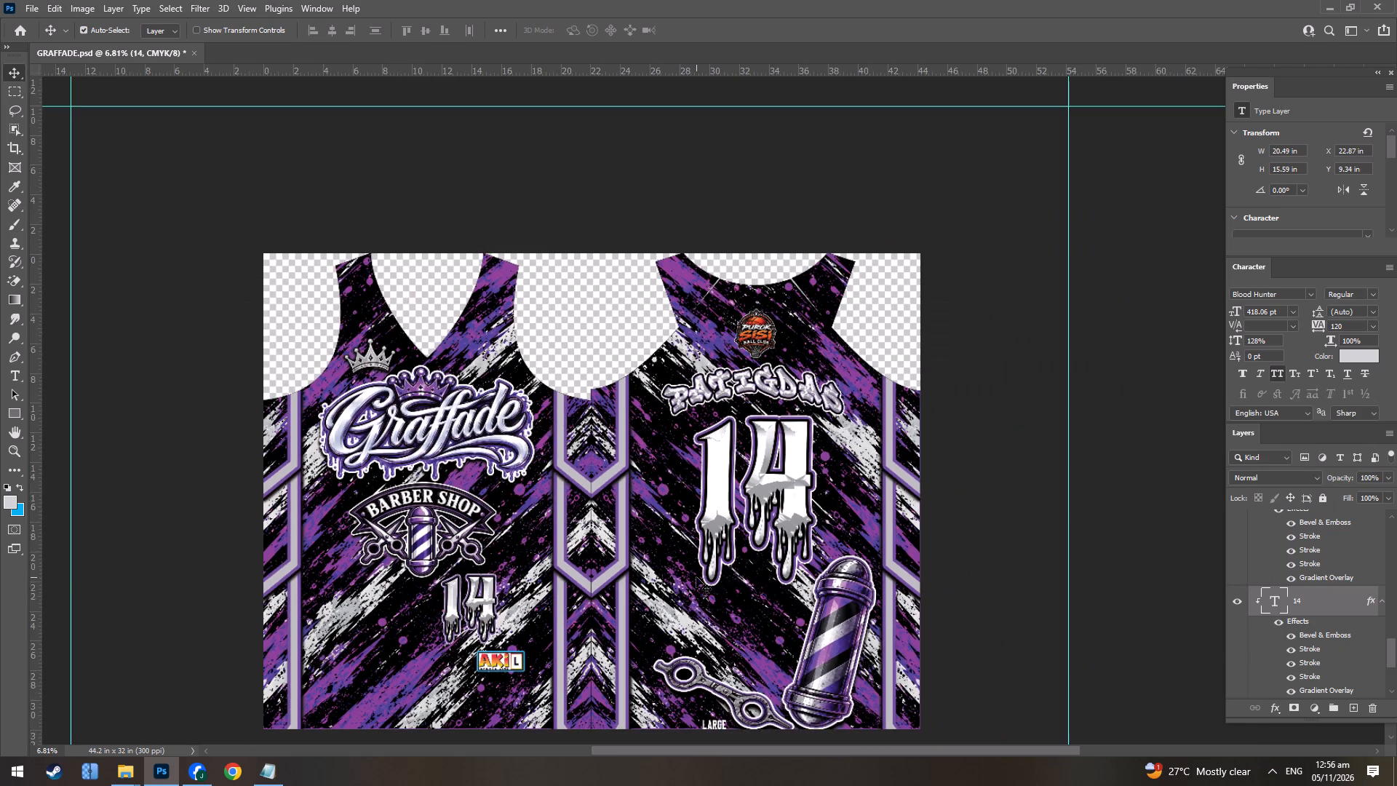
{"action": "scroll", "coordinate": [696, 577], "scroll_direction": "down", "scroll_amount": 5, "text": "alt"}
{"action": "scroll", "coordinate": [550, 538], "scroll_direction": "up", "scroll_amount": 7, "text": "alt"}
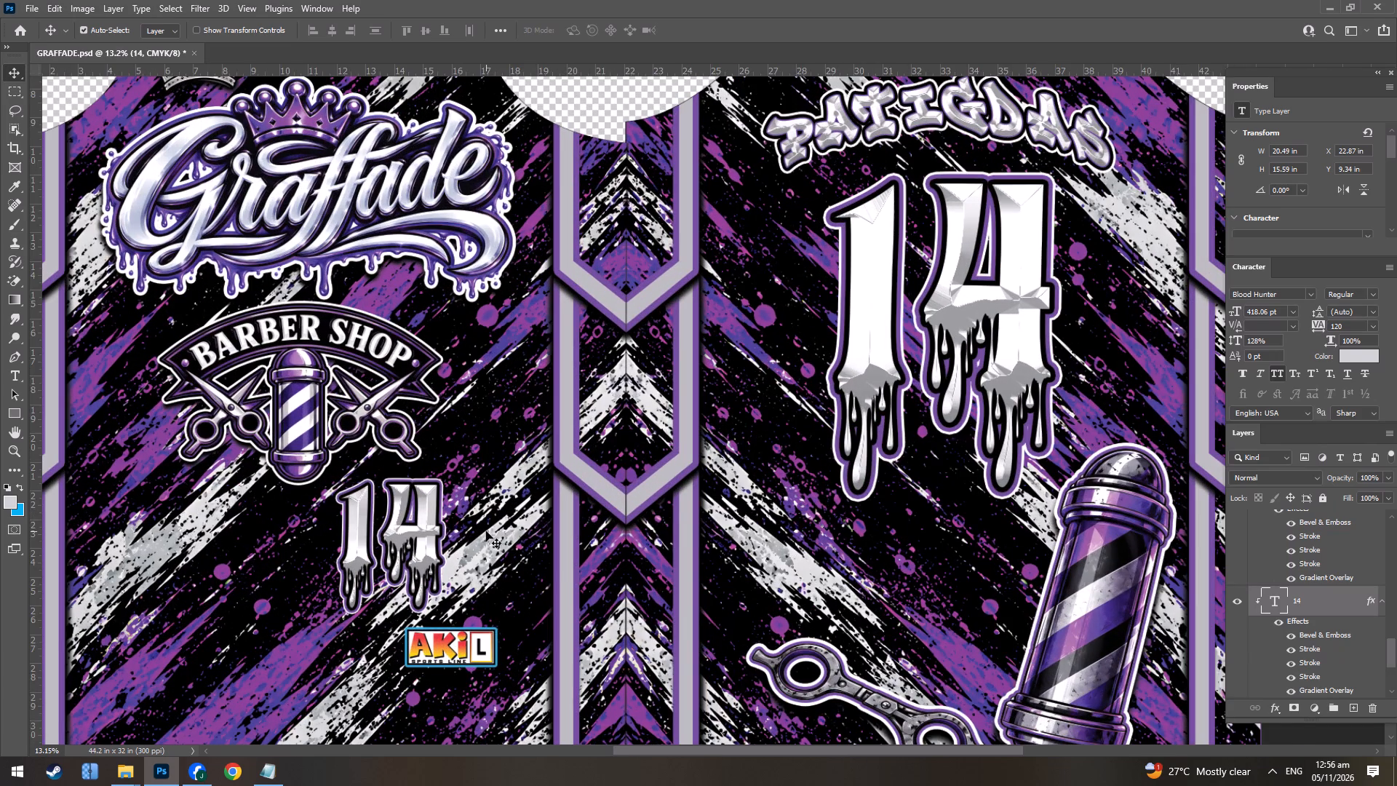
{"action": "scroll", "coordinate": [485, 532], "scroll_direction": "down", "scroll_amount": 4, "text": "alt"}
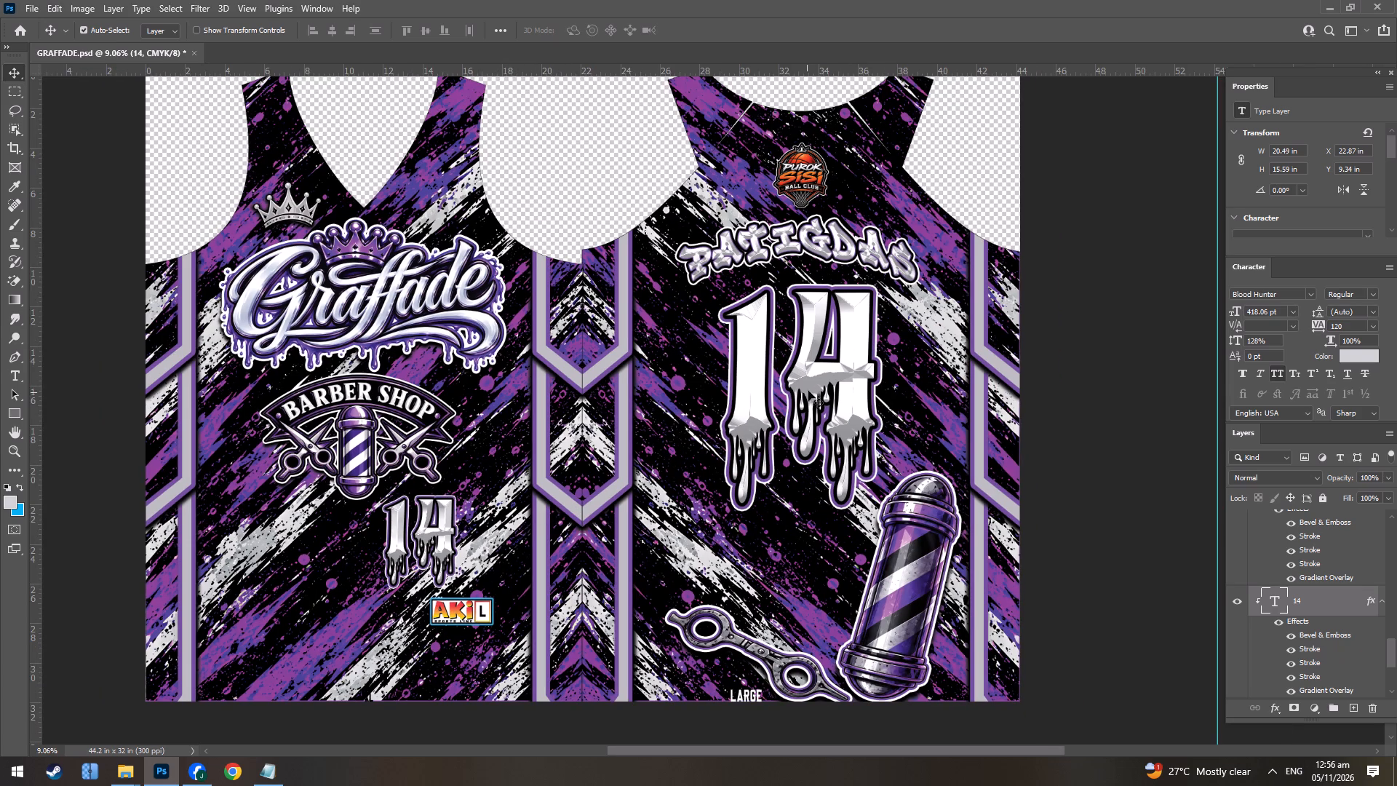
{"action": "left_click", "coordinate": [746, 402]}
{"action": "scroll", "coordinate": [511, 585], "scroll_direction": "down", "scroll_amount": 3, "text": "alt"}
{"action": "left_click", "coordinate": [537, 529]}
{"action": "scroll", "coordinate": [498, 552], "scroll_direction": "down", "scroll_amount": 3, "text": "alt"}
{"action": "scroll", "coordinate": [493, 560], "scroll_direction": "up", "scroll_amount": 2, "text": "alt"}
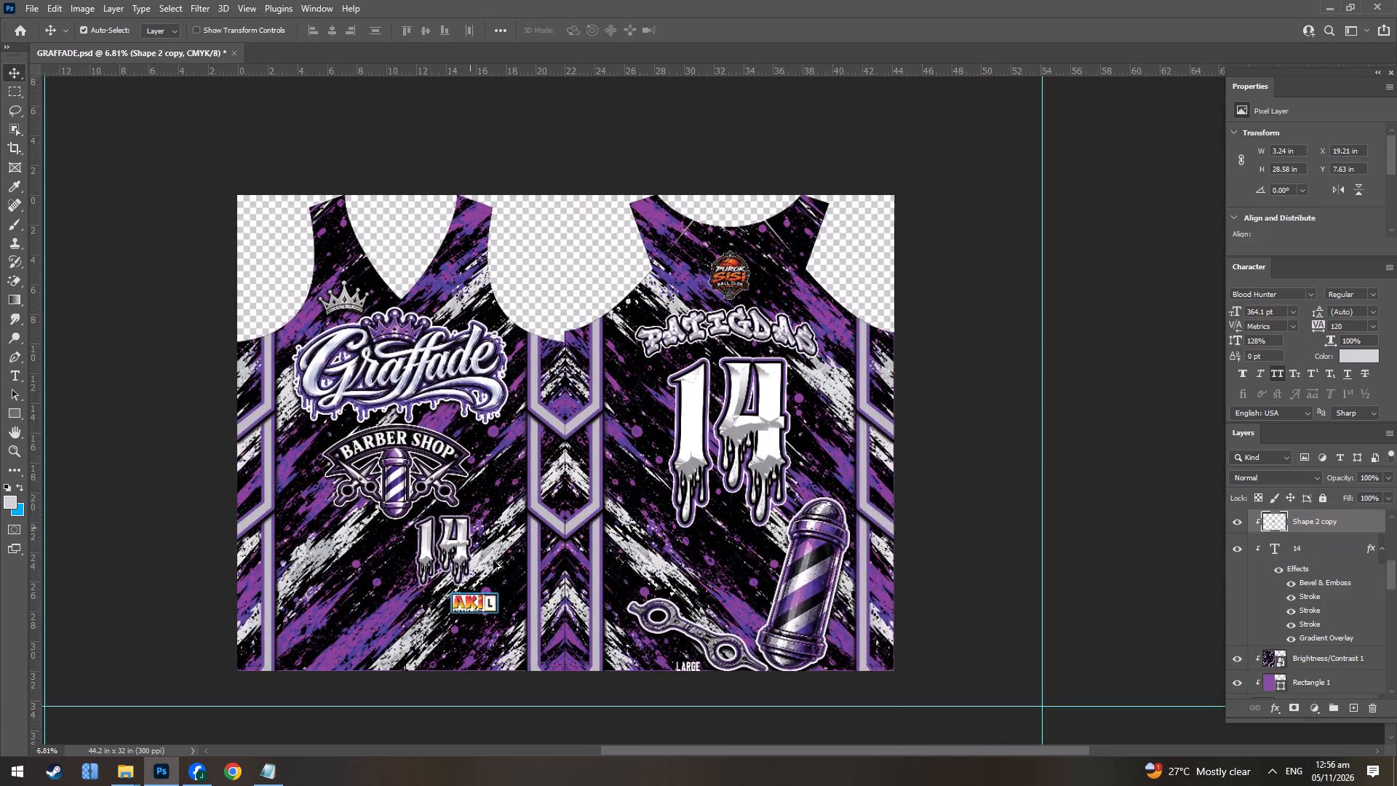
{"action": "scroll", "coordinate": [493, 560], "scroll_direction": "up", "scroll_amount": 3, "text": "alt"}
Consult the Notepad player list and change the curved name above the large back number to OBIAL.
{"action": "key", "text": "alt+Tab"}
{"action": "key", "text": "alt+Tab"}
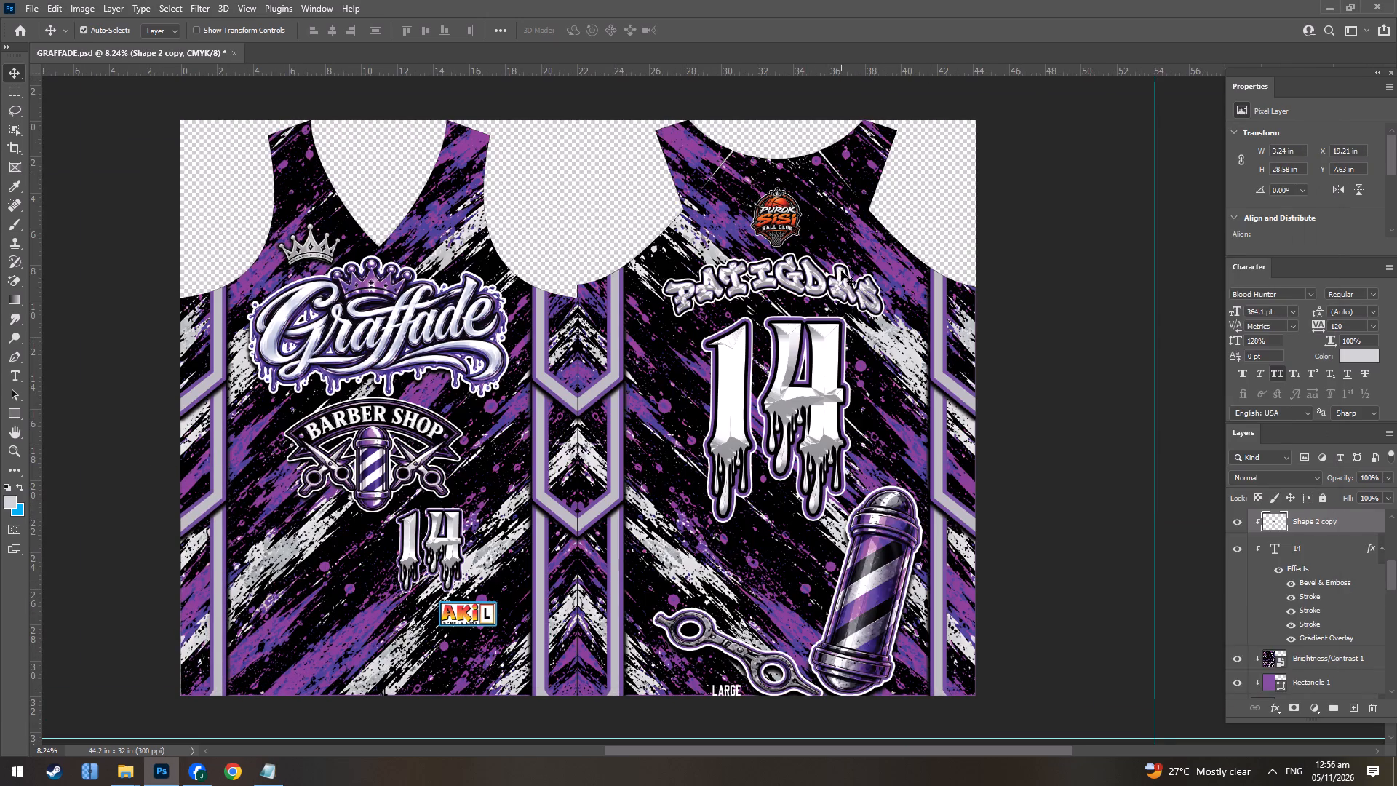
{"action": "double_click", "coordinate": [821, 283]}
{"action": "type", "text": "obial"}
{"action": "key", "text": "Return"}
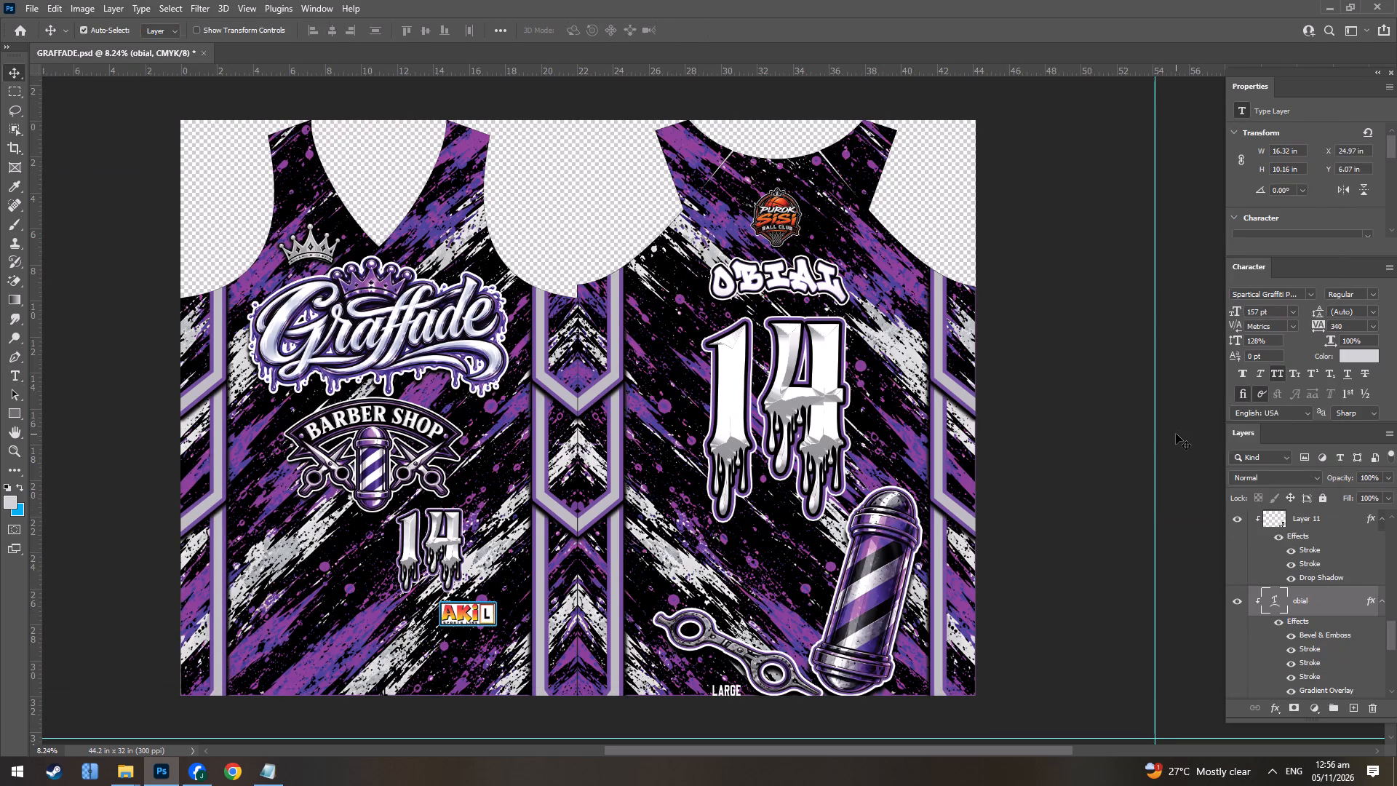
Start saving a copy of the OBIAL number 14 jersey.
{"action": "key", "text": "ctrl+alt+s"}
{"action": "double_click", "coordinate": [180, 123]}
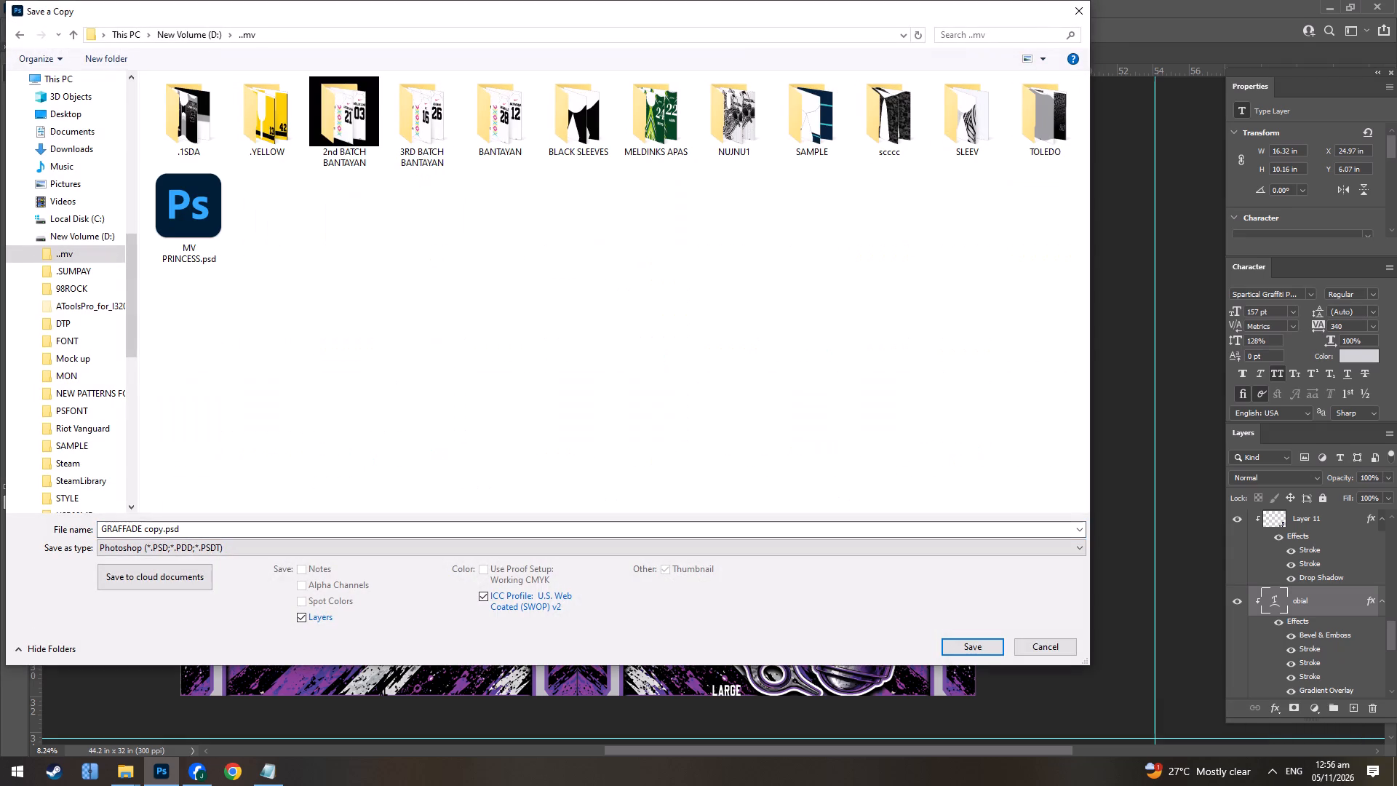
Save the jersey copy as a JPEG named obial in the ..mv folder.
{"action": "left_click", "coordinate": [198, 546]}
{"action": "left_click", "coordinate": [166, 613]}
{"action": "left_click", "coordinate": [203, 535]}
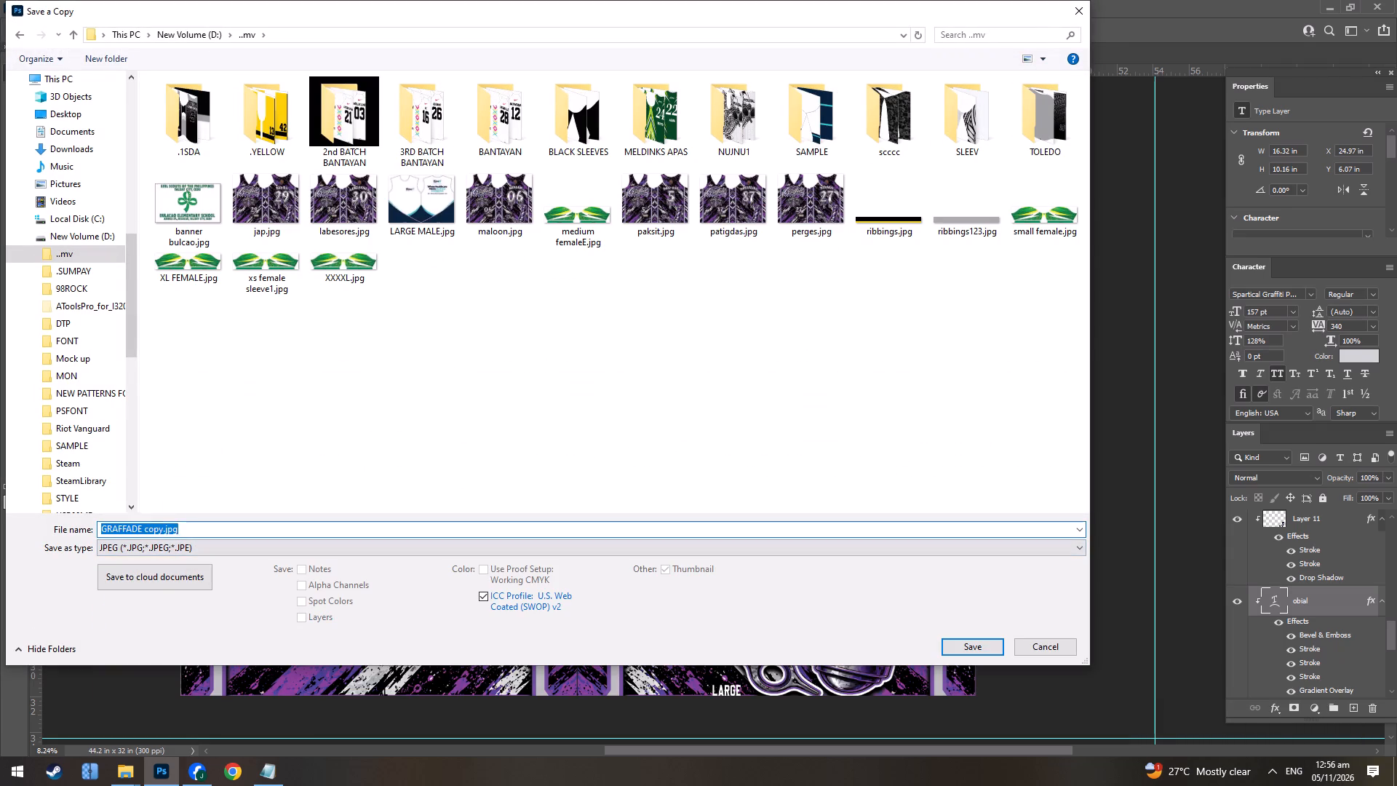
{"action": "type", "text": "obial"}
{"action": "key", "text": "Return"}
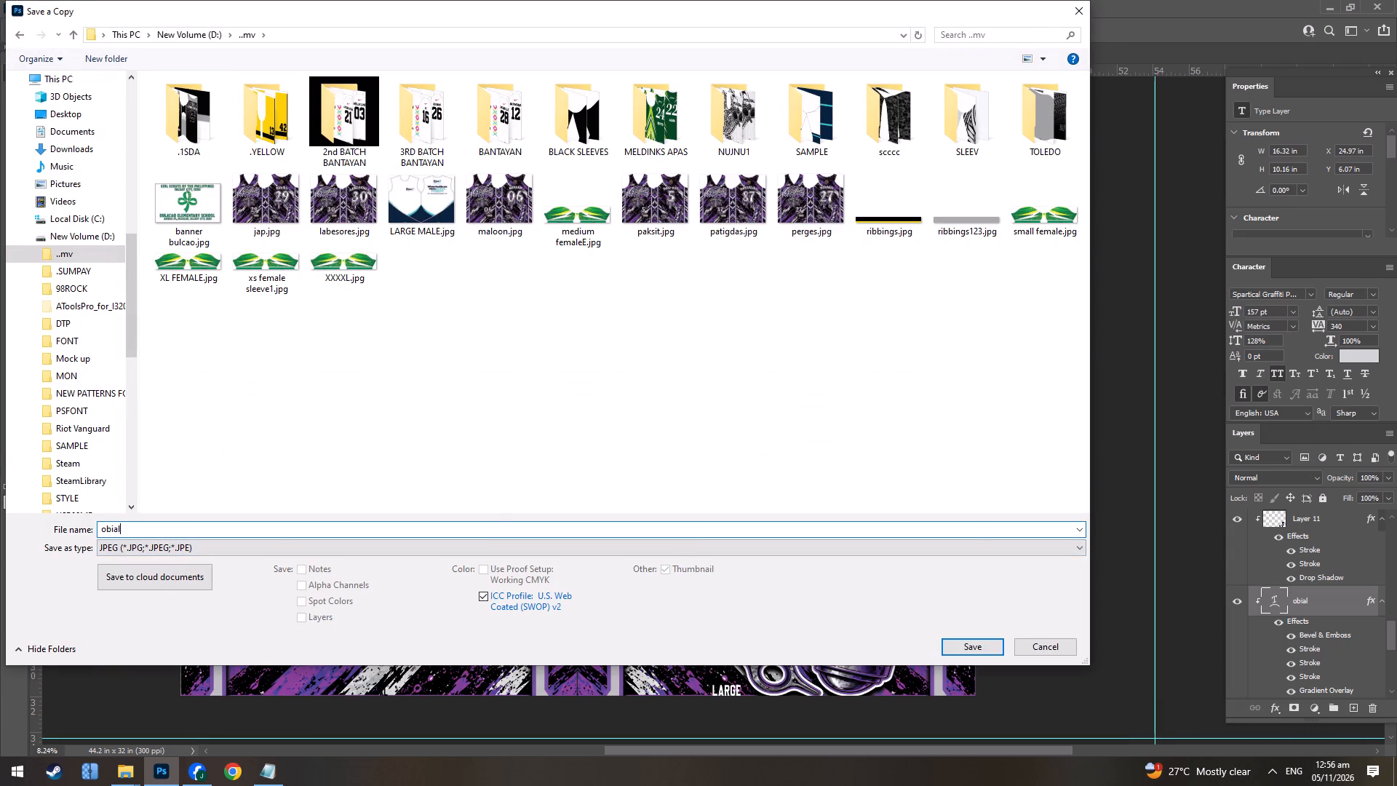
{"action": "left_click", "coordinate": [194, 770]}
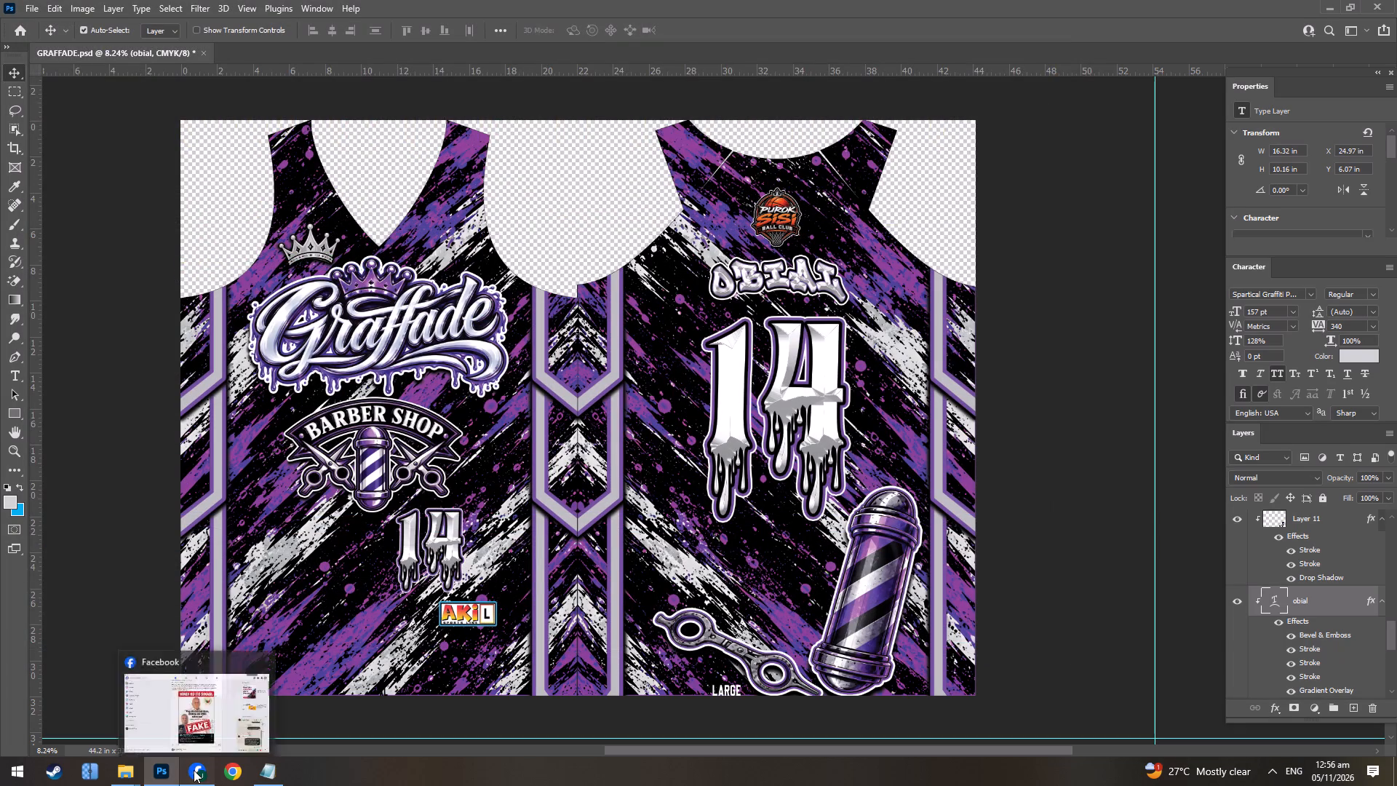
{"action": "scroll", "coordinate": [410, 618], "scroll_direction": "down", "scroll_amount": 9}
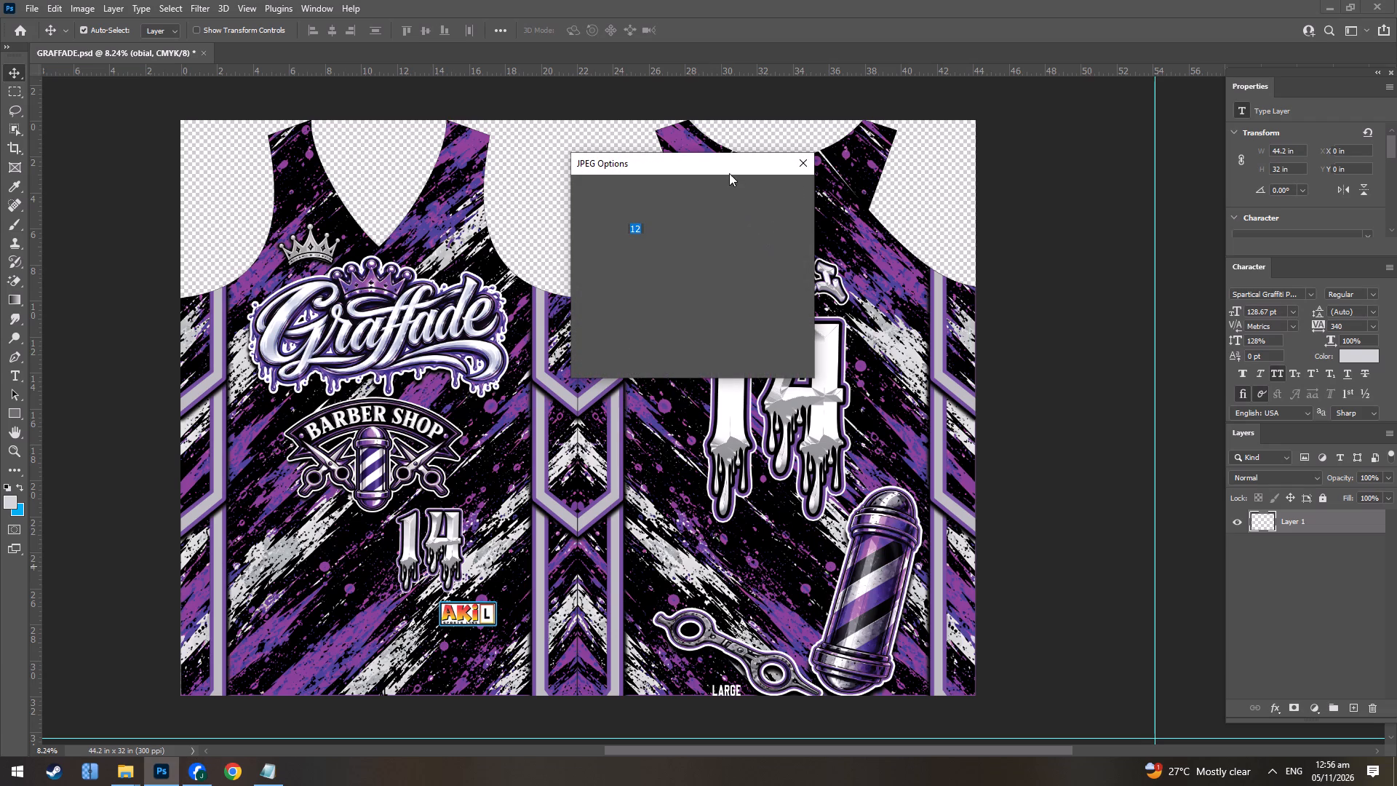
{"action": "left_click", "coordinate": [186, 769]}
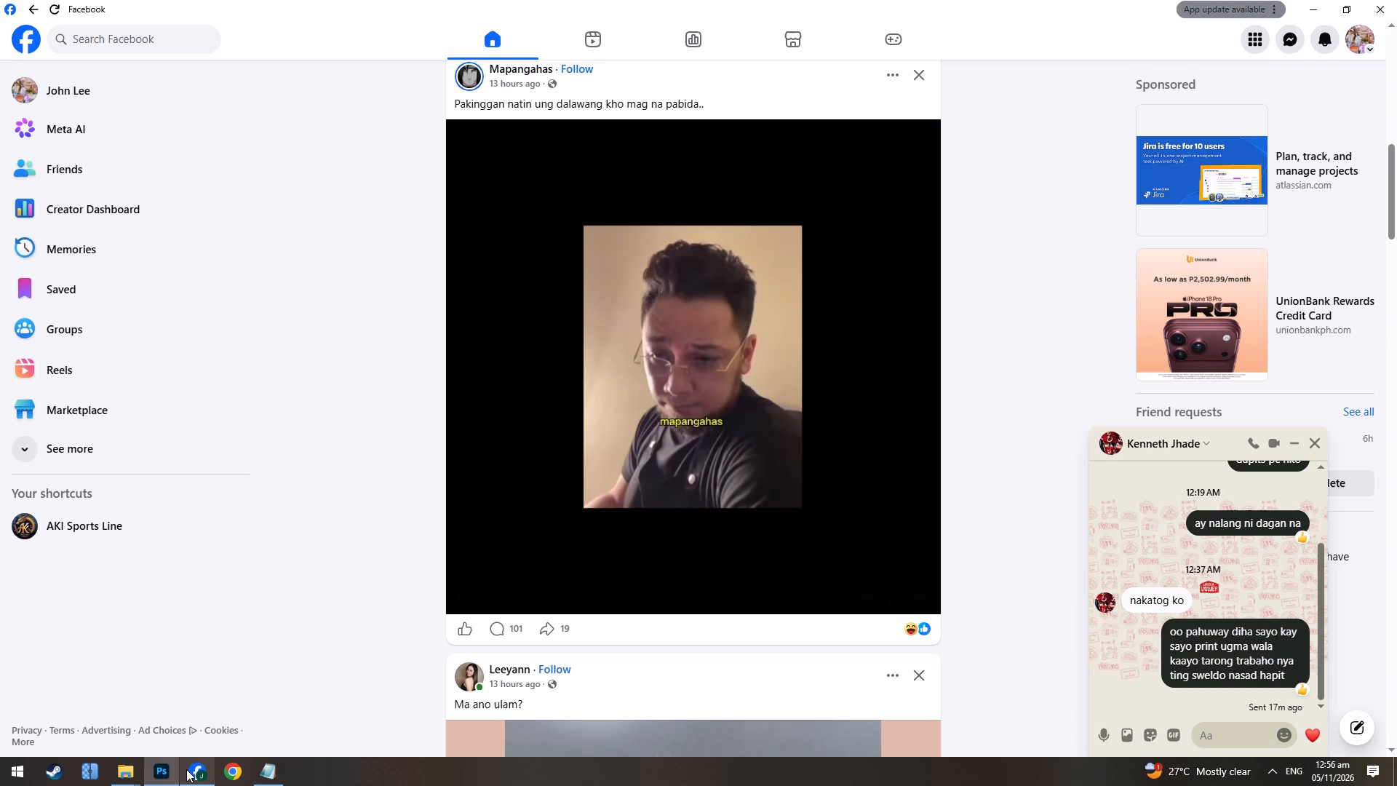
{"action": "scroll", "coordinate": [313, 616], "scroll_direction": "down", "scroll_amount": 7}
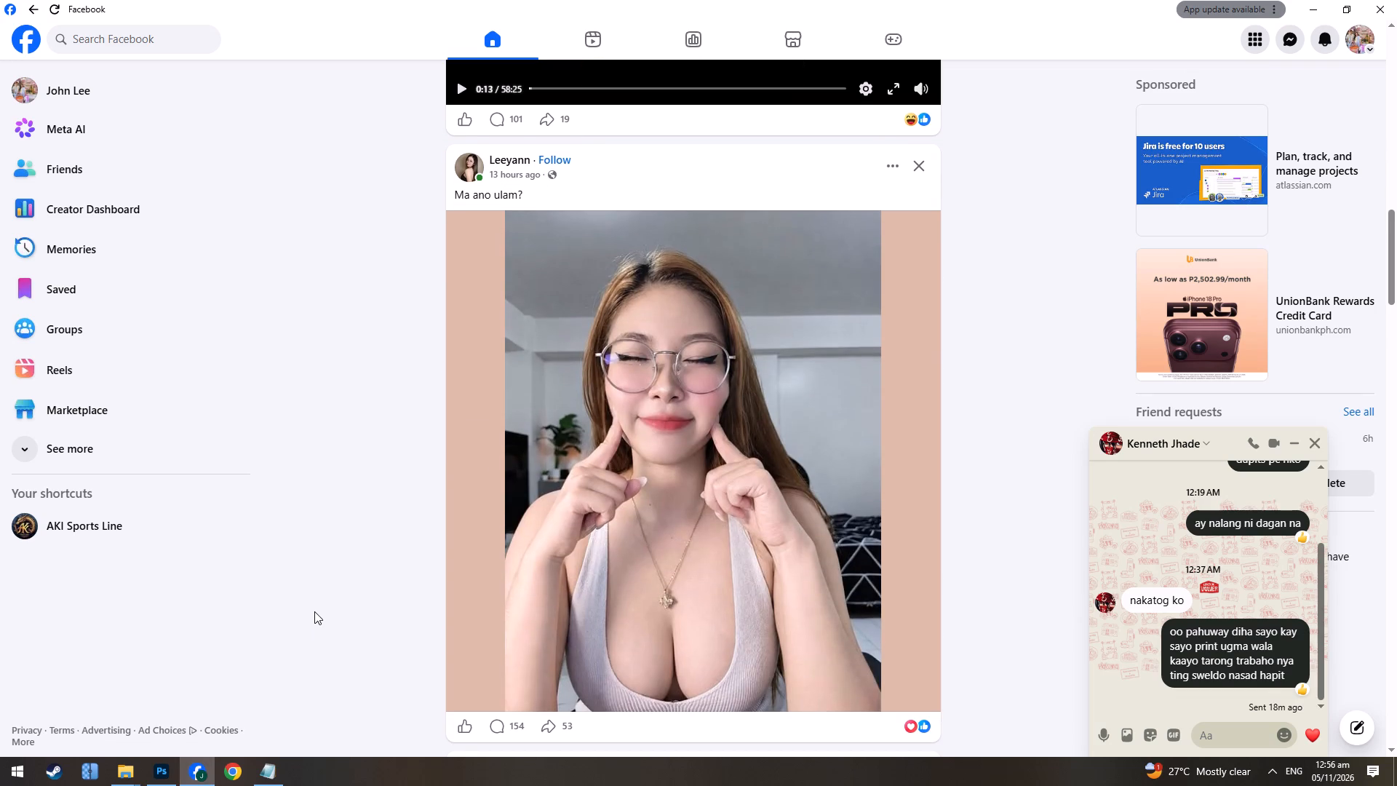
Return to Photoshop and accept the JPEG options at quality 12 to export the Obial jersey.
{"action": "key", "text": "alt+Tab"}
{"action": "left_click", "coordinate": [764, 196]}
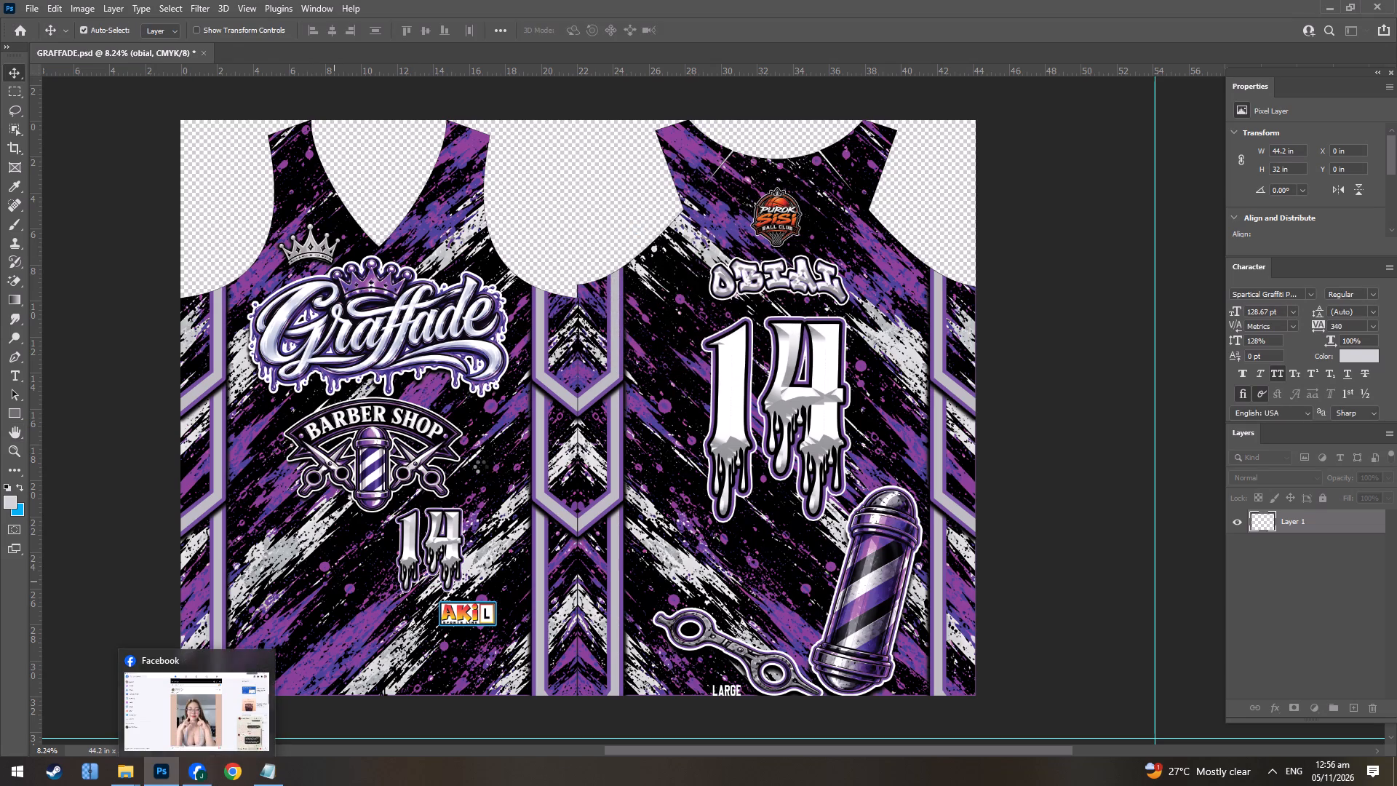
Switch to the Notepad player list and delete the completed Obial #14 entry.
{"action": "left_click", "coordinate": [280, 768]}
{"action": "key", "text": "BackSpace"}
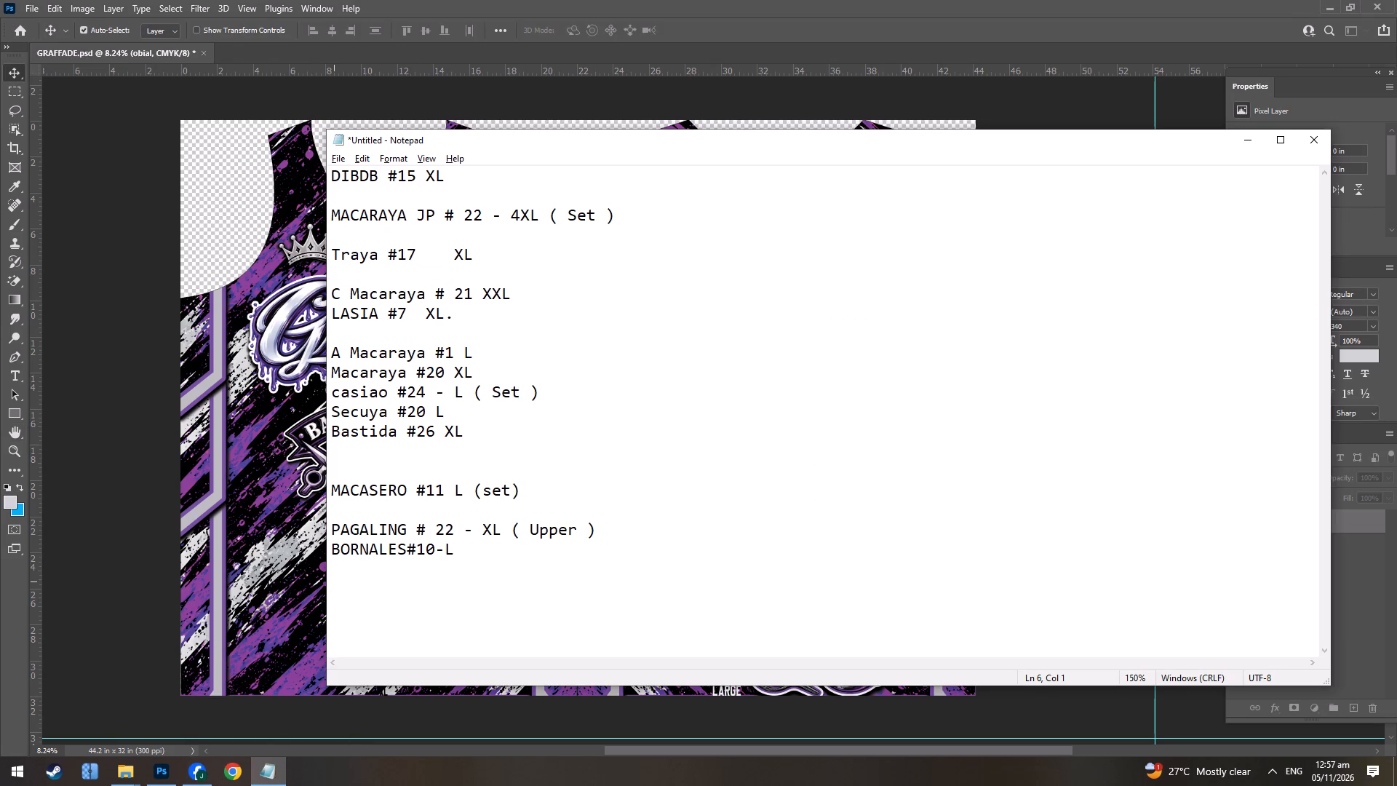
{"action": "left_click_drag", "start_coordinate": [481, 355], "coordinate": [304, 351]}
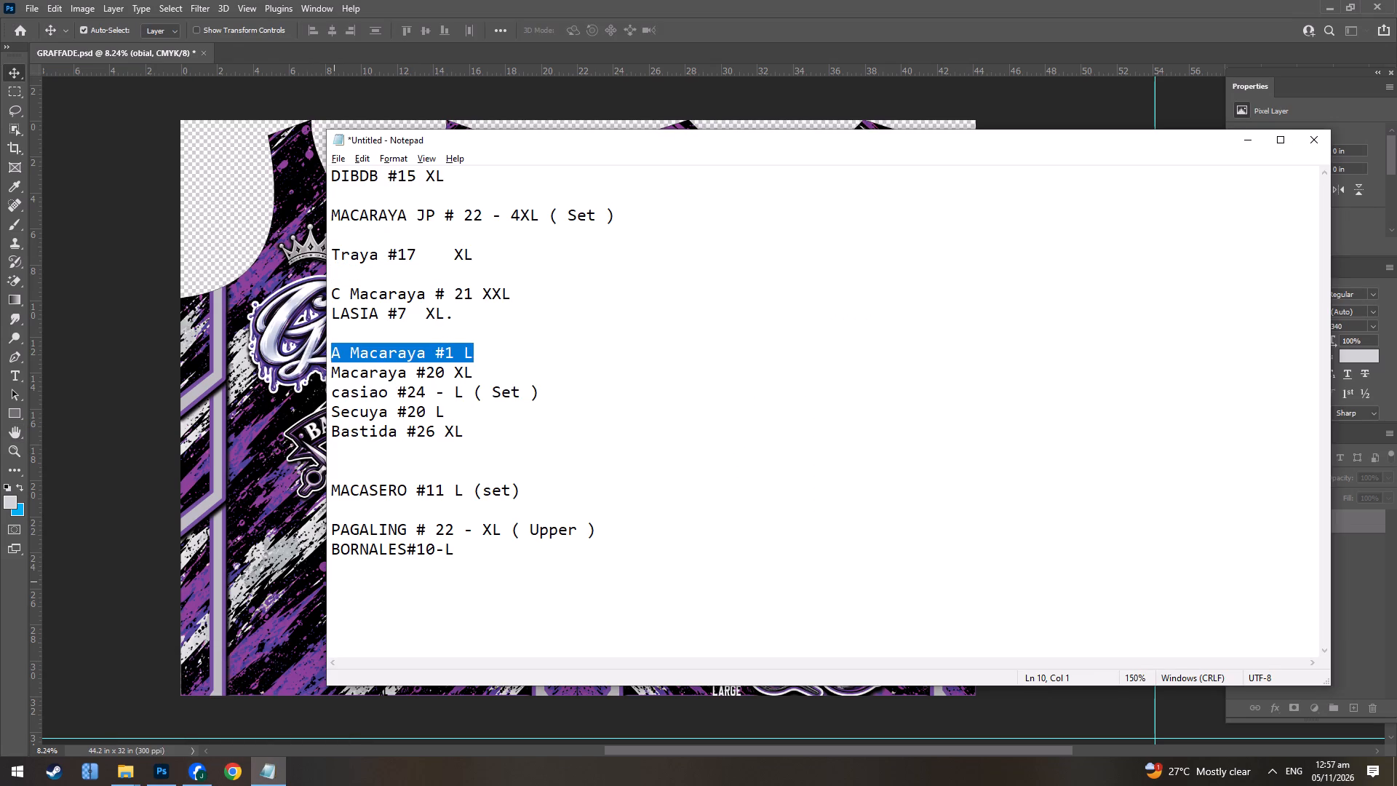
{"action": "key", "text": "alt+Tab"}
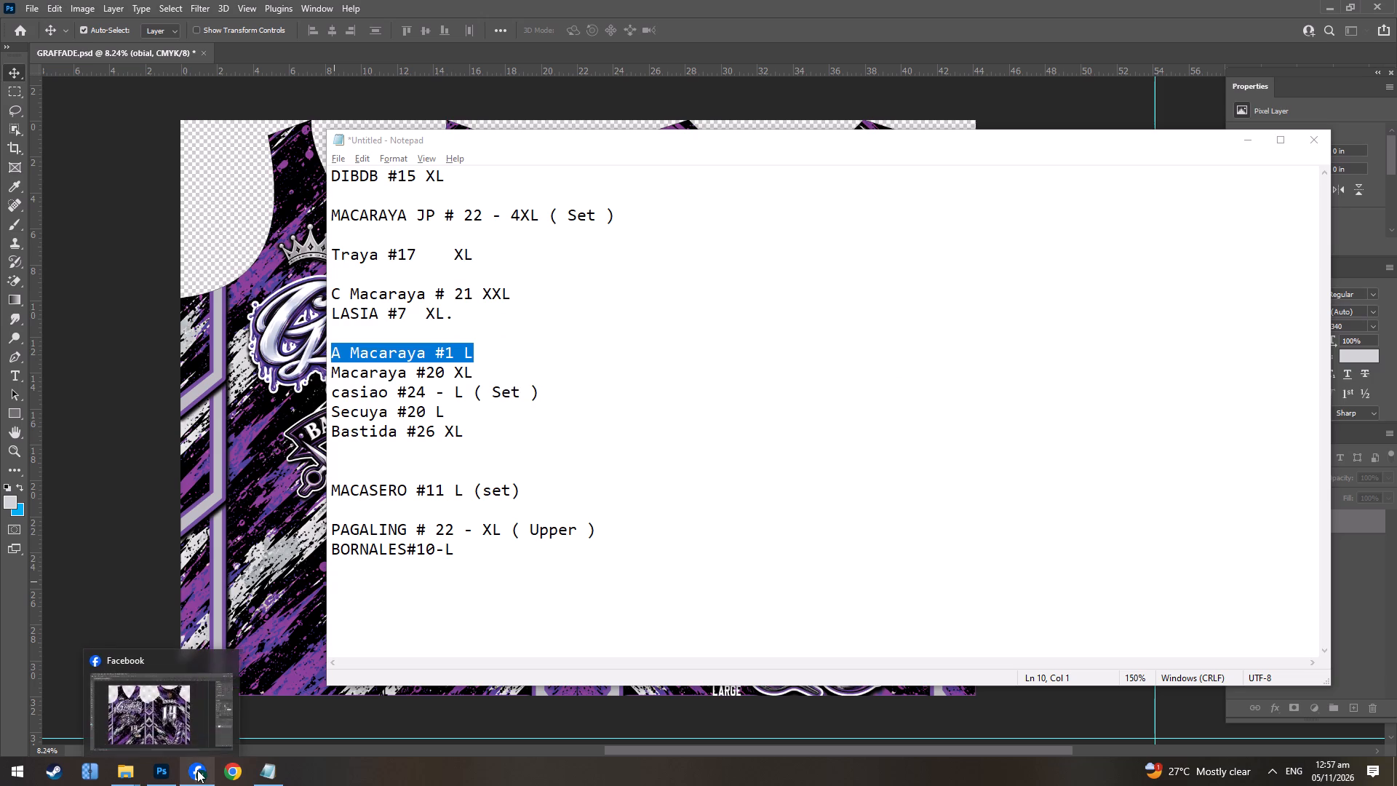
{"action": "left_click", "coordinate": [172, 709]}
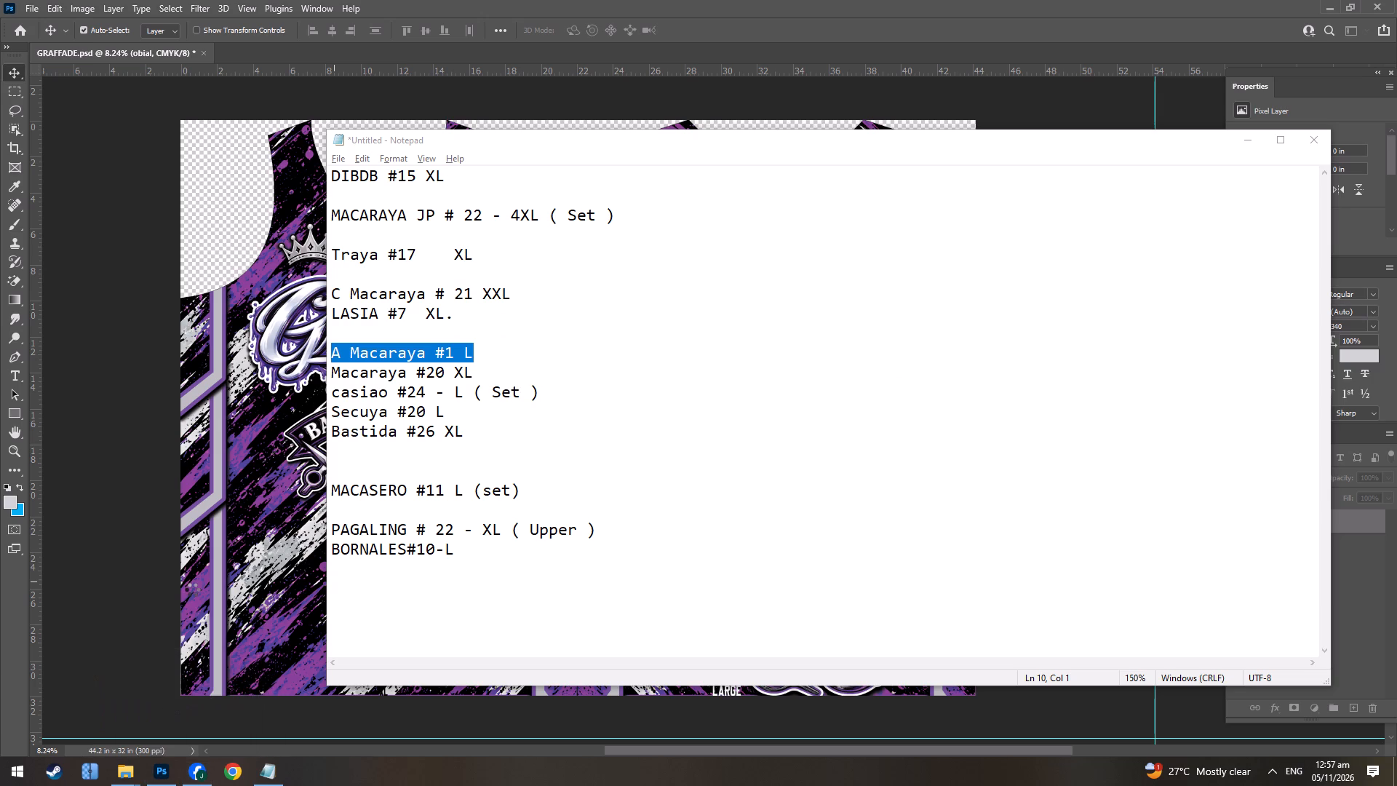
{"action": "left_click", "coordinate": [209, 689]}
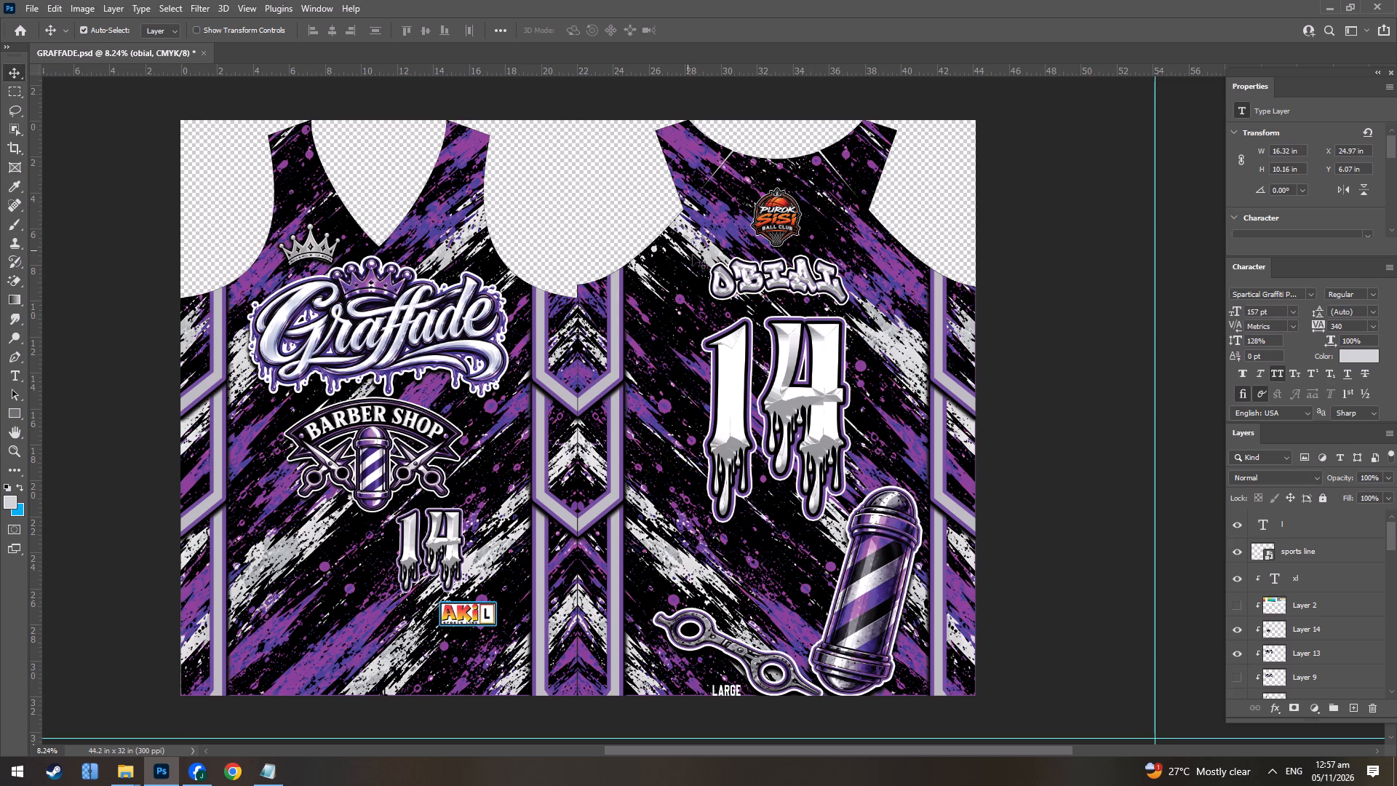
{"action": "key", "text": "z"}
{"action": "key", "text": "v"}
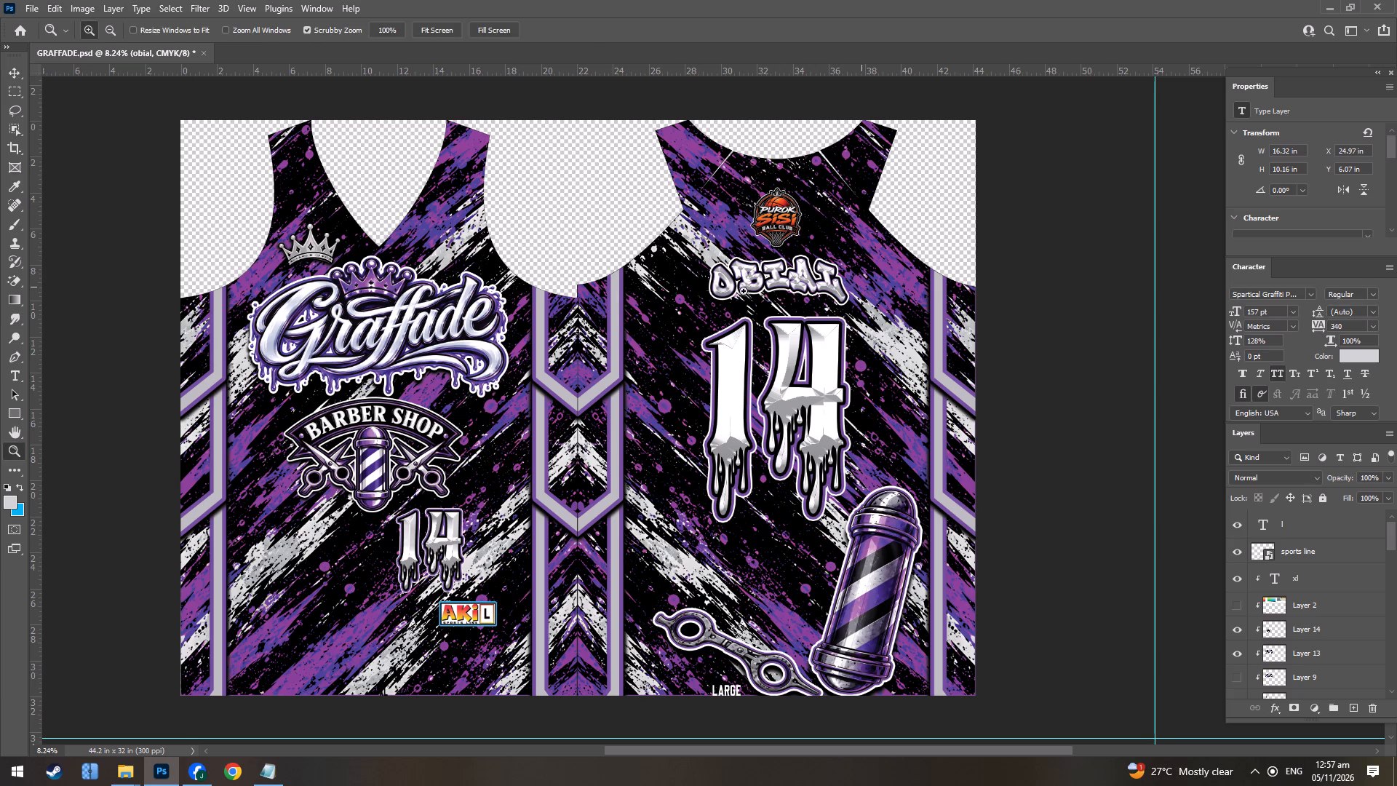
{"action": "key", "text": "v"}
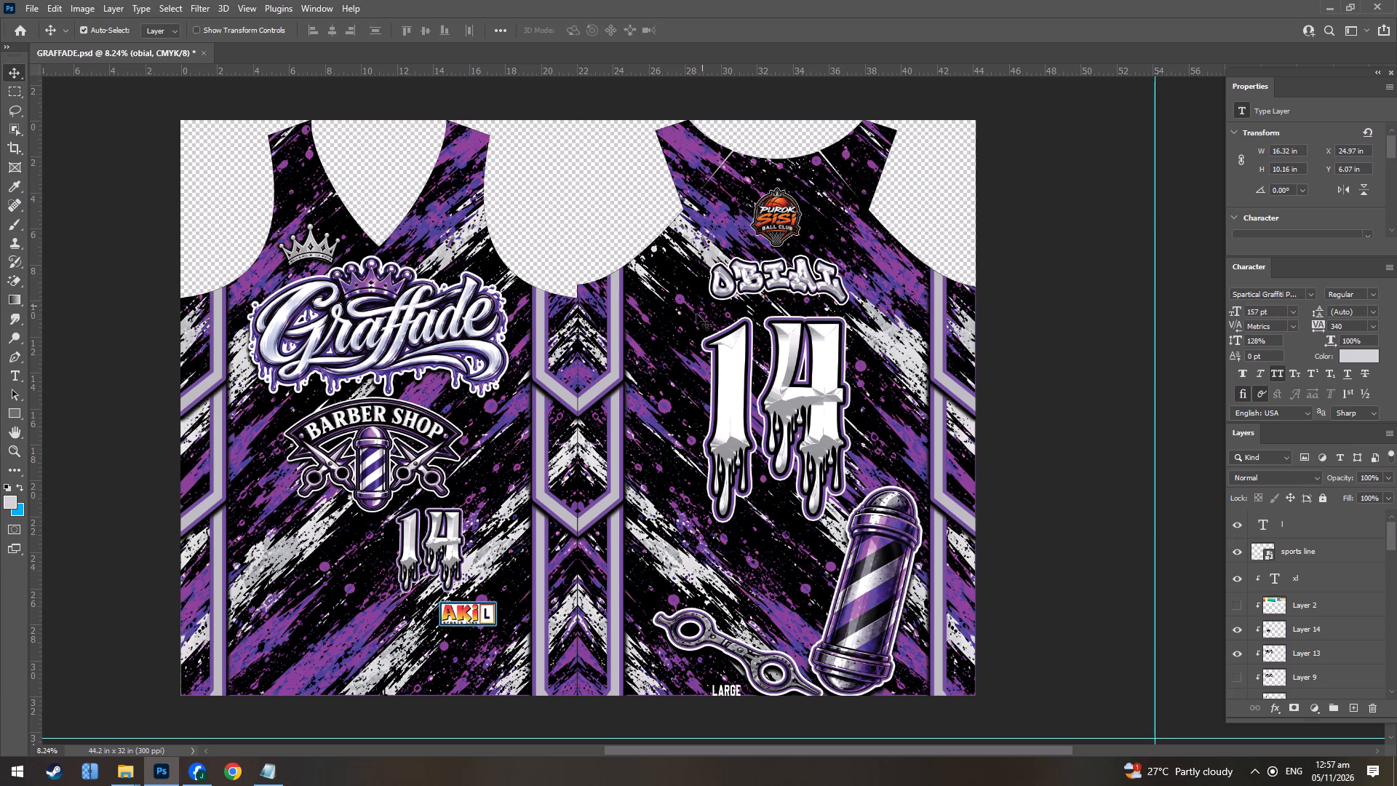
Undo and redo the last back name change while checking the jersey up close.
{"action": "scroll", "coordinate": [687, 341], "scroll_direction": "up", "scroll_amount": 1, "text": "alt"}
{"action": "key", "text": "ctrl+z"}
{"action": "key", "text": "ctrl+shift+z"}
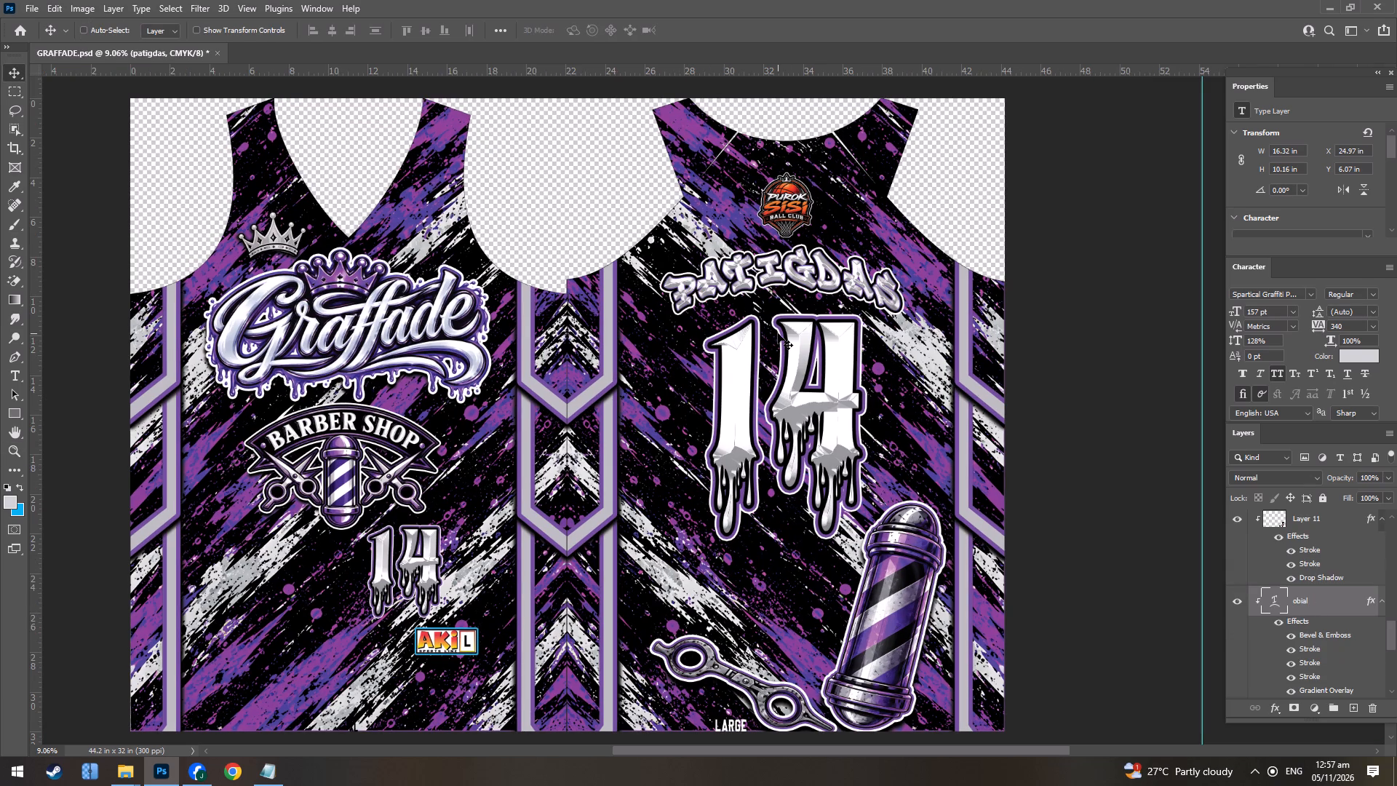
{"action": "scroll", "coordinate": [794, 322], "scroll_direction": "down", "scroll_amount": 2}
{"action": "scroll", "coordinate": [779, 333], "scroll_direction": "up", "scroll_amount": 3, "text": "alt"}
{"action": "key", "text": "alt+Tab"}
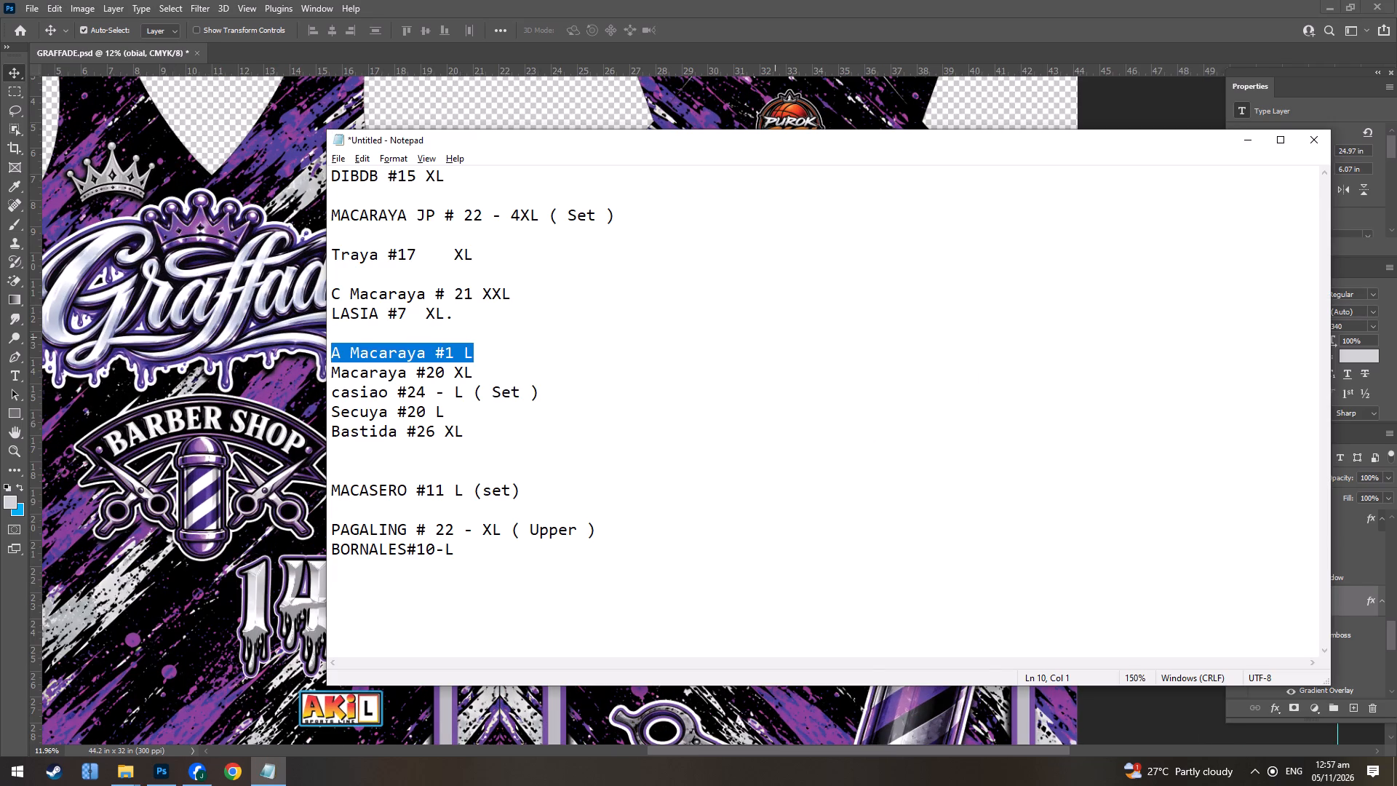
{"action": "key", "text": "alt+Tab"}
{"action": "double_click", "coordinate": [786, 227]}
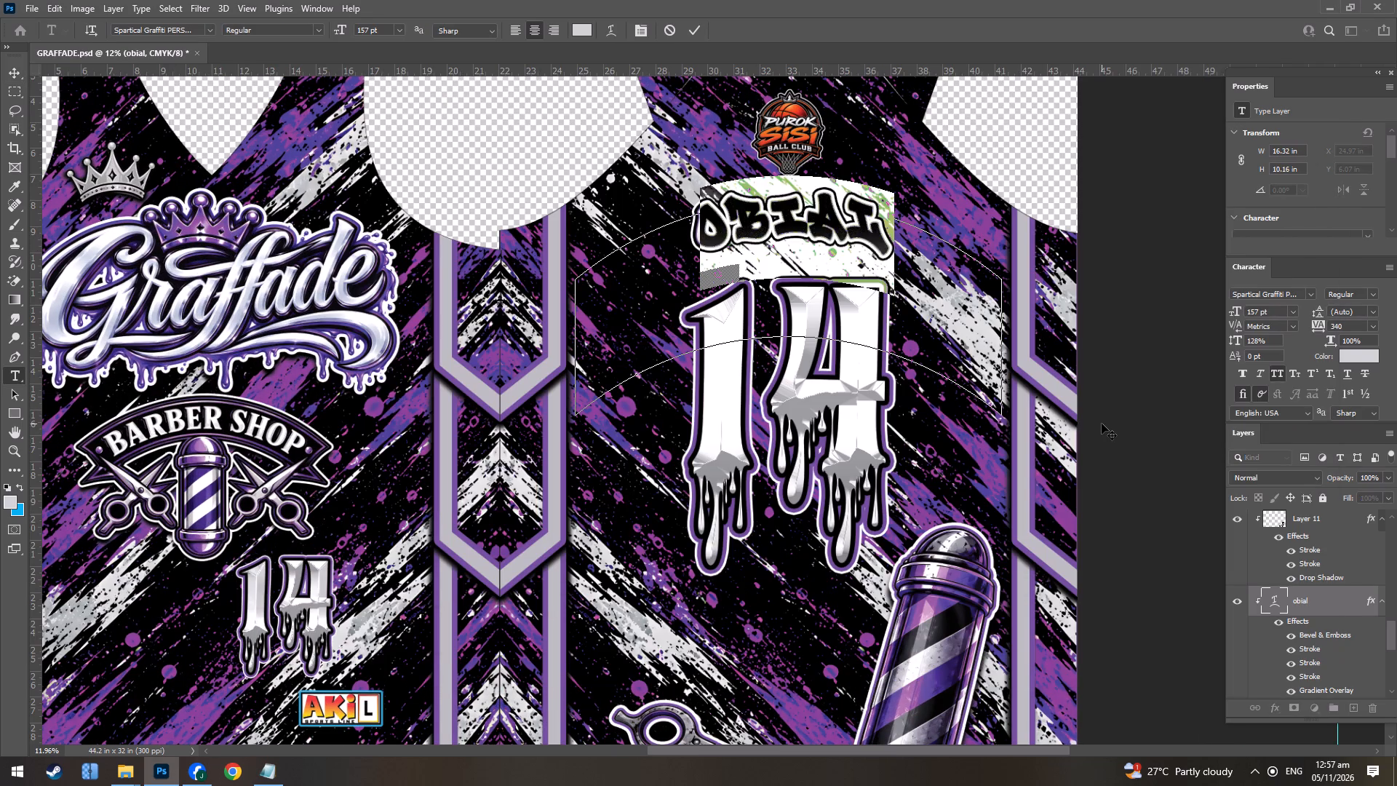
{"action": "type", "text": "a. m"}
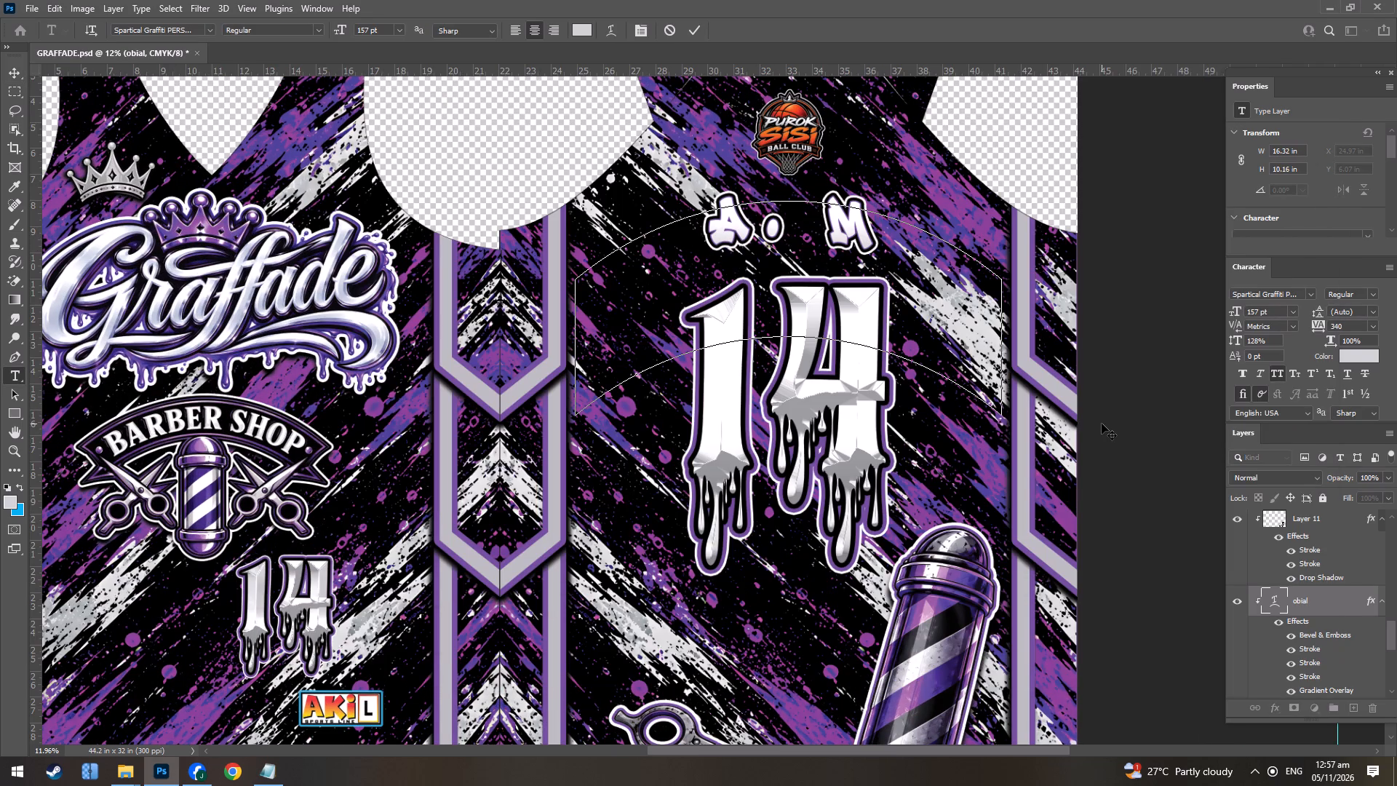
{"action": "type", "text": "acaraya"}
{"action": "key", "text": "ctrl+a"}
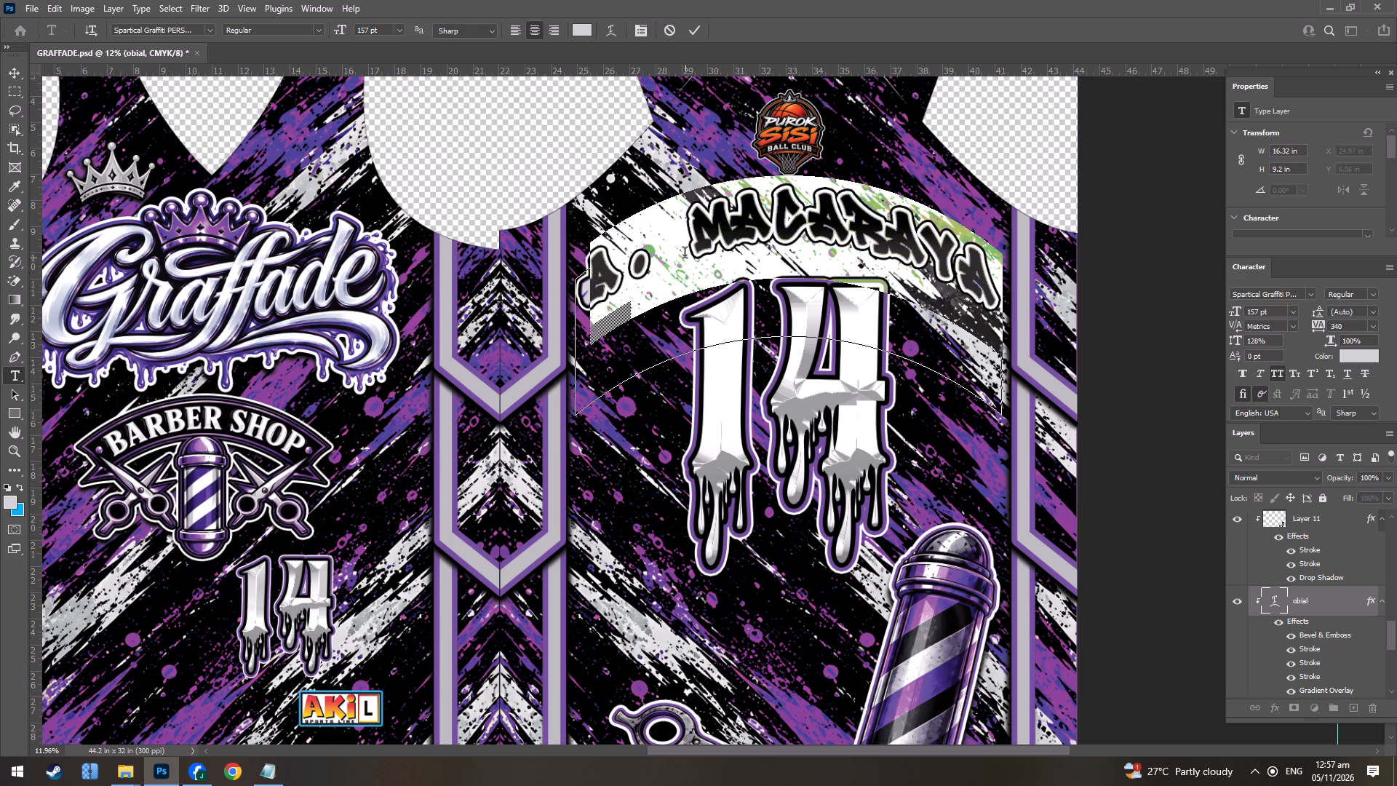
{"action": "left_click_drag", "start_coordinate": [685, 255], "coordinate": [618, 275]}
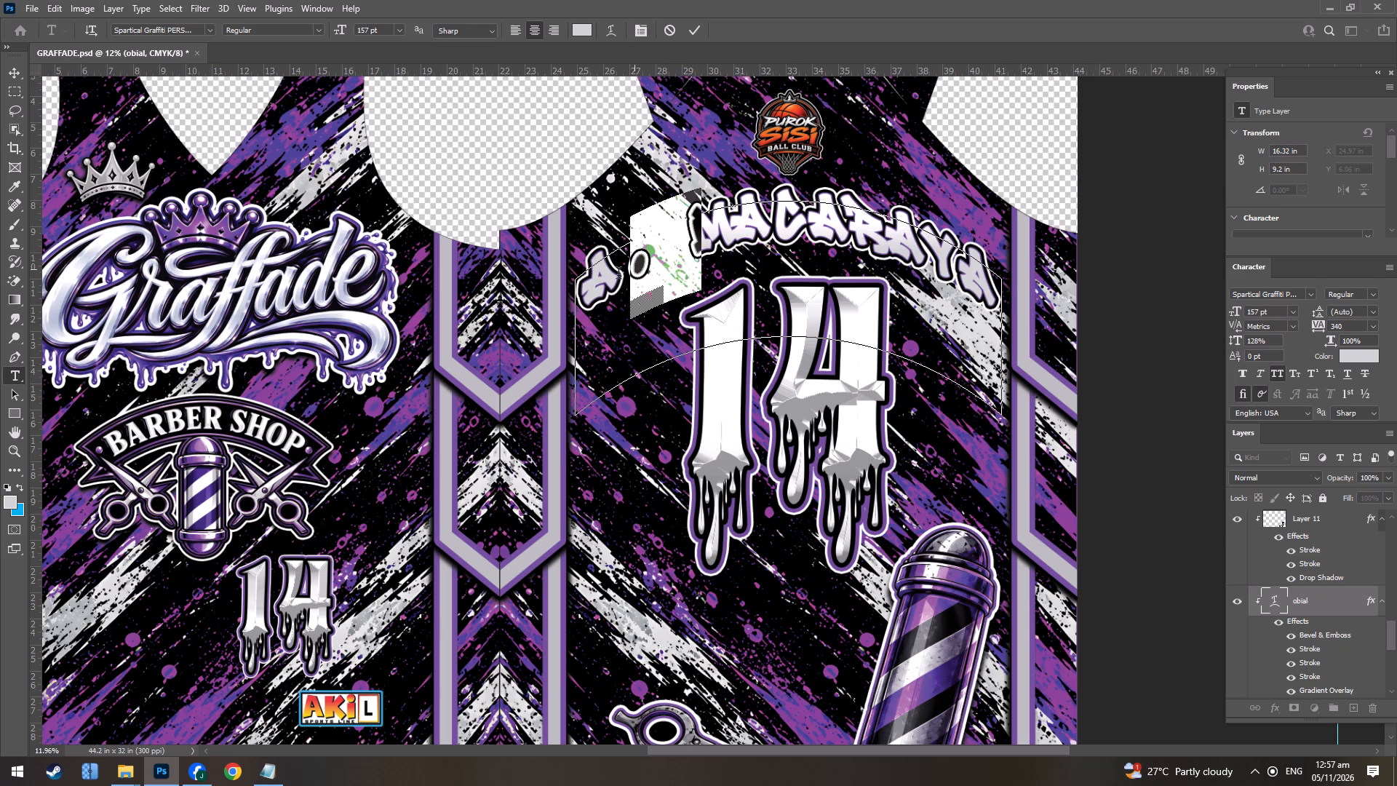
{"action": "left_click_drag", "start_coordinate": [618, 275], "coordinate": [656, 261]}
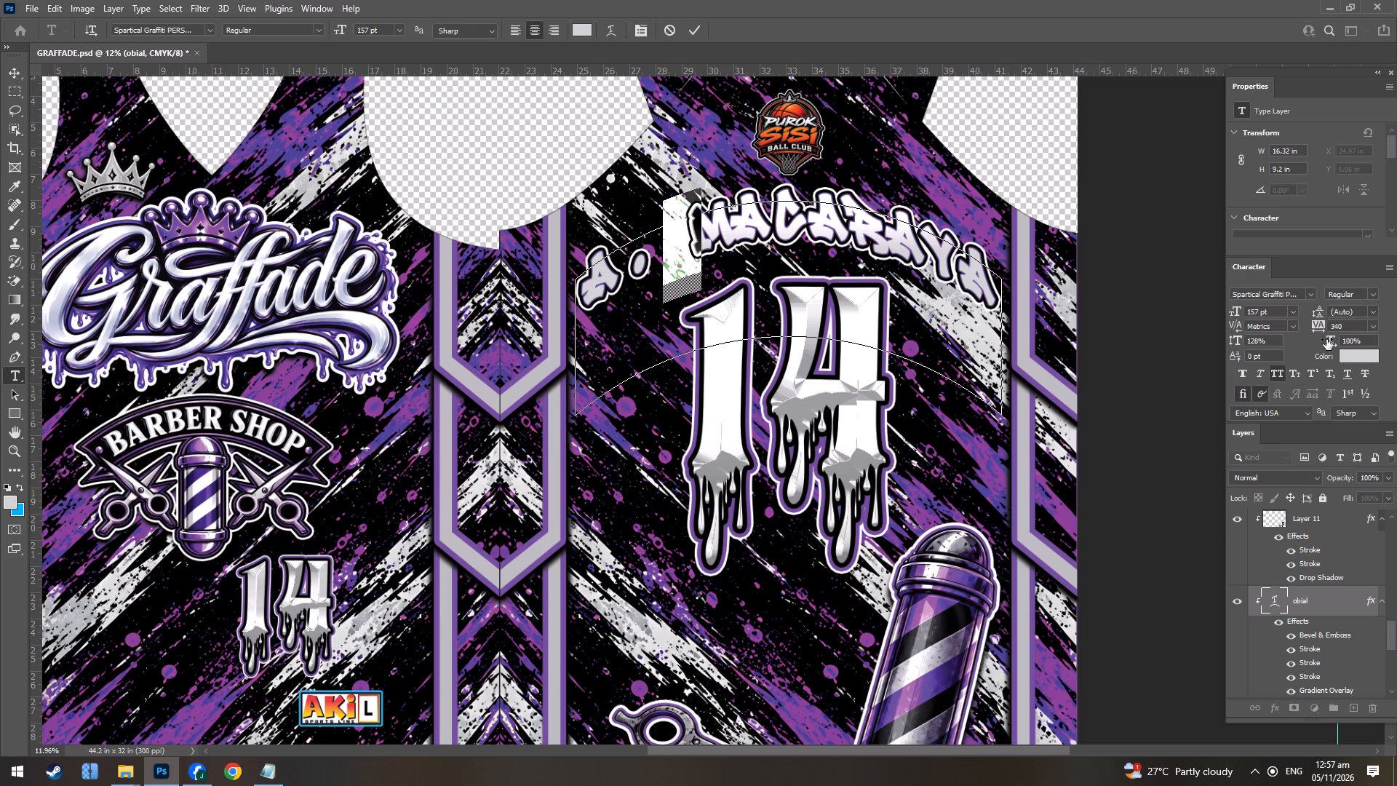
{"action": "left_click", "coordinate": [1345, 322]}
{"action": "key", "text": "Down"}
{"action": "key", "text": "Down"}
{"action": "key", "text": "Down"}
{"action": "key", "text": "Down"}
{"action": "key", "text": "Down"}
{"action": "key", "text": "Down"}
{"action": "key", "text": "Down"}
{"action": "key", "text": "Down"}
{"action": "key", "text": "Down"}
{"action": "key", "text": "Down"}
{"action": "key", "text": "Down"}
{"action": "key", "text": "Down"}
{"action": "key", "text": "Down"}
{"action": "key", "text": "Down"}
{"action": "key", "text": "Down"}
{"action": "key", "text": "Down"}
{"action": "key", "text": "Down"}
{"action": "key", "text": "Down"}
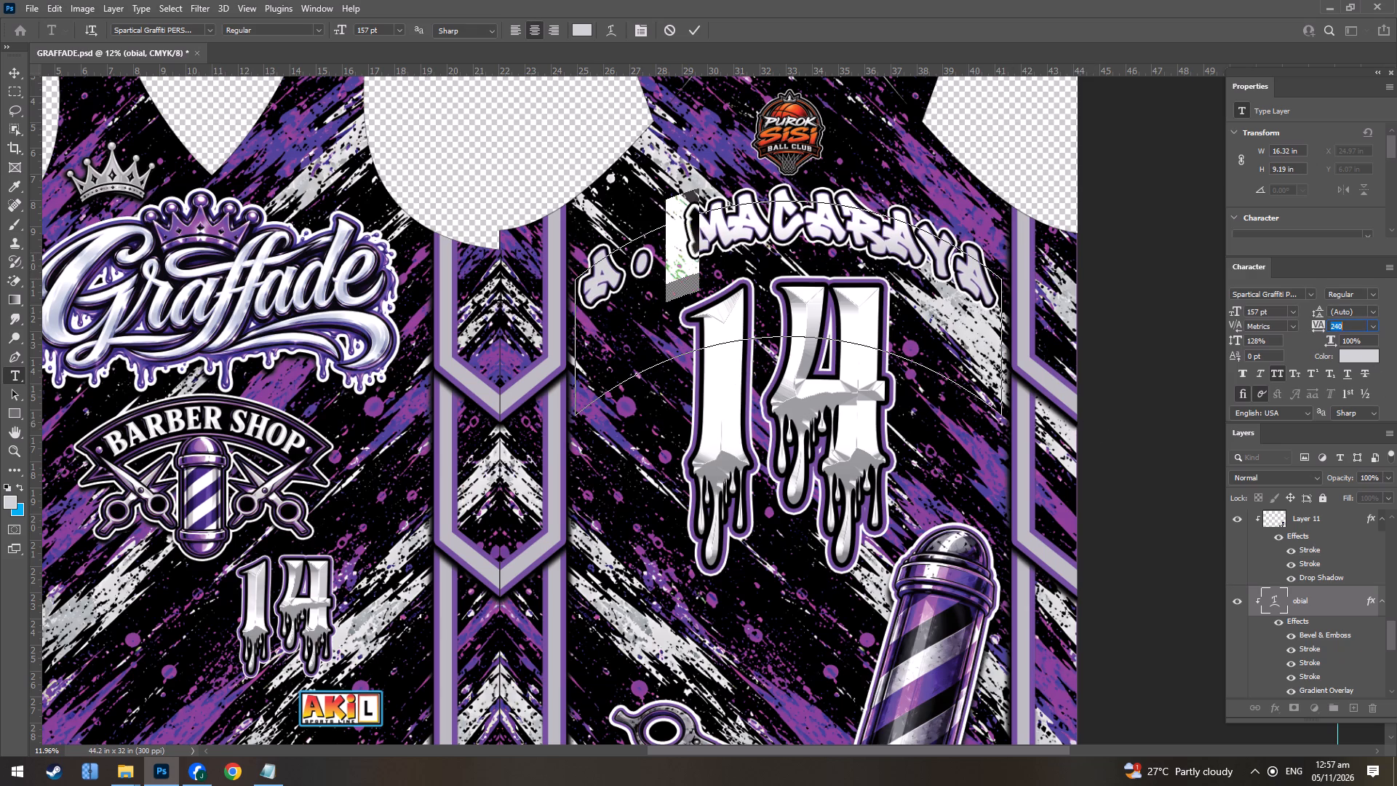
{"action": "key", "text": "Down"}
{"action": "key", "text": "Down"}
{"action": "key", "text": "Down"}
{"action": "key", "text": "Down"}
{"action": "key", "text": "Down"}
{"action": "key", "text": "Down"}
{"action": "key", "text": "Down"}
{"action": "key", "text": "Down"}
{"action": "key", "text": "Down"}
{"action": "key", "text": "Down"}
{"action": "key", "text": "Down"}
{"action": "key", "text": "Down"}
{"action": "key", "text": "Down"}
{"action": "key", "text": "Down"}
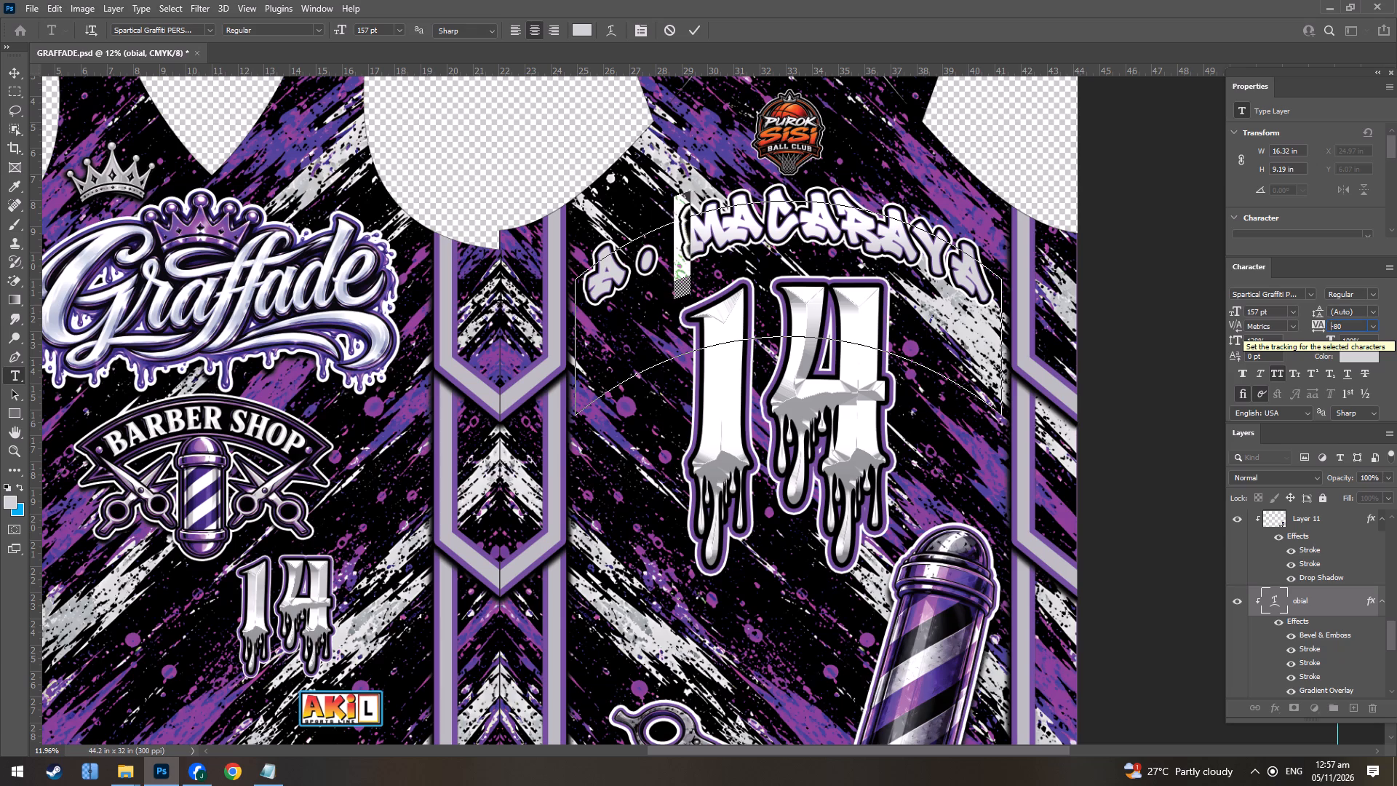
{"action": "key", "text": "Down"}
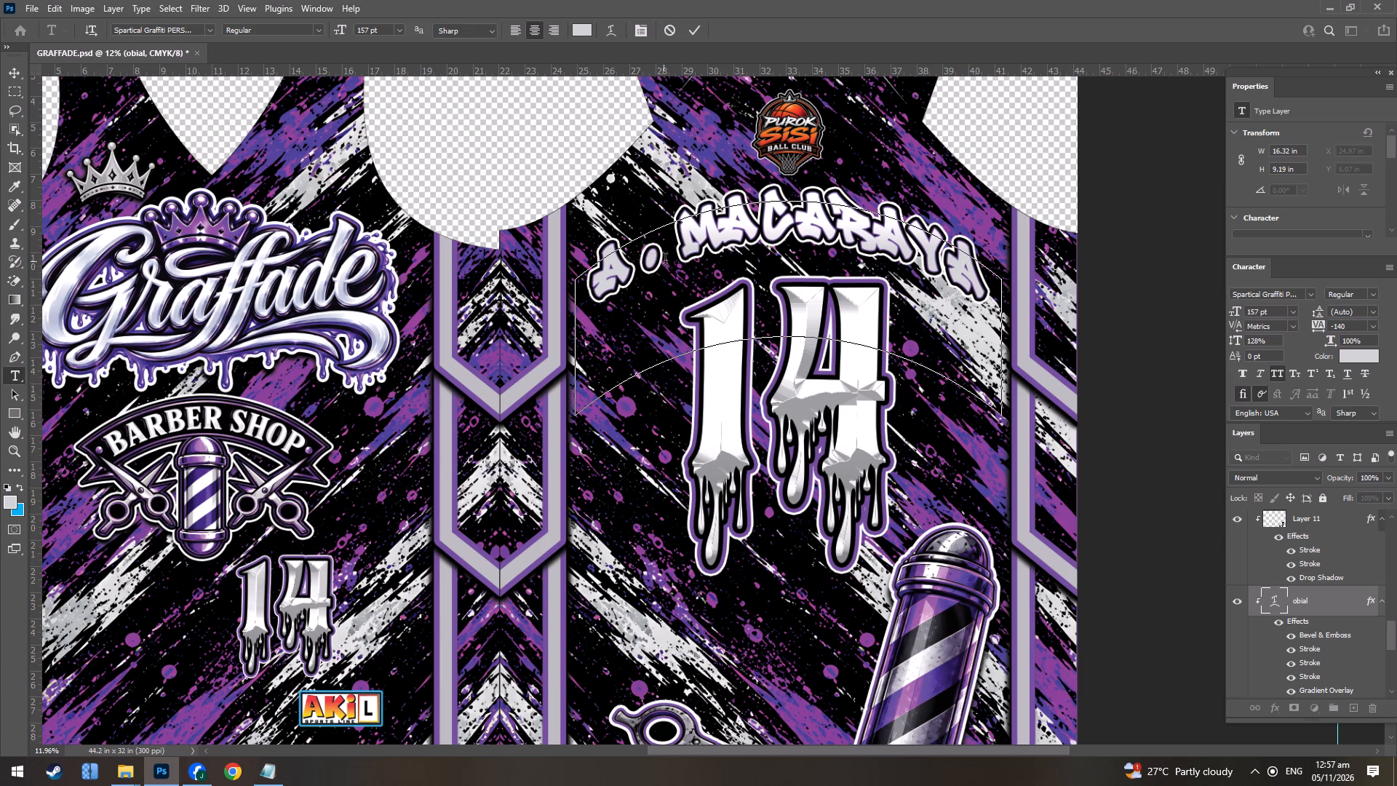
Reduce the font size of the period after the initial A to 128 pt.
{"action": "left_click_drag", "start_coordinate": [668, 261], "coordinate": [644, 266]}
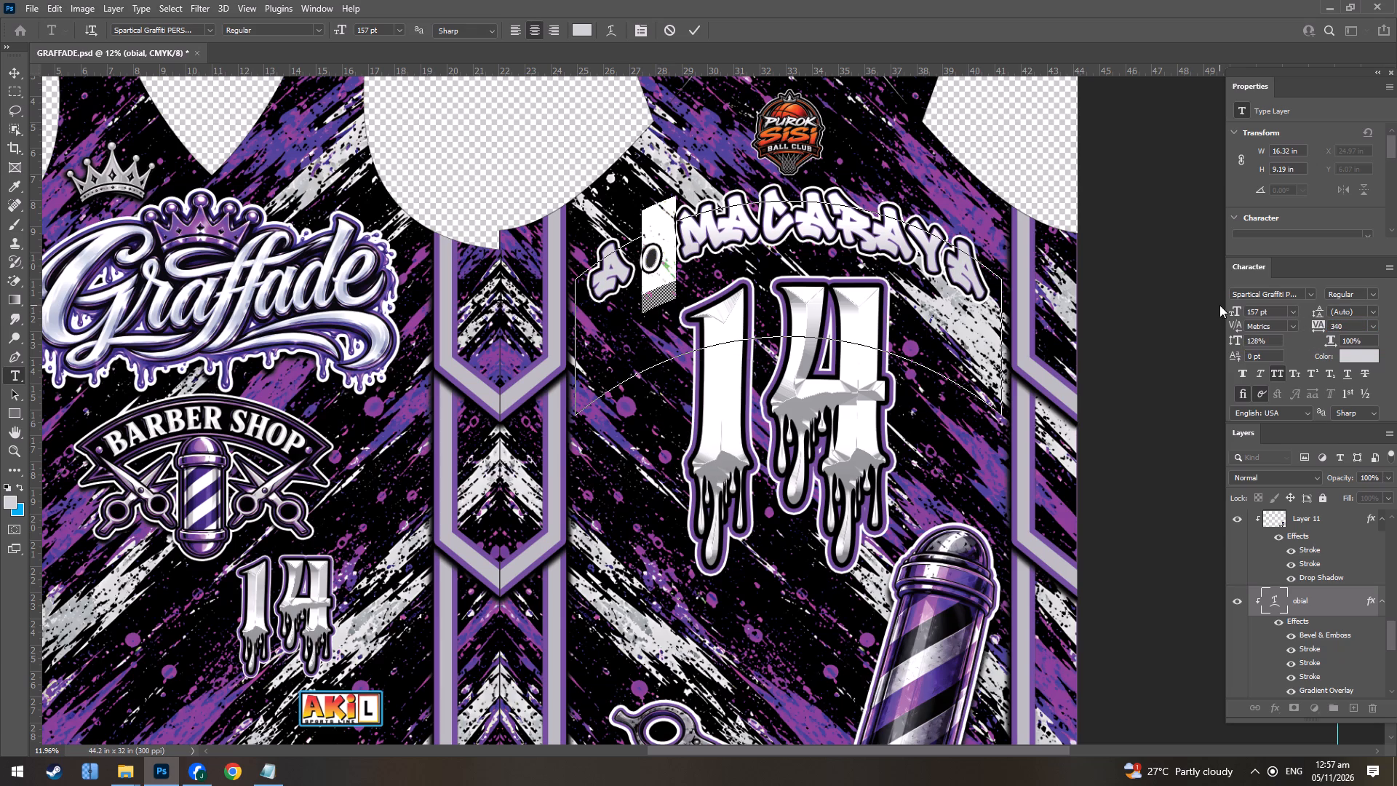
{"action": "left_click_drag", "start_coordinate": [1233, 309], "coordinate": [1212, 317]}
Set the tracking of the space between the period and MACARAYA to -280.
{"action": "left_click_drag", "start_coordinate": [682, 261], "coordinate": [681, 261]}
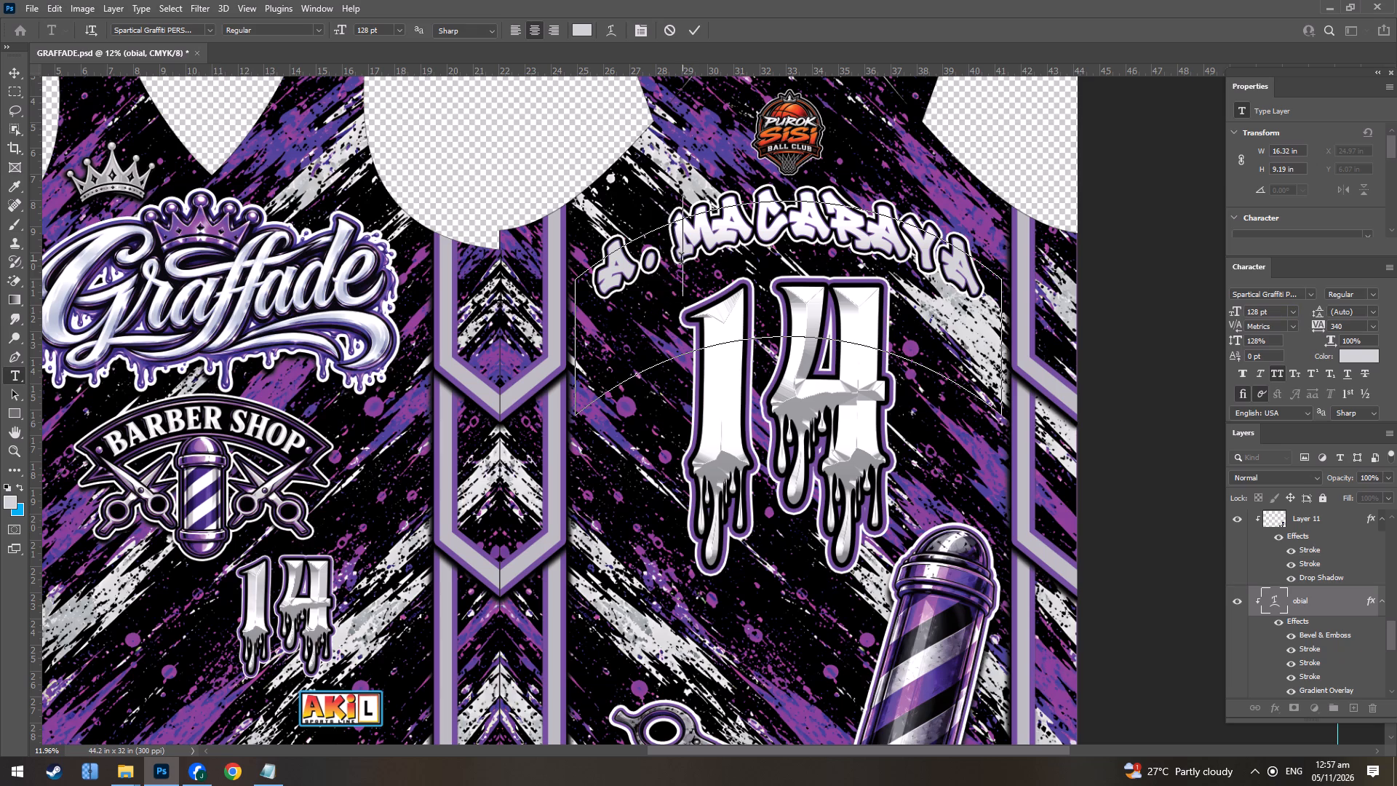
{"action": "left_click_drag", "start_coordinate": [681, 261], "coordinate": [656, 266]}
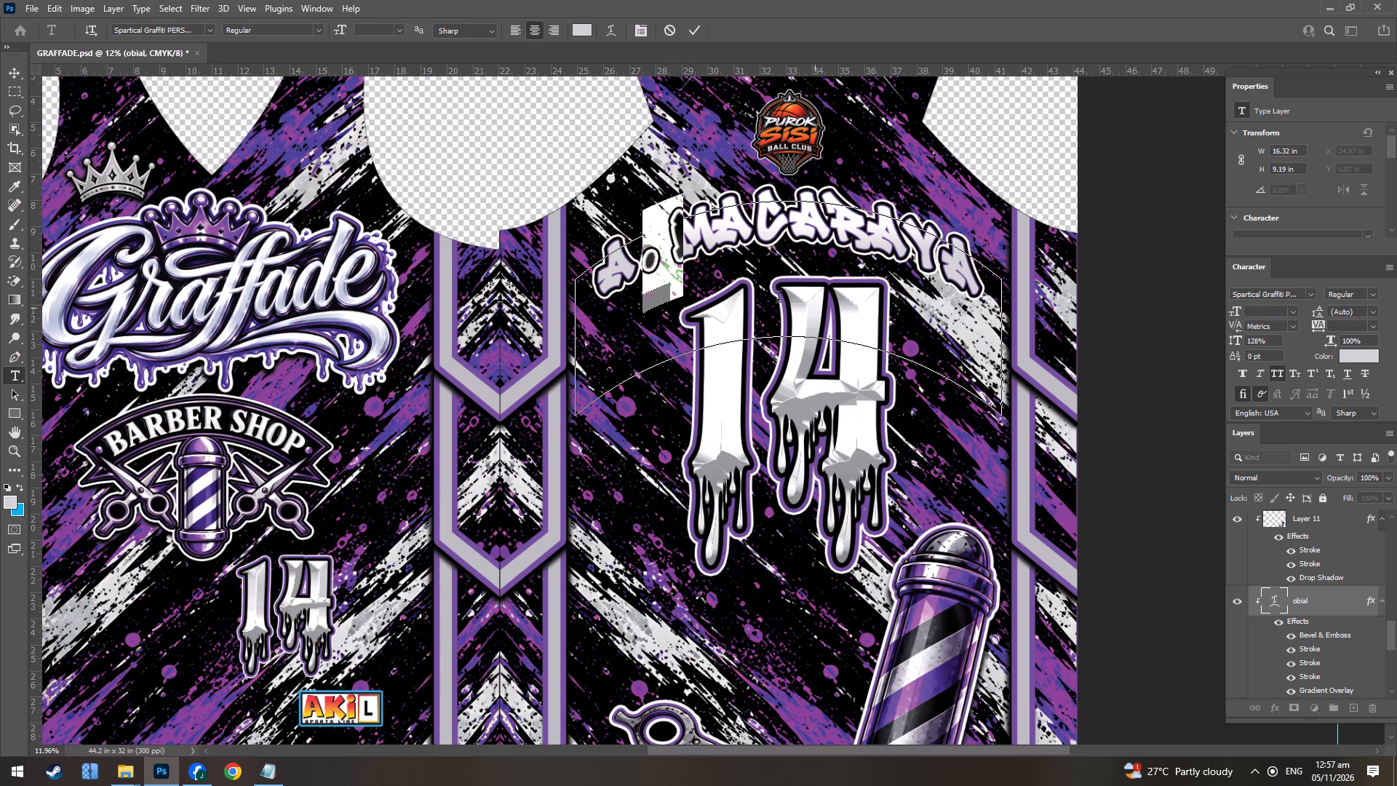
{"action": "left_click", "coordinate": [658, 247]}
{"action": "left_click", "coordinate": [679, 255]}
{"action": "left_click", "coordinate": [807, 246]}
{"action": "left_click", "coordinate": [777, 367]}
{"action": "left_click", "coordinate": [816, 257]}
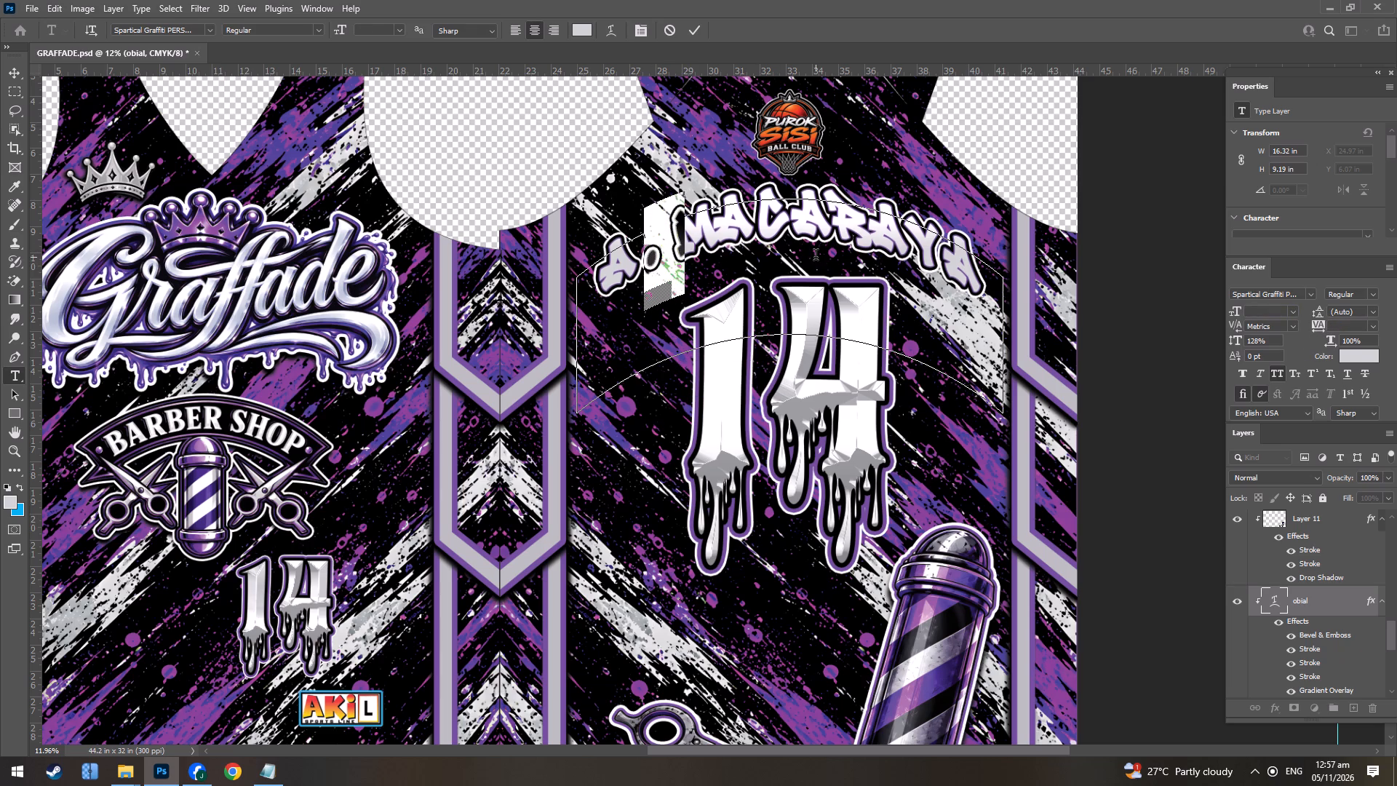
{"action": "left_click_drag", "start_coordinate": [679, 251], "coordinate": [659, 259]}
{"action": "left_click_drag", "start_coordinate": [1316, 320], "coordinate": [1295, 330]}
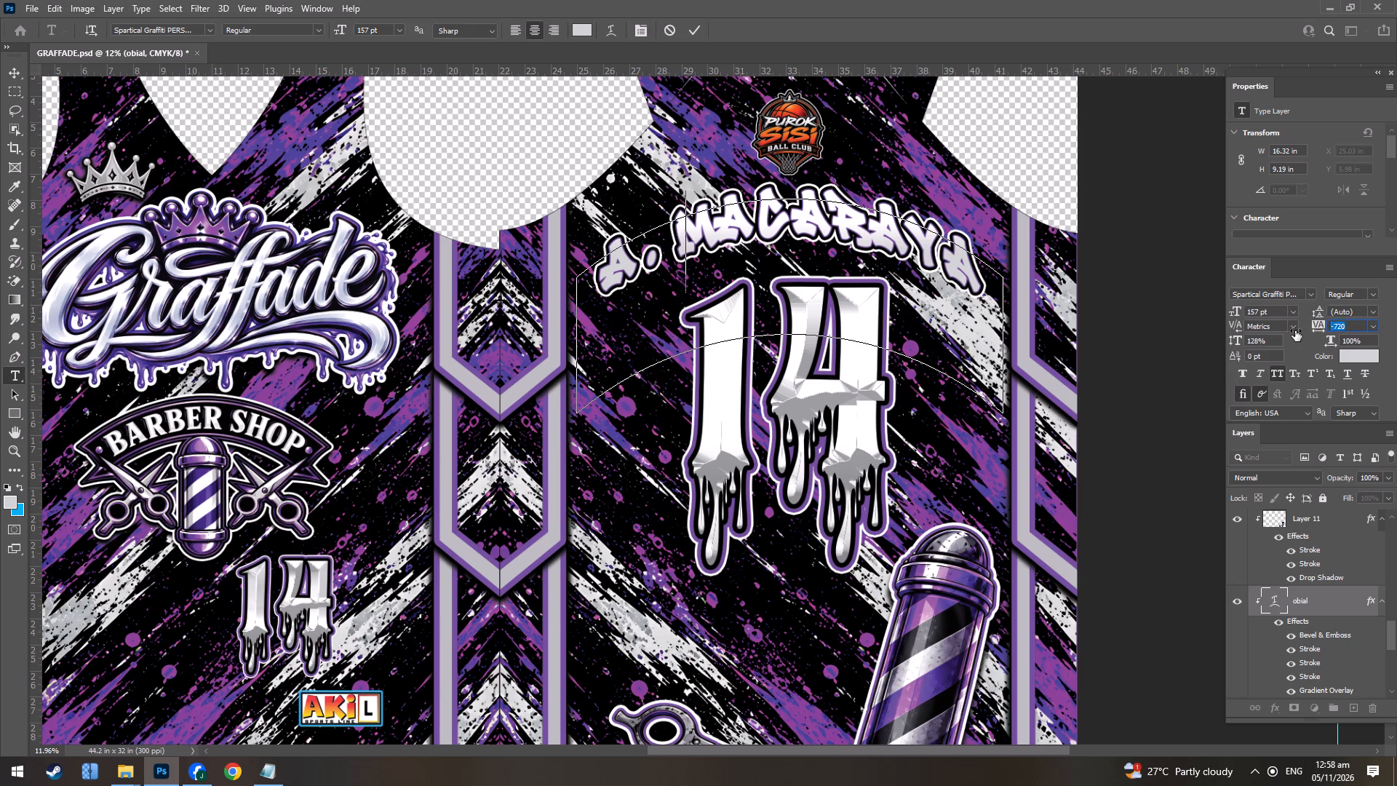
{"action": "left_click_drag", "start_coordinate": [1295, 330], "coordinate": [1302, 330]}
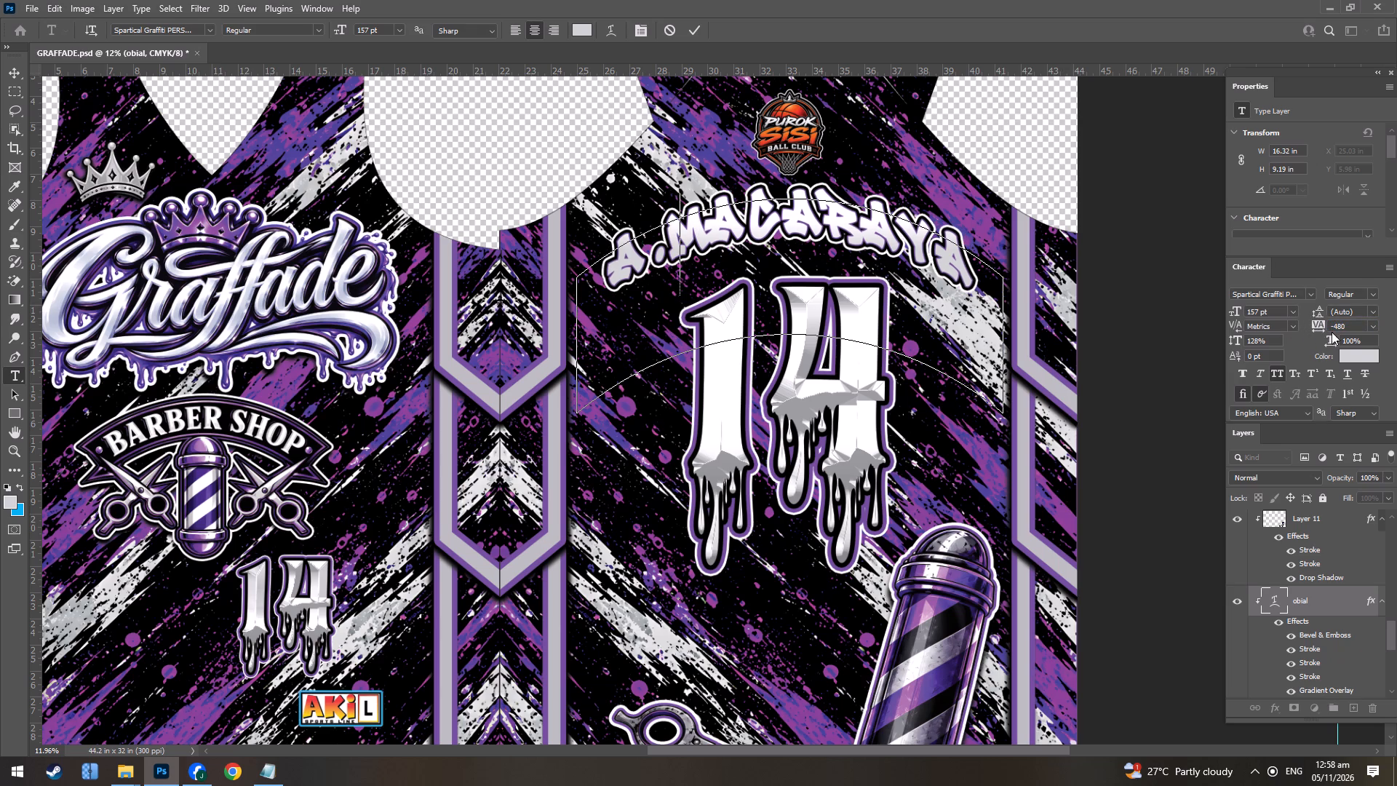
{"action": "left_click", "coordinate": [1337, 324]}
{"action": "key", "text": "Up"}
{"action": "key", "text": "Up"}
{"action": "key", "text": "Up"}
{"action": "key", "text": "Up"}
{"action": "key", "text": "Up"}
{"action": "key", "text": "Up"}
{"action": "key", "text": "Up"}
{"action": "key", "text": "Up"}
{"action": "key", "text": "Up"}
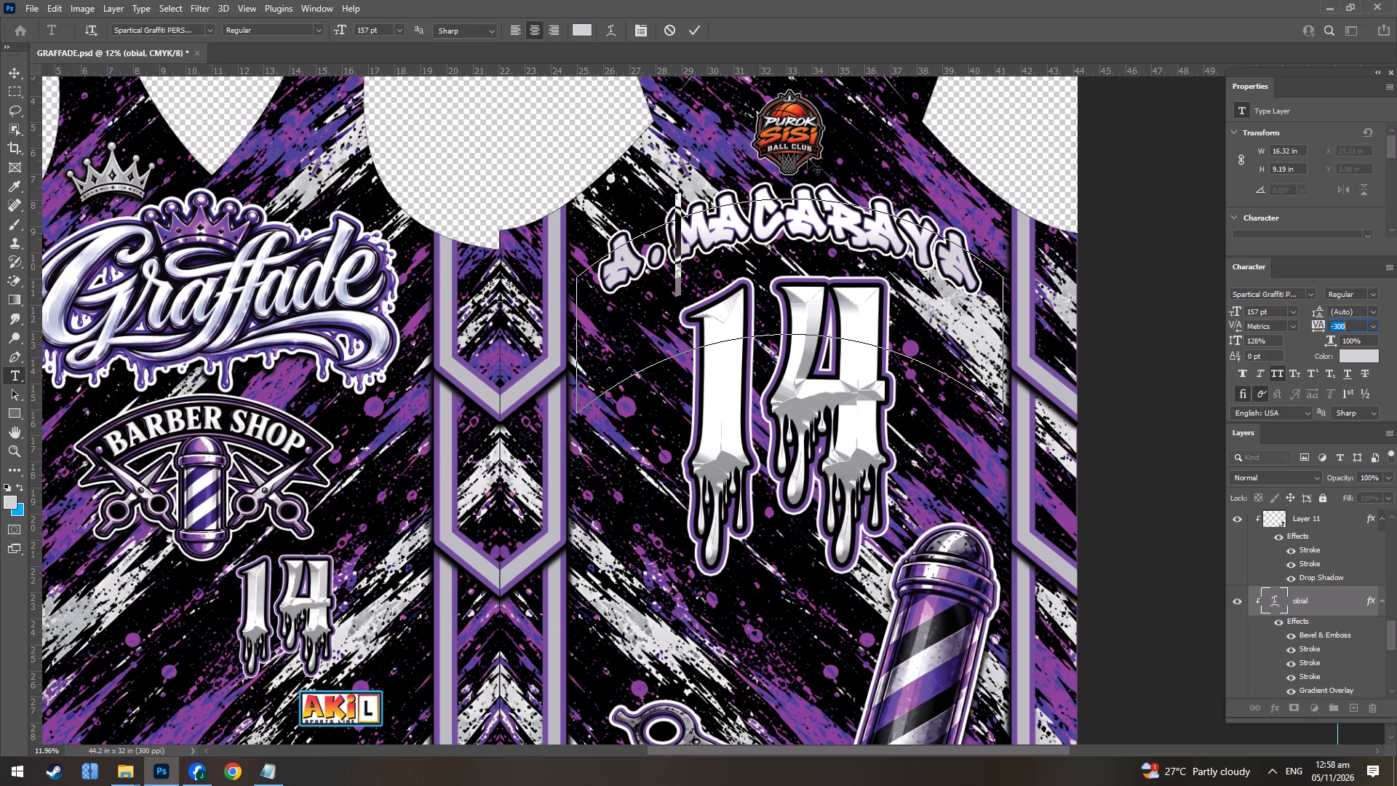
{"action": "key", "text": "Up"}
Reduce the font size of the initial A in the back name.
{"action": "key", "text": "ctrl+a"}
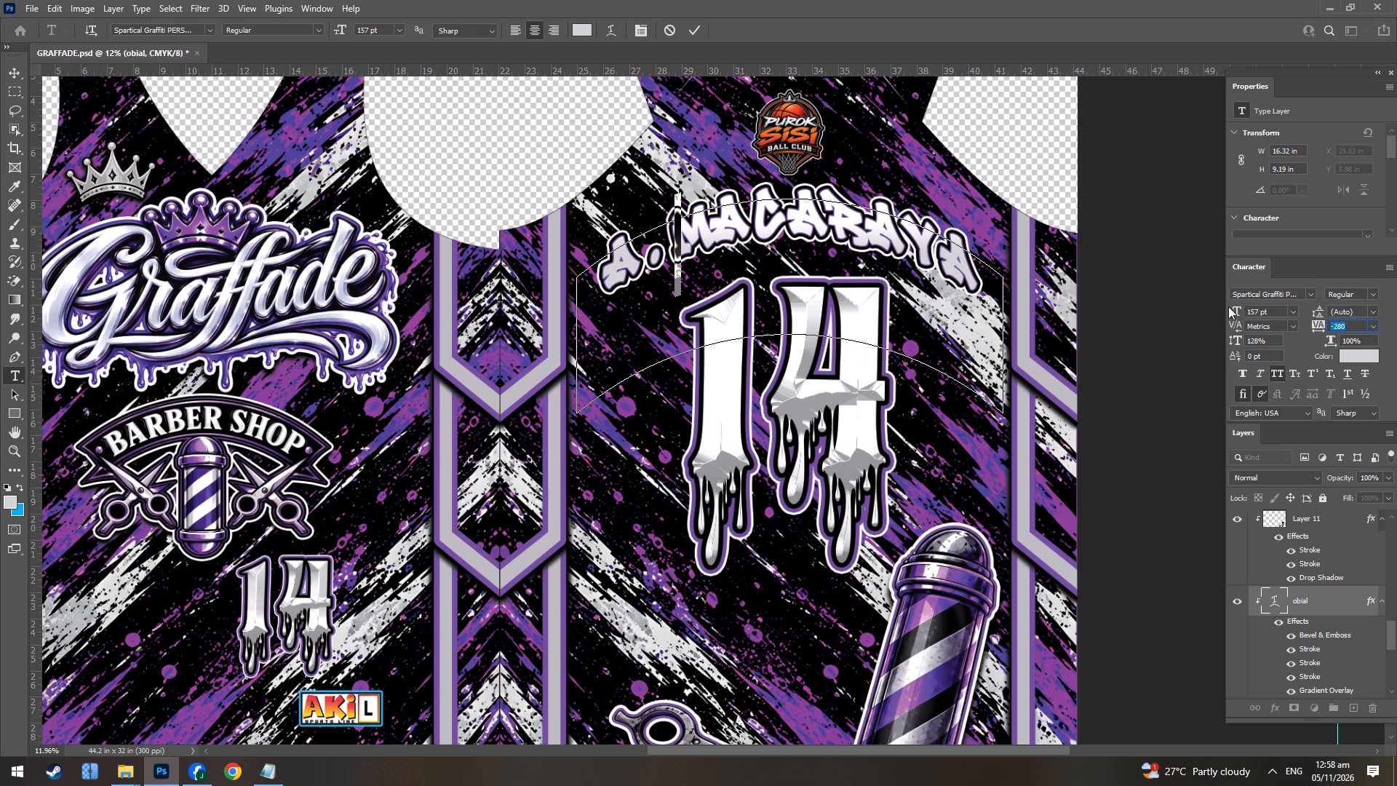
{"action": "left_click", "coordinate": [955, 271]}
{"action": "left_click_drag", "start_coordinate": [982, 283], "coordinate": [637, 258]}
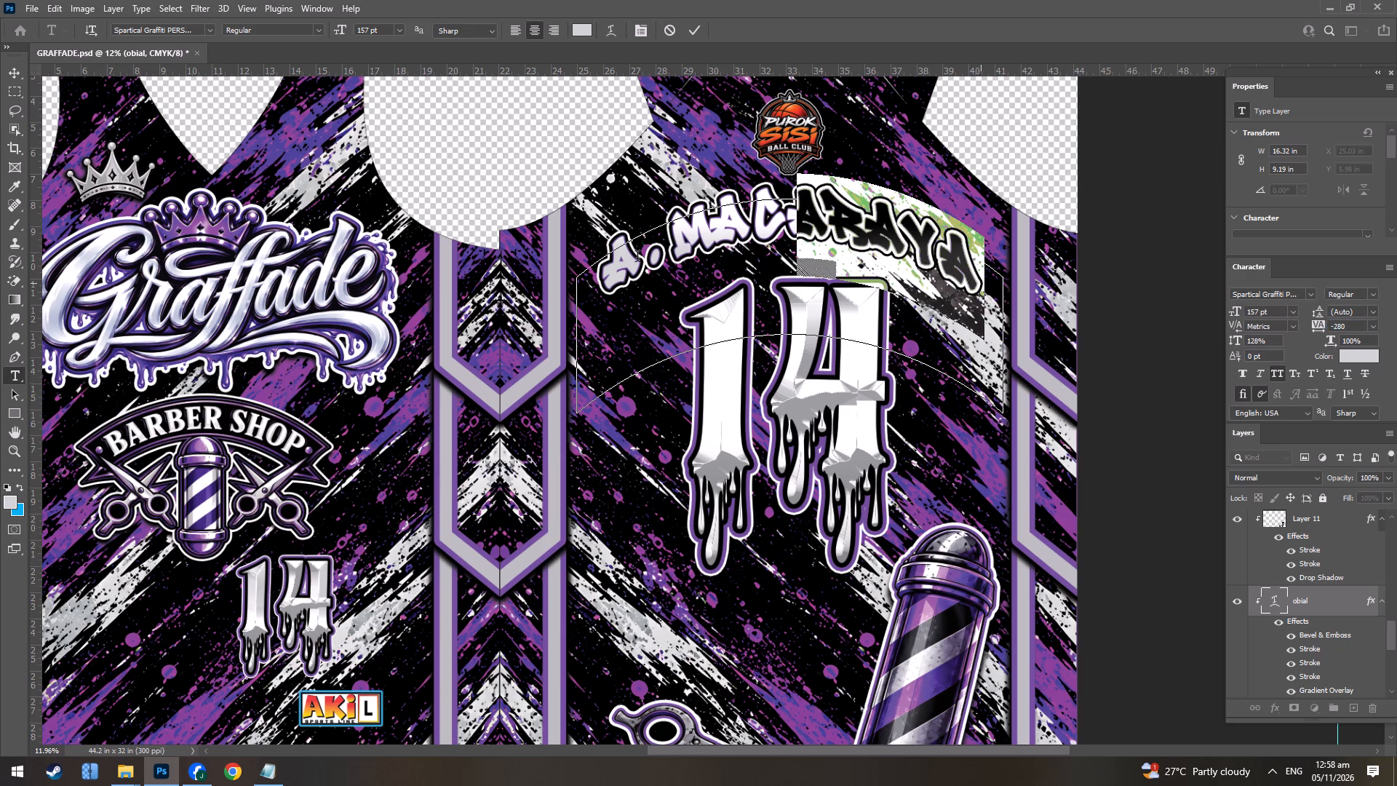
{"action": "left_click_drag", "start_coordinate": [637, 258], "coordinate": [479, 290]}
{"action": "left_click", "coordinate": [942, 242]}
{"action": "left_click_drag", "start_coordinate": [647, 268], "coordinate": [640, 270]}
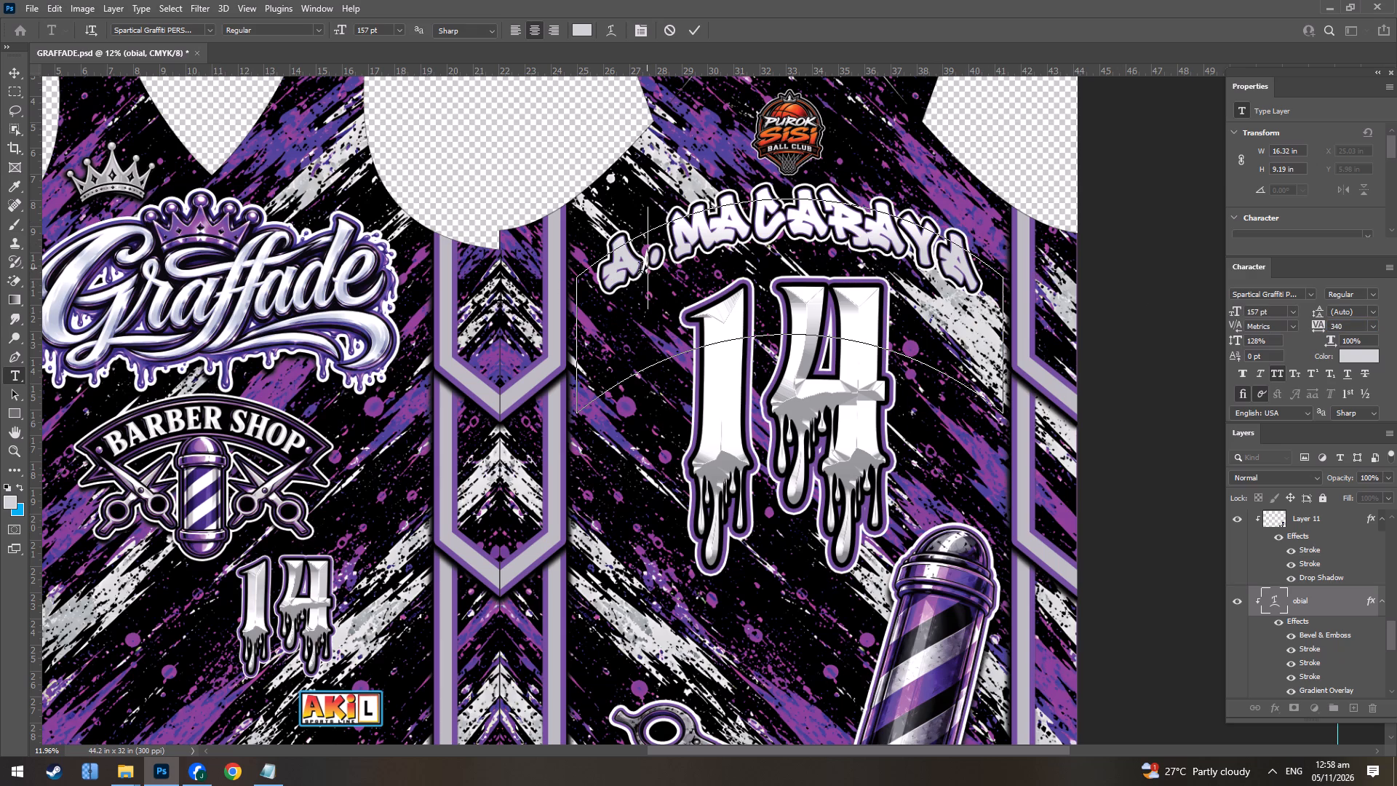
{"action": "left_click_drag", "start_coordinate": [640, 270], "coordinate": [603, 280]}
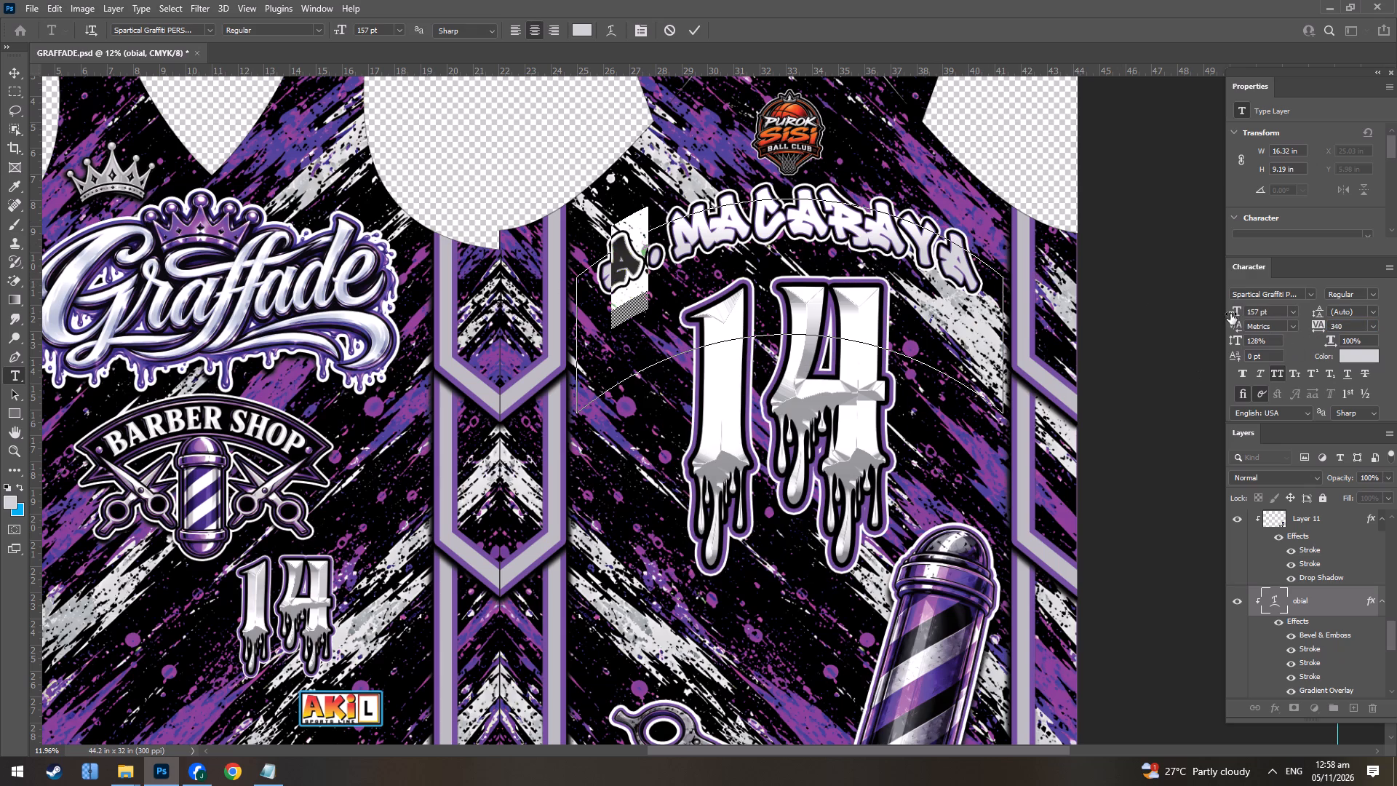
{"action": "left_click_drag", "start_coordinate": [1230, 314], "coordinate": [1219, 315]}
Set the font size of MACARAYA in the back name to 141 pt and commit the text.
{"action": "left_click_drag", "start_coordinate": [958, 271], "coordinate": [784, 238]}
{"action": "left_click_drag", "start_coordinate": [983, 282], "coordinate": [687, 237]}
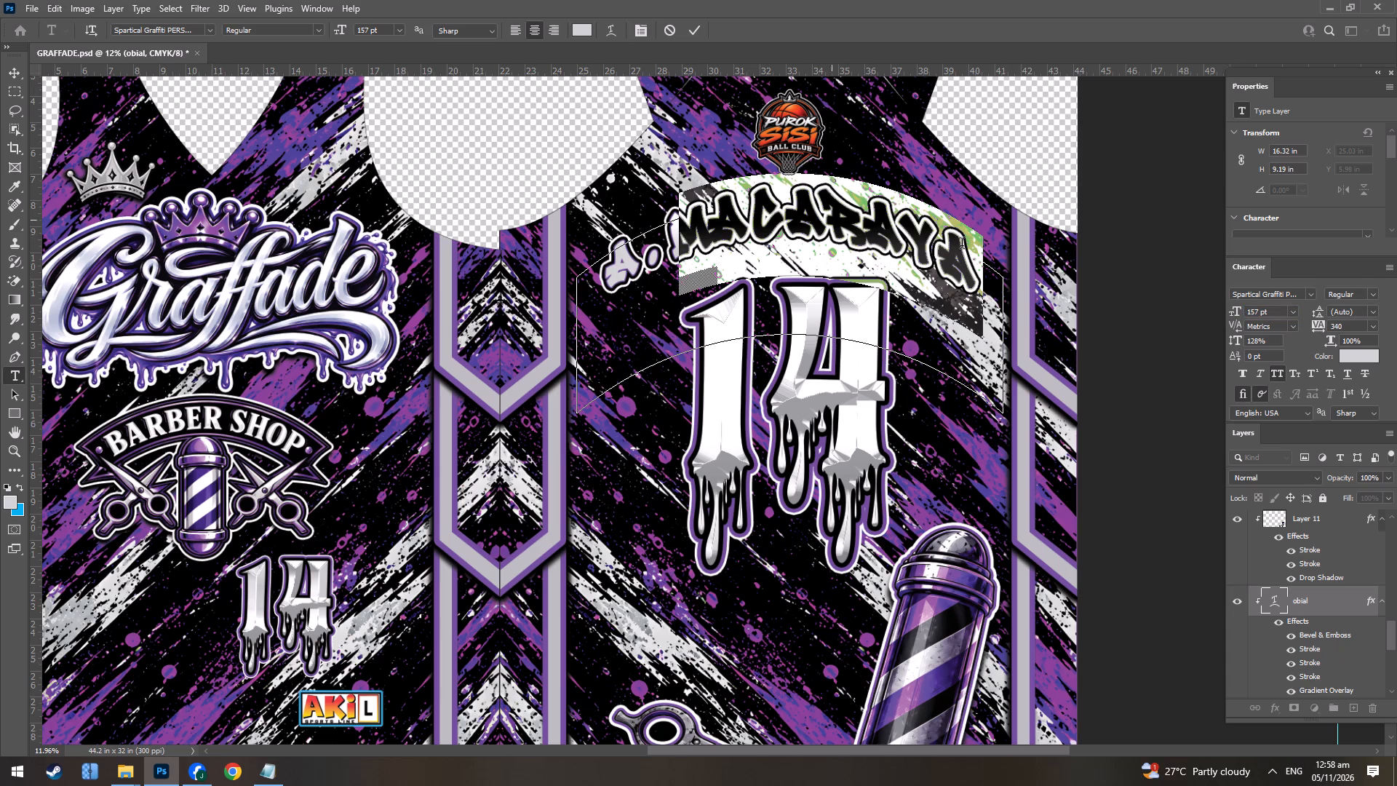
{"action": "left_click_drag", "start_coordinate": [1271, 311], "coordinate": [1049, 327]}
{"action": "type", "text": "141"}
{"action": "key", "text": "Return"}
{"action": "key", "text": "Return"}
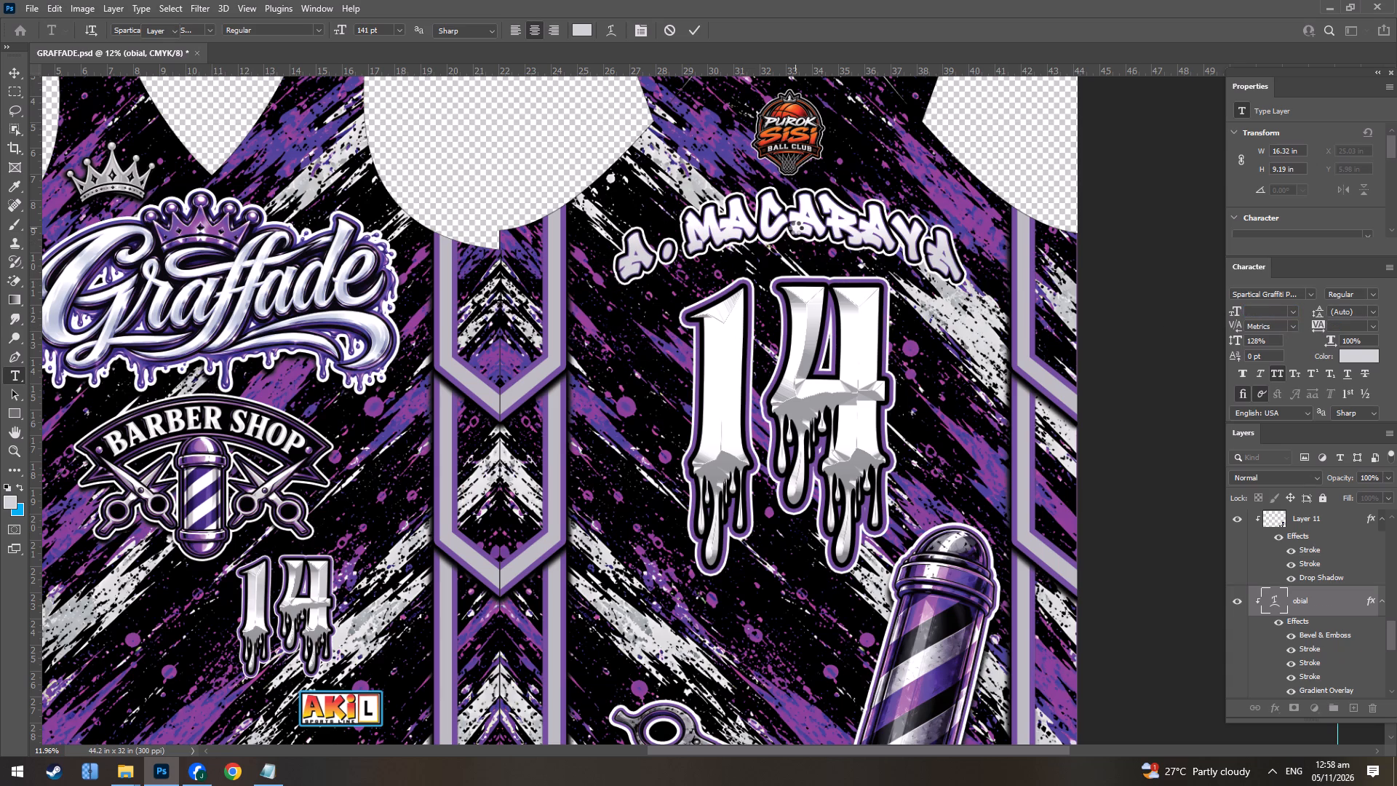
{"action": "scroll", "coordinate": [797, 247], "scroll_direction": "down", "scroll_amount": 4, "text": "alt"}
{"action": "scroll", "coordinate": [805, 196], "scroll_direction": "up", "scroll_amount": 6}
{"action": "scroll", "coordinate": [814, 239], "scroll_direction": "up", "scroll_amount": 4, "text": "alt"}
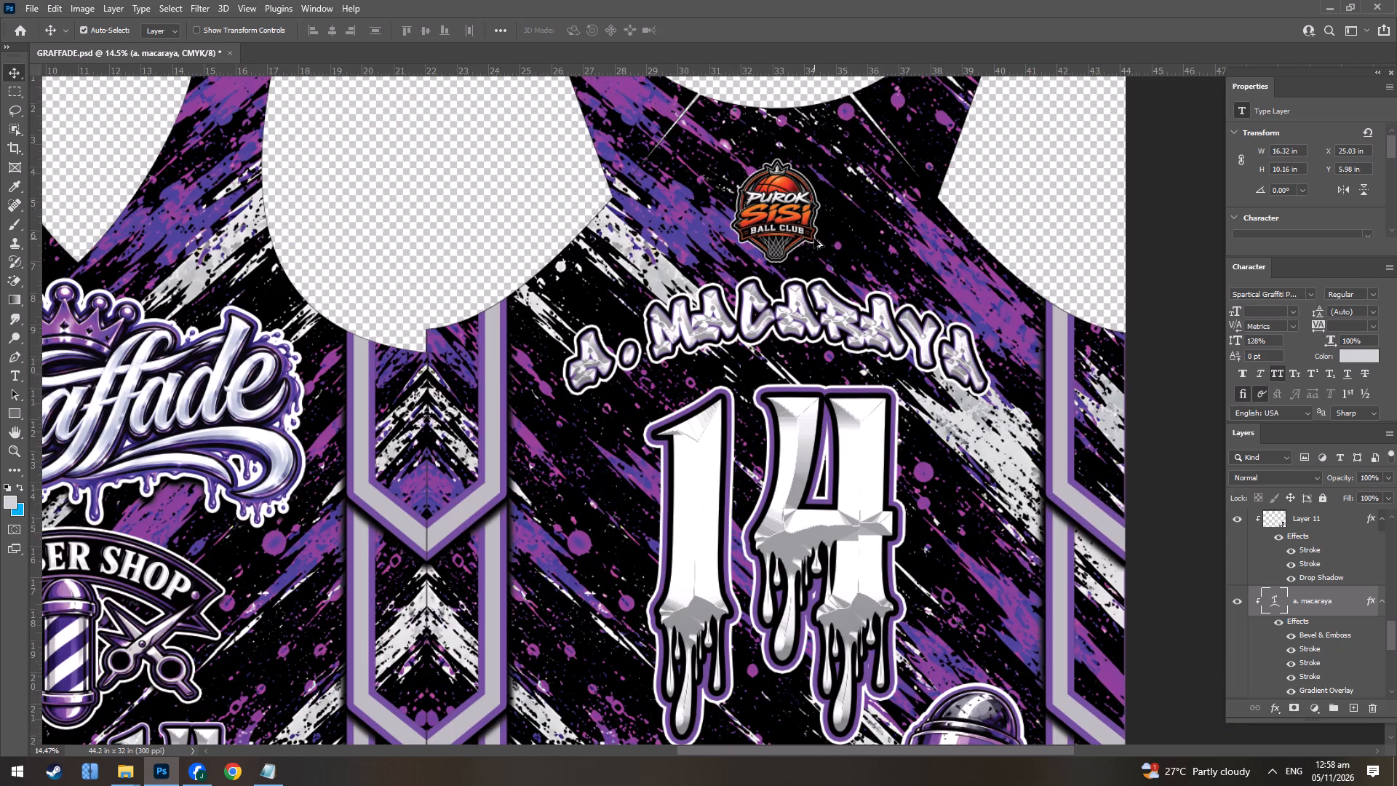
{"action": "double_click", "coordinate": [792, 319]}
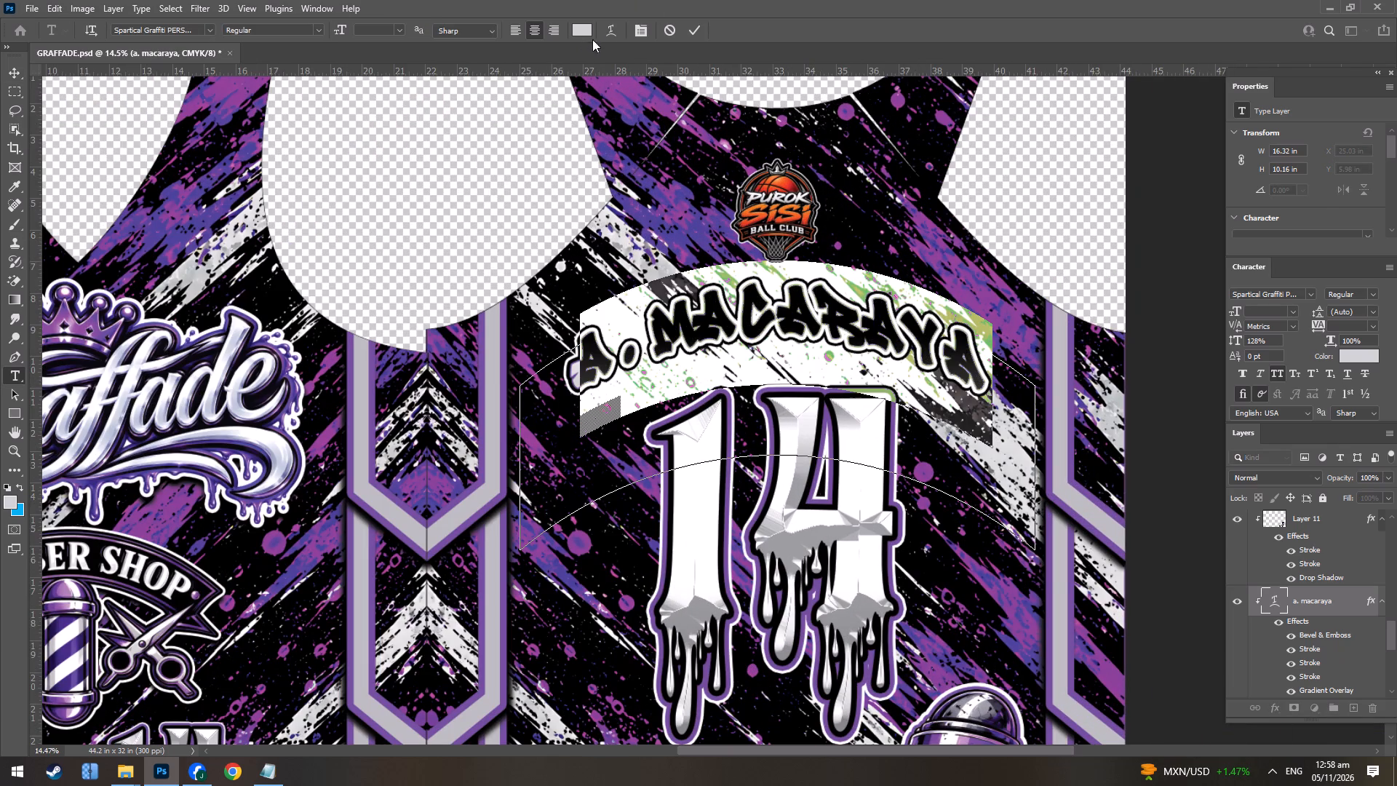
{"action": "left_click", "coordinate": [606, 31]}
{"action": "left_click", "coordinate": [1150, 495]}
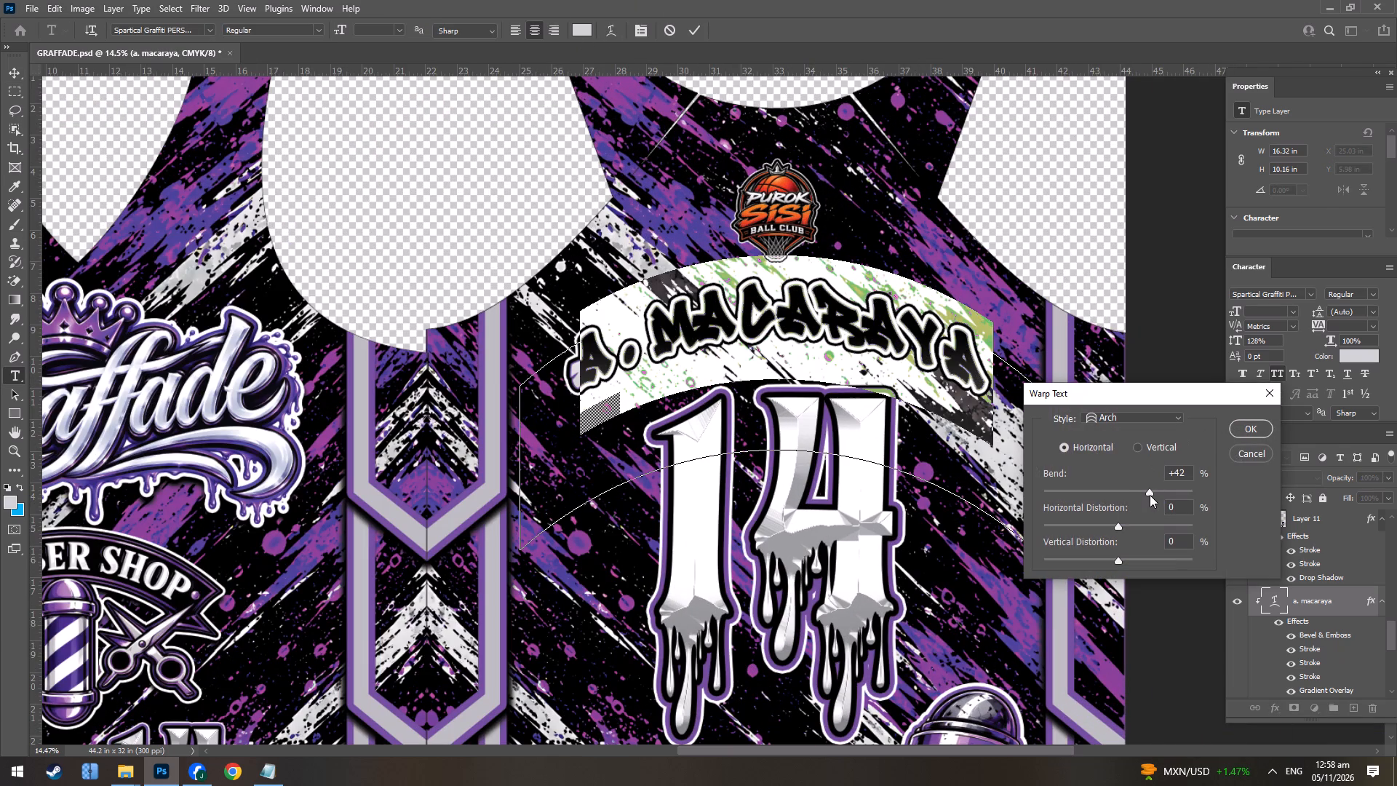
{"action": "left_click", "coordinate": [1262, 429]}
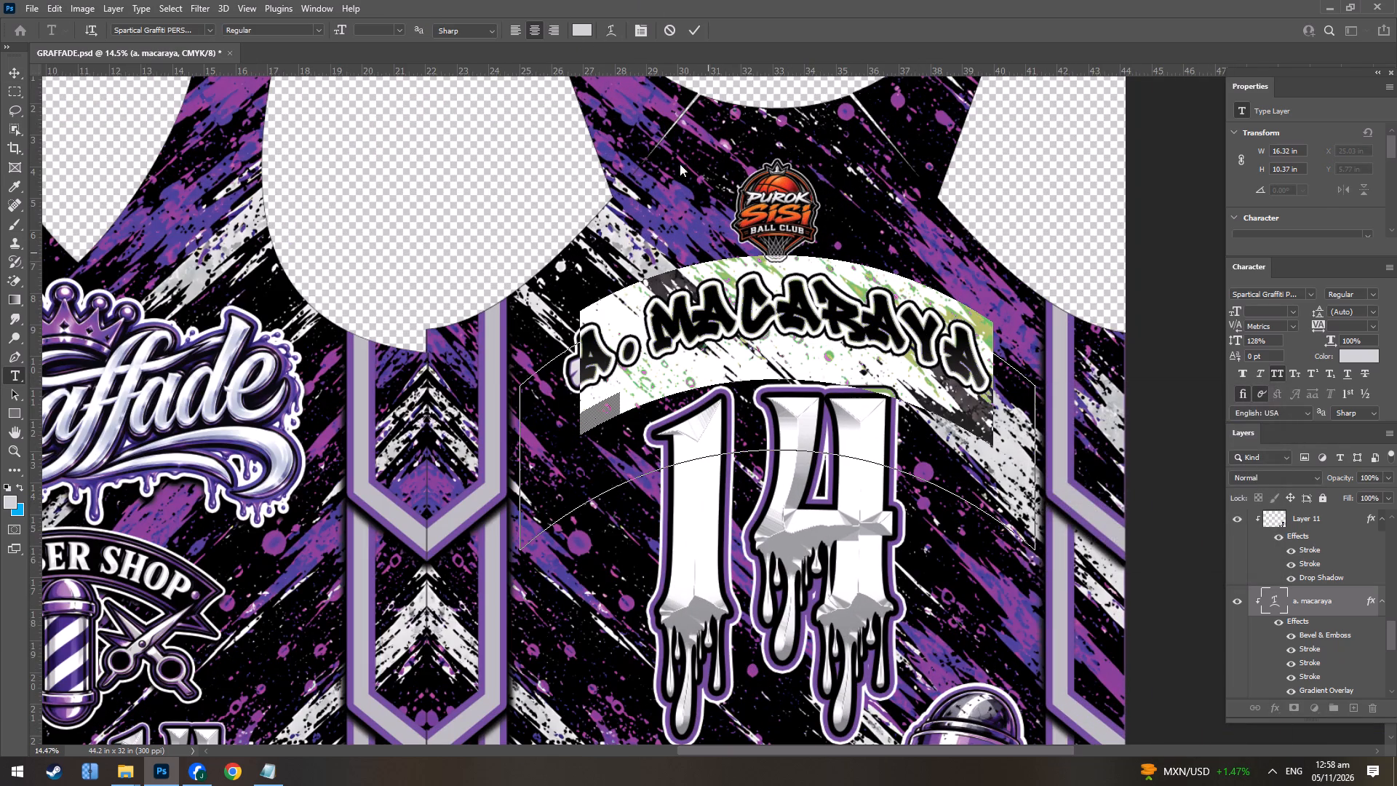
{"action": "left_click", "coordinate": [689, 28]}
Check the Notepad list for the player's number and change the large back number to 1.
{"action": "scroll", "coordinate": [831, 506], "scroll_direction": "down", "scroll_amount": 12, "text": "alt"}
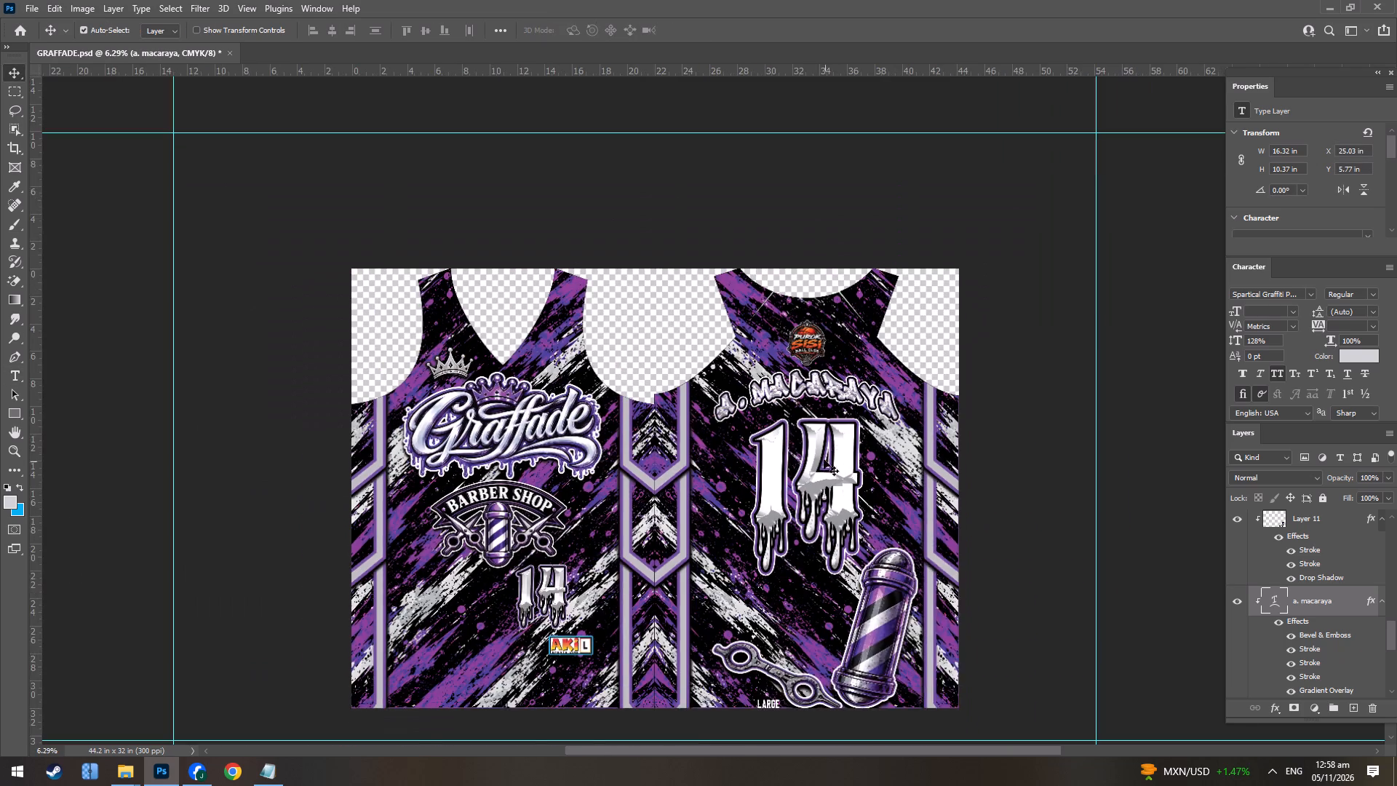
{"action": "scroll", "coordinate": [813, 452], "scroll_direction": "up", "scroll_amount": 8, "text": "alt"}
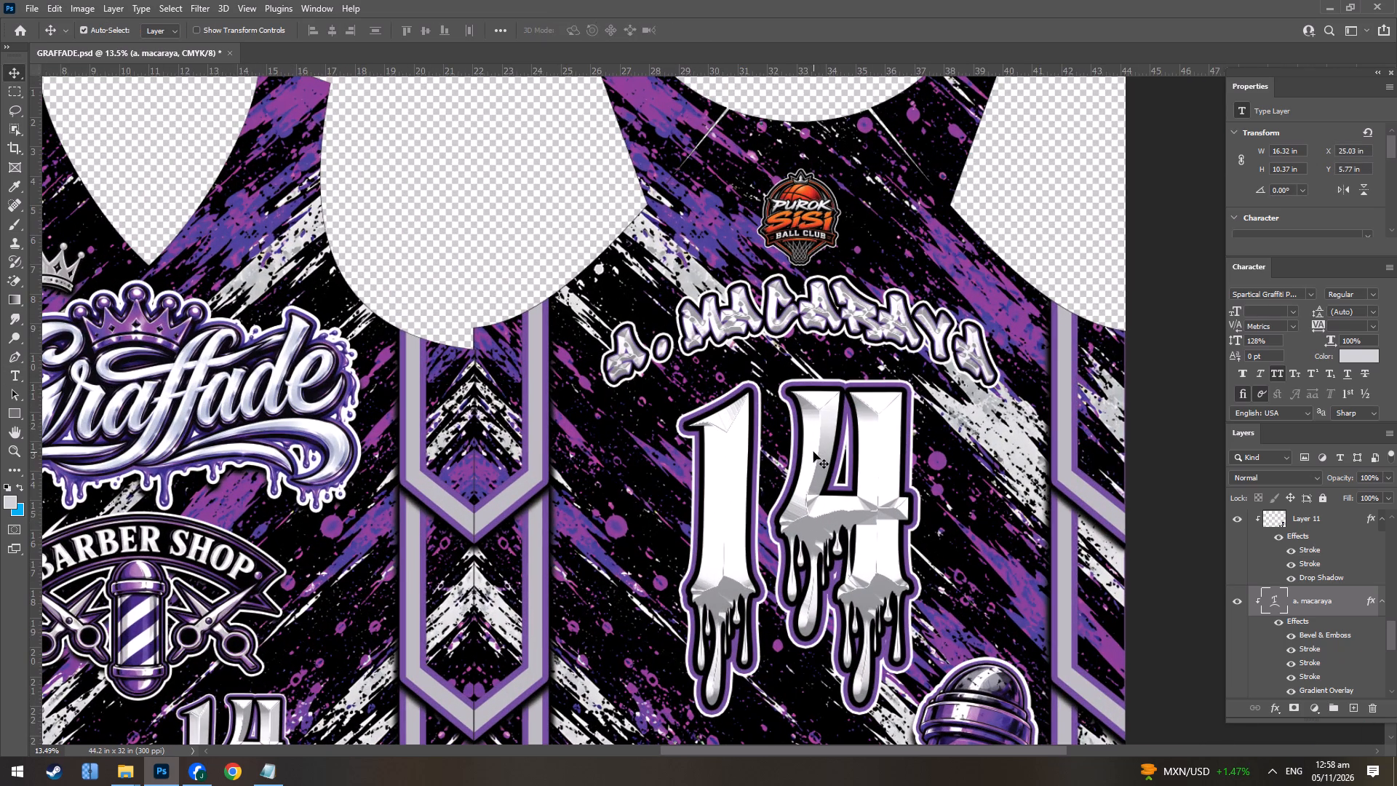
{"action": "scroll", "coordinate": [811, 448], "scroll_direction": "up", "scroll_amount": 2, "text": "alt"}
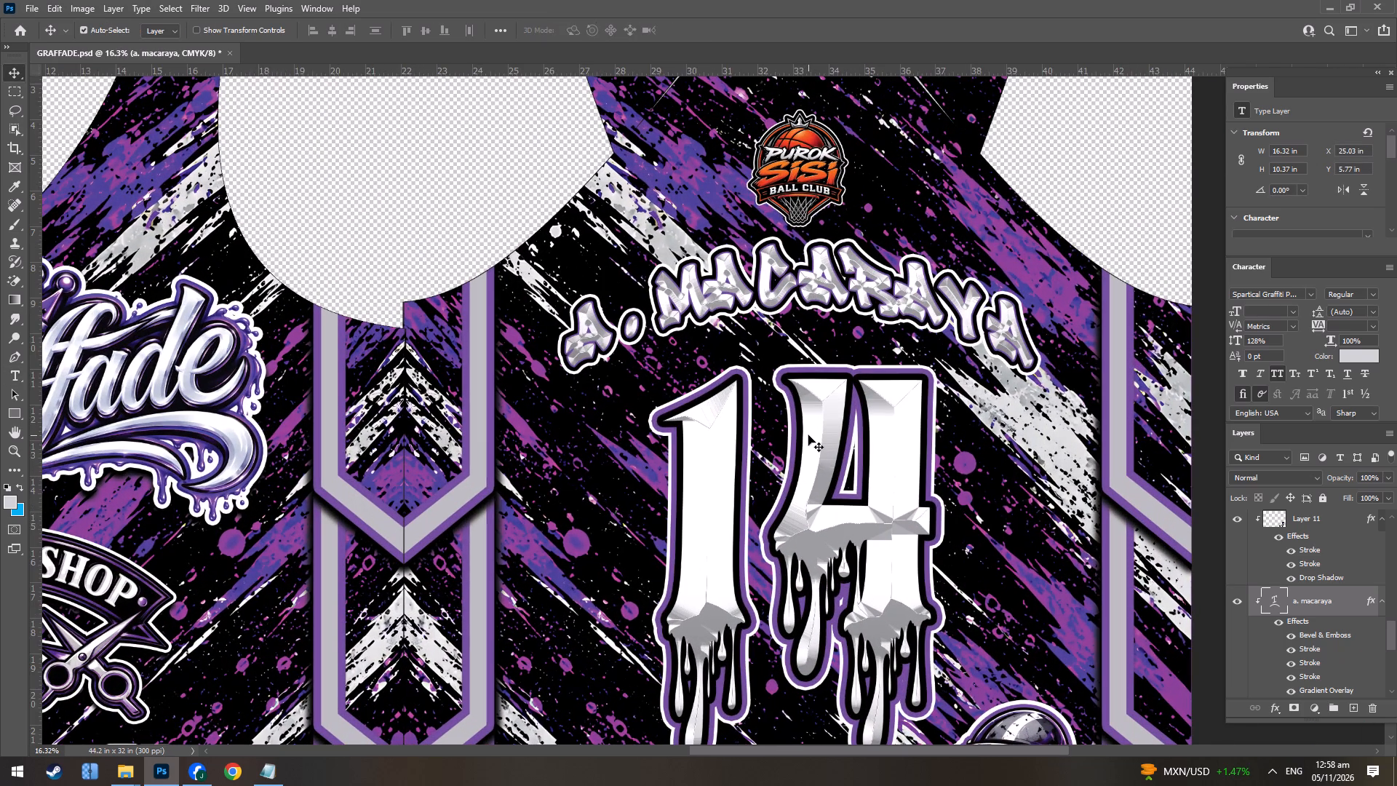
{"action": "scroll", "coordinate": [804, 428], "scroll_direction": "down", "scroll_amount": 7, "text": "alt"}
{"action": "double_click", "coordinate": [806, 459]}
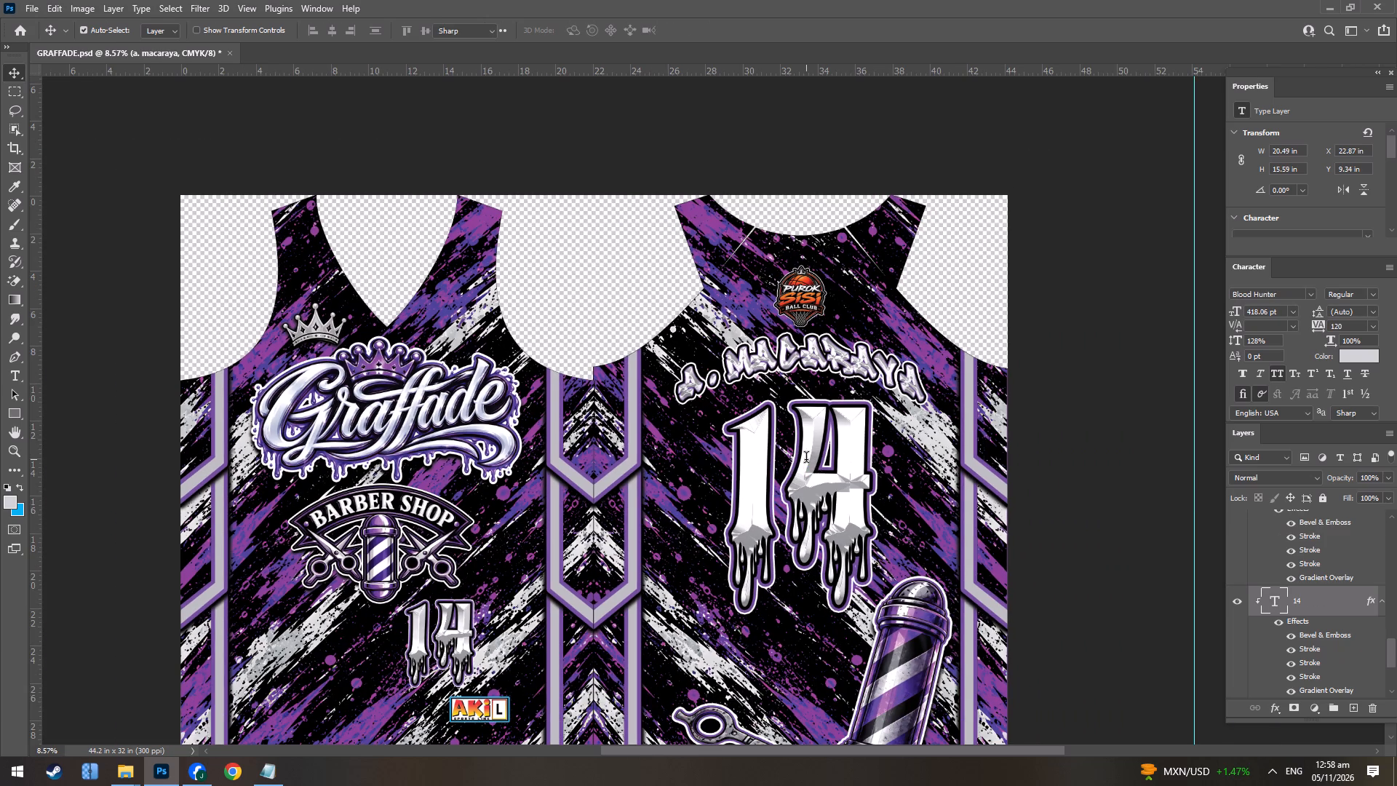
{"action": "key", "text": "alt+Tab"}
{"action": "key", "text": "alt+Tab"}
{"action": "key", "text": "1"}
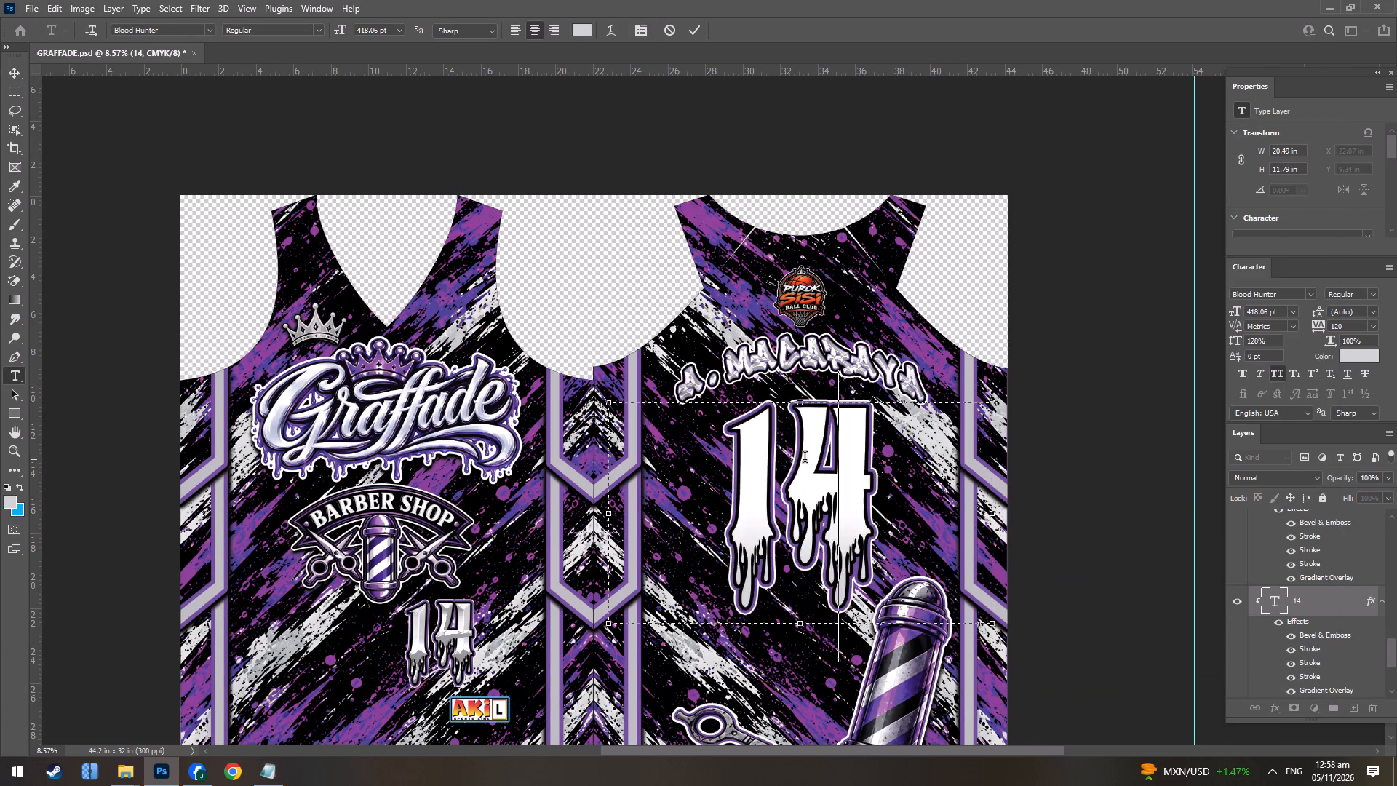
{"action": "key", "text": "Return"}
Change the small front number below the Barber Shop logo to 1.
{"action": "scroll", "coordinate": [806, 459], "scroll_direction": "down", "scroll_amount": 9}
{"action": "scroll", "coordinate": [805, 500], "scroll_direction": "up", "scroll_amount": 3}
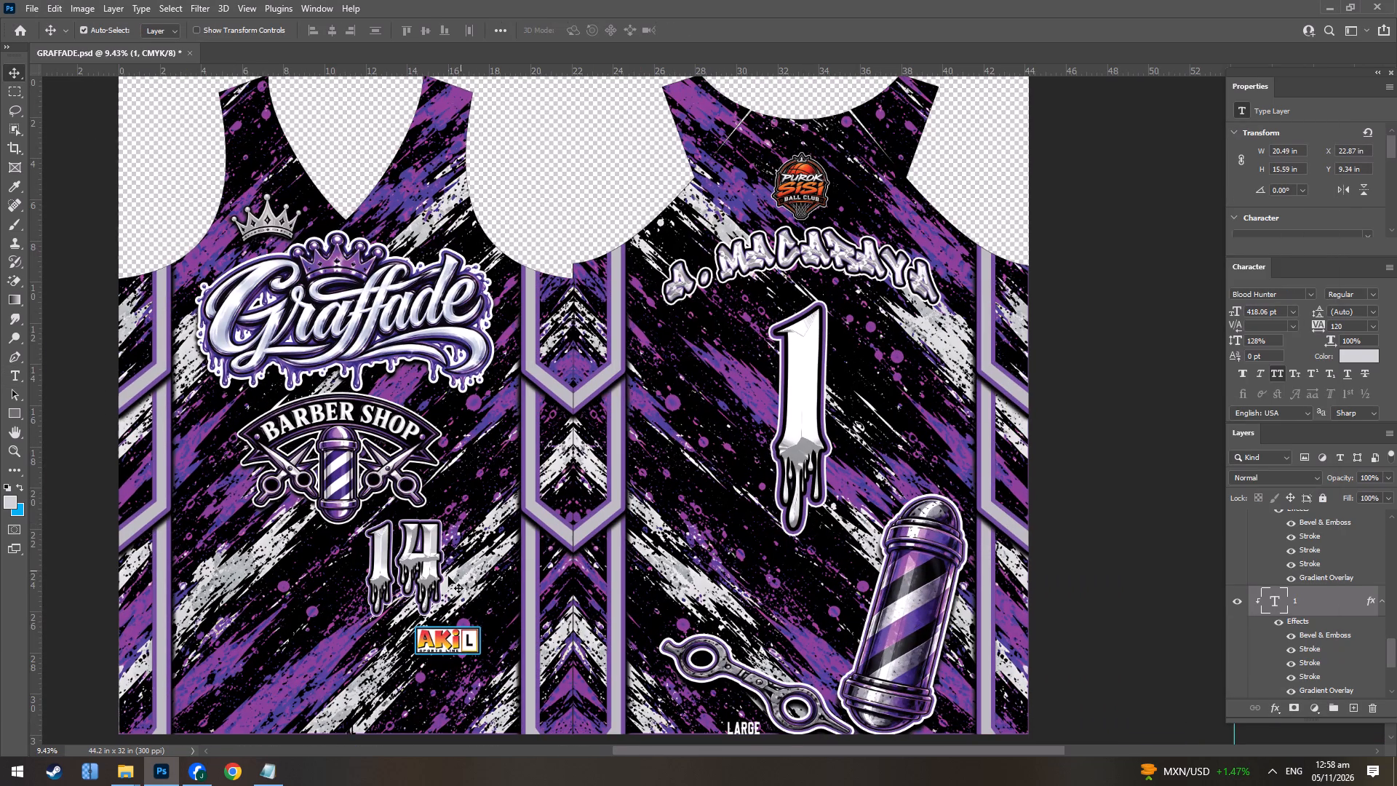
{"action": "double_click", "coordinate": [430, 553]}
{"action": "key", "text": "1"}
{"action": "key", "text": "Return"}
{"action": "scroll", "coordinate": [430, 553], "scroll_direction": "down", "scroll_amount": 4, "text": "alt"}
{"action": "scroll", "coordinate": [444, 575], "scroll_direction": "up", "scroll_amount": 3, "text": "alt"}
{"action": "scroll", "coordinate": [463, 581], "scroll_direction": "down", "scroll_amount": 4}
{"action": "scroll", "coordinate": [761, 395], "scroll_direction": "up", "scroll_amount": 2}
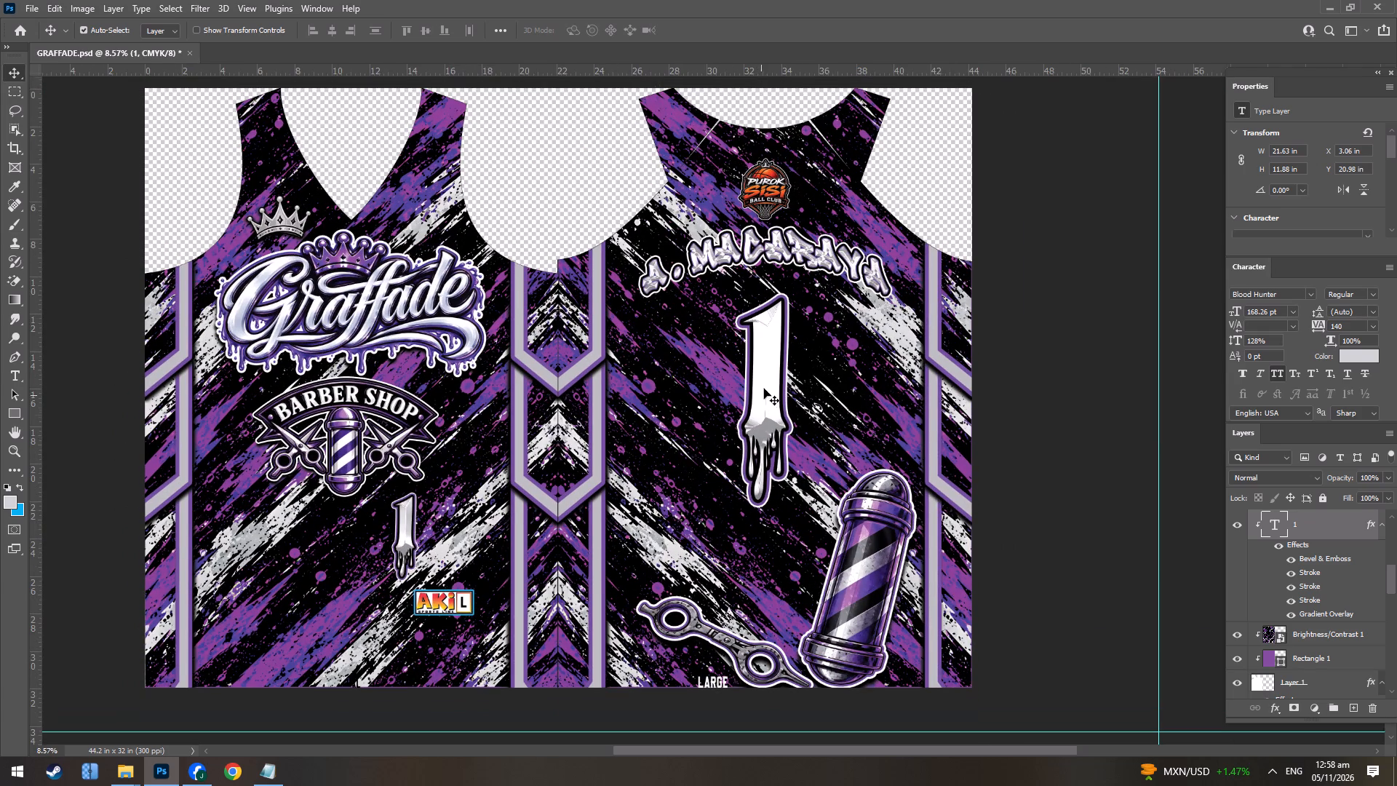
{"action": "scroll", "coordinate": [764, 389], "scroll_direction": "up", "scroll_amount": 2}
{"action": "left_click", "coordinate": [766, 382]}
{"action": "scroll", "coordinate": [735, 411], "scroll_direction": "down", "scroll_amount": 4}
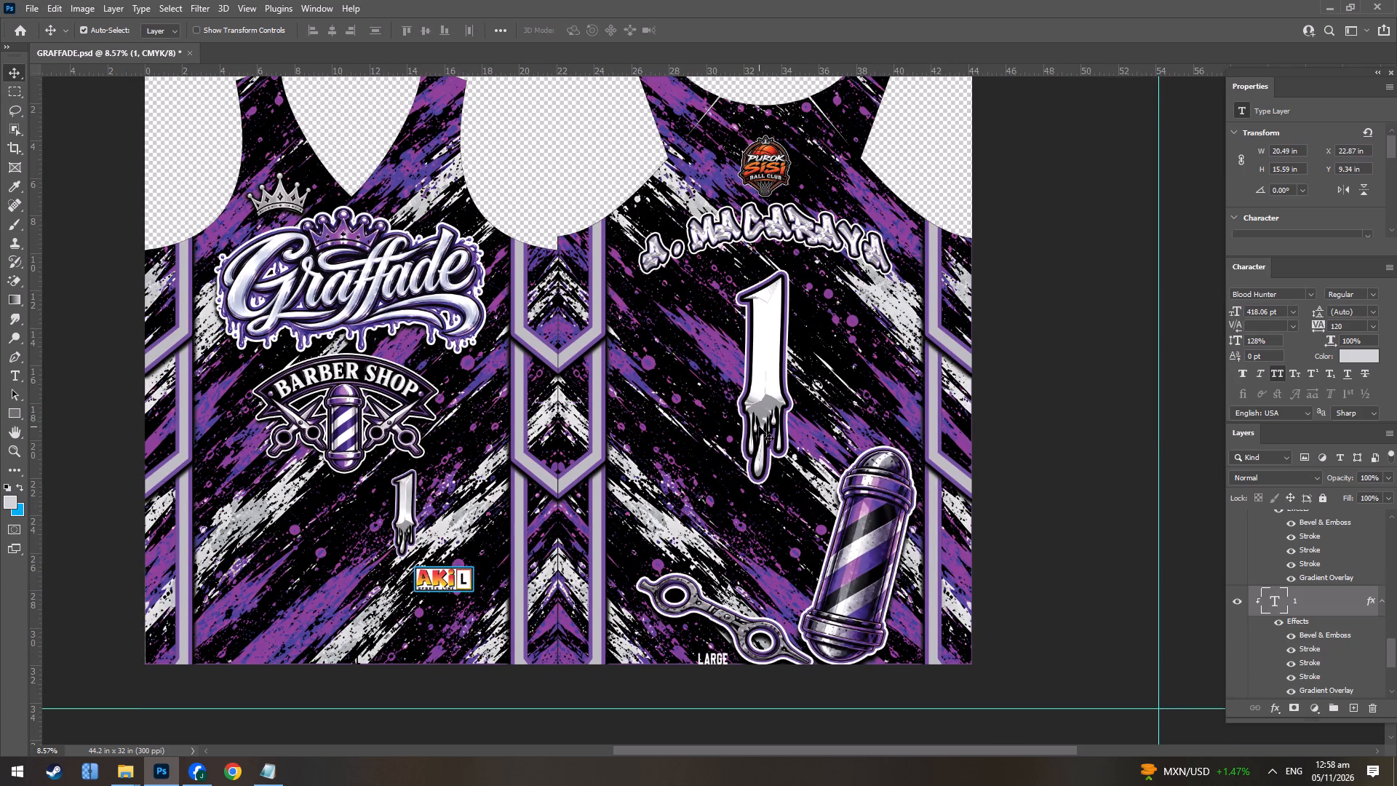
{"action": "scroll", "coordinate": [759, 426], "scroll_direction": "up", "scroll_amount": 3}
{"action": "scroll", "coordinate": [764, 378], "scroll_direction": "down", "scroll_amount": 4}
{"action": "scroll", "coordinate": [760, 385], "scroll_direction": "down", "scroll_amount": 4, "text": "alt"}
{"action": "scroll", "coordinate": [771, 322], "scroll_direction": "up", "scroll_amount": 5, "text": "alt"}
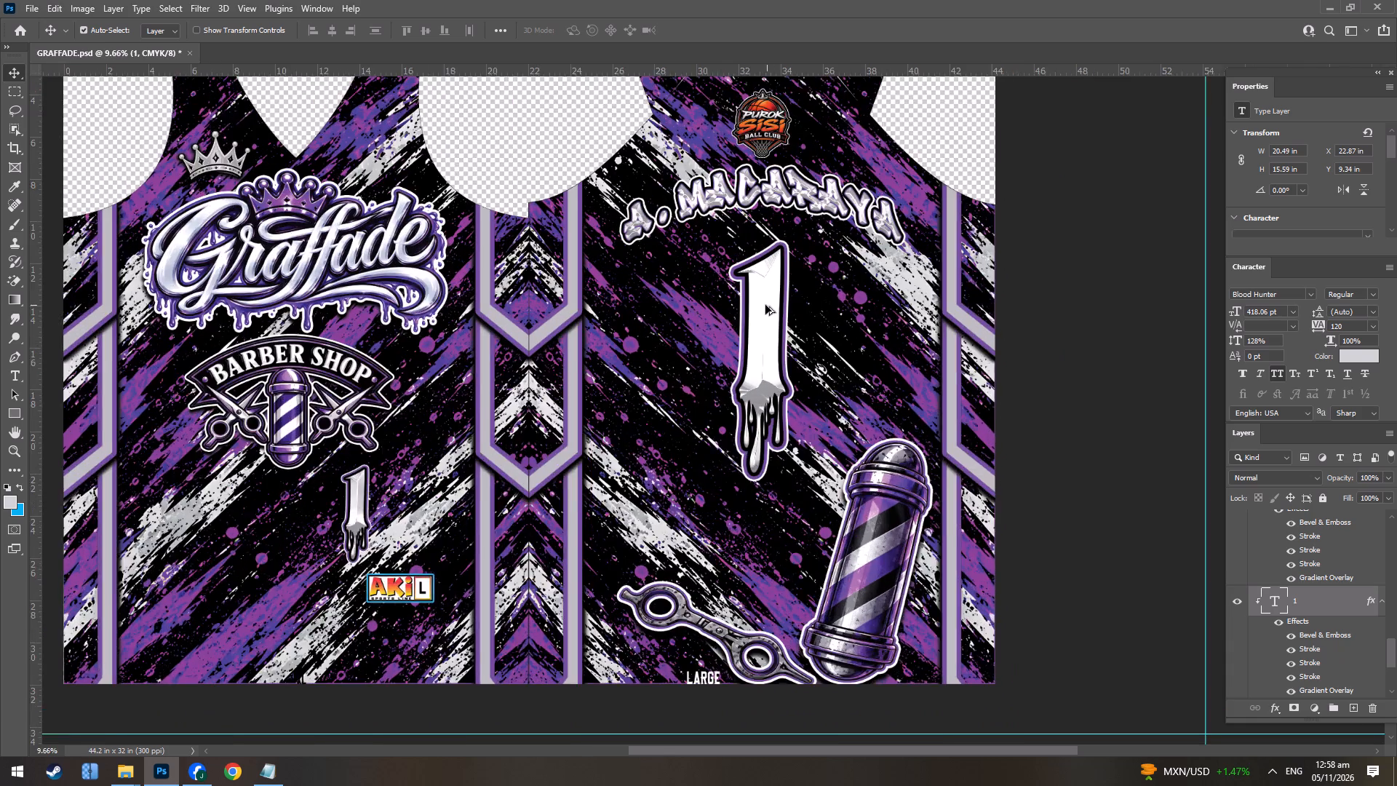
{"action": "scroll", "coordinate": [765, 305], "scroll_direction": "up", "scroll_amount": 1, "text": "alt"}
{"action": "left_click", "coordinate": [763, 328]}
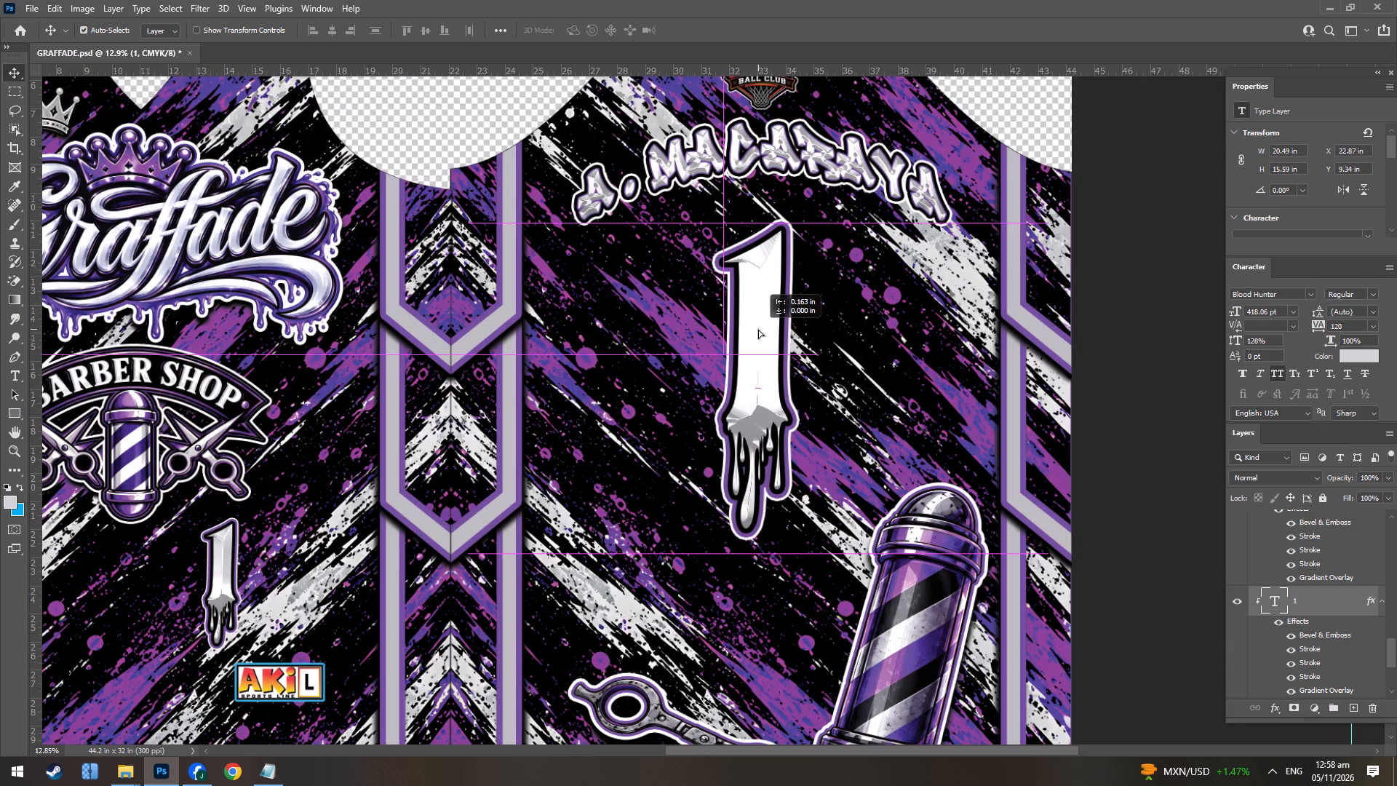
Select the small front number 1 below the Barber Shop logo and move it about 0.46 in to the right.
{"action": "scroll", "coordinate": [752, 332], "scroll_direction": "down", "scroll_amount": 13, "text": "alt"}
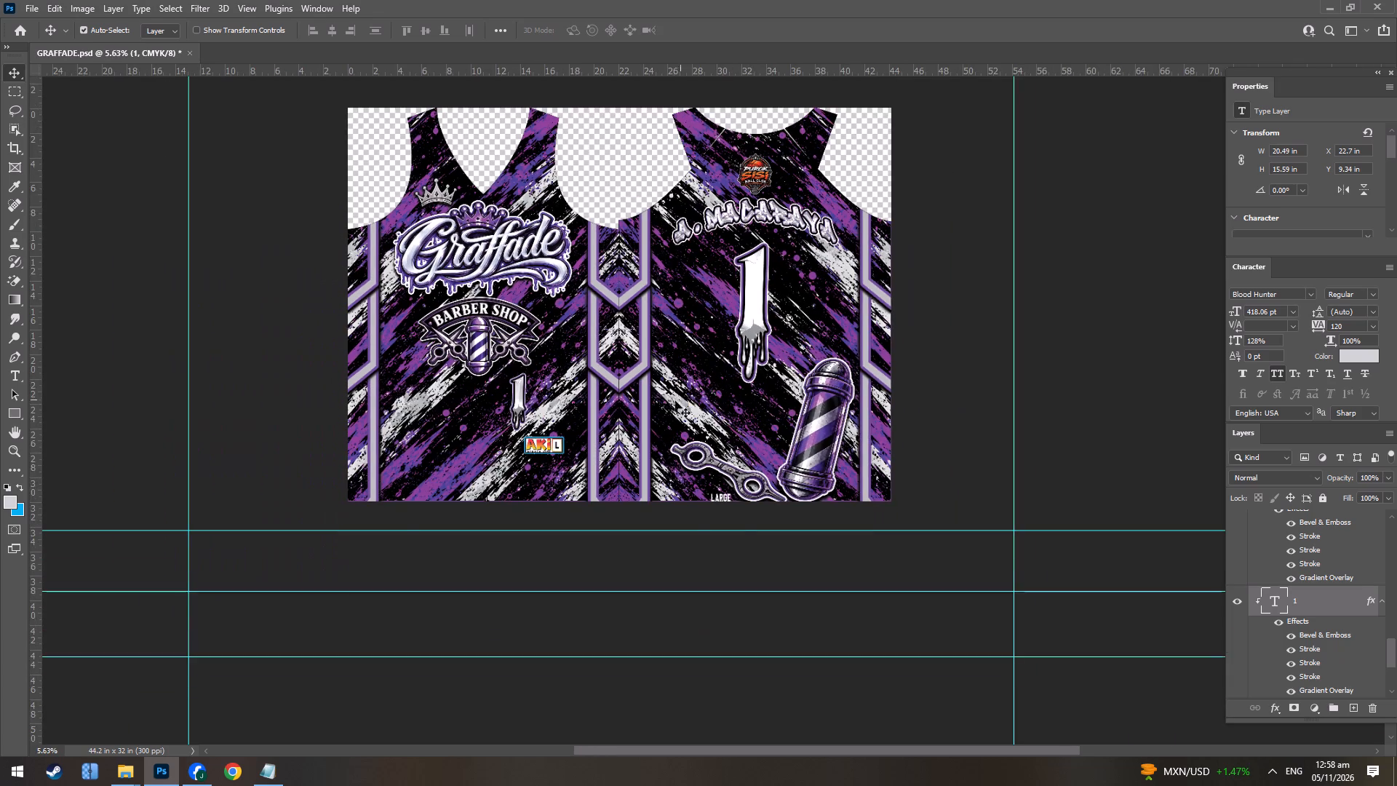
{"action": "scroll", "coordinate": [658, 384], "scroll_direction": "up", "scroll_amount": 2, "text": "alt"}
{"action": "scroll", "coordinate": [525, 432], "scroll_direction": "down", "scroll_amount": 4, "text": "alt"}
{"action": "scroll", "coordinate": [466, 437], "scroll_direction": "up", "scroll_amount": 4, "text": "alt"}
{"action": "scroll", "coordinate": [519, 402], "scroll_direction": "up", "scroll_amount": 3, "text": "alt"}
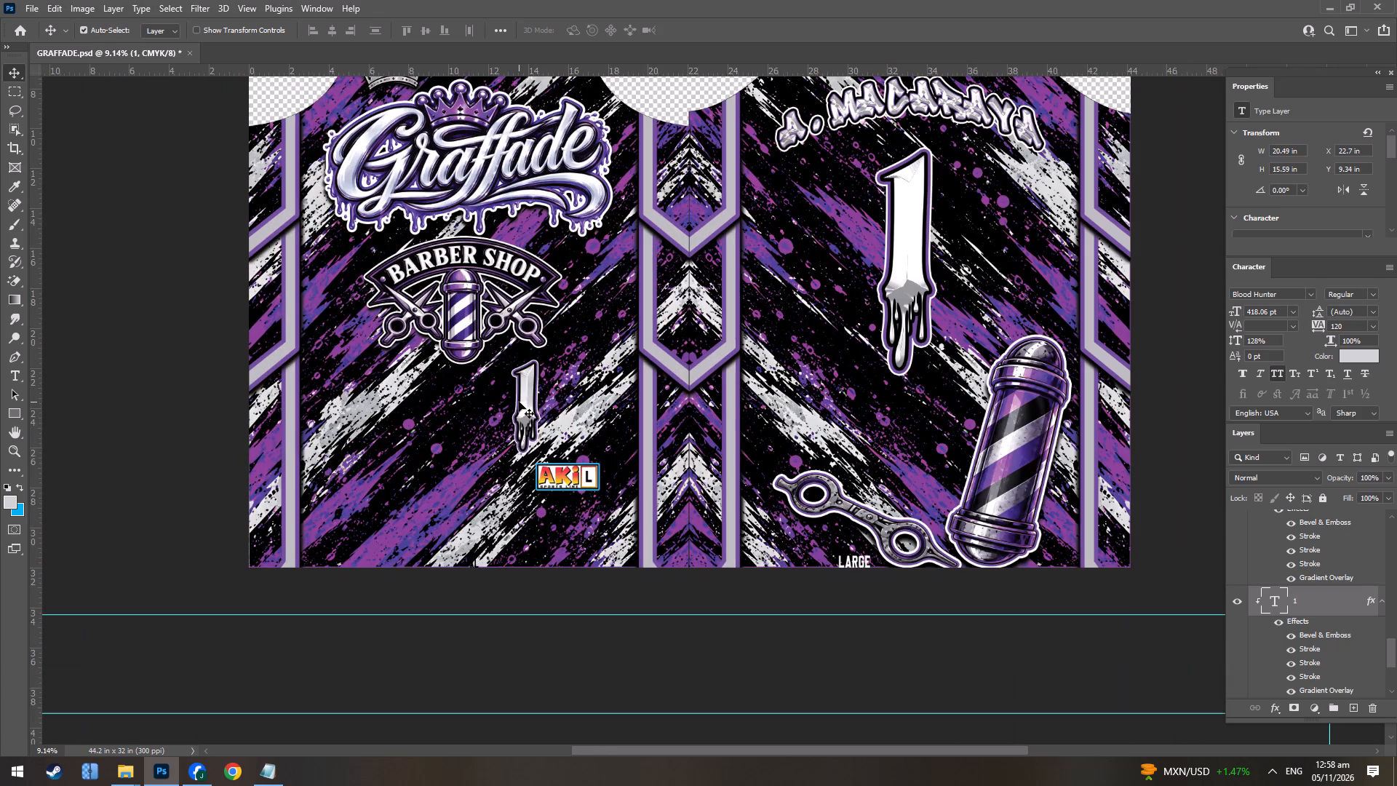
{"action": "double_click", "coordinate": [528, 400]}
{"action": "key", "text": "Return"}
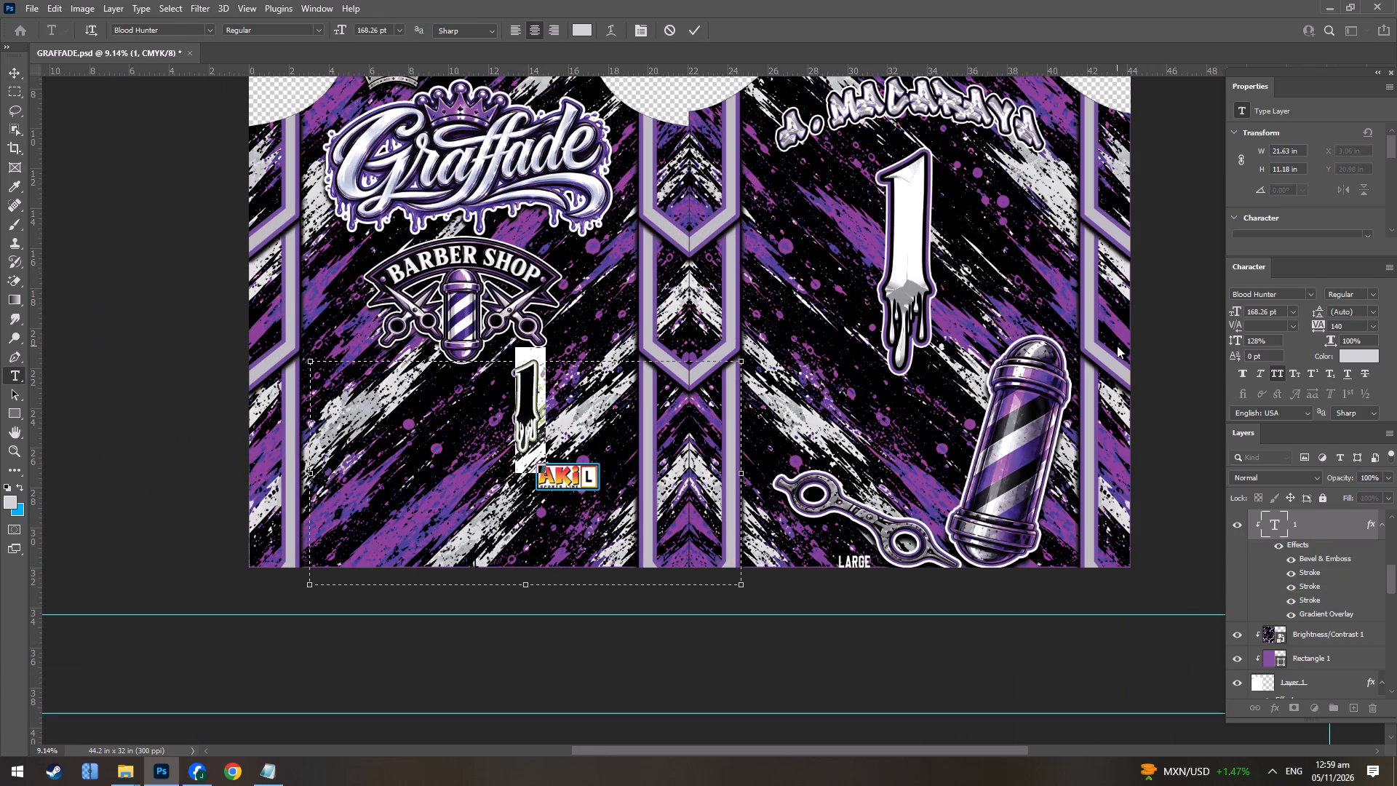
{"action": "scroll", "coordinate": [1111, 357], "scroll_direction": "down", "scroll_amount": 7, "text": "alt"}
{"action": "scroll", "coordinate": [1082, 377], "scroll_direction": "up", "scroll_amount": 9, "text": "alt"}
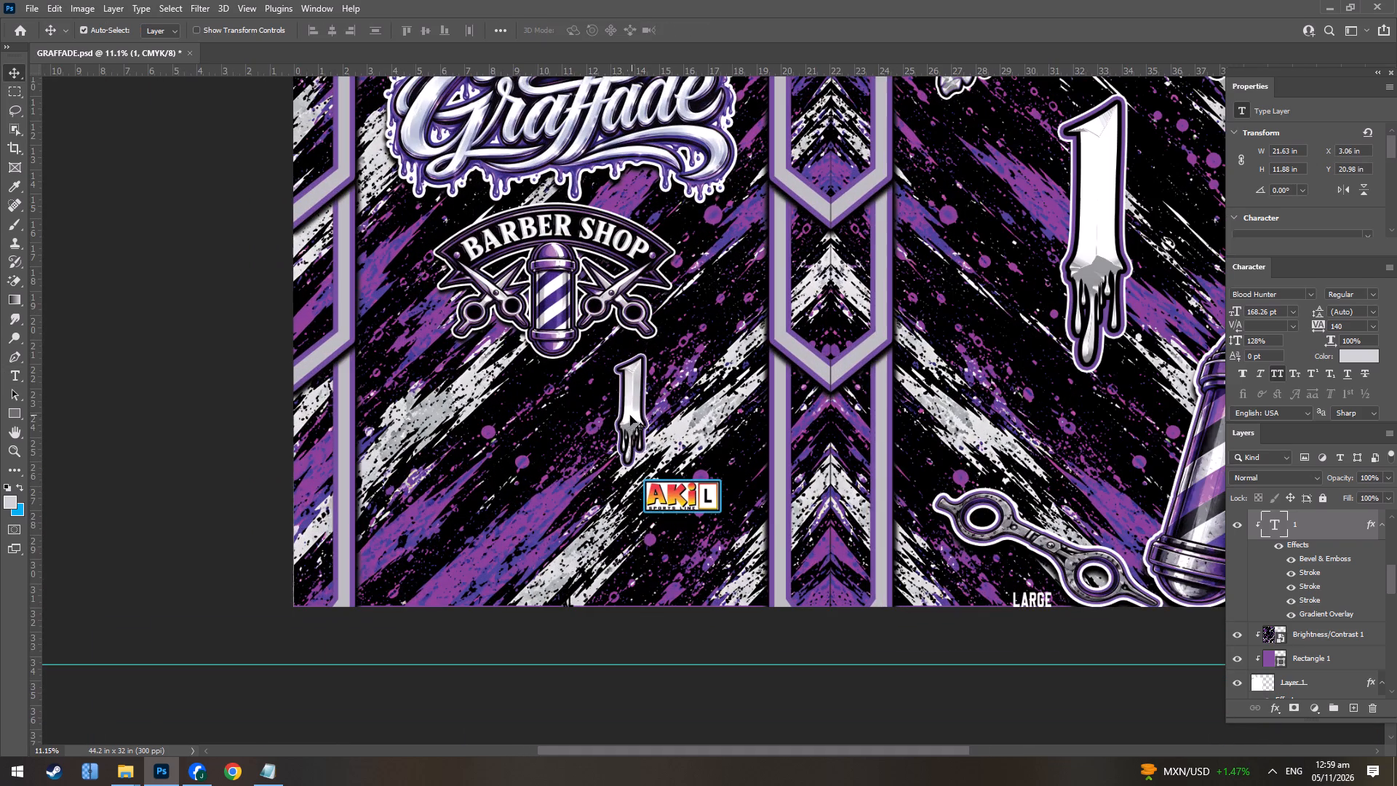
{"action": "left_click_drag", "start_coordinate": [629, 407], "coordinate": [640, 407]}
{"action": "scroll", "coordinate": [640, 407], "scroll_direction": "down", "scroll_amount": 10, "text": "alt"}
{"action": "scroll", "coordinate": [850, 343], "scroll_direction": "up", "scroll_amount": 3, "text": "alt"}
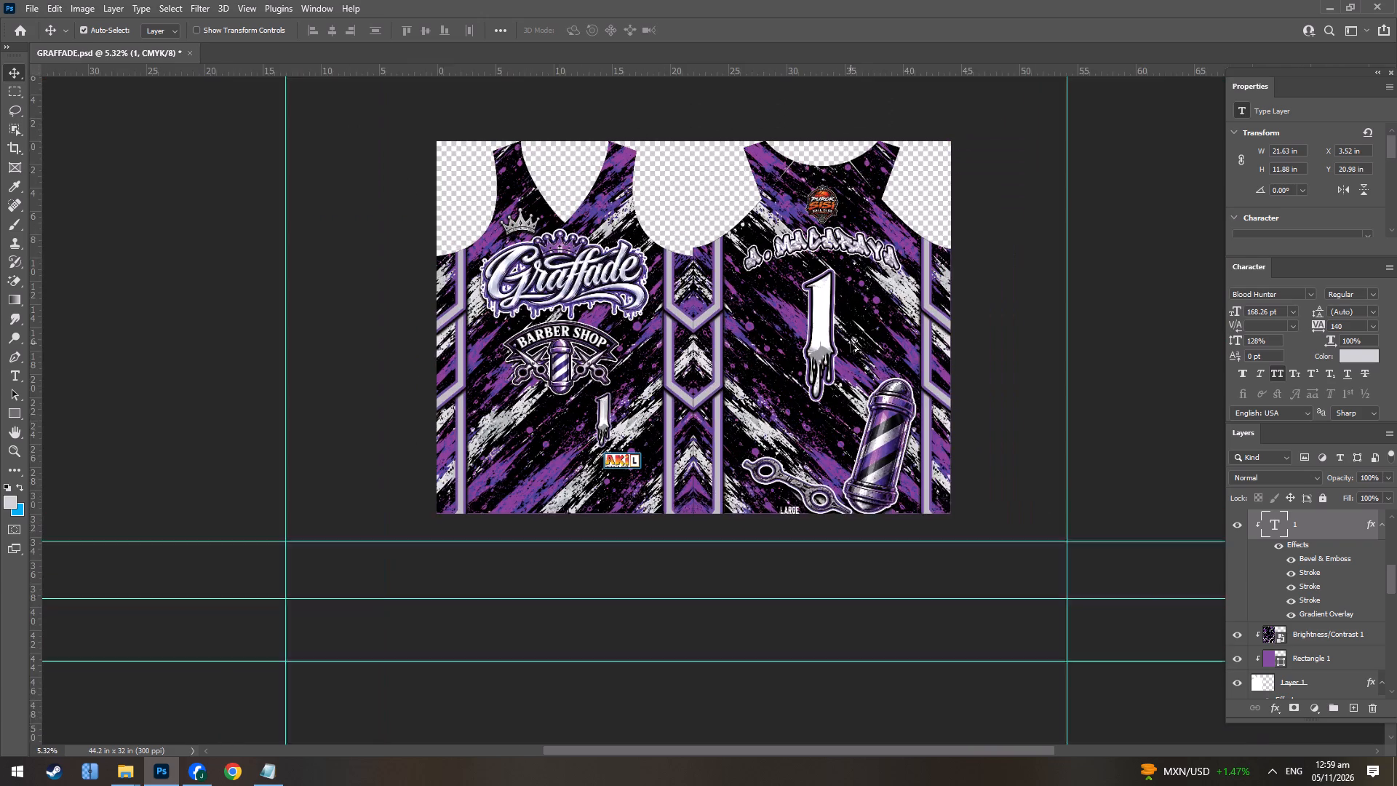
Save a JPEG copy of the jersey named "a macaraya" in the ..mv folder on drive D.
{"action": "scroll", "coordinate": [725, 333], "scroll_direction": "up", "scroll_amount": 1, "text": "alt"}
{"action": "key", "text": "ctrl+alt+s"}
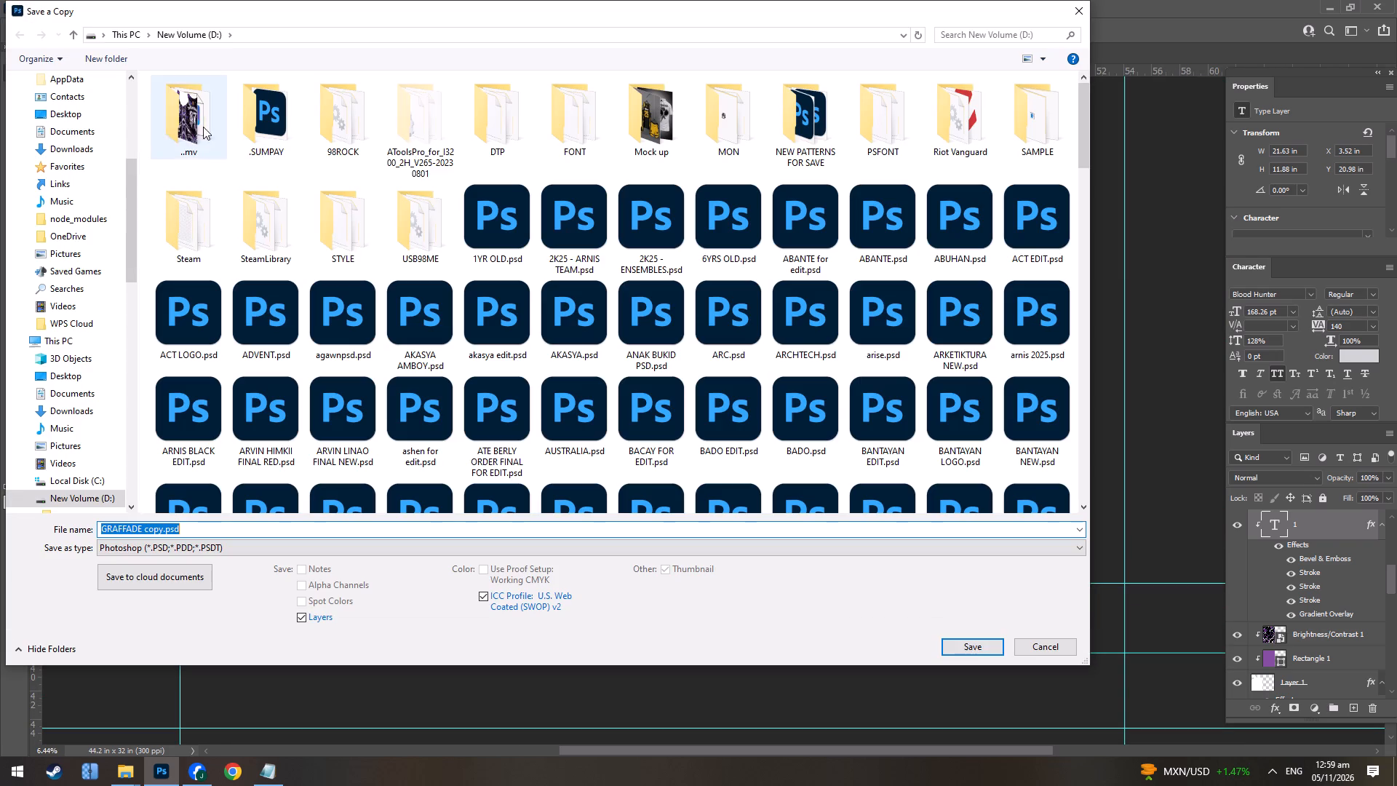
{"action": "double_click", "coordinate": [194, 125]}
{"action": "left_click", "coordinate": [204, 542]}
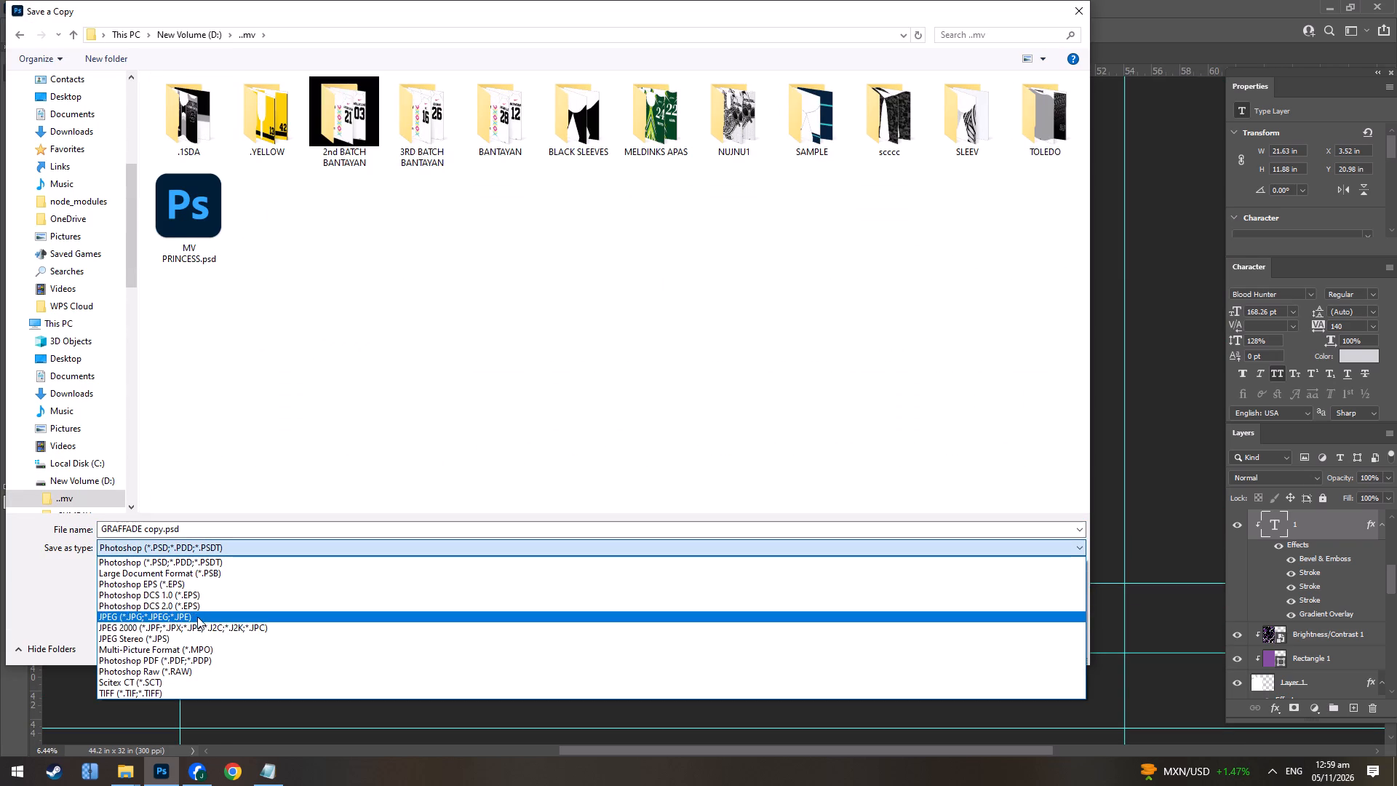
{"action": "left_click", "coordinate": [198, 616]}
{"action": "left_click", "coordinate": [226, 527]}
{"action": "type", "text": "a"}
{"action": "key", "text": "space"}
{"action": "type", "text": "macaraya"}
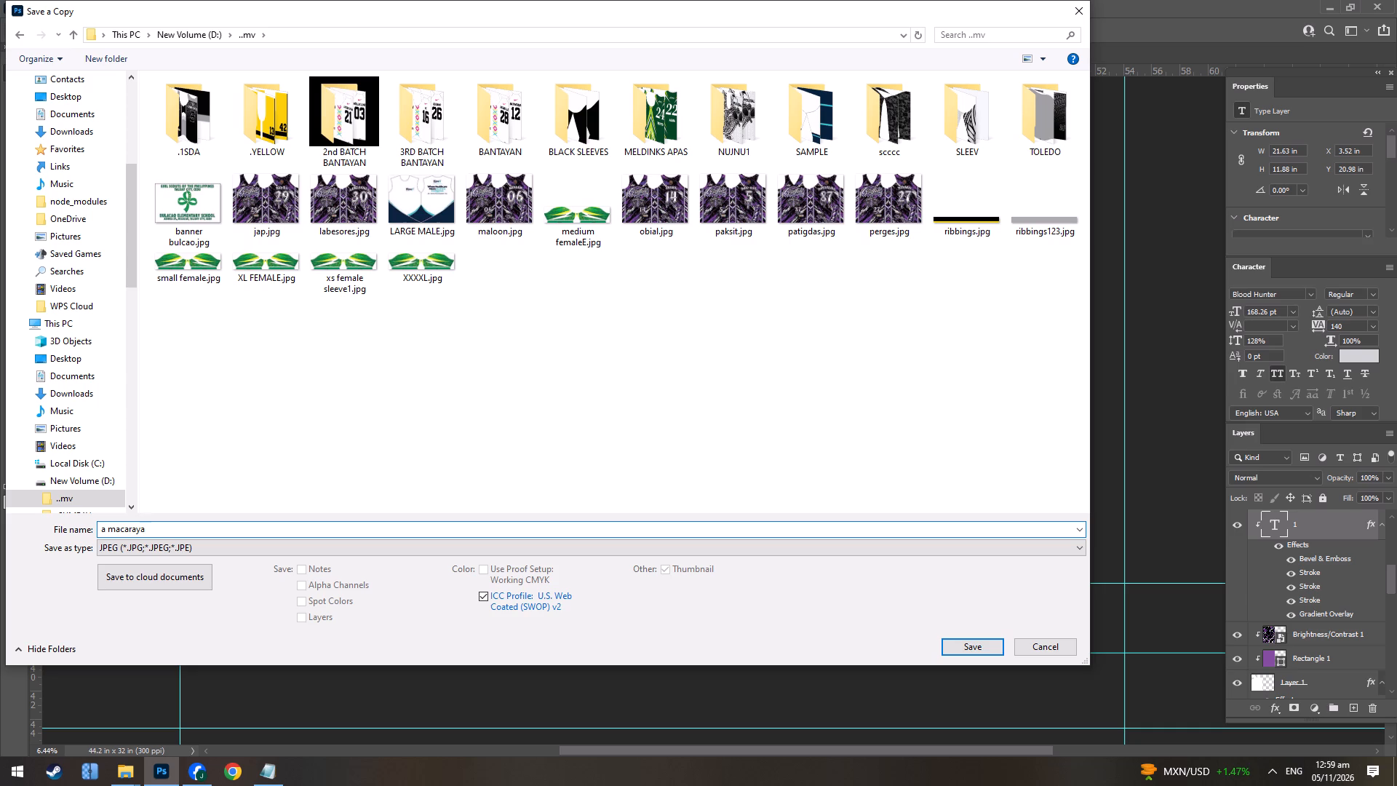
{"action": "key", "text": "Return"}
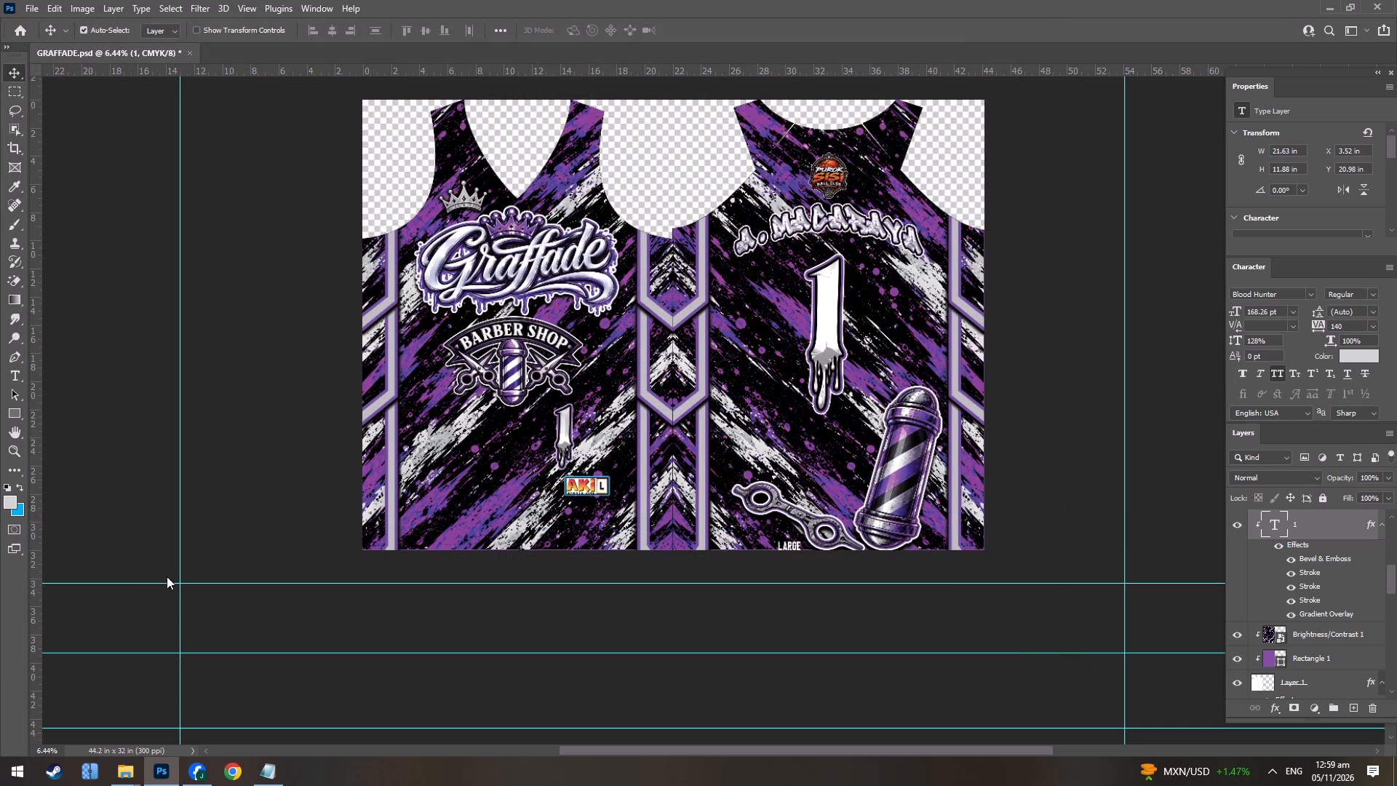
Switch to Facebook and send "oo lab nag sweldo man mi mama kato kulang sweldo nako 2K" in the Mylove chat.
{"action": "left_click", "coordinate": [196, 780]}
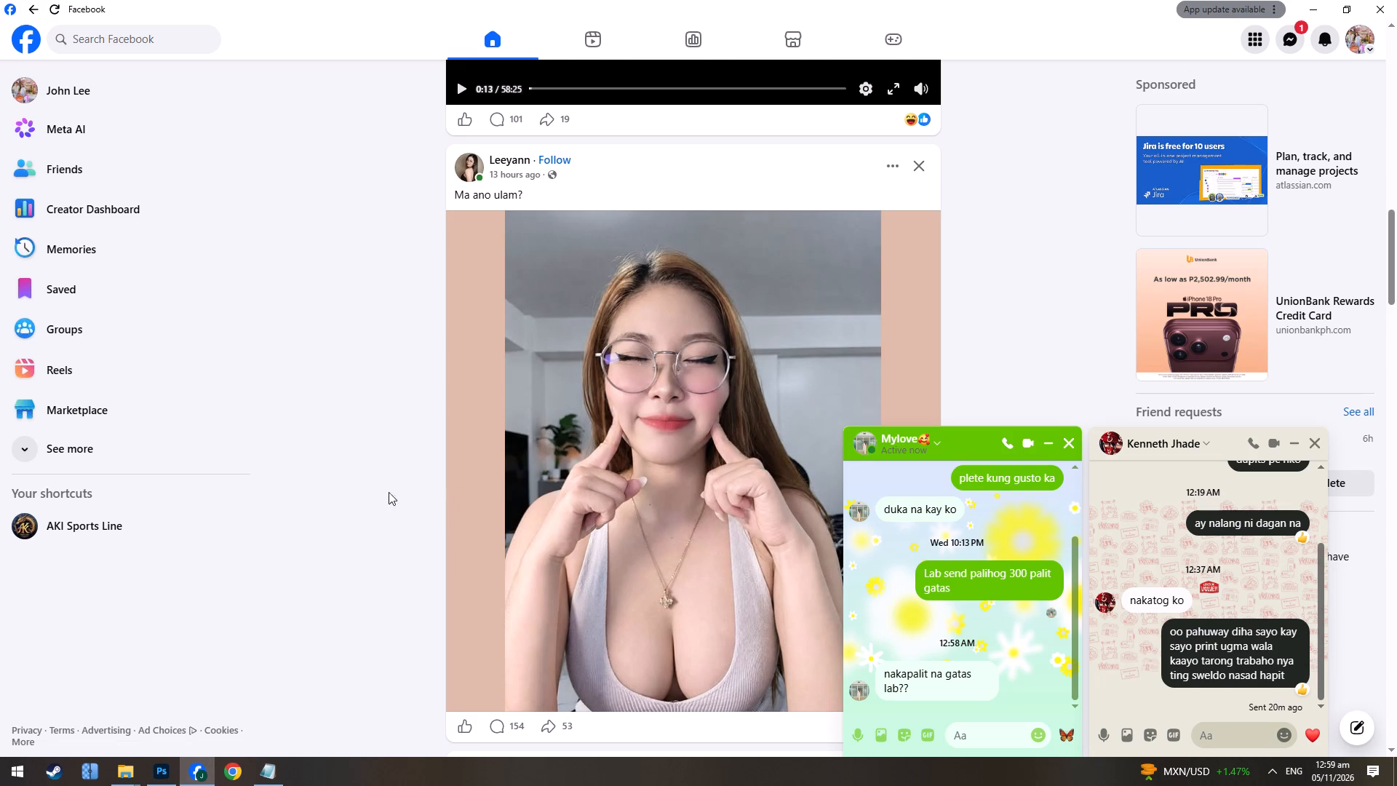
{"action": "left_click", "coordinate": [370, 496]}
{"action": "scroll", "coordinate": [370, 496], "scroll_direction": "down", "scroll_amount": 16}
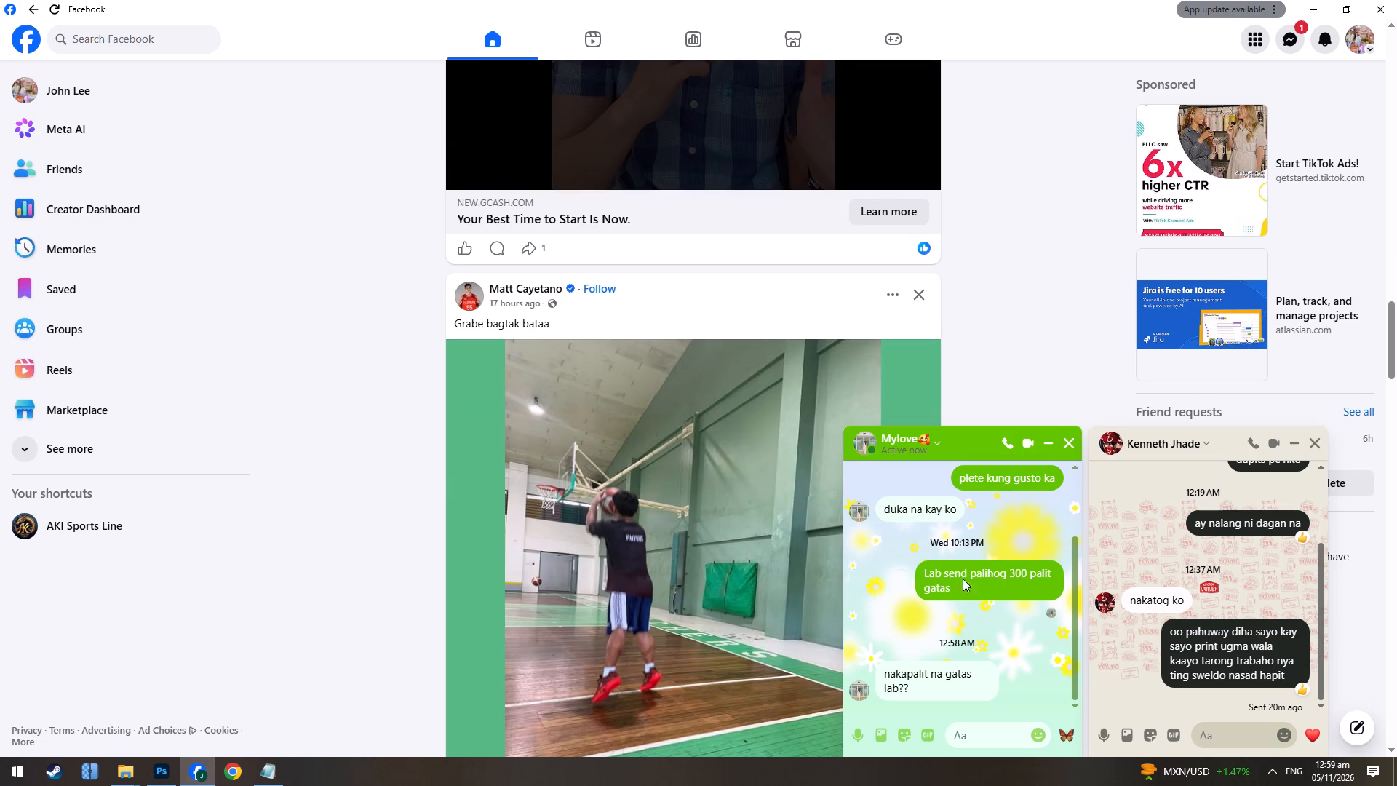
{"action": "left_click", "coordinate": [973, 734]}
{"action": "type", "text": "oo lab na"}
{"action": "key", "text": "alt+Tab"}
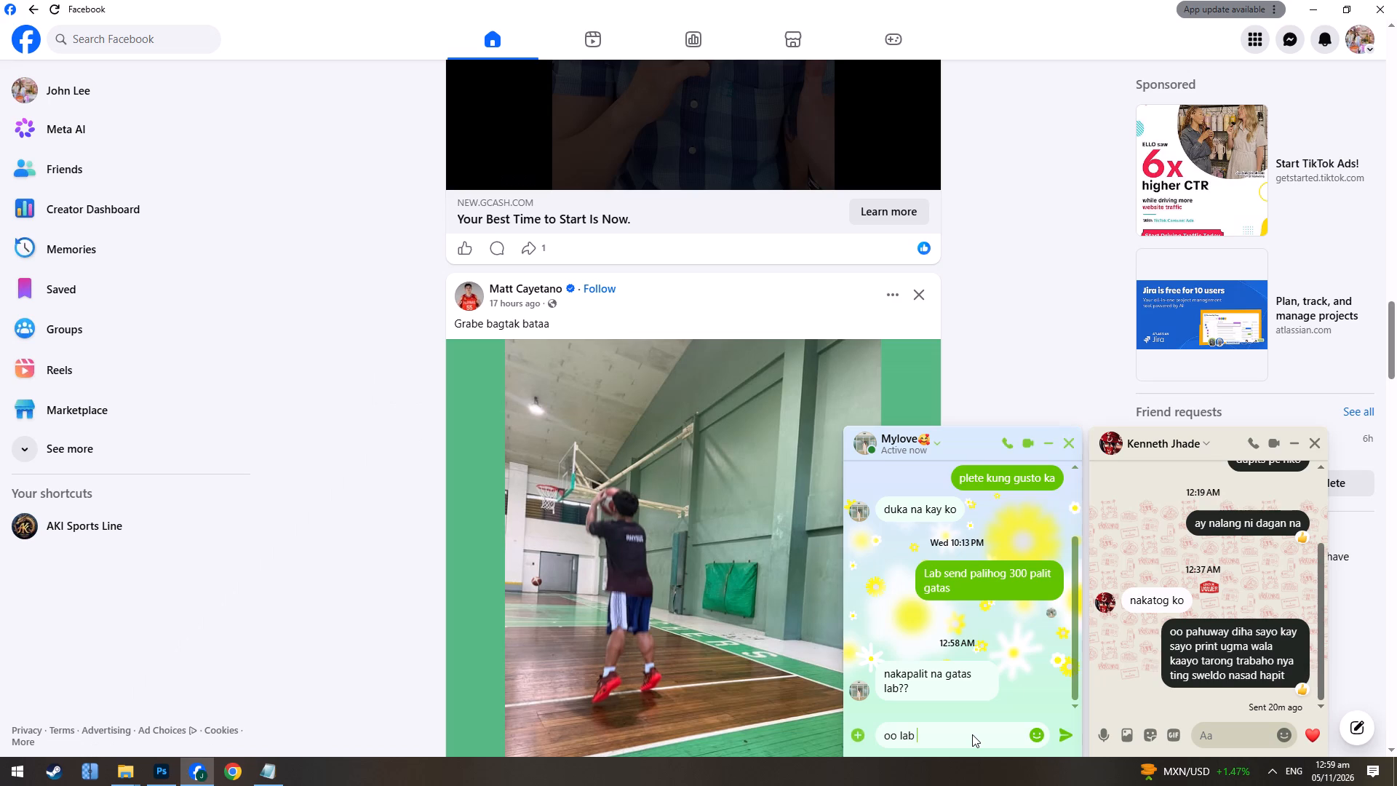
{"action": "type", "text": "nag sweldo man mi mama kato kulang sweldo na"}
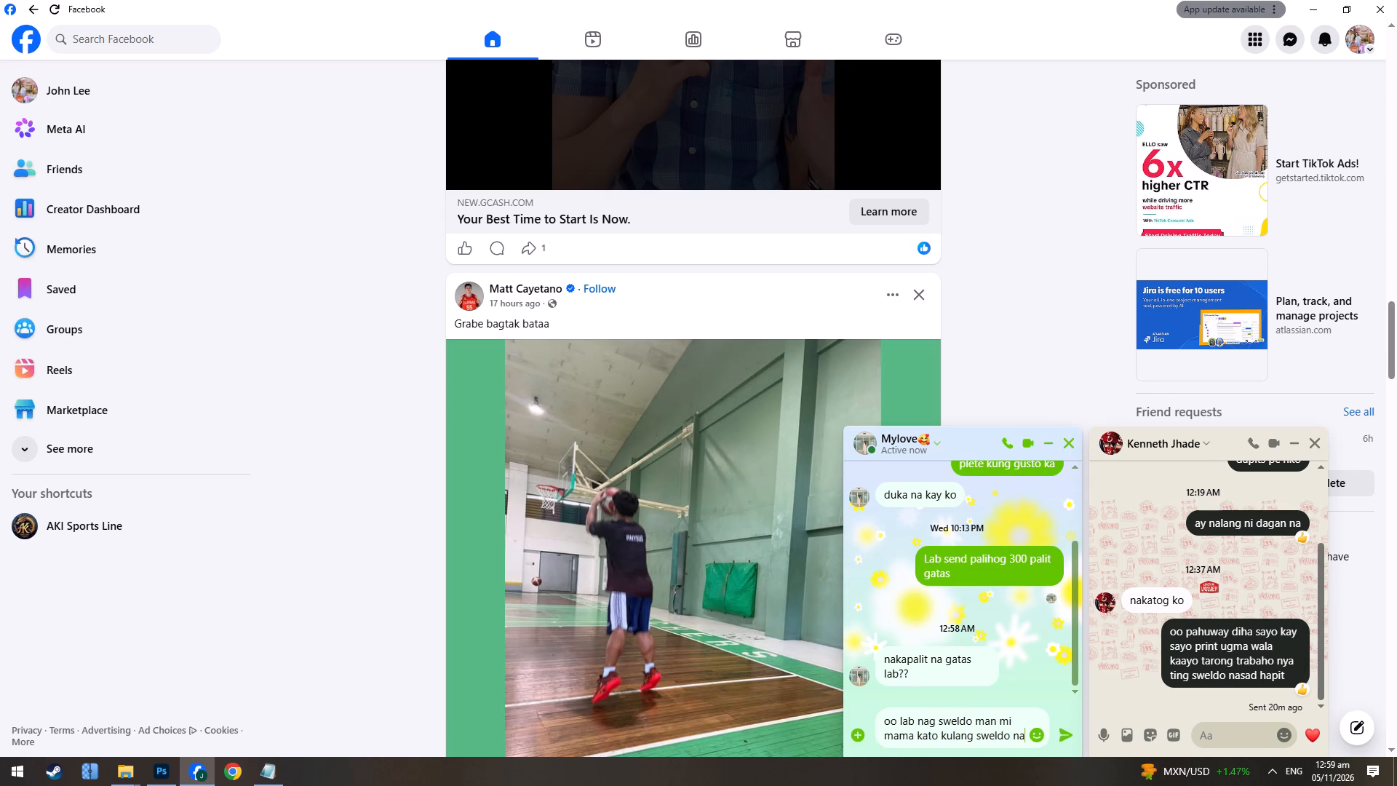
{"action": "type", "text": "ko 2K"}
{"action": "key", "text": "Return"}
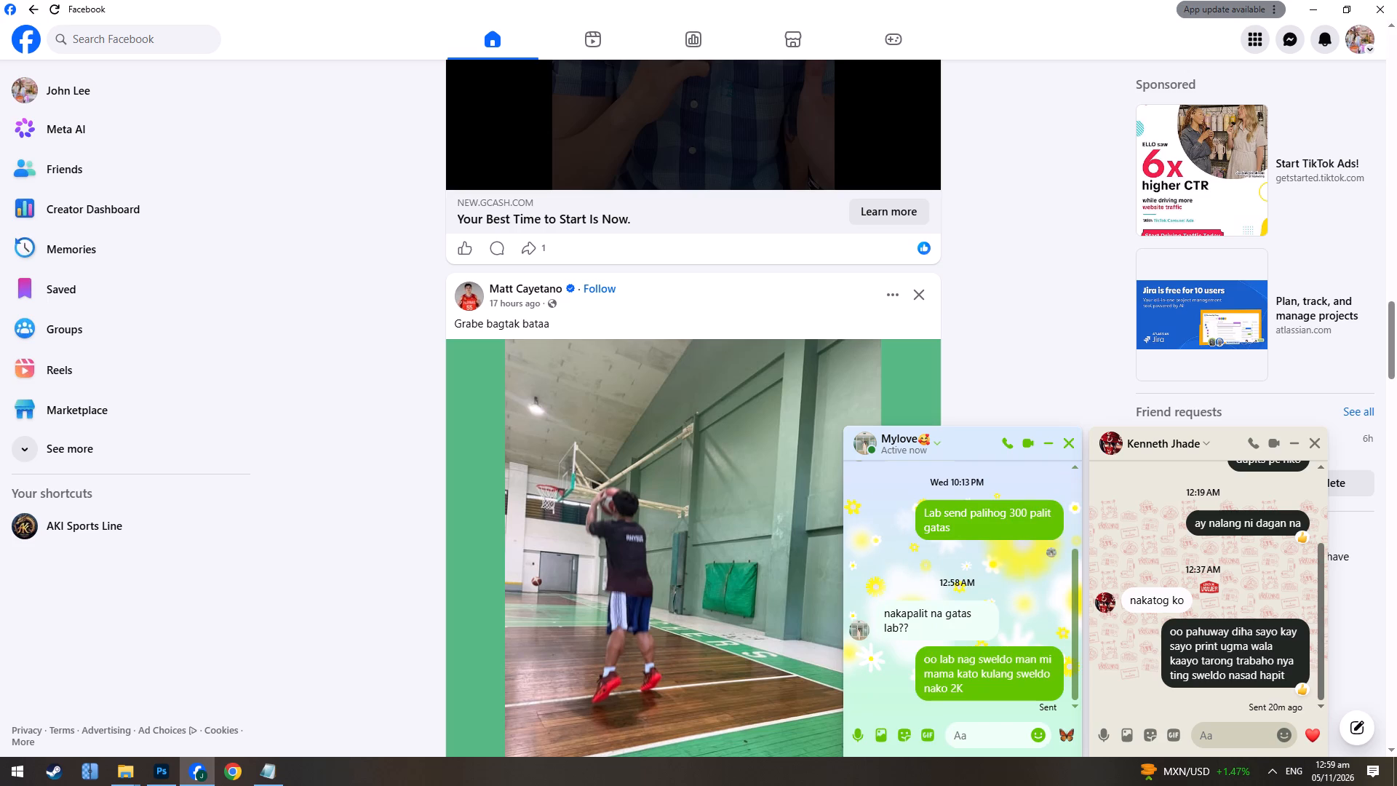
Send "gipalitan nako gatas", "palihog ko ang gcash e transfer sa MARIBANK lab" and "kay deduct kan nya nag kalit" in the same chat.
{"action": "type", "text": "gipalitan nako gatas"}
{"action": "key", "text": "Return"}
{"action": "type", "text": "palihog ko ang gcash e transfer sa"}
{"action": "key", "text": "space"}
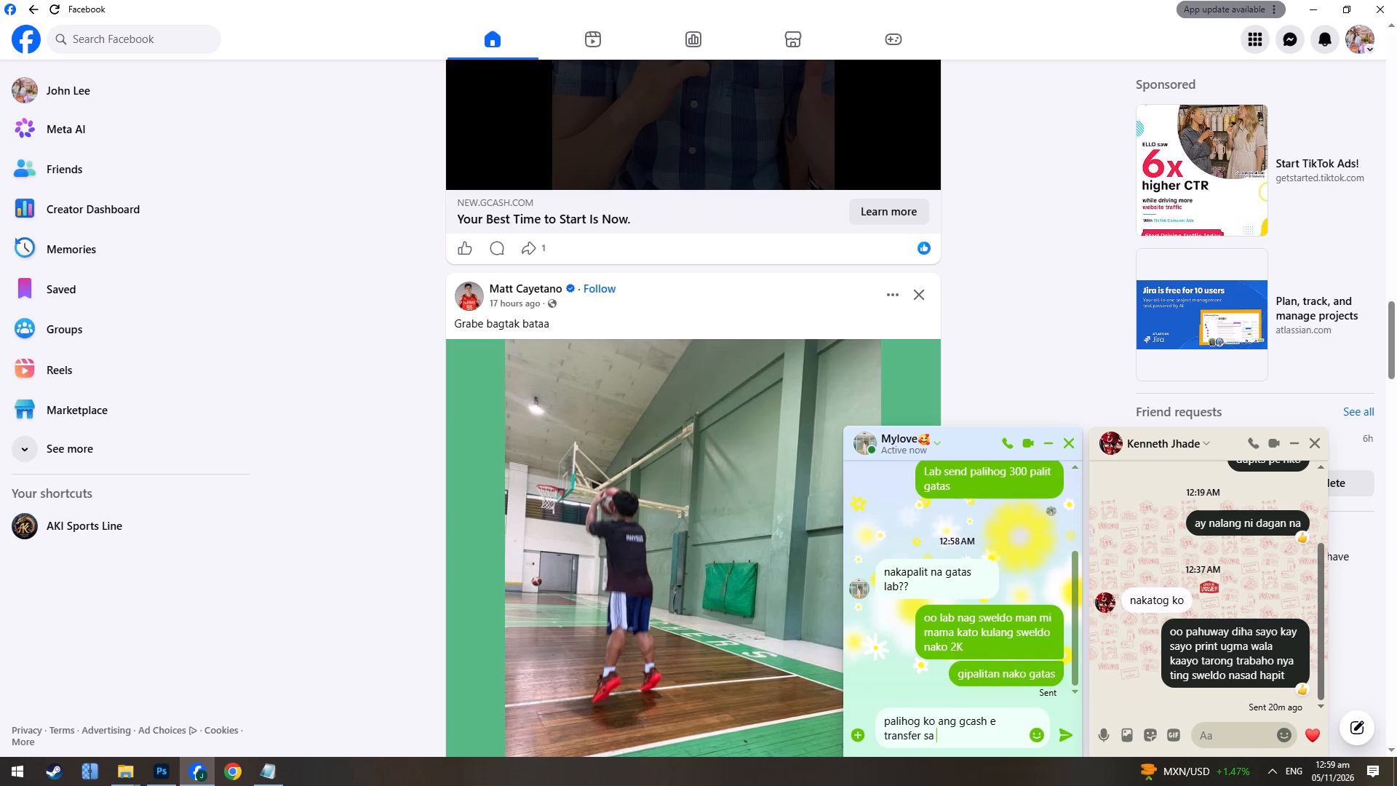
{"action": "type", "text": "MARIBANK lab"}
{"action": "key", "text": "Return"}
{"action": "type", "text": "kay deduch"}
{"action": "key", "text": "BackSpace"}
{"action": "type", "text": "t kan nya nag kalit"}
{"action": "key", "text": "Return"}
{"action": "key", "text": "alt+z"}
Switch back to Photoshop and complete the Macaraya JPEG export at quality 12 Maximum, Baseline ("Standard").
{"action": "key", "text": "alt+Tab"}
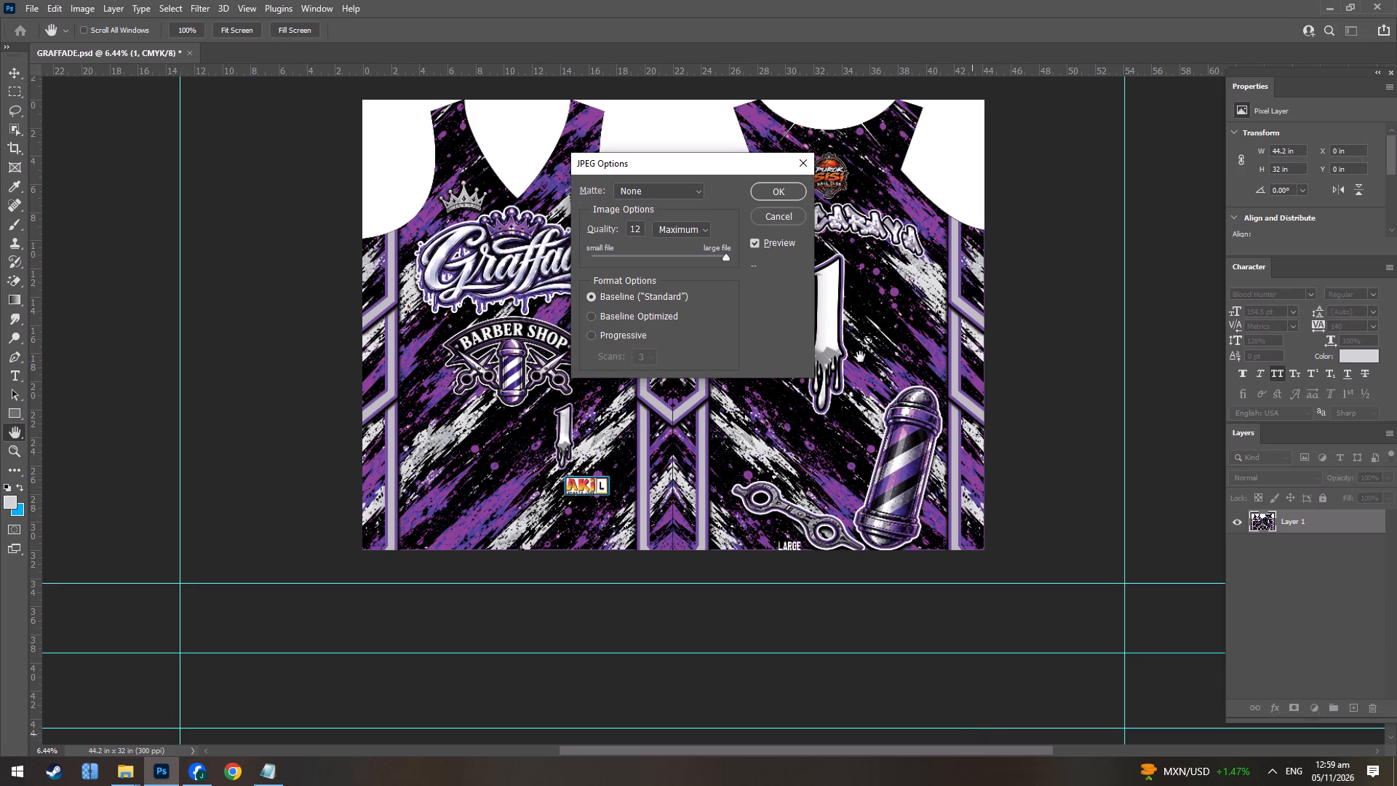
{"action": "left_click", "coordinate": [778, 192]}
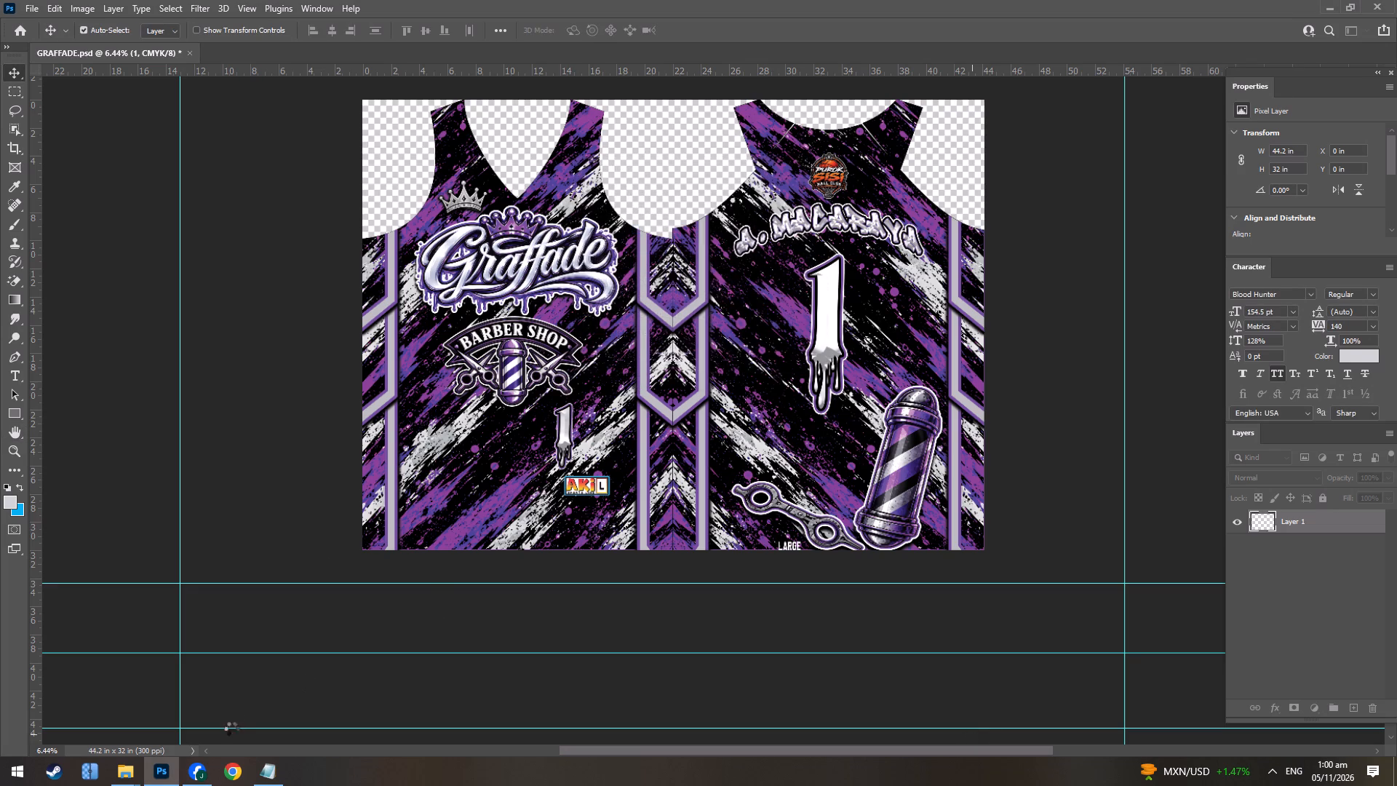
{"action": "left_click", "coordinate": [162, 767]}
Return to the Mylove chat on Facebook and draft the message "Ang selpon gi prend na open nako hahaha".
{"action": "left_click", "coordinate": [209, 782]}
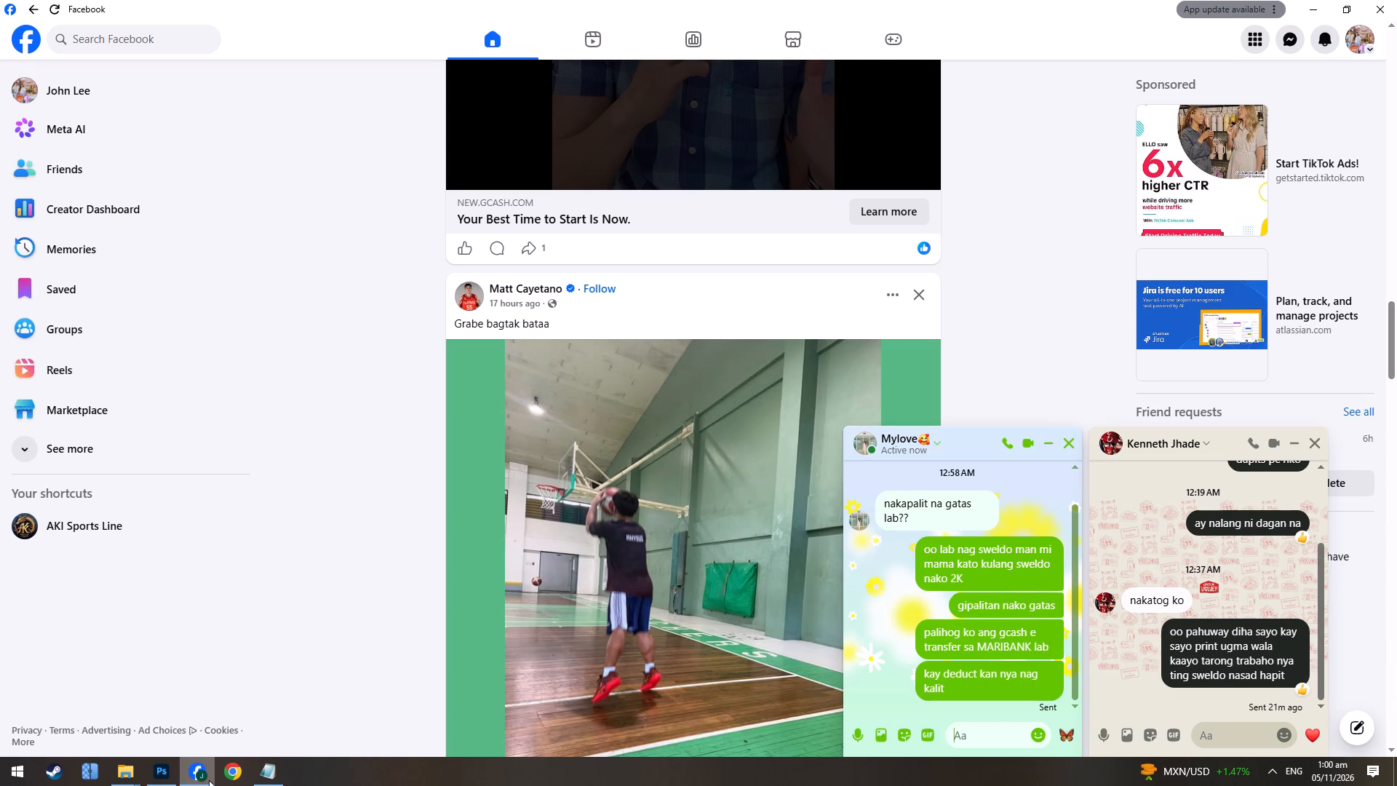
{"action": "left_click", "coordinate": [314, 567]}
{"action": "left_click", "coordinate": [995, 734]}
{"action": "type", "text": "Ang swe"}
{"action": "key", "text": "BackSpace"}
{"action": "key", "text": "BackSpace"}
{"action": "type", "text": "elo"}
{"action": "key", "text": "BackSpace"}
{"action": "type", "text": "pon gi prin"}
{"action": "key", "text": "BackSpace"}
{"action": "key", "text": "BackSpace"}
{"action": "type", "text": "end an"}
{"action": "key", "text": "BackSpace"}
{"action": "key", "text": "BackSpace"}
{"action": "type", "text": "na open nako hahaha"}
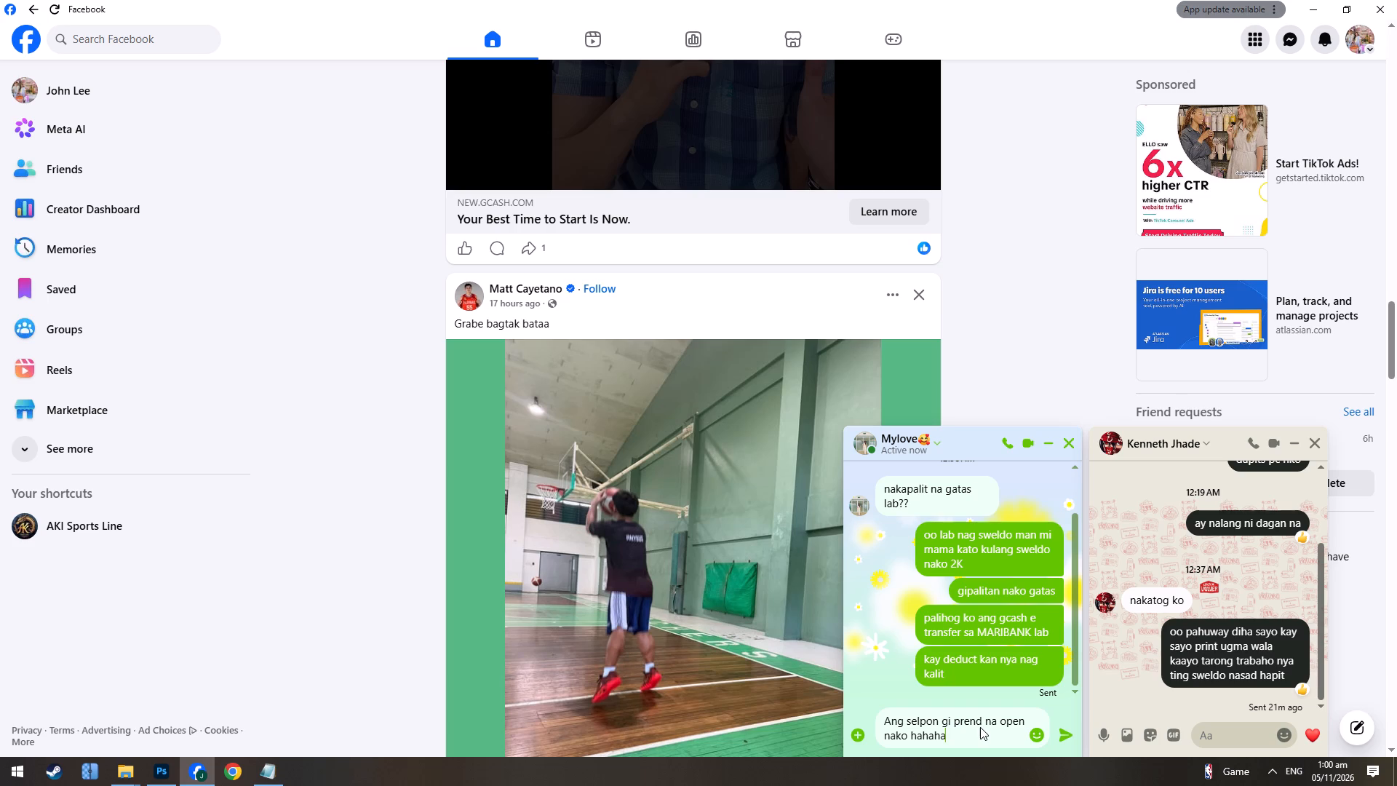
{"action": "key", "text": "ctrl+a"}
{"action": "left_click", "coordinate": [968, 732]}
Switch back to GRAFFADE.psd in Photoshop and look over the Macaraya #1 jersey layout.
{"action": "key", "text": "alt+Tab"}
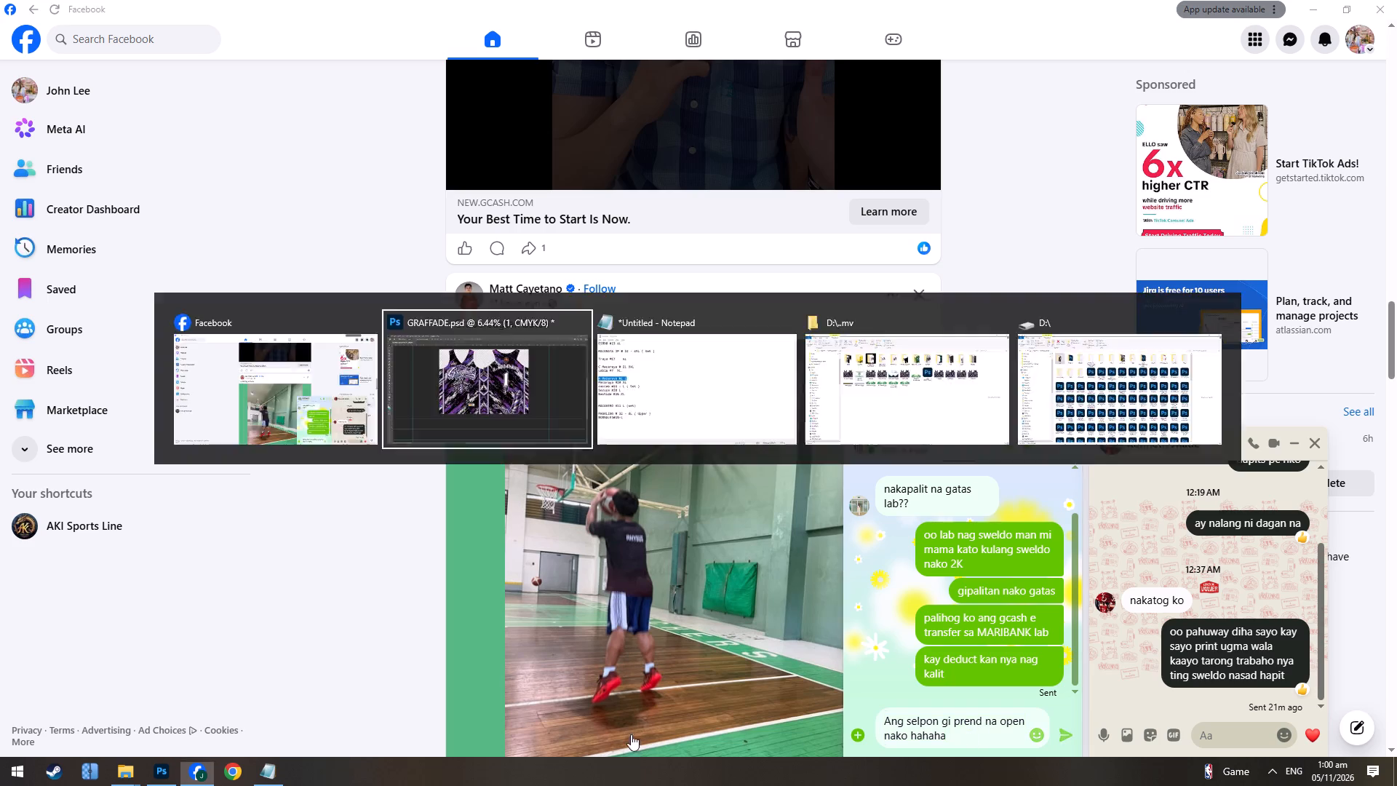
{"action": "left_click", "coordinate": [664, 359]}
{"action": "scroll", "coordinate": [647, 354], "scroll_direction": "up", "scroll_amount": 3, "text": "alt"}
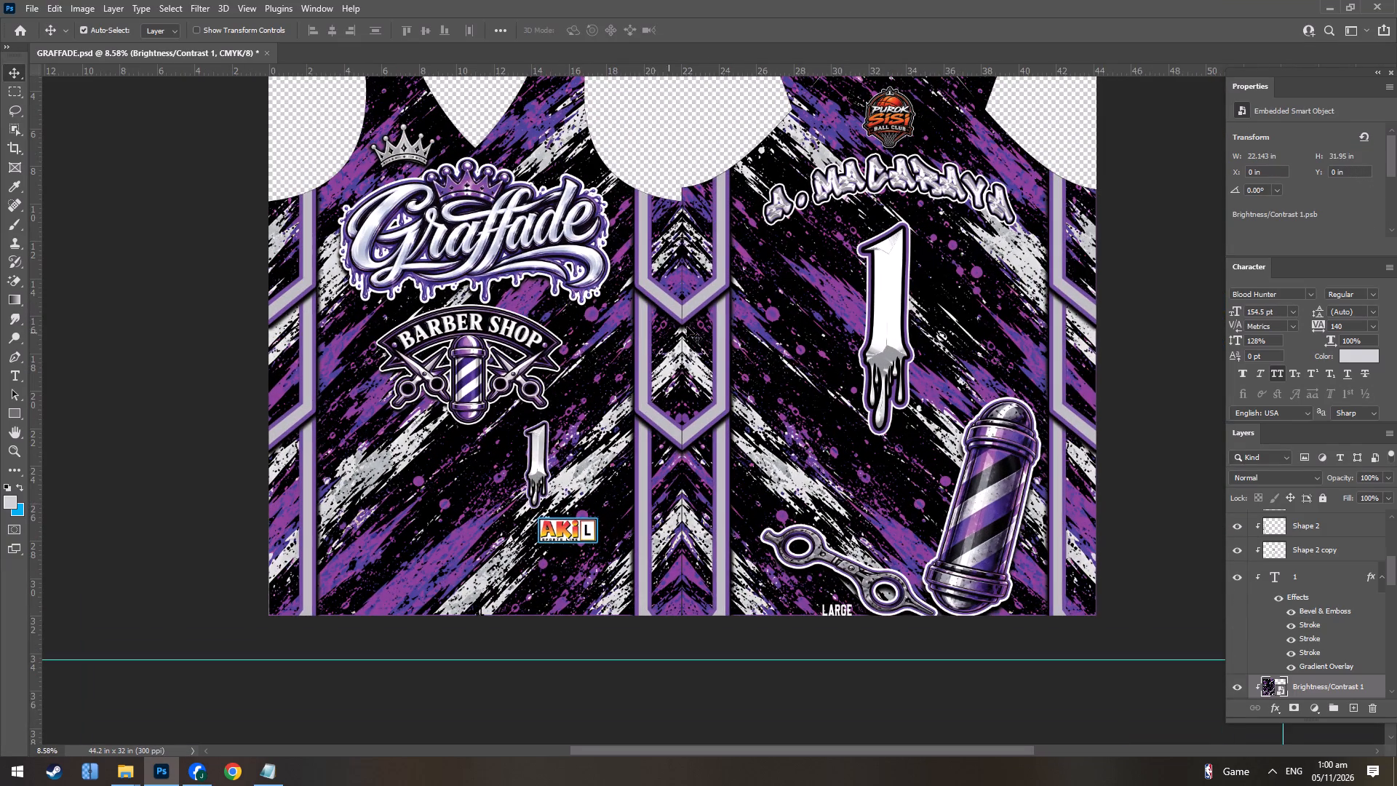
{"action": "scroll", "coordinate": [712, 322], "scroll_direction": "up", "scroll_amount": 3}
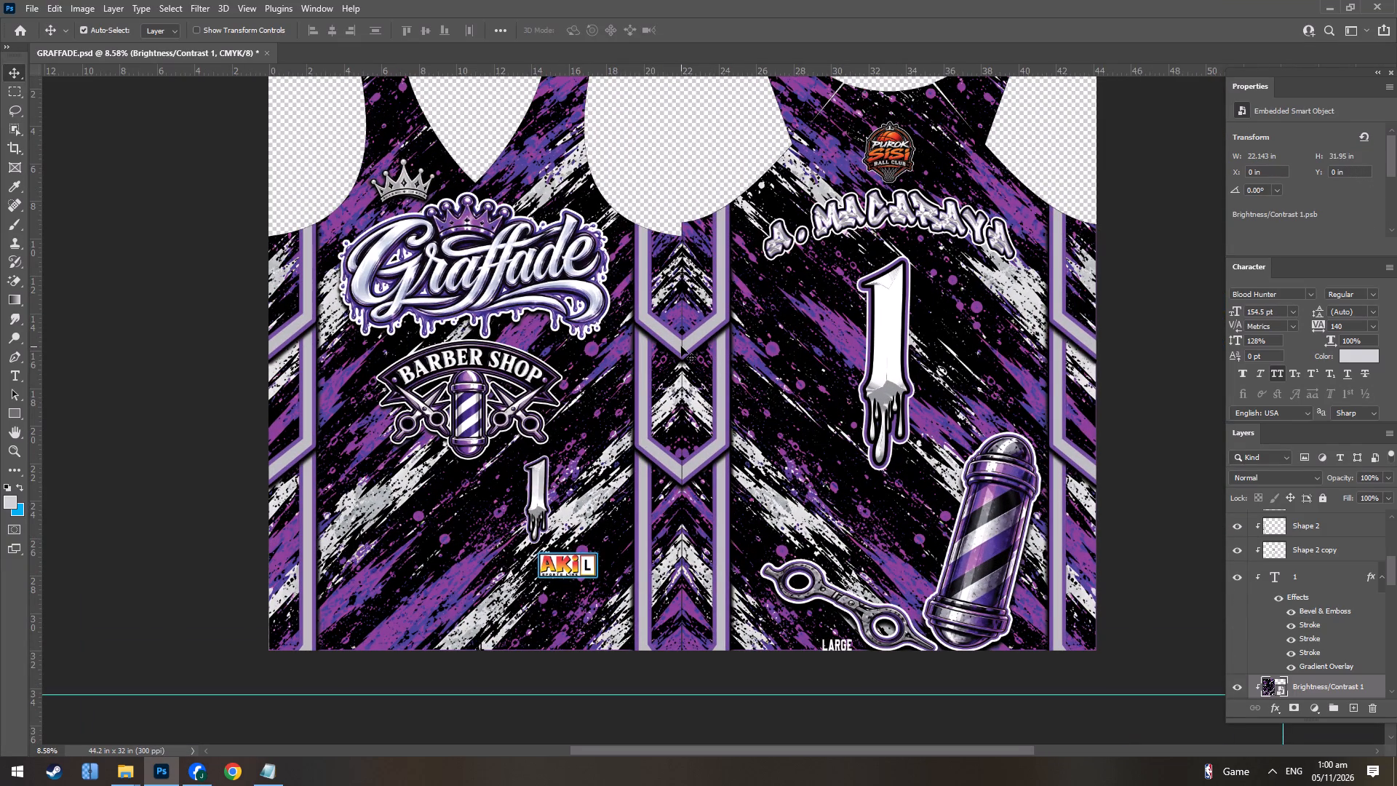
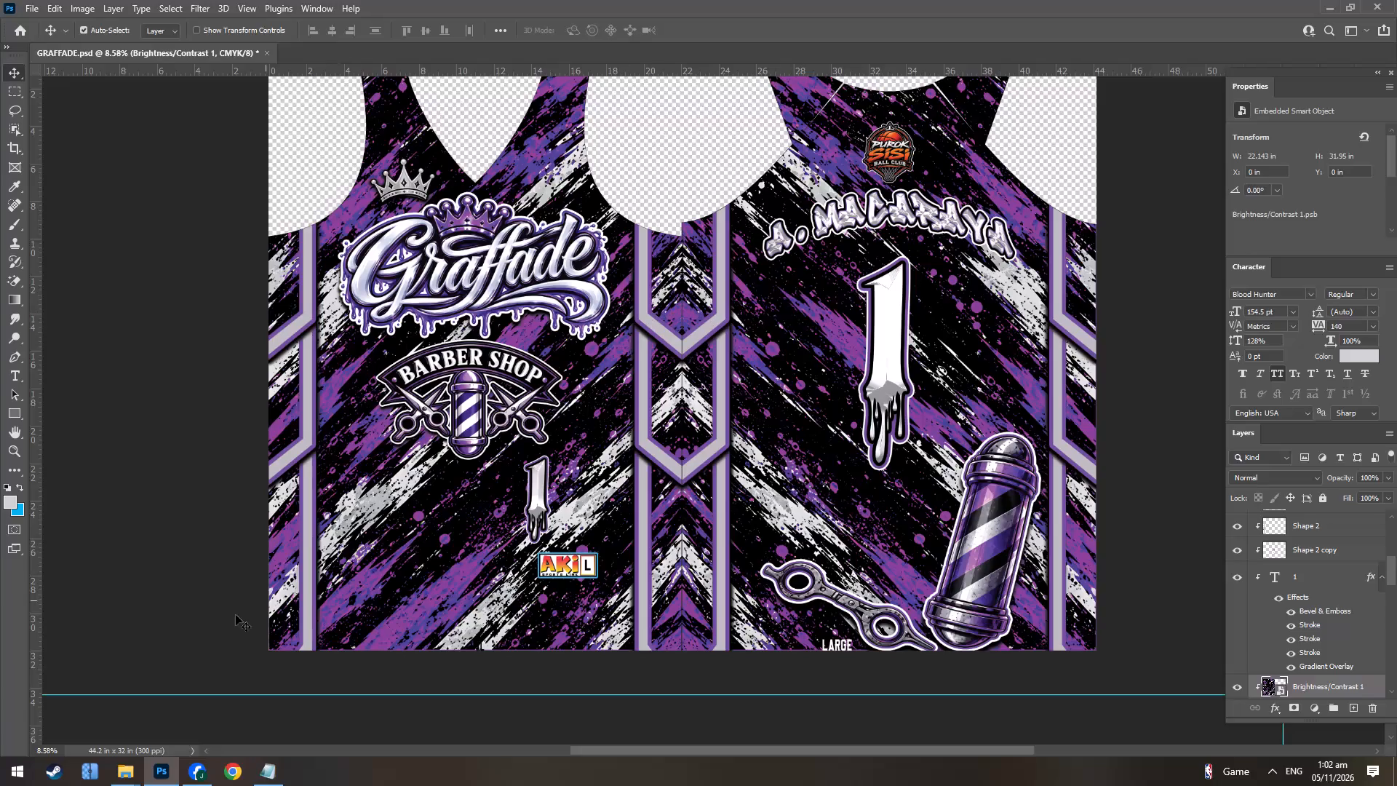
{"action": "left_click", "coordinate": [263, 761]}
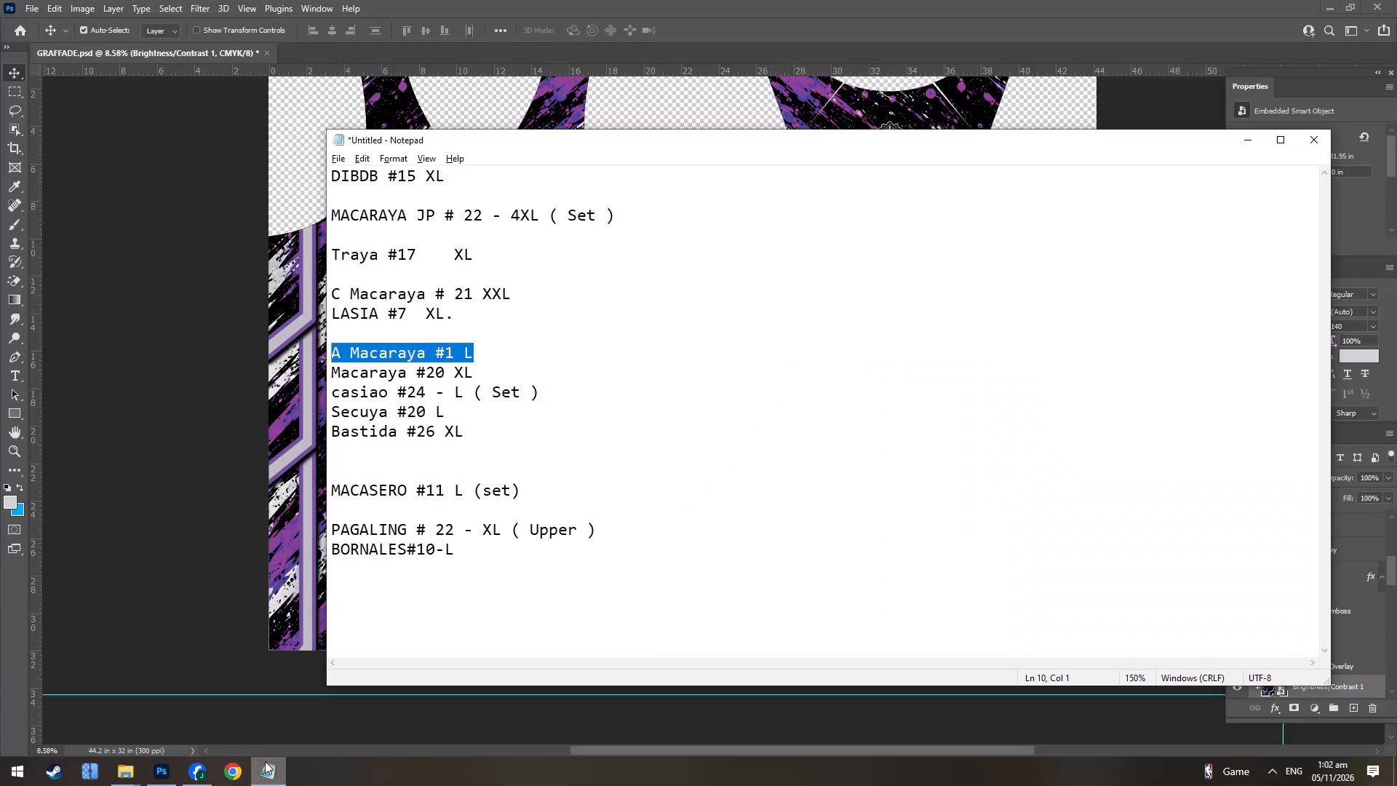
{"action": "key", "text": "BackSpace"}
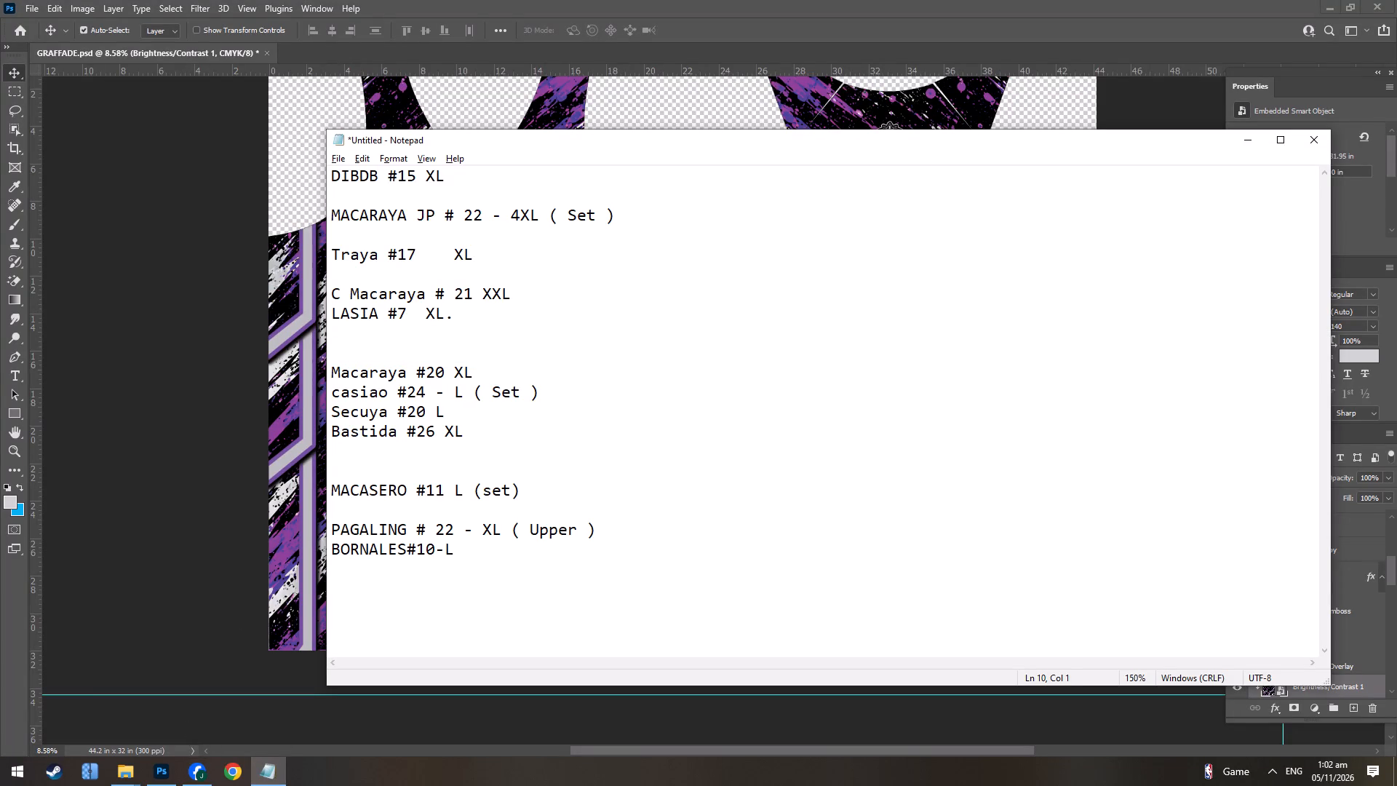
{"action": "left_click_drag", "start_coordinate": [565, 404], "coordinate": [380, 408]}
{"action": "left_click_drag", "start_coordinate": [546, 398], "coordinate": [327, 395]}
Switch back to Photoshop and change the large back number to 24.
{"action": "key", "text": "alt+Tab"}
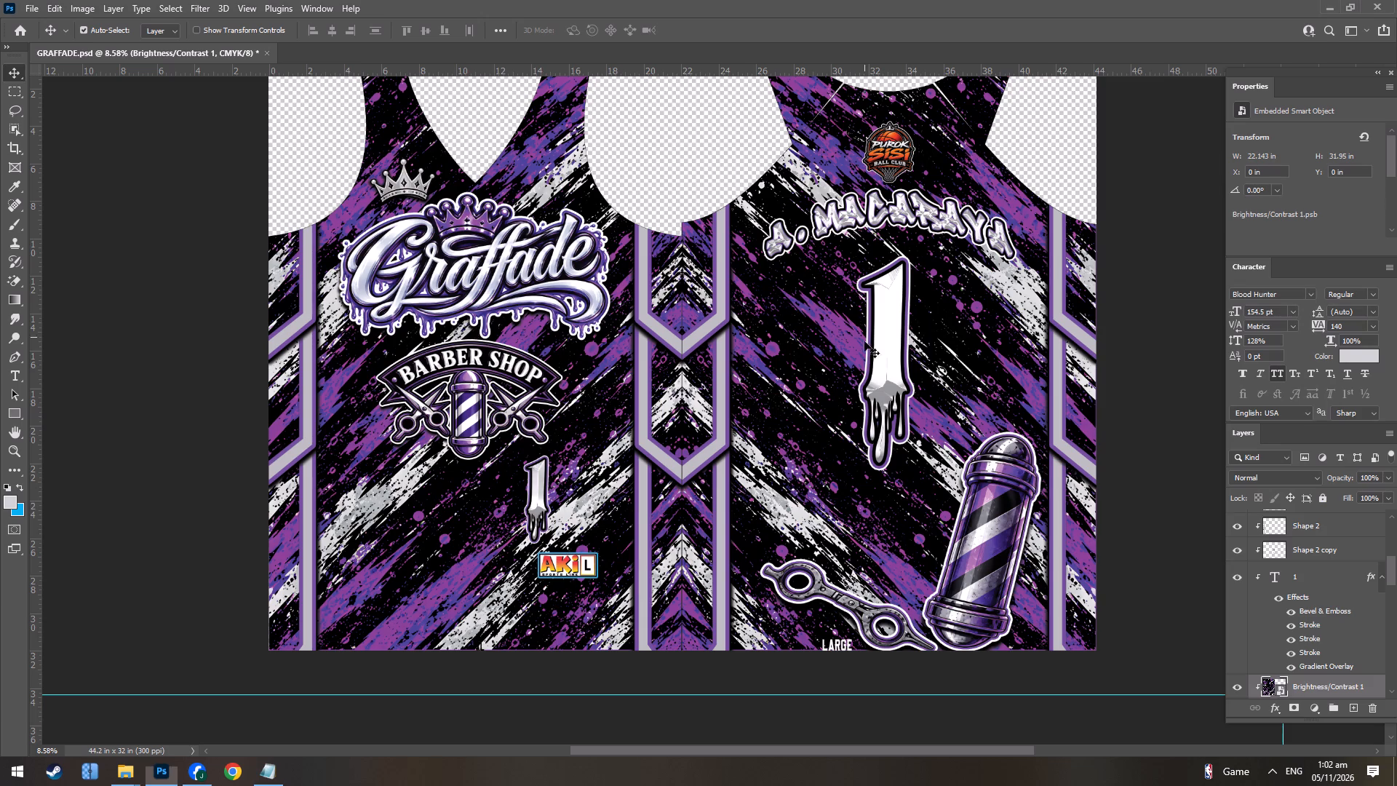
{"action": "double_click", "coordinate": [886, 349]}
{"action": "type", "text": "24"}
{"action": "key", "text": "Return"}
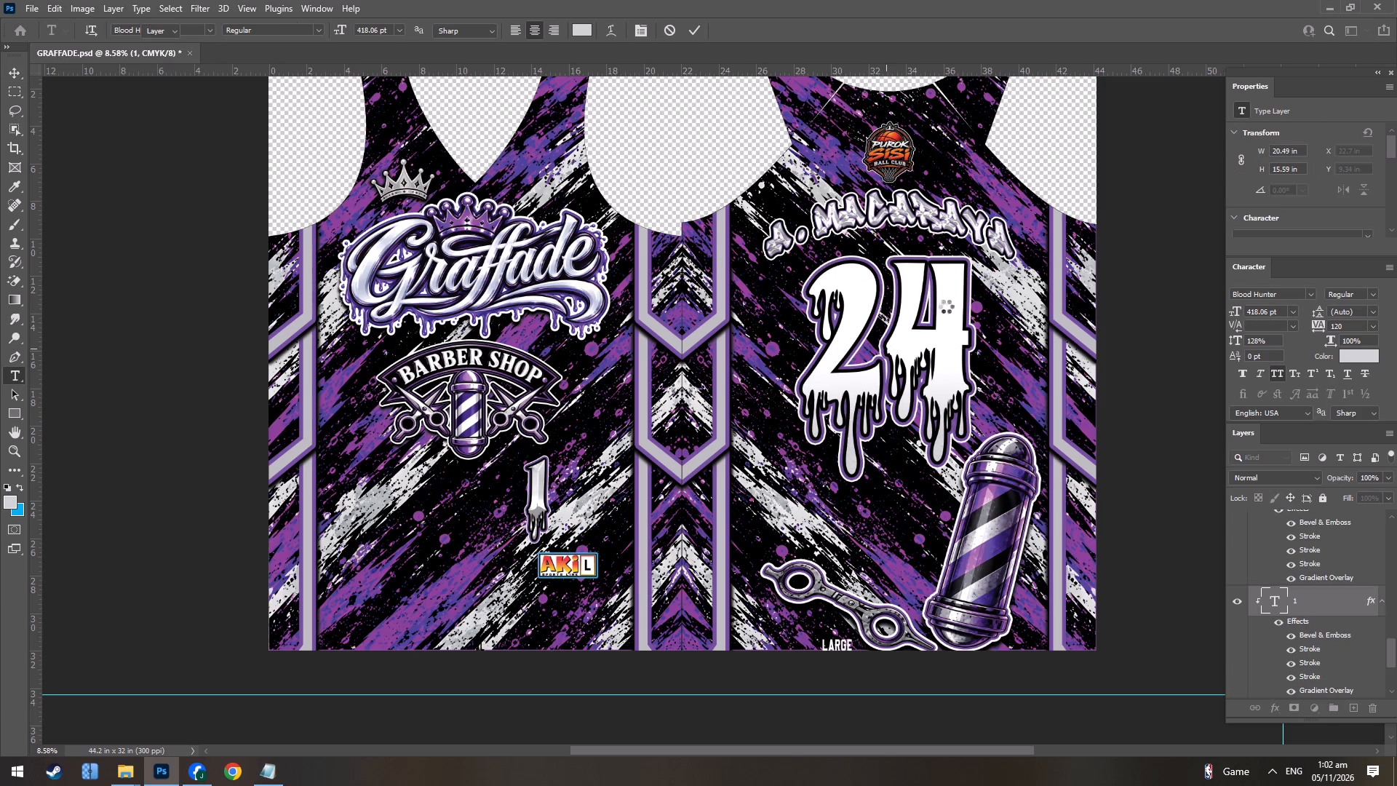
Replace the back name with casiao, checking the spelling against the Notepad list.
{"action": "double_click", "coordinate": [905, 197]}
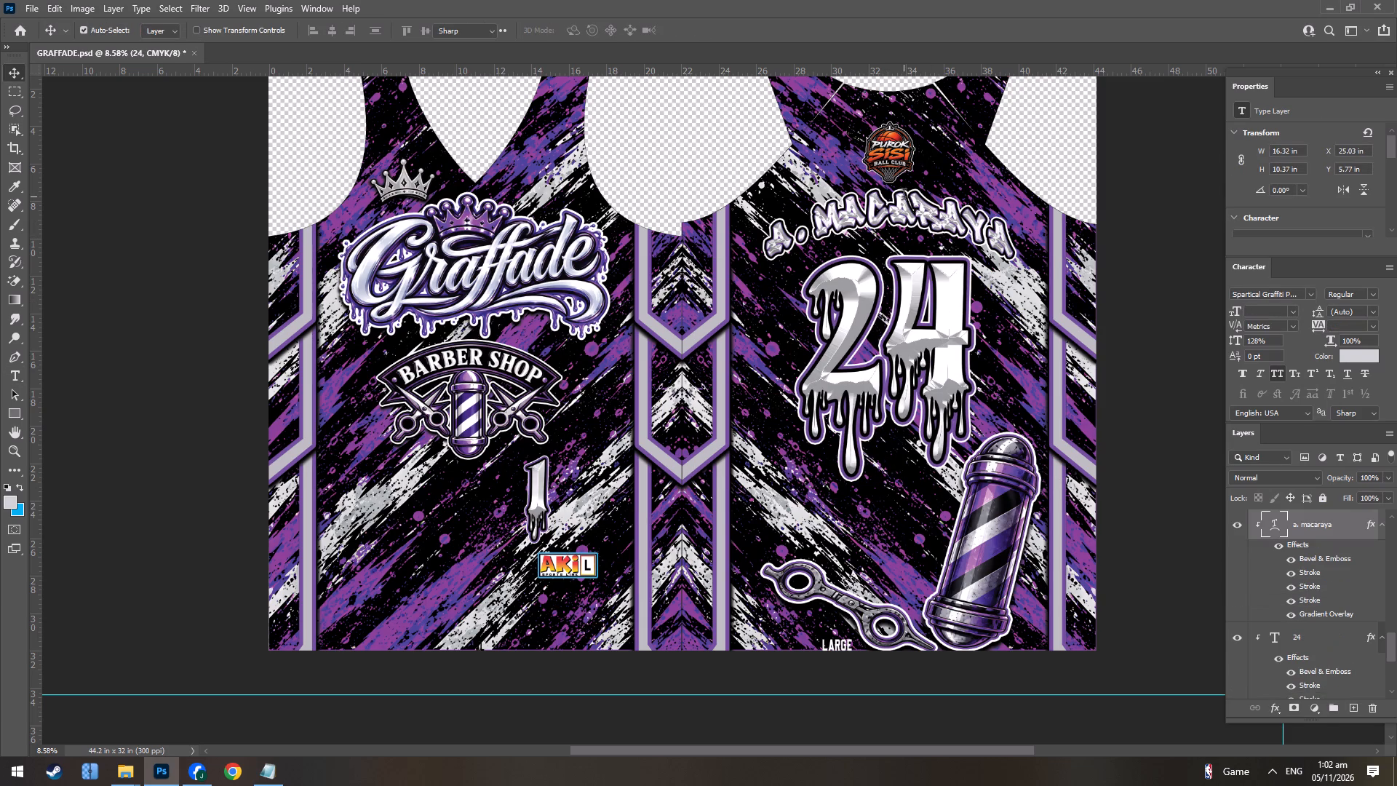
{"action": "key", "text": "alt+Tab"}
{"action": "key", "text": "alt+Tab"}
{"action": "type", "text": "cas"}
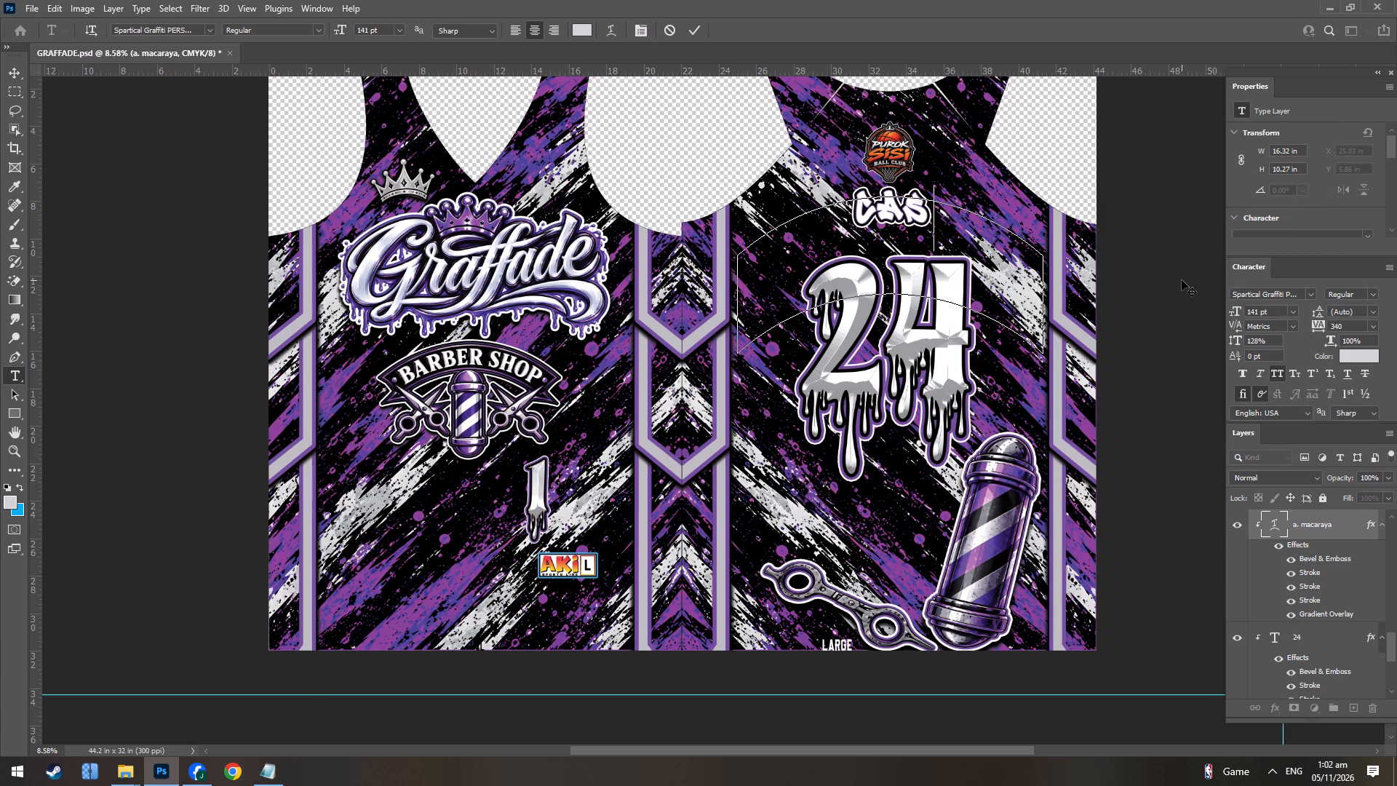
{"action": "type", "text": "iao"}
{"action": "key", "text": "alt+Tab"}
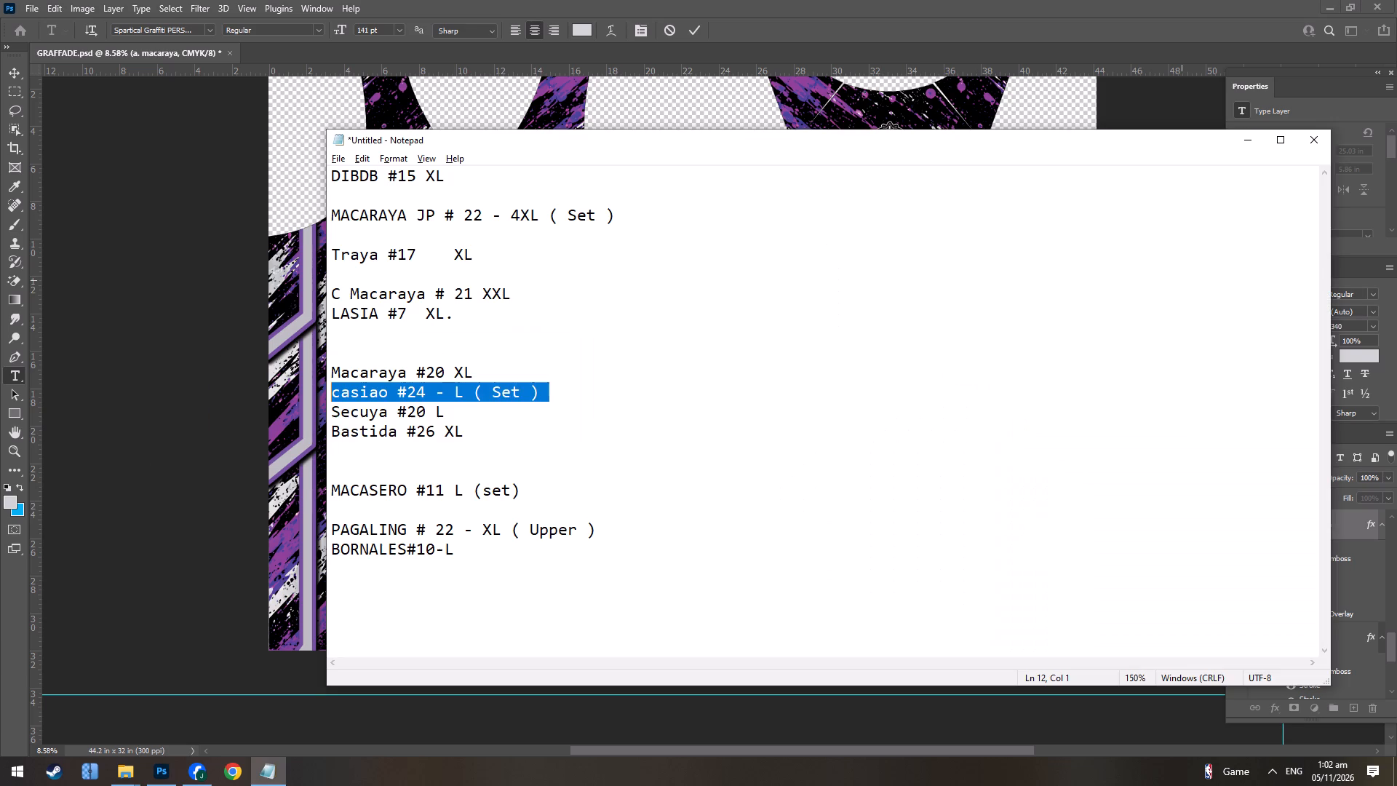
{"action": "key", "text": "alt+Tab"}
{"action": "key", "text": "Return"}
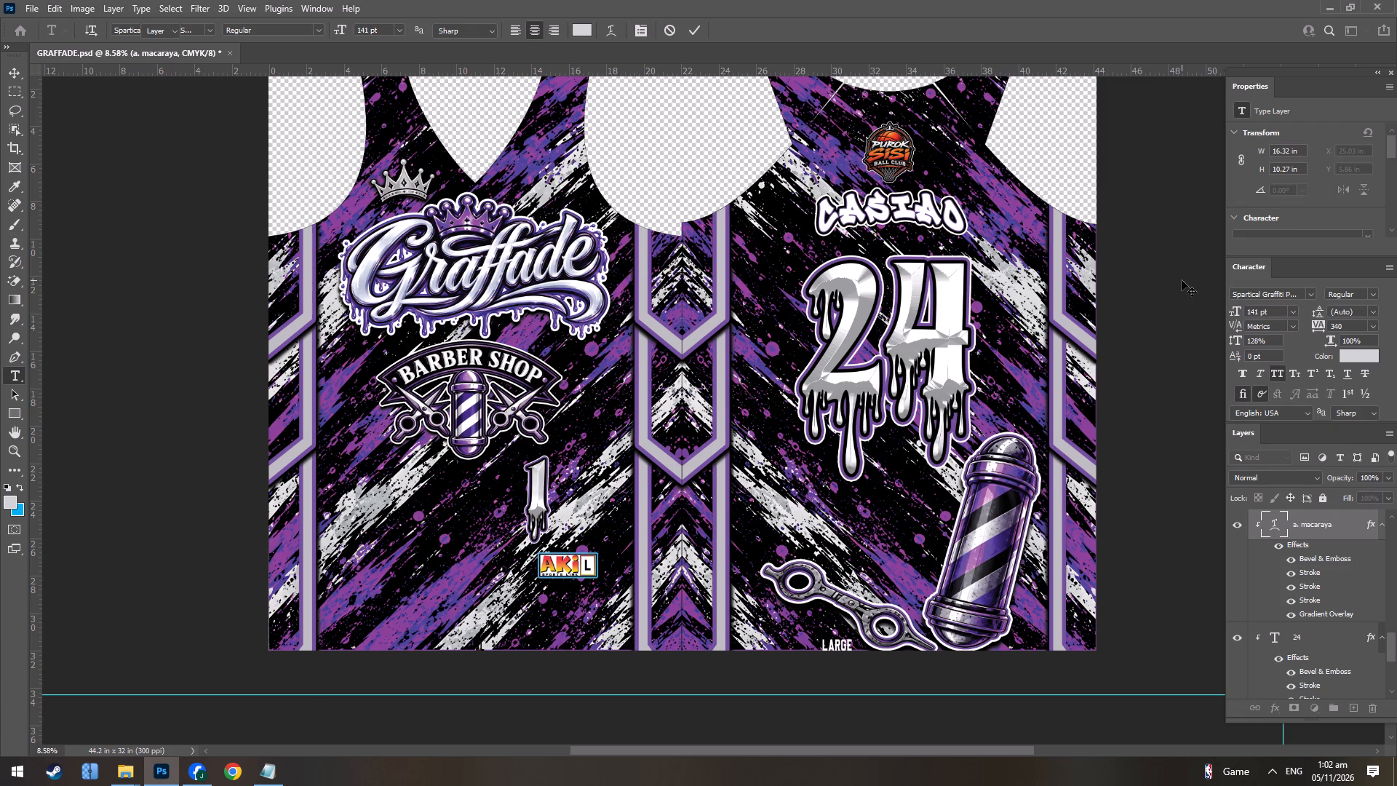
Move the CASIAO back name slightly down, closer to the large number 24.
{"action": "scroll", "coordinate": [1176, 278], "scroll_direction": "down", "scroll_amount": 3, "text": "alt"}
{"action": "scroll", "coordinate": [1017, 195], "scroll_direction": "up", "scroll_amount": 9}
{"action": "scroll", "coordinate": [942, 304], "scroll_direction": "up", "scroll_amount": 2, "text": "alt"}
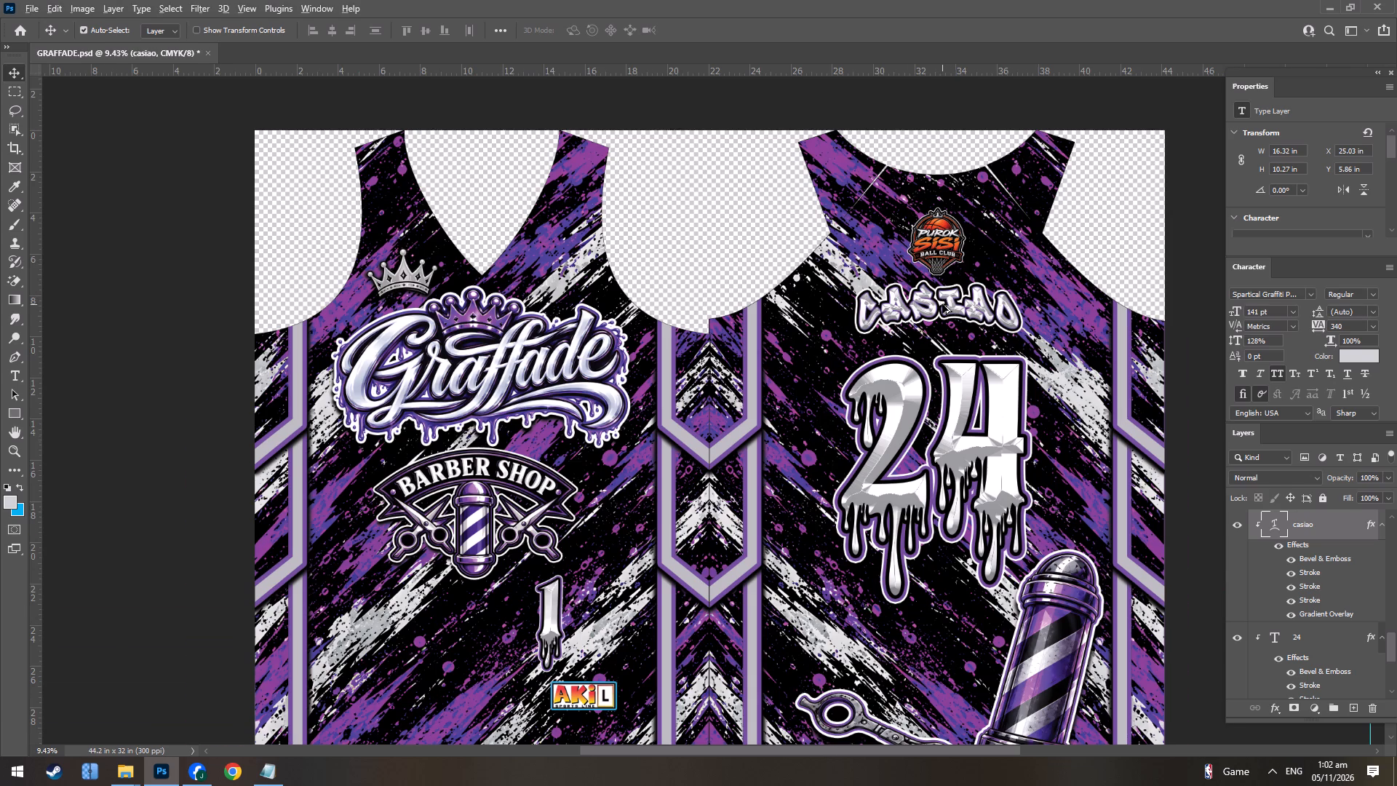
{"action": "scroll", "coordinate": [942, 304], "scroll_direction": "up", "scroll_amount": 1, "text": "alt"}
{"action": "left_click_drag", "start_coordinate": [943, 303], "coordinate": [943, 311]}
Set the font size of the CASIAO back name to 149 pt.
{"action": "double_click", "coordinate": [943, 311]}
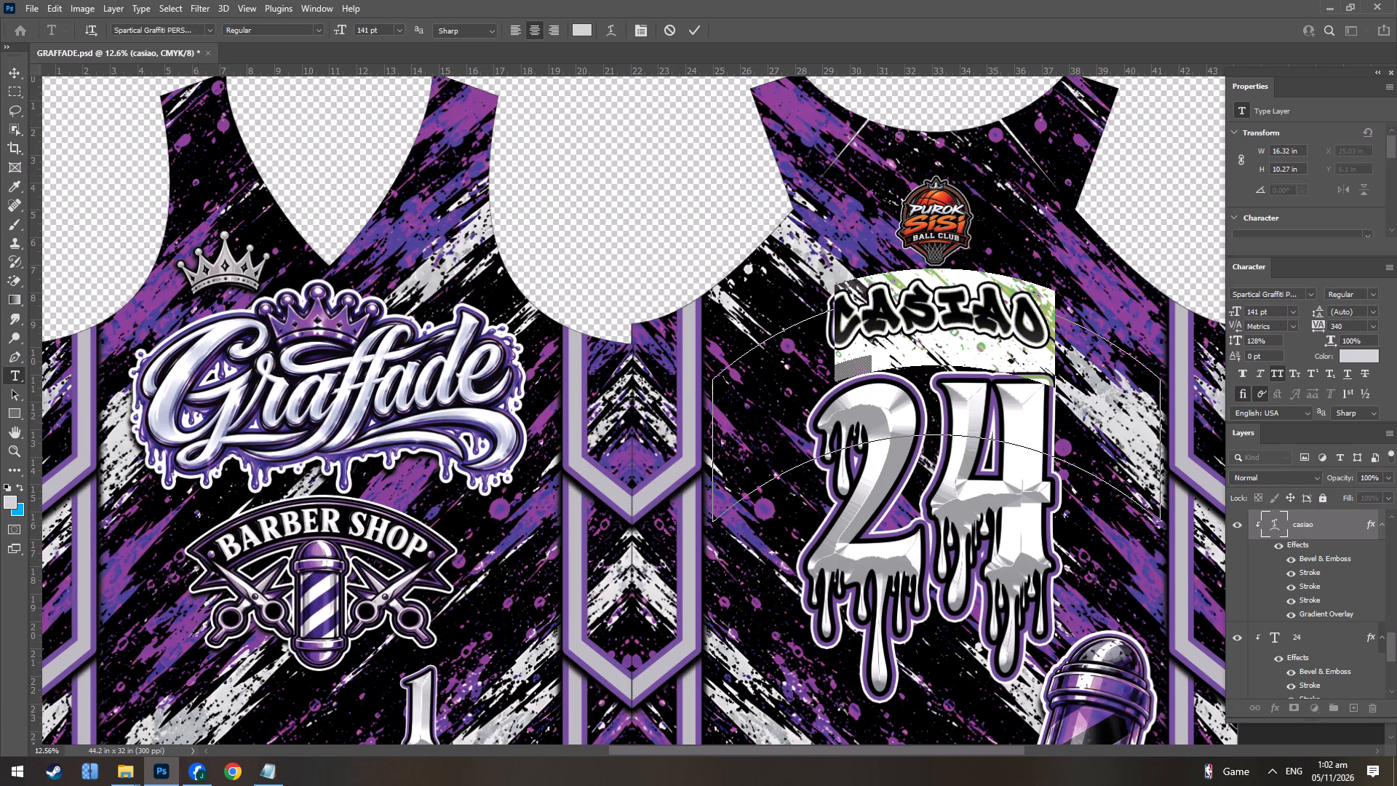
{"action": "left_click", "coordinate": [1235, 306]}
{"action": "key", "text": "Return"}
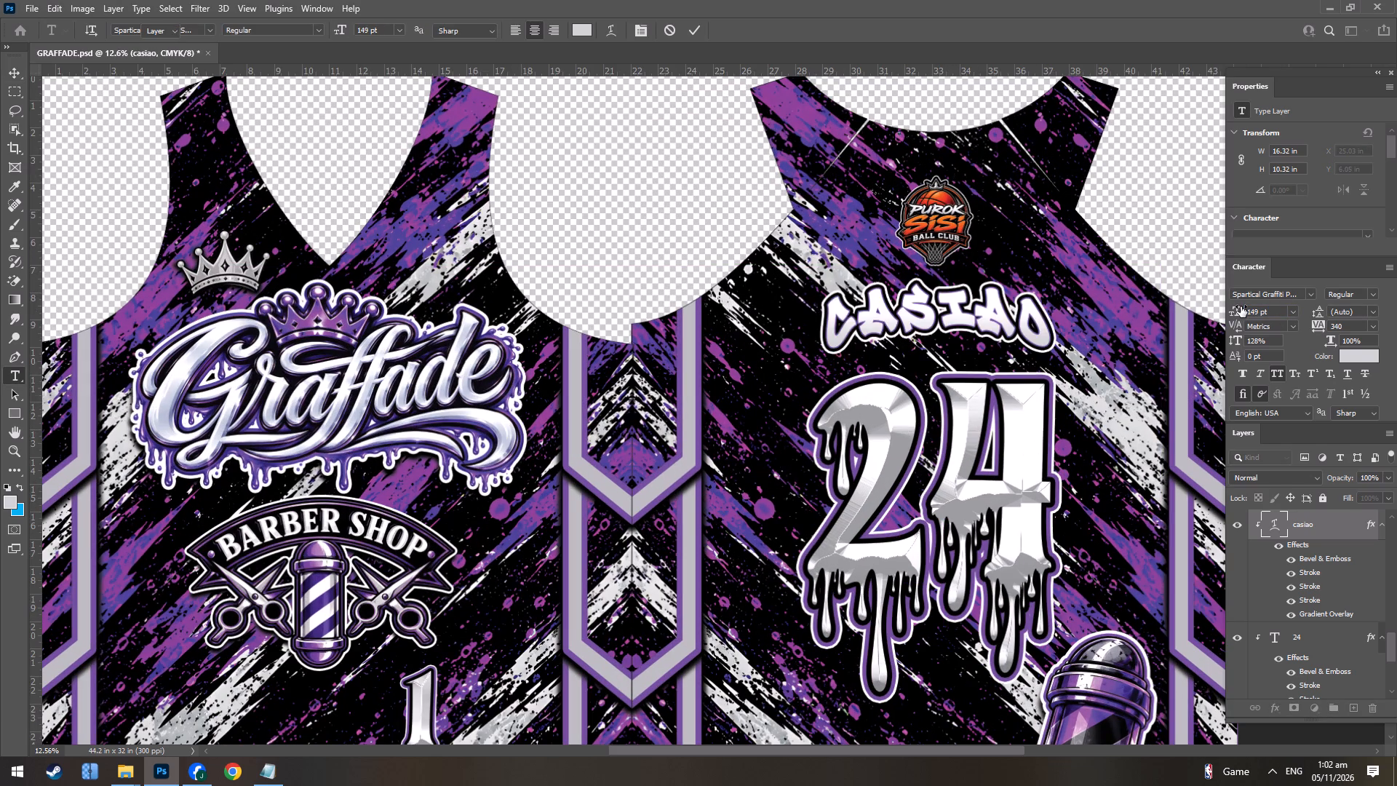
Set the letter tracking of the CASIAO back name to 360.
{"action": "scroll", "coordinate": [1095, 362], "scroll_direction": "down", "scroll_amount": 10, "text": "alt"}
{"action": "scroll", "coordinate": [993, 381], "scroll_direction": "up", "scroll_amount": 3, "text": "alt"}
{"action": "double_click", "coordinate": [1019, 295]}
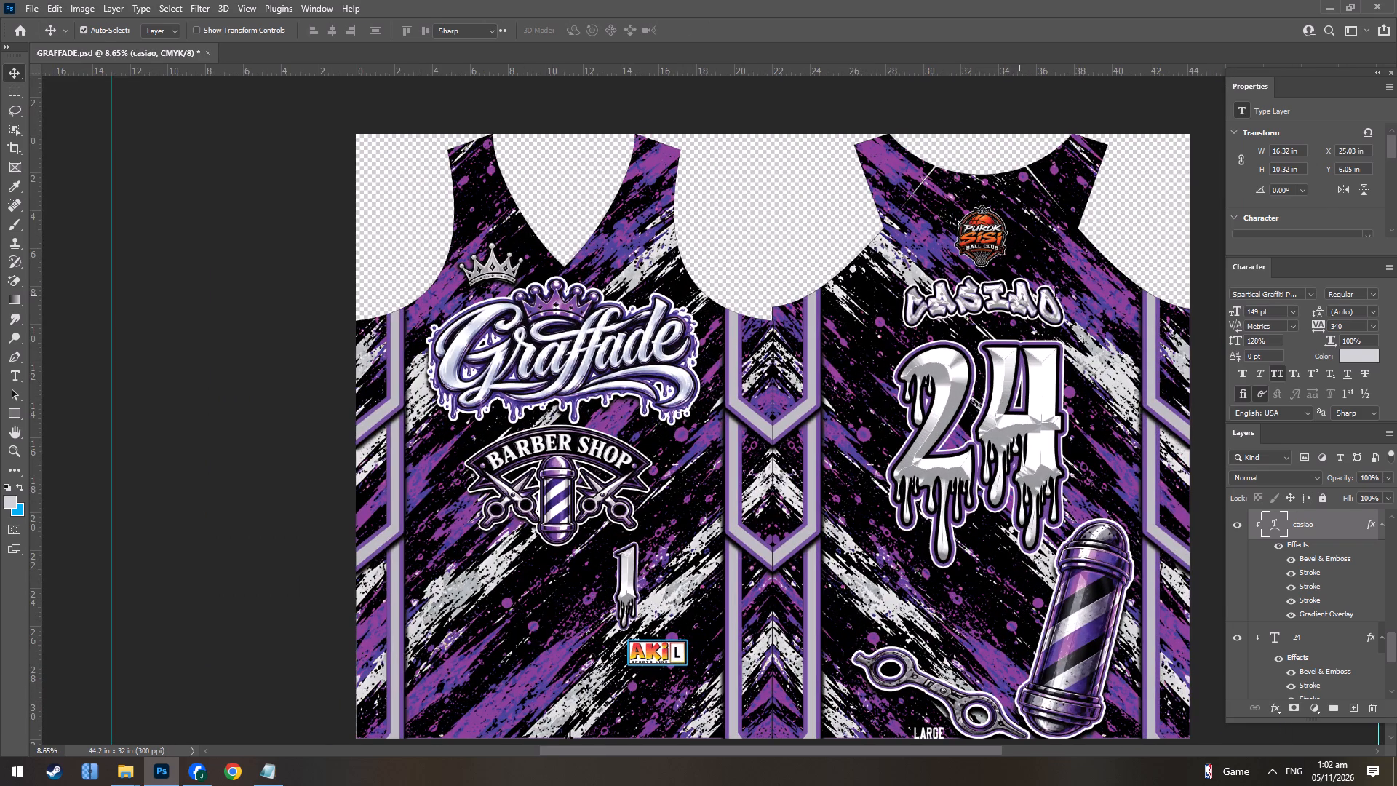
{"action": "left_click", "coordinate": [1355, 325]}
{"action": "key", "text": "Up"}
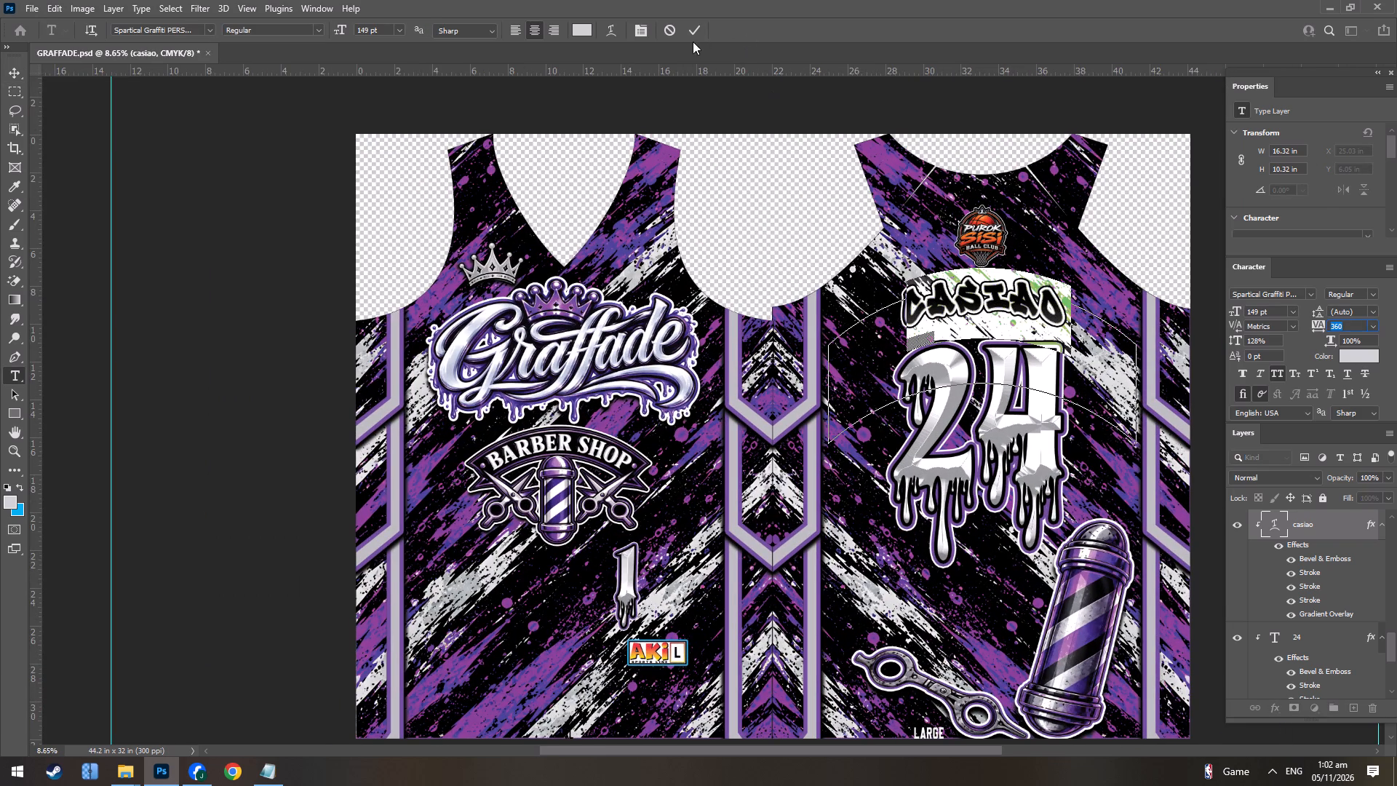
{"action": "left_click", "coordinate": [698, 23]}
Change the small front number below the Barber Shop logo to 24.
{"action": "scroll", "coordinate": [709, 428], "scroll_direction": "up", "scroll_amount": 3, "text": "alt"}
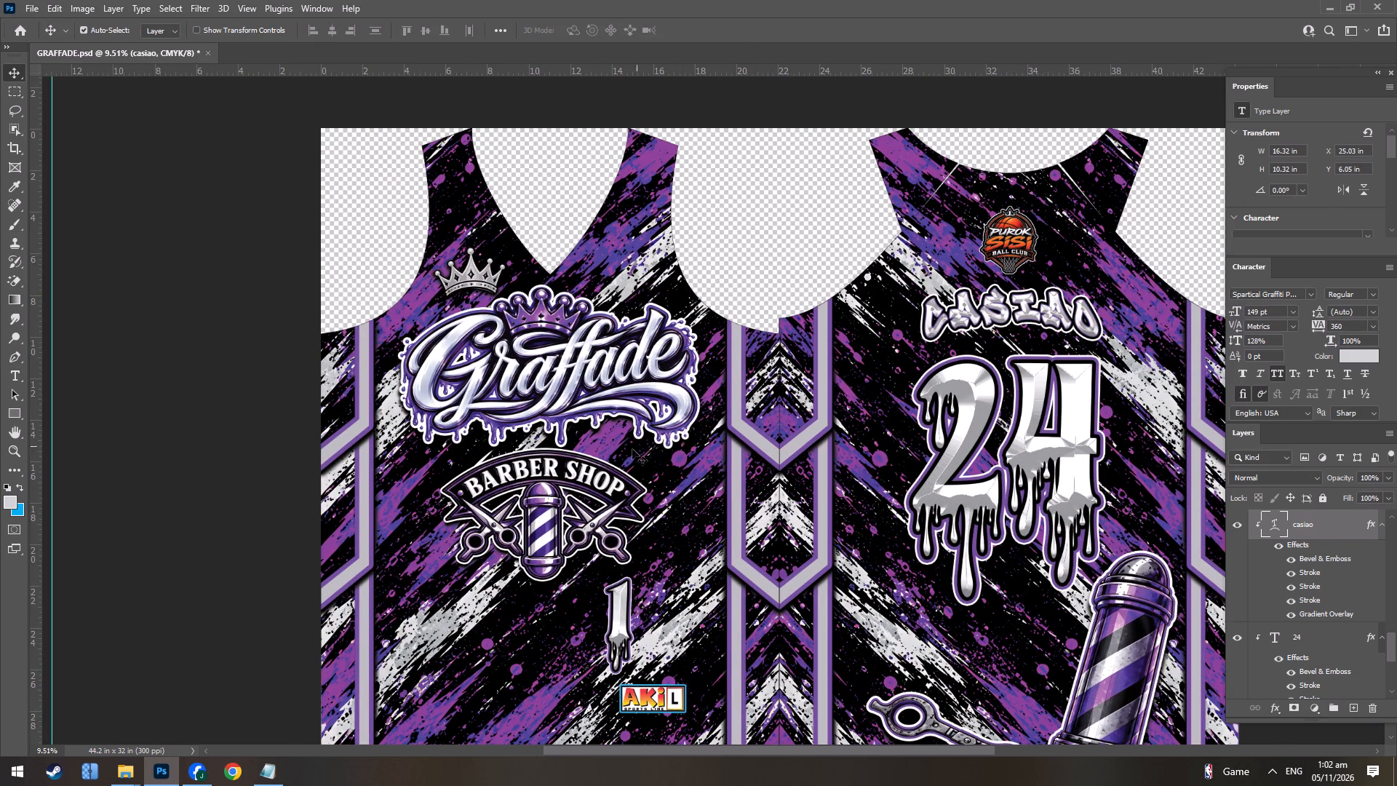
{"action": "double_click", "coordinate": [613, 602]}
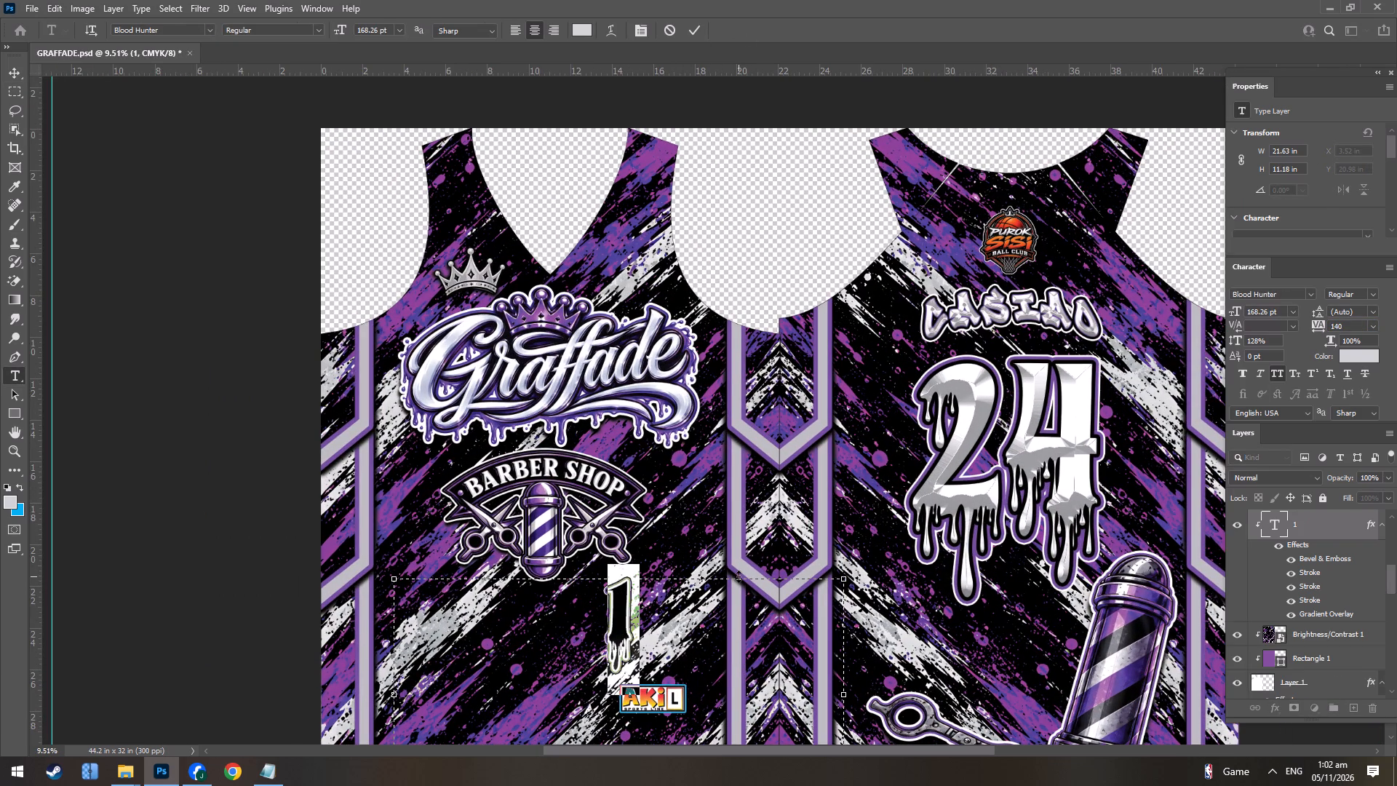
{"action": "type", "text": "24"}
{"action": "key", "text": "Return"}
Save a copy of the jersey as a JPEG named casiao in the ..mv folder on New Volume (D:).
{"action": "scroll", "coordinate": [717, 594], "scroll_direction": "down", "scroll_amount": 5, "text": "alt"}
{"action": "scroll", "coordinate": [599, 658], "scroll_direction": "up", "scroll_amount": 4, "text": "alt"}
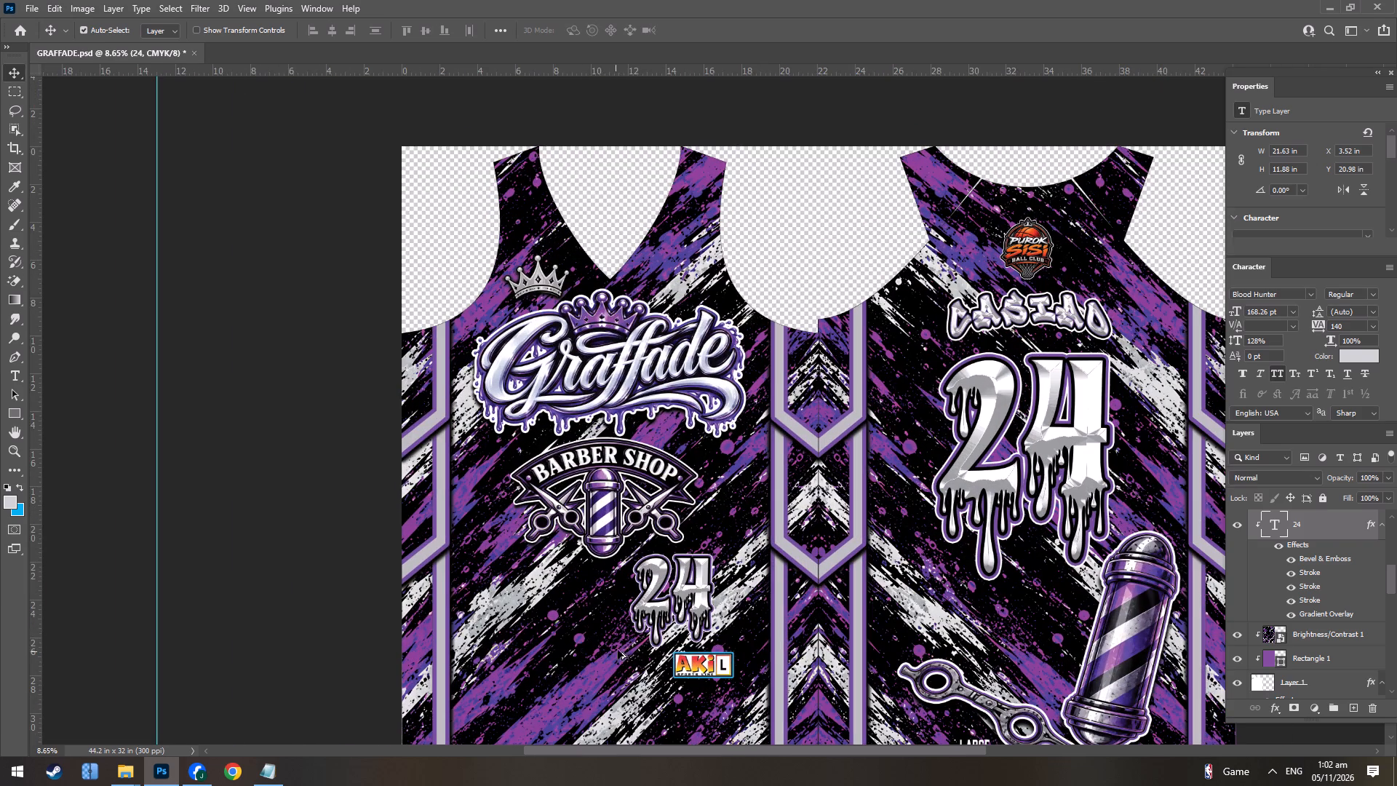
{"action": "key", "text": "ctrl+alt+s"}
{"action": "double_click", "coordinate": [211, 127]}
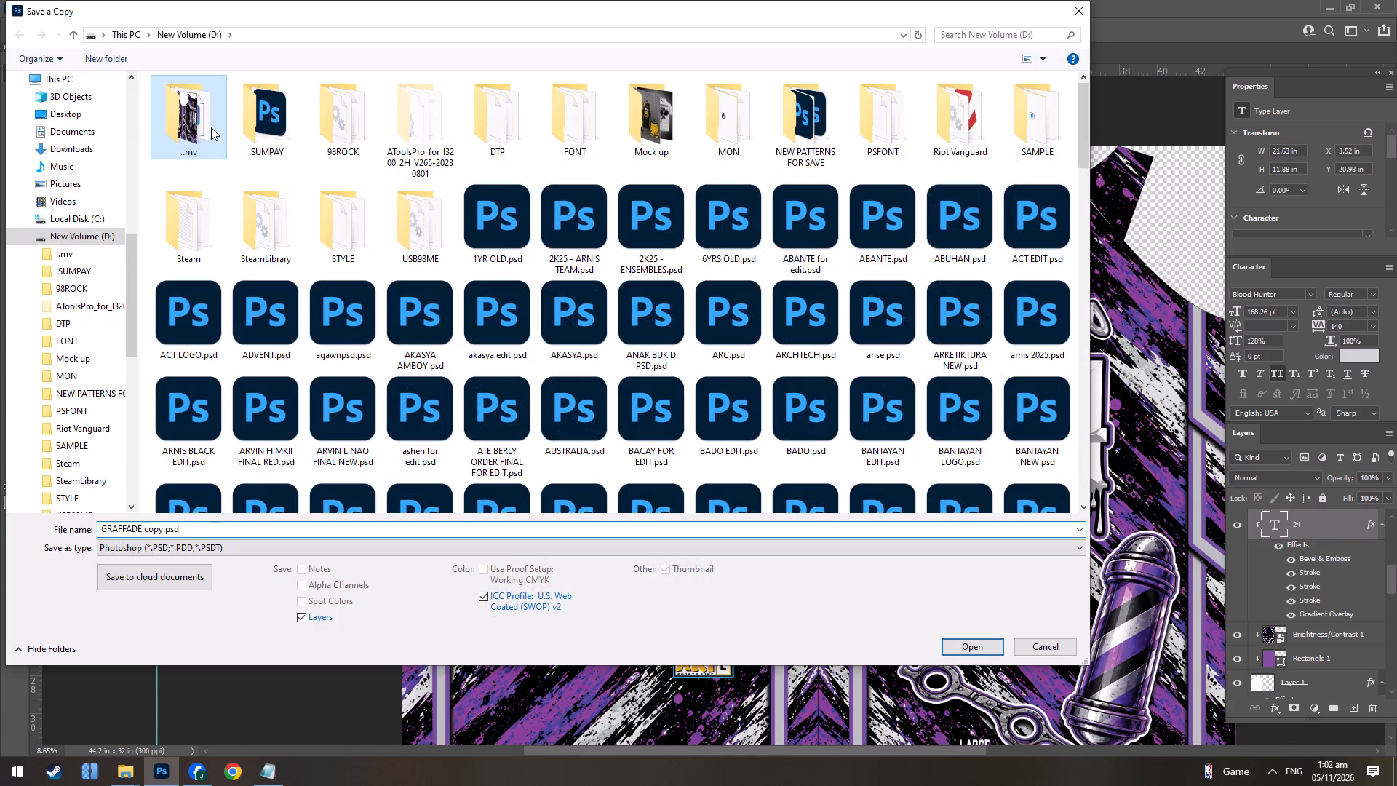
{"action": "left_click", "coordinate": [226, 551]}
{"action": "left_click", "coordinate": [209, 618]}
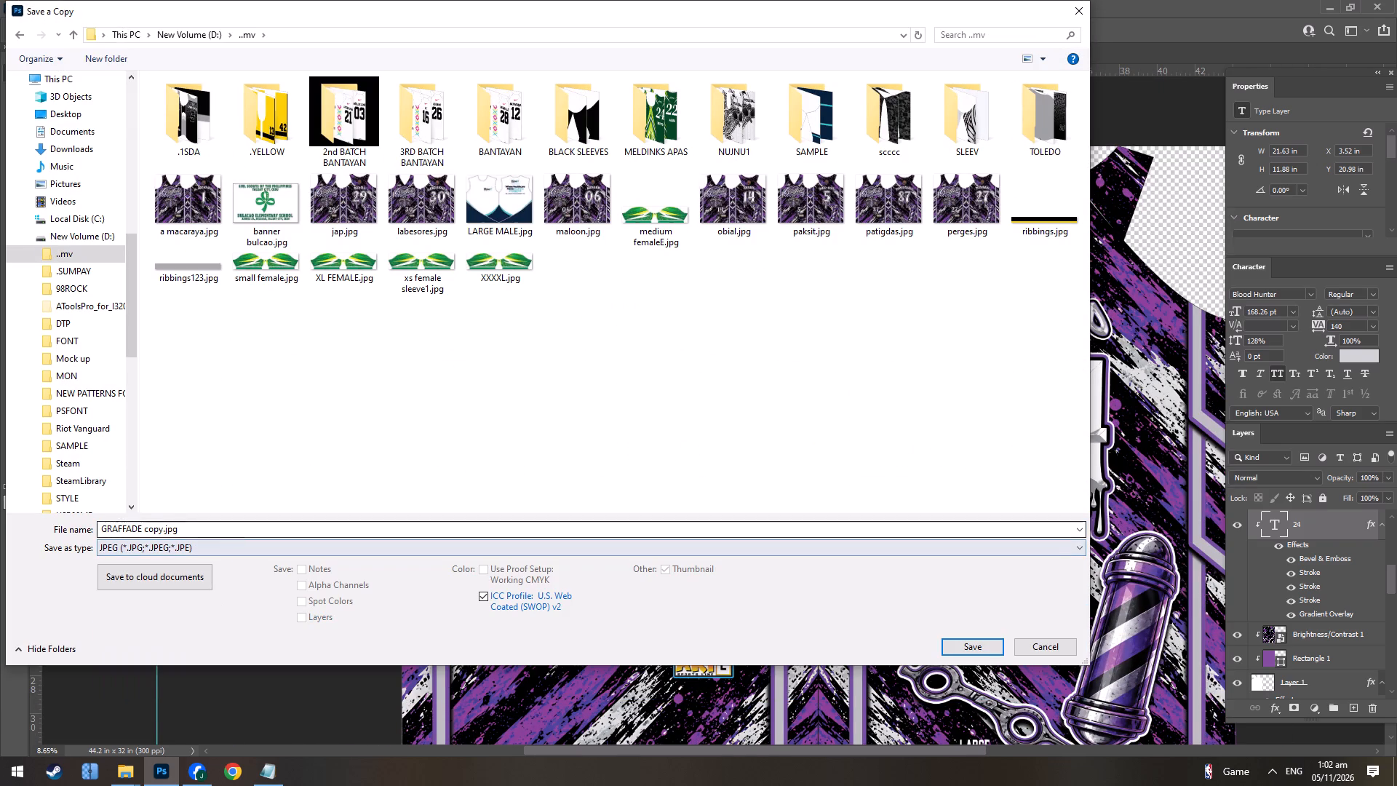
{"action": "left_click", "coordinate": [226, 532]}
{"action": "type", "text": "casiao"}
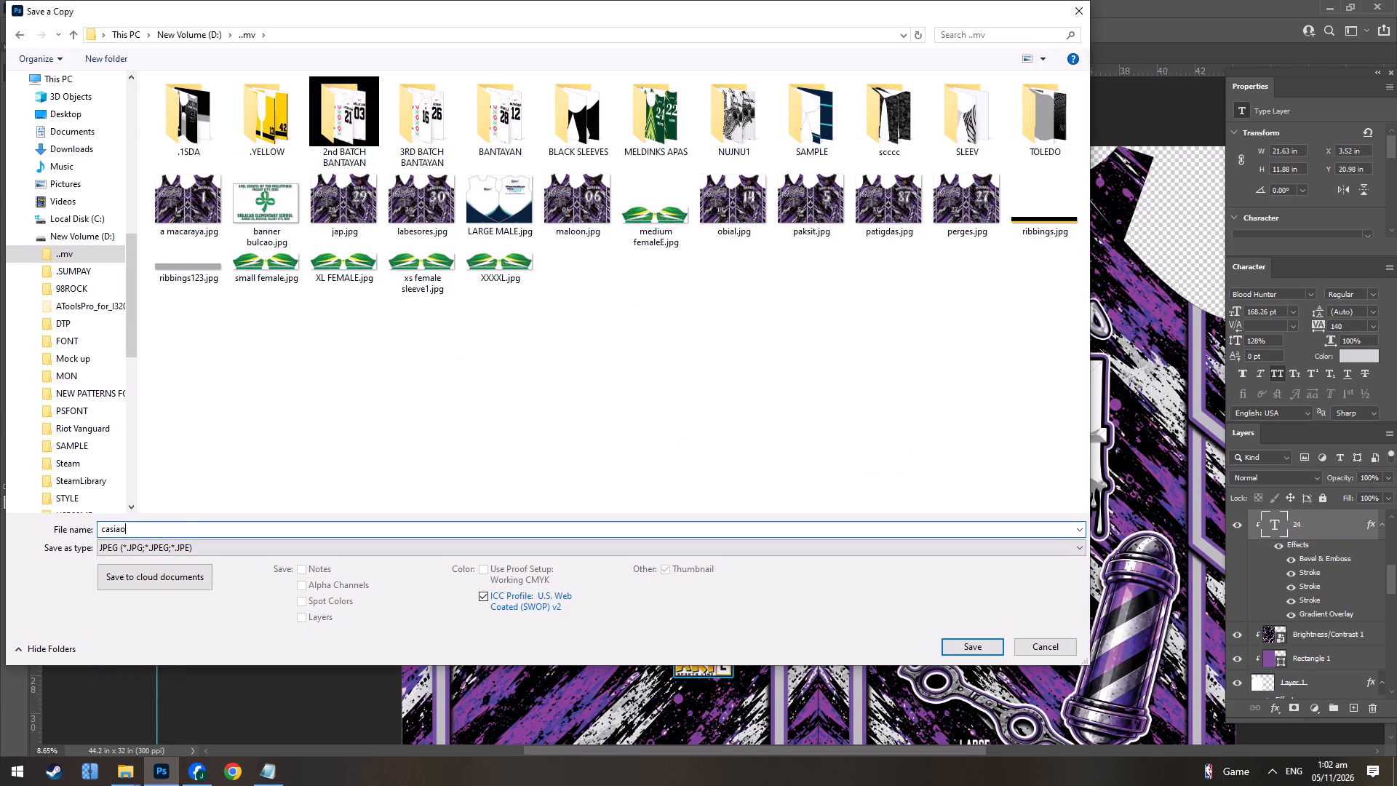
{"action": "key", "text": "Return"}
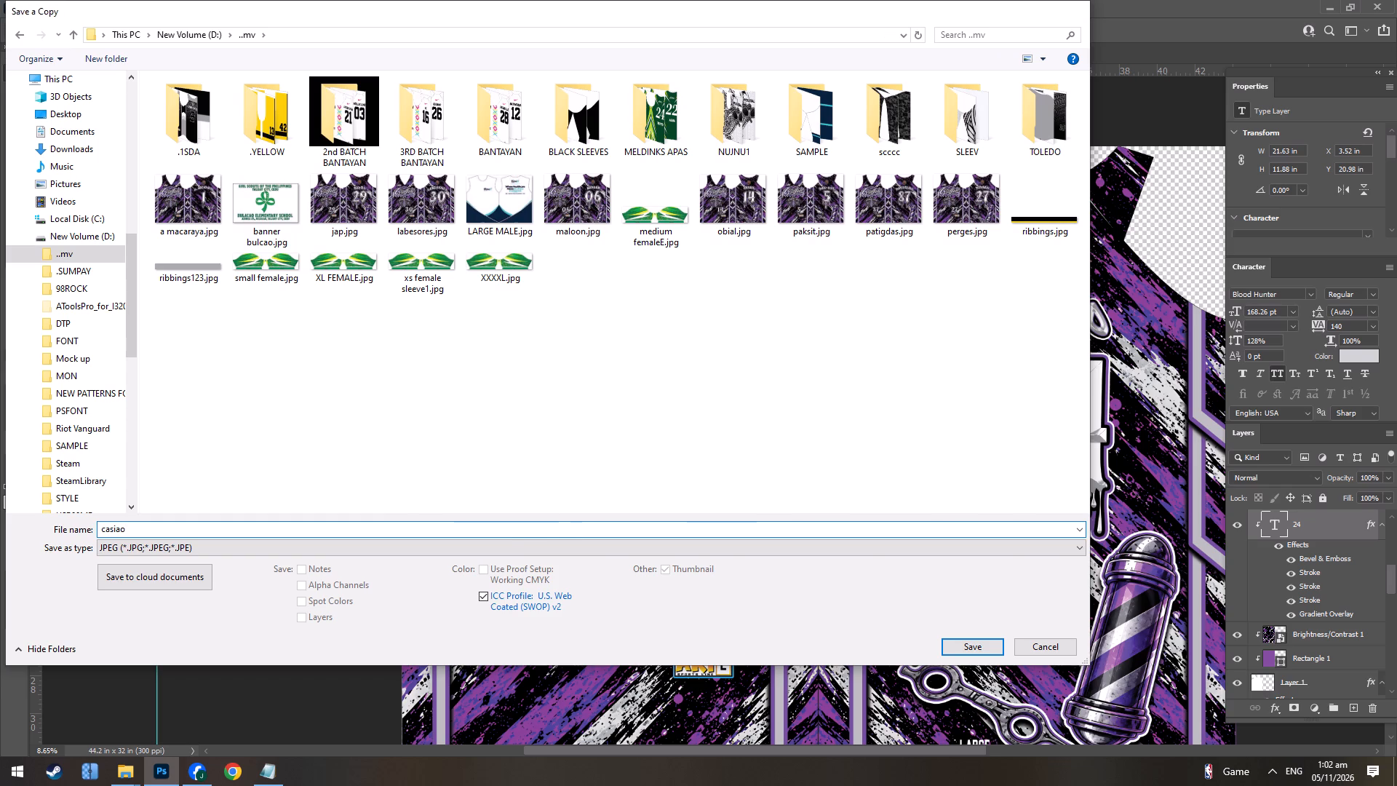
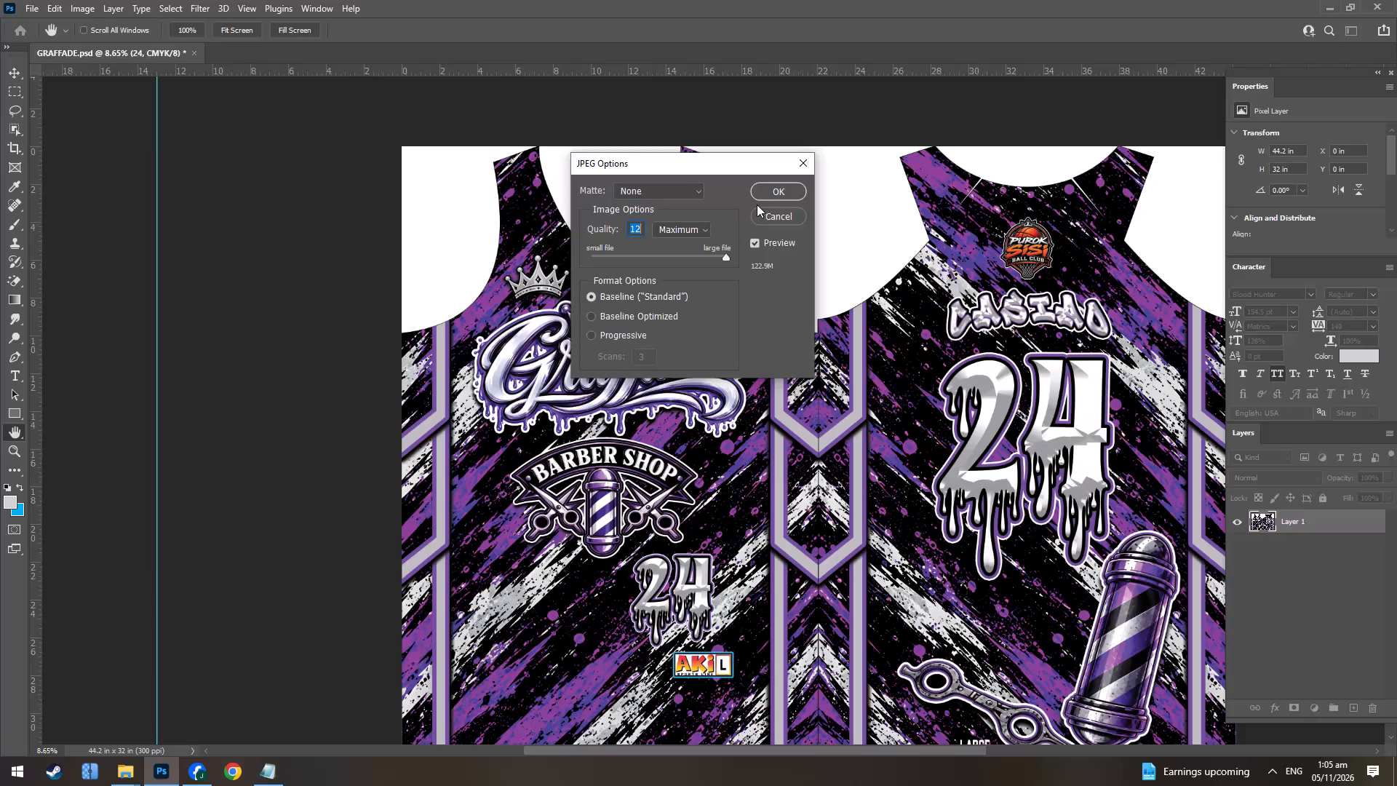
Export the casiao JPEG at maximum quality 12 with the Baseline ("Standard") format.
{"action": "left_click", "coordinate": [778, 185]}
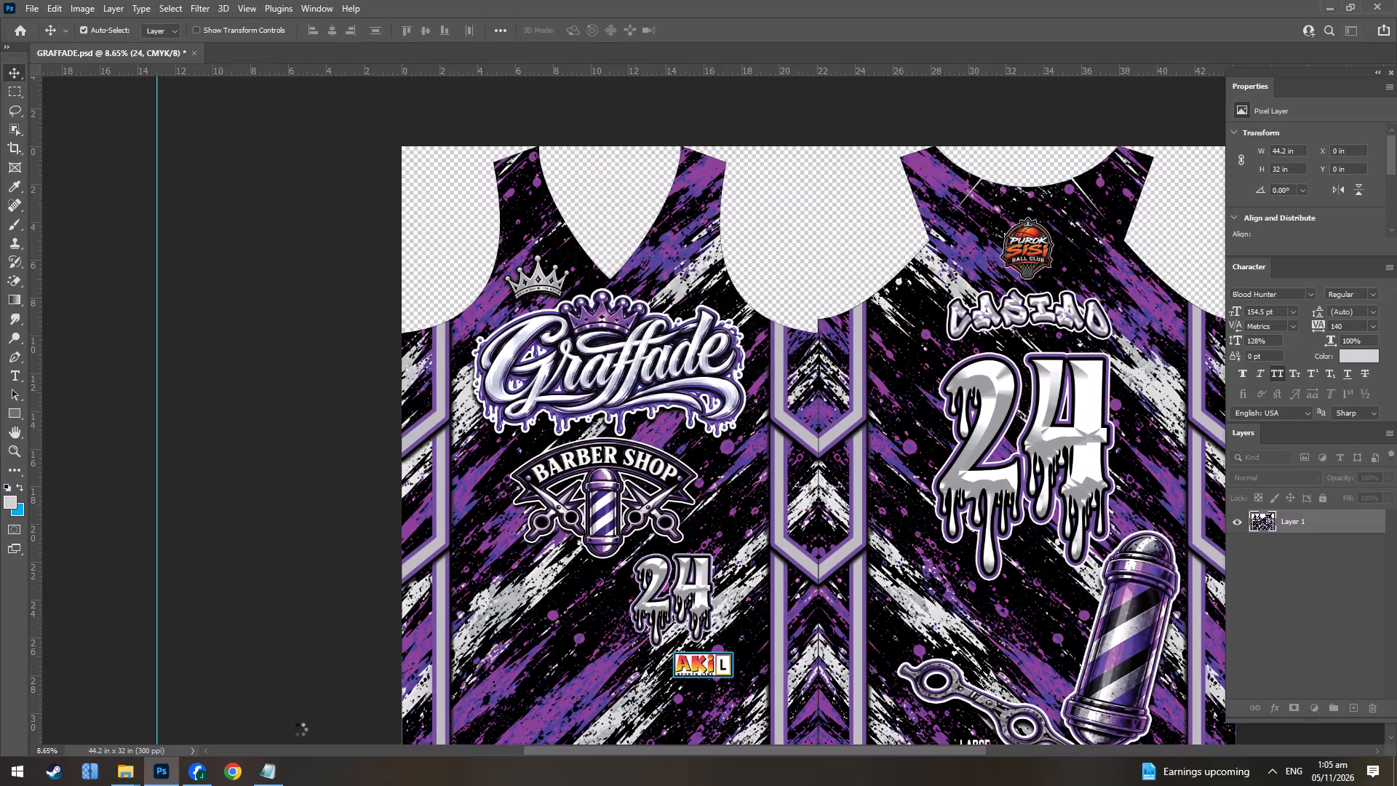
Switch to Facebook and clear the unsent draft message in the open chat.
{"action": "left_click", "coordinate": [183, 775]}
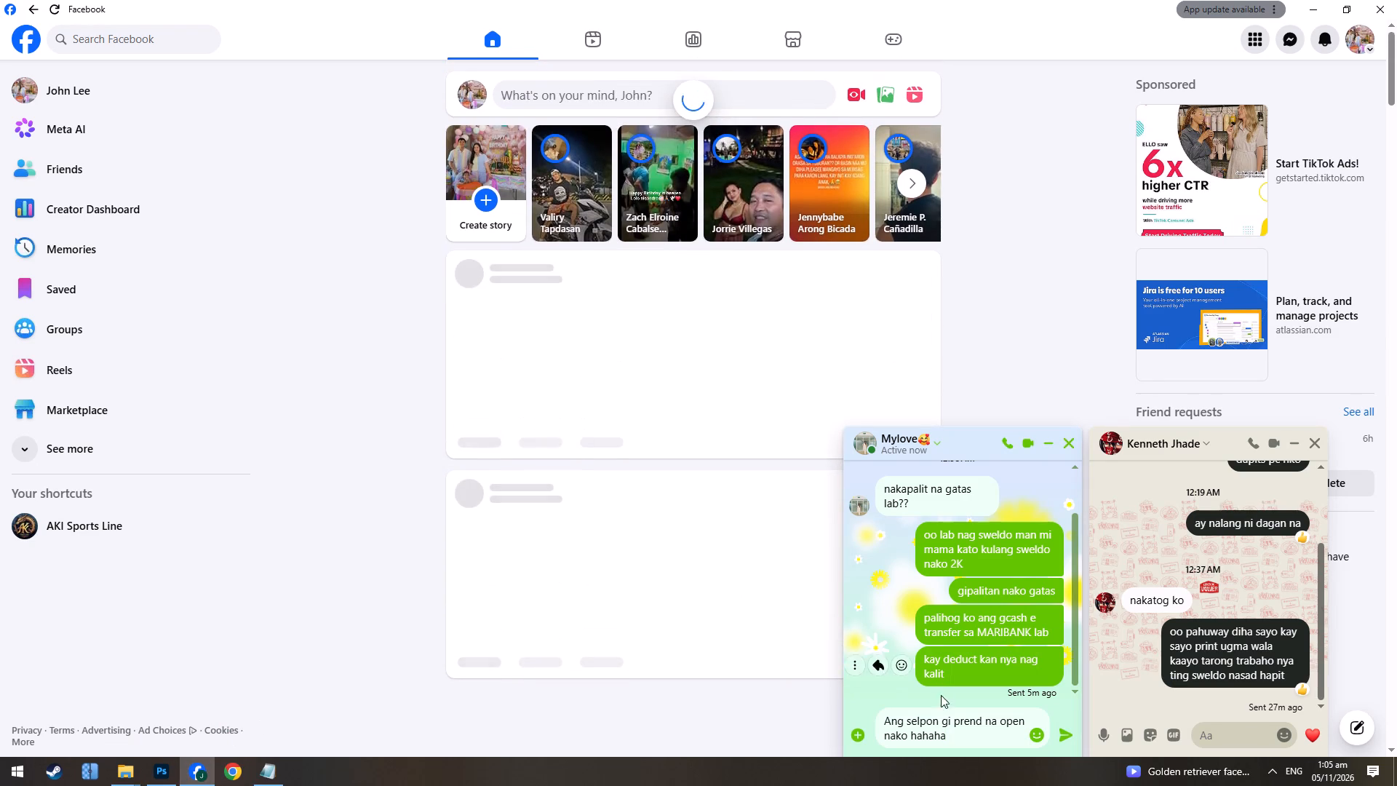
{"action": "double_click", "coordinate": [963, 734]}
{"action": "key", "text": "ctrl+a"}
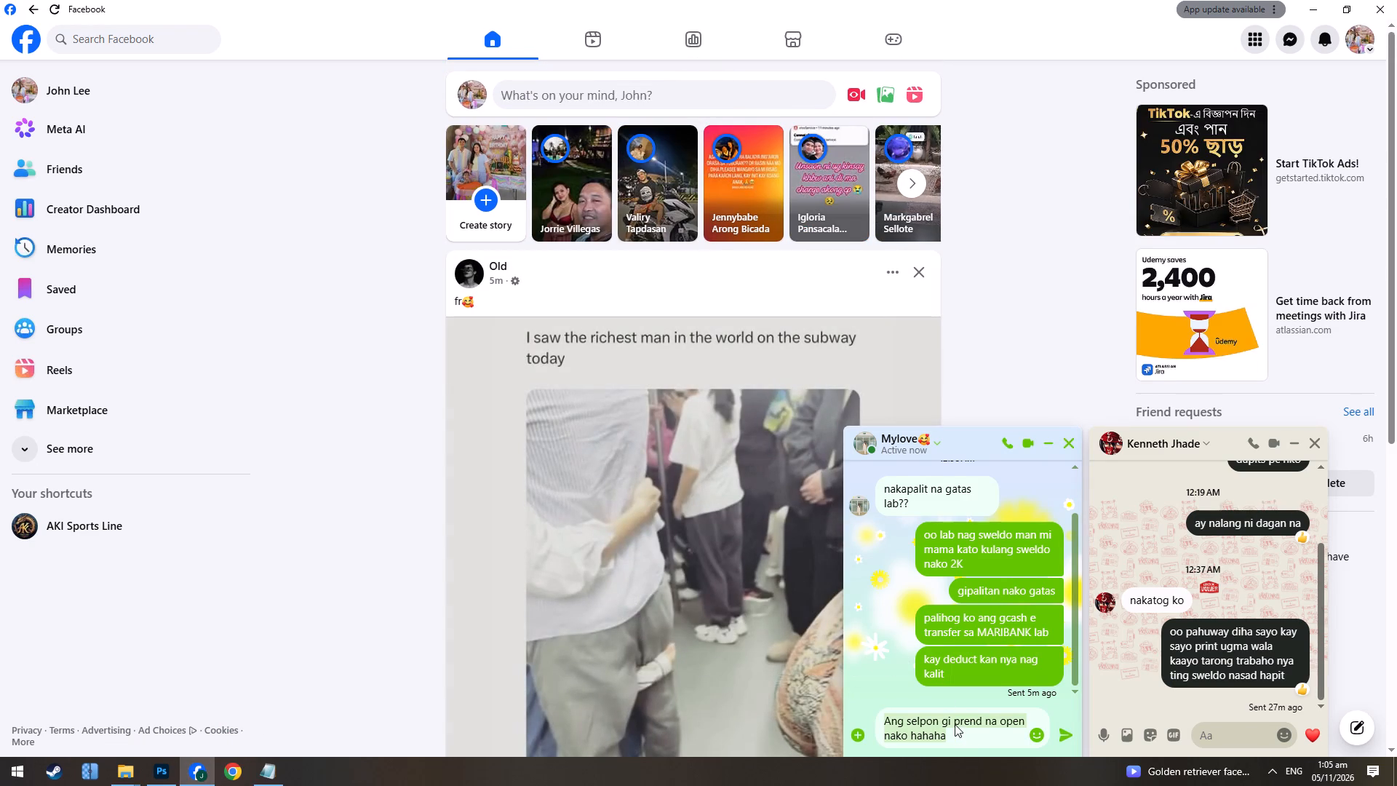
{"action": "key", "text": "BackSpace"}
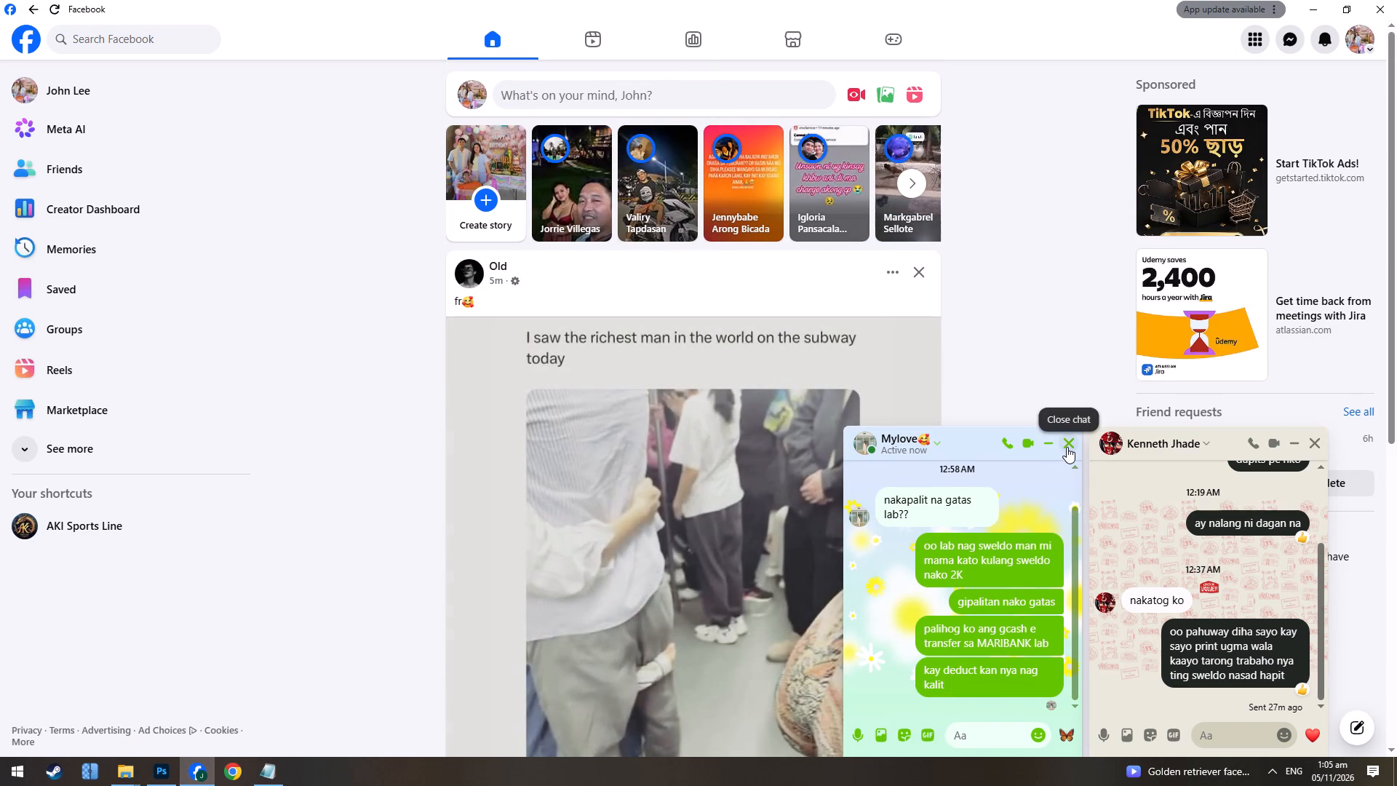
Browse the Facebook home feed, watch the bakery reel with its volume adjusted, and return to the feed.
{"action": "left_click", "coordinate": [416, 446]}
{"action": "scroll", "coordinate": [416, 446], "scroll_direction": "down", "scroll_amount": 5}
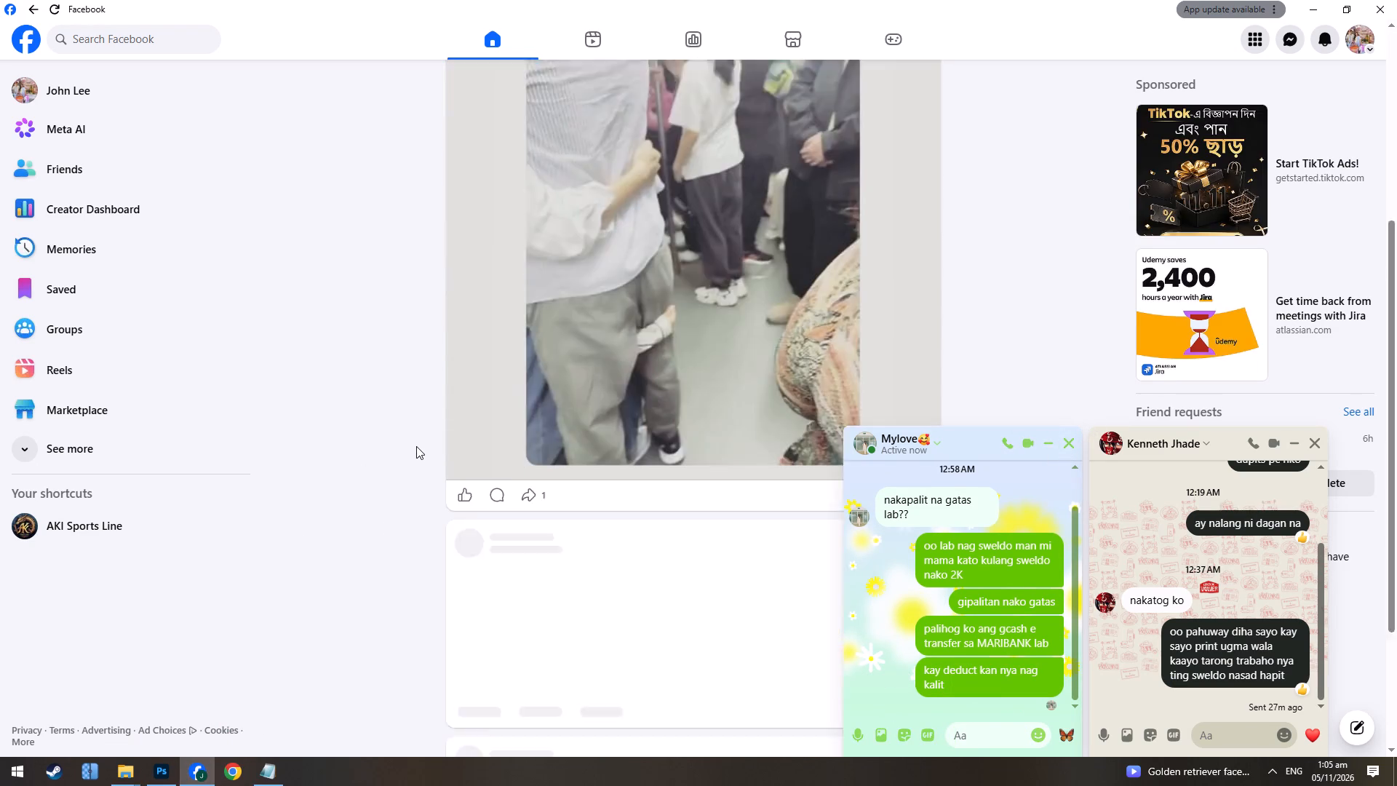
{"action": "scroll", "coordinate": [416, 446], "scroll_direction": "down", "scroll_amount": 16}
{"action": "scroll", "coordinate": [413, 449], "scroll_direction": "up", "scroll_amount": 1}
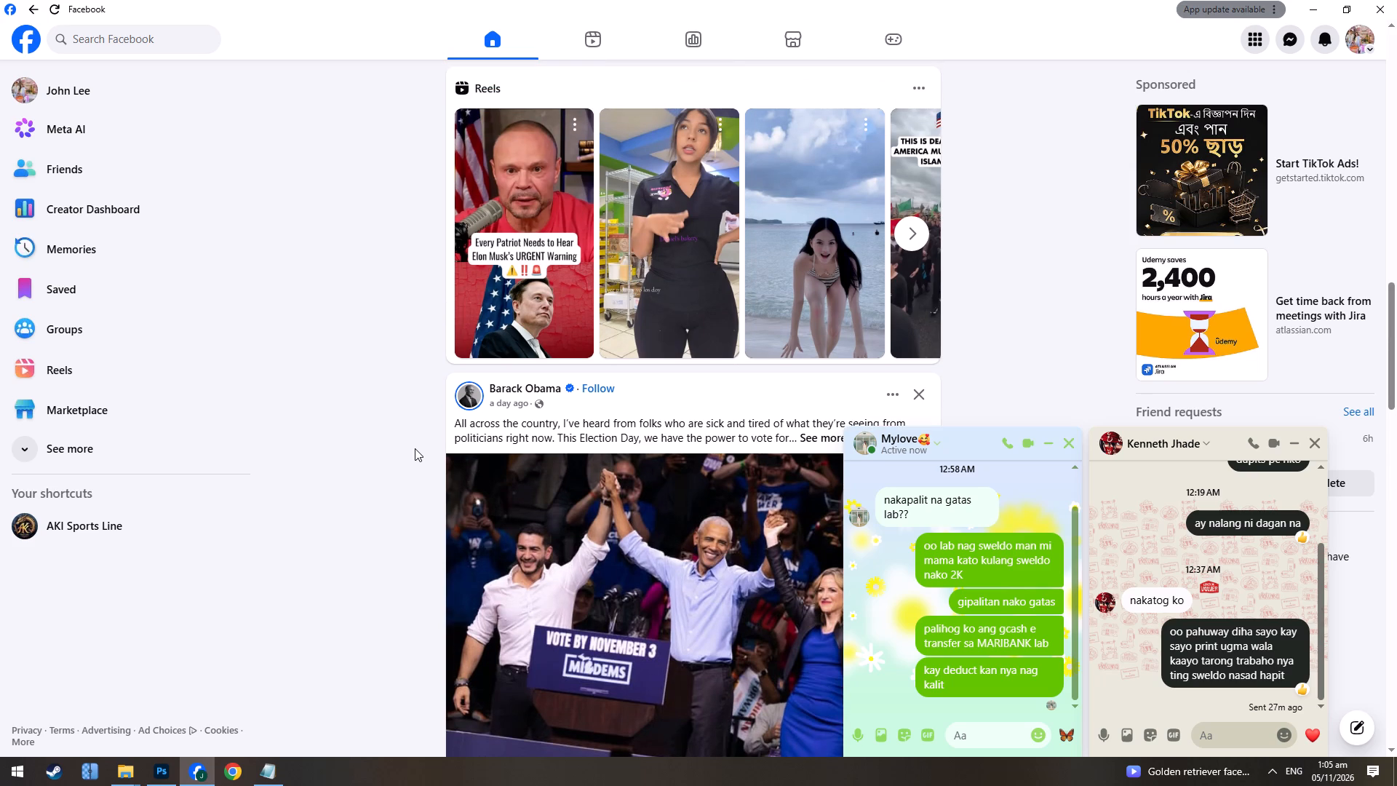
{"action": "left_click", "coordinate": [707, 290]}
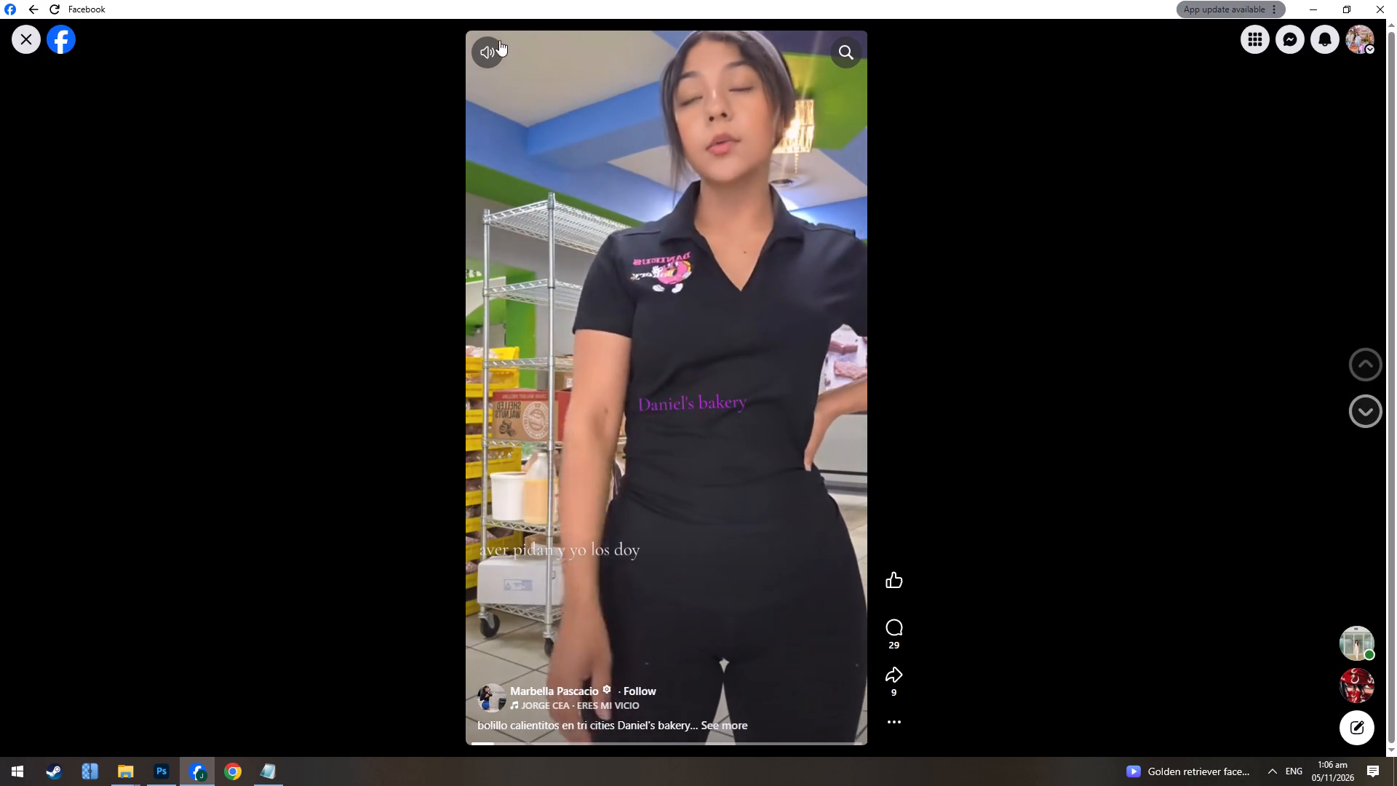
{"action": "left_click", "coordinate": [573, 49]}
{"action": "left_click_drag", "start_coordinate": [574, 49], "coordinate": [589, 50]}
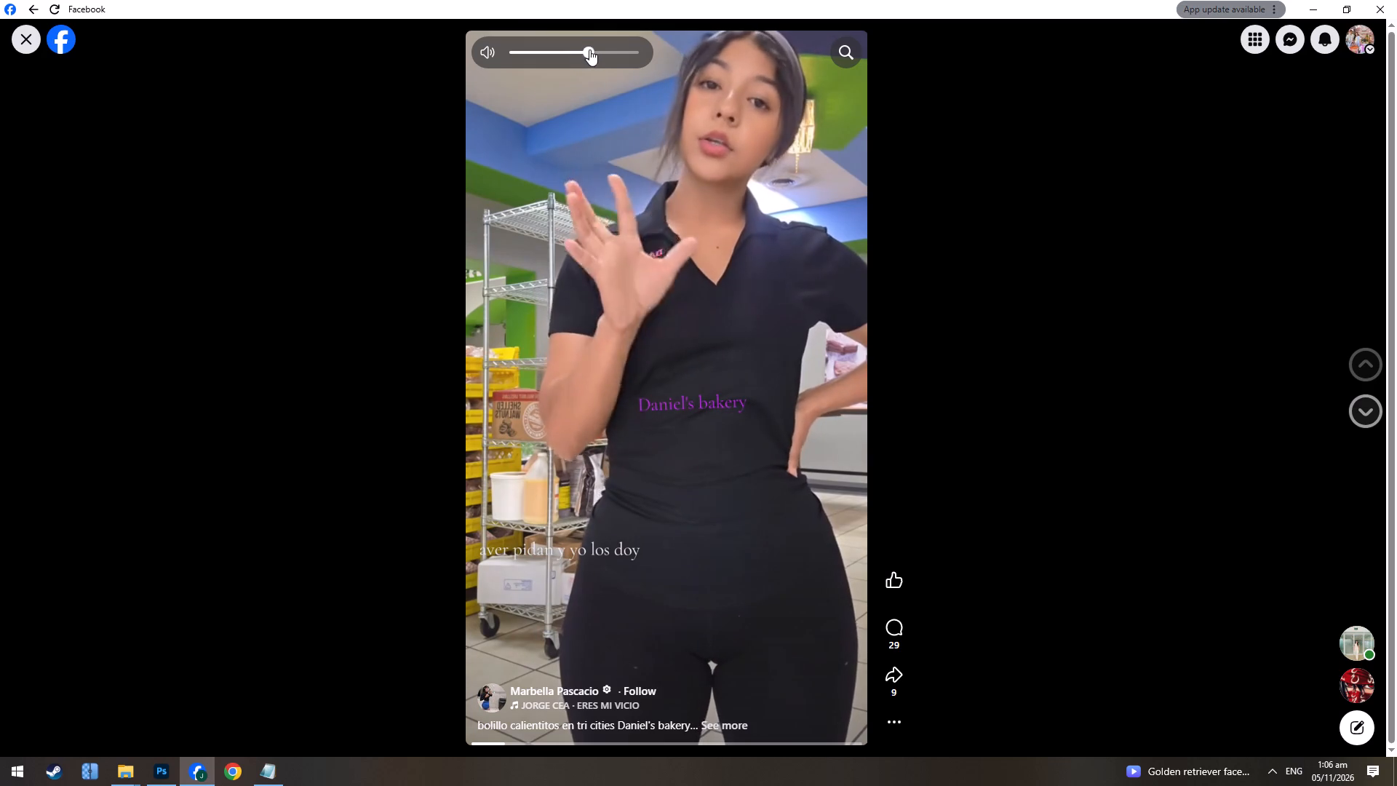
{"action": "key", "text": "Escape"}
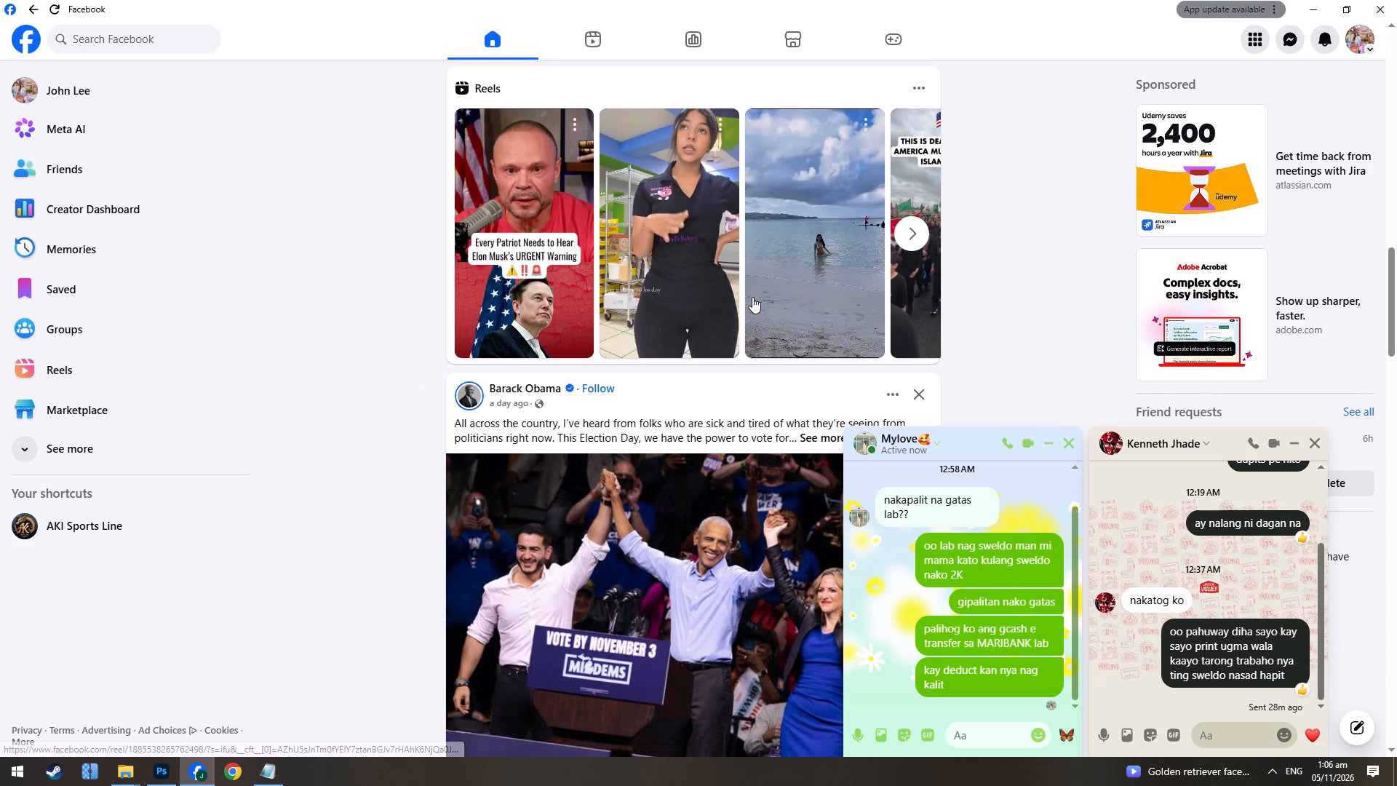
Read the full Barack Obama post and look through the posts further down the Facebook feed.
{"action": "scroll", "coordinate": [728, 309], "scroll_direction": "down", "scroll_amount": 4}
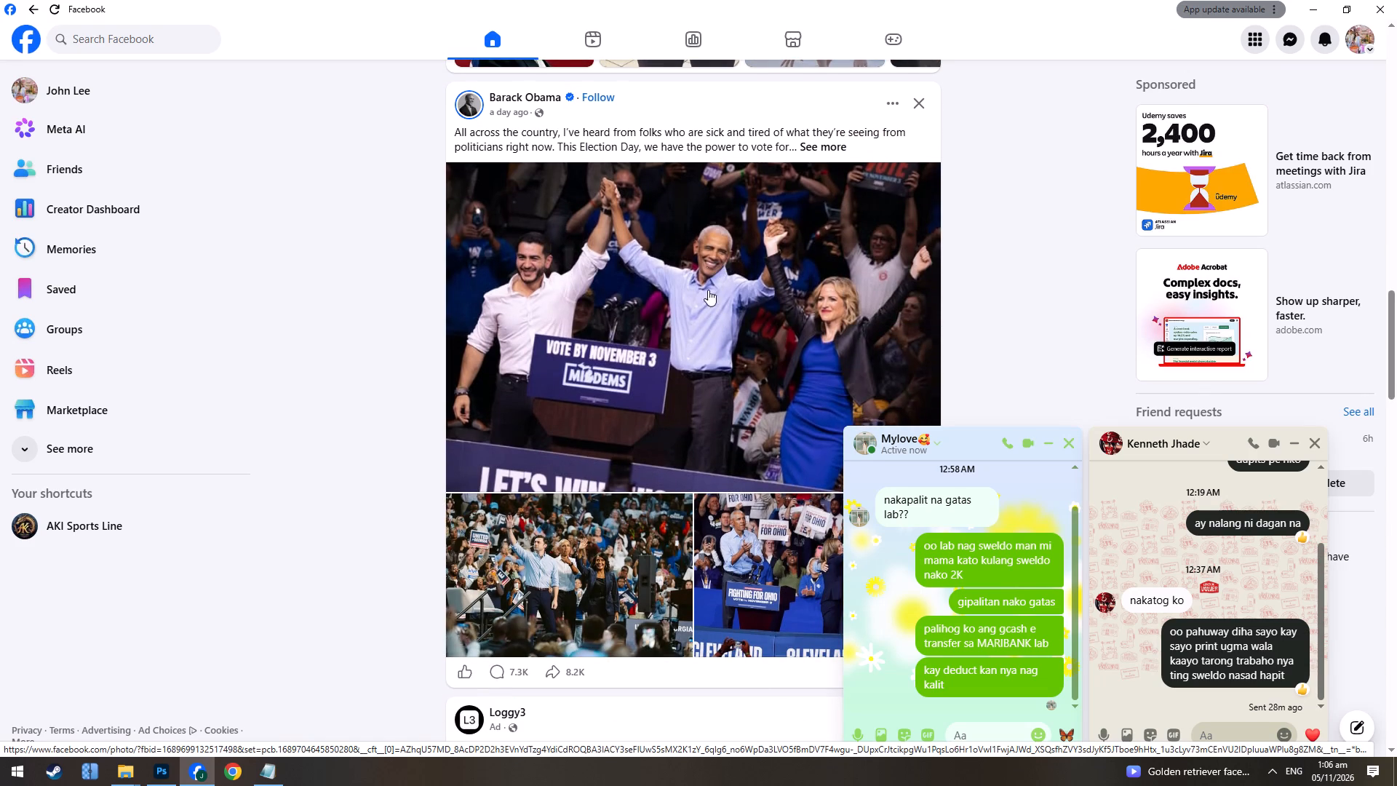
{"action": "left_click", "coordinate": [807, 148]}
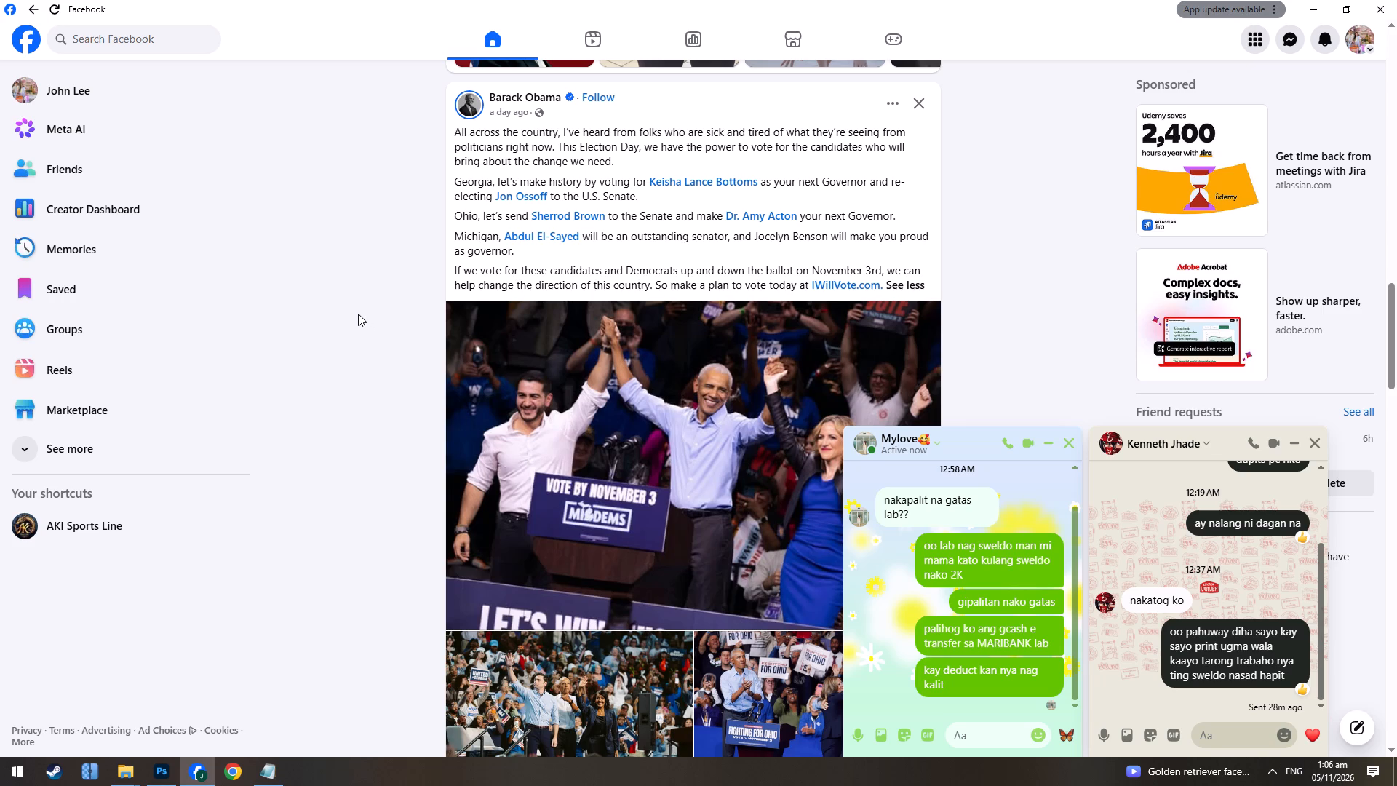
{"action": "scroll", "coordinate": [358, 314], "scroll_direction": "down", "scroll_amount": 18}
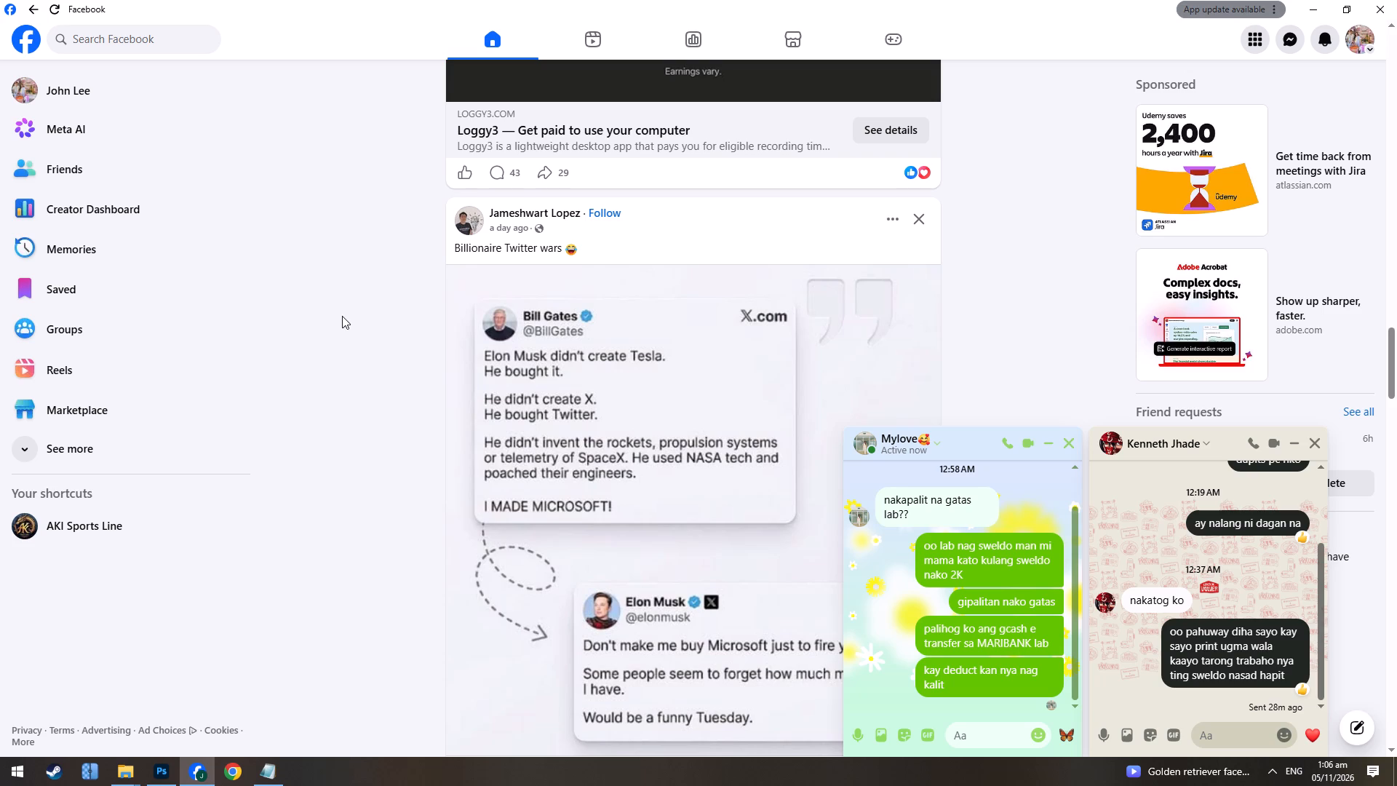
{"action": "scroll", "coordinate": [342, 316], "scroll_direction": "down", "scroll_amount": 13}
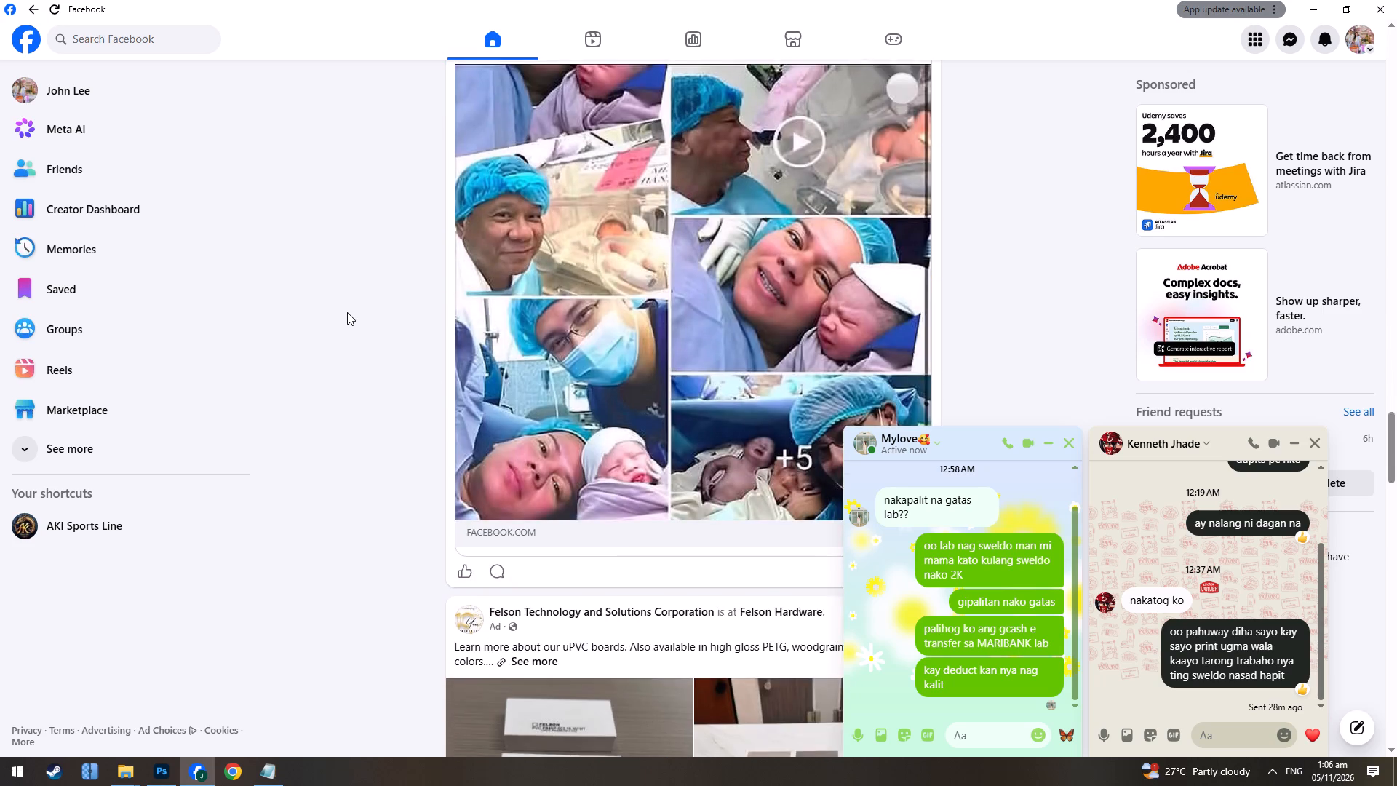
{"action": "scroll", "coordinate": [347, 312], "scroll_direction": "down", "scroll_amount": 10}
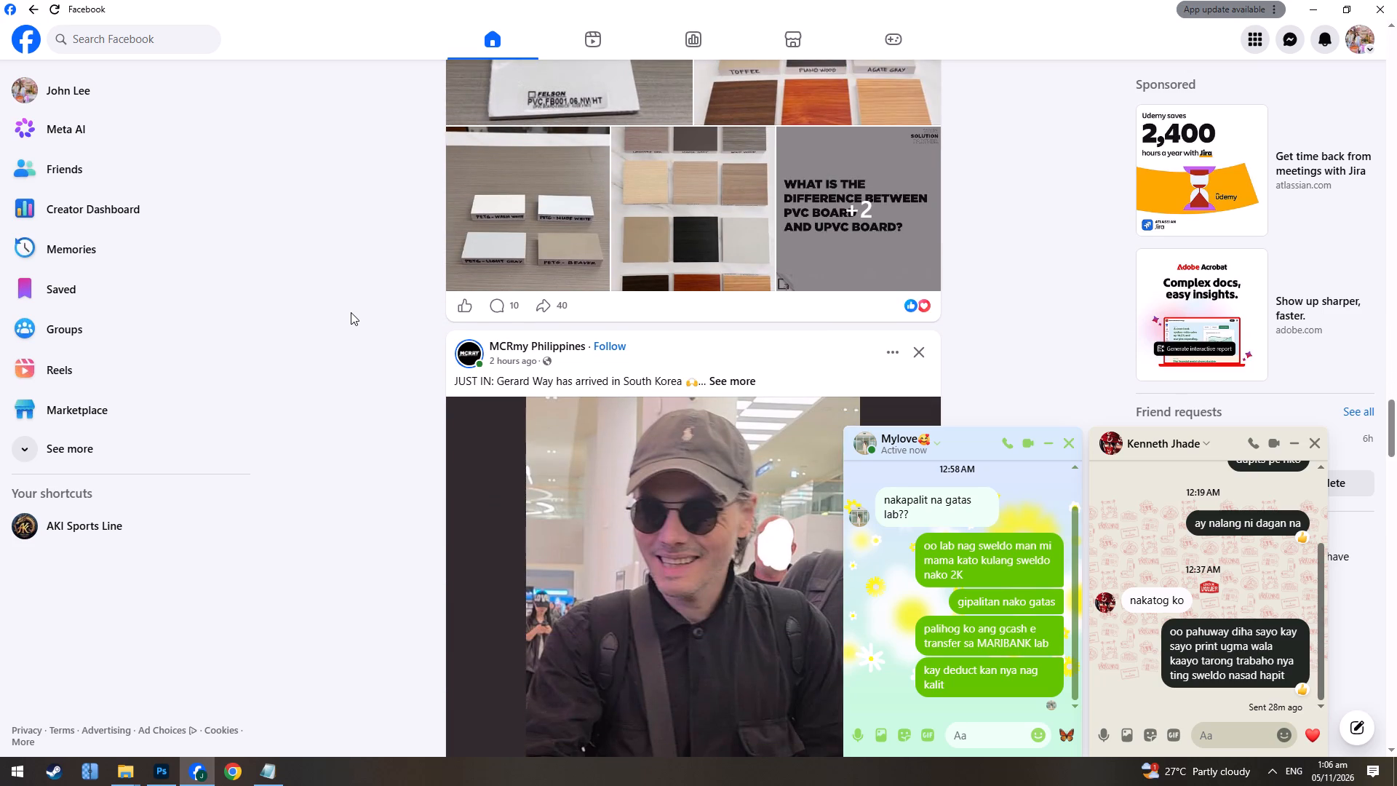
{"action": "scroll", "coordinate": [351, 312], "scroll_direction": "up", "scroll_amount": 9}
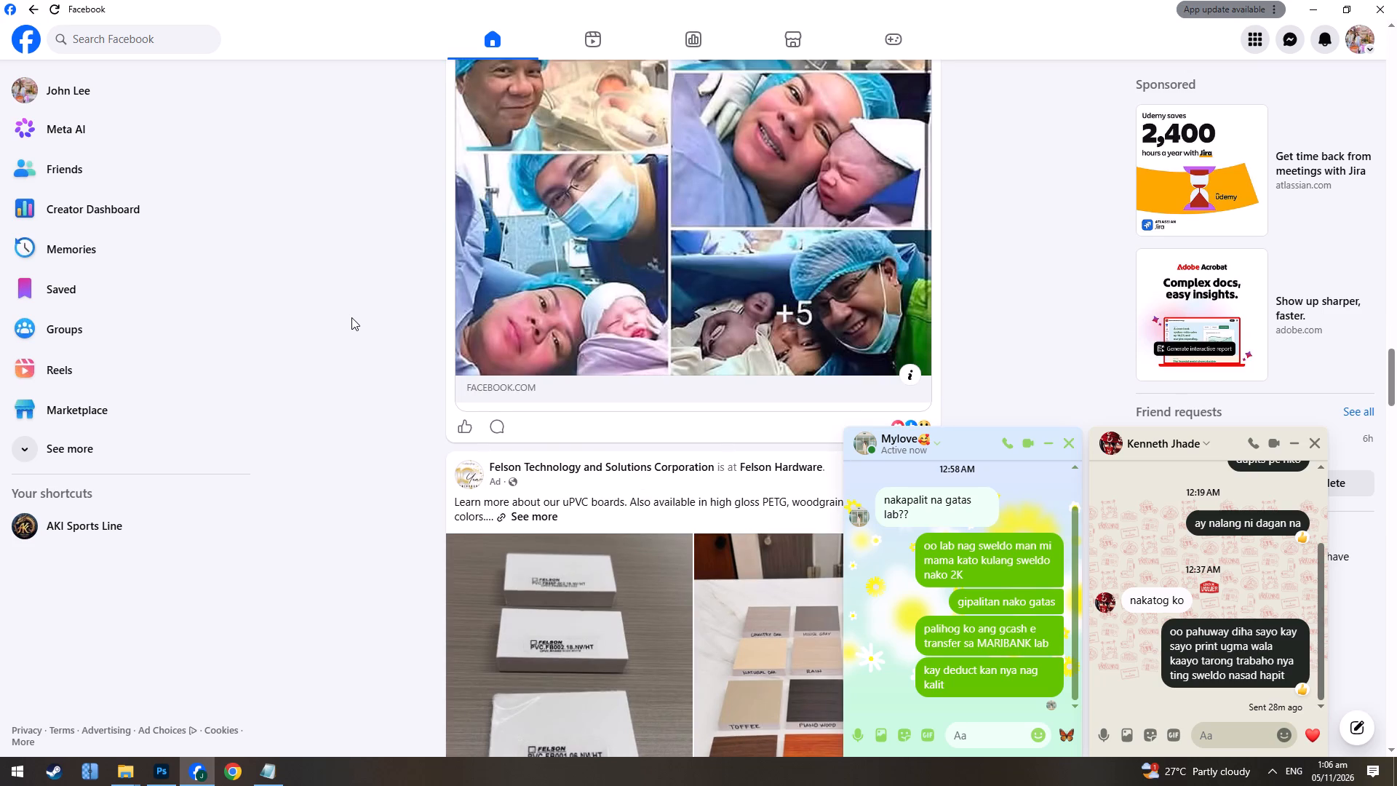
{"action": "scroll", "coordinate": [351, 317], "scroll_direction": "down", "scroll_amount": 19}
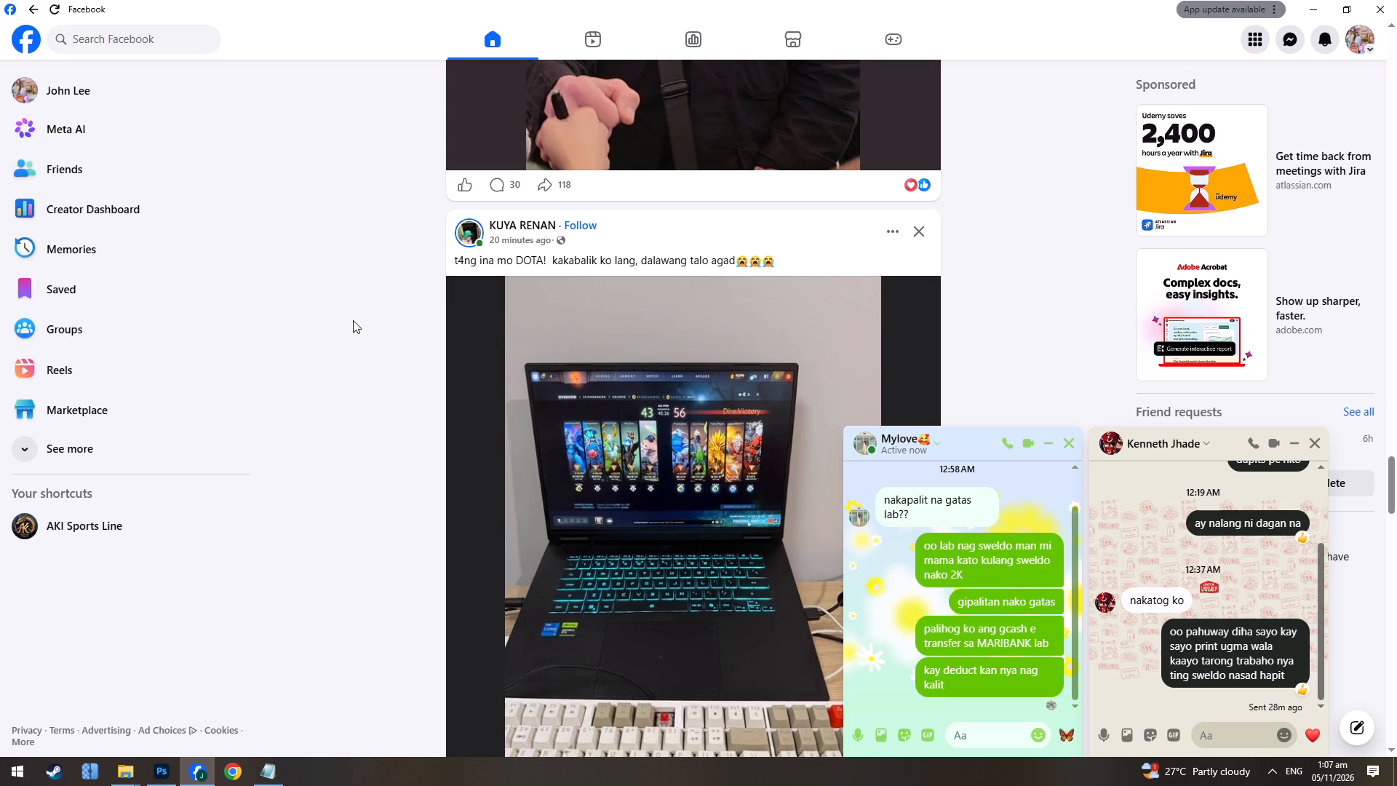
{"action": "scroll", "coordinate": [353, 320], "scroll_direction": "down", "scroll_amount": 16}
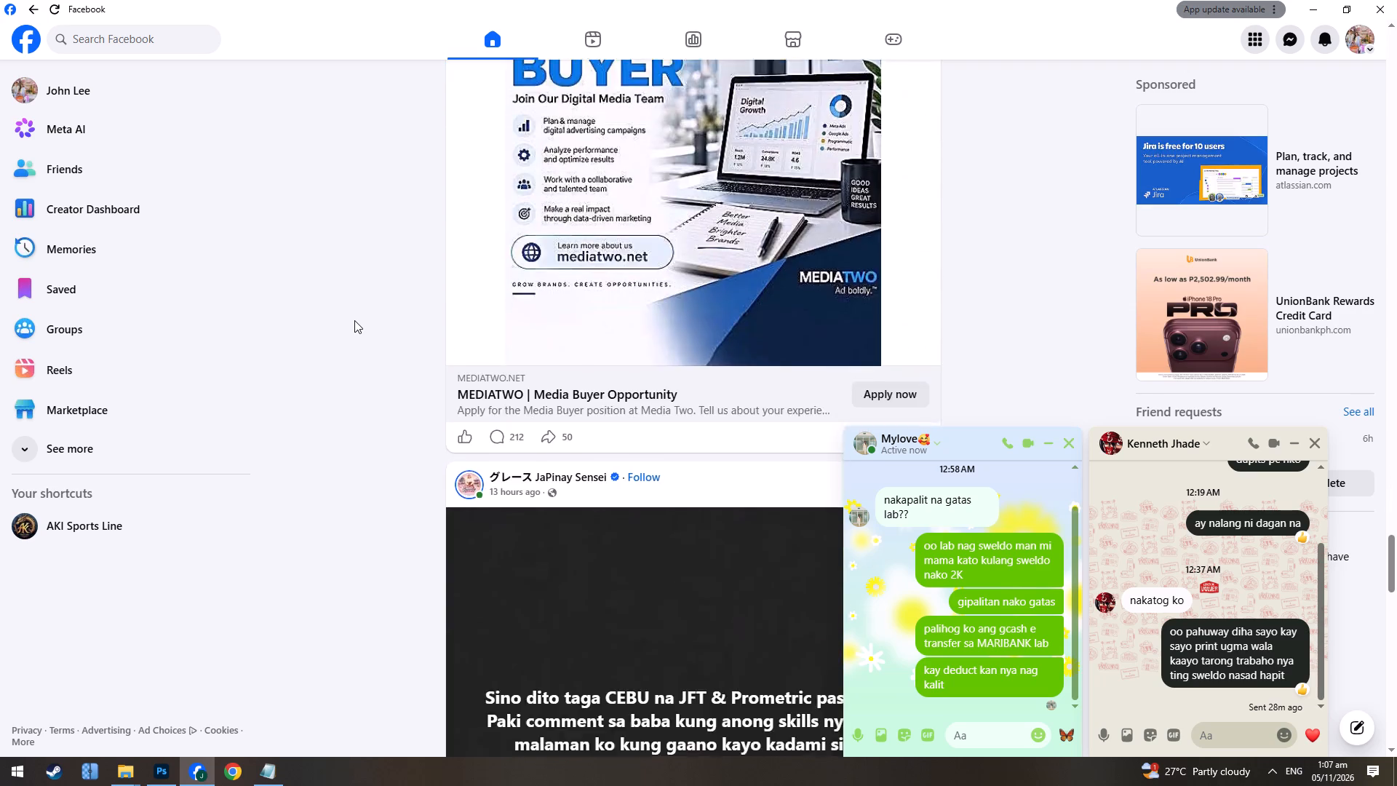
{"action": "scroll", "coordinate": [354, 320], "scroll_direction": "down", "scroll_amount": 2}
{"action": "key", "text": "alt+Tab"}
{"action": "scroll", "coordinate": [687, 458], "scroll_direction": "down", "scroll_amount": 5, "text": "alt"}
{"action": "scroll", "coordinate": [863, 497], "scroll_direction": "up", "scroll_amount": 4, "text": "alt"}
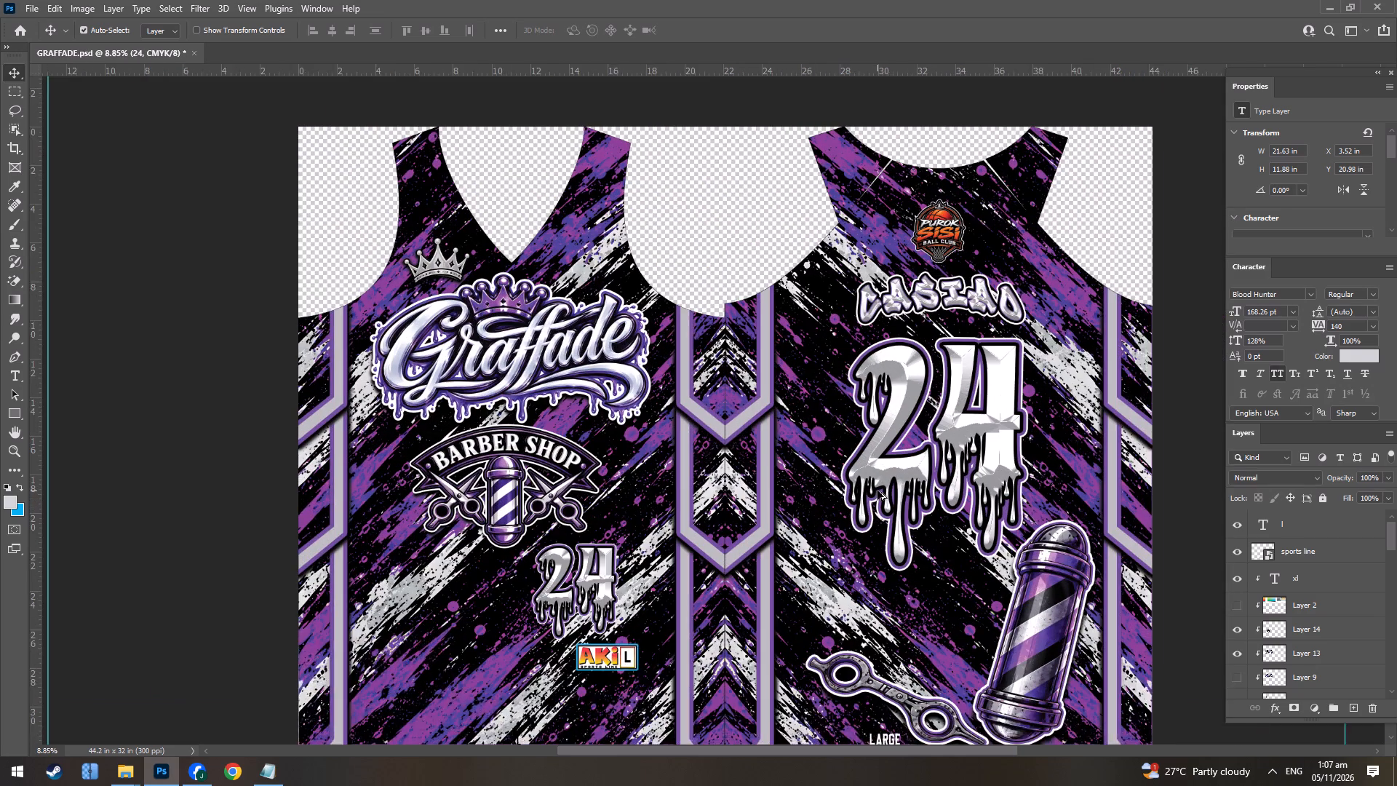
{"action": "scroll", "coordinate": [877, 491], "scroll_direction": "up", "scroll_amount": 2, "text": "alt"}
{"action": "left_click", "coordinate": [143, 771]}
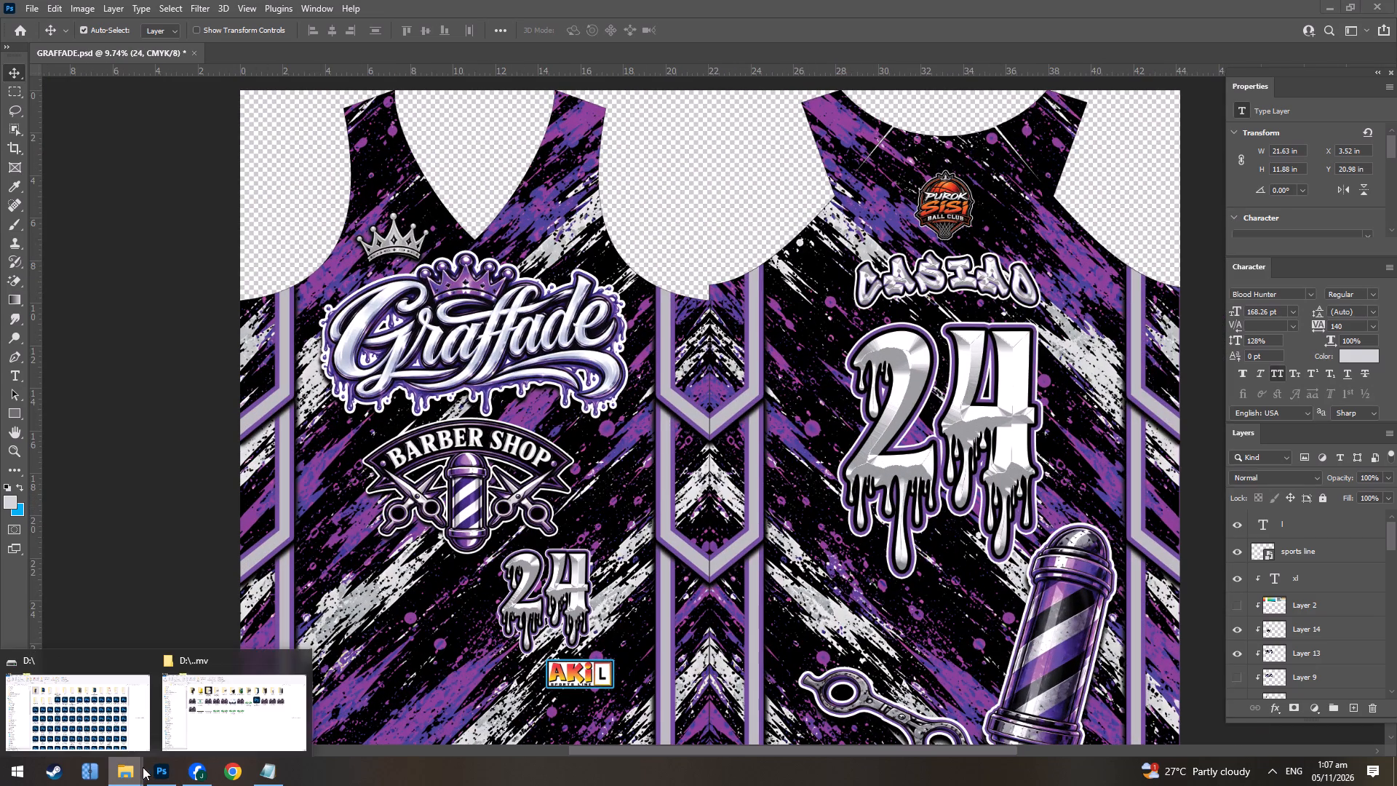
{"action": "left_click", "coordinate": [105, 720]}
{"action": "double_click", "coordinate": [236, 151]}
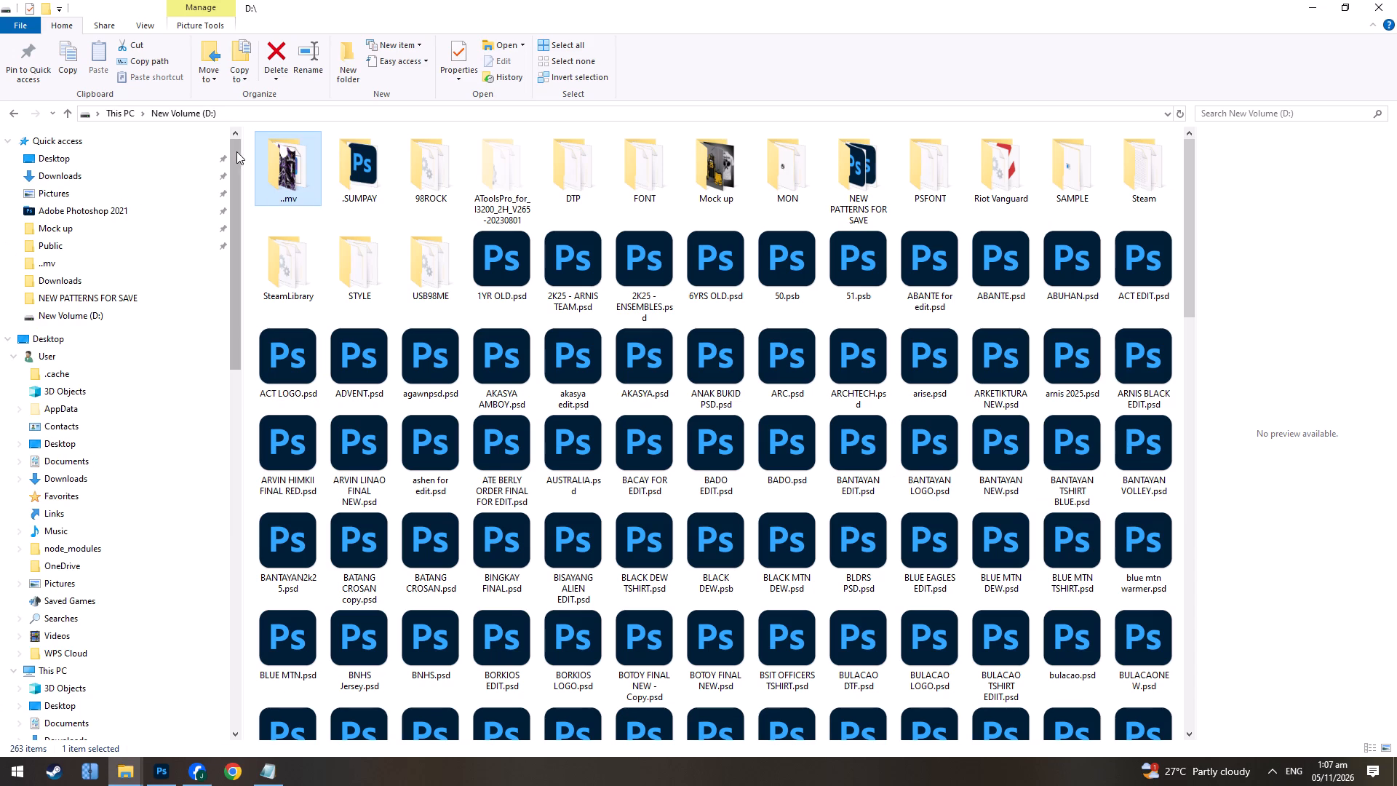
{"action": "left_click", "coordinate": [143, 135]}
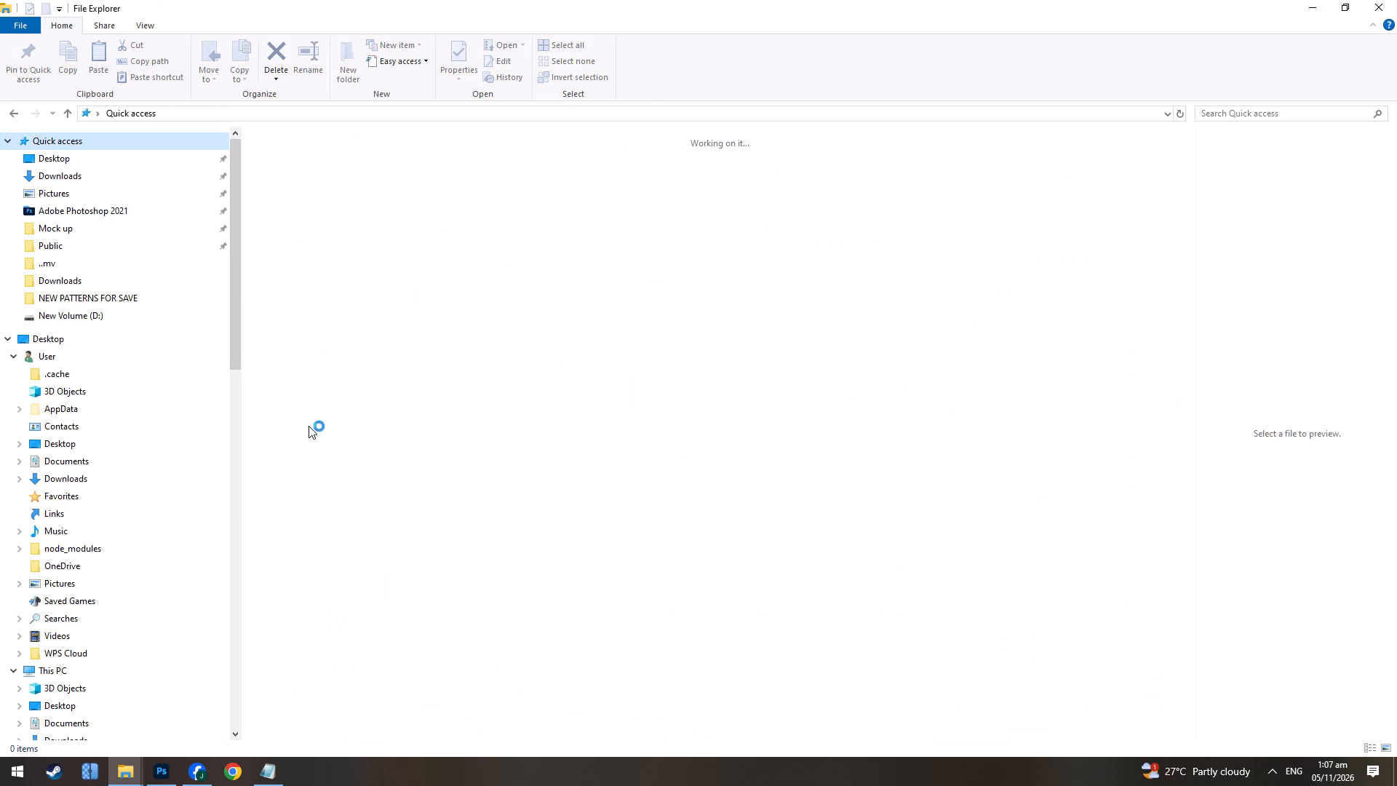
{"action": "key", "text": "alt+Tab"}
Switch to the order list in Notepad to check the player entry following casiao #24.
{"action": "left_click", "coordinate": [277, 777]}
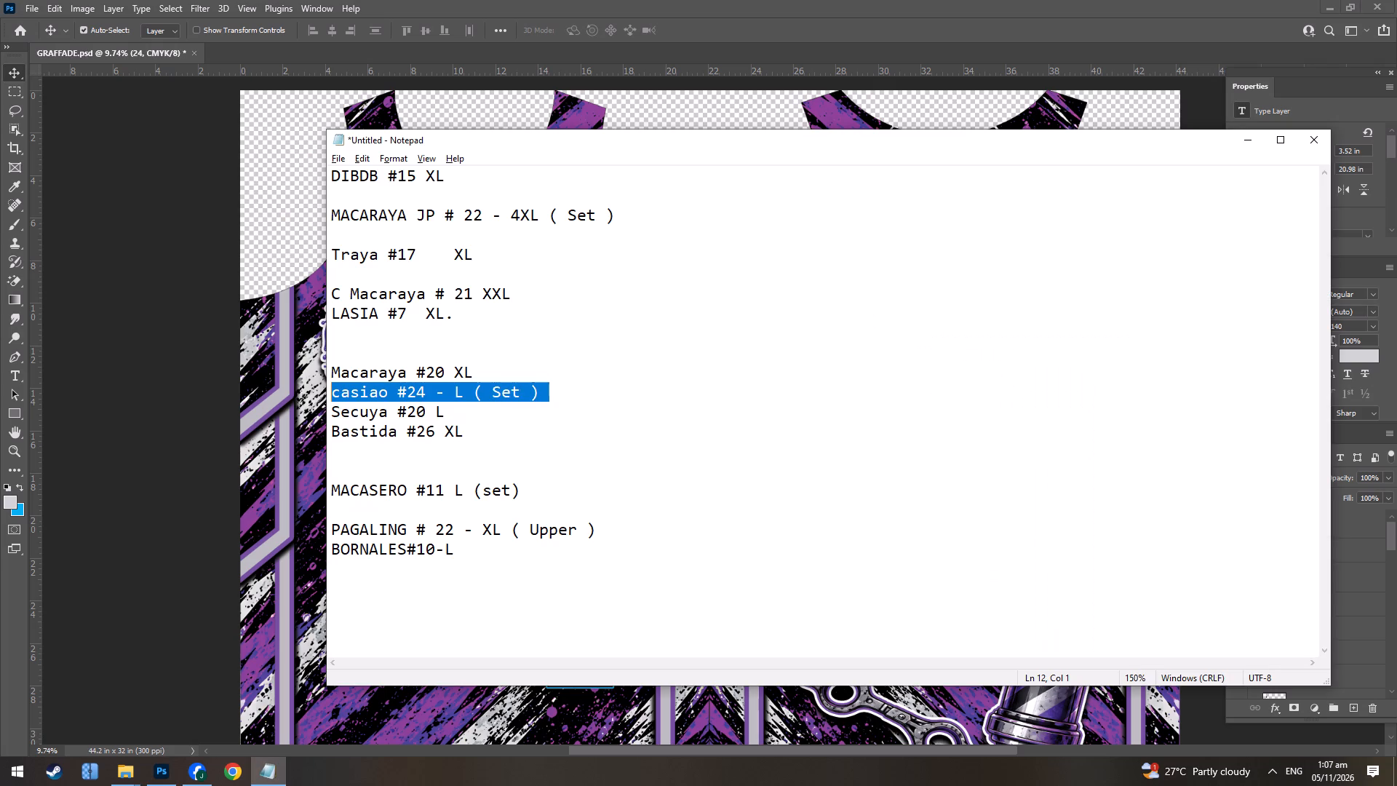
Delete the casiao line from the Notepad player list and select the Secuya #20 L line.
{"action": "key", "text": "BackSpace"}
{"action": "left_click_drag", "start_coordinate": [459, 410], "coordinate": [324, 416]}
{"action": "key", "text": "alt+Tab"}
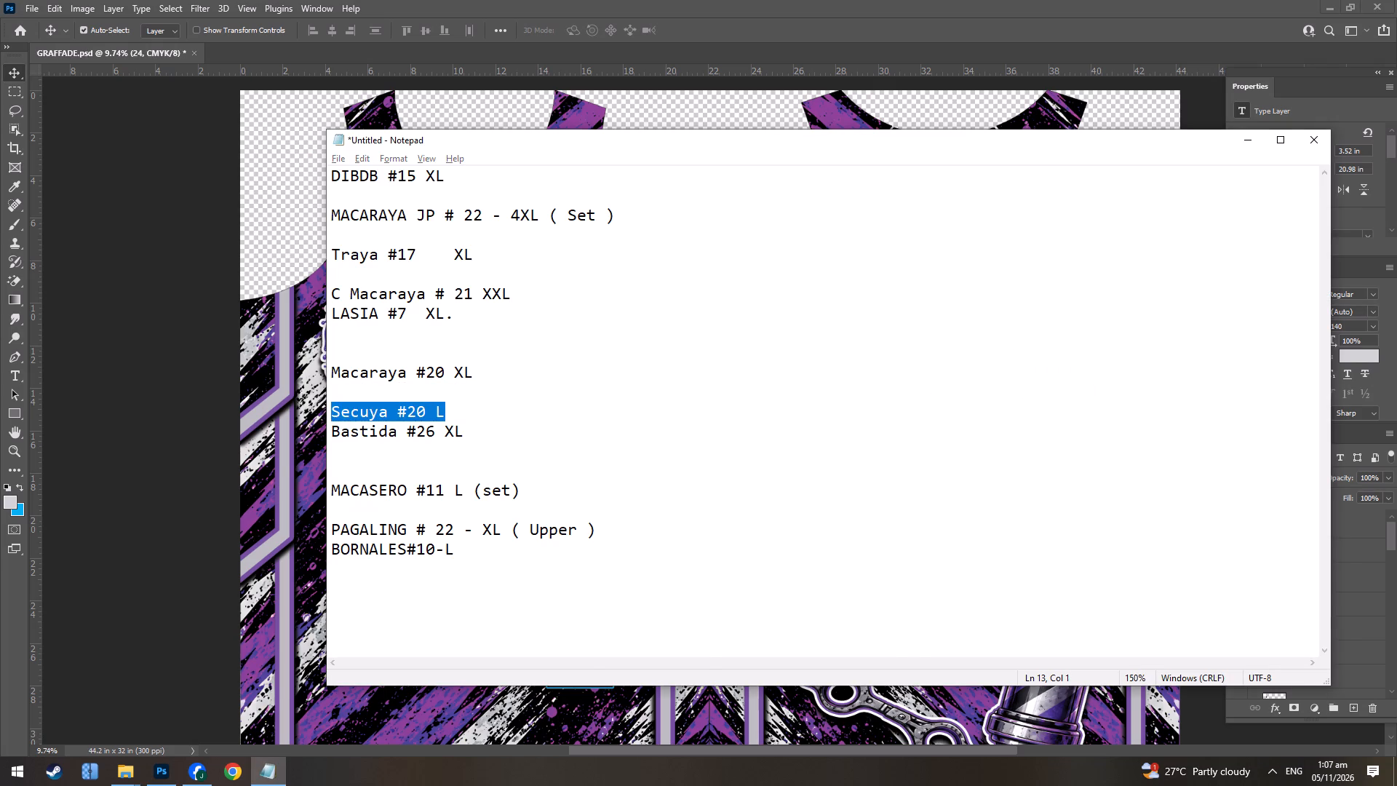
In Photoshop, change the large back number and the small front number below the Barber Shop logo to 20.
{"action": "double_click", "coordinate": [958, 386]}
{"action": "type", "text": "20"}
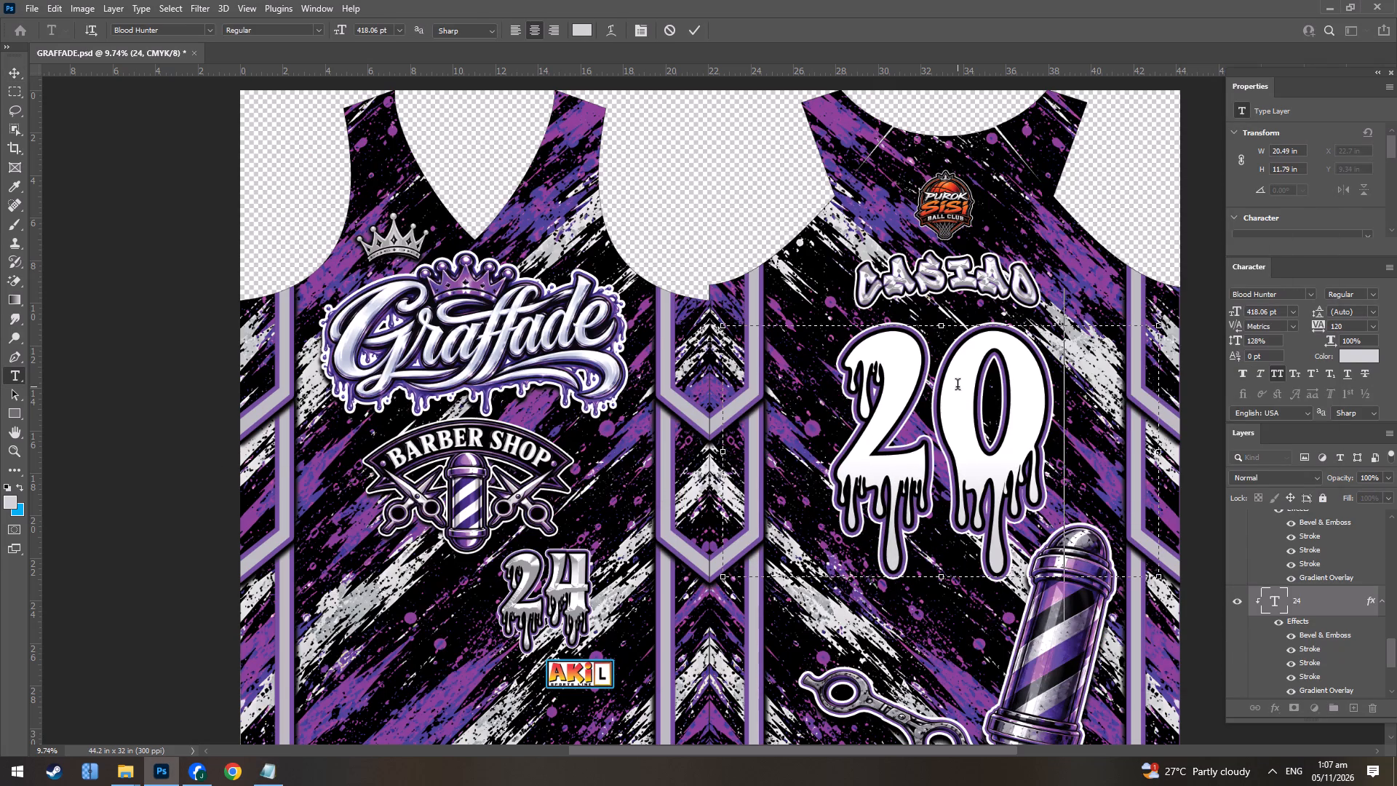
{"action": "key", "text": "Return"}
{"action": "double_click", "coordinate": [552, 591]}
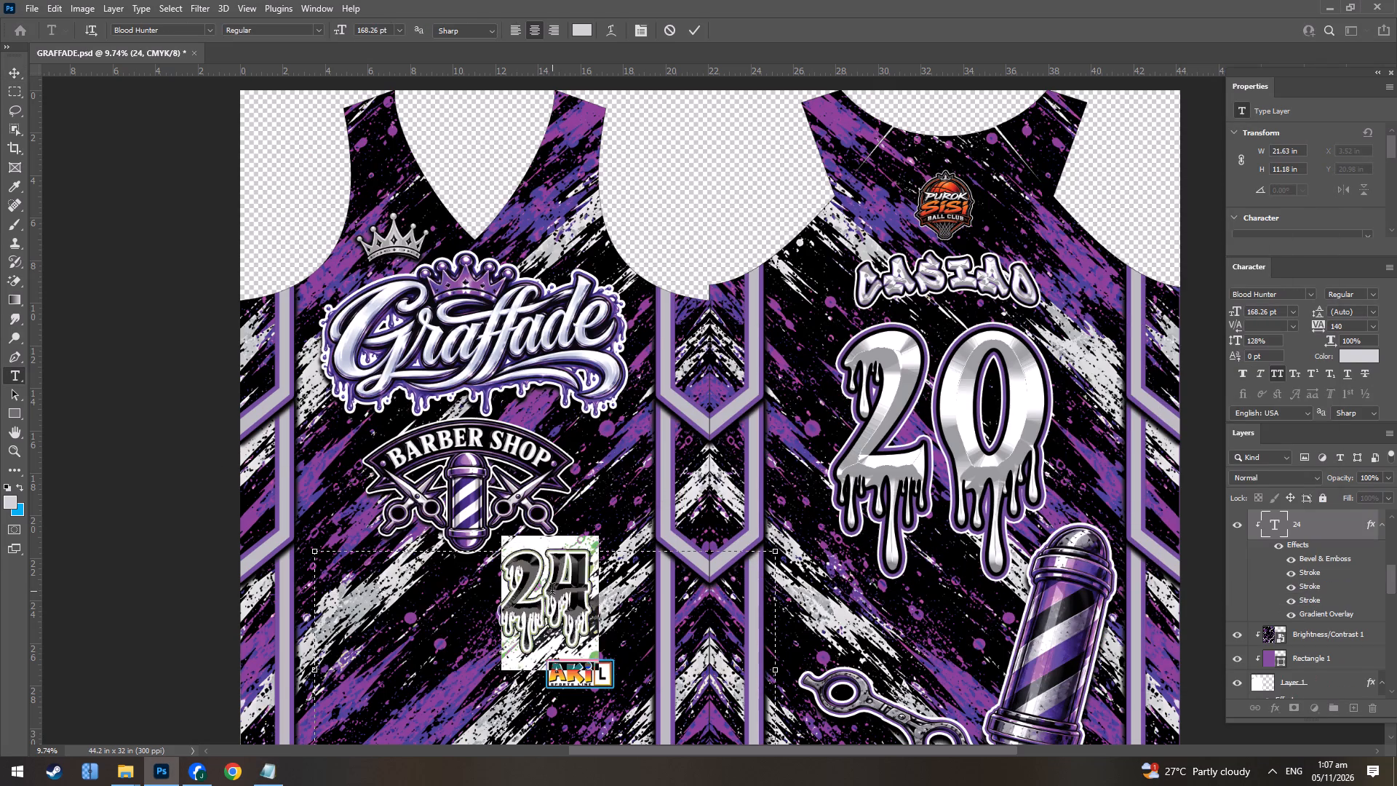
{"action": "type", "text": "20"}
{"action": "key", "text": "Return"}
Change the back name above the large number to secuya.
{"action": "left_click", "coordinate": [916, 261]}
{"action": "double_click", "coordinate": [918, 269]}
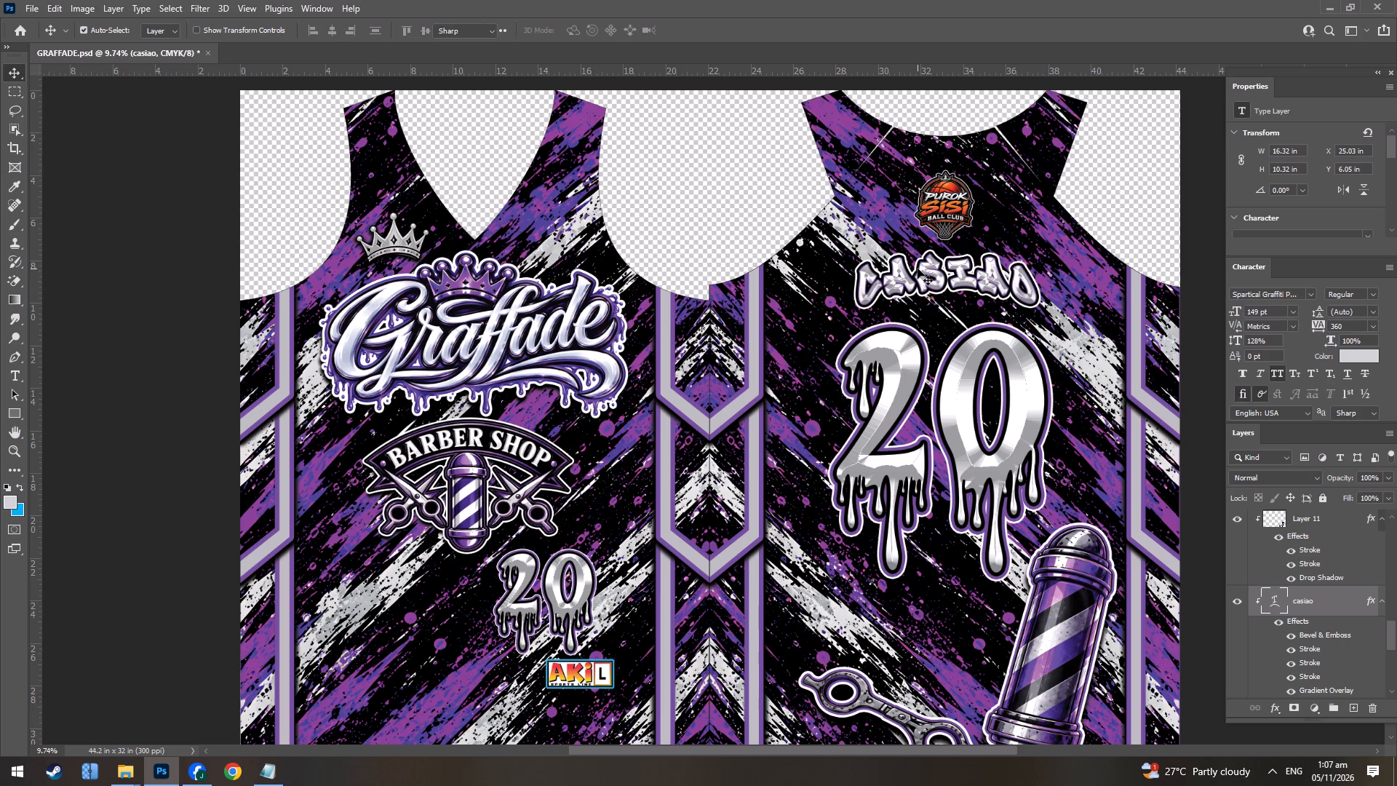
{"action": "type", "text": "secuya"}
{"action": "key", "text": "Return"}
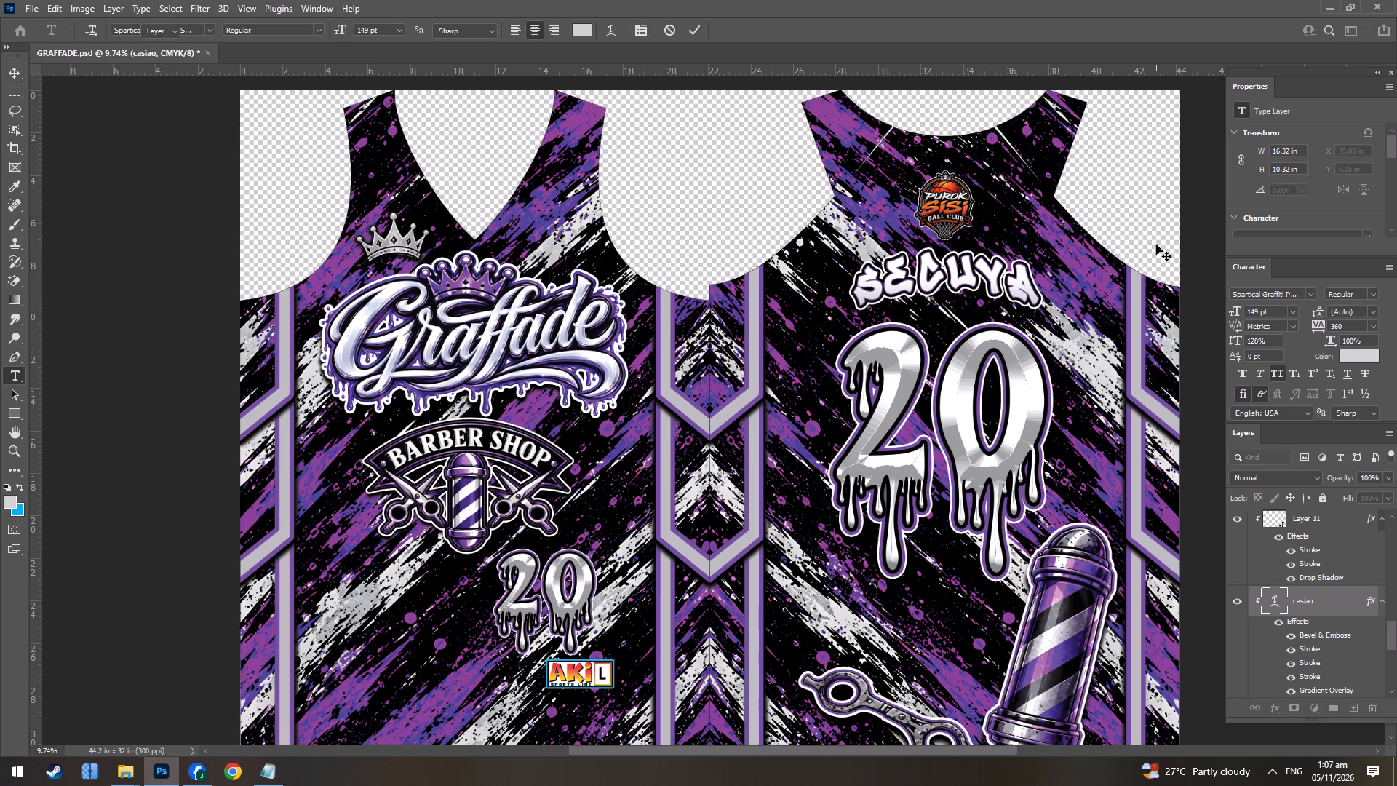
{"action": "key", "text": "ctrl+alt+s"}
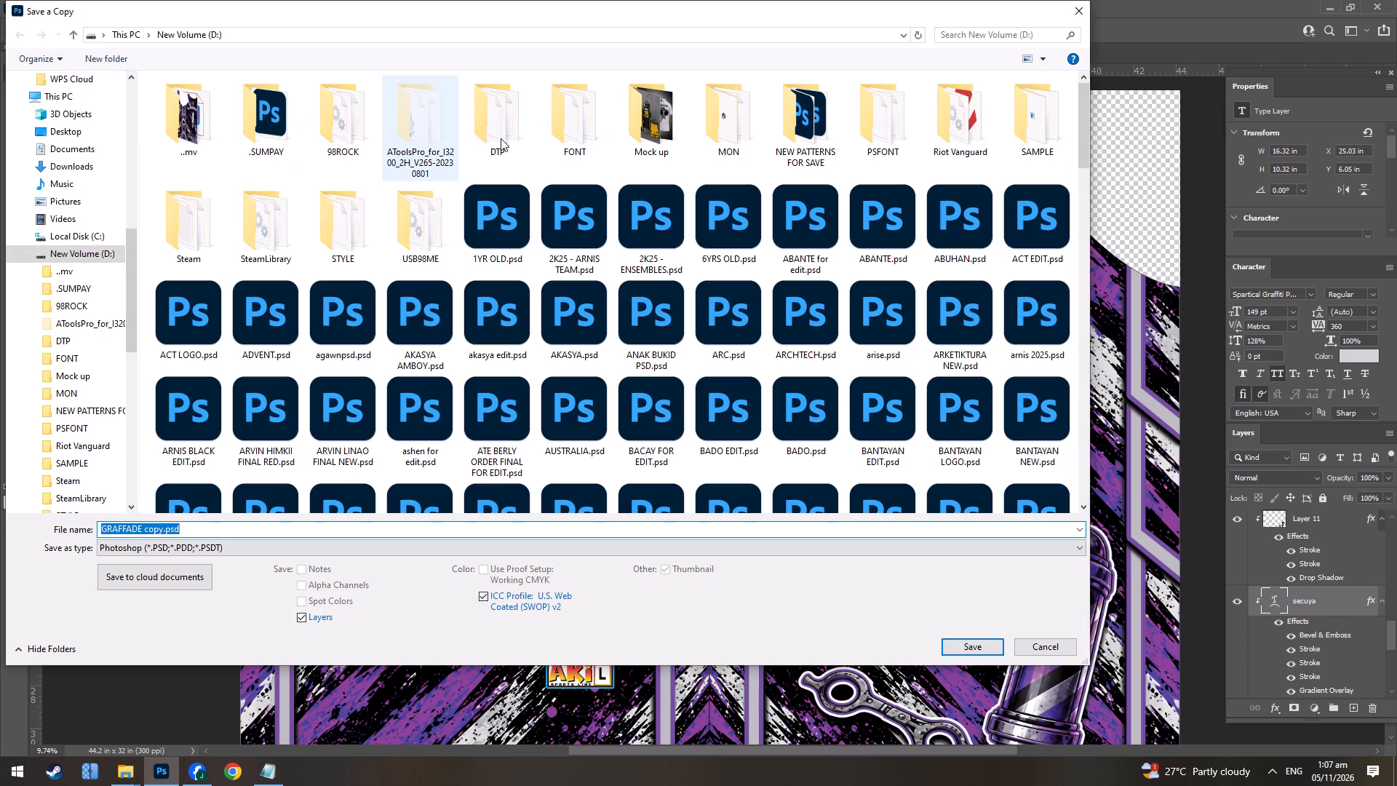
{"action": "left_click", "coordinate": [1090, 13]}
Reduce the letter tracking of the SECUYA back name to 320.
{"action": "scroll", "coordinate": [1022, 216], "scroll_direction": "up", "scroll_amount": 2, "text": "alt"}
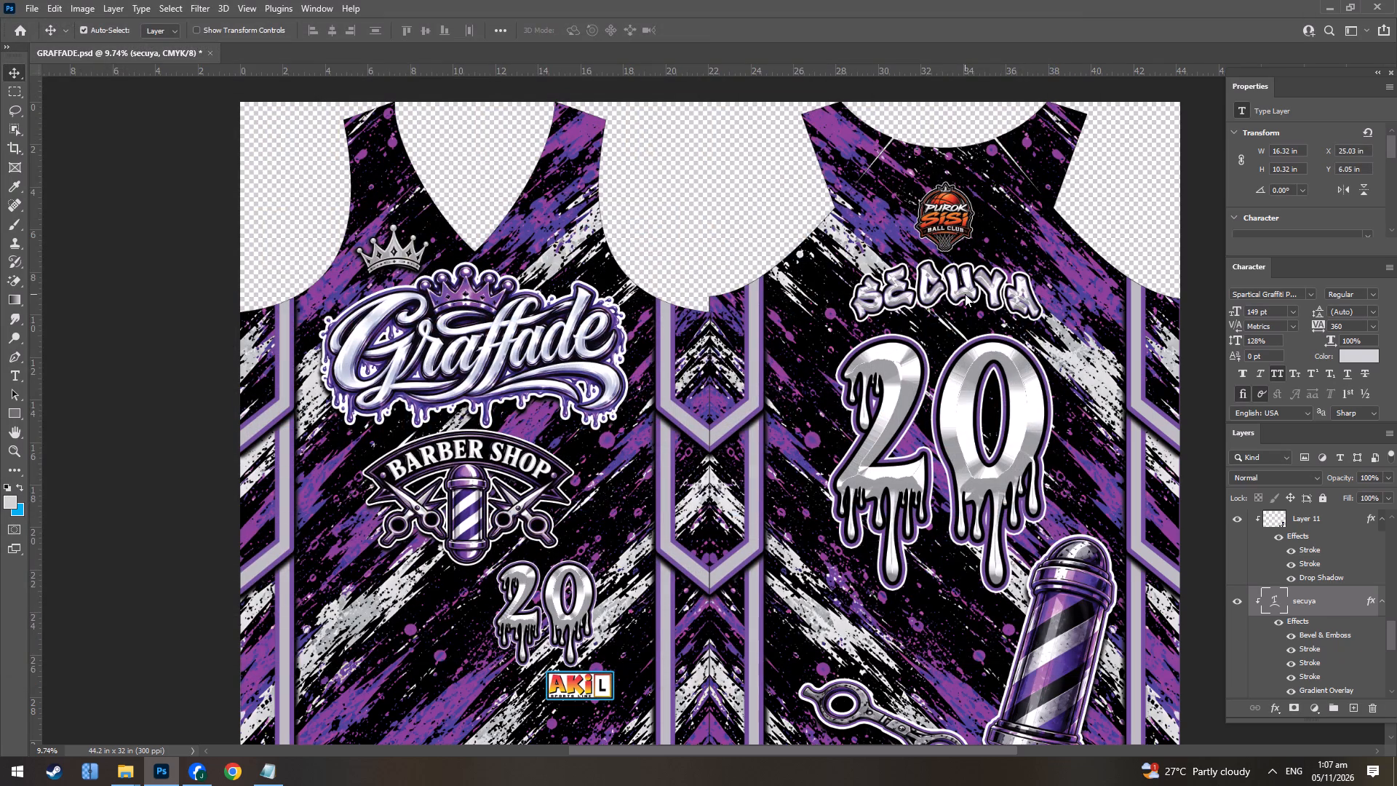
{"action": "double_click", "coordinate": [966, 287]}
{"action": "left_click", "coordinate": [1342, 326]}
{"action": "key", "text": "Down"}
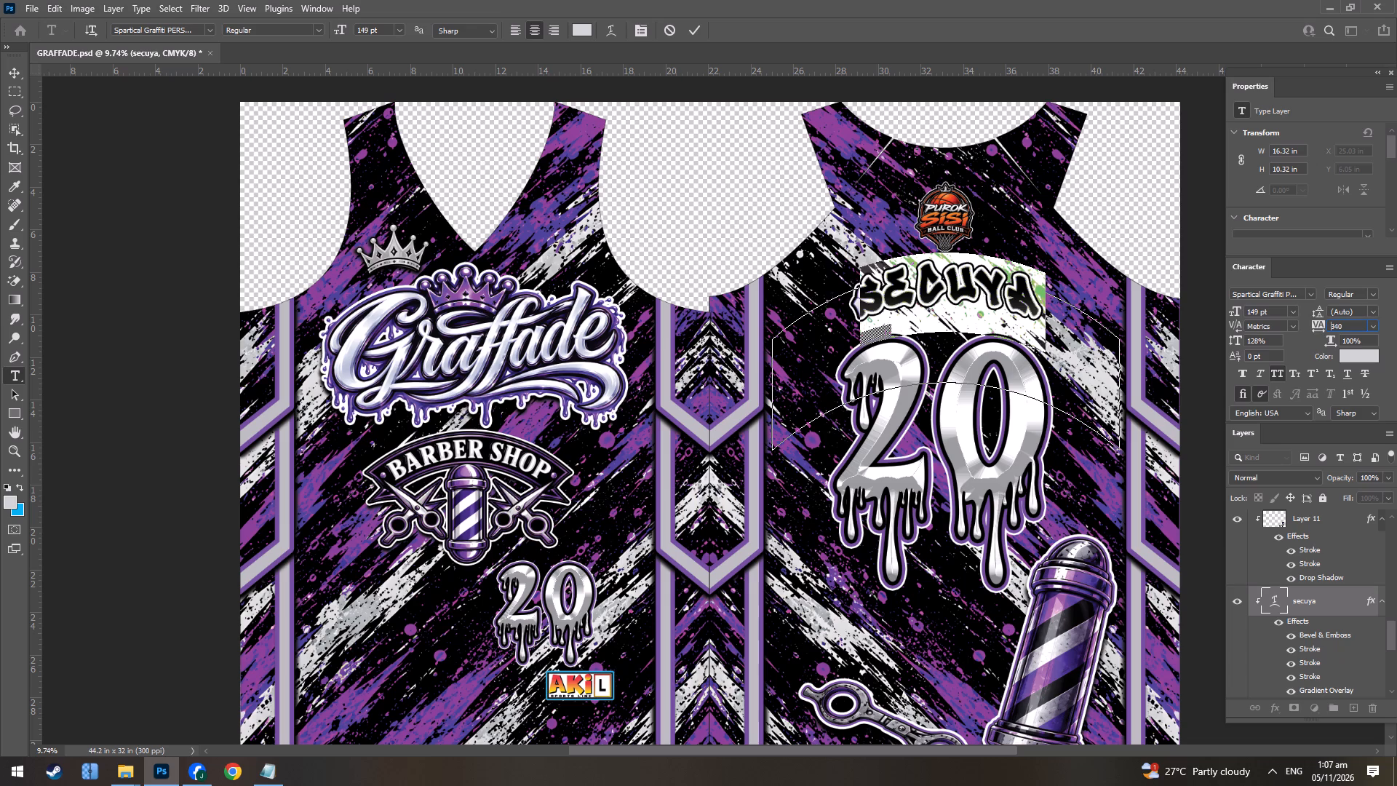
Set the SECUYA back name's tracking to 320 and its font size to 153 pt, and commit the text edit.
{"action": "key", "text": "Down"}
{"action": "left_click", "coordinate": [1231, 313]}
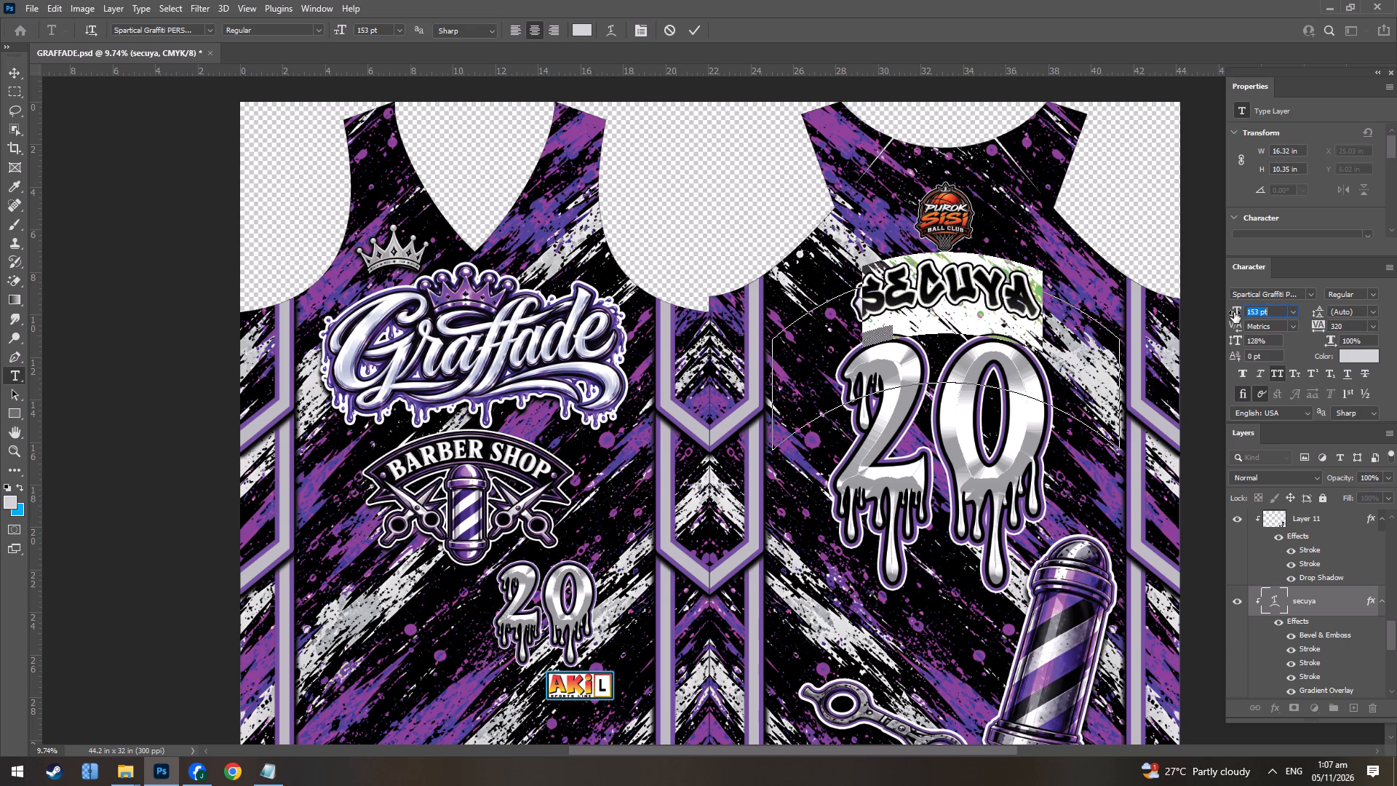
{"action": "left_click", "coordinate": [693, 32]}
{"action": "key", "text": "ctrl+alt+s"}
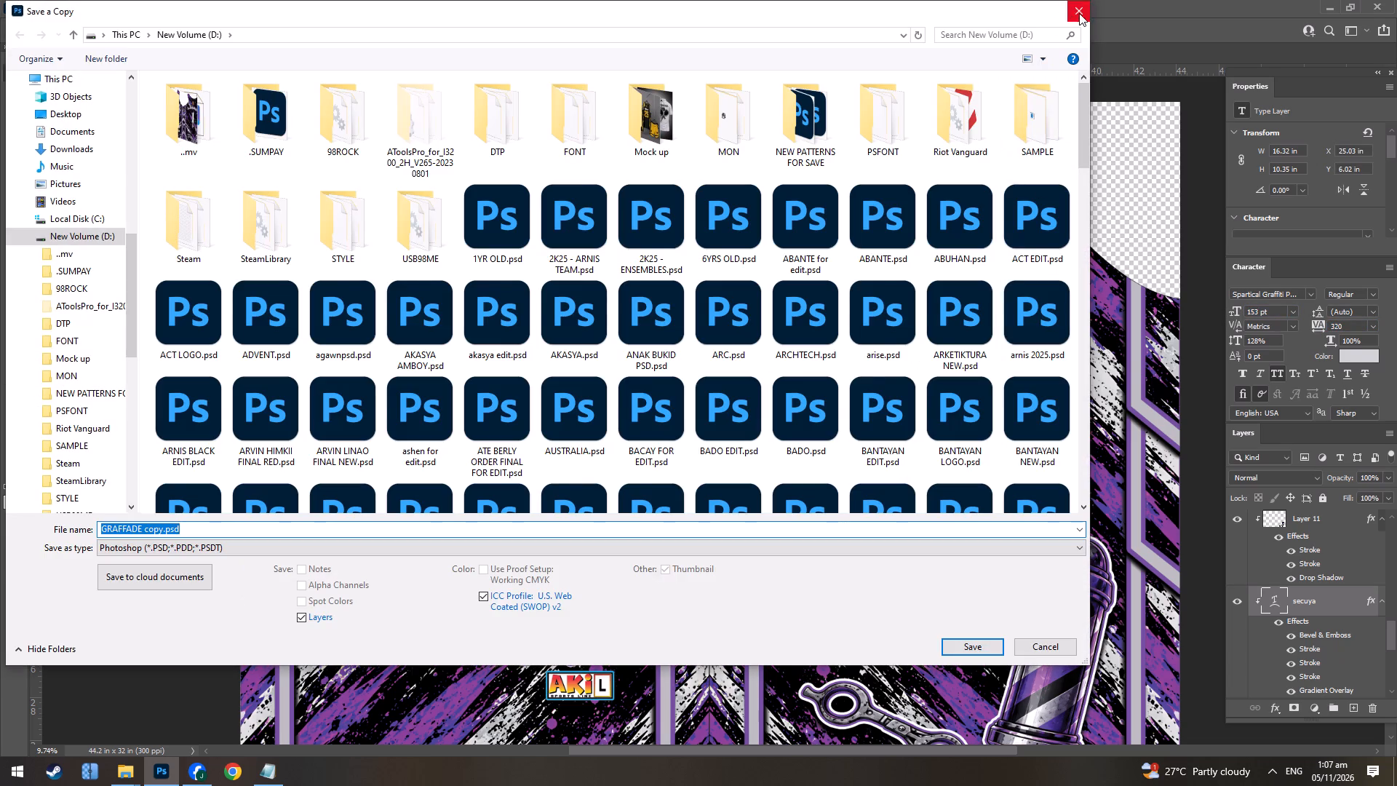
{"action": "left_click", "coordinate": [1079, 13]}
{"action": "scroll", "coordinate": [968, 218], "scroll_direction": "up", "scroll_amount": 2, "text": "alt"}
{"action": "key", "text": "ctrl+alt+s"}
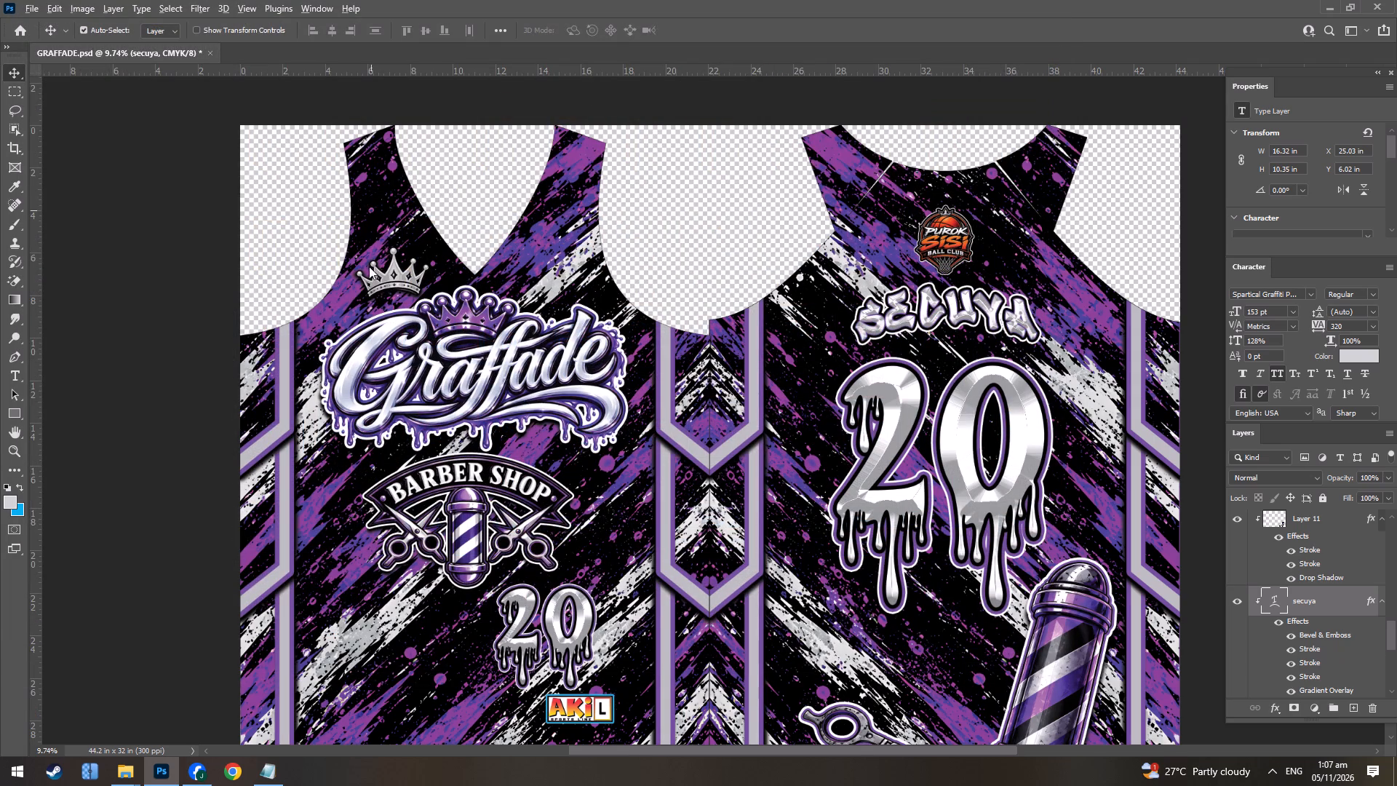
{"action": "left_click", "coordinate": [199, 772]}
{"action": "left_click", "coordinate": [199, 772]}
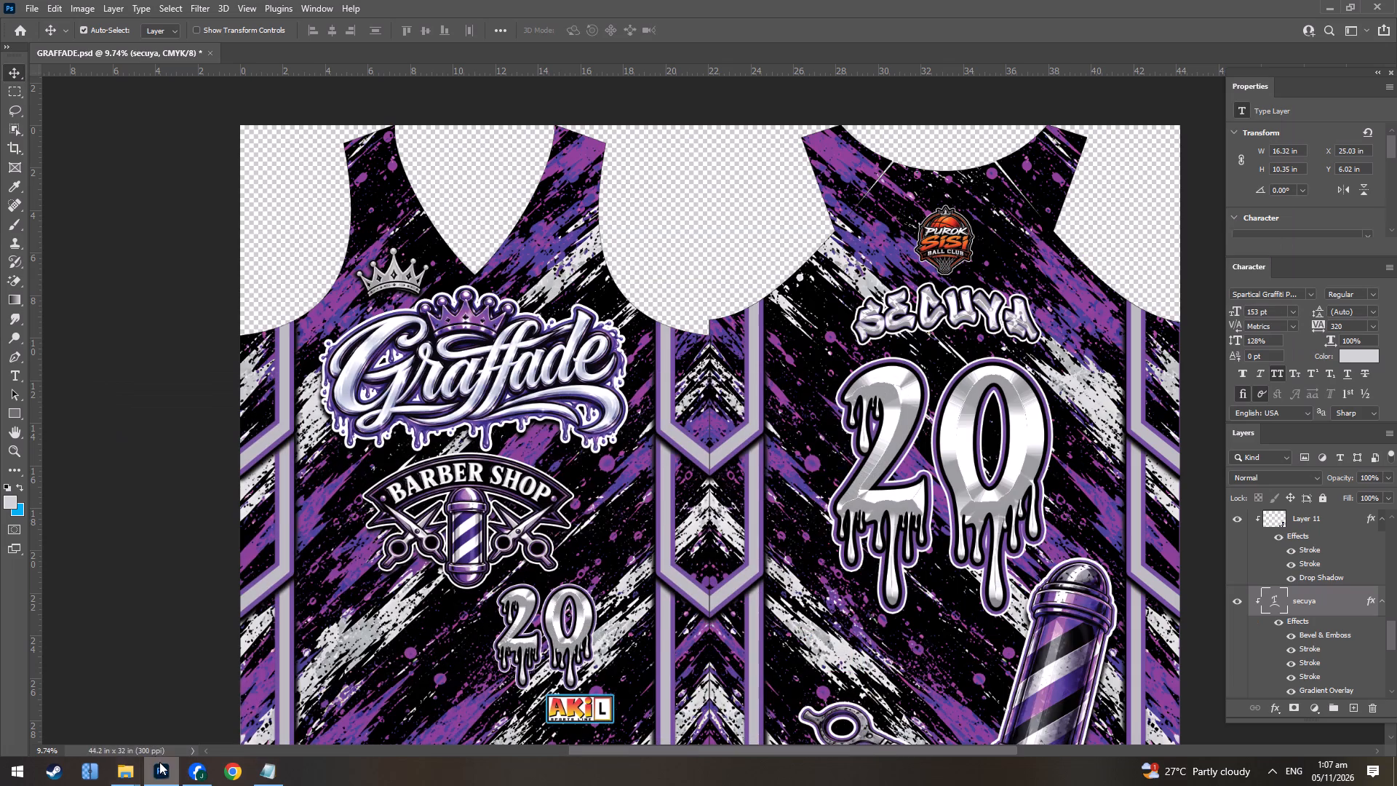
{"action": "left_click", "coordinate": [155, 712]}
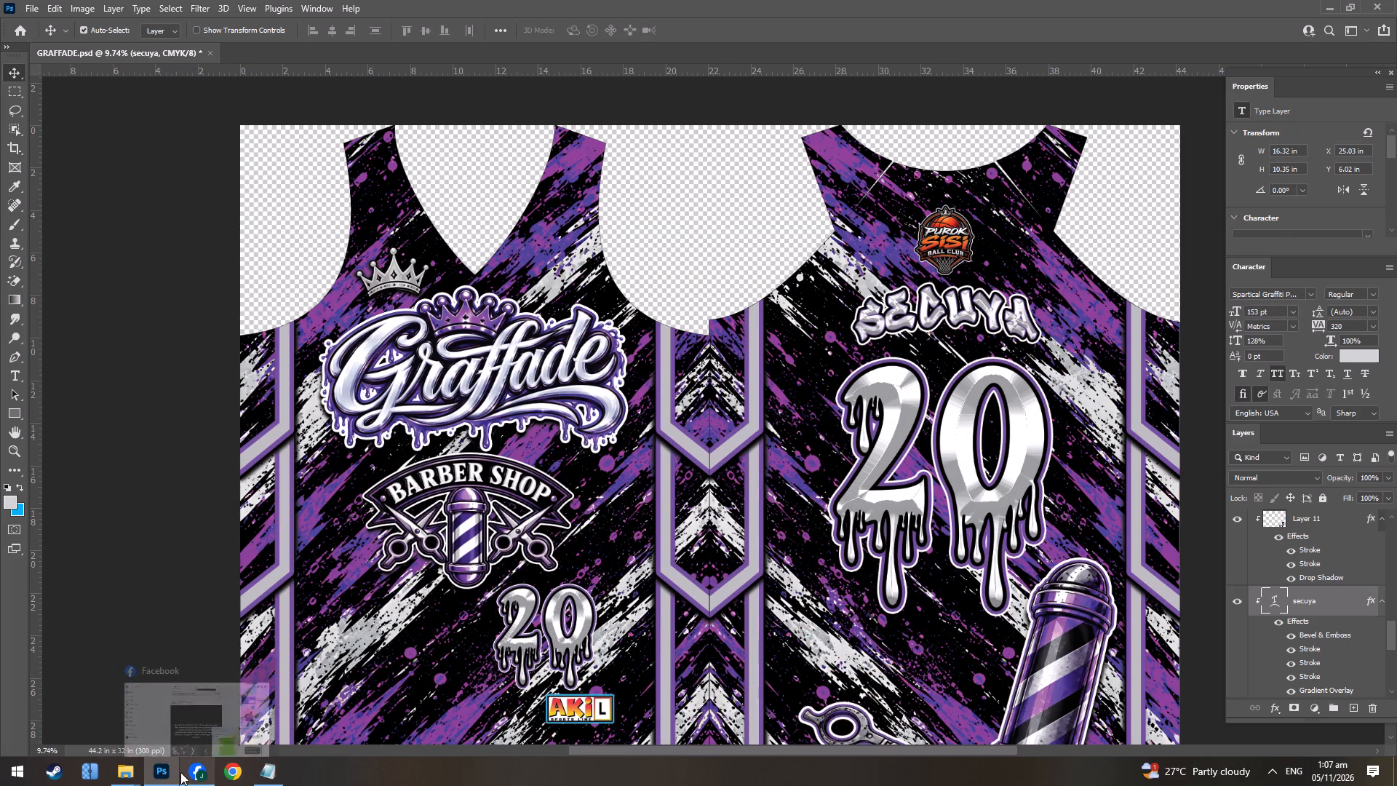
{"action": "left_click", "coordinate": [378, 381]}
Save a copy of the jersey as a JPEG named secuya in the ..mv folder on New Volume (D:).
{"action": "key", "text": "ctrl+alt+s"}
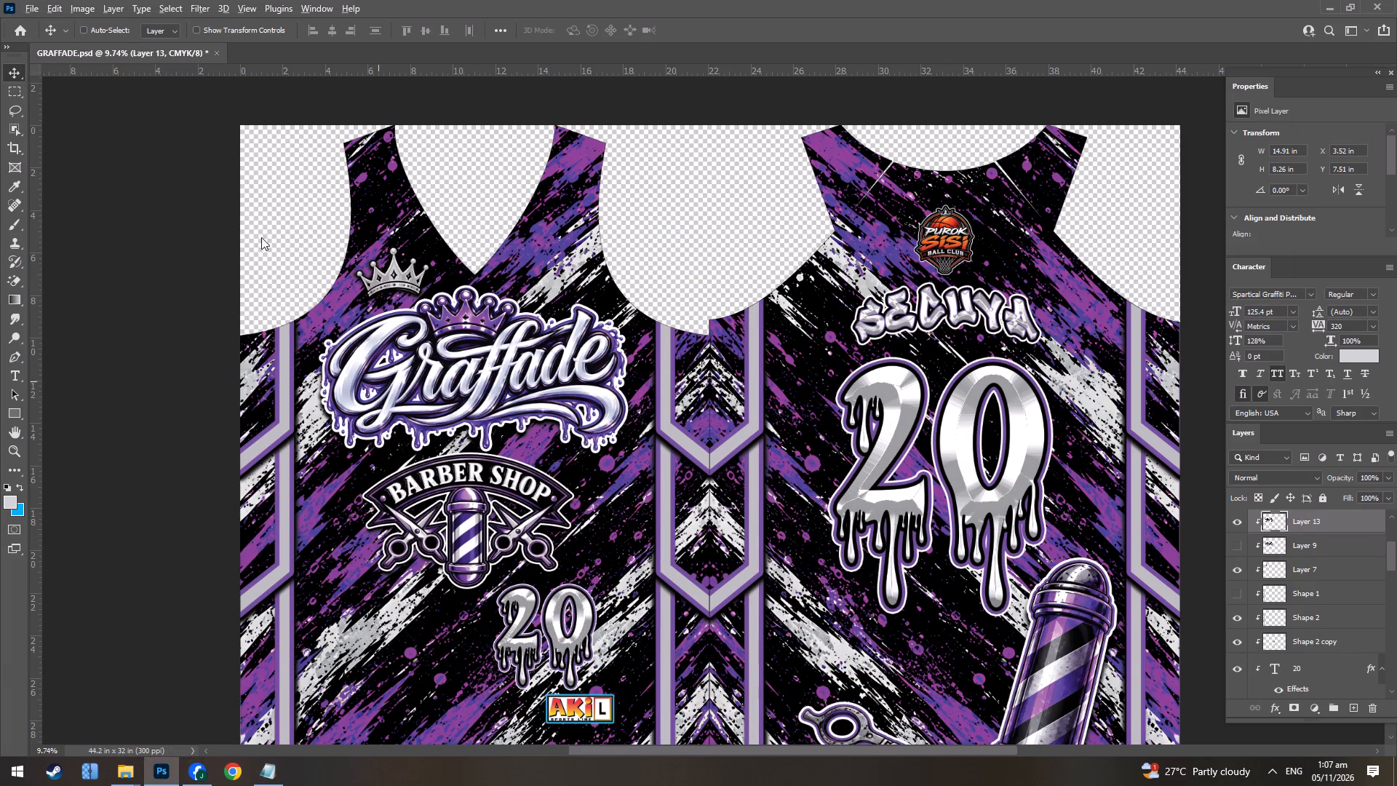
{"action": "double_click", "coordinate": [184, 115]}
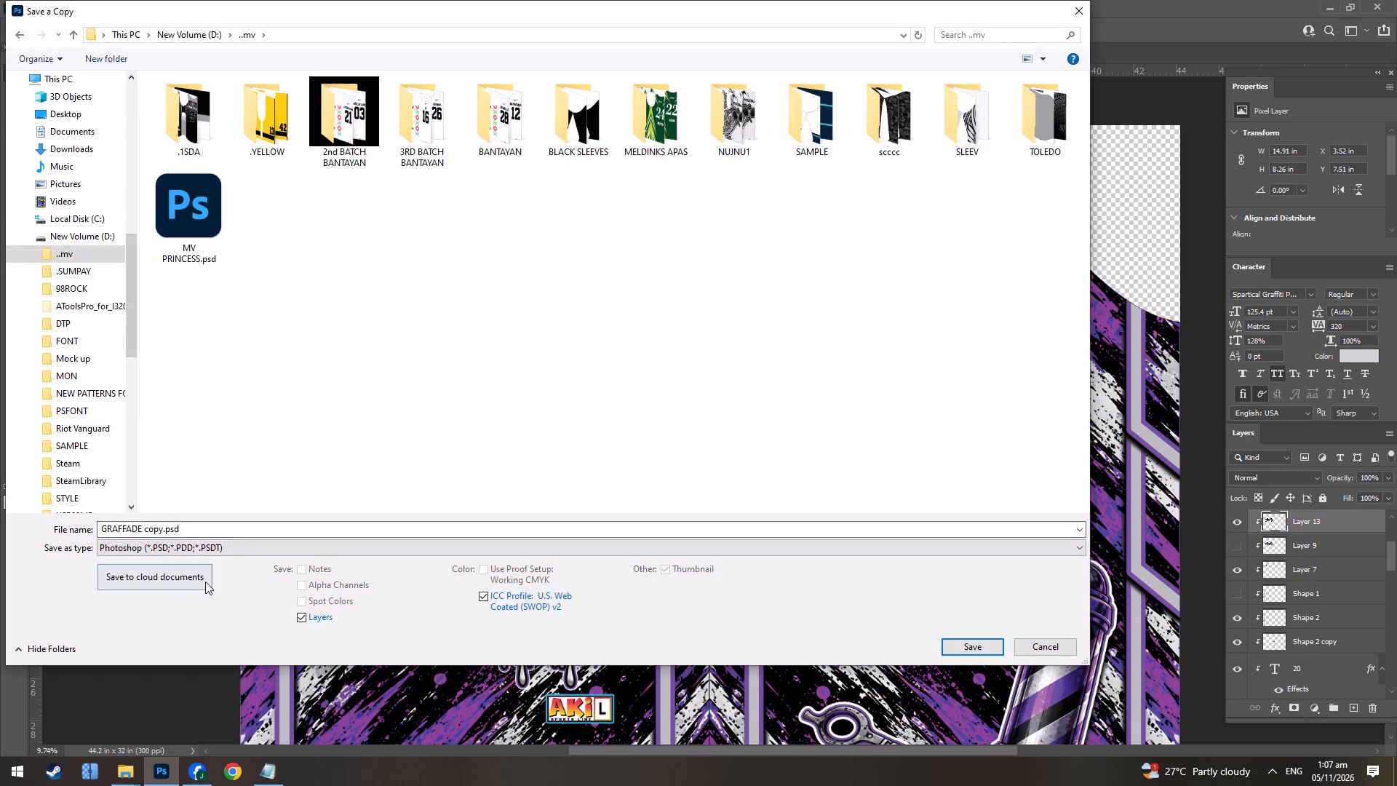
{"action": "left_click", "coordinate": [233, 545]}
{"action": "left_click", "coordinate": [173, 610]}
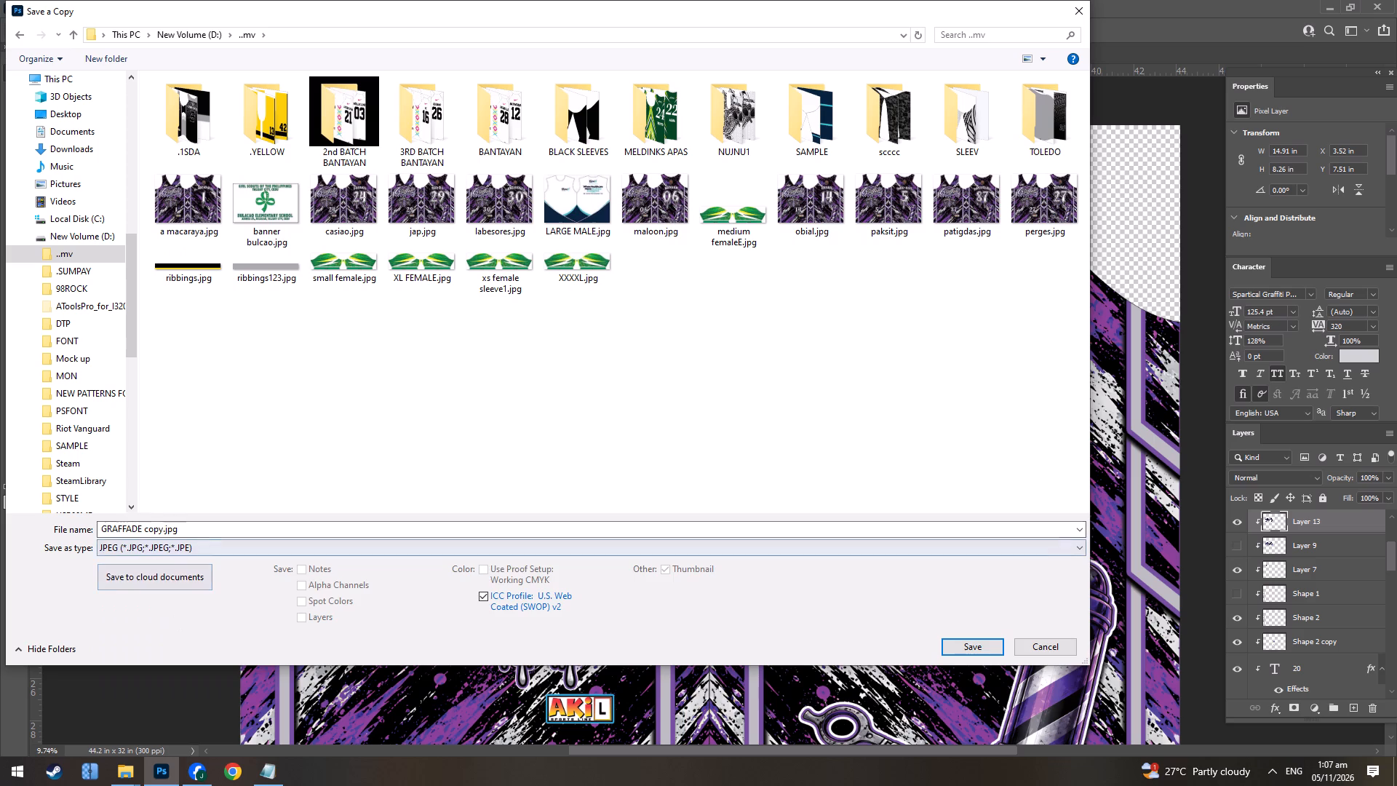
{"action": "left_click", "coordinate": [219, 527]}
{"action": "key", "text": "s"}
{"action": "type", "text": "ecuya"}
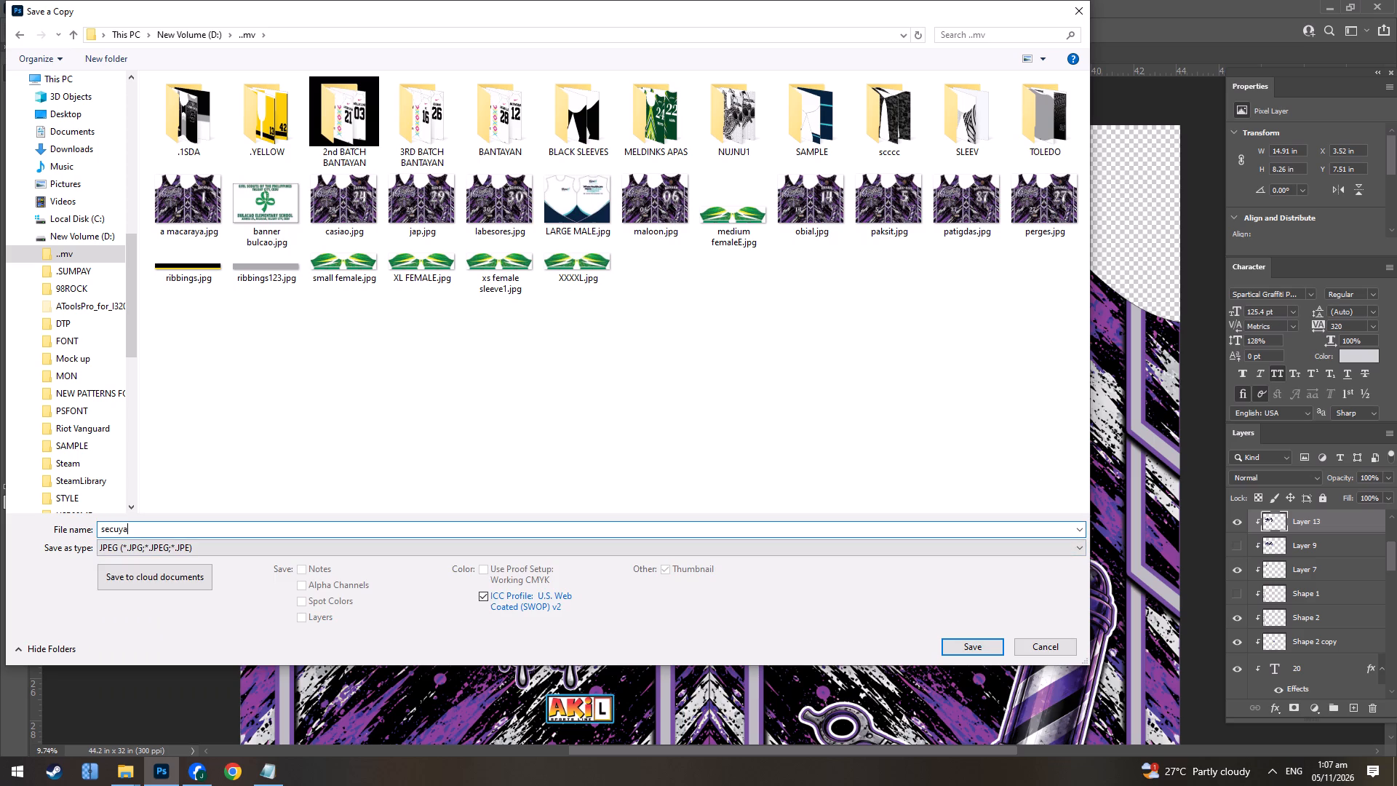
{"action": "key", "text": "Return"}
Switch to Facebook and send "walay nag gcash og 600 kapin lab?" in the open green-themed chat.
{"action": "left_click", "coordinate": [184, 779]}
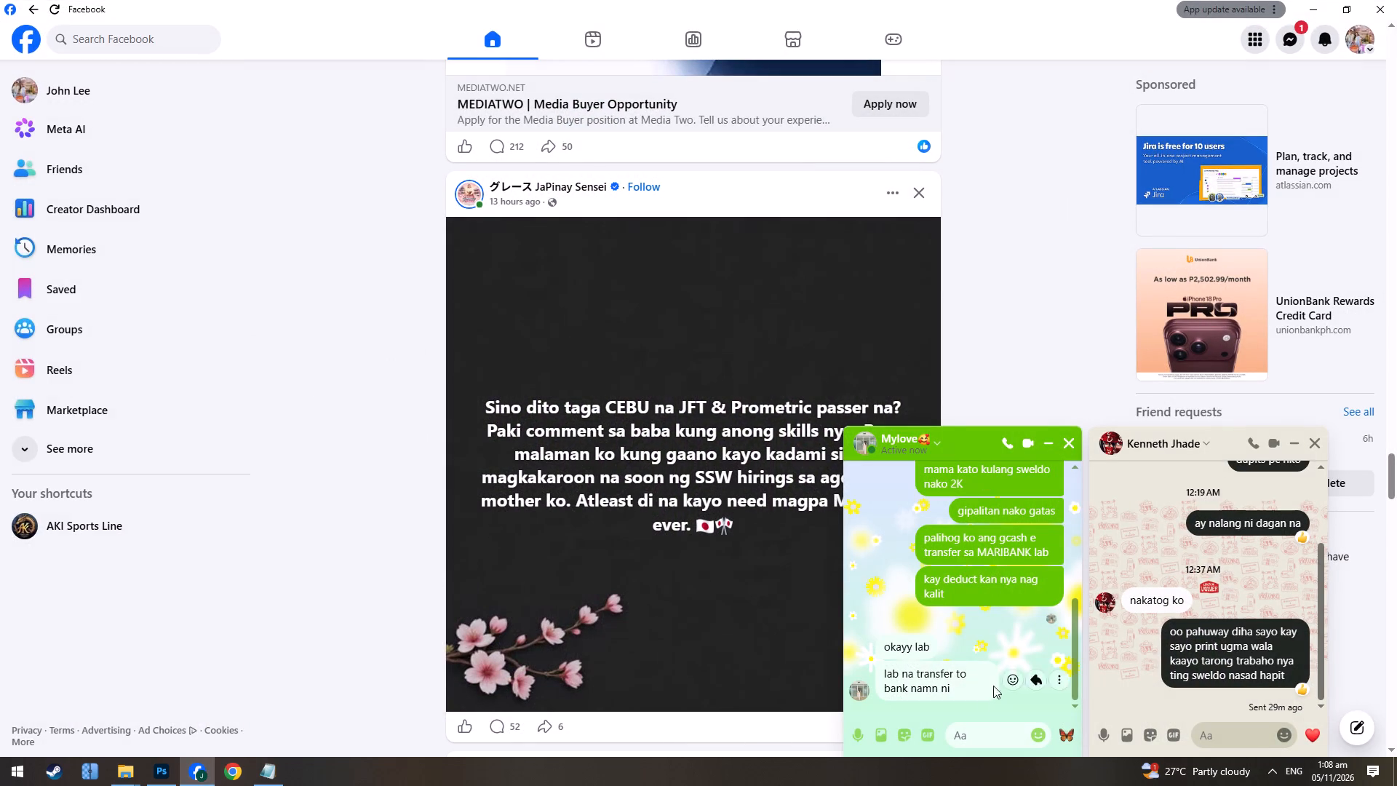
{"action": "left_click", "coordinate": [978, 736]}
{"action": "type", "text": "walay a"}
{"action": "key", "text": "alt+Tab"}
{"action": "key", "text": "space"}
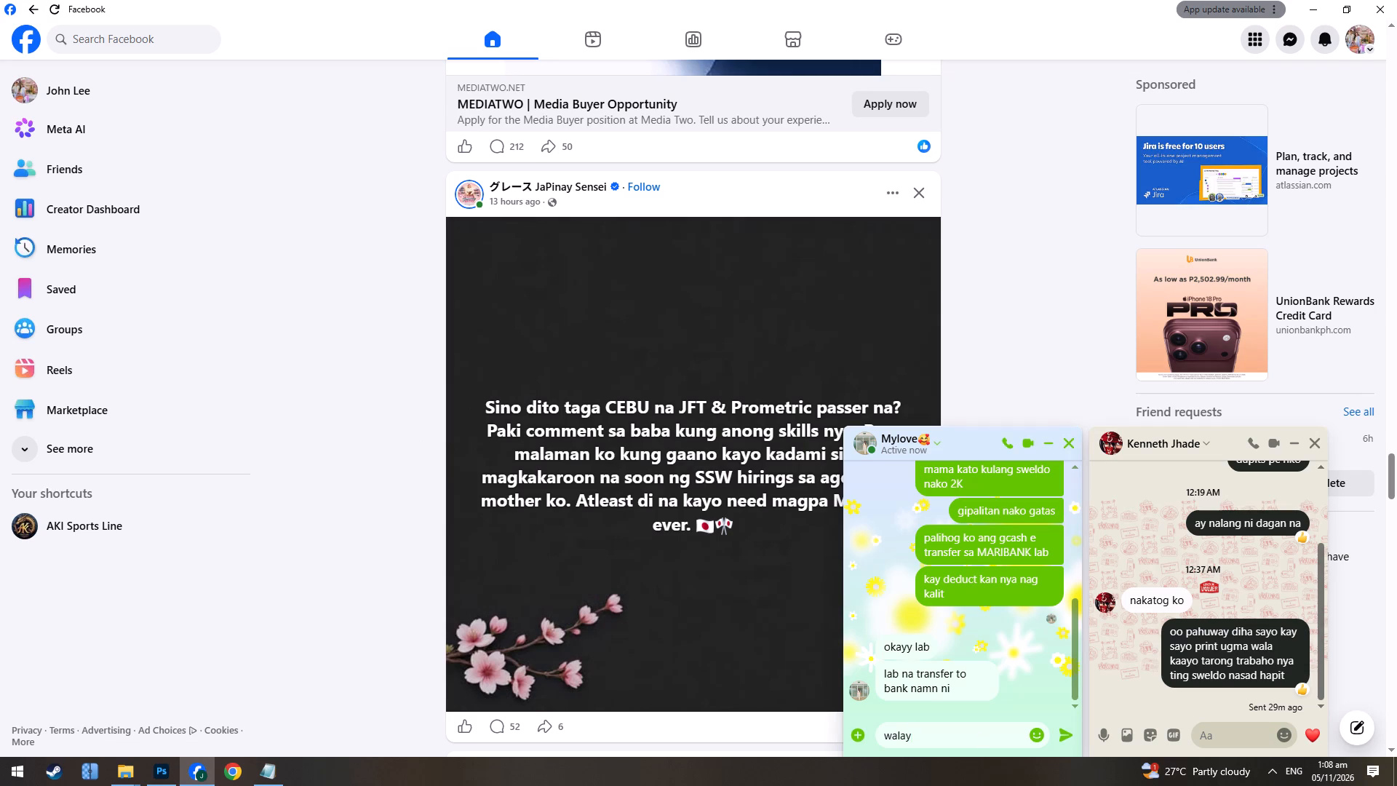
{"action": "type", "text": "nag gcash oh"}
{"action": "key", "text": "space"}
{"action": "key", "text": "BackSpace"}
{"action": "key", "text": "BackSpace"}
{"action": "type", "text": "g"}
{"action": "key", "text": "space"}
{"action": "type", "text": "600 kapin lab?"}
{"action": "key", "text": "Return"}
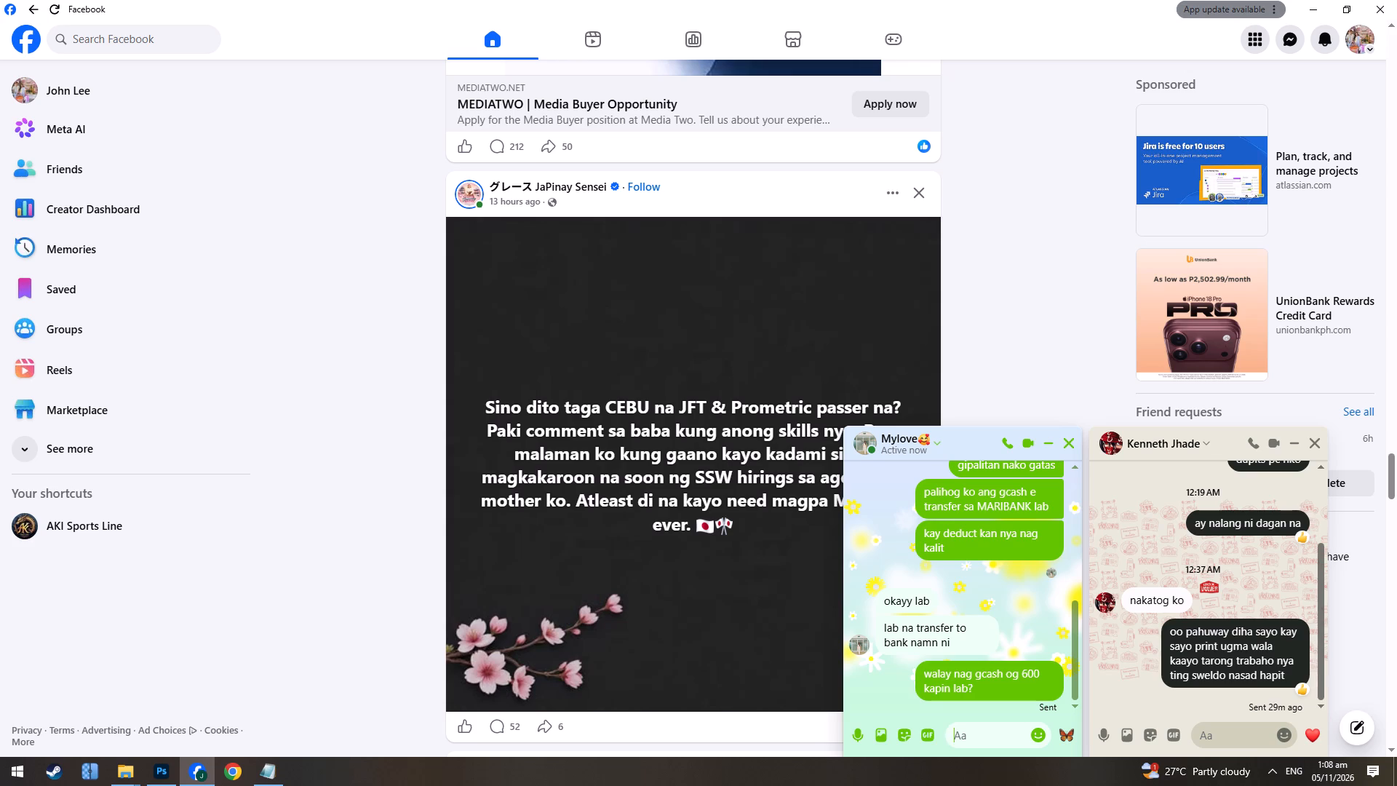
Return to Photoshop and finish the secuya JPEG export with Maximum quality 12 and the Baseline ("Standard") format.
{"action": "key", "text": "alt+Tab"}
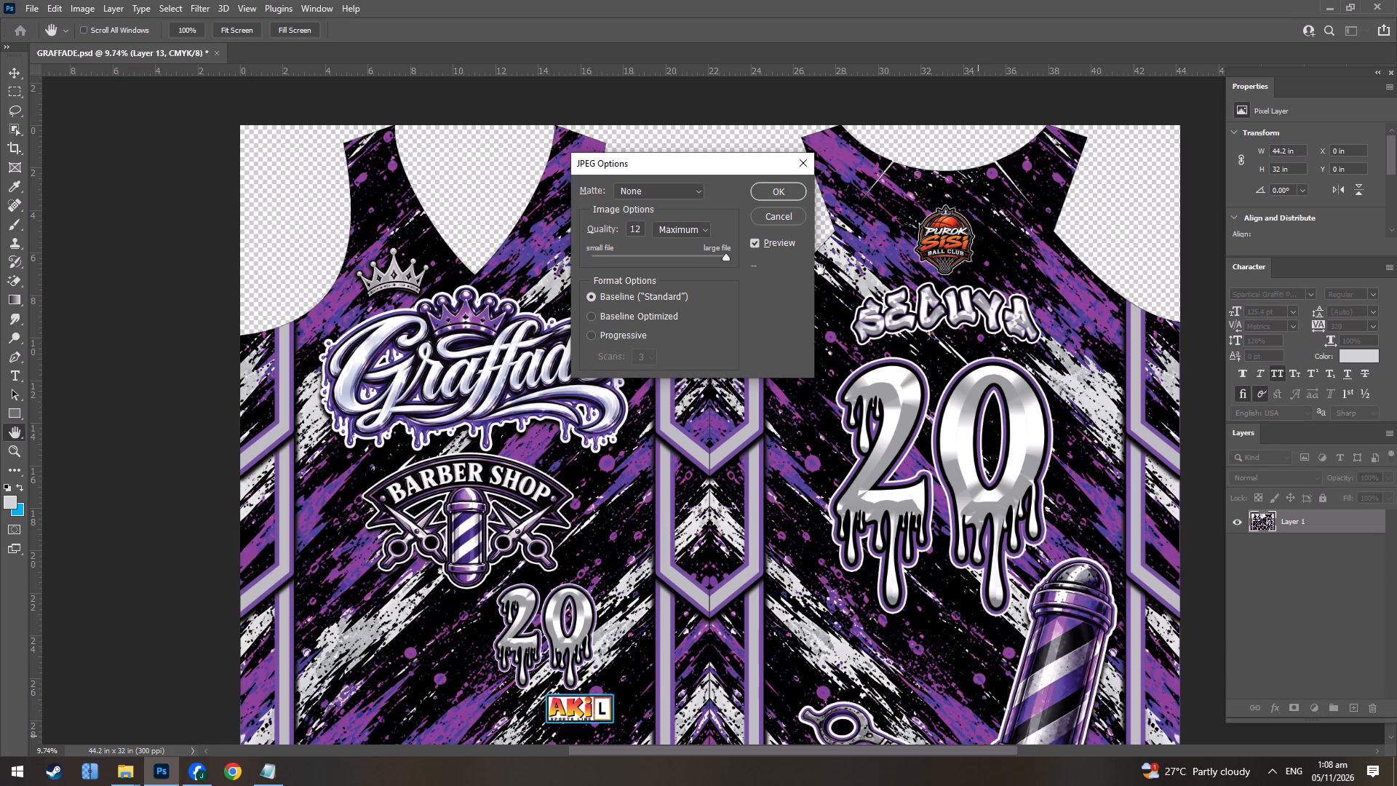
{"action": "left_click", "coordinate": [769, 201]}
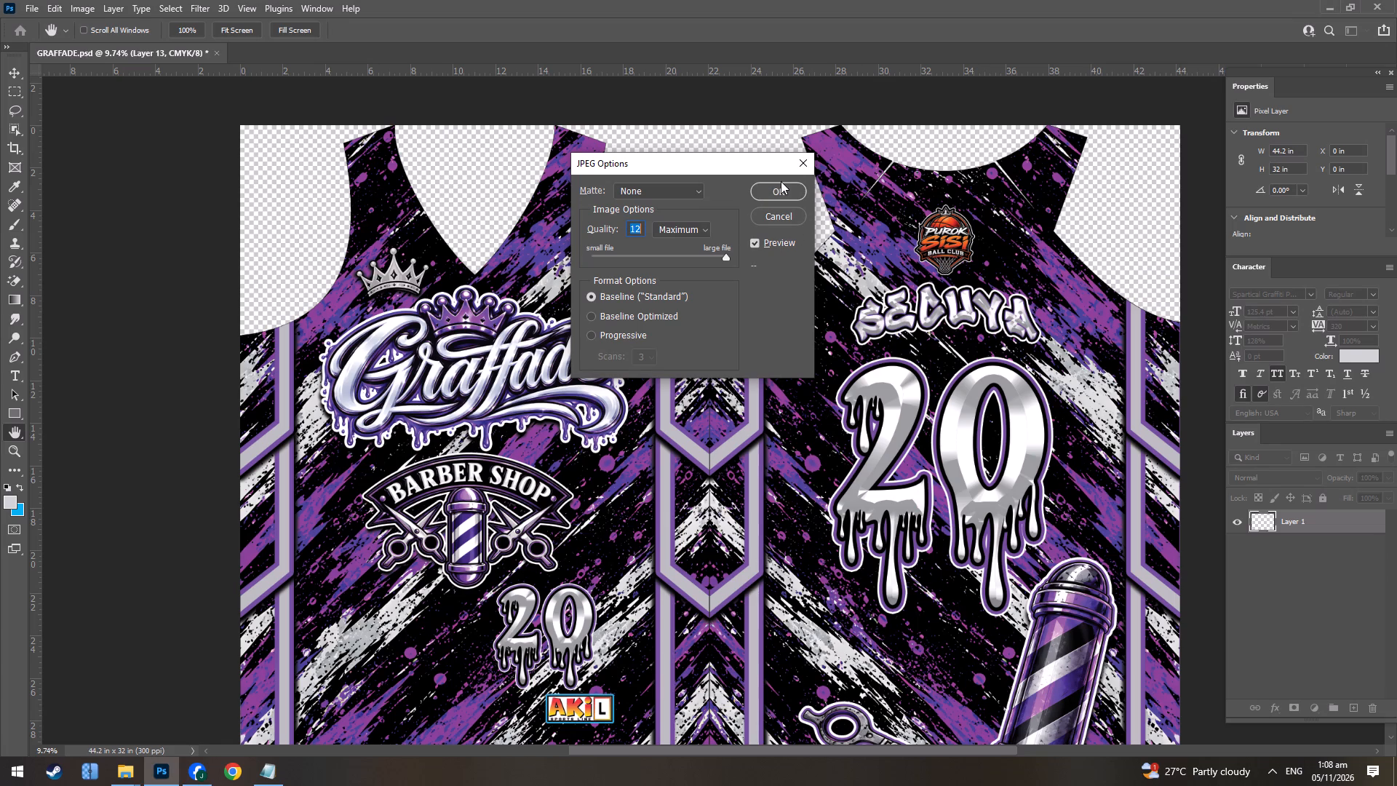
{"action": "left_click", "coordinate": [776, 187]}
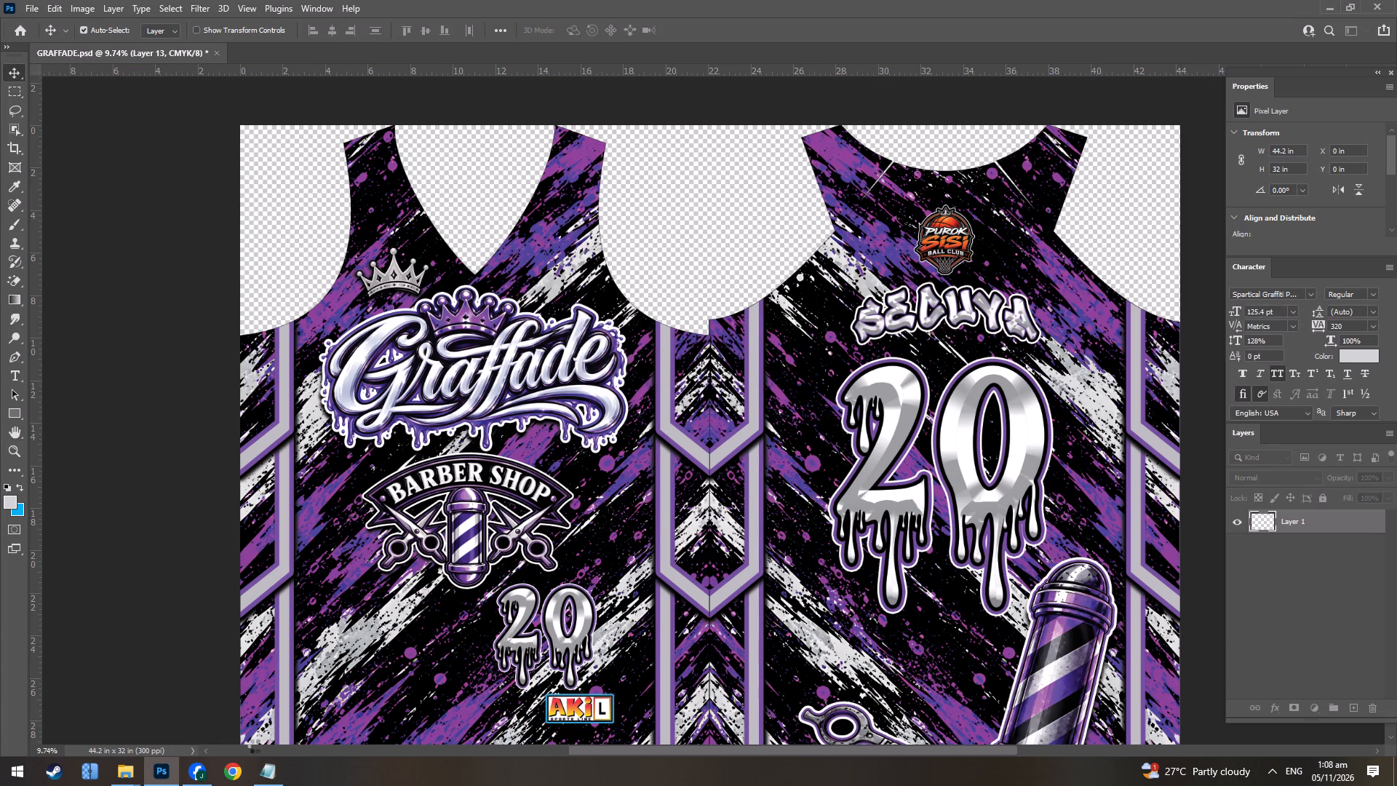
Switch to Facebook and send the message "kuwang sa bulacao" in the same green-themed chat.
{"action": "left_click", "coordinate": [196, 763]}
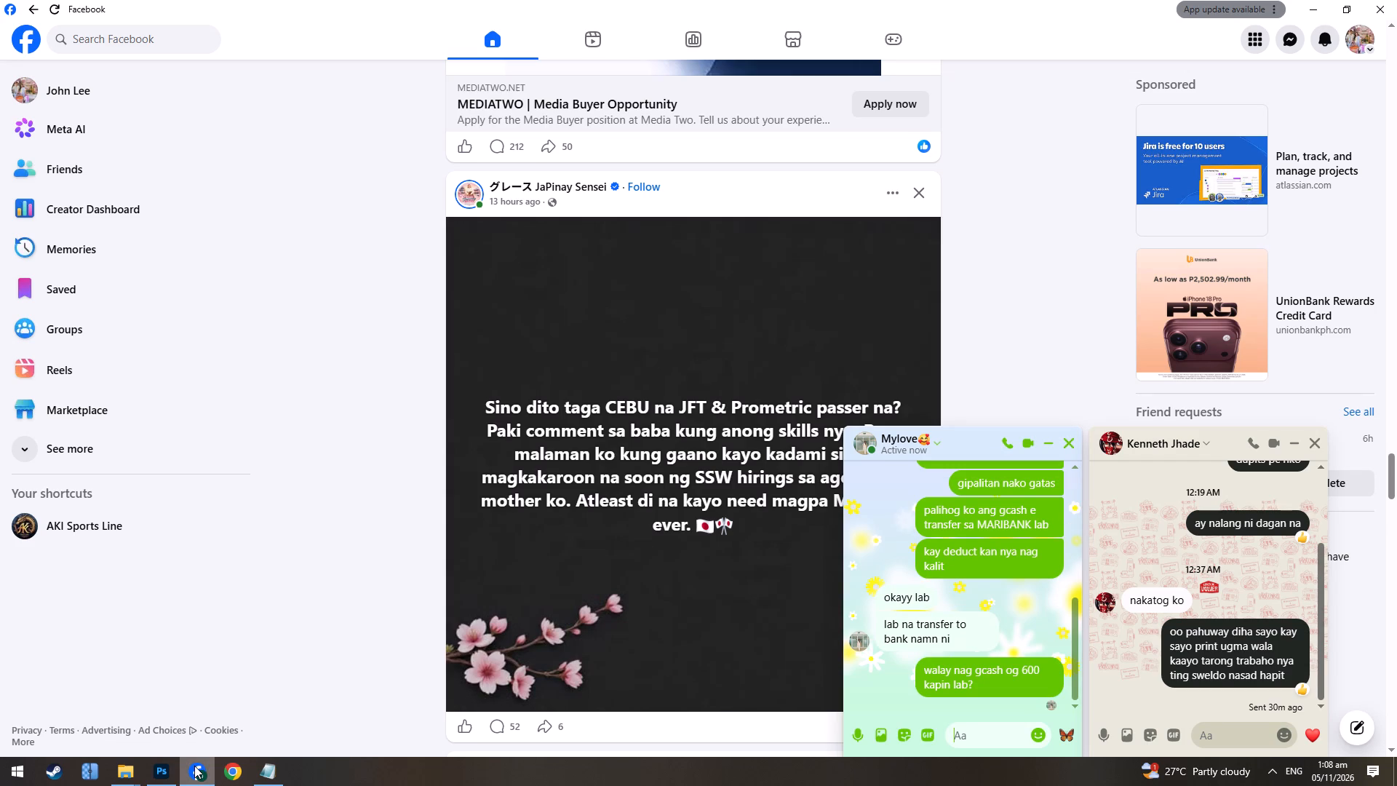
{"action": "left_click", "coordinate": [1000, 737]}
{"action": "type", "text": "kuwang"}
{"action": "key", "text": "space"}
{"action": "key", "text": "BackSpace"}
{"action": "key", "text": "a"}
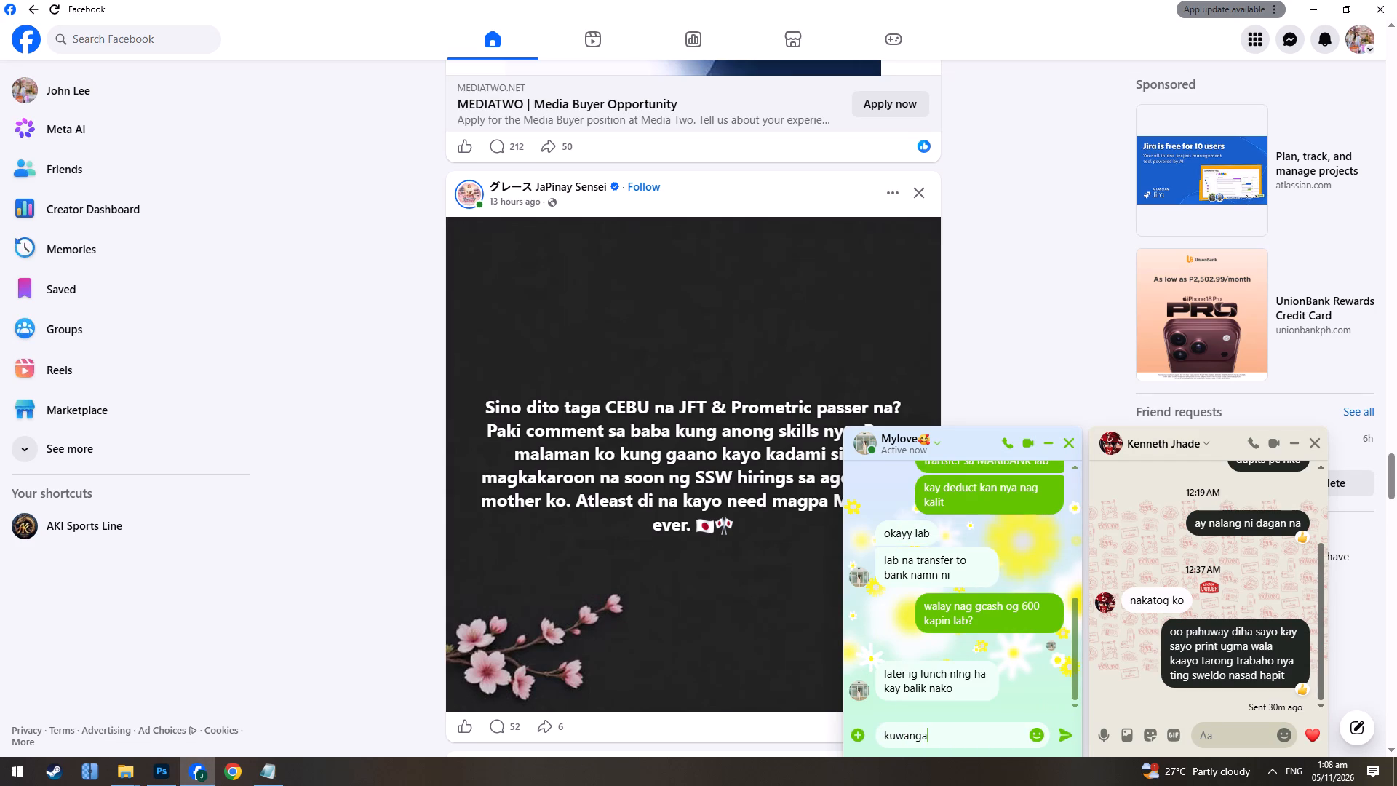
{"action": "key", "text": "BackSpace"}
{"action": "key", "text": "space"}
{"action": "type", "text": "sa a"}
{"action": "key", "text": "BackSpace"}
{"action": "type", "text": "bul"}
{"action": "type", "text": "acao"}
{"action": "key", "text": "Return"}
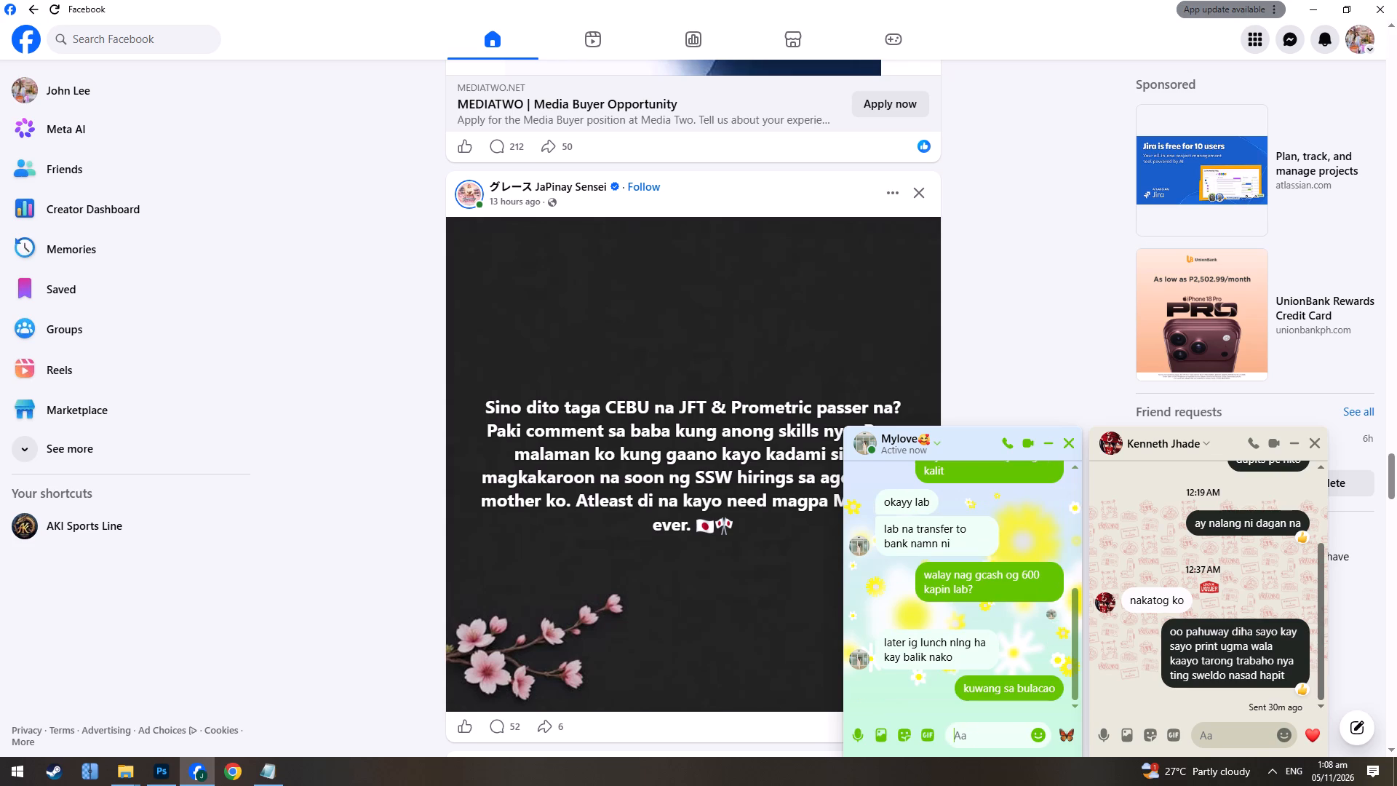
Send the follow-up message "gege" in the same chat.
{"action": "left_click", "coordinate": [1014, 656]}
{"action": "left_click", "coordinate": [944, 689]}
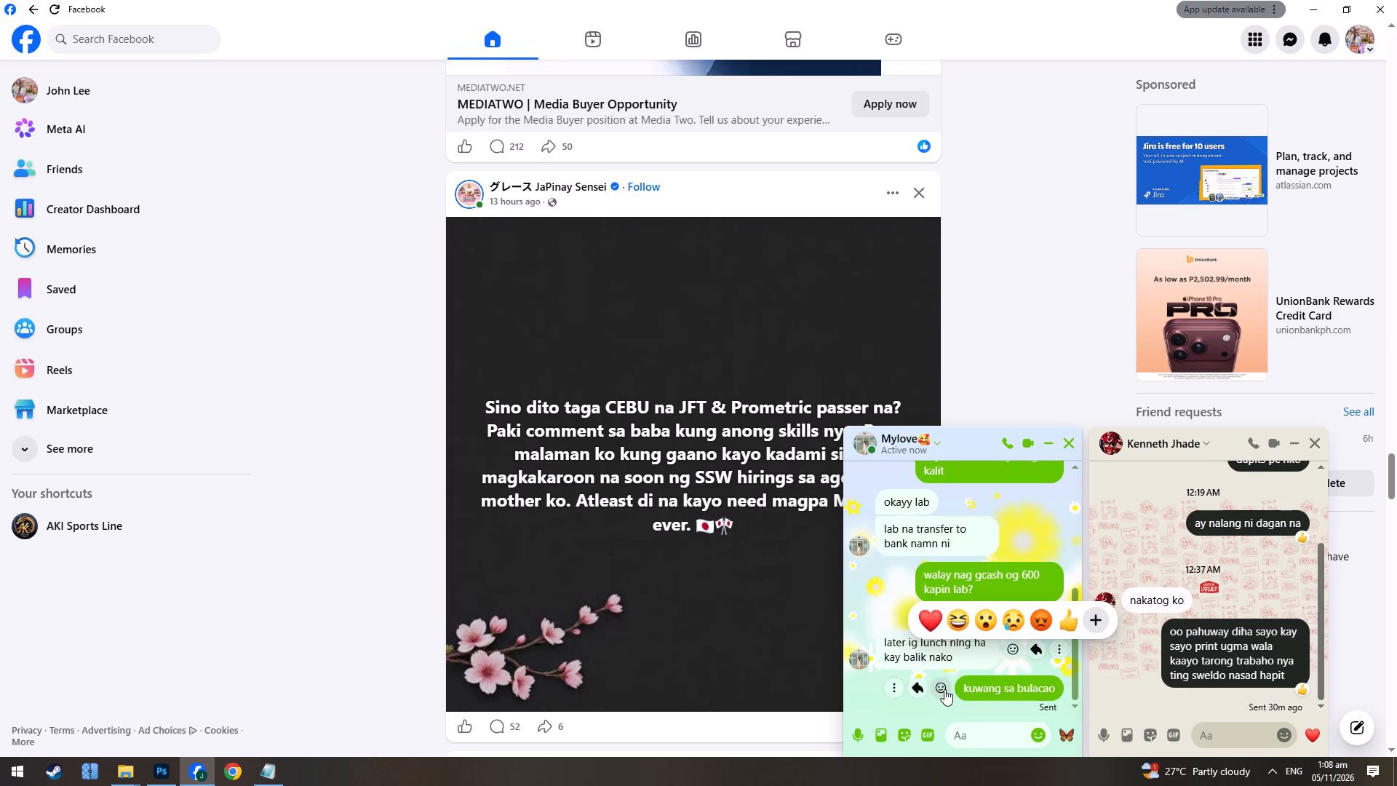
{"action": "left_click", "coordinate": [982, 754]}
{"action": "left_click", "coordinate": [983, 746]}
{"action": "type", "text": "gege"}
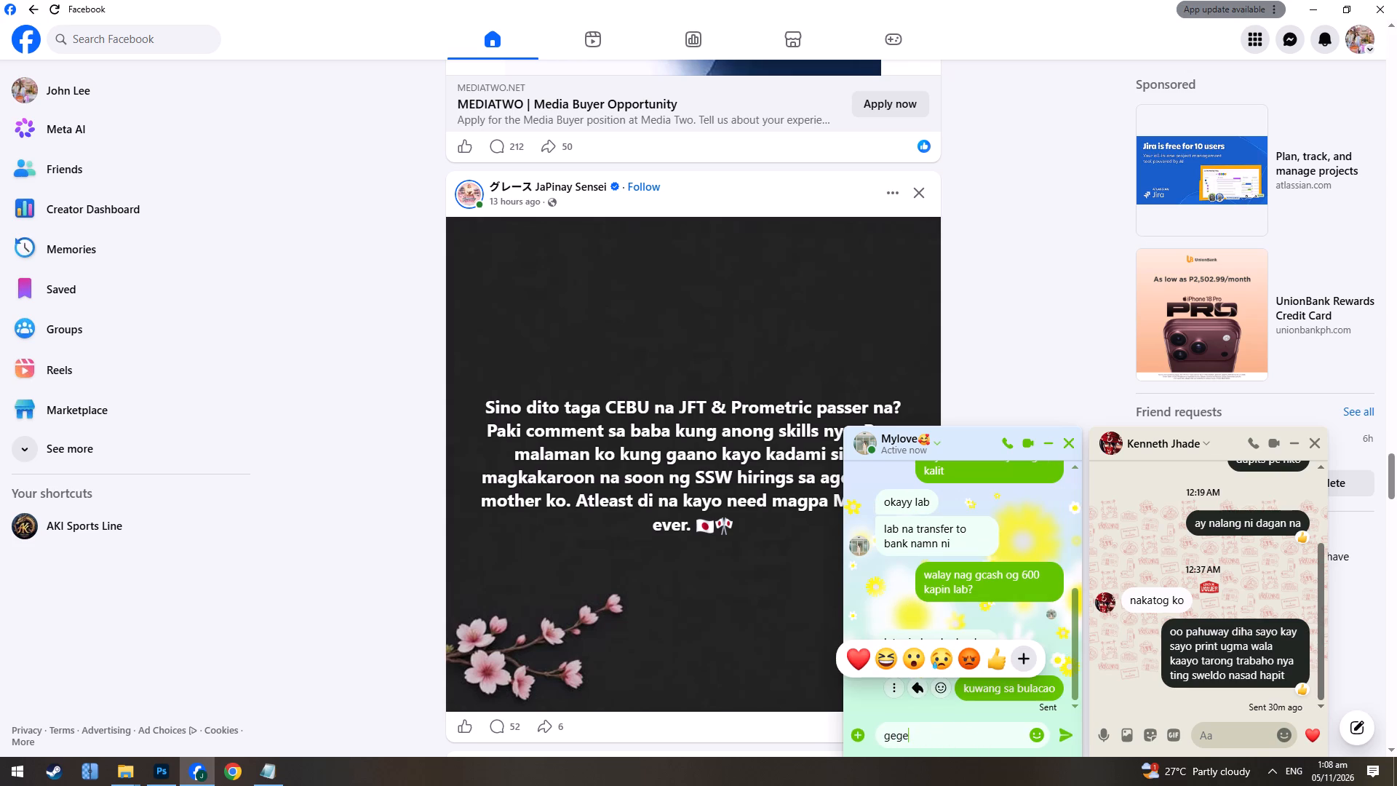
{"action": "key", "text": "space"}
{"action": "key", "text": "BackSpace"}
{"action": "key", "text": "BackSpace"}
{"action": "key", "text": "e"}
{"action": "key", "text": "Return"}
Switch to the Notepad player list and delete the Secuya #20 L line.
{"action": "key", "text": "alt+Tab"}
{"action": "scroll", "coordinate": [601, 372], "scroll_direction": "down", "scroll_amount": 3}
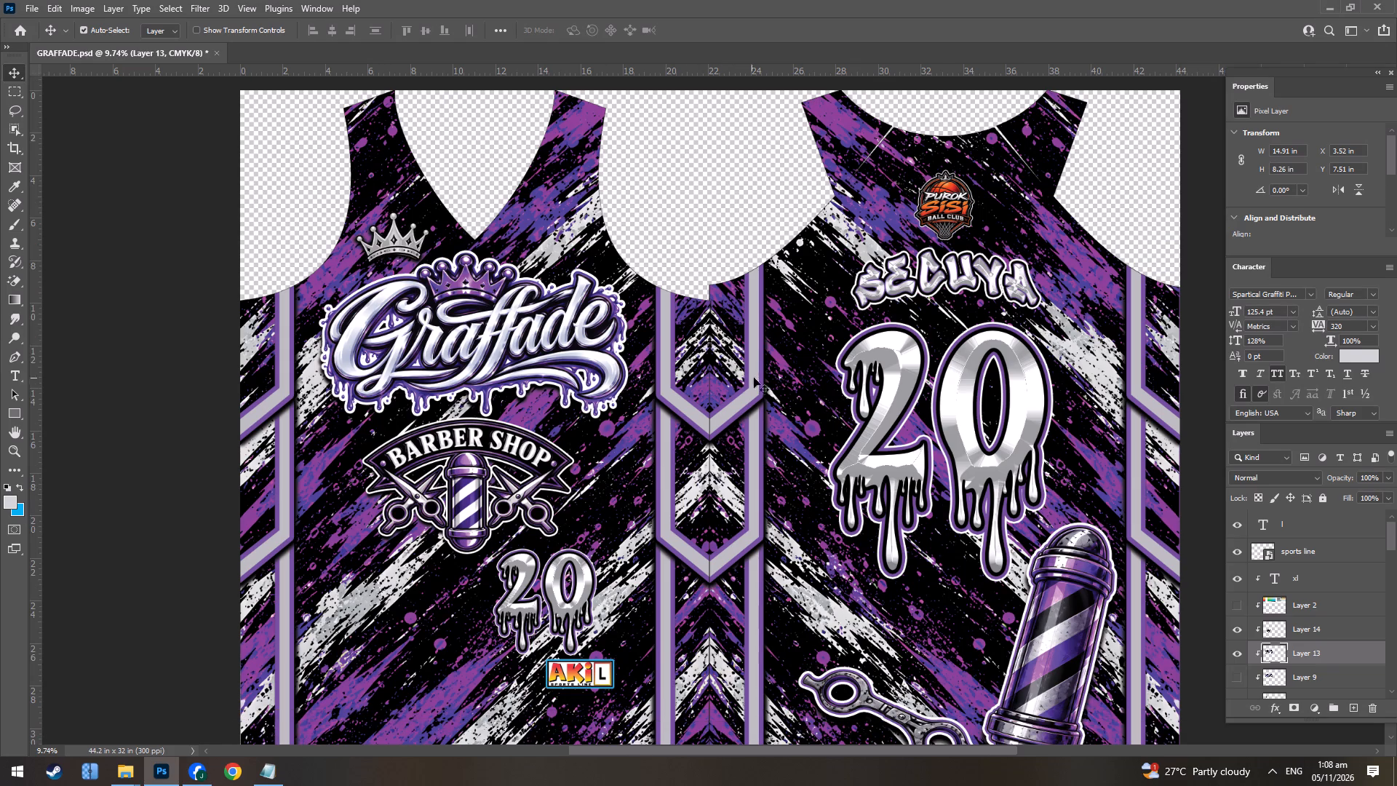
{"action": "left_click", "coordinate": [275, 770]}
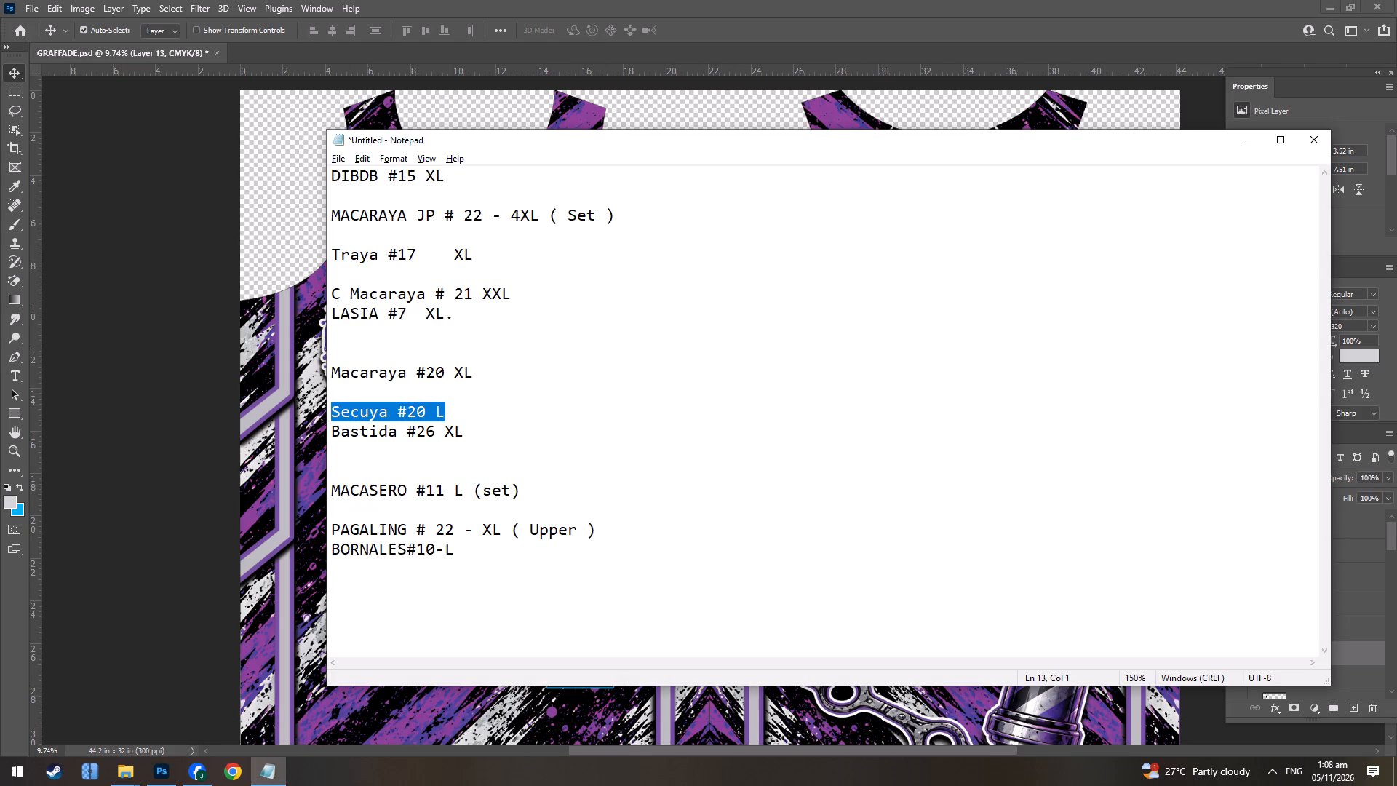
{"action": "key", "text": "BackSpace"}
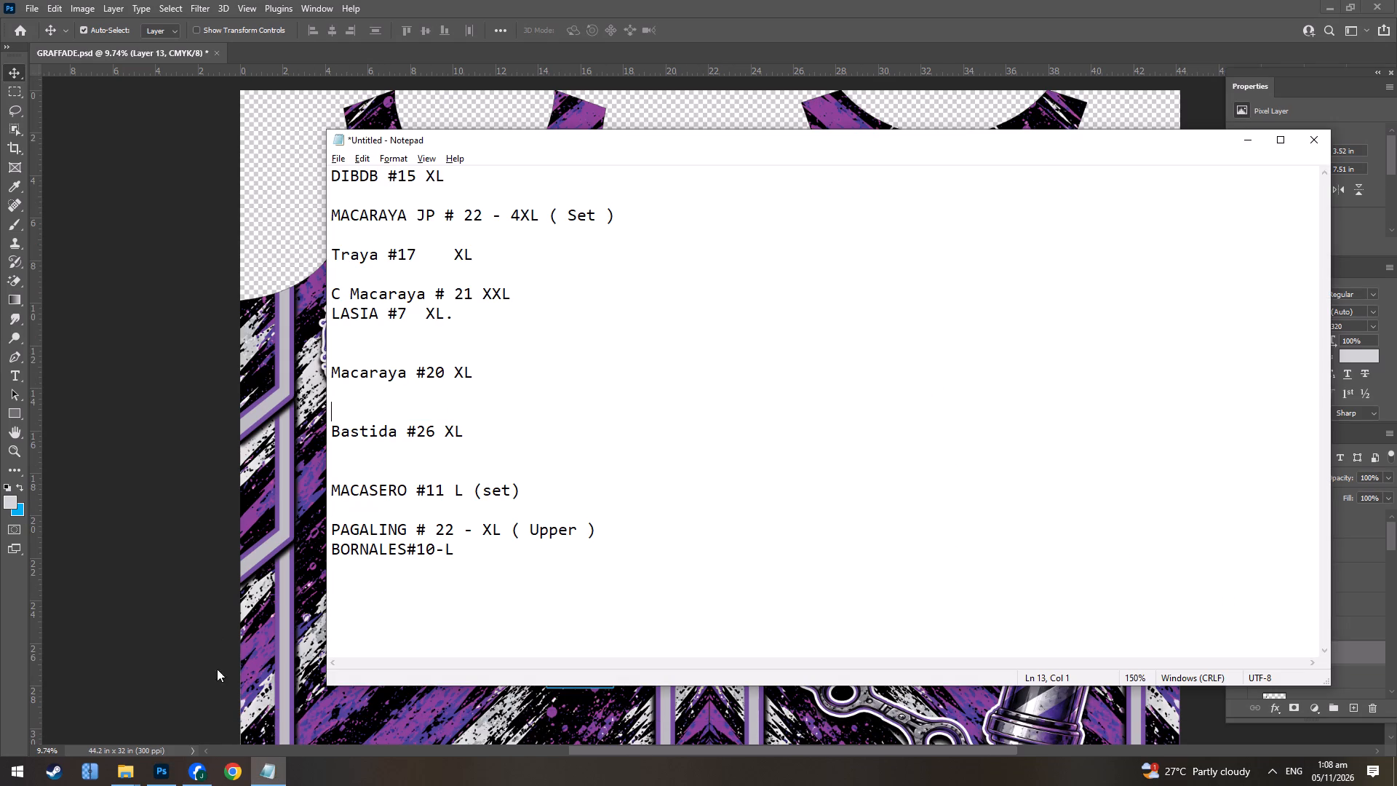
Switch to the File Explorer window showing the frequent folders and recent files.
{"action": "left_click", "coordinate": [122, 766]}
{"action": "left_click", "coordinate": [99, 705]}
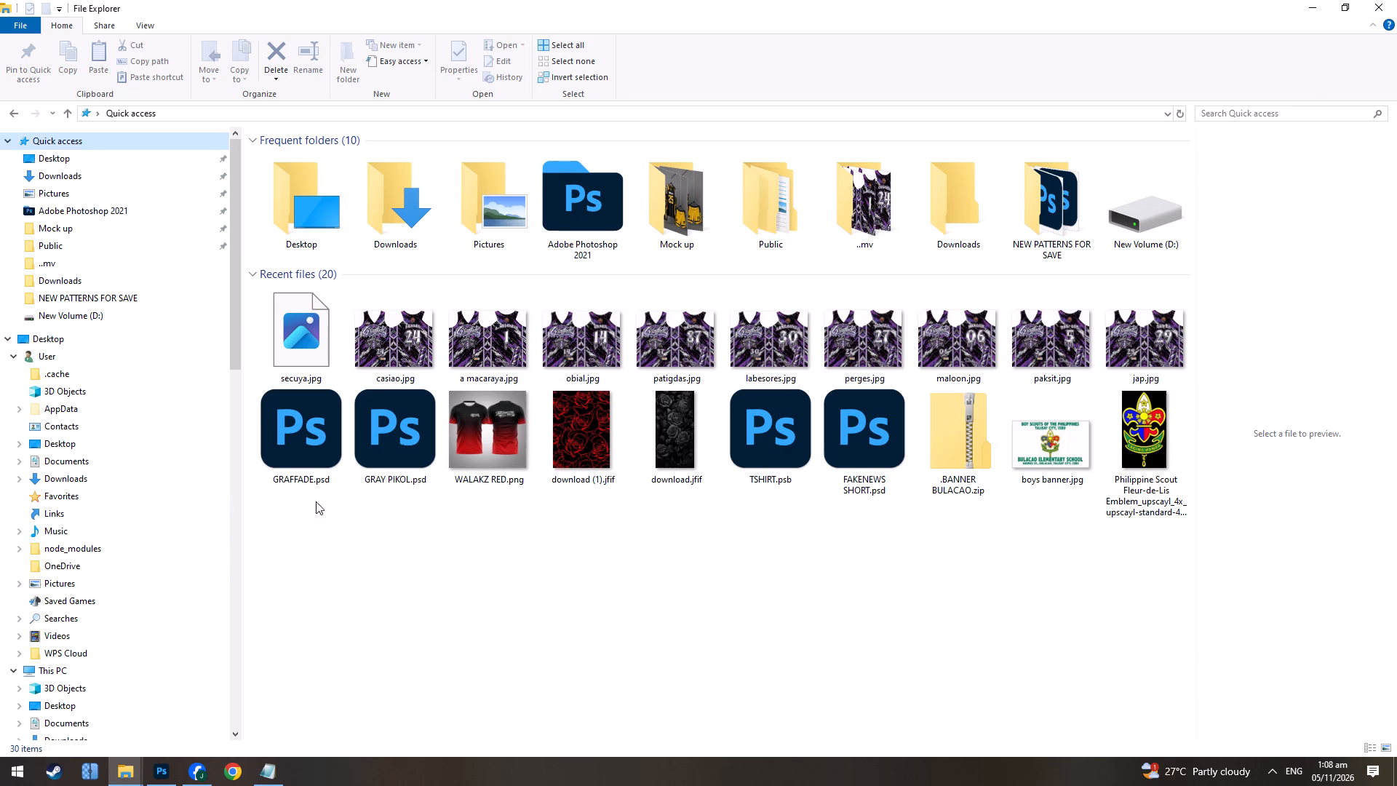
Select the MACASERO #11 L (set) line in the Notepad player list and return to Photoshop.
{"action": "key", "text": "alt+Tab"}
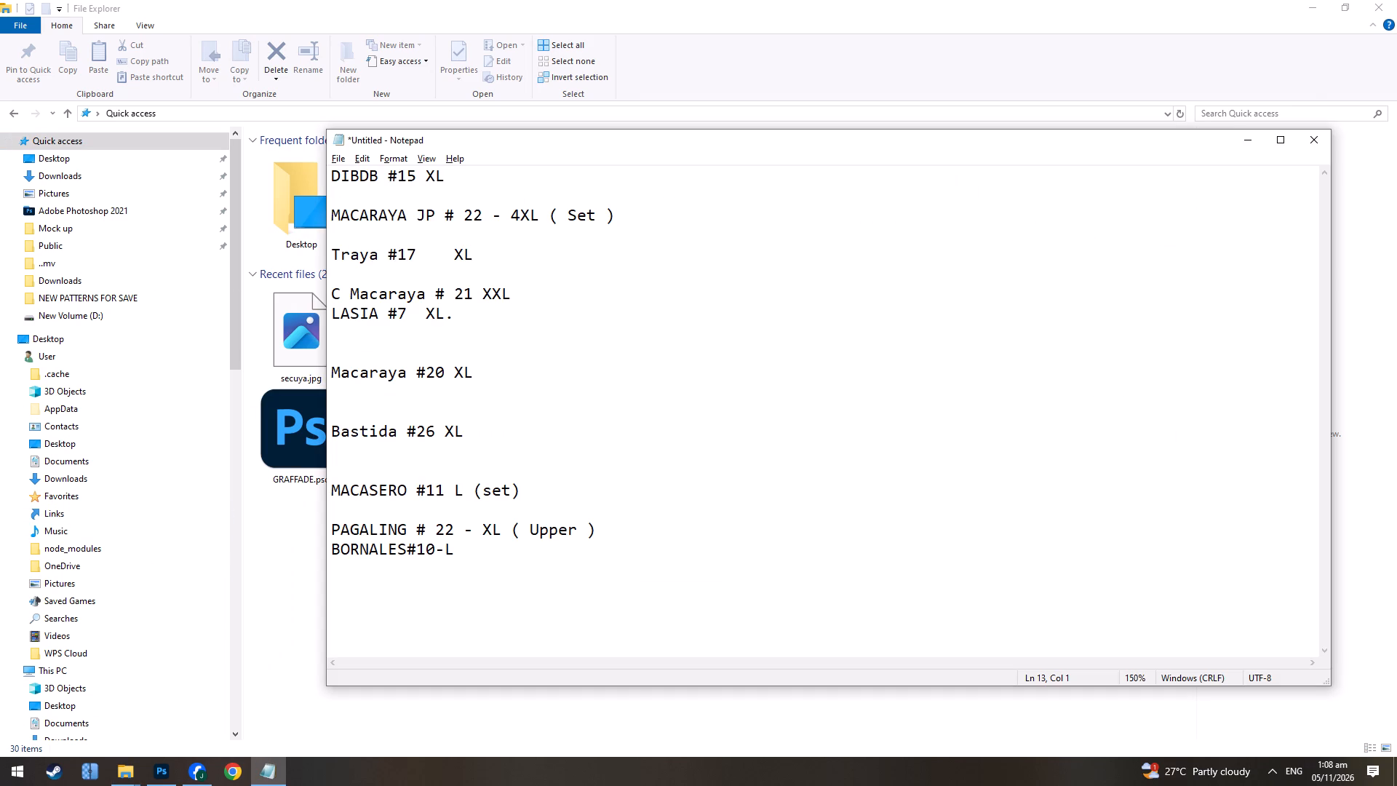
{"action": "left_click_drag", "start_coordinate": [546, 488], "coordinate": [317, 487]}
{"action": "key", "text": "alt+Tab"}
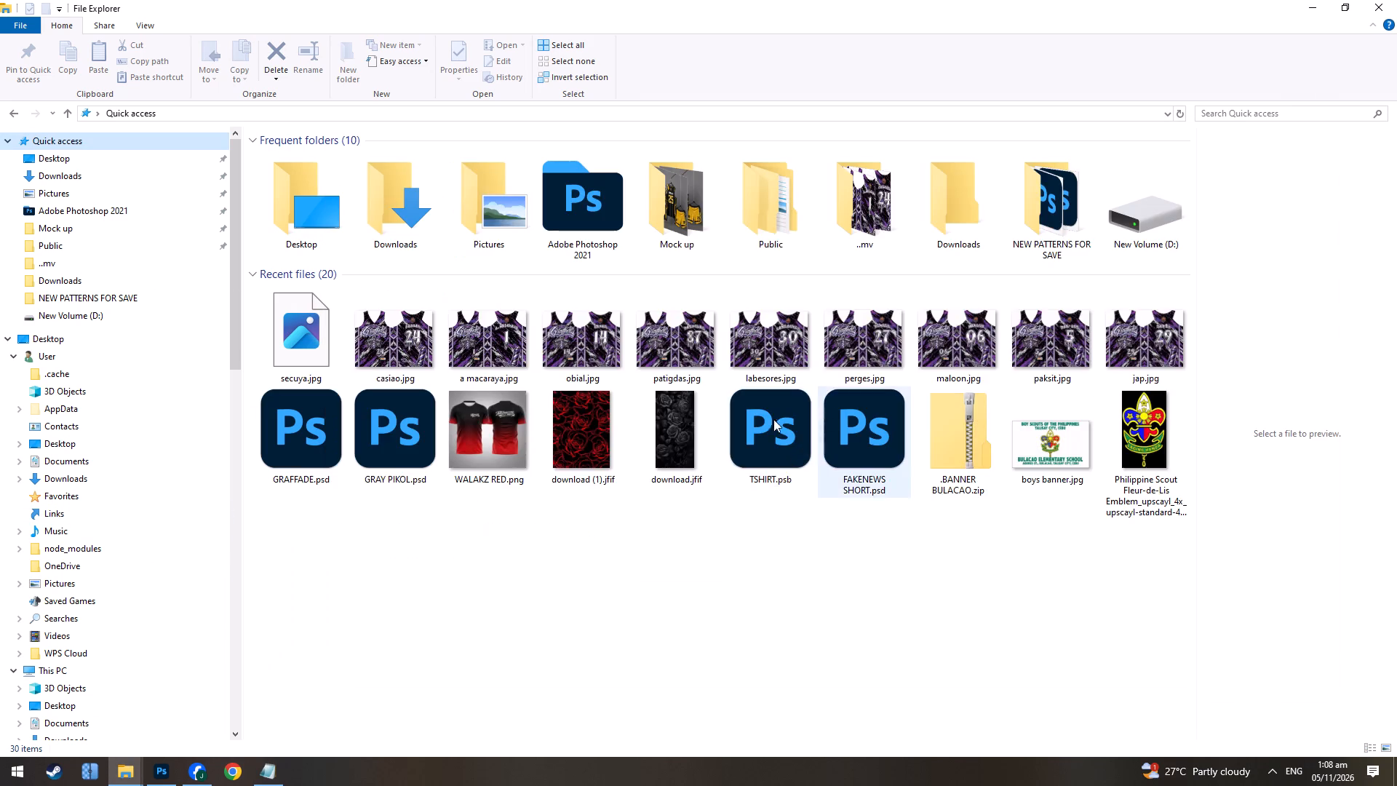
{"action": "key", "text": "alt+Tab"}
{"action": "left_click", "coordinate": [167, 785]}
Change the large back number and the small front number below the Barber Shop logo to 11.
{"action": "double_click", "coordinate": [942, 420]}
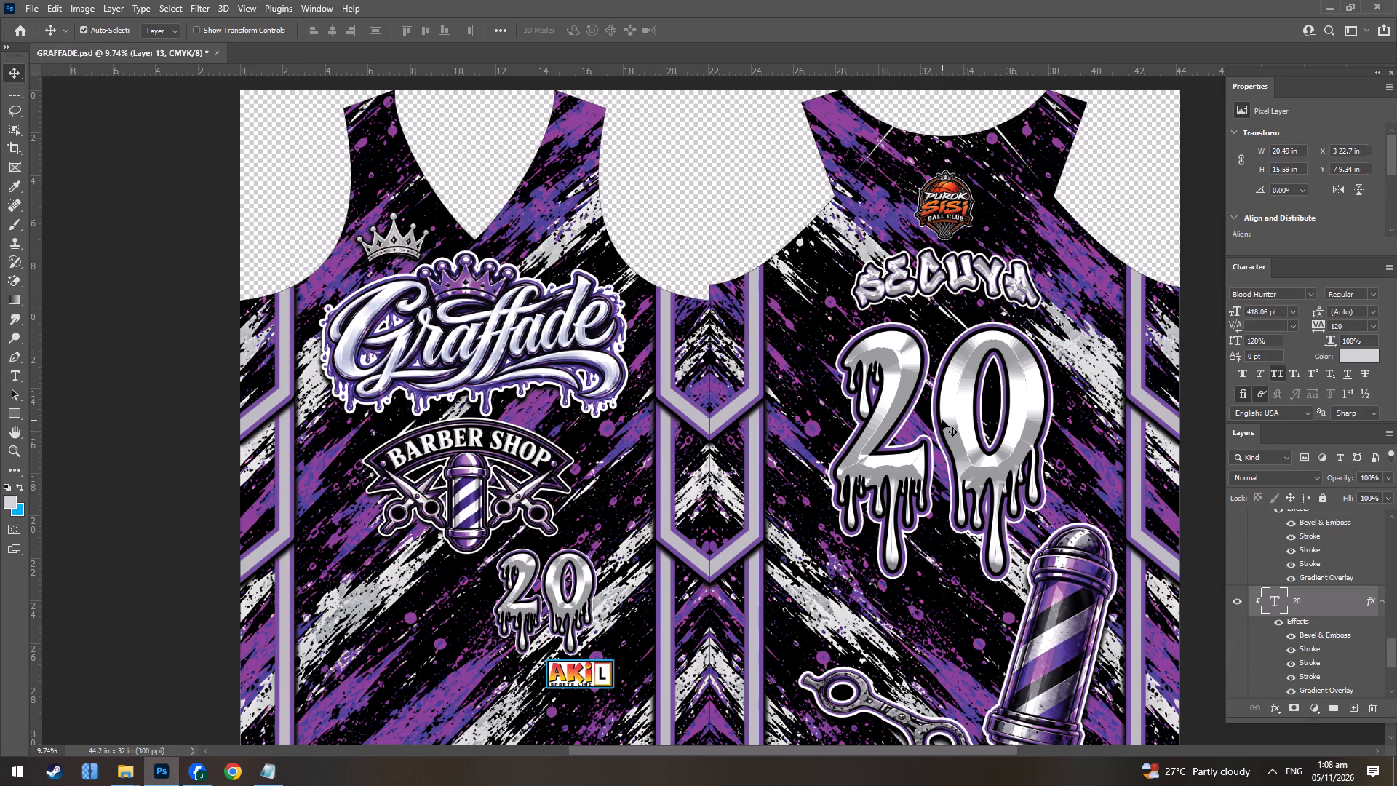
{"action": "type", "text": "11"}
{"action": "key", "text": "Return"}
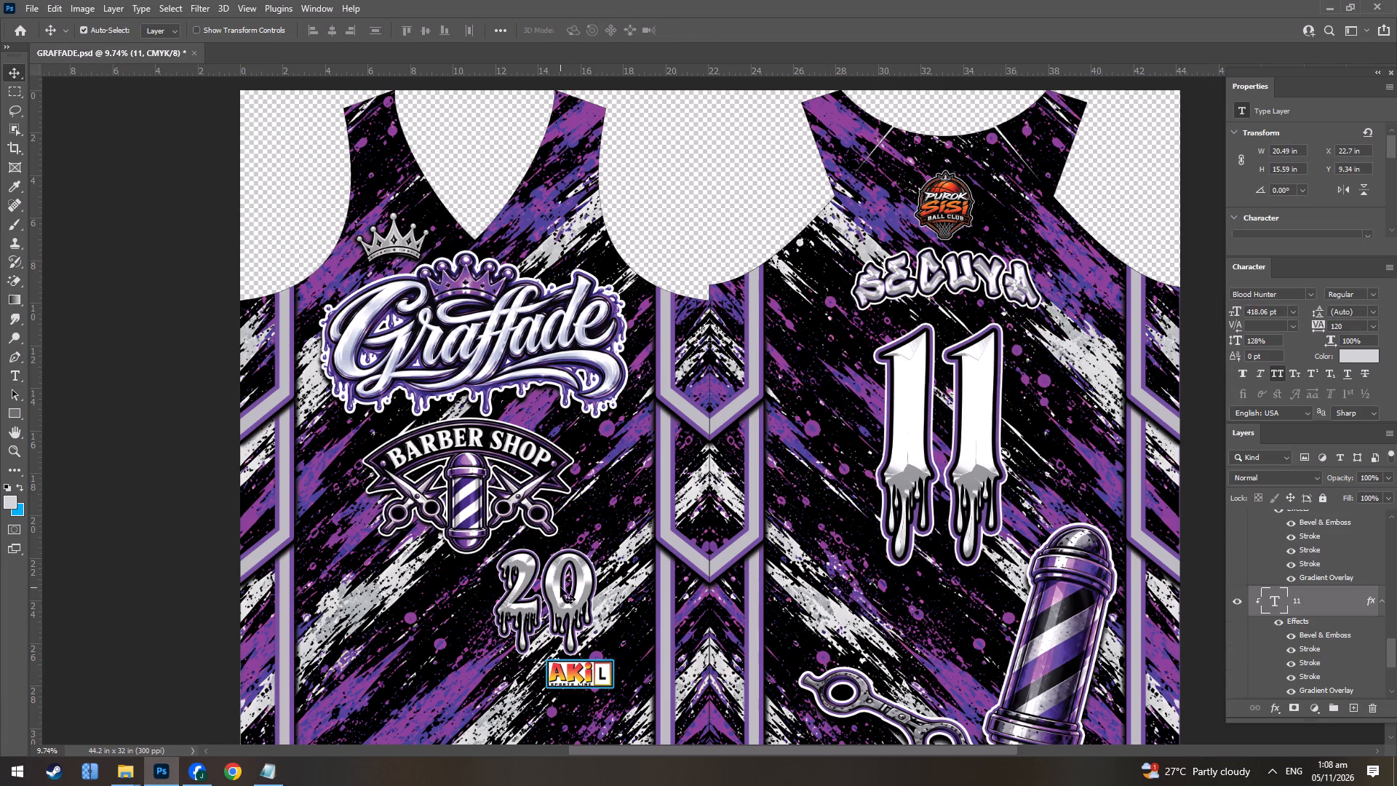
{"action": "double_click", "coordinate": [560, 587]}
{"action": "type", "text": "11"}
{"action": "key", "text": "Return"}
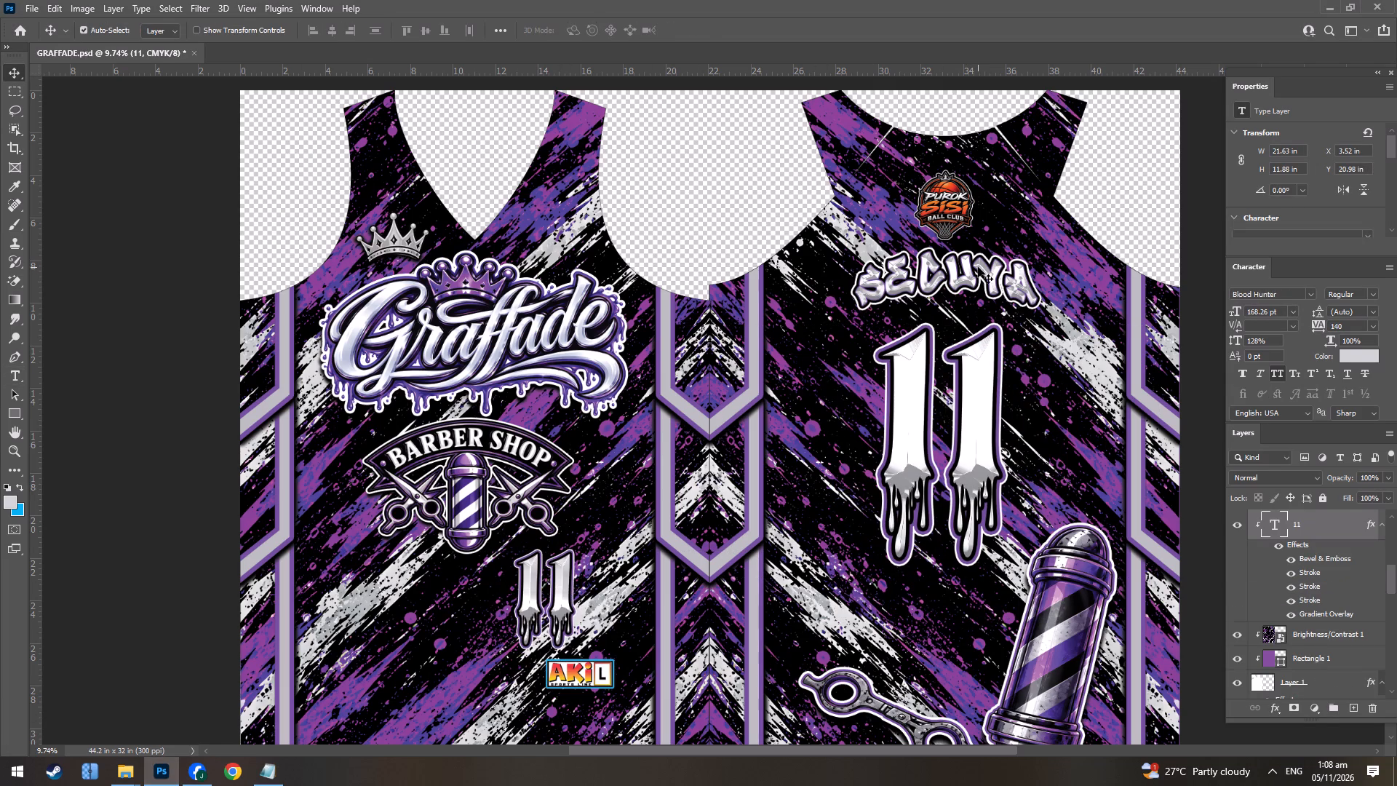
Change the back name above the large number to macasero.
{"action": "double_click", "coordinate": [978, 267]}
{"action": "type", "text": "macaser"}
{"action": "key", "text": "o"}
{"action": "key", "text": "Return"}
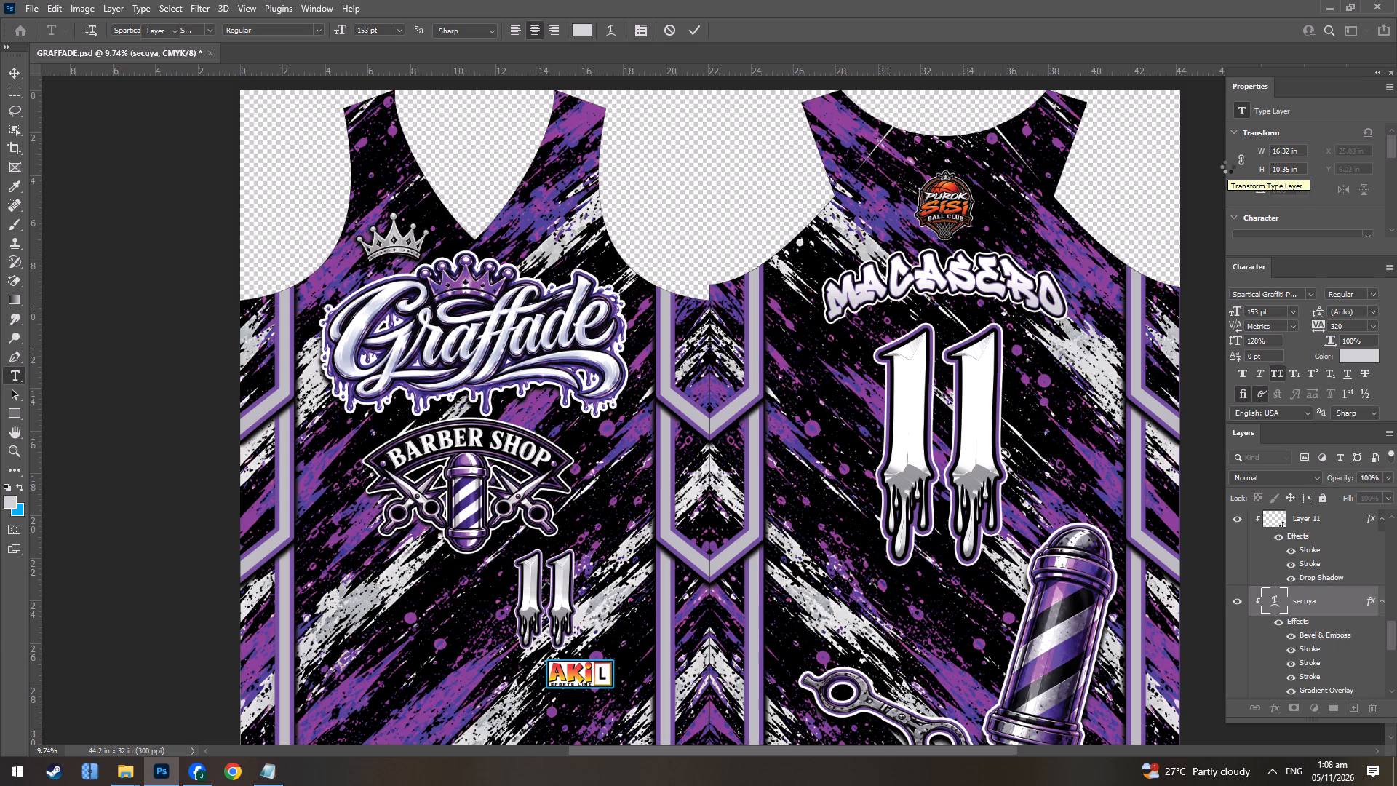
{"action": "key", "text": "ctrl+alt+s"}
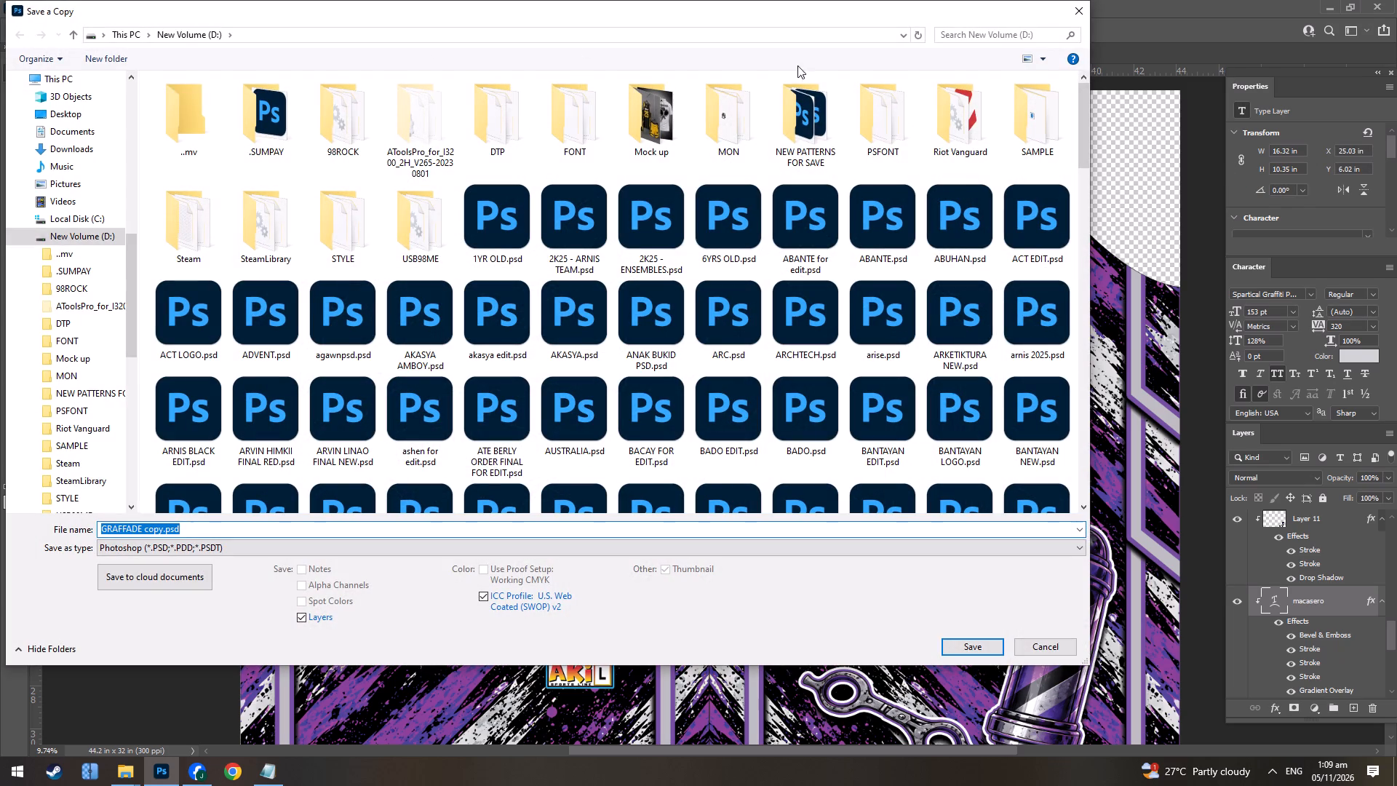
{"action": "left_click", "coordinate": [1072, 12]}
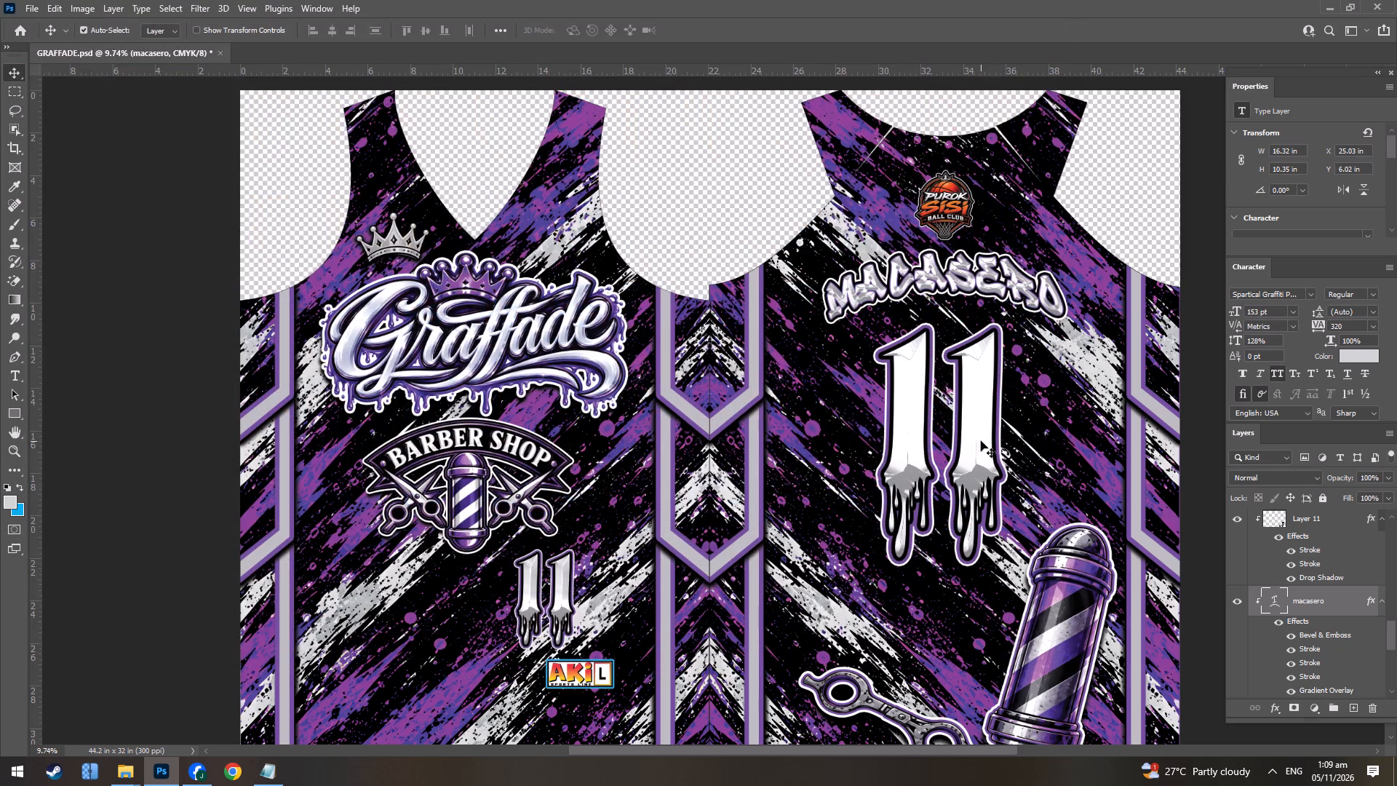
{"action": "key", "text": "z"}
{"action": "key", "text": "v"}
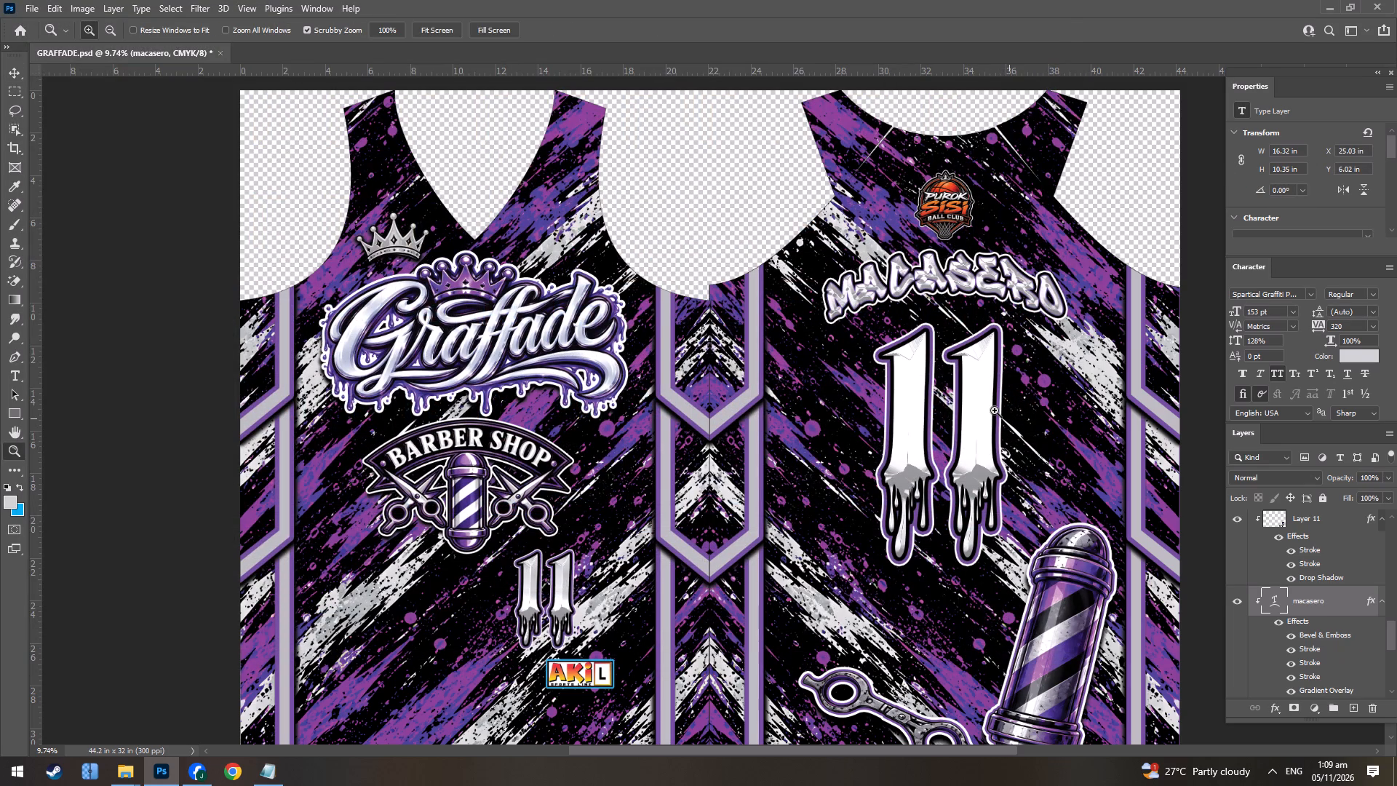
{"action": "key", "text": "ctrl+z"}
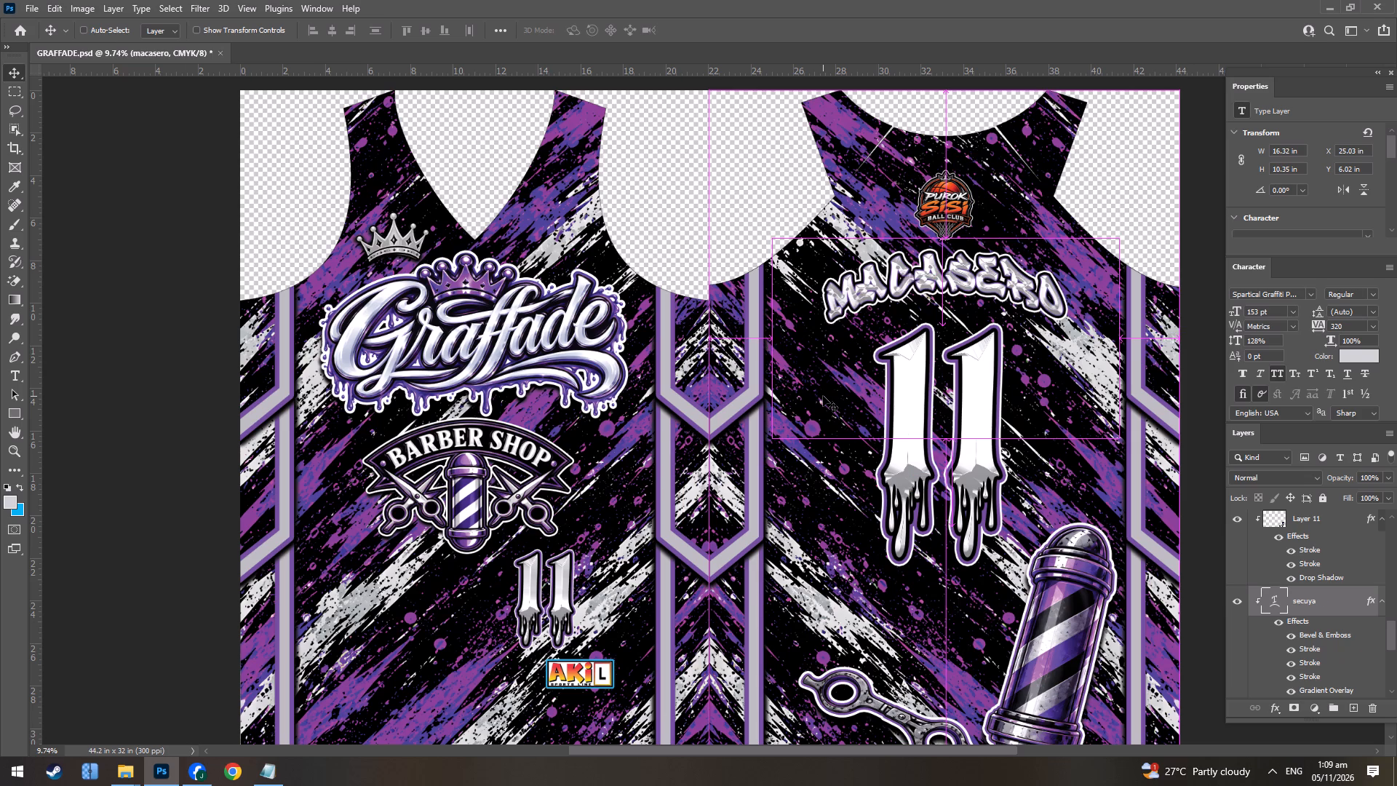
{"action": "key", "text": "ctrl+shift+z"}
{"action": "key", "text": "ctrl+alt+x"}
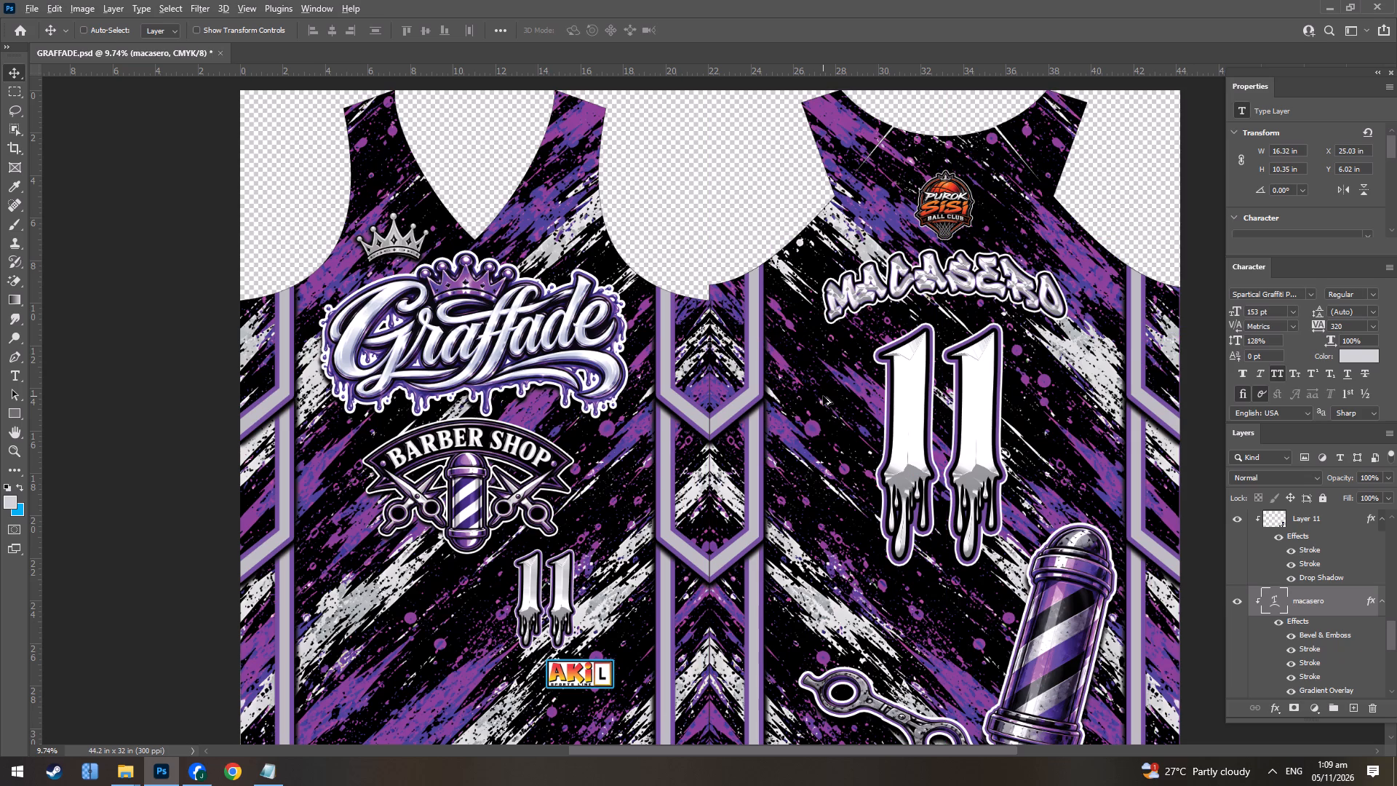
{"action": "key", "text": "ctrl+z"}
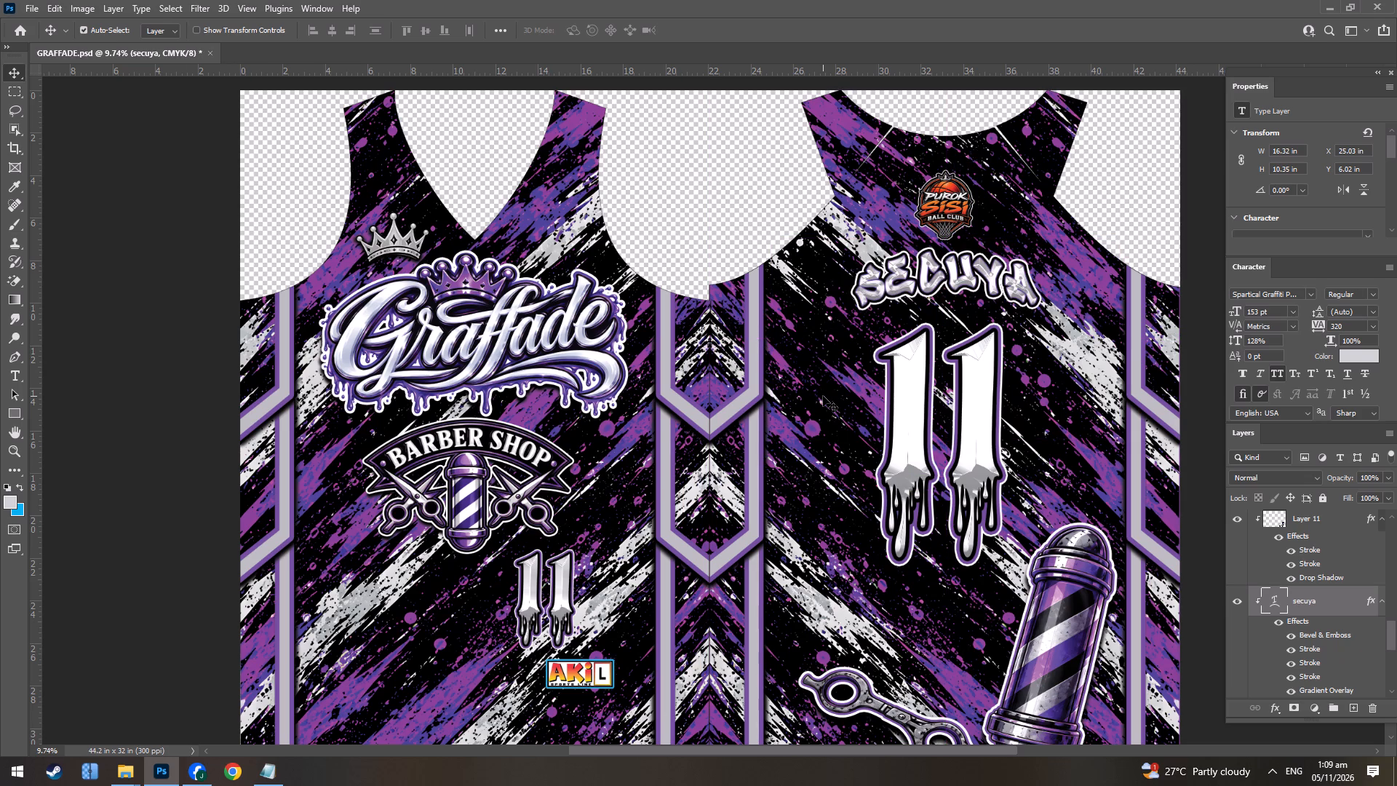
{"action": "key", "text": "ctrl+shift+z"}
Save a copy of the jersey as a JPEG named macasero in the ..mv folder on New Volume (D:).
{"action": "key", "text": "ctrl+alt+s"}
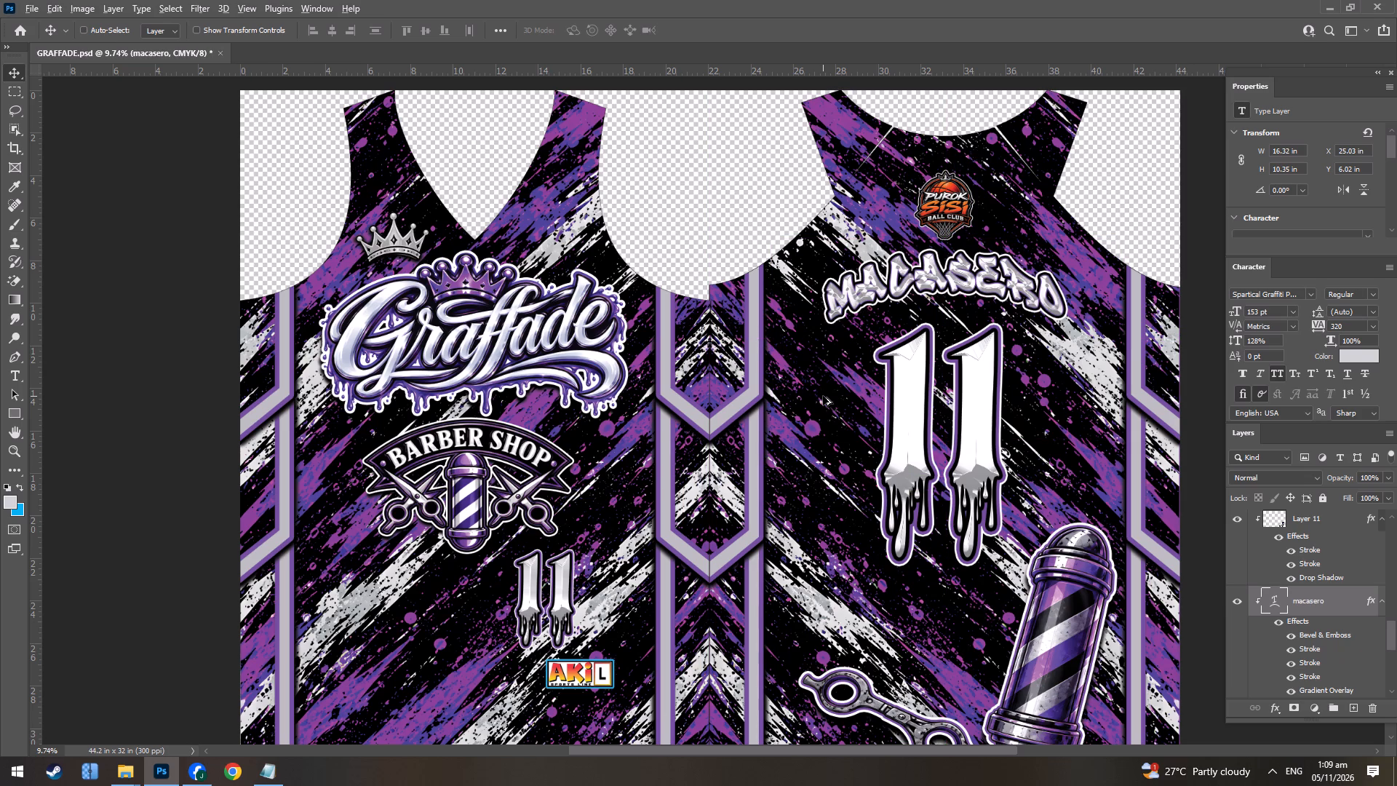
{"action": "double_click", "coordinate": [191, 119]}
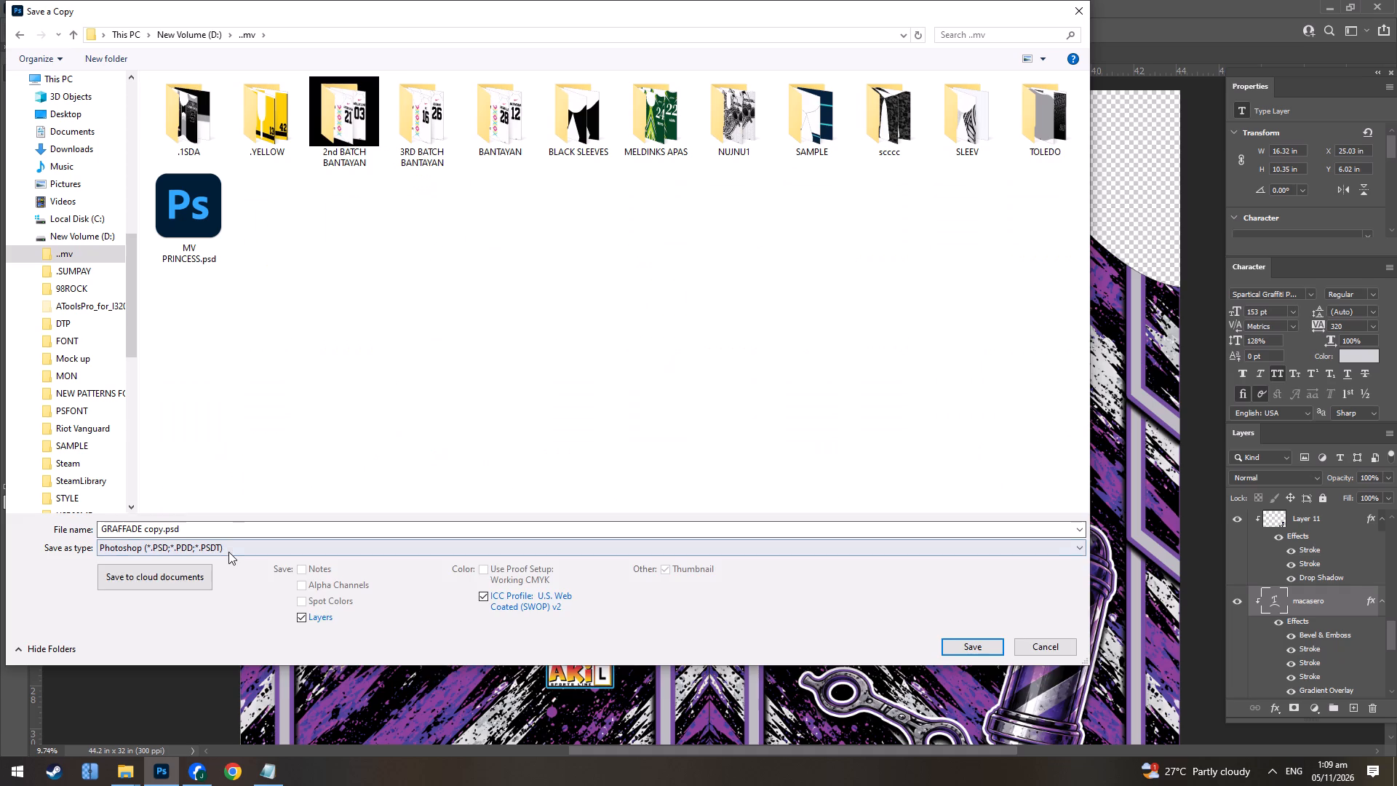
{"action": "left_click", "coordinate": [228, 552]}
{"action": "left_click", "coordinate": [198, 616]}
{"action": "left_click", "coordinate": [303, 538]}
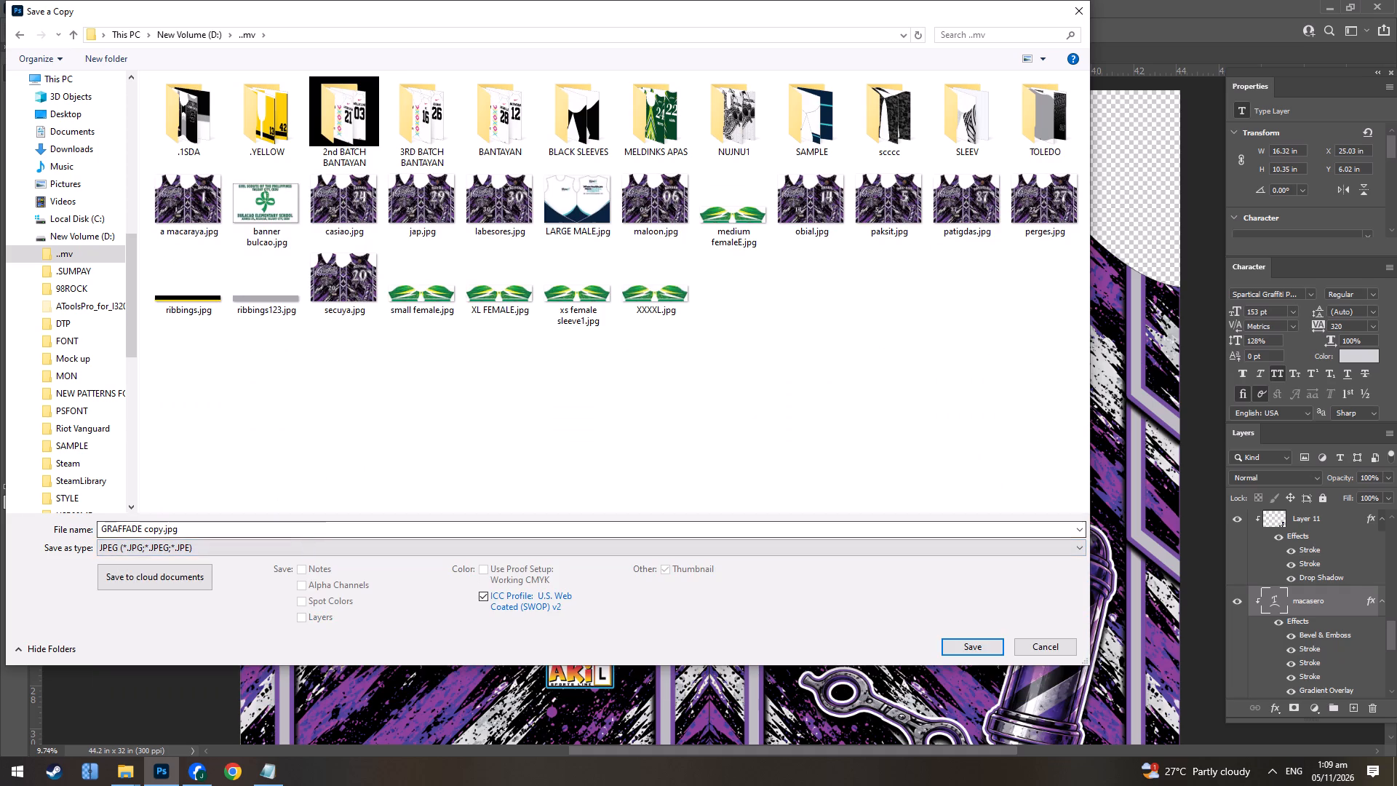
{"action": "left_click_drag", "start_coordinate": [329, 504], "coordinate": [322, 517]}
{"action": "left_click", "coordinate": [321, 528]}
{"action": "type", "text": "m aca"}
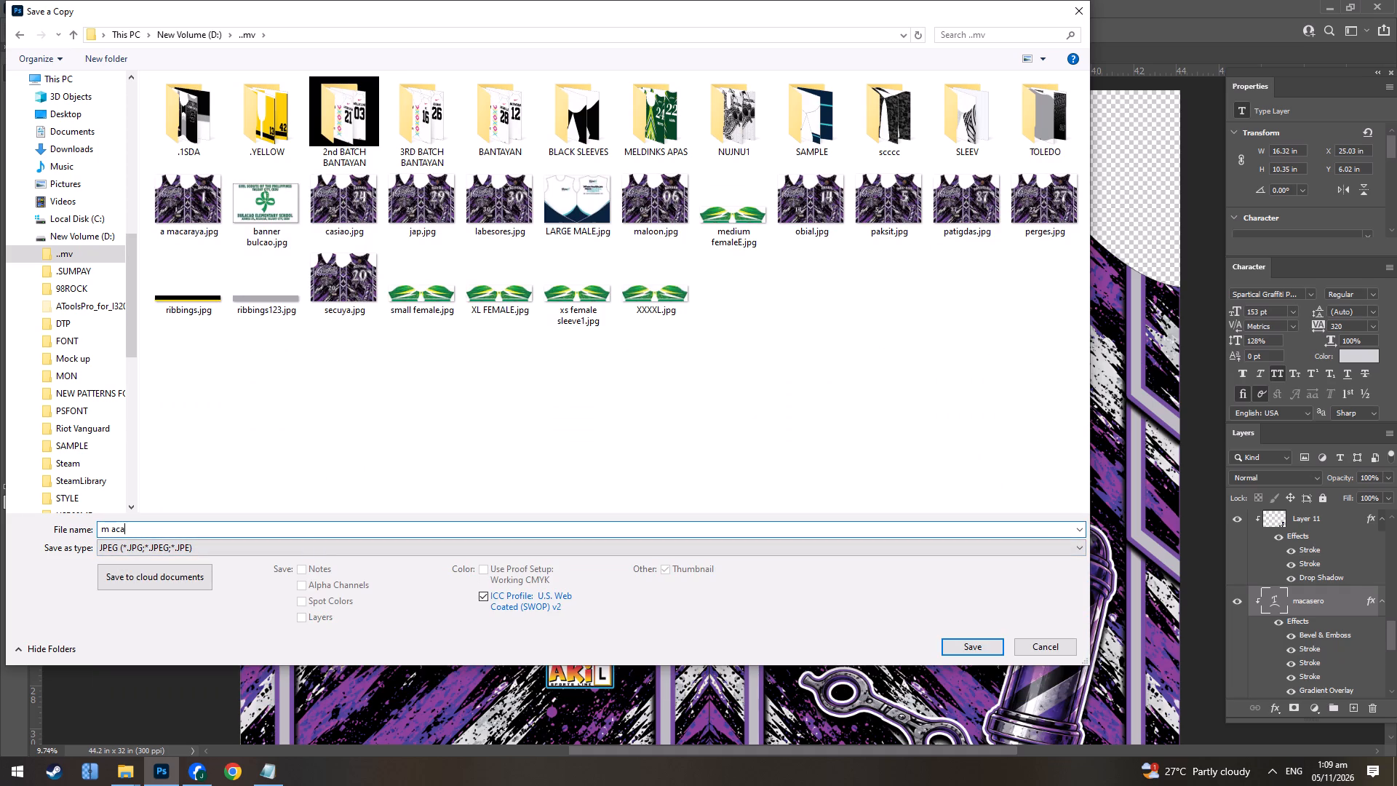
{"action": "left_click_drag", "start_coordinate": [613, 17], "coordinate": [1064, 18]}
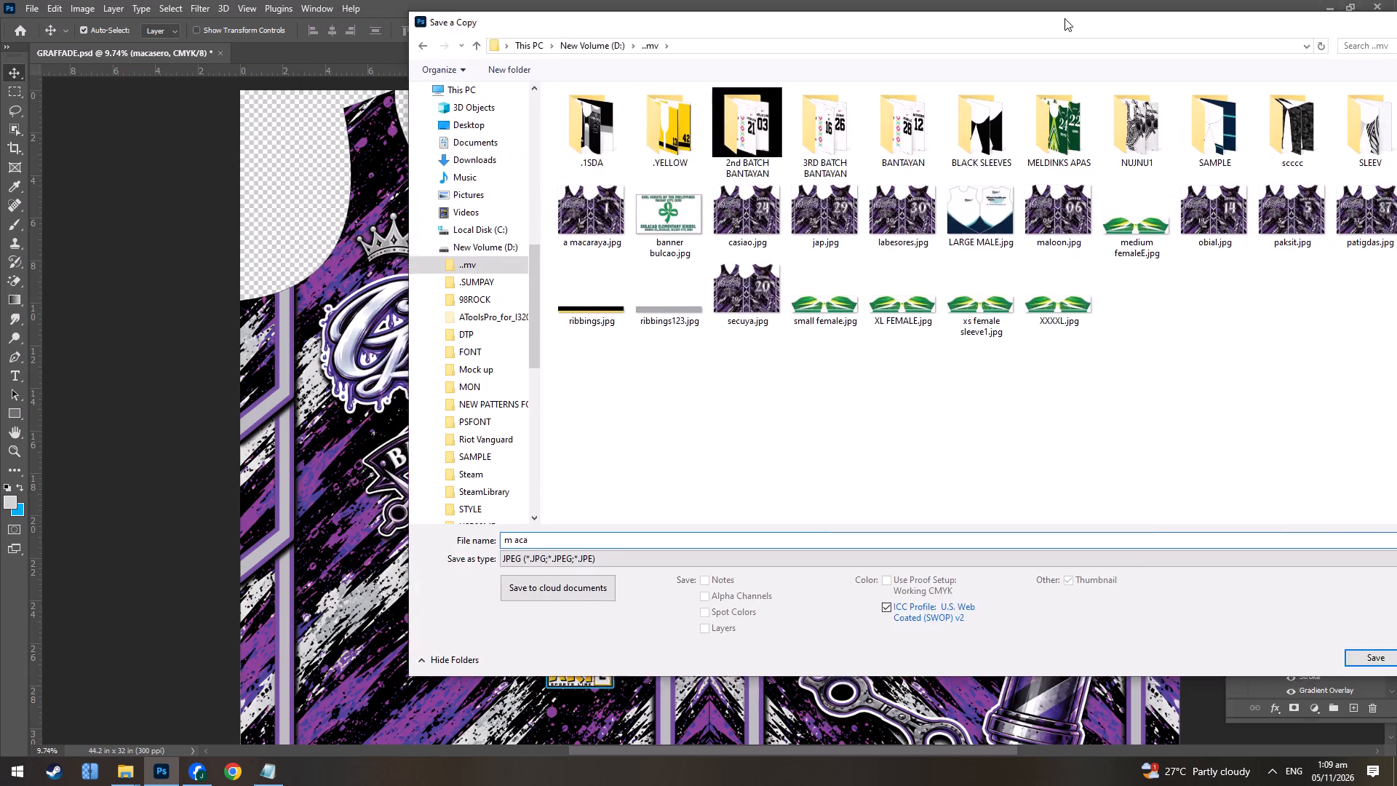
{"action": "left_click_drag", "start_coordinate": [1064, 18], "coordinate": [846, 52]}
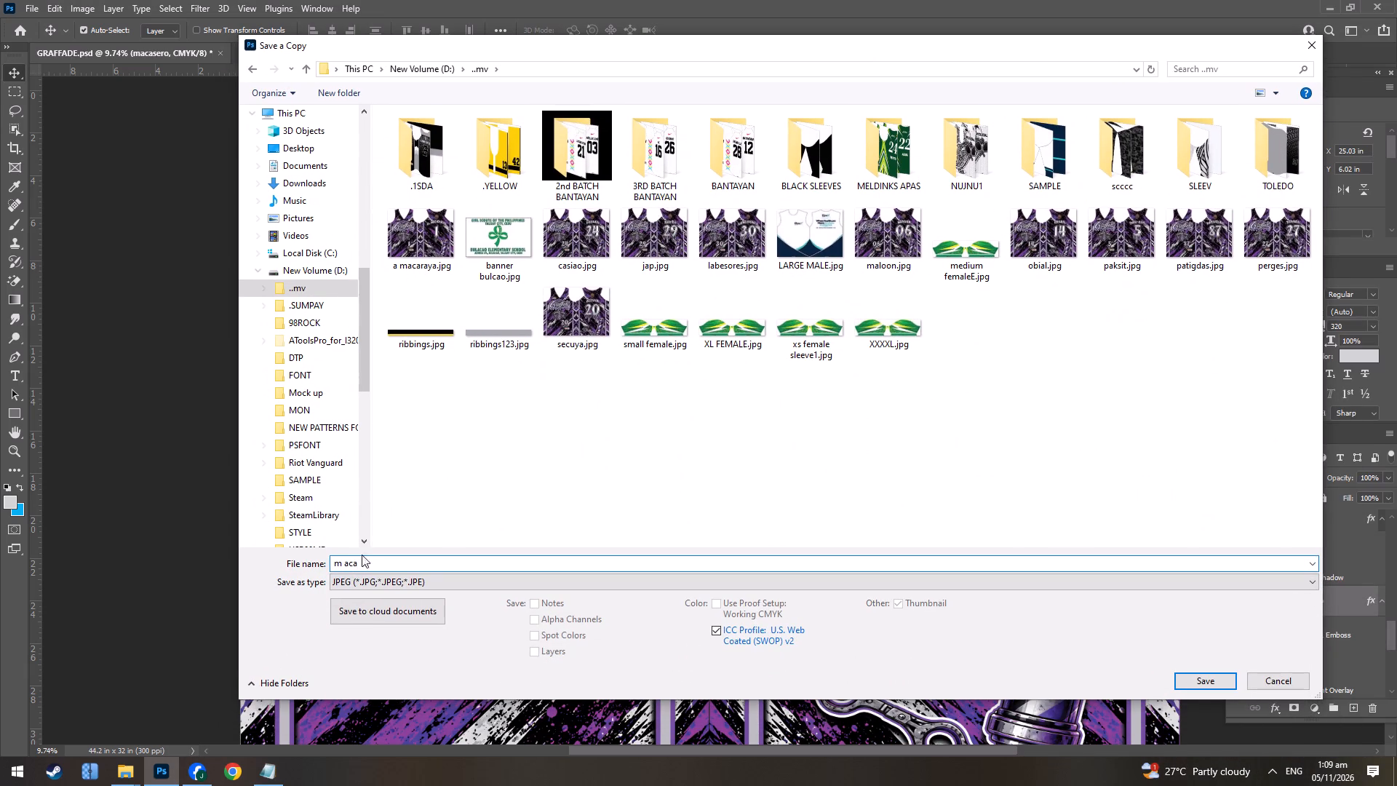
{"action": "left_click_drag", "start_coordinate": [370, 563], "coordinate": [106, 577]}
{"action": "type", "text": "macasero"}
{"action": "key", "text": "Return"}
Delete the MACASERO line from the Notepad player list and select the BORNALES#10-L line.
{"action": "key", "text": "alt+Tab"}
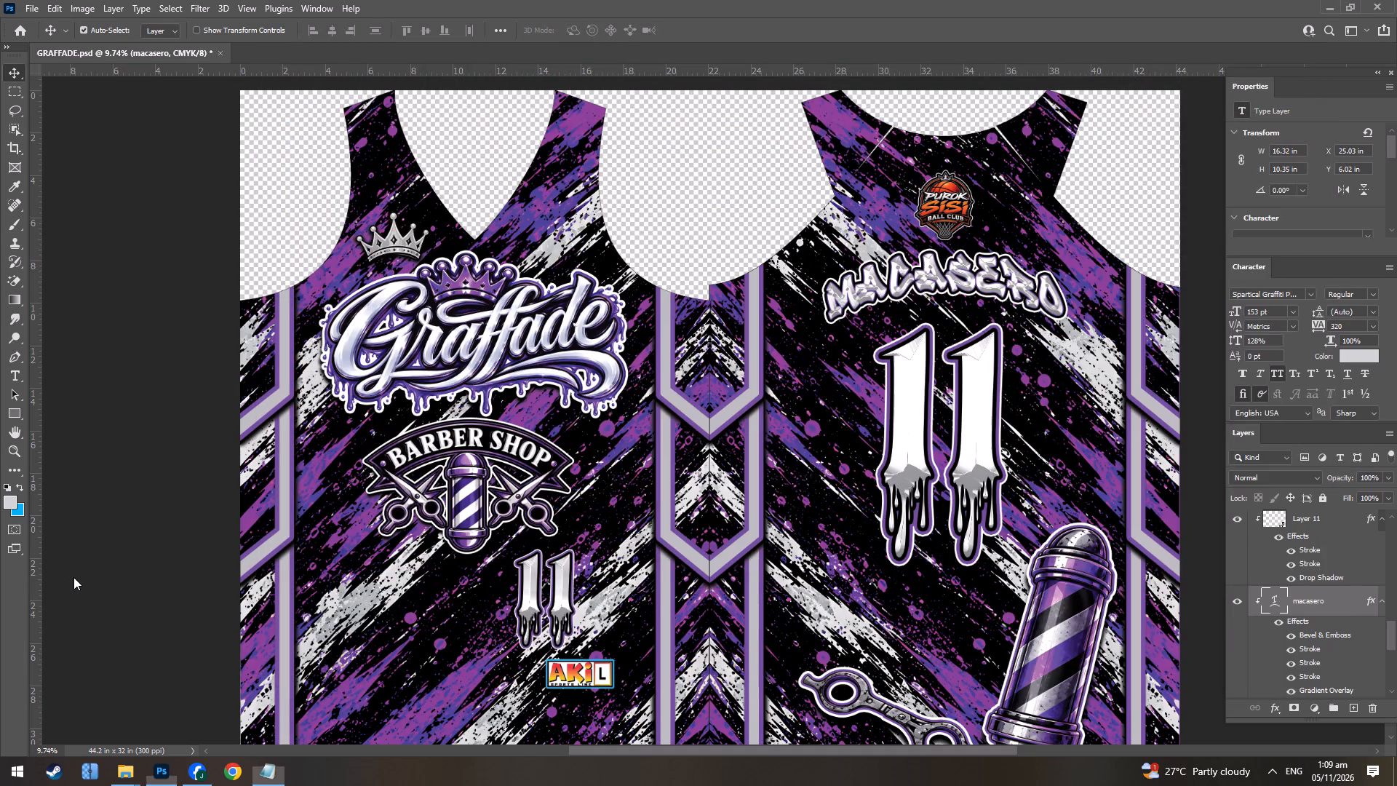
{"action": "key", "text": "alt+Tab"}
{"action": "key", "text": "BackSpace"}
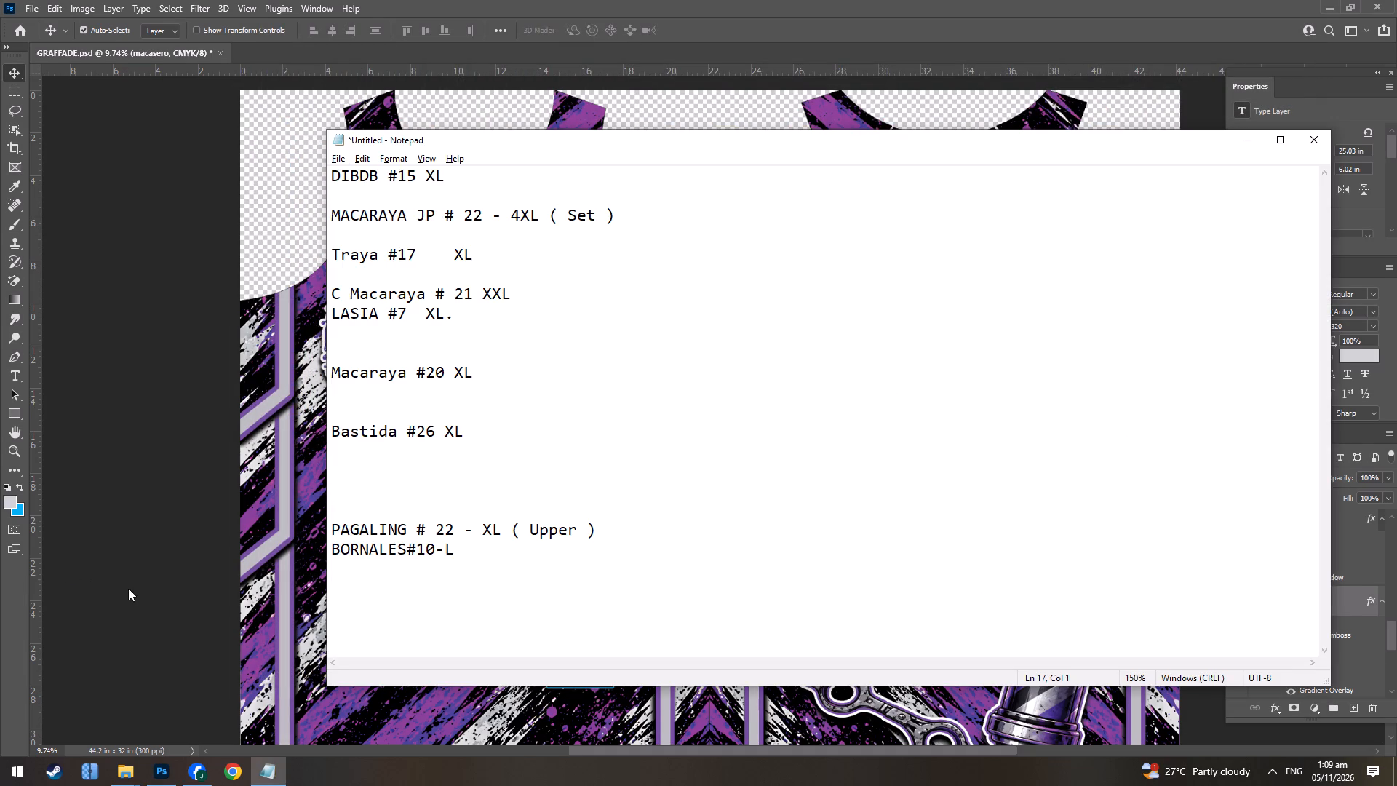
{"action": "left_click", "coordinate": [602, 528]}
{"action": "left_click_drag", "start_coordinate": [459, 539], "coordinate": [301, 558]}
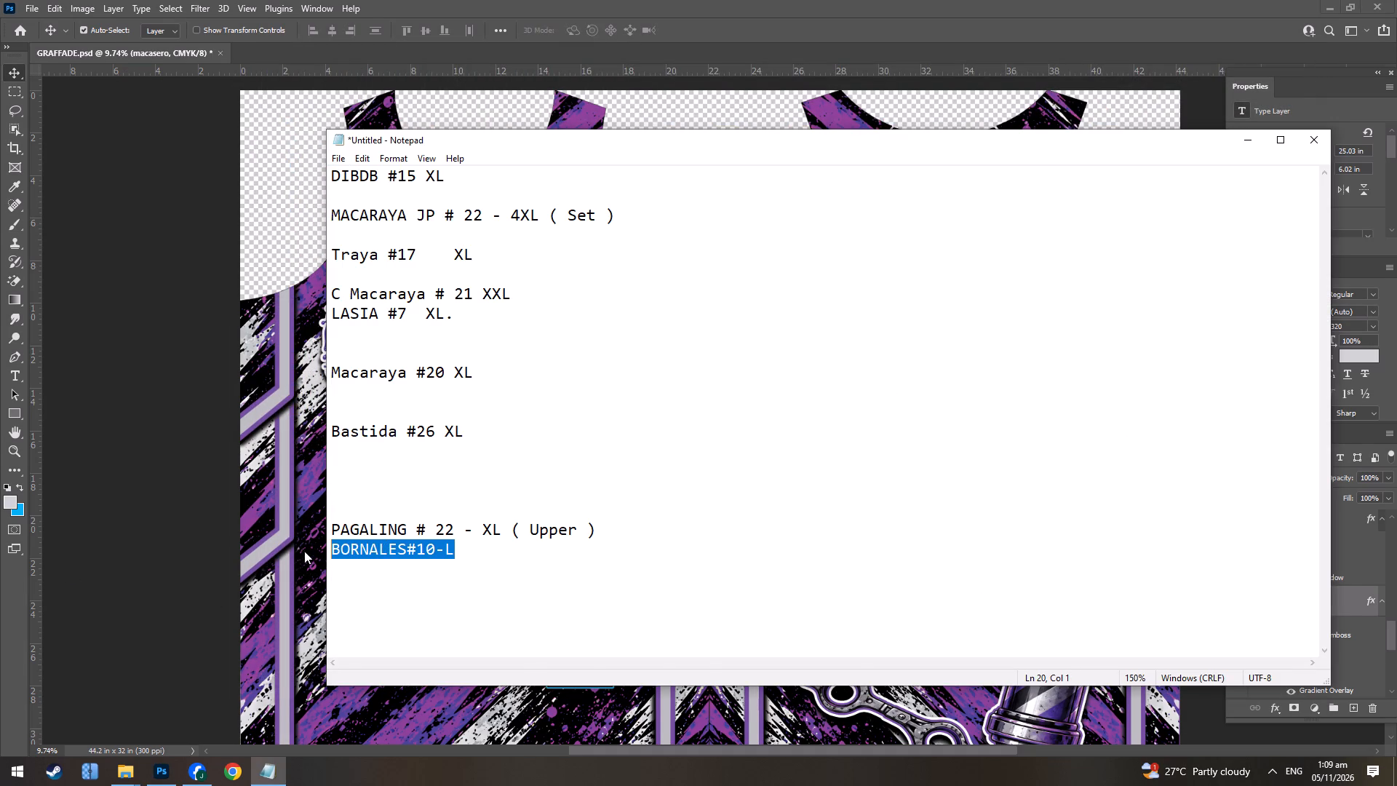
{"action": "key", "text": "alt+Tab"}
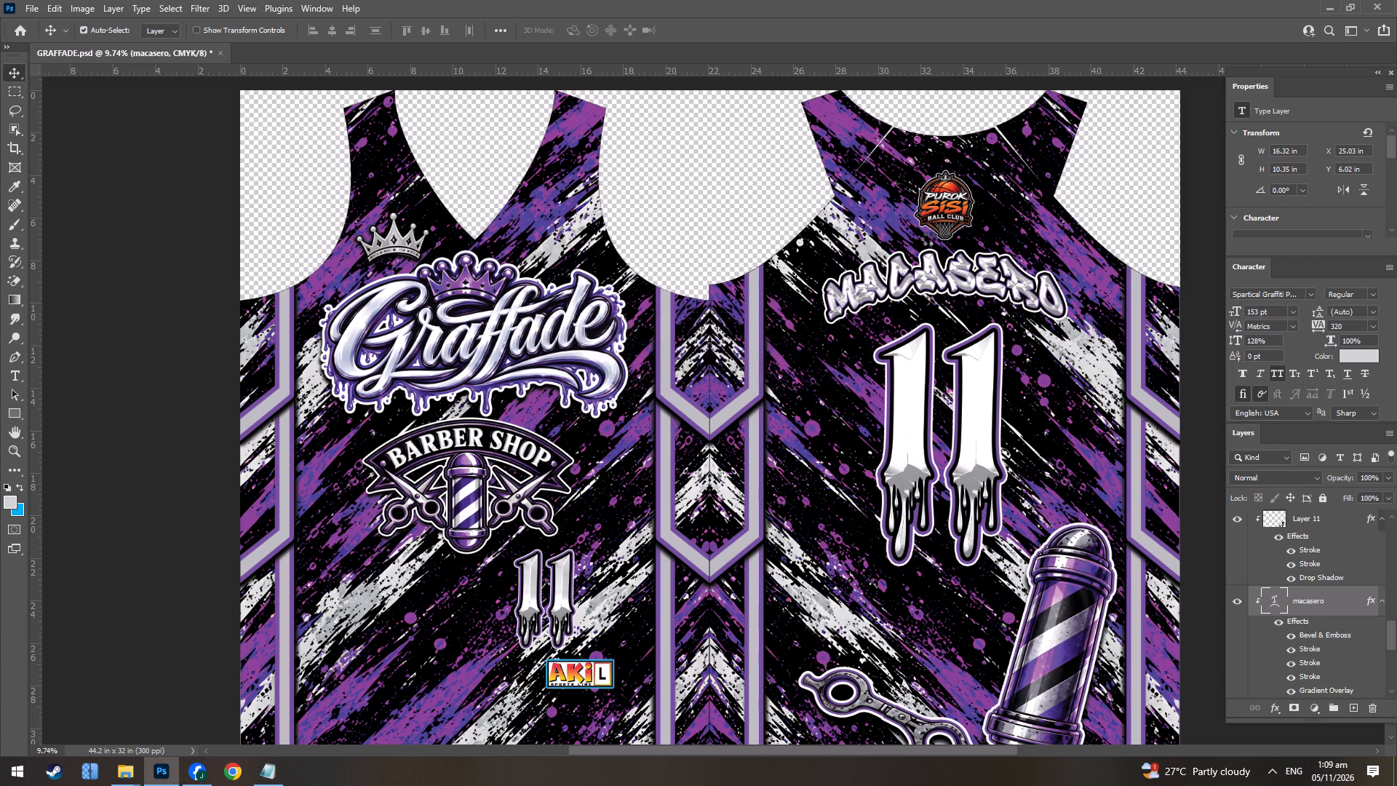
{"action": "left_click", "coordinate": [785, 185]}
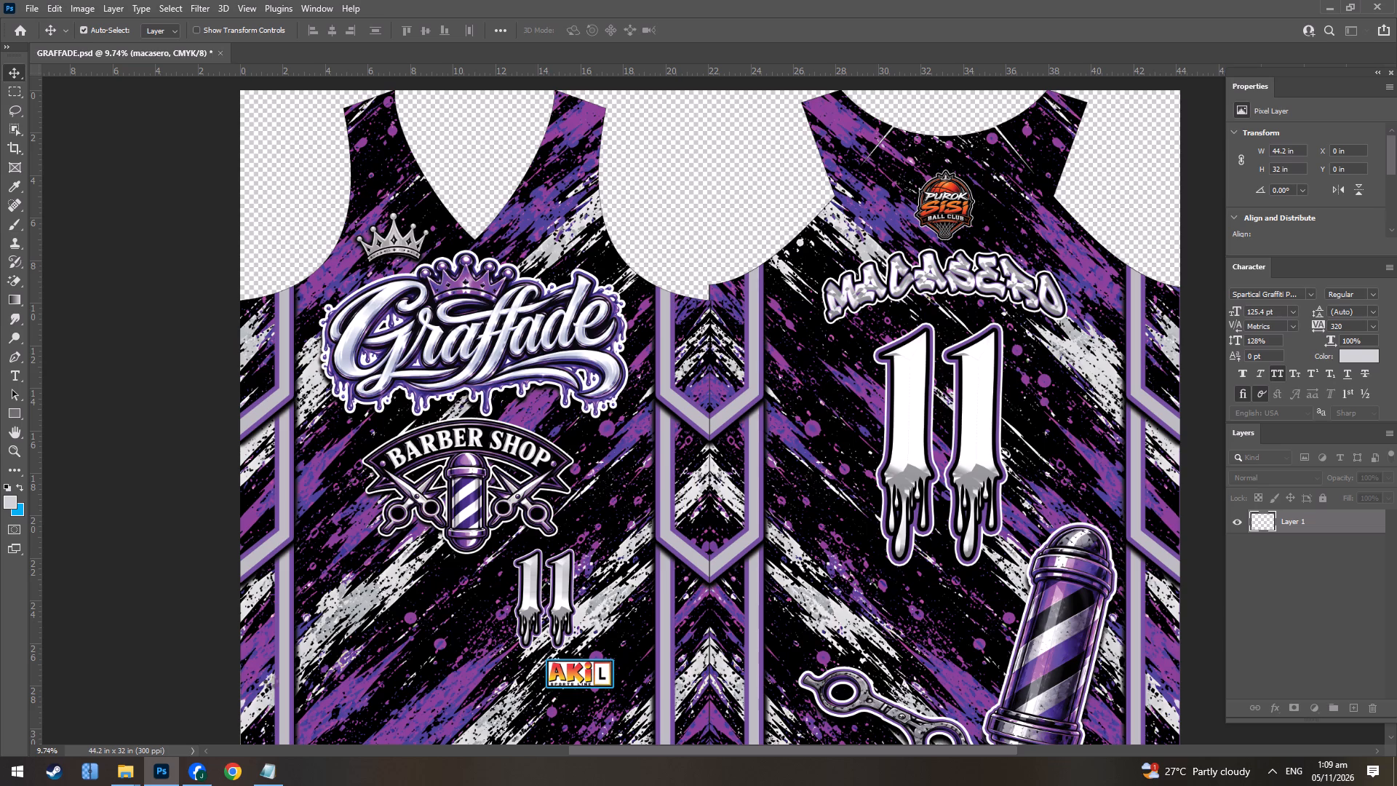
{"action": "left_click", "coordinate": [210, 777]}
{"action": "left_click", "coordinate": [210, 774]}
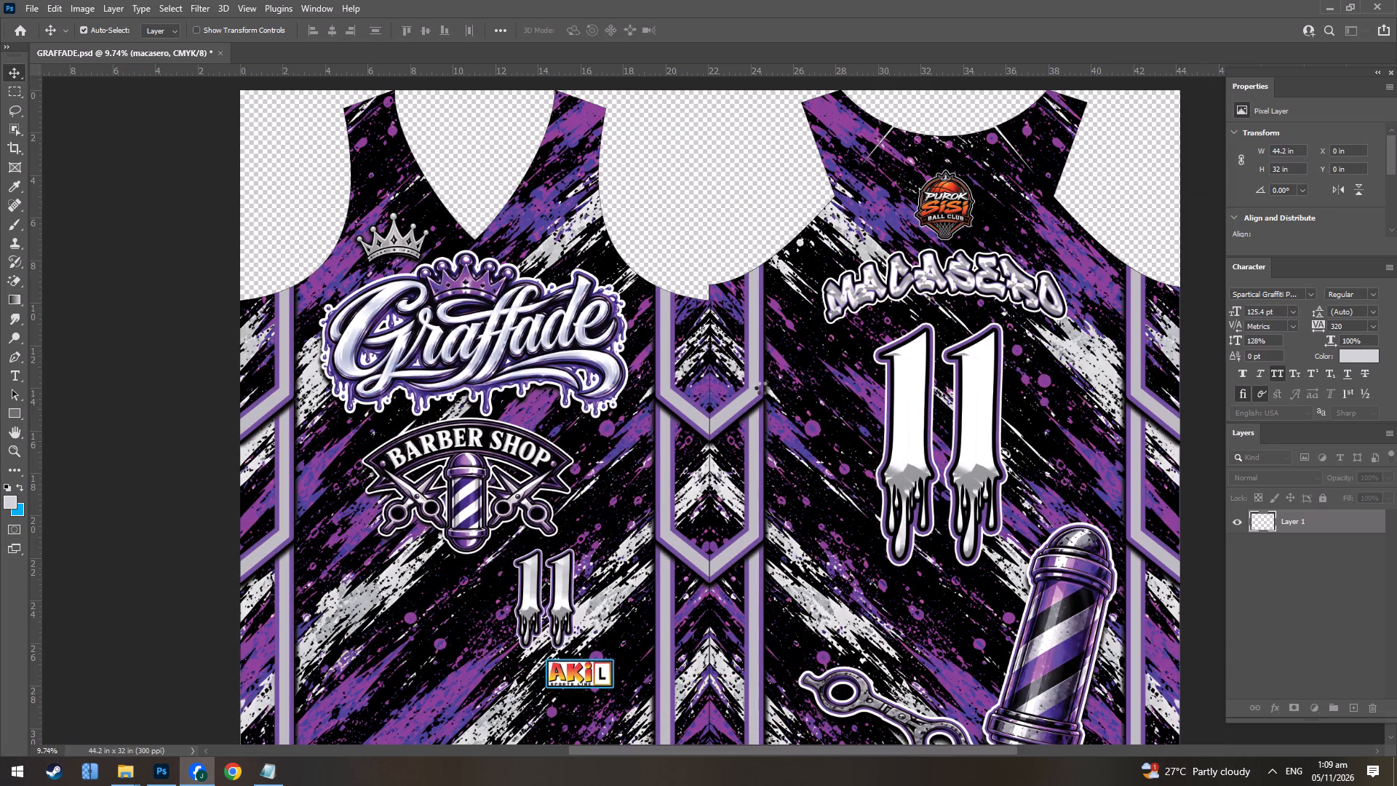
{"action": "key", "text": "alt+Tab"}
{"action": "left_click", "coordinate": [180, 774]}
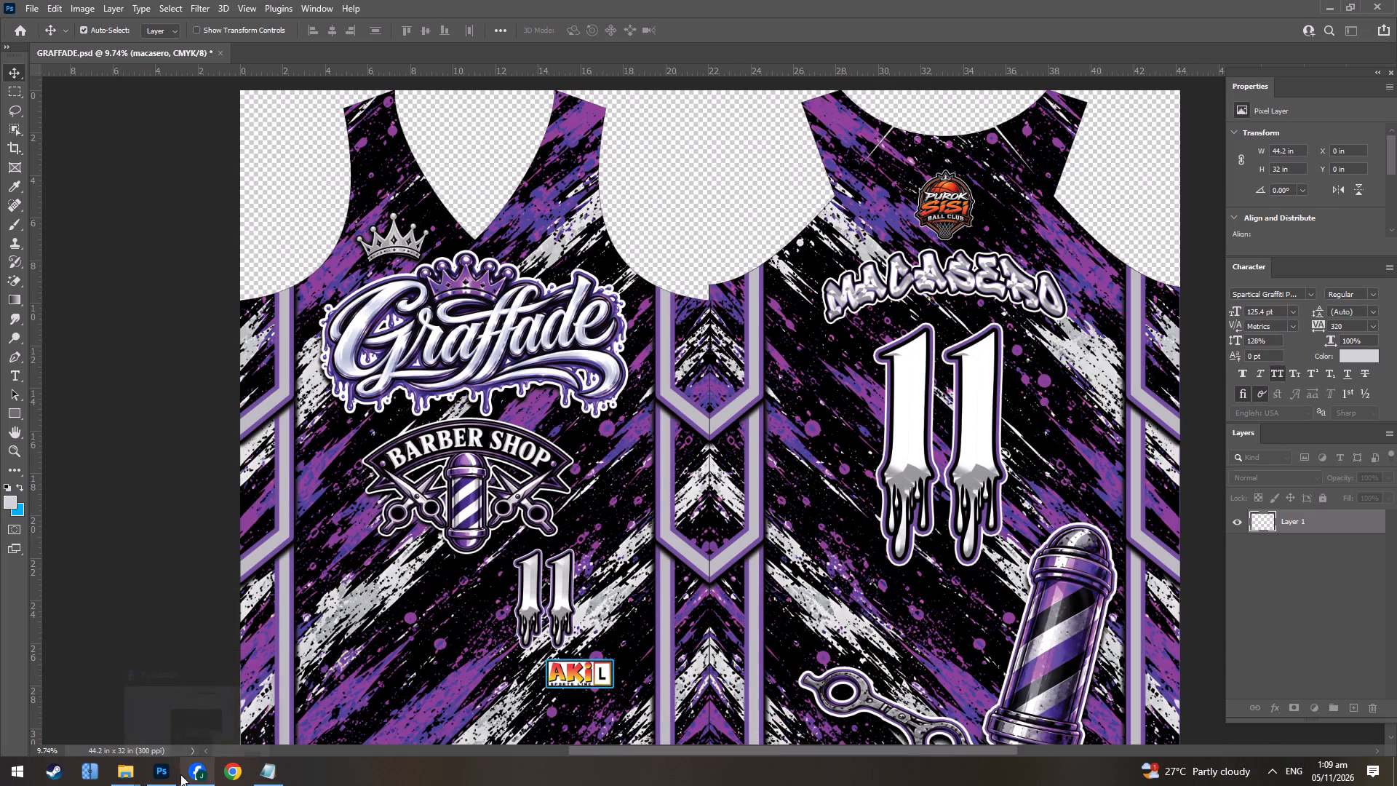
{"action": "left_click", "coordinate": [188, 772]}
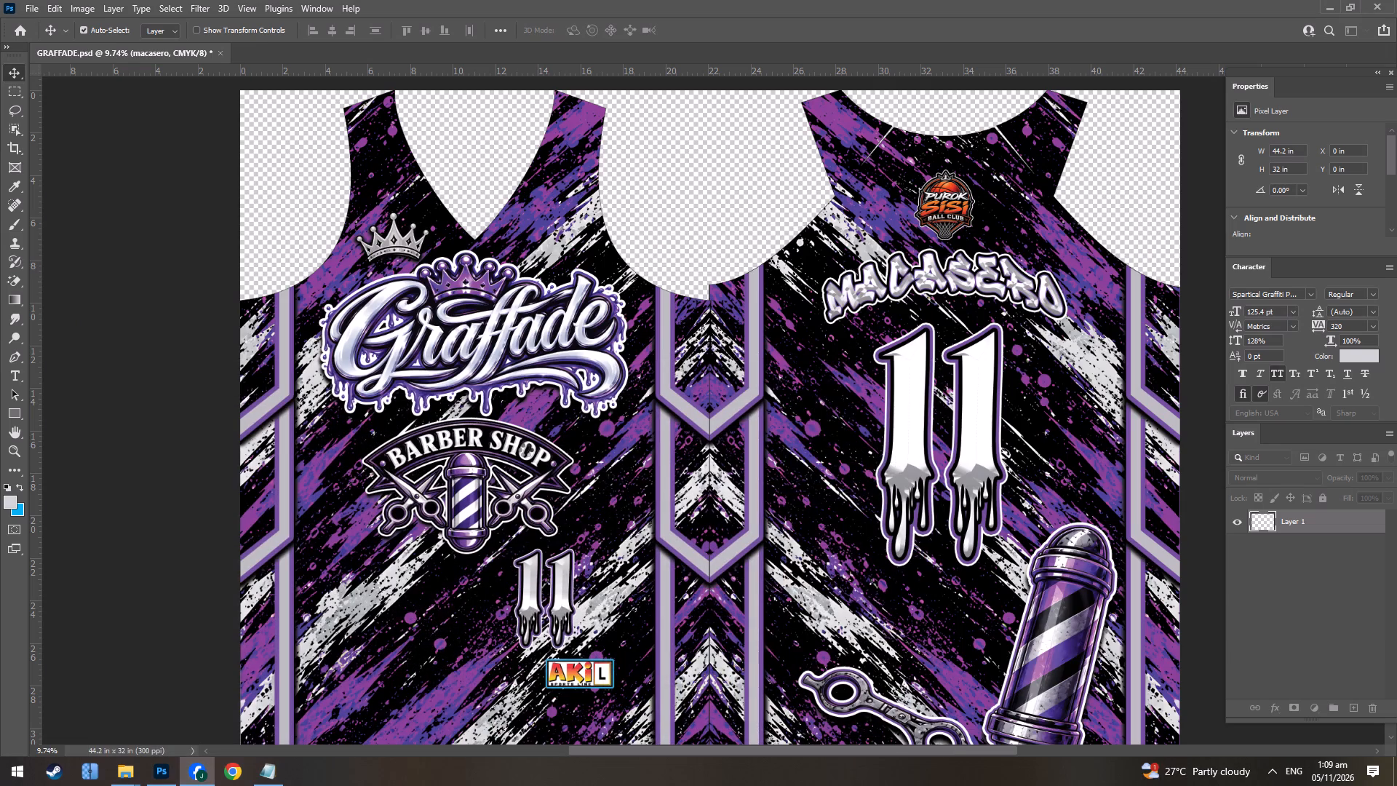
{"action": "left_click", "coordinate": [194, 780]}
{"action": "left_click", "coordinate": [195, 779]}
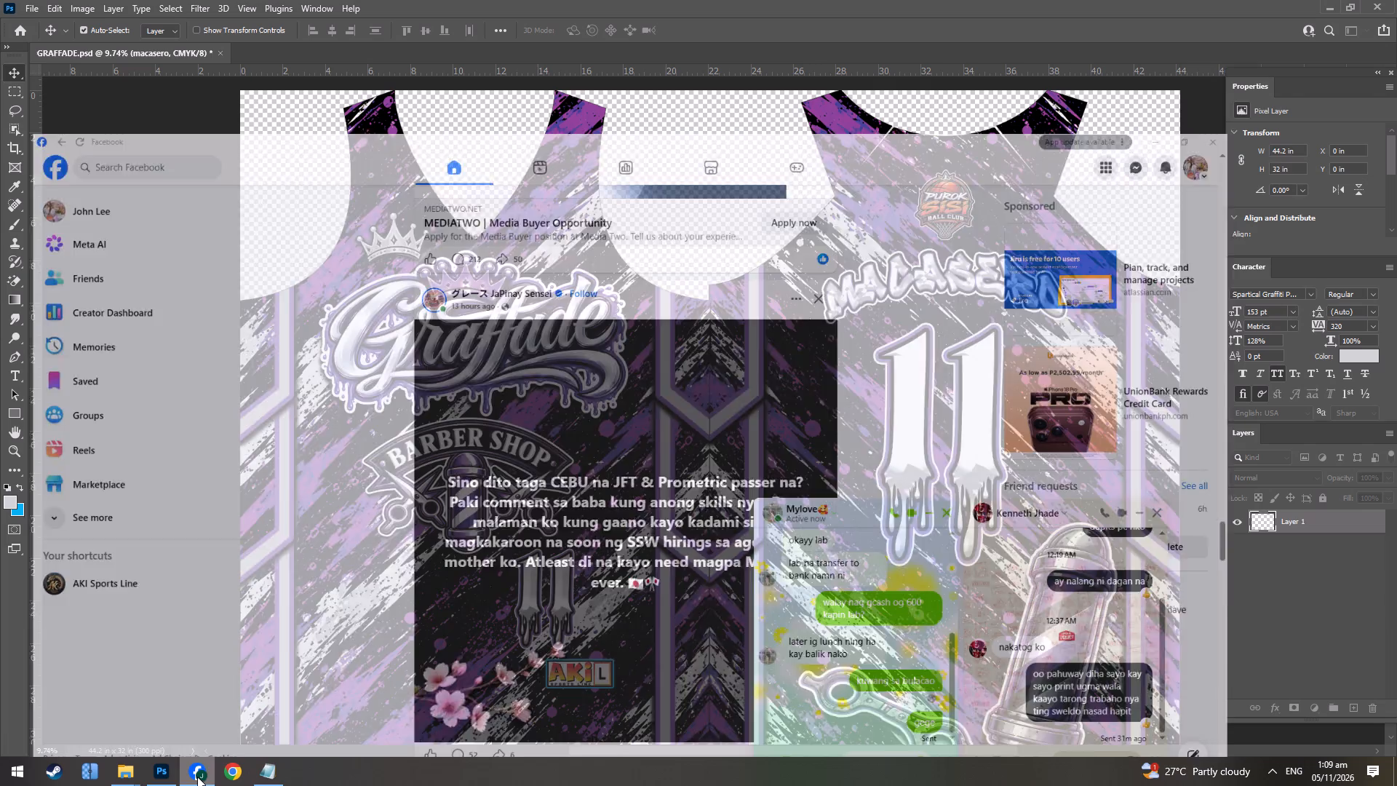
Change the curved back name above the large number to bornales.
{"action": "double_click", "coordinate": [969, 282]}
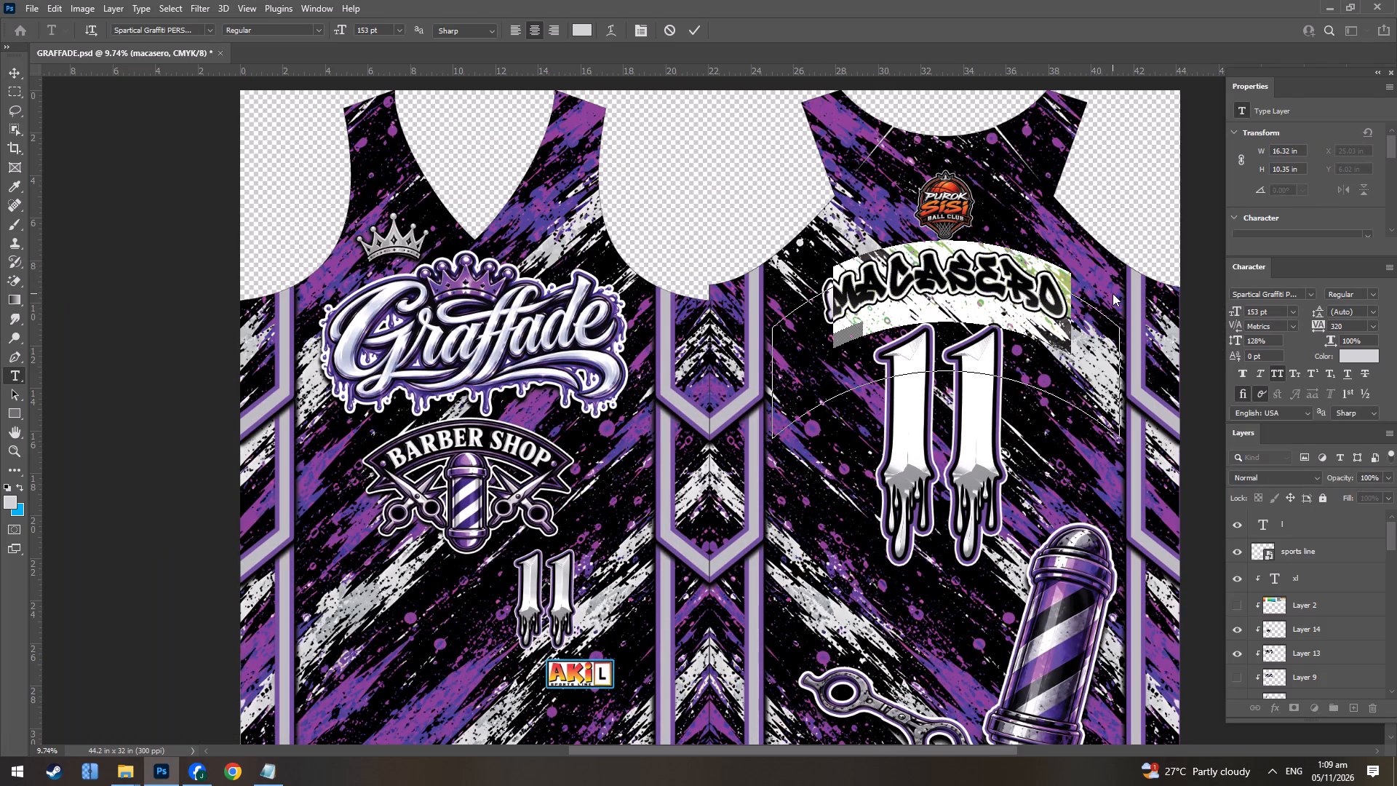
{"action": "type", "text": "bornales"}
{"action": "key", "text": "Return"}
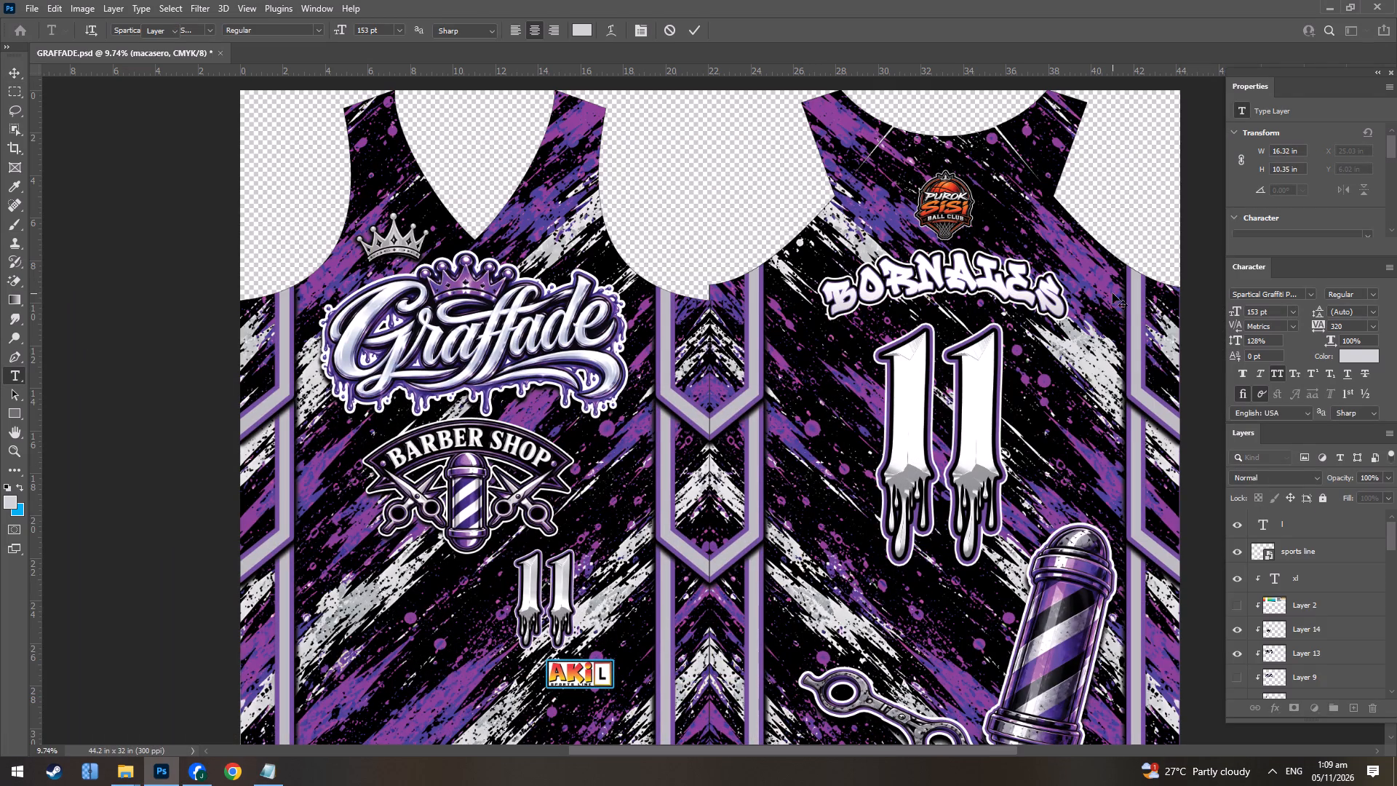
Open the large back number below the BORNALES name for editing.
{"action": "double_click", "coordinate": [984, 384]}
{"action": "key", "text": "alt+Tab"}
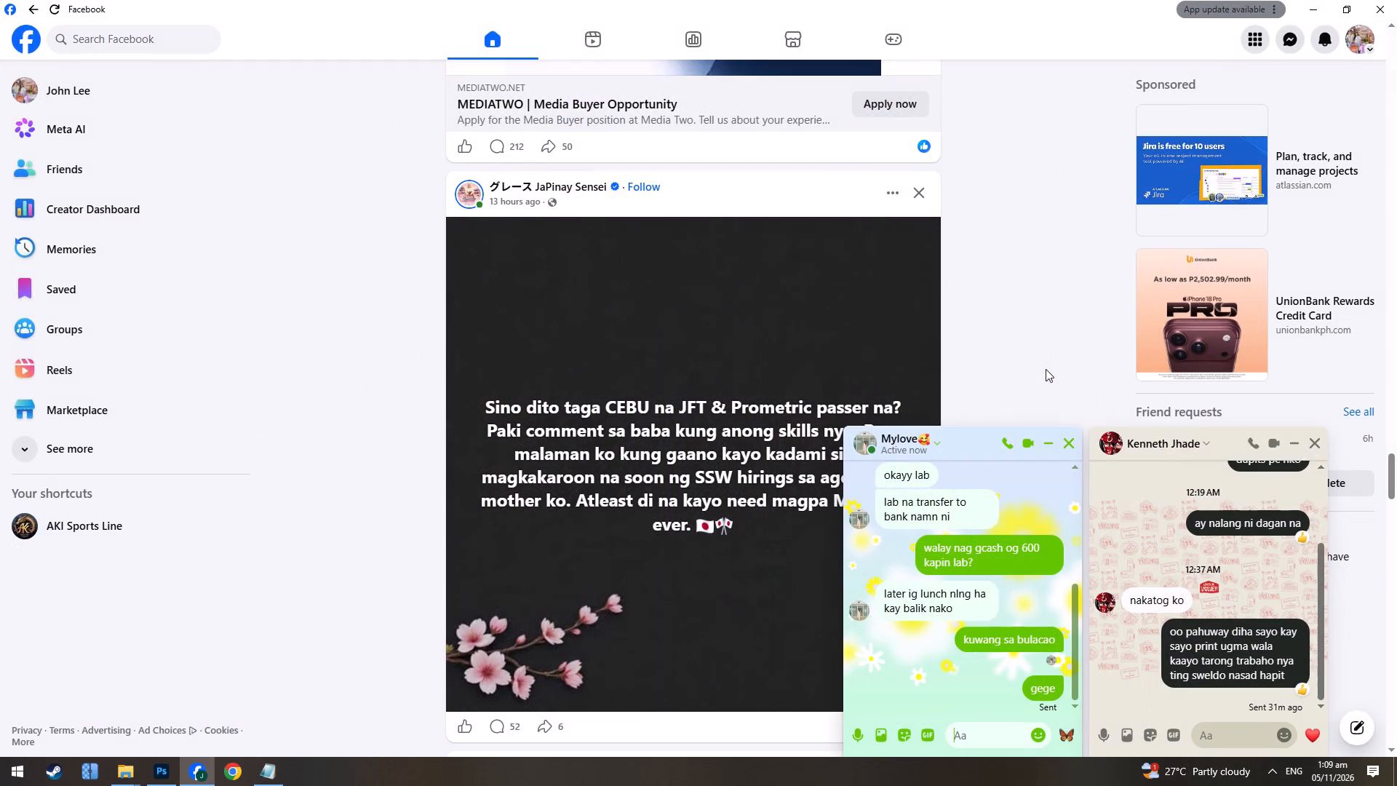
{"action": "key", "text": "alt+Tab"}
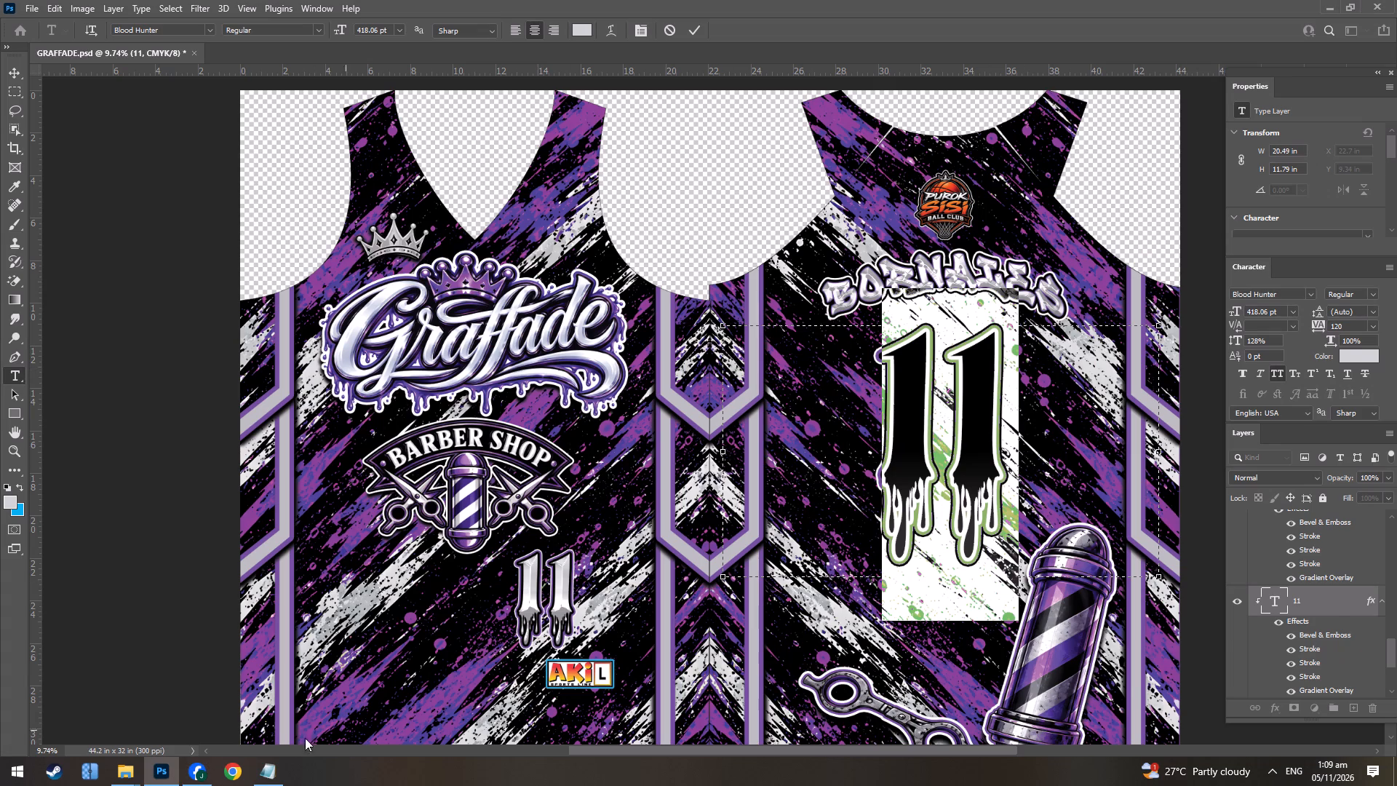
Check the BORNALES entry in Notepad and change the large back number in Photoshop to 10.
{"action": "left_click", "coordinate": [261, 771]}
{"action": "key", "text": "alt+Tab"}
{"action": "type", "text": "10"}
{"action": "key", "text": "Return"}
Shift the large back number 10 slightly to the right beneath the BORNALES name, to X 22.87 in.
{"action": "scroll", "coordinate": [991, 436], "scroll_direction": "up", "scroll_amount": 2, "text": "alt"}
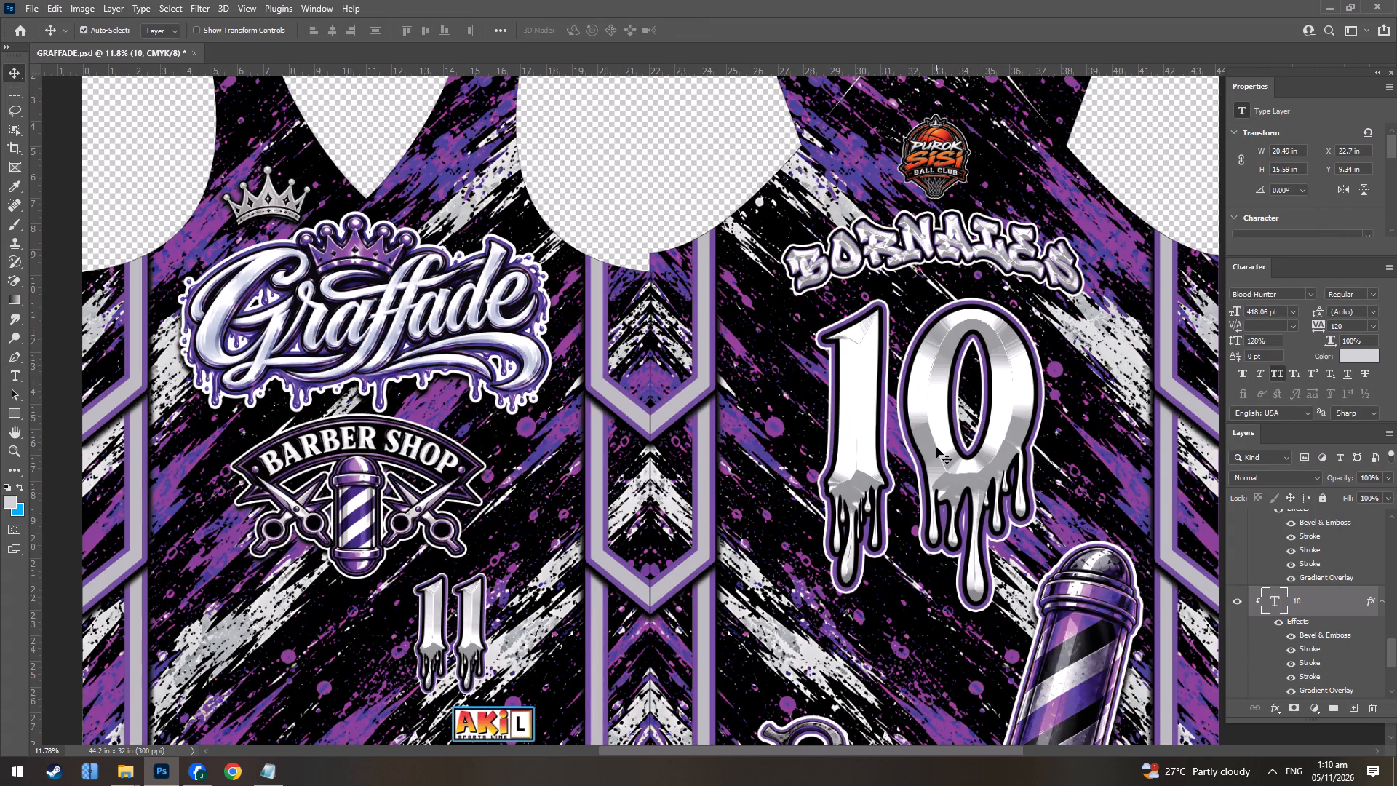
{"action": "left_click", "coordinate": [943, 444]}
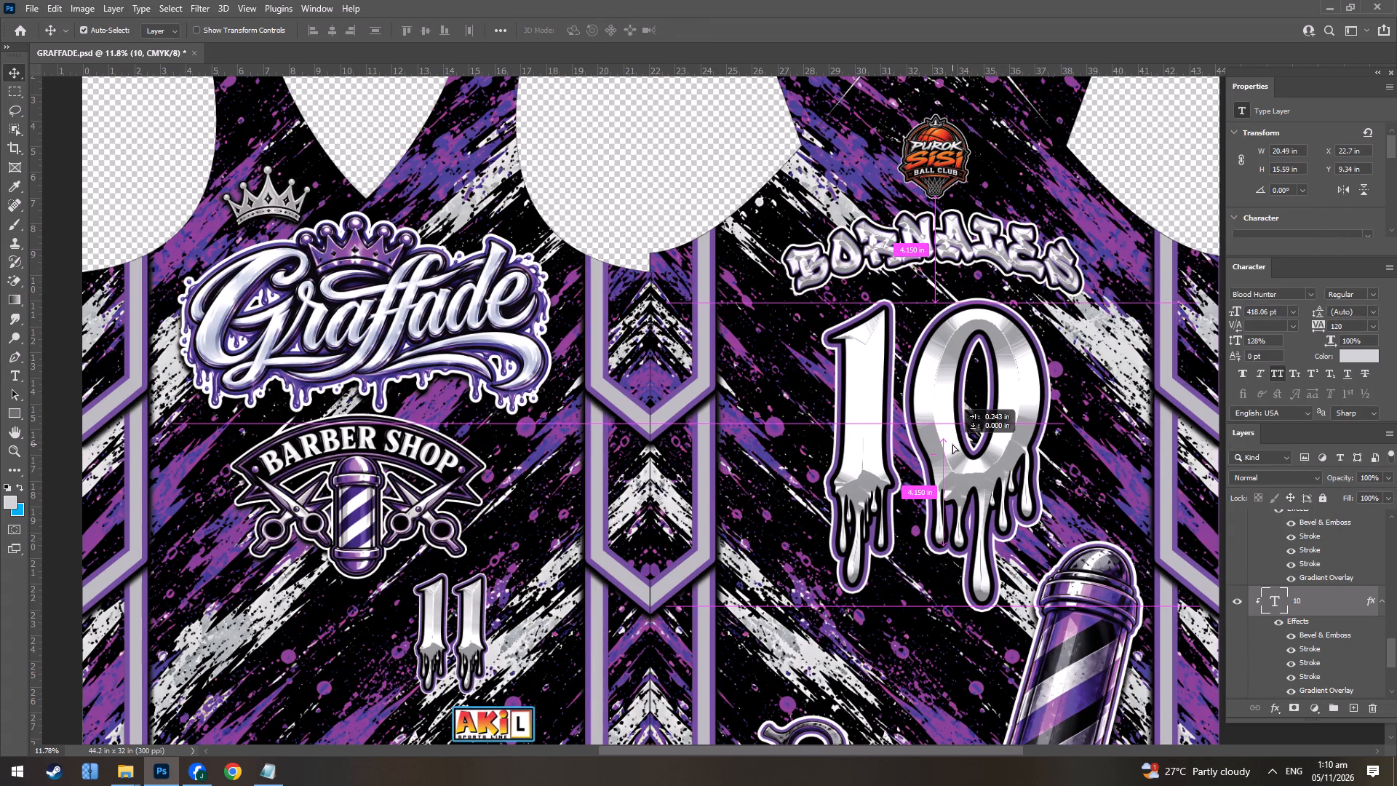
{"action": "scroll", "coordinate": [1011, 268], "scroll_direction": "down", "scroll_amount": 6, "text": "alt"}
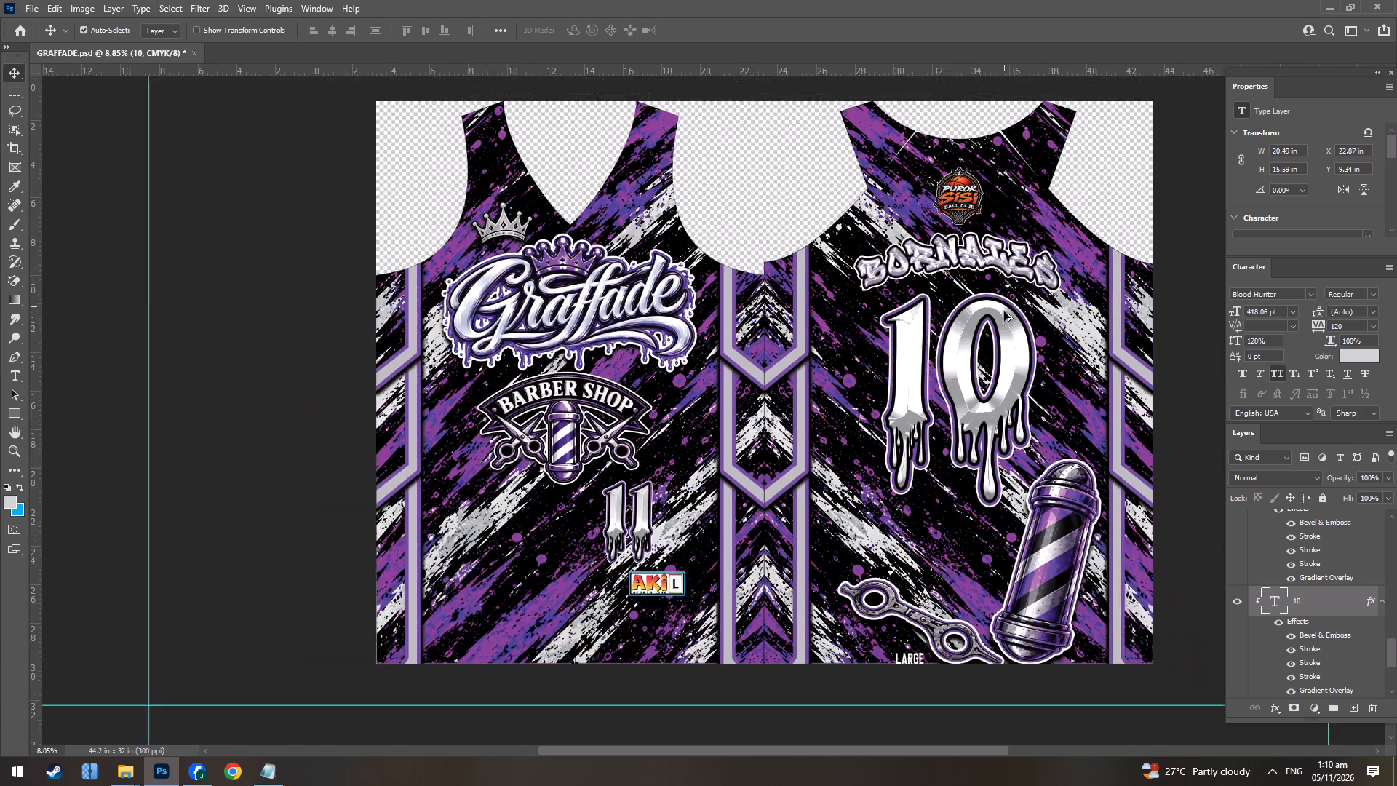
Change the small number on the front of the jersey, above the AKI size tag, to 10.
{"action": "double_click", "coordinate": [706, 462]}
{"action": "type", "text": "10"}
{"action": "key", "text": "Return"}
{"action": "scroll", "coordinate": [707, 461], "scroll_direction": "up", "scroll_amount": 4, "text": "alt"}
Save a copy of the jersey as a JPEG named bornales in the ..mv folder on New Volume (D:).
{"action": "key", "text": "ctrl+alt+s"}
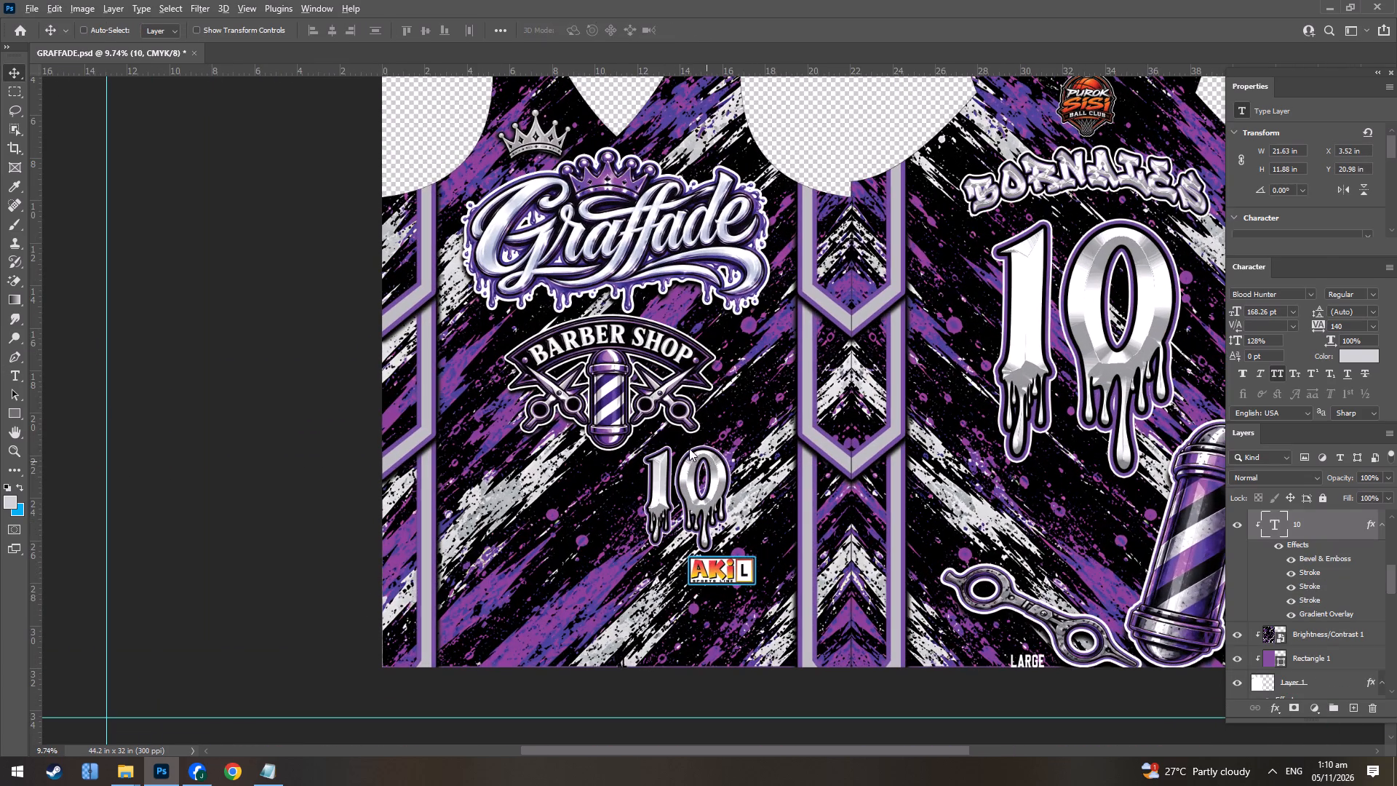
{"action": "double_click", "coordinate": [413, 144]}
{"action": "left_click", "coordinate": [398, 589]}
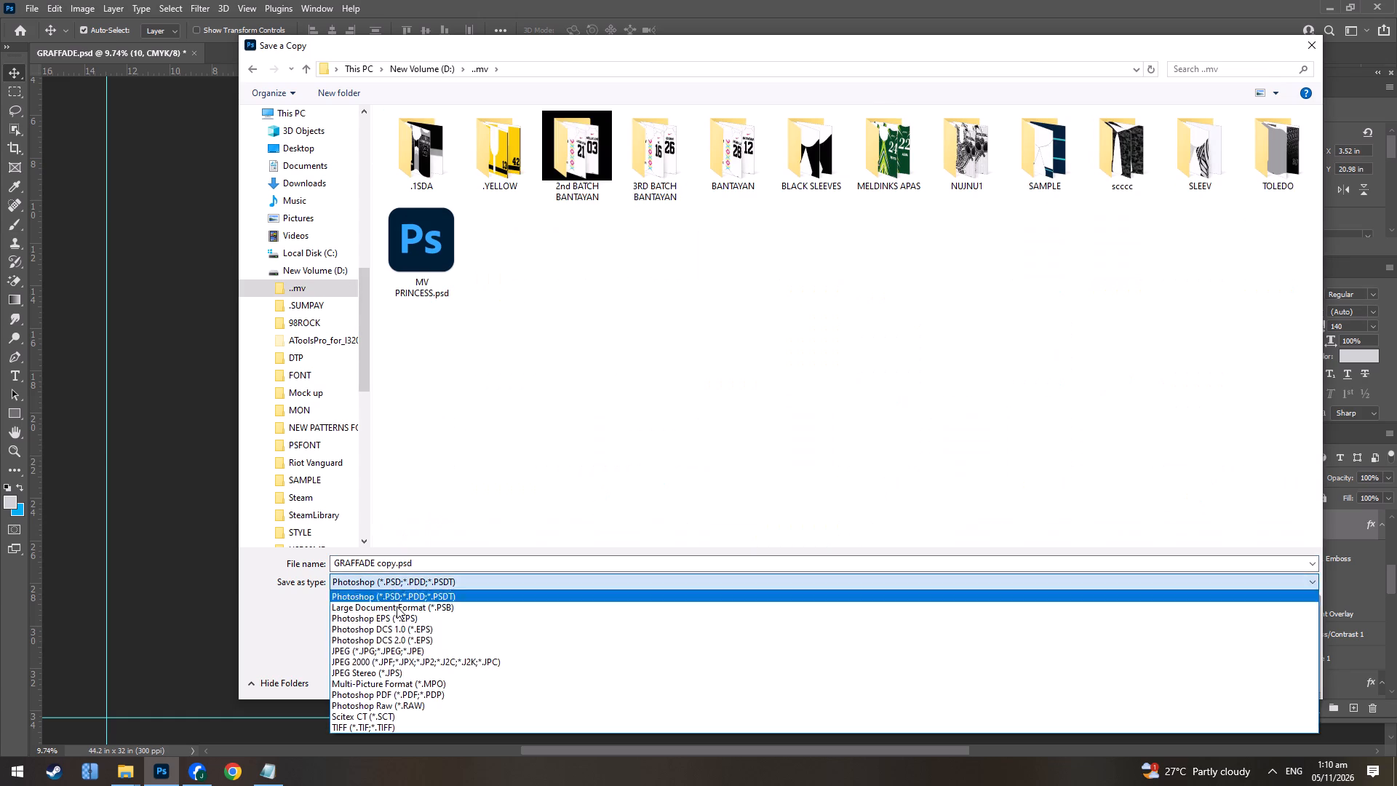
{"action": "left_click", "coordinate": [391, 649]}
{"action": "left_click", "coordinate": [441, 578]}
{"action": "double_click", "coordinate": [445, 566]}
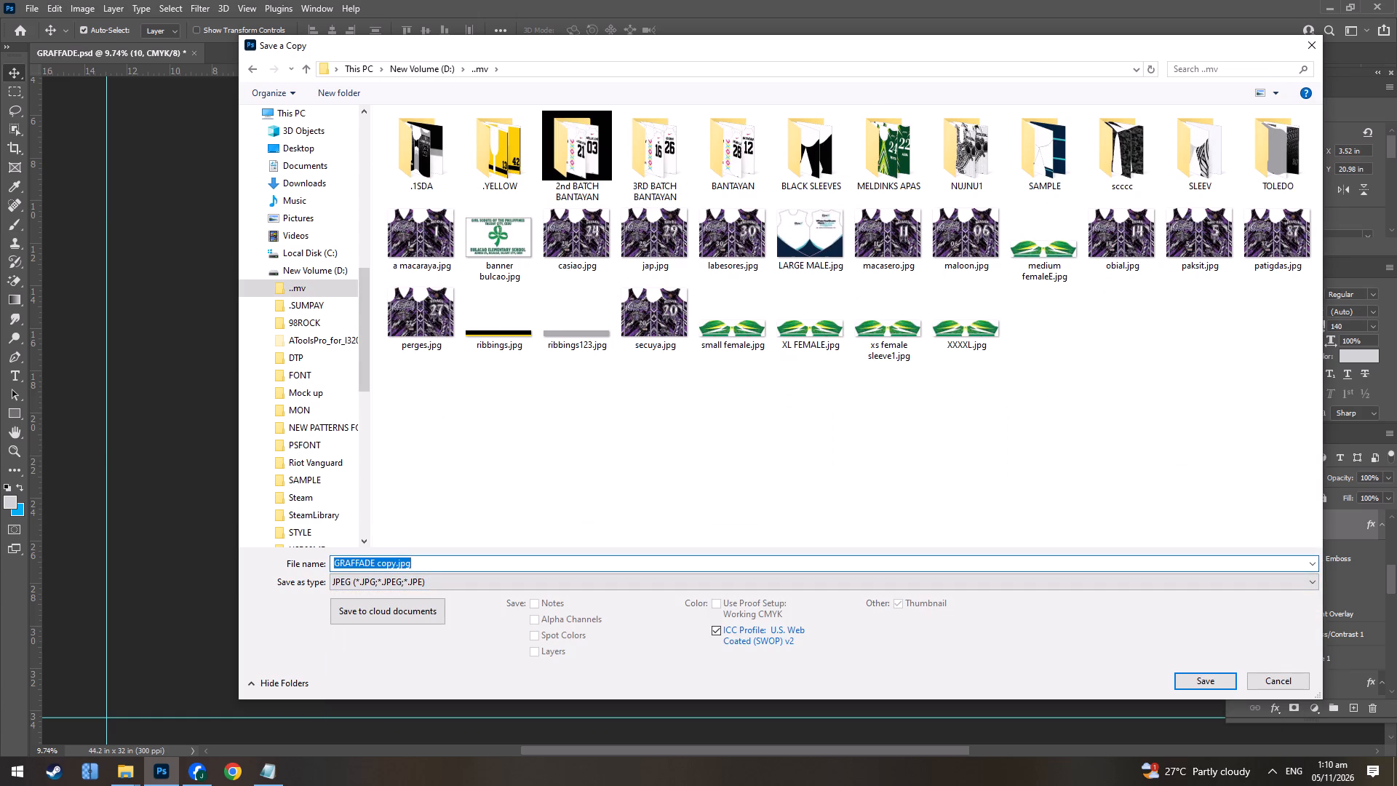
{"action": "type", "text": "bornales"}
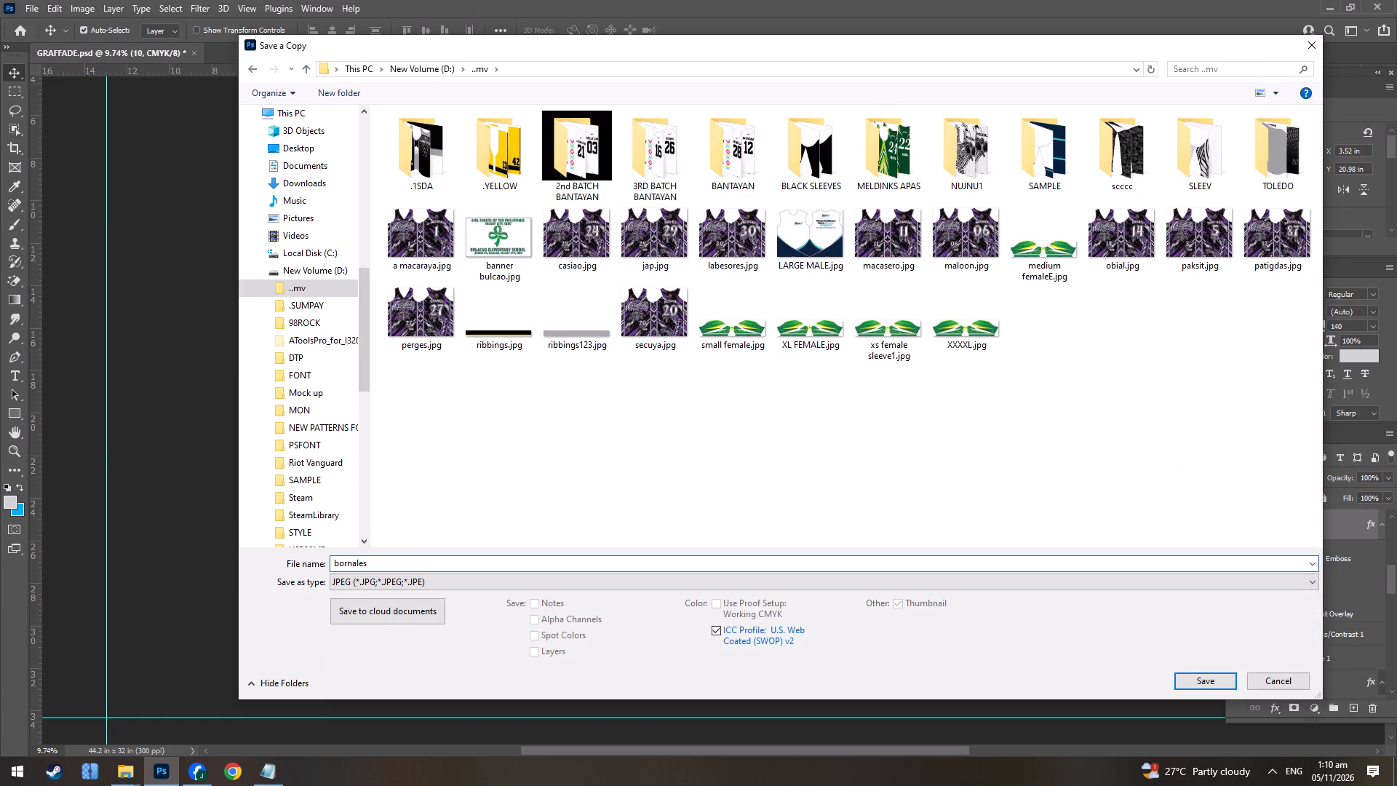
{"action": "key", "text": "Return"}
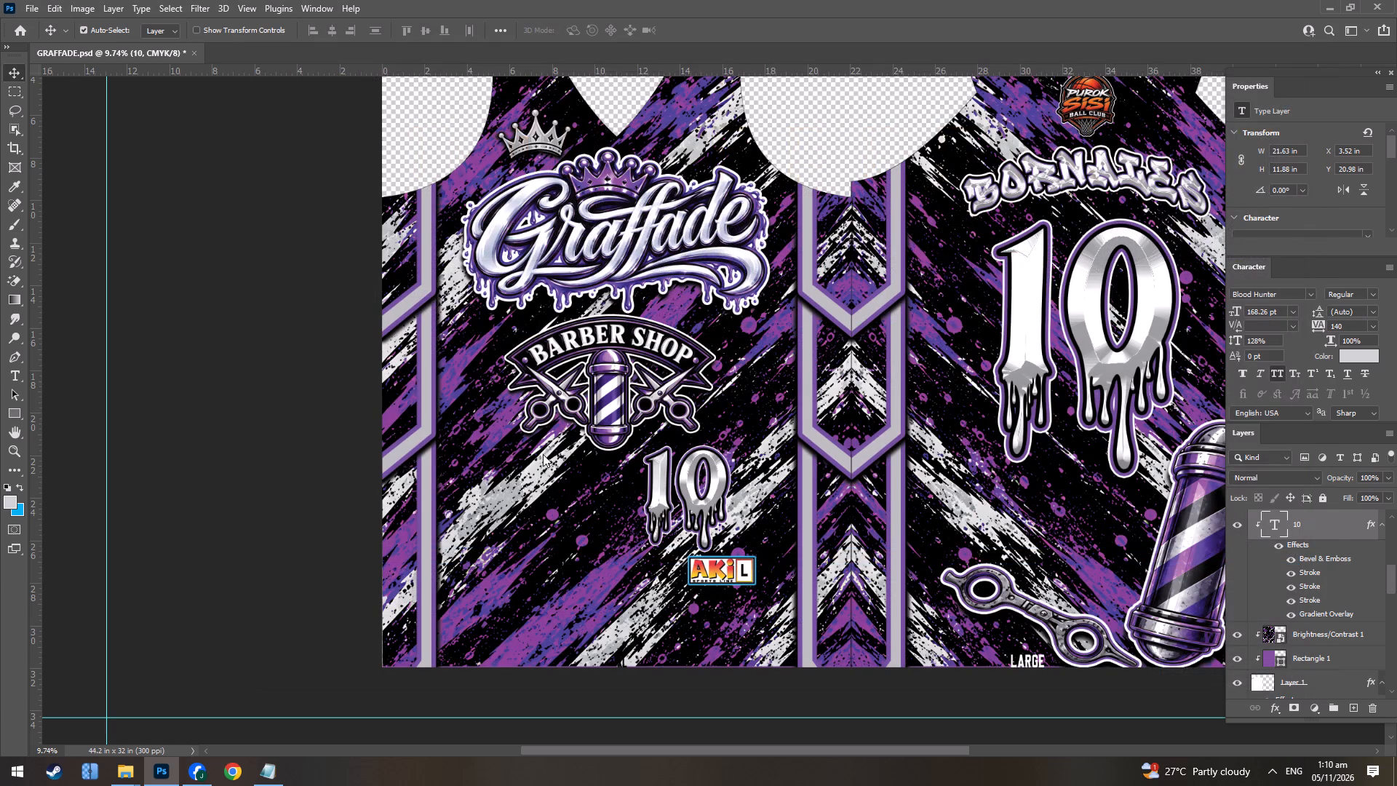
Delete the BORNALES#10-L line from the Notepad player list and return to the jersey in Photoshop.
{"action": "key", "text": "alt+Tab"}
{"action": "left_click", "coordinate": [469, 566]}
{"action": "left_click_drag", "start_coordinate": [474, 552], "coordinate": [136, 556]}
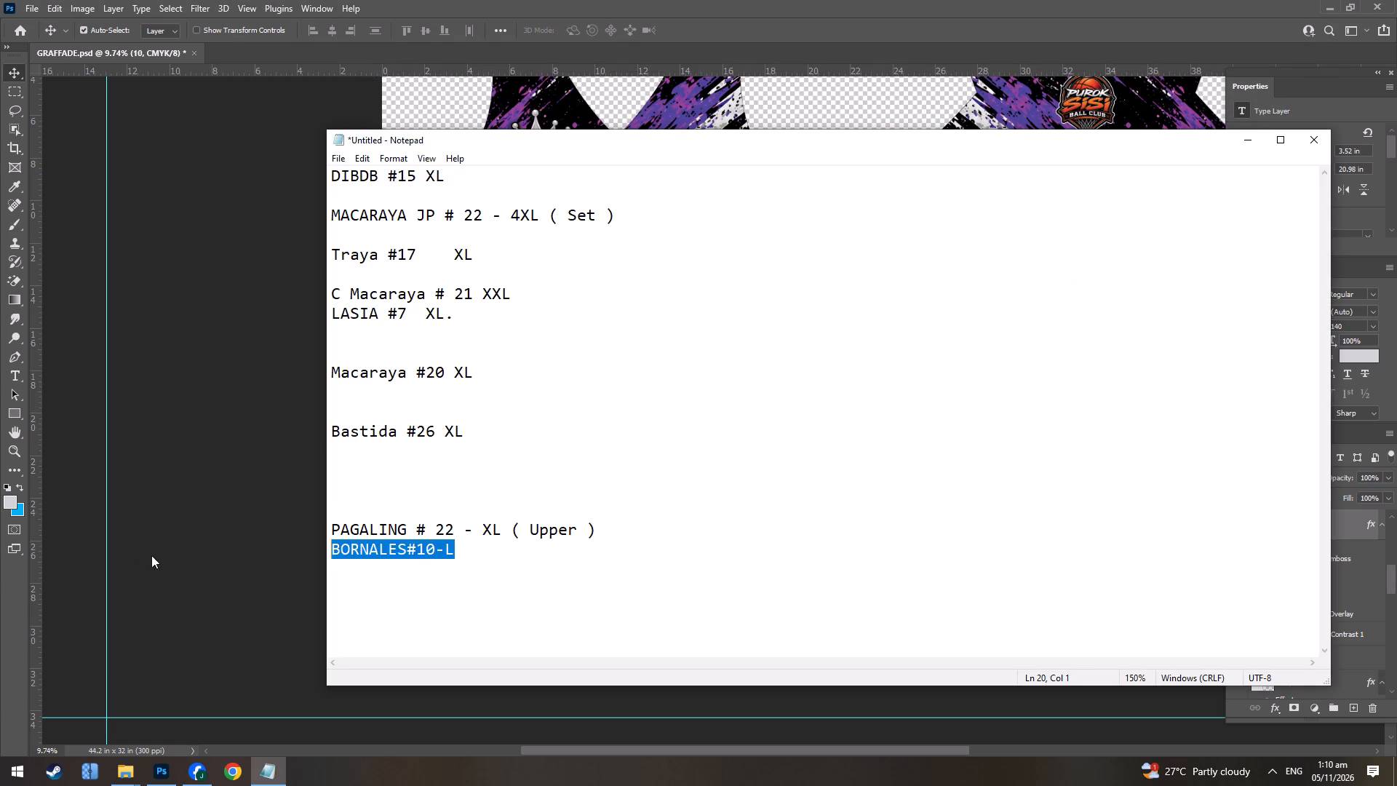
{"action": "key", "text": "BackSpace"}
{"action": "left_click", "coordinate": [617, 389]}
{"action": "left_click", "coordinate": [581, 253]}
{"action": "left_click", "coordinate": [549, 171]}
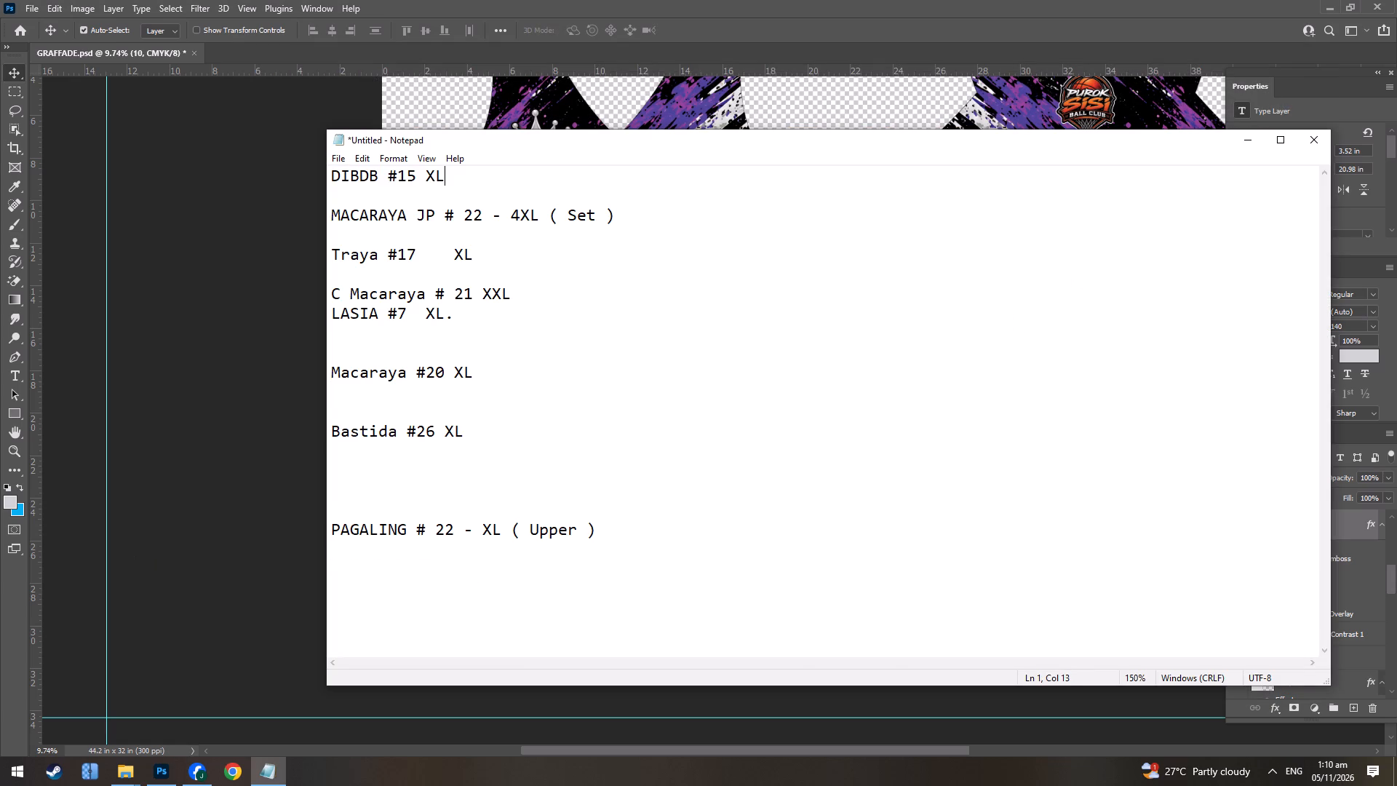
{"action": "left_click", "coordinate": [259, 779]}
{"action": "left_click", "coordinate": [500, 432]}
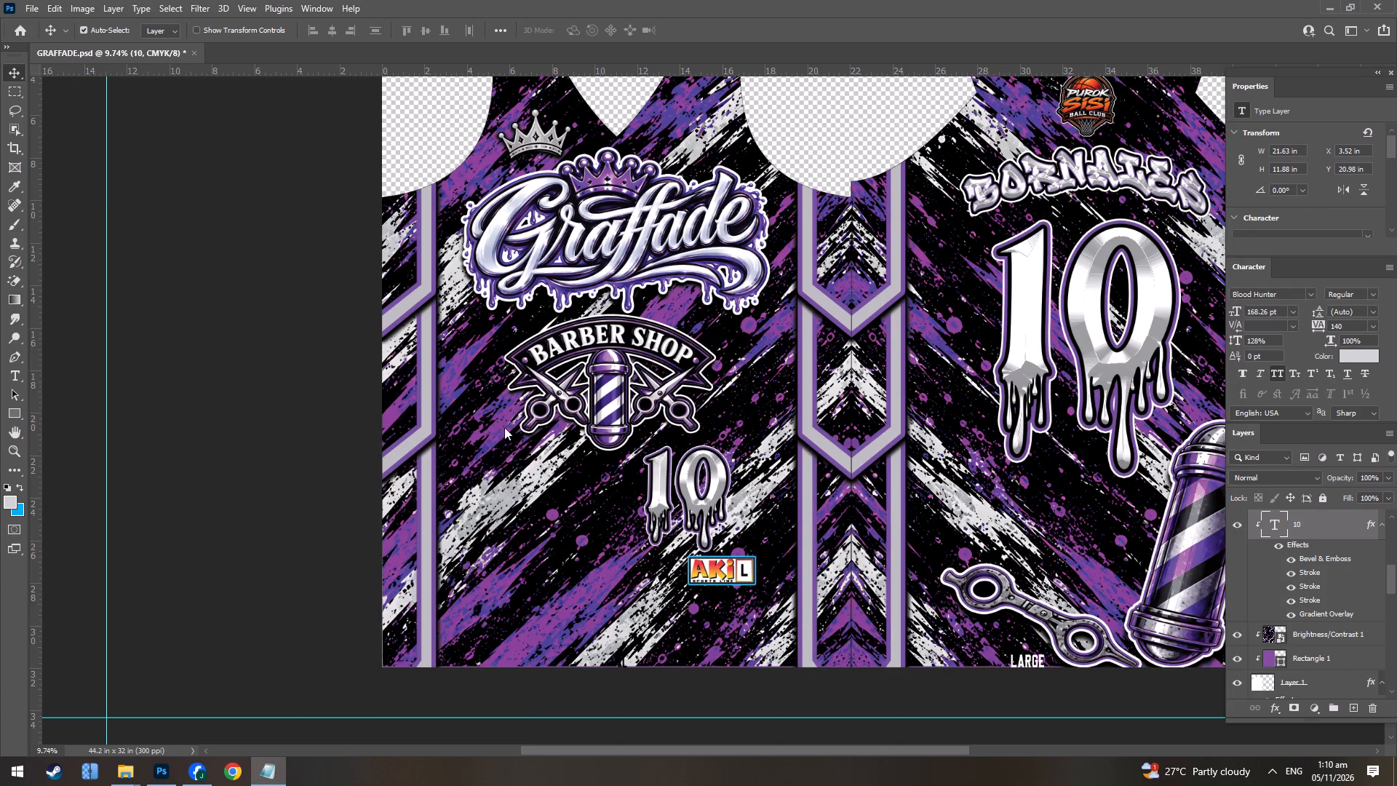
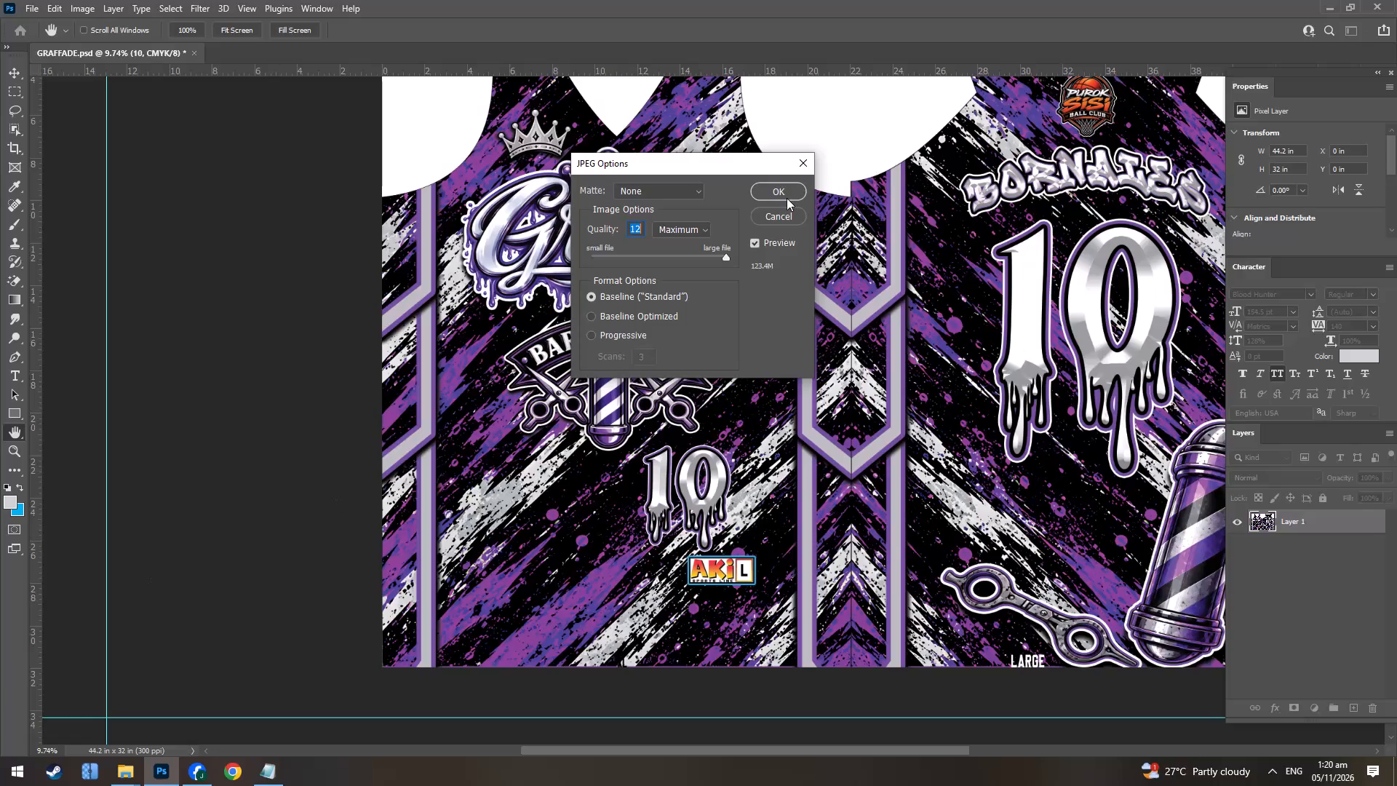
Accept the JPEG export of the Bornales jersey at Maximum quality 12, Baseline (Standard).
{"action": "left_click", "coordinate": [787, 194]}
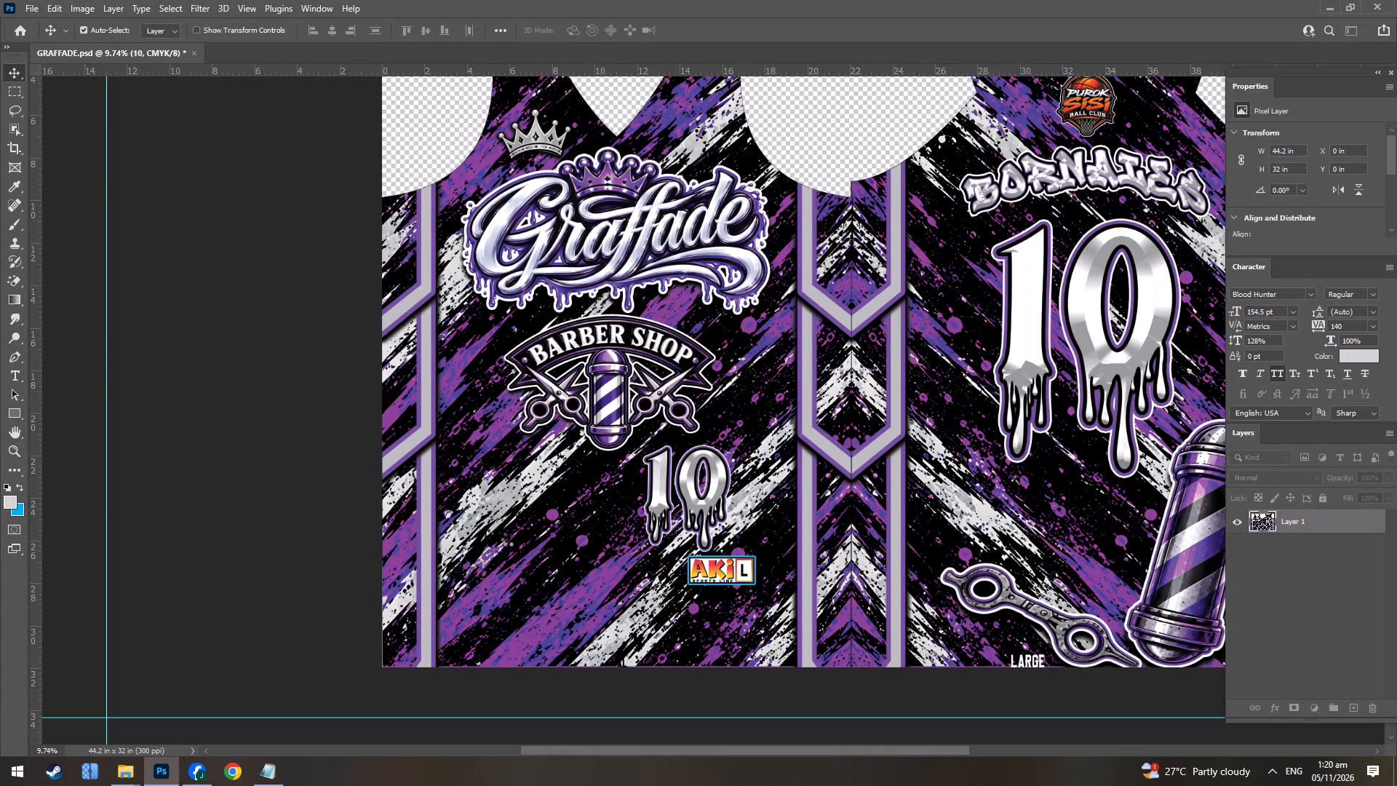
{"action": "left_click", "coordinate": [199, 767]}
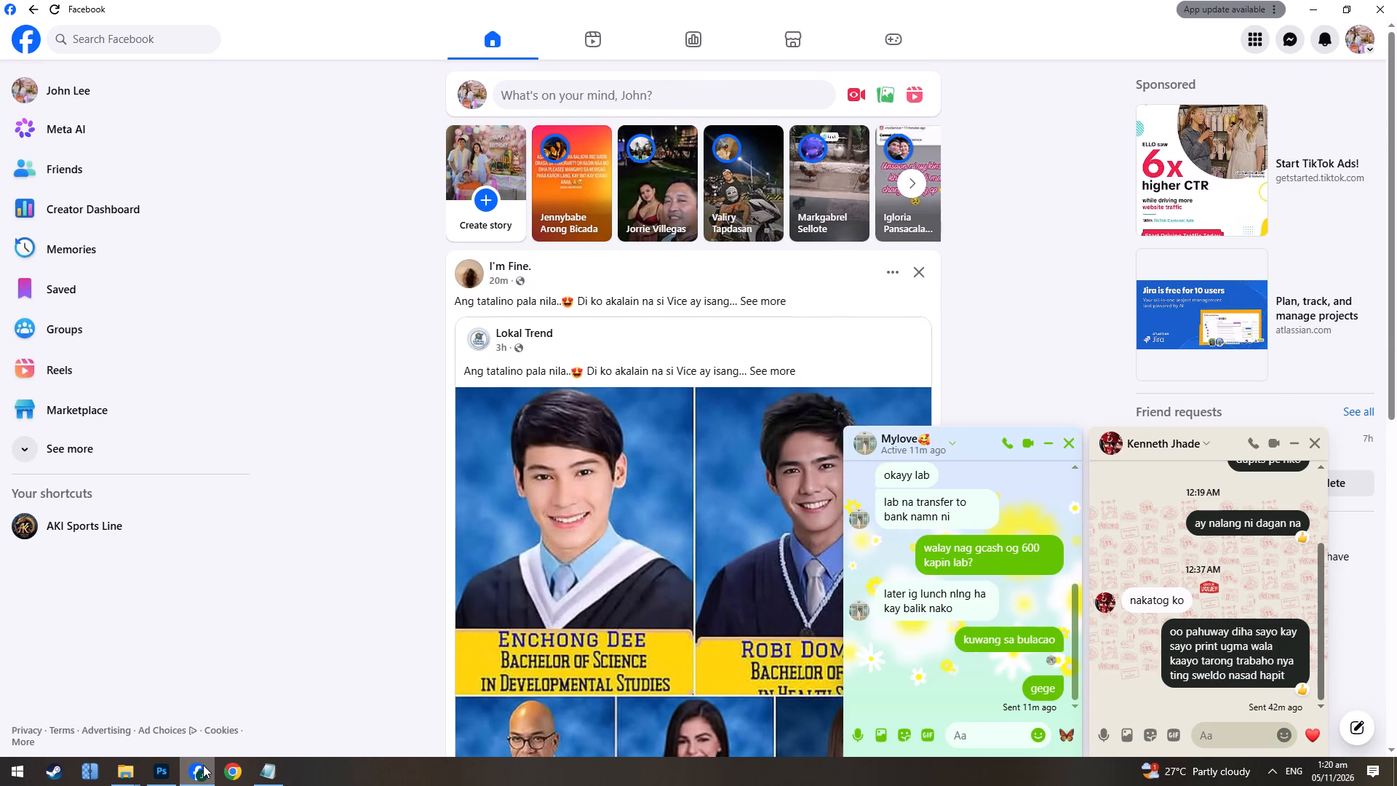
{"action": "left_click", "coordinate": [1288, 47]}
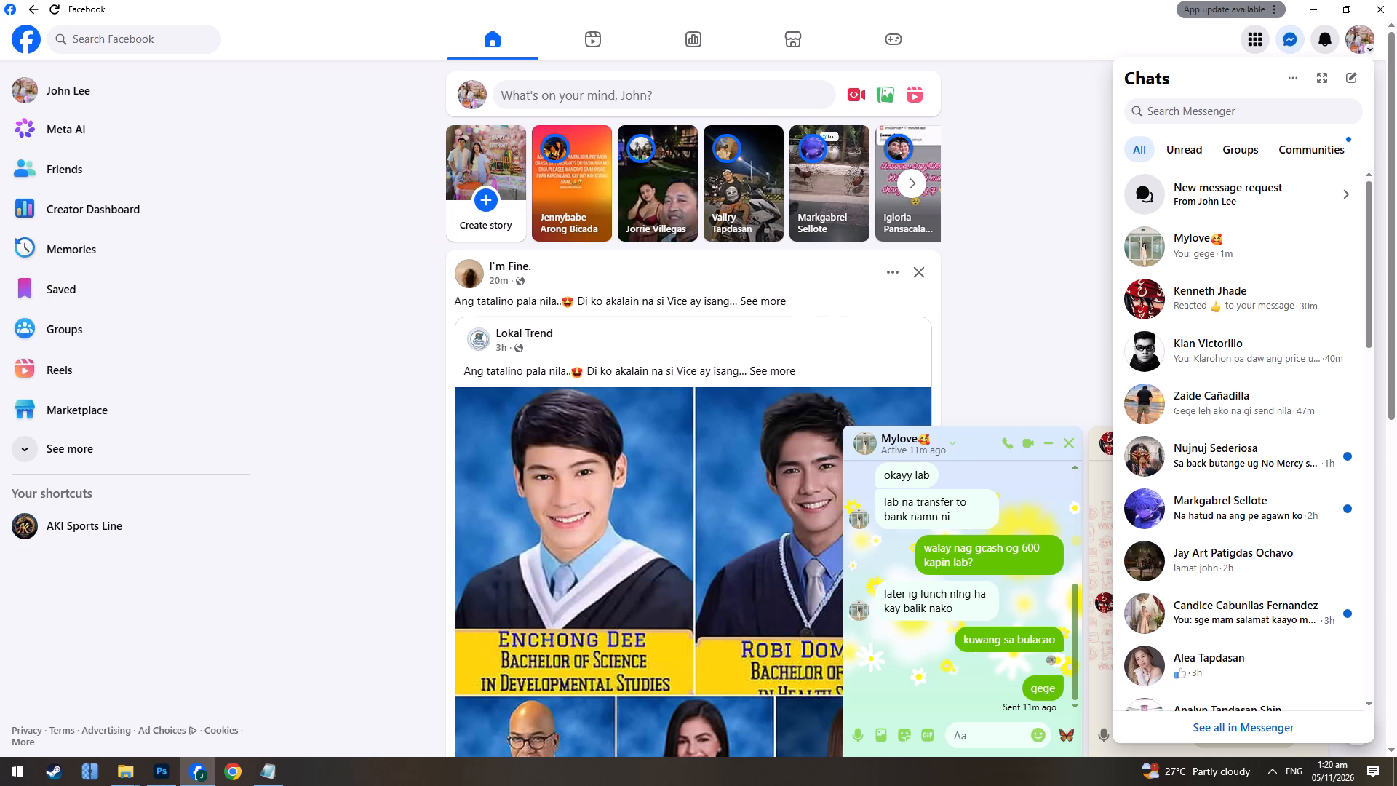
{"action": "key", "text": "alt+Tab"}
Change the LARGE size label at the bottom hem of the jersey's back to XLARGE.
{"action": "scroll", "coordinate": [768, 430], "scroll_direction": "down", "scroll_amount": 3, "text": "alt"}
{"action": "scroll", "coordinate": [1000, 450], "scroll_direction": "up", "scroll_amount": 3, "text": "alt"}
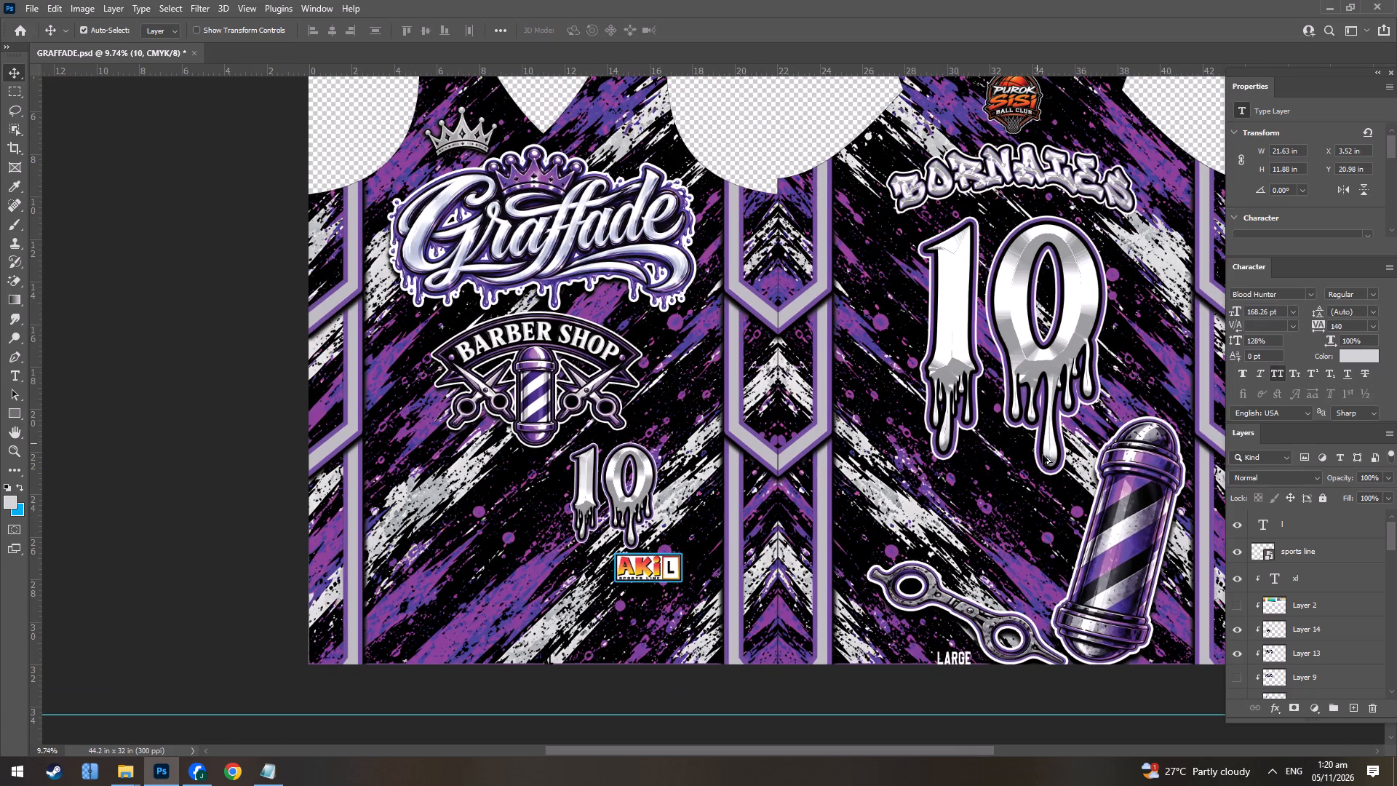
{"action": "double_click", "coordinate": [963, 656]}
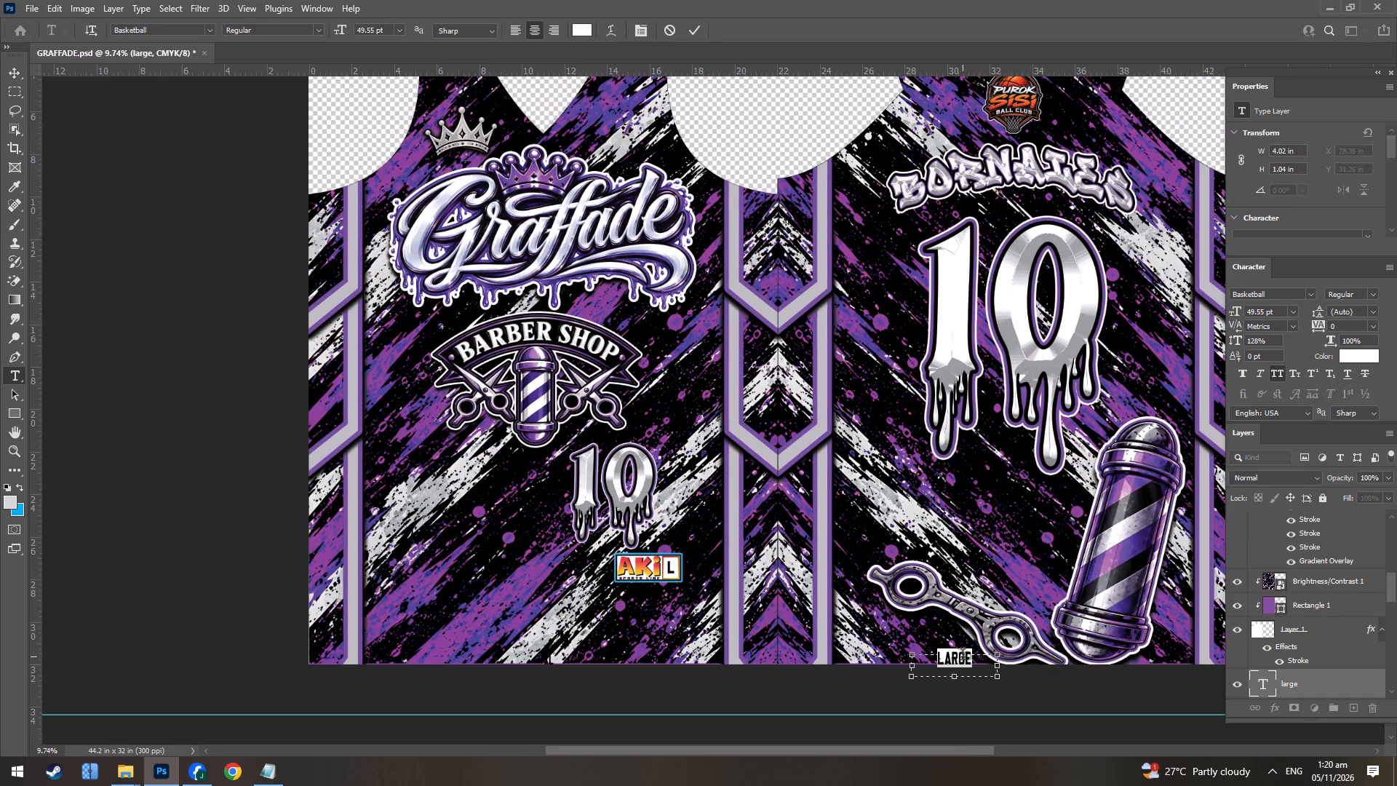
{"action": "key", "text": "Left"}
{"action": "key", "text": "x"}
{"action": "key", "text": "Return"}
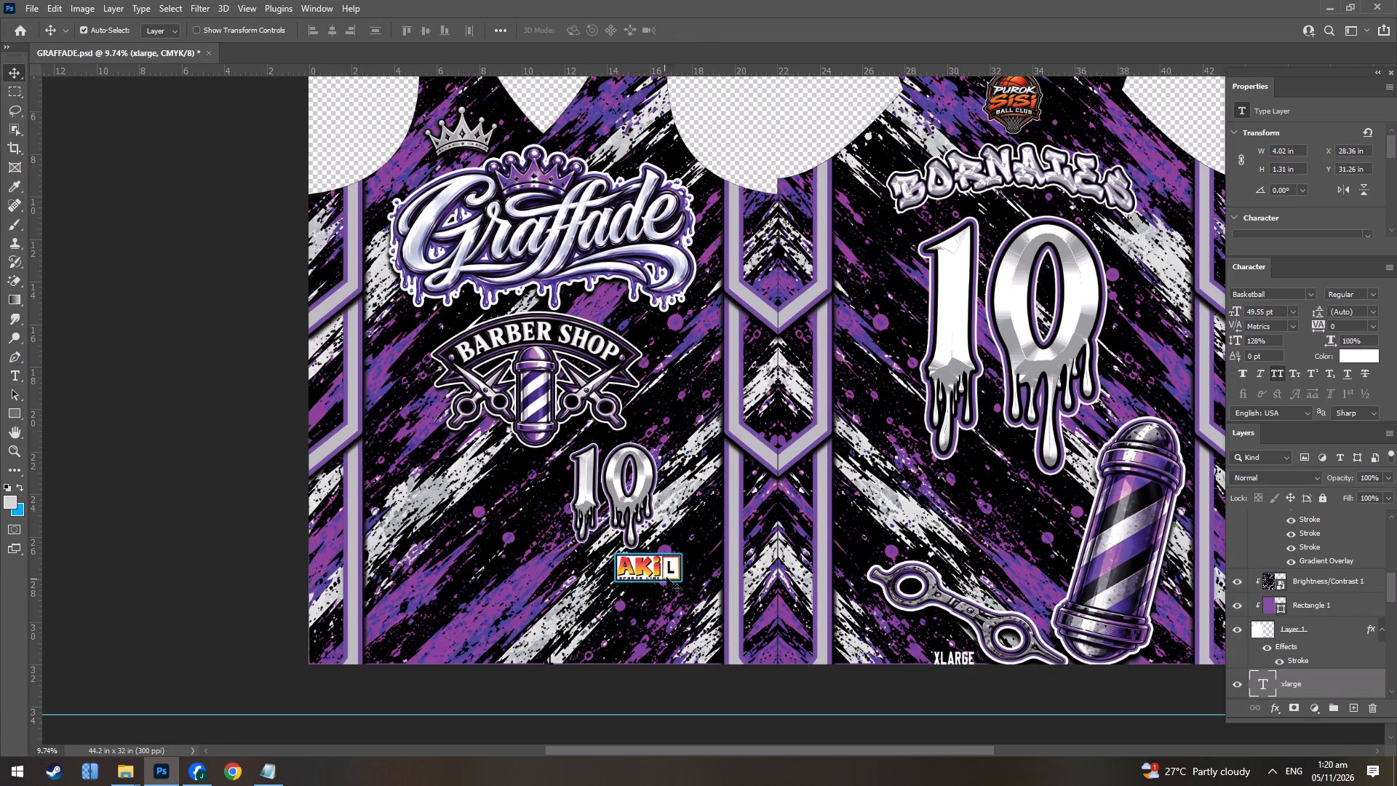
Replace the size letter in the AKI tag on the jersey's front with XL.
{"action": "double_click", "coordinate": [670, 571]}
{"action": "key", "text": "Left"}
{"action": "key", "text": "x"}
{"action": "key", "text": "Return"}
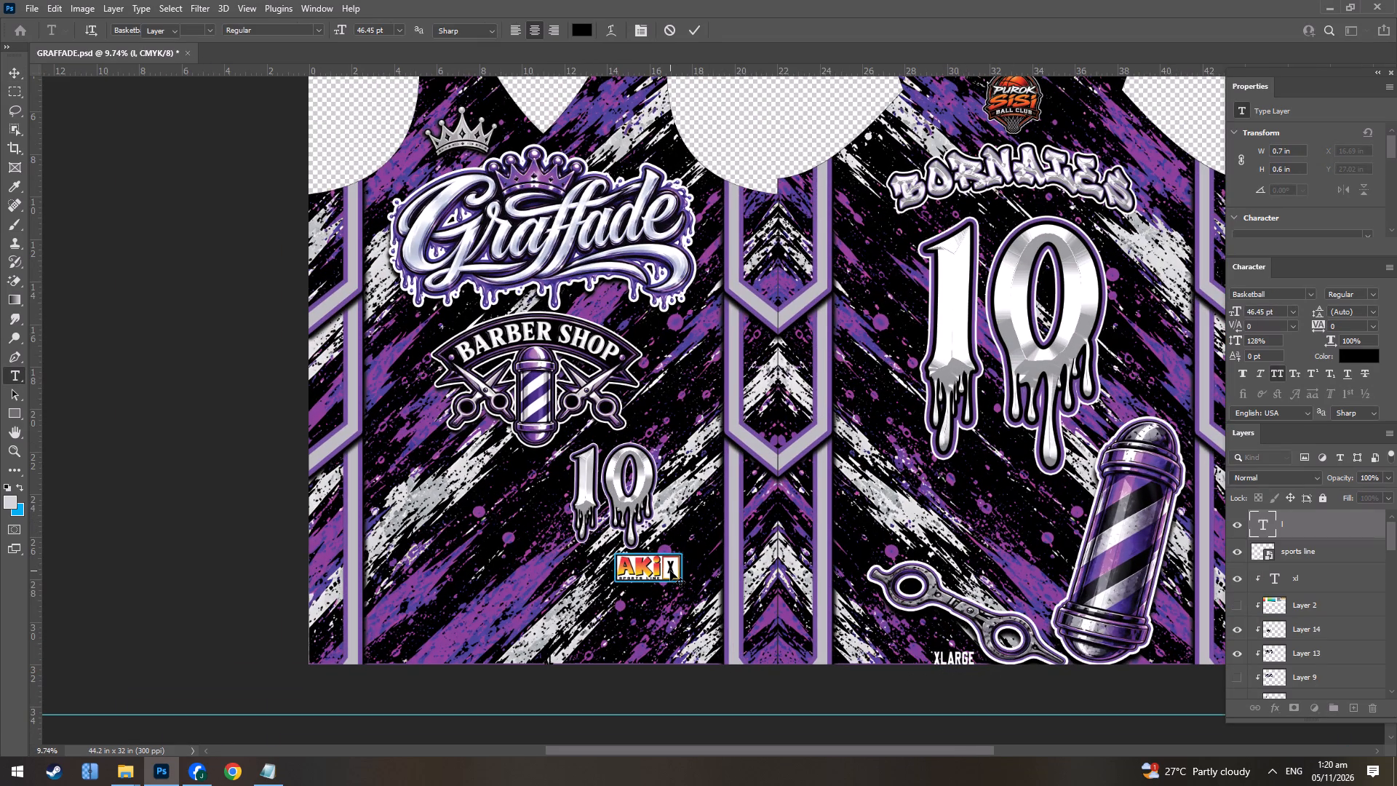
{"action": "double_click", "coordinate": [670, 571]}
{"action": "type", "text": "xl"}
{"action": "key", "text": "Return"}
Widen the AKI tag's XL text box to about 0.91 in and reduce its font size to about 38 pt.
{"action": "scroll", "coordinate": [670, 563], "scroll_direction": "up", "scroll_amount": 3, "text": "alt"}
{"action": "double_click", "coordinate": [671, 566]}
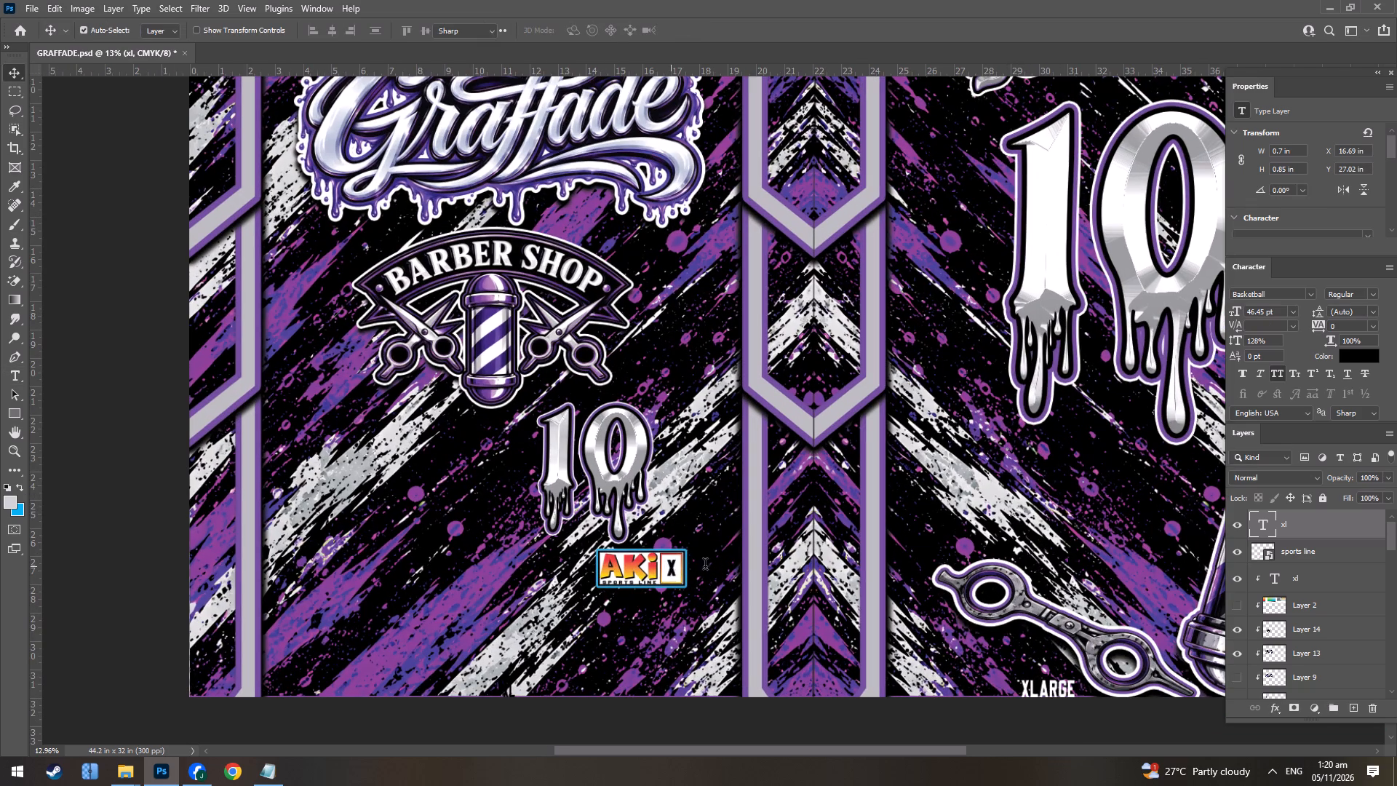
{"action": "left_click", "coordinate": [683, 564]}
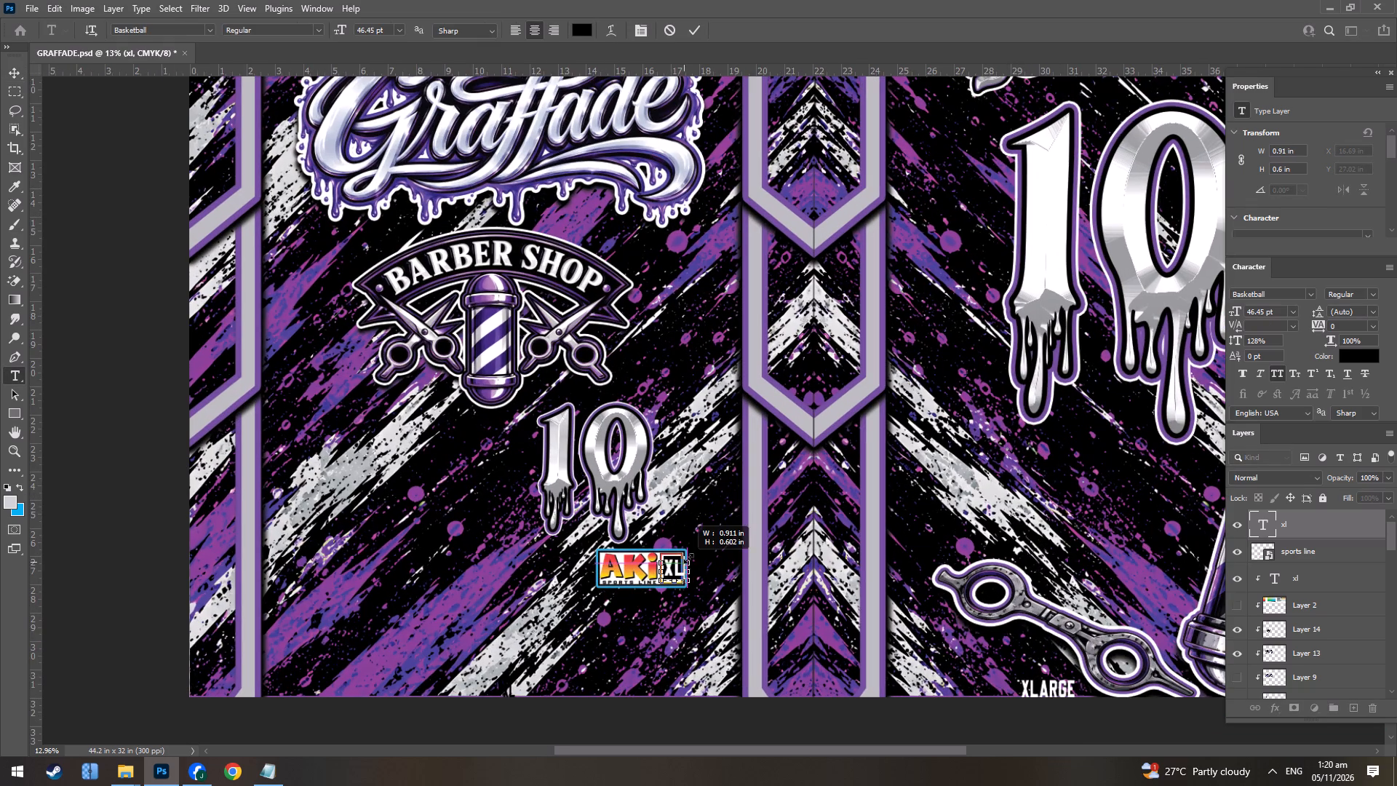
{"action": "left_click", "coordinate": [1235, 306]}
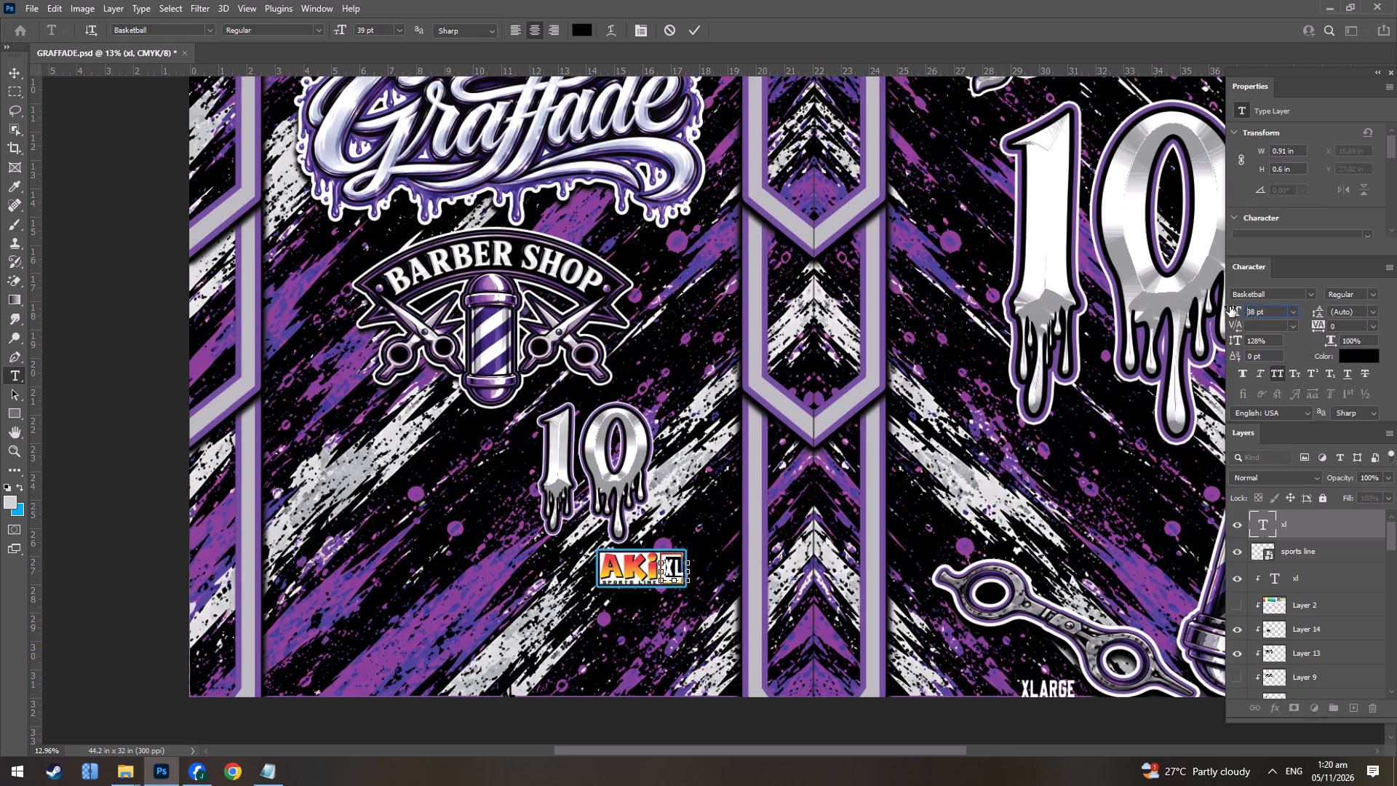
Set the font size of the XL size text on the front AKI tag to 44 pt.
{"action": "key", "text": "Return"}
{"action": "scroll", "coordinate": [775, 556], "scroll_direction": "up", "scroll_amount": 5, "text": "alt"}
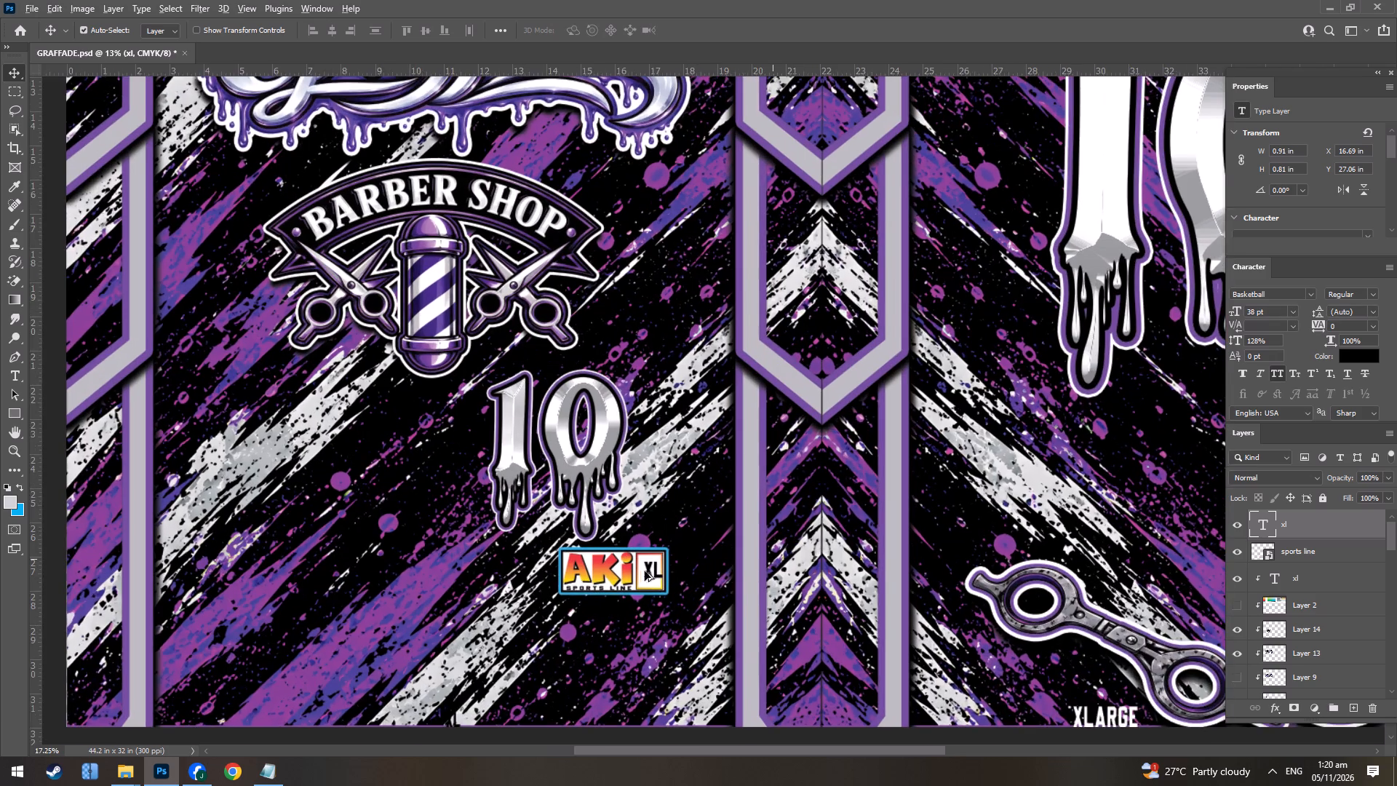
{"action": "left_click", "coordinate": [634, 595]}
{"action": "double_click", "coordinate": [632, 597]}
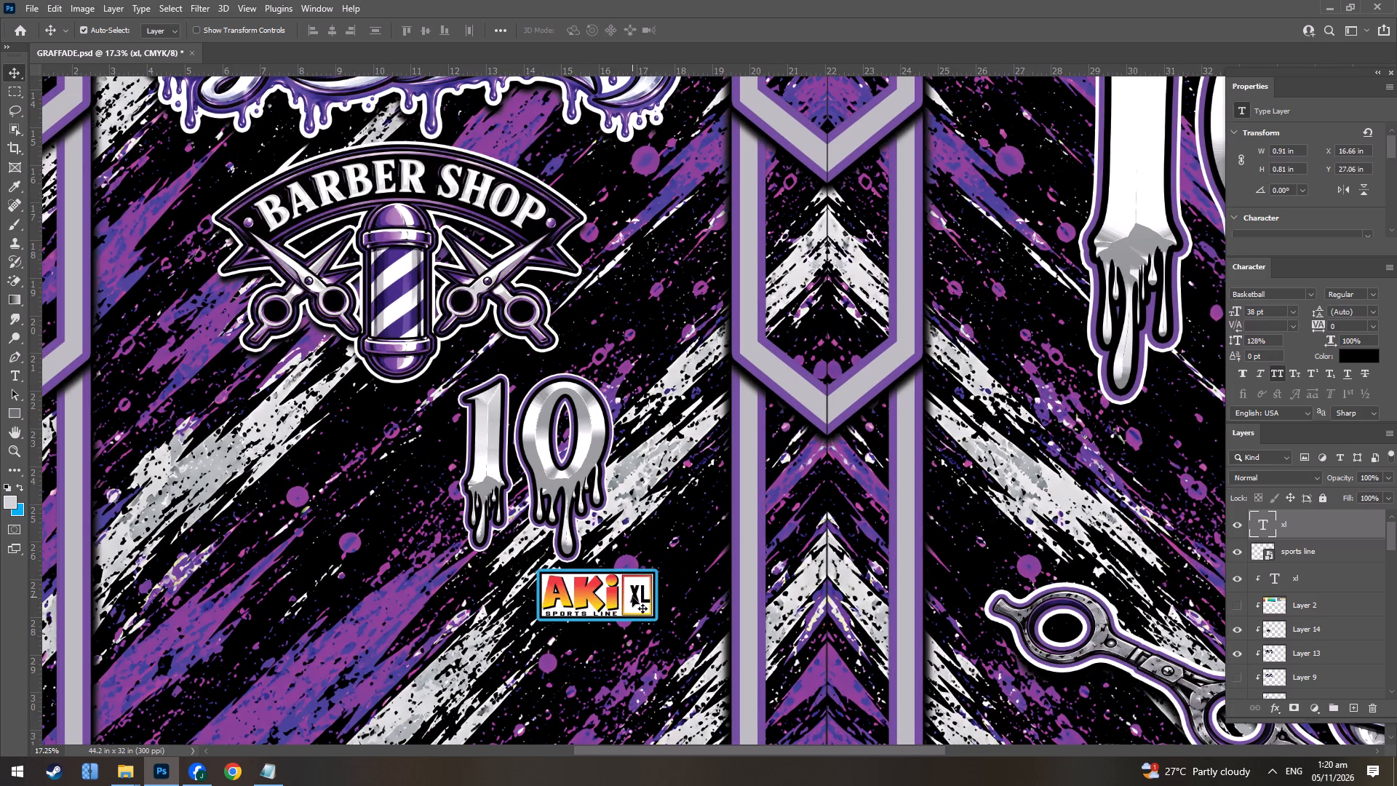
{"action": "left_click", "coordinate": [1235, 306]}
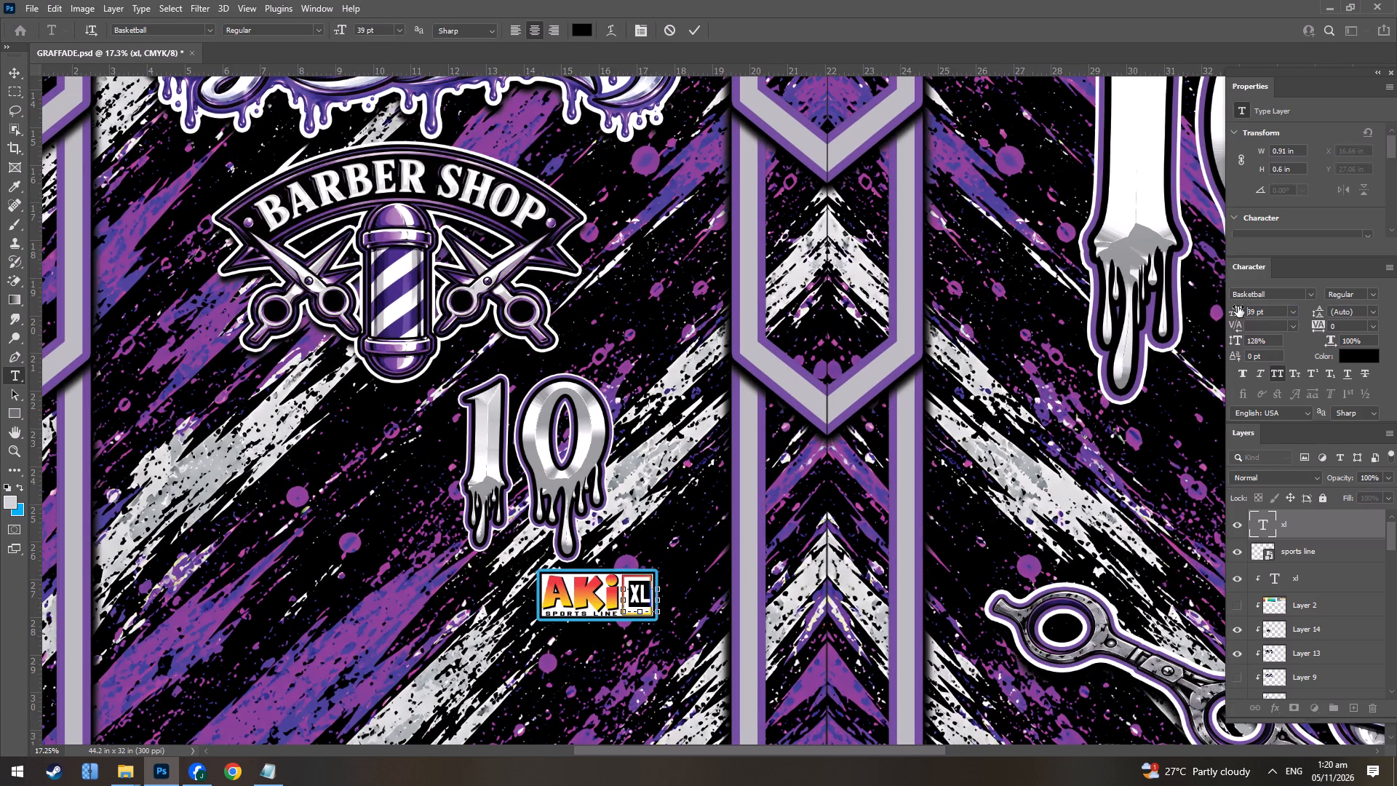
{"action": "key", "text": "Return"}
Centre the XL text horizontally inside the white size box of the AKI tag, at about X 16.57 in.
{"action": "scroll", "coordinate": [621, 638], "scroll_direction": "down", "scroll_amount": 4}
{"action": "scroll", "coordinate": [637, 614], "scroll_direction": "up", "scroll_amount": 7, "text": "alt"}
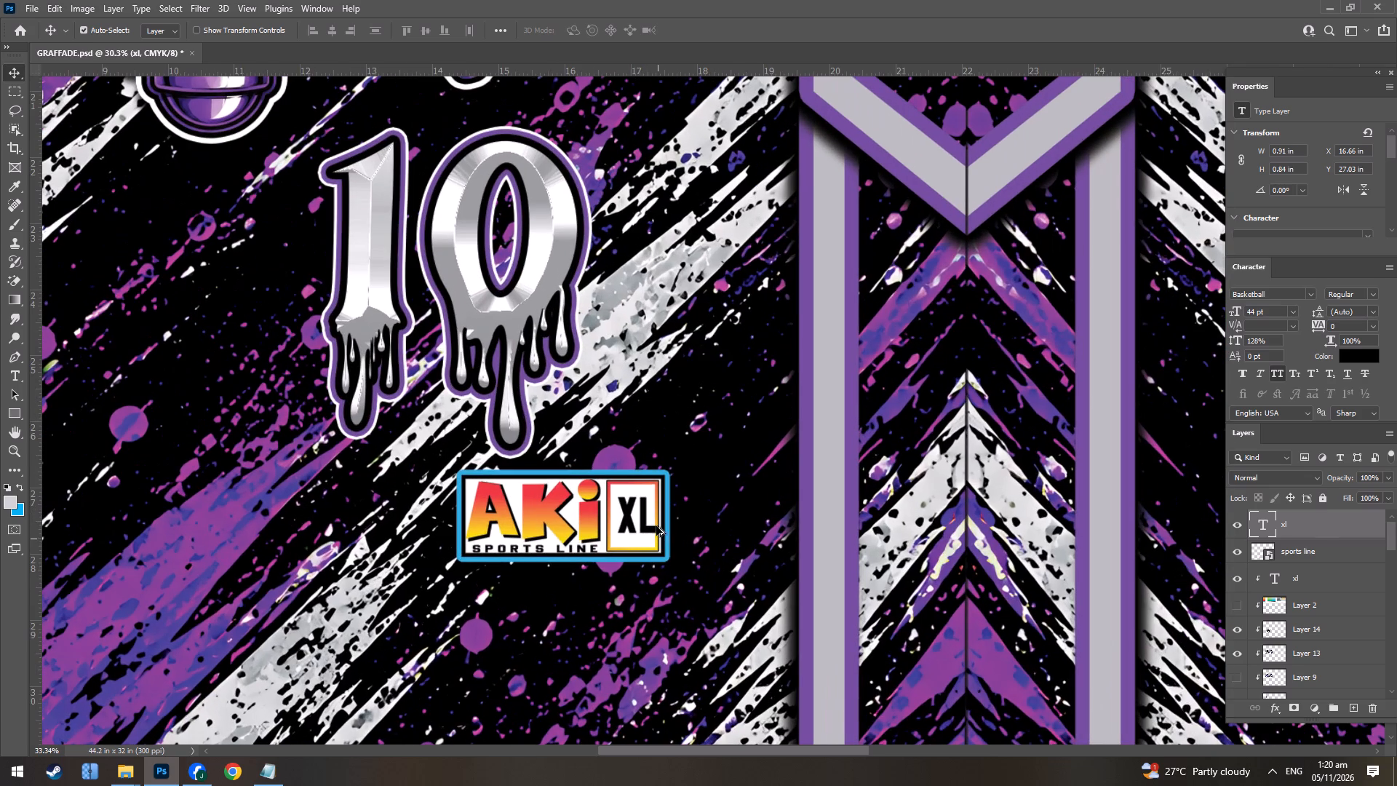
{"action": "key", "text": "v"}
{"action": "left_click_drag", "start_coordinate": [643, 529], "coordinate": [636, 529]}
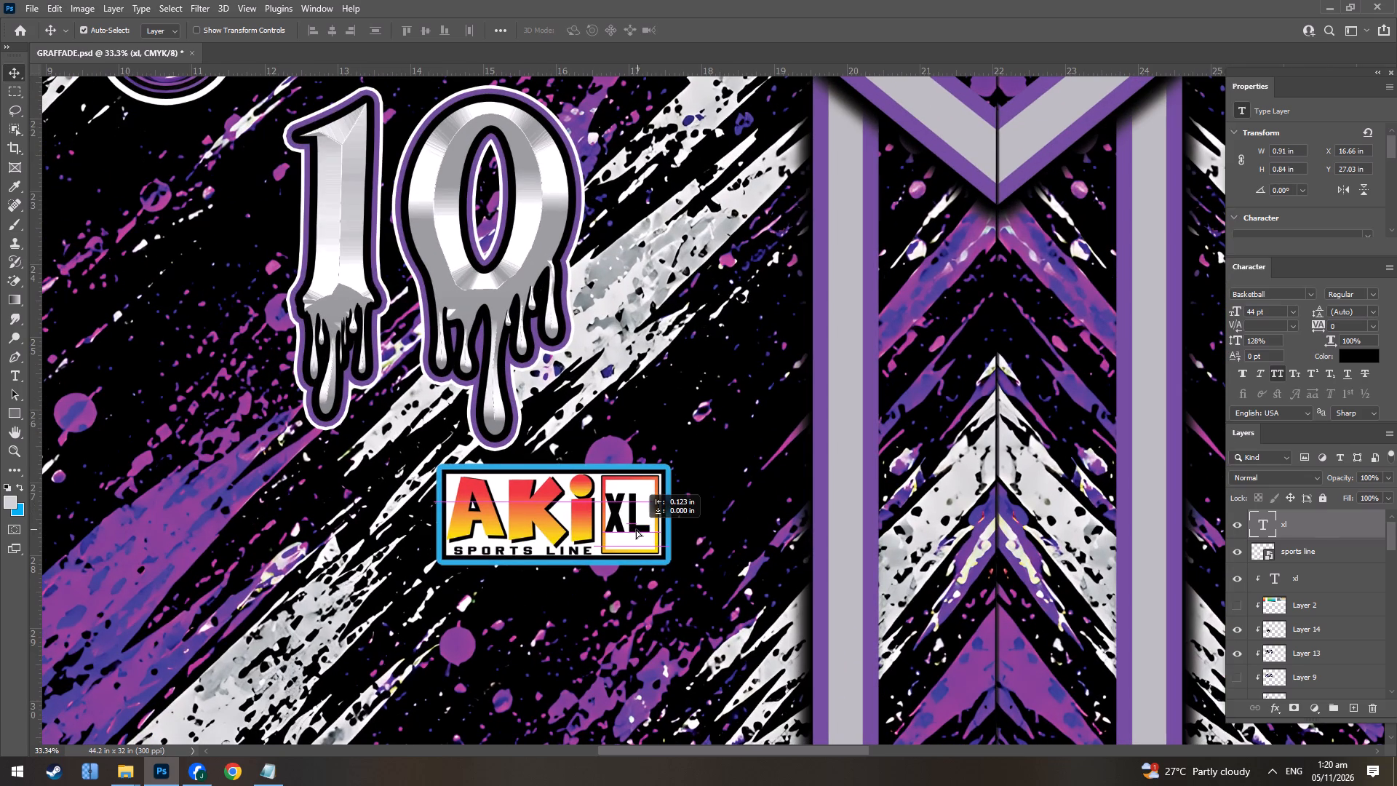
{"action": "left_click_drag", "start_coordinate": [636, 529], "coordinate": [634, 529]}
{"action": "scroll", "coordinate": [638, 525], "scroll_direction": "up", "scroll_amount": 10, "text": "alt"}
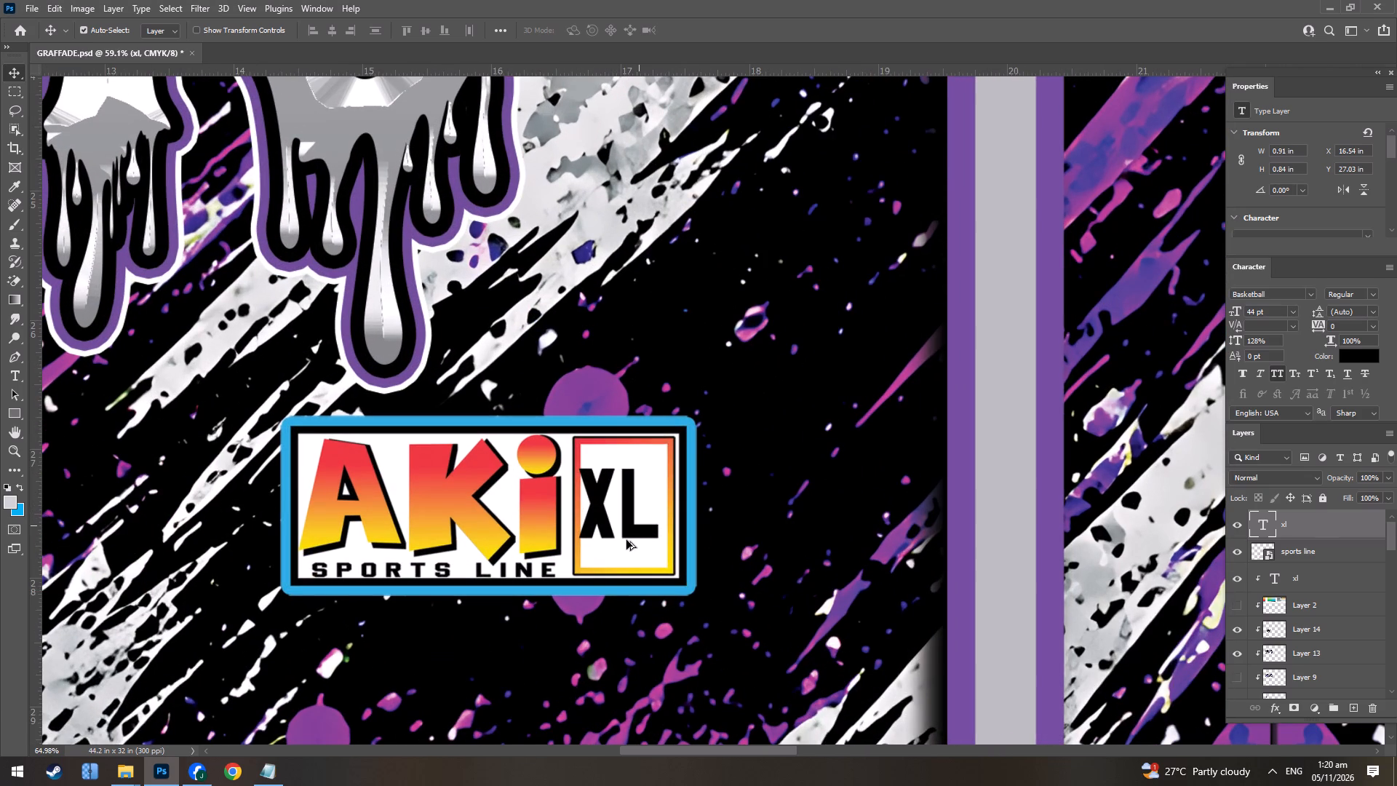
{"action": "left_click", "coordinate": [626, 539]}
{"action": "scroll", "coordinate": [621, 536], "scroll_direction": "up", "scroll_amount": 5, "text": "alt"}
{"action": "left_click_drag", "start_coordinate": [626, 529], "coordinate": [629, 529]}
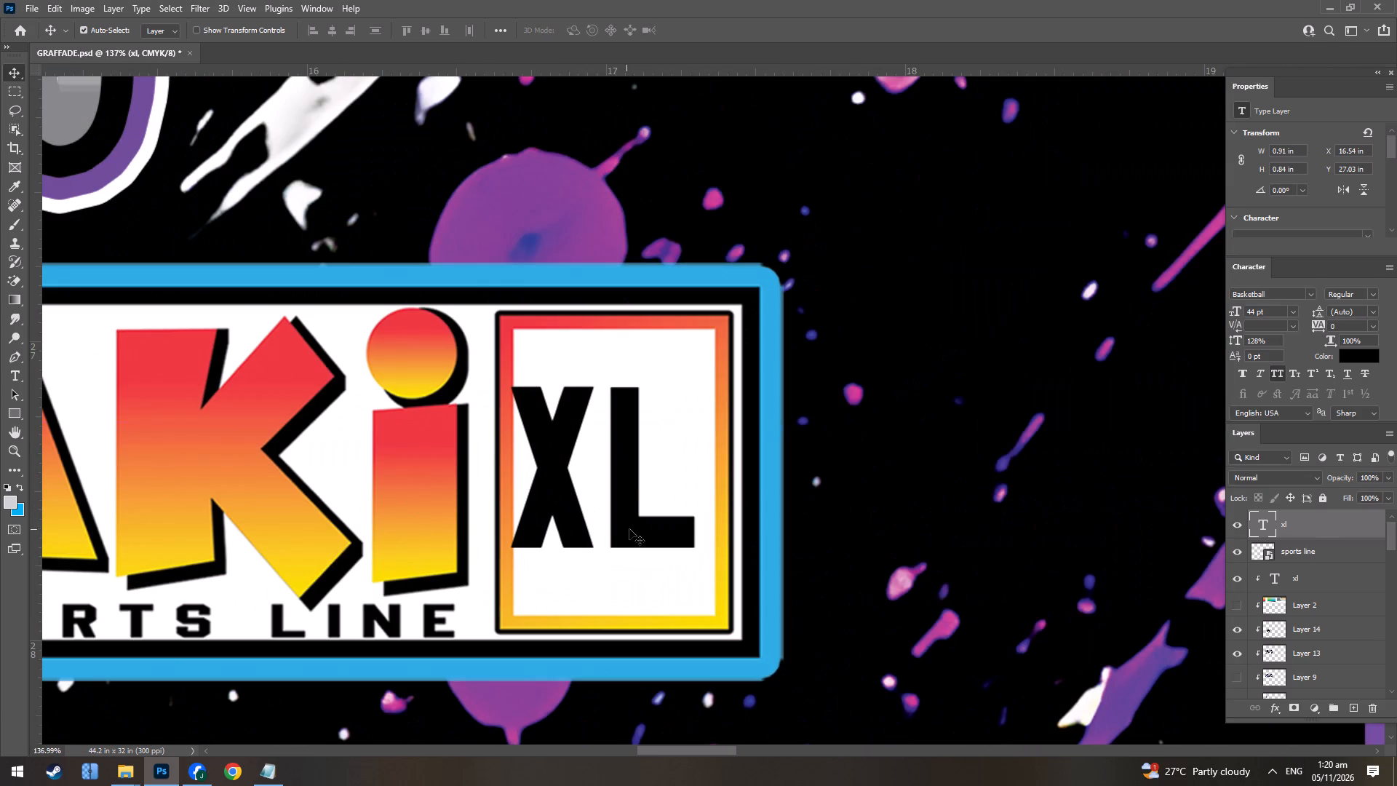
{"action": "left_click_drag", "start_coordinate": [629, 529], "coordinate": [637, 531]}
Resize the jersey image to 46.2 inches wide and 33 inches high.
{"action": "scroll", "coordinate": [637, 531], "scroll_direction": "down", "scroll_amount": 12, "text": "alt"}
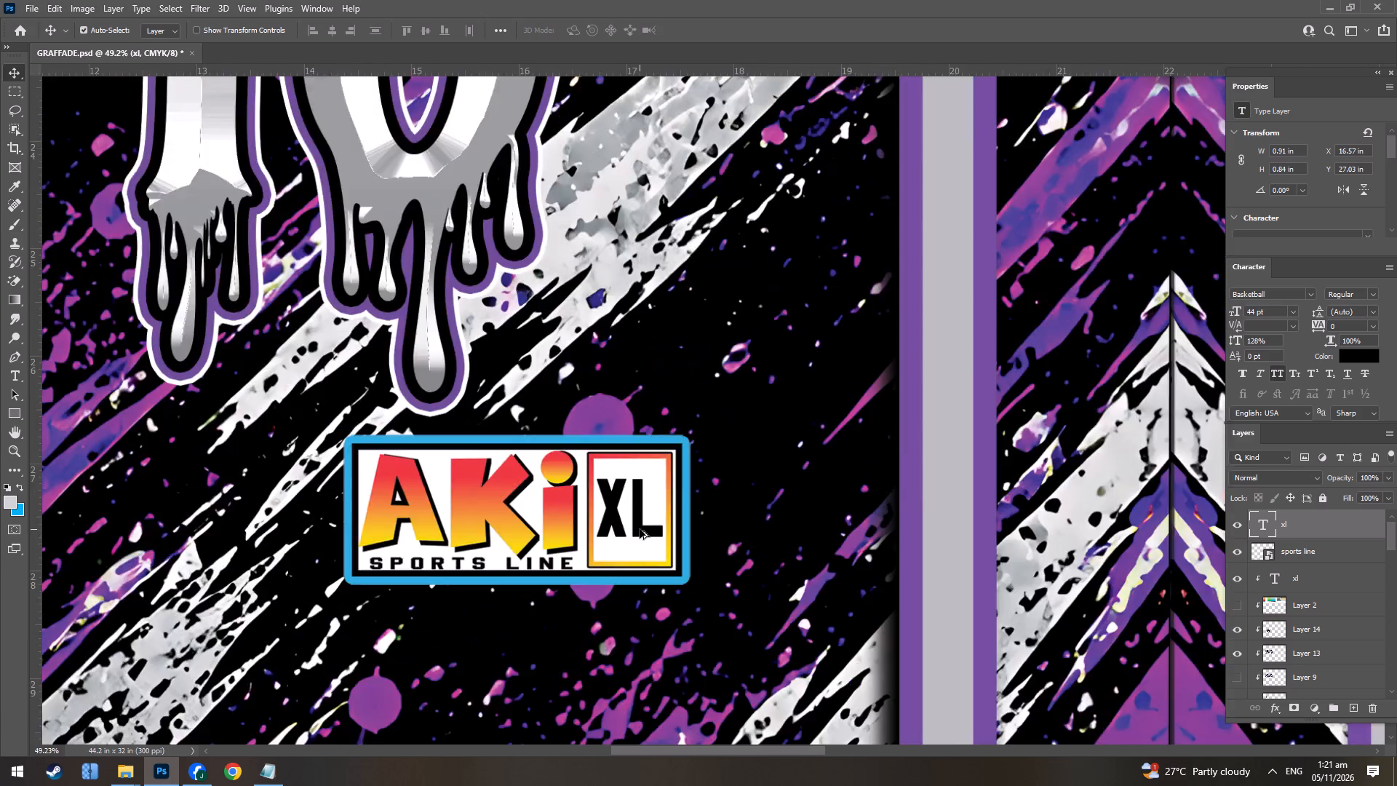
{"action": "scroll", "coordinate": [640, 529], "scroll_direction": "down", "scroll_amount": 20, "text": "alt"}
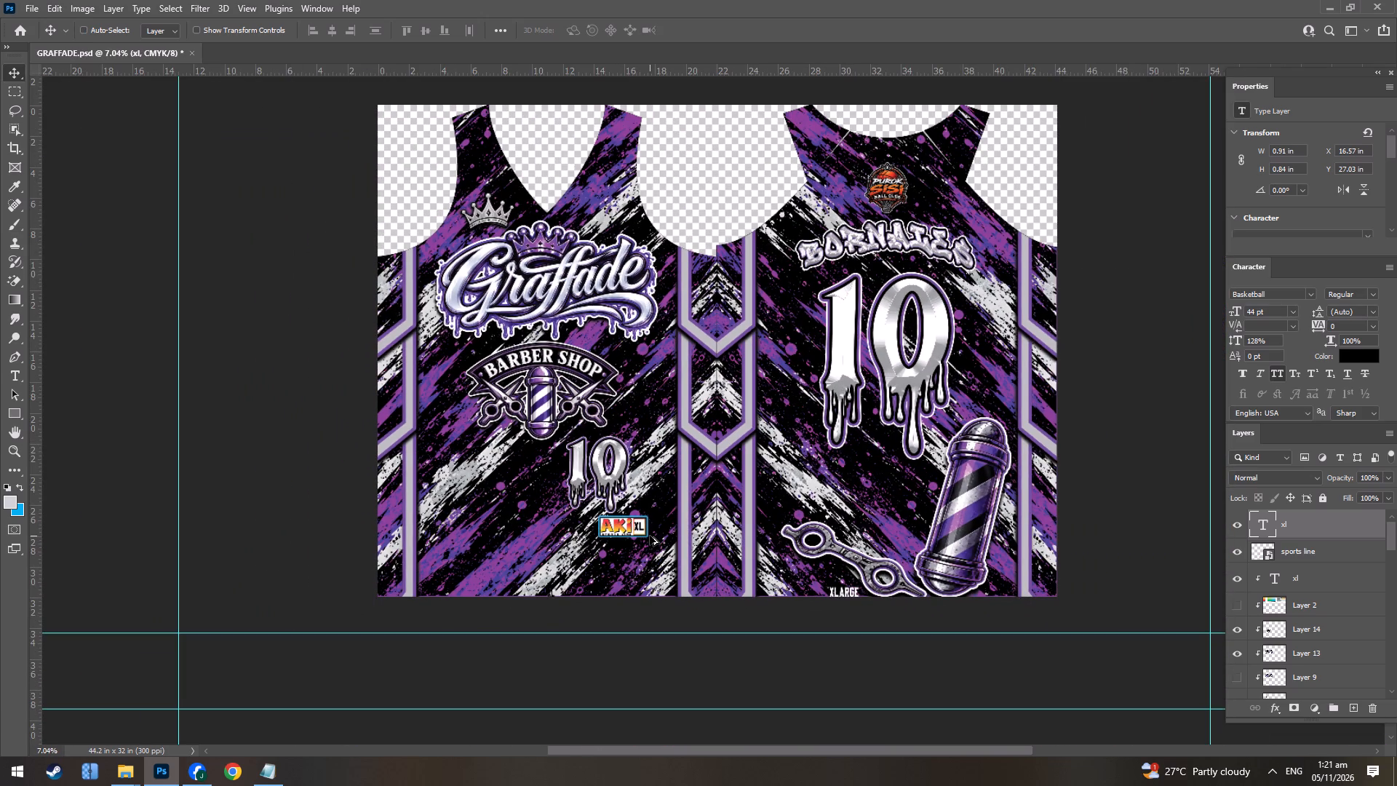
{"action": "key", "text": "ctrl+alt+i"}
{"action": "key", "text": "Left"}
{"action": "key", "text": "Right"}
{"action": "key", "text": "Right"}
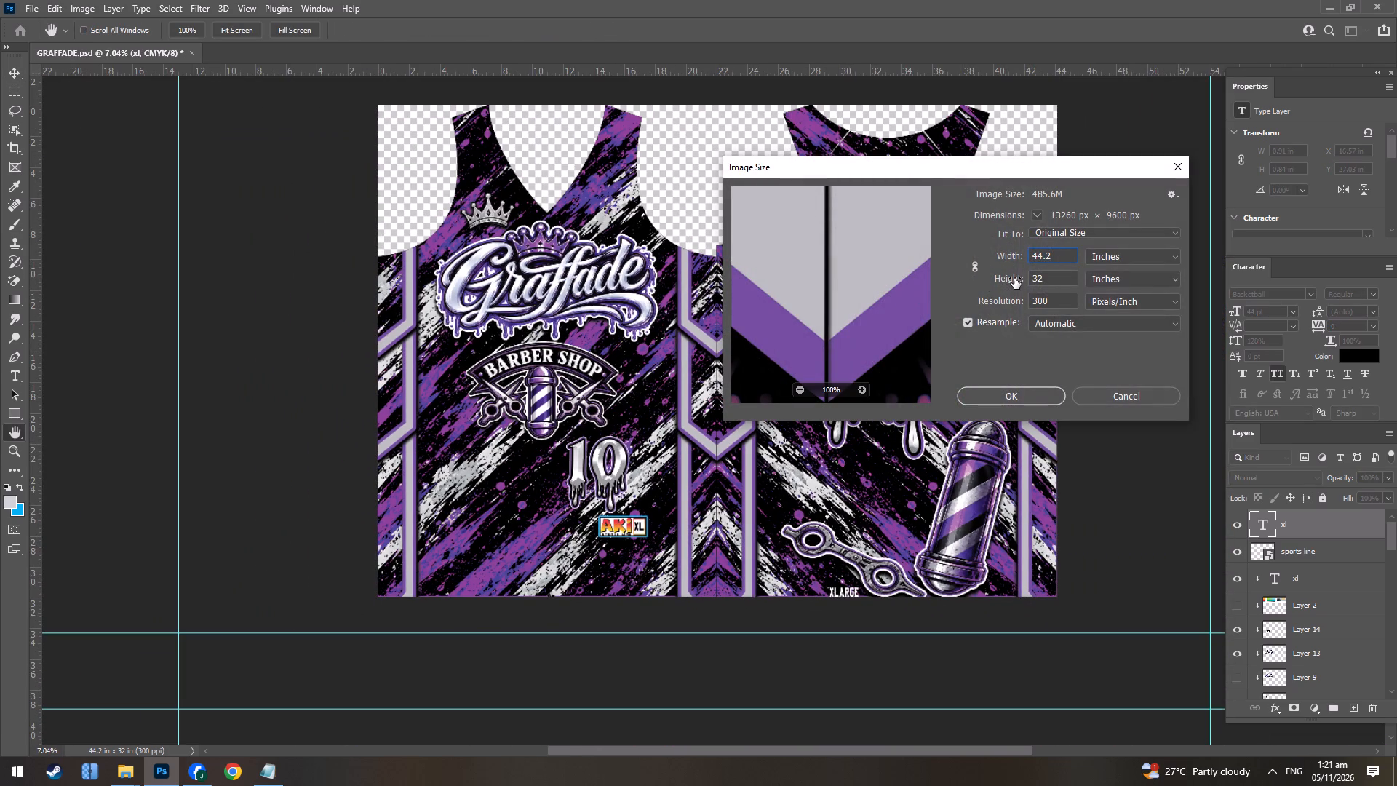
{"action": "key", "text": "BackSpace"}
{"action": "key", "text": "6"}
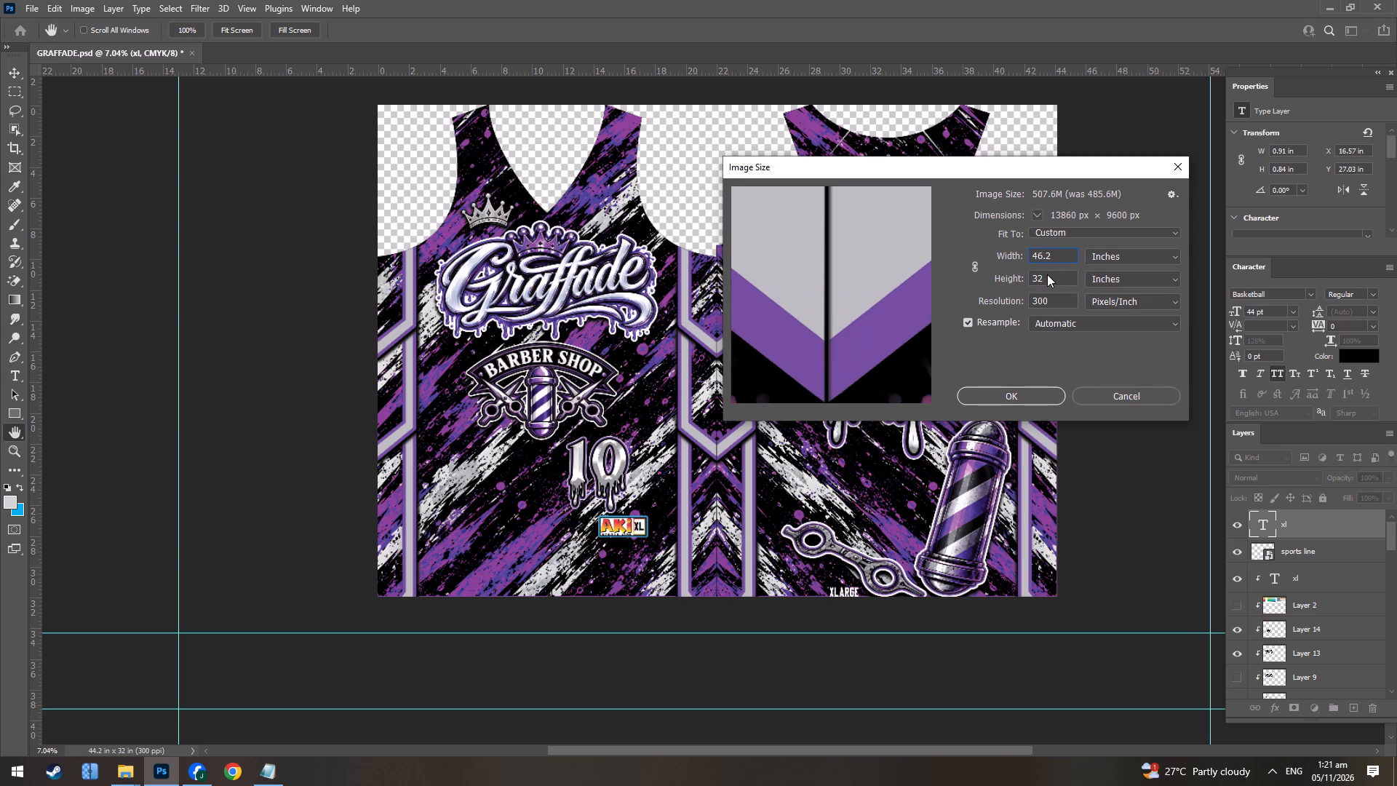
{"action": "left_click", "coordinate": [1047, 274]}
{"action": "key", "text": "BackSpace"}
{"action": "key", "text": "3"}
{"action": "key", "text": "Return"}
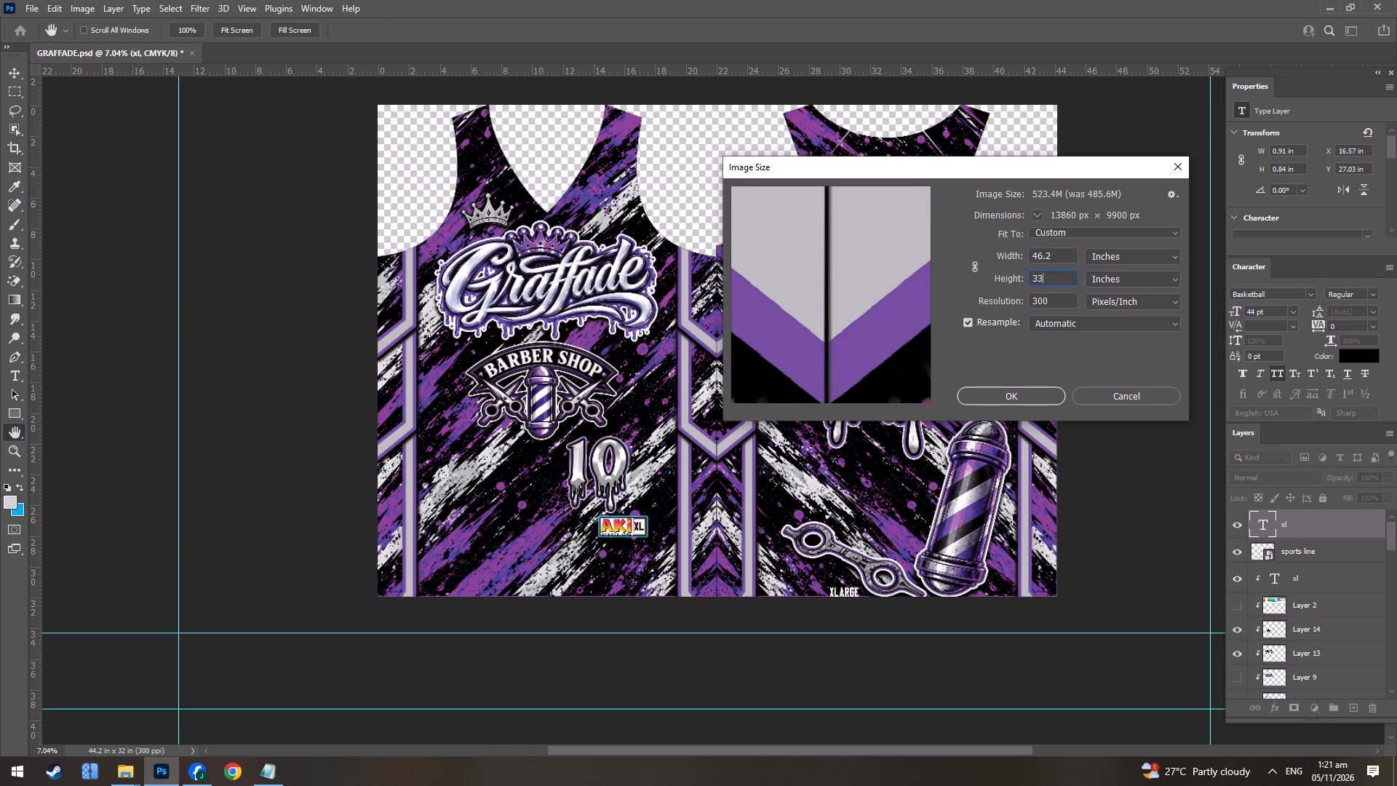
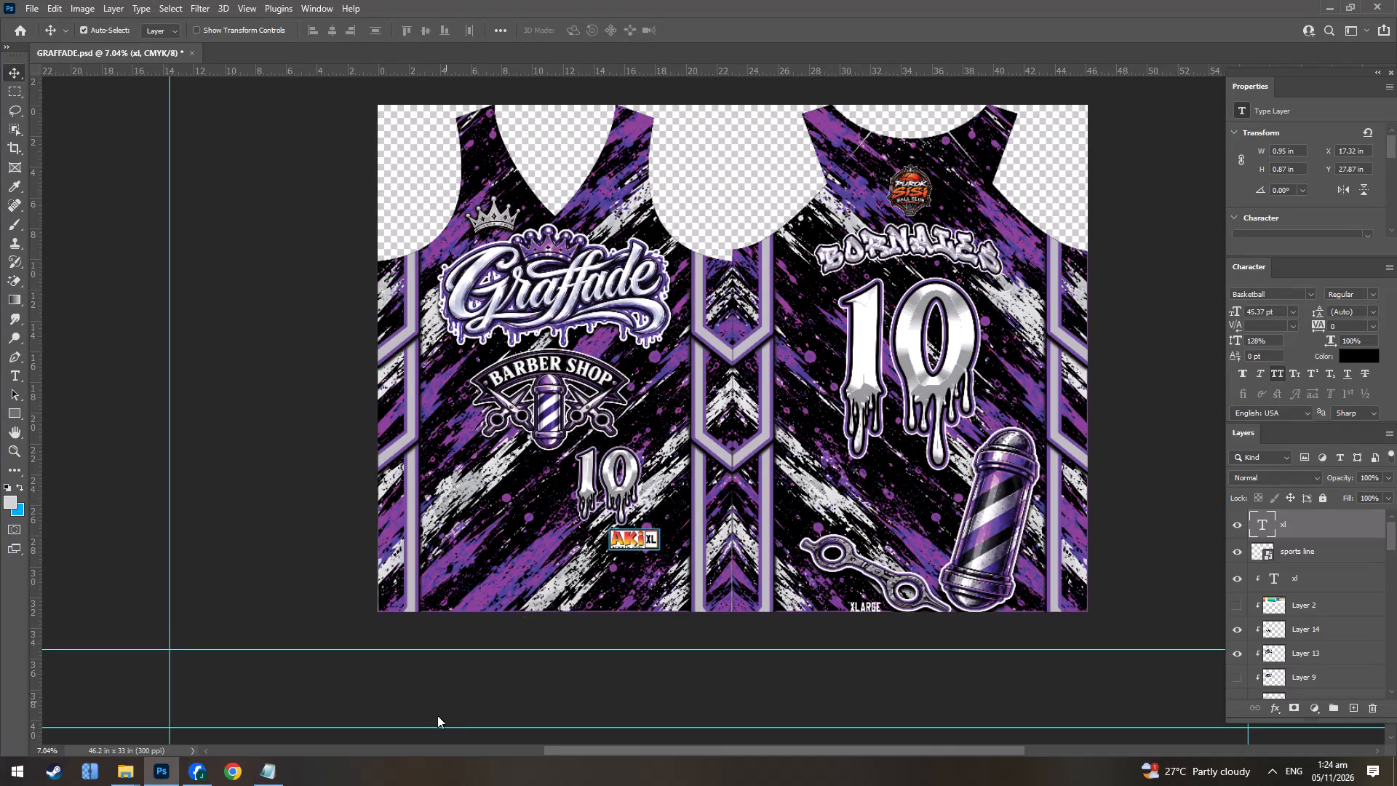
Check the DIBDB #15 XL entry at the top of the Notepad player list, undoing and redoing the last list edit.
{"action": "left_click", "coordinate": [263, 771]}
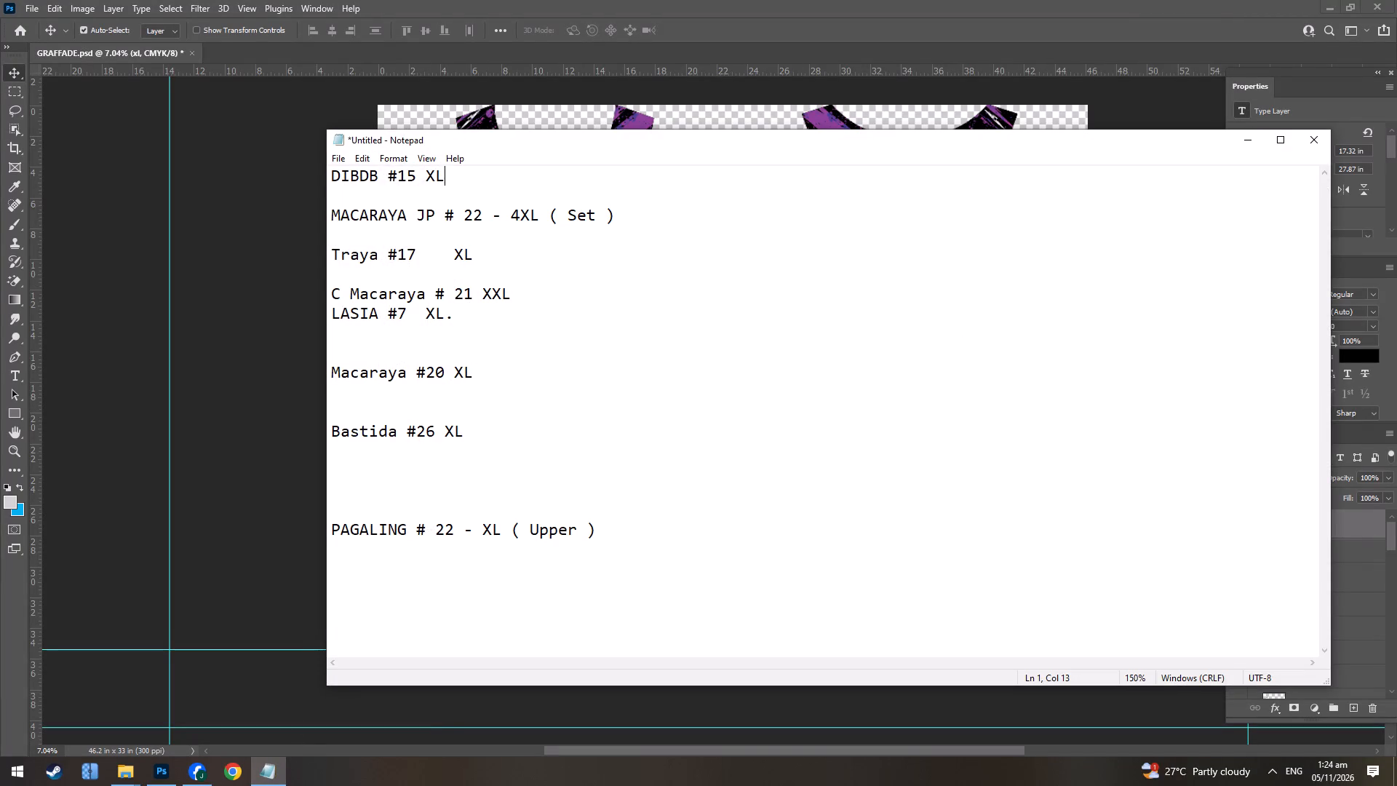
{"action": "left_click_drag", "start_coordinate": [477, 182], "coordinate": [234, 175]}
{"action": "left_click", "coordinate": [397, 175]}
{"action": "key", "text": "ctrl+z"}
{"action": "key", "text": "ctrl+shift+z"}
Switch to Facebook, close the unrelated second chat, and open the Messenger conversation with the client who ordered the Graffade jerseys.
{"action": "left_click", "coordinate": [198, 785]}
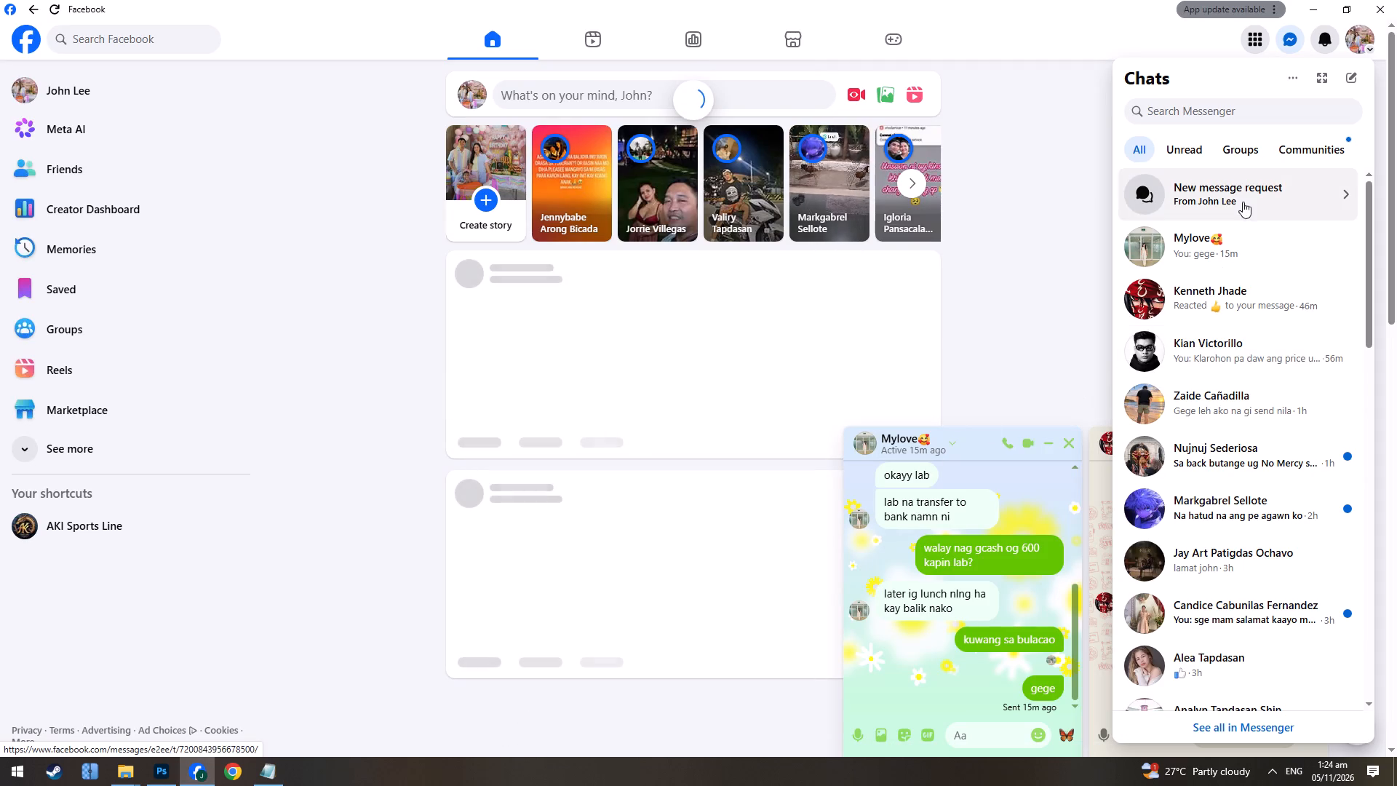
{"action": "left_click", "coordinate": [1291, 31]}
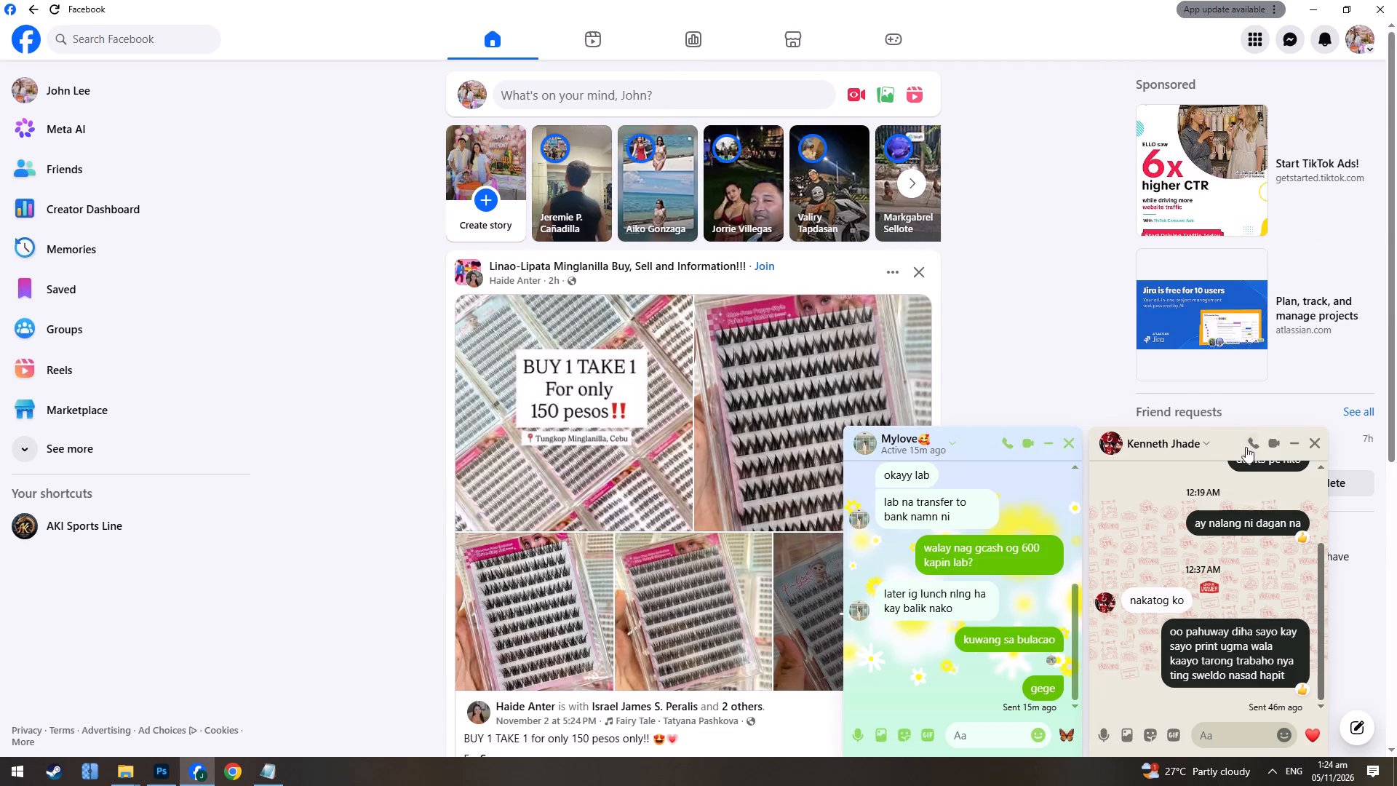
{"action": "left_click", "coordinate": [1316, 444]}
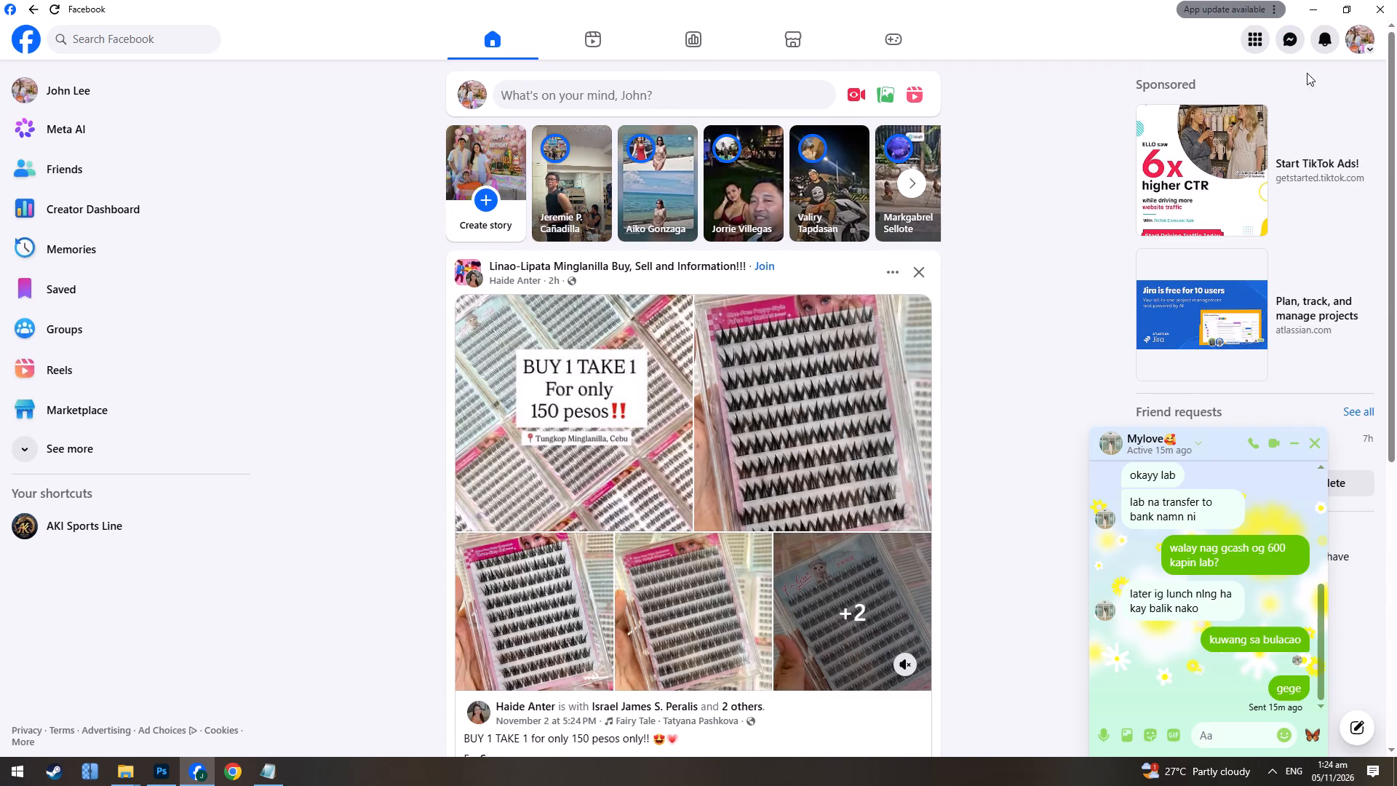
{"action": "left_click", "coordinate": [1297, 40]}
{"action": "left_click", "coordinate": [1220, 555]}
Search back through the client's chat history for the original Team Graffade order message.
{"action": "scroll", "coordinate": [952, 622], "scroll_direction": "up", "scroll_amount": 5}
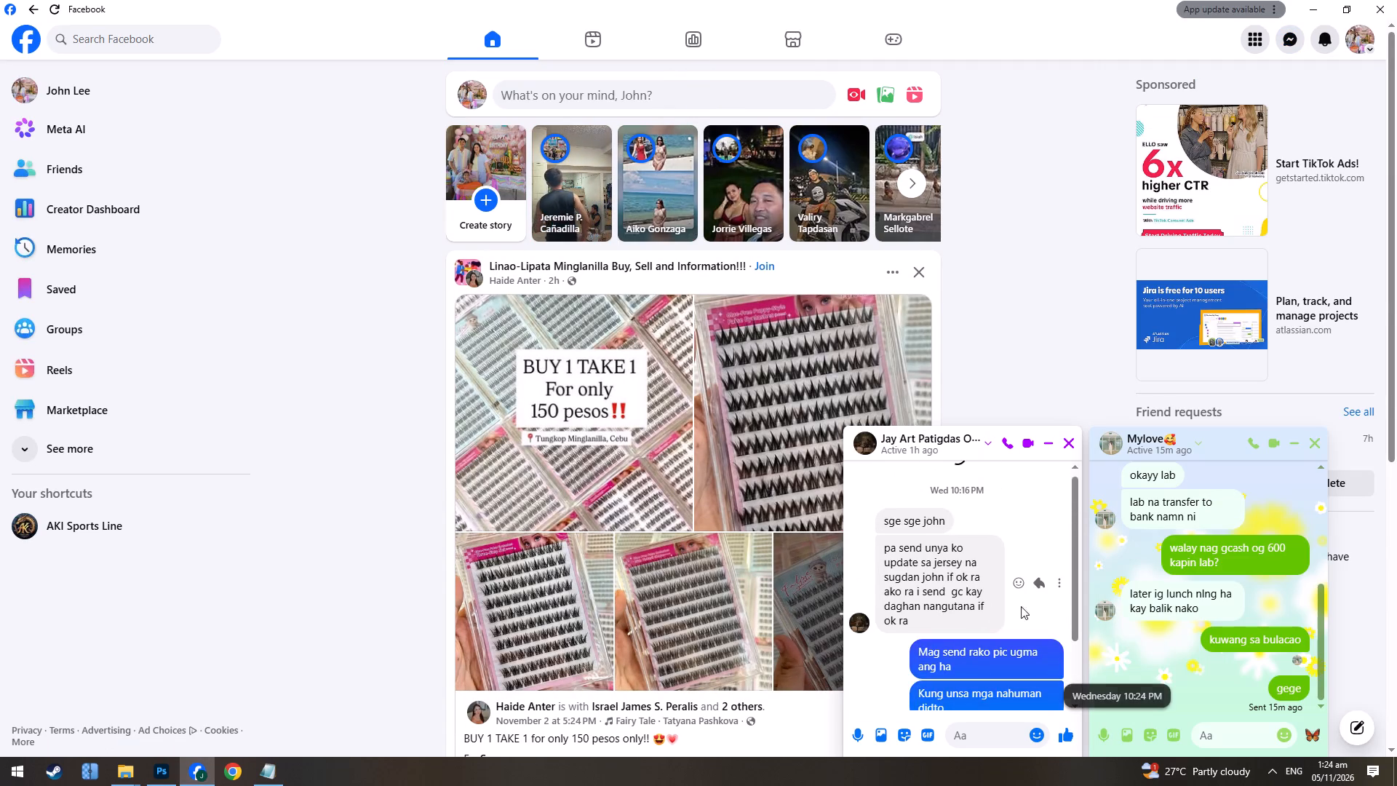
{"action": "scroll", "coordinate": [1021, 606], "scroll_direction": "up", "scroll_amount": 7}
{"action": "left_click_drag", "start_coordinate": [1079, 586], "coordinate": [1088, 329]}
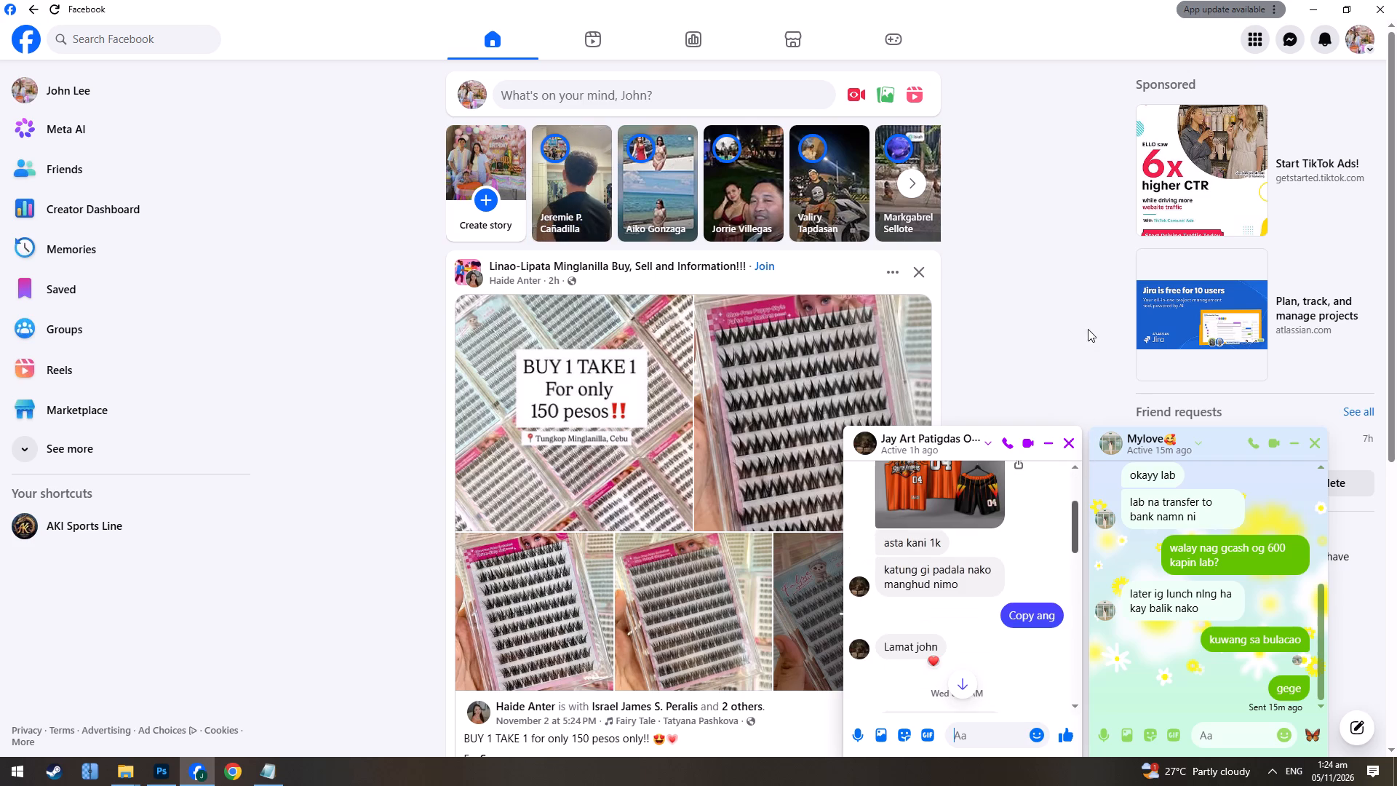
{"action": "left_click_drag", "start_coordinate": [1088, 329], "coordinate": [1088, 320]}
{"action": "left_click_drag", "start_coordinate": [1072, 515], "coordinate": [1071, 316]}
{"action": "scroll", "coordinate": [1064, 536], "scroll_direction": "up", "scroll_amount": 5}
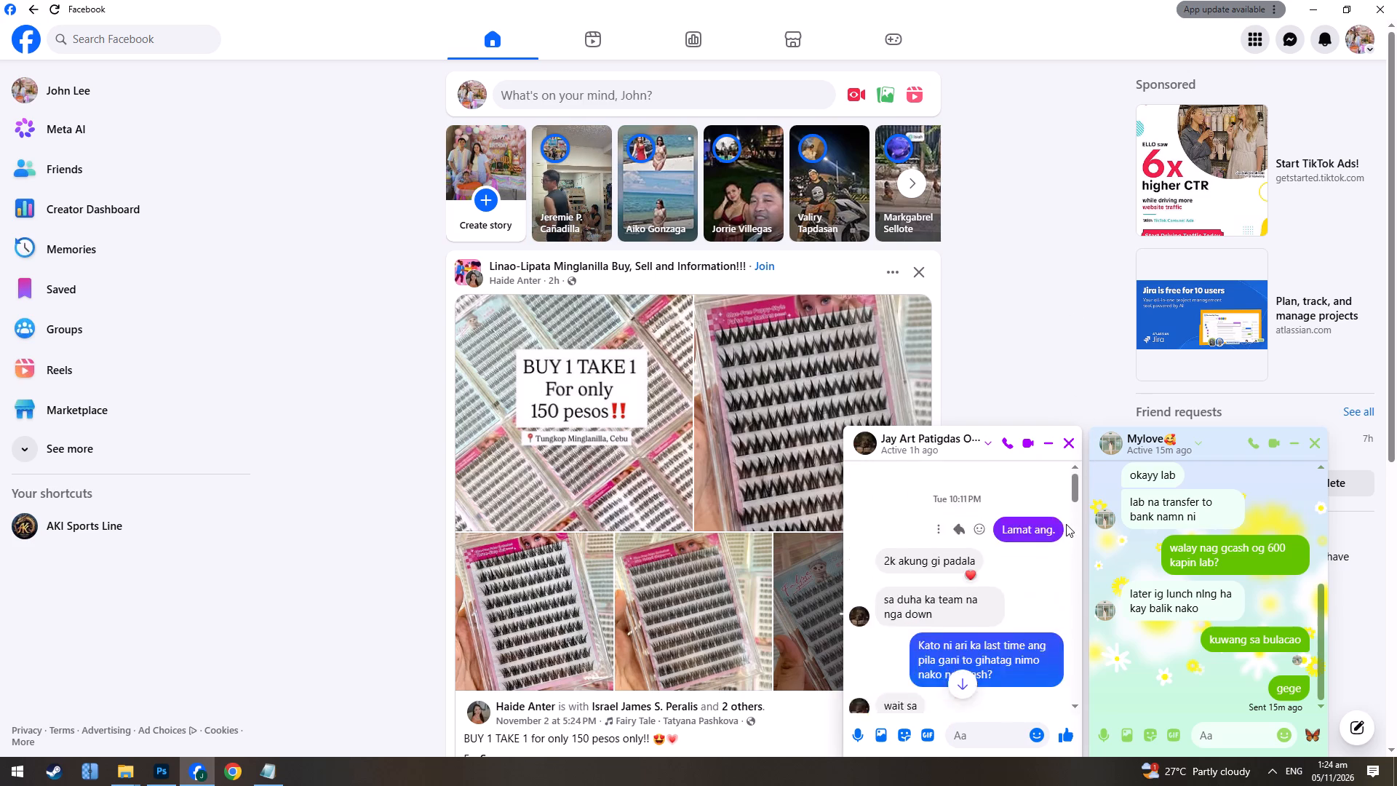
{"action": "scroll", "coordinate": [1066, 524], "scroll_direction": "up", "scroll_amount": 20}
{"action": "scroll", "coordinate": [1066, 524], "scroll_direction": "up", "scroll_amount": 16}
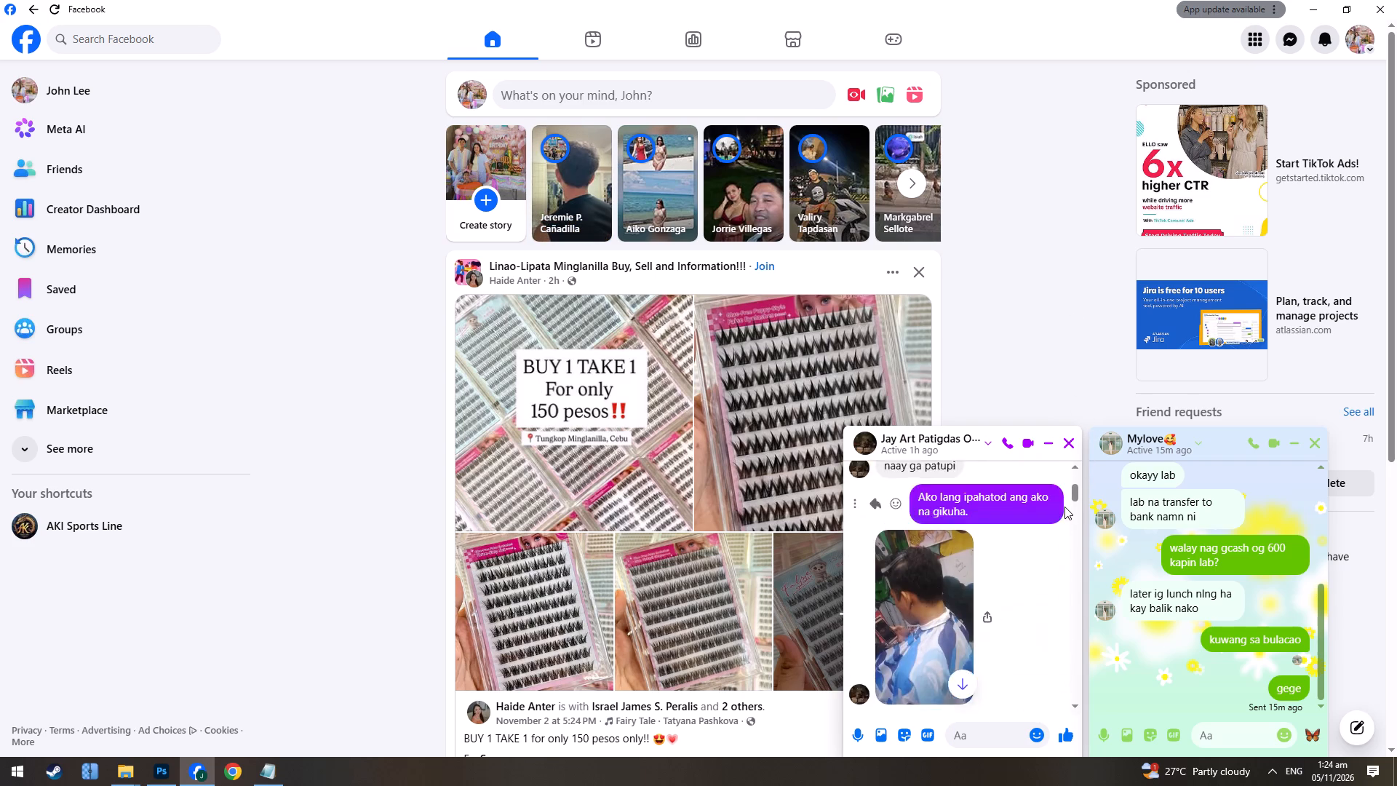
{"action": "scroll", "coordinate": [1064, 507], "scroll_direction": "up", "scroll_amount": 13}
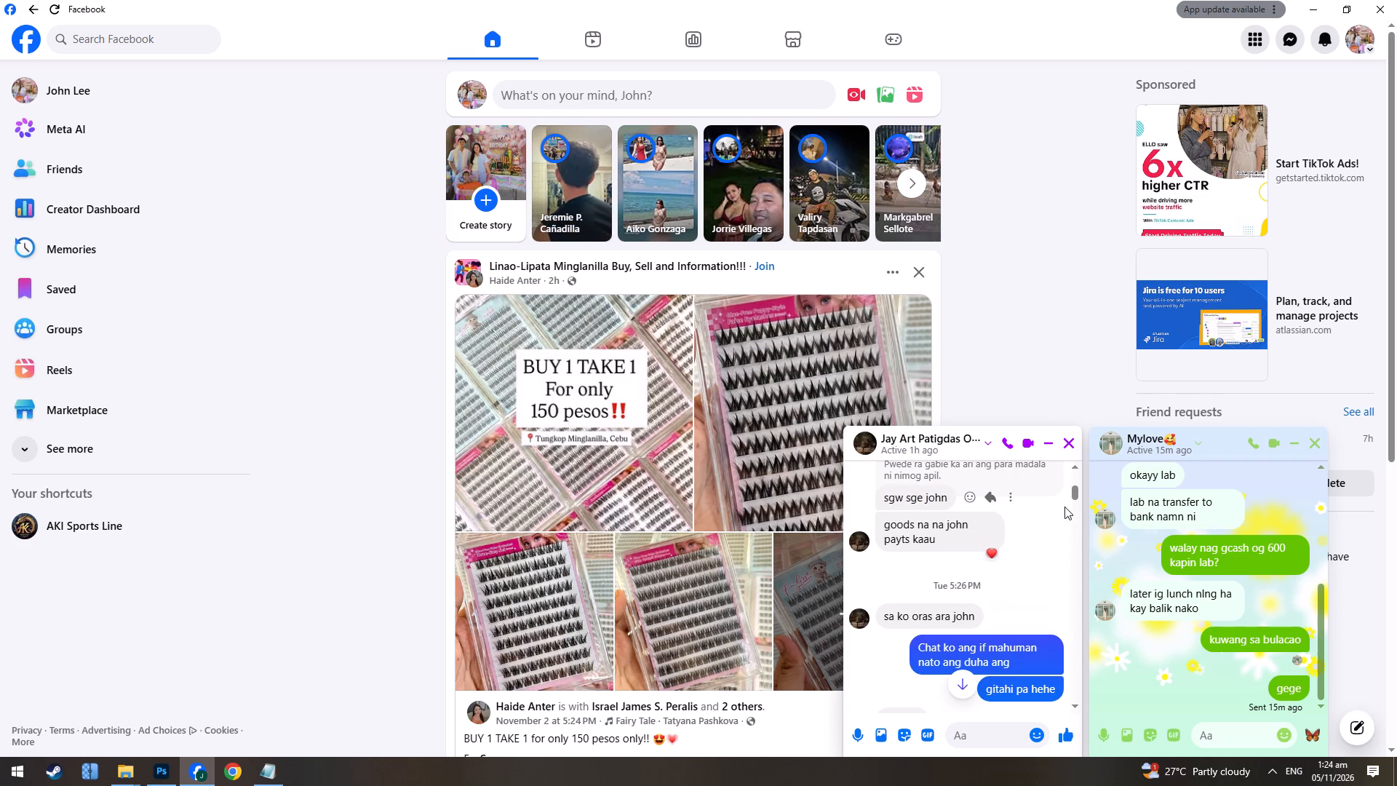
{"action": "scroll", "coordinate": [1064, 507], "scroll_direction": "up", "scroll_amount": 13}
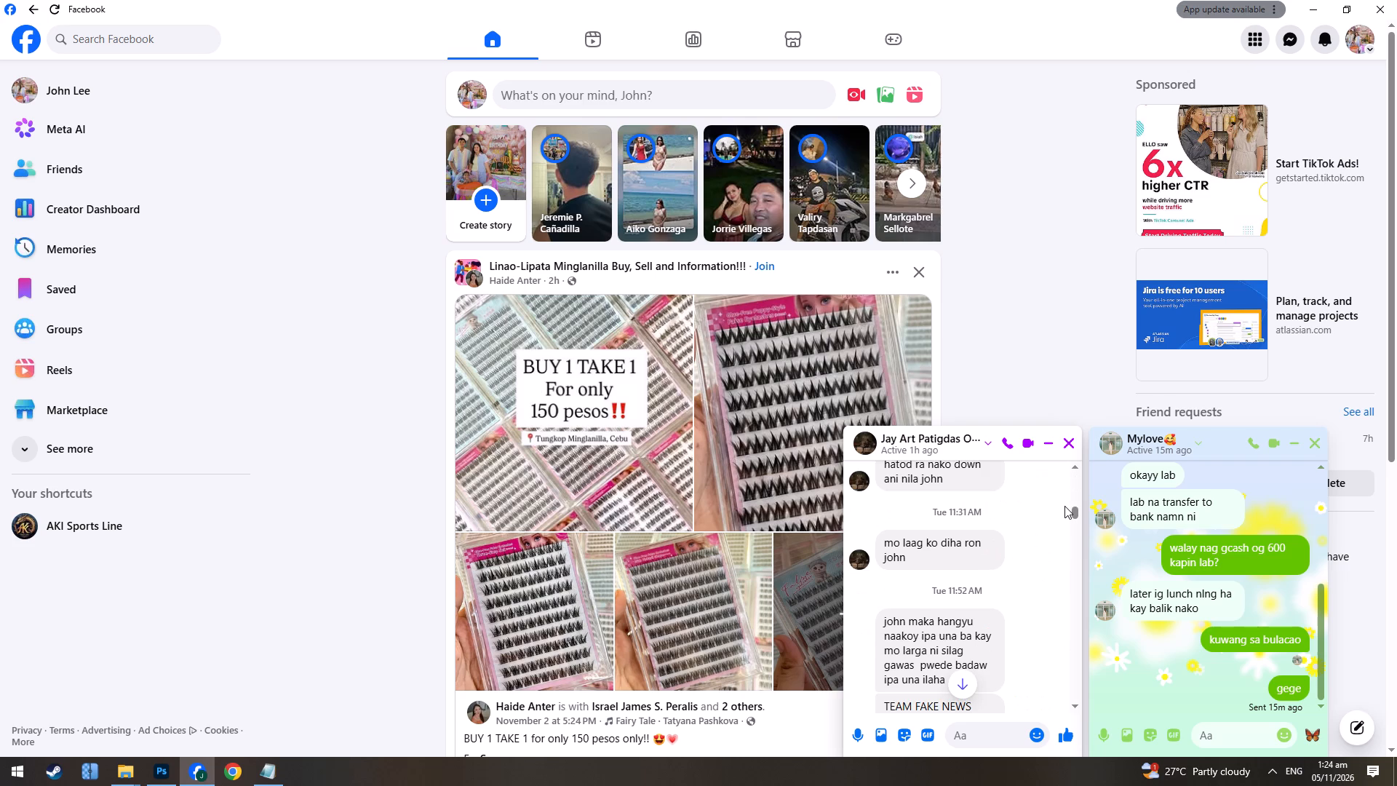
{"action": "scroll", "coordinate": [1064, 506], "scroll_direction": "up", "scroll_amount": 14}
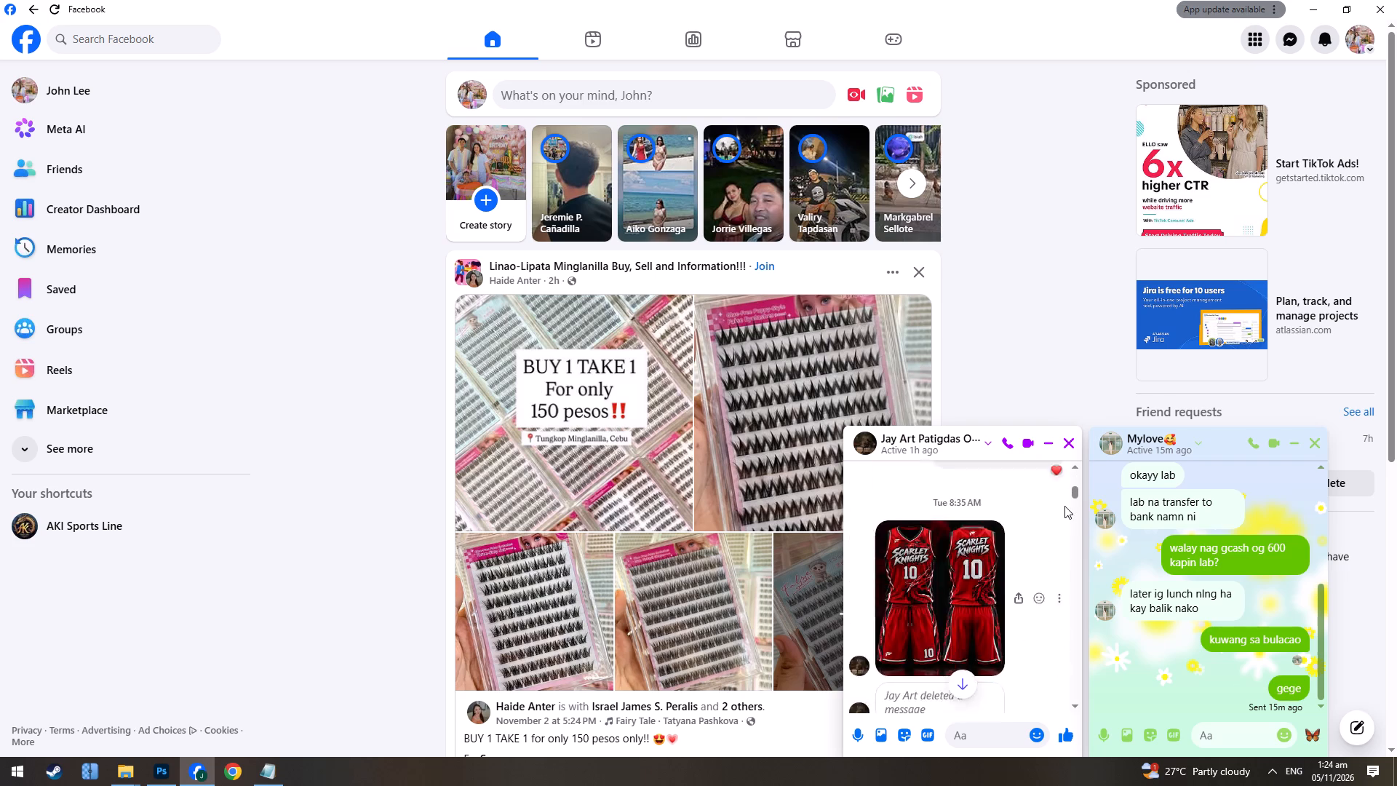
{"action": "scroll", "coordinate": [1064, 506], "scroll_direction": "up", "scroll_amount": 14}
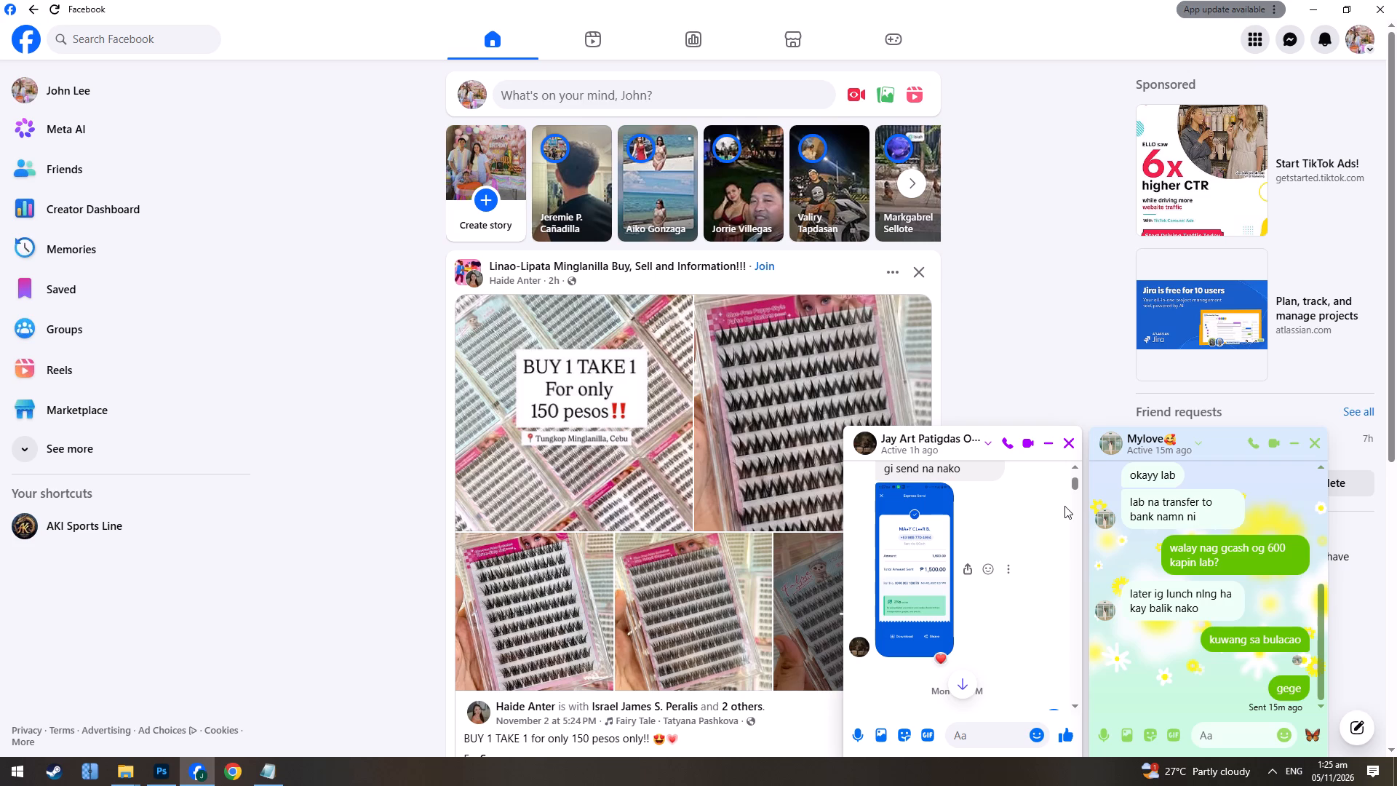
{"action": "scroll", "coordinate": [1064, 506], "scroll_direction": "up", "scroll_amount": 4}
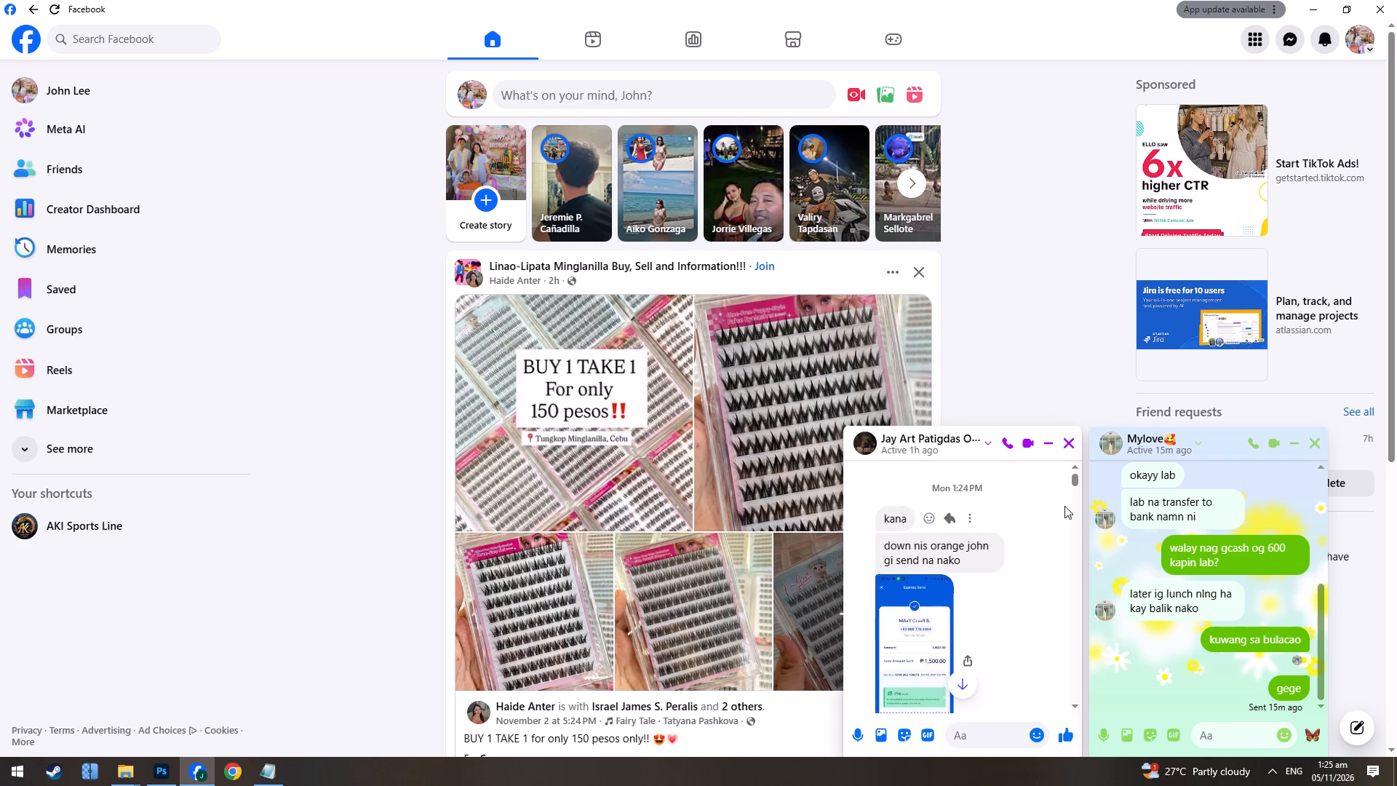
{"action": "scroll", "coordinate": [1064, 506], "scroll_direction": "up", "scroll_amount": 18}
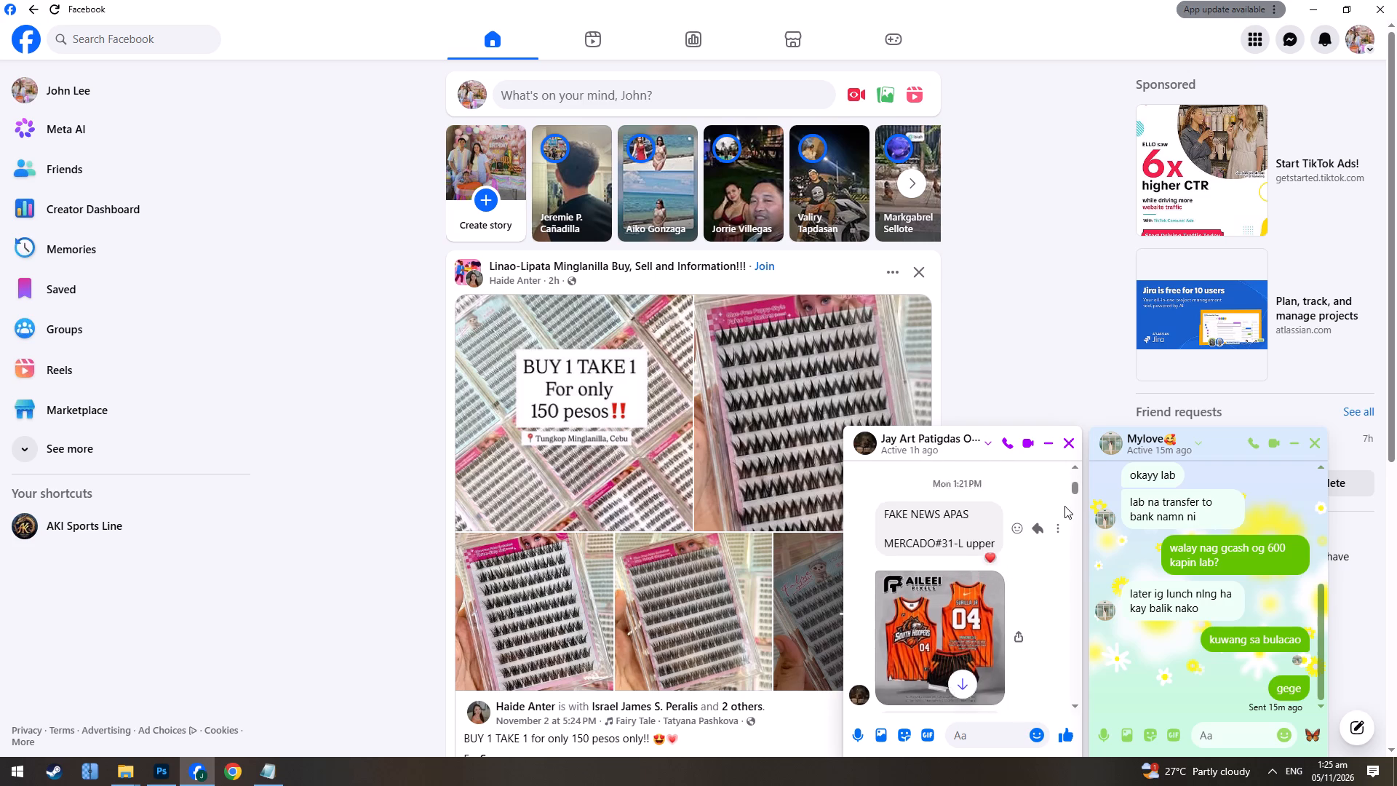
{"action": "scroll", "coordinate": [1064, 506], "scroll_direction": "up", "scroll_amount": 20}
{"action": "scroll", "coordinate": [1064, 506], "scroll_direction": "up", "scroll_amount": 5}
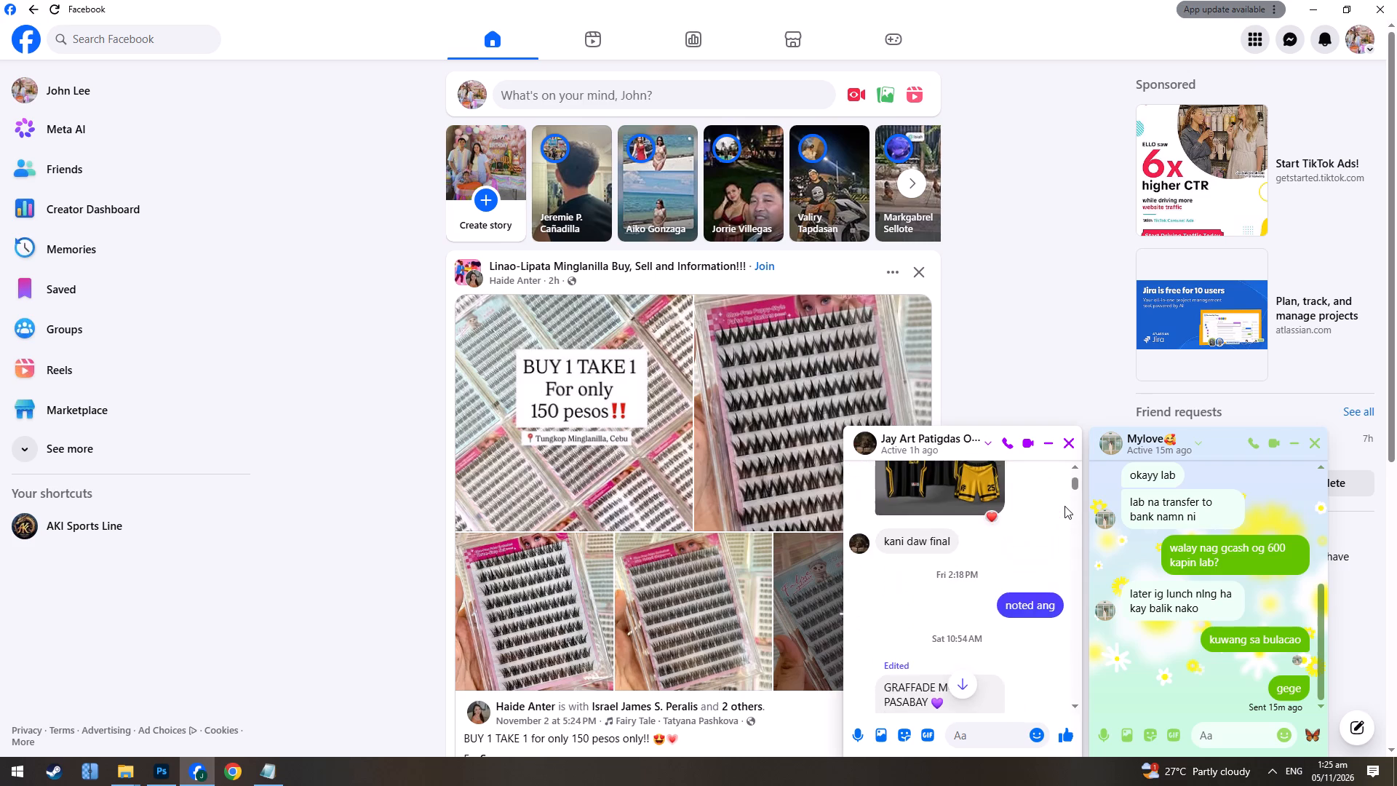
{"action": "scroll", "coordinate": [1064, 506], "scroll_direction": "up", "scroll_amount": 13}
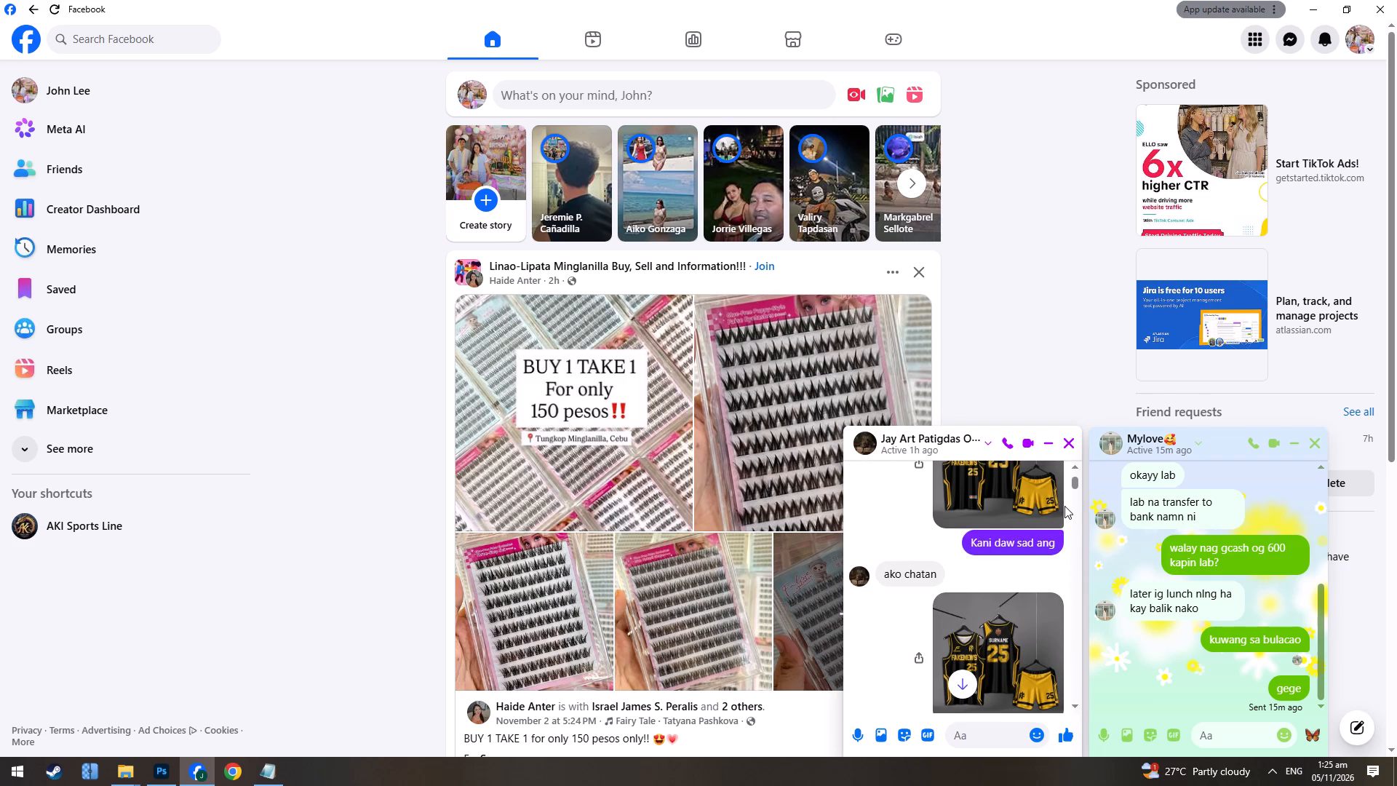
{"action": "scroll", "coordinate": [1064, 506], "scroll_direction": "up", "scroll_amount": 18}
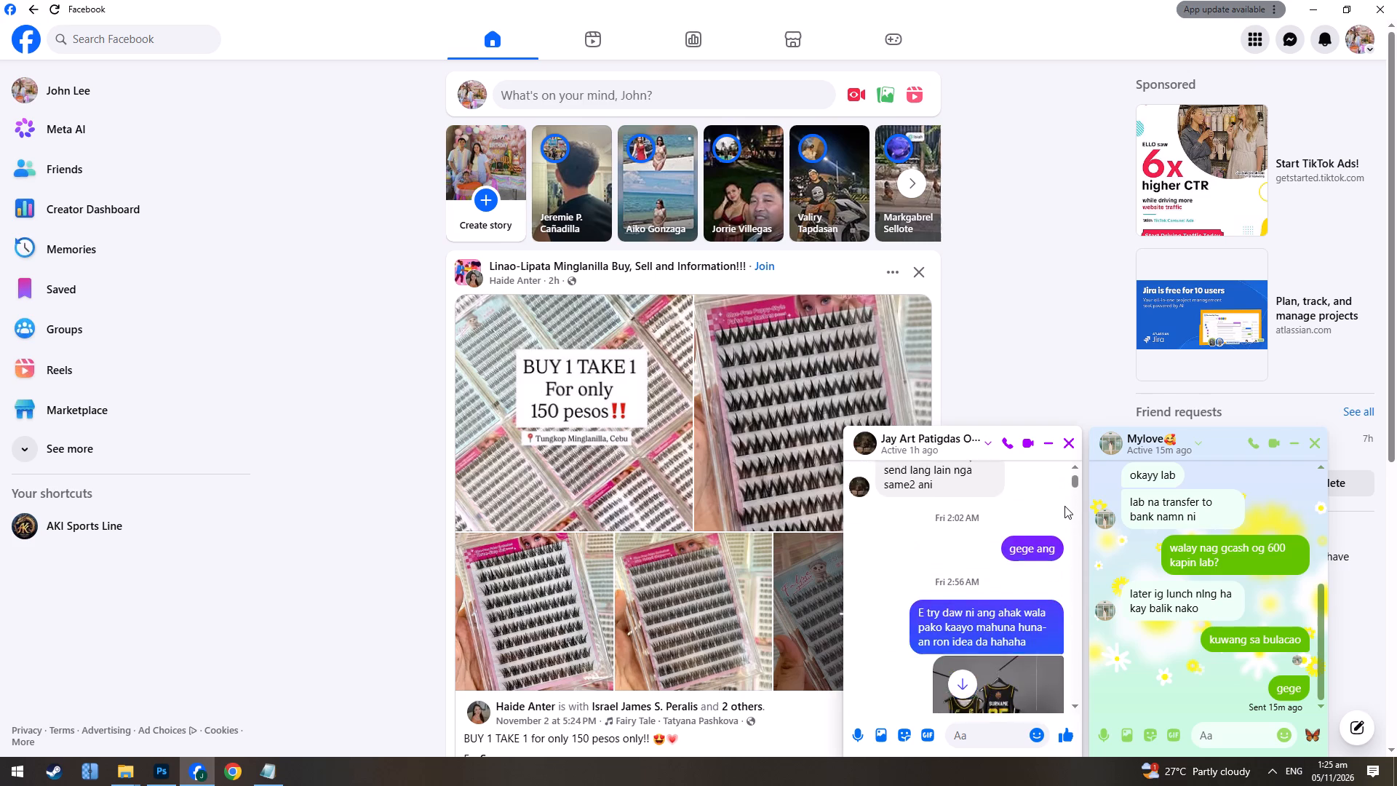
{"action": "scroll", "coordinate": [1064, 506], "scroll_direction": "up", "scroll_amount": 18}
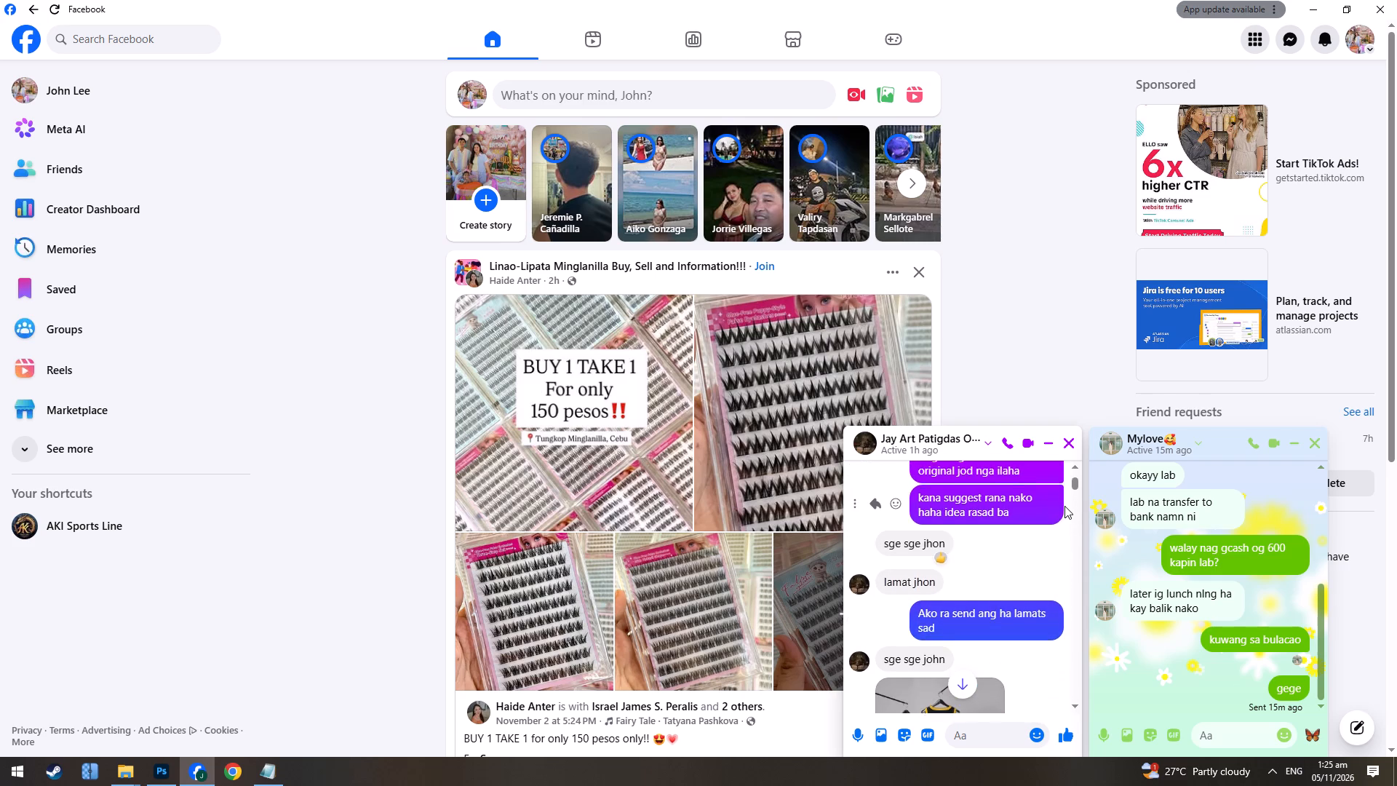
{"action": "scroll", "coordinate": [1064, 506], "scroll_direction": "up", "scroll_amount": 8}
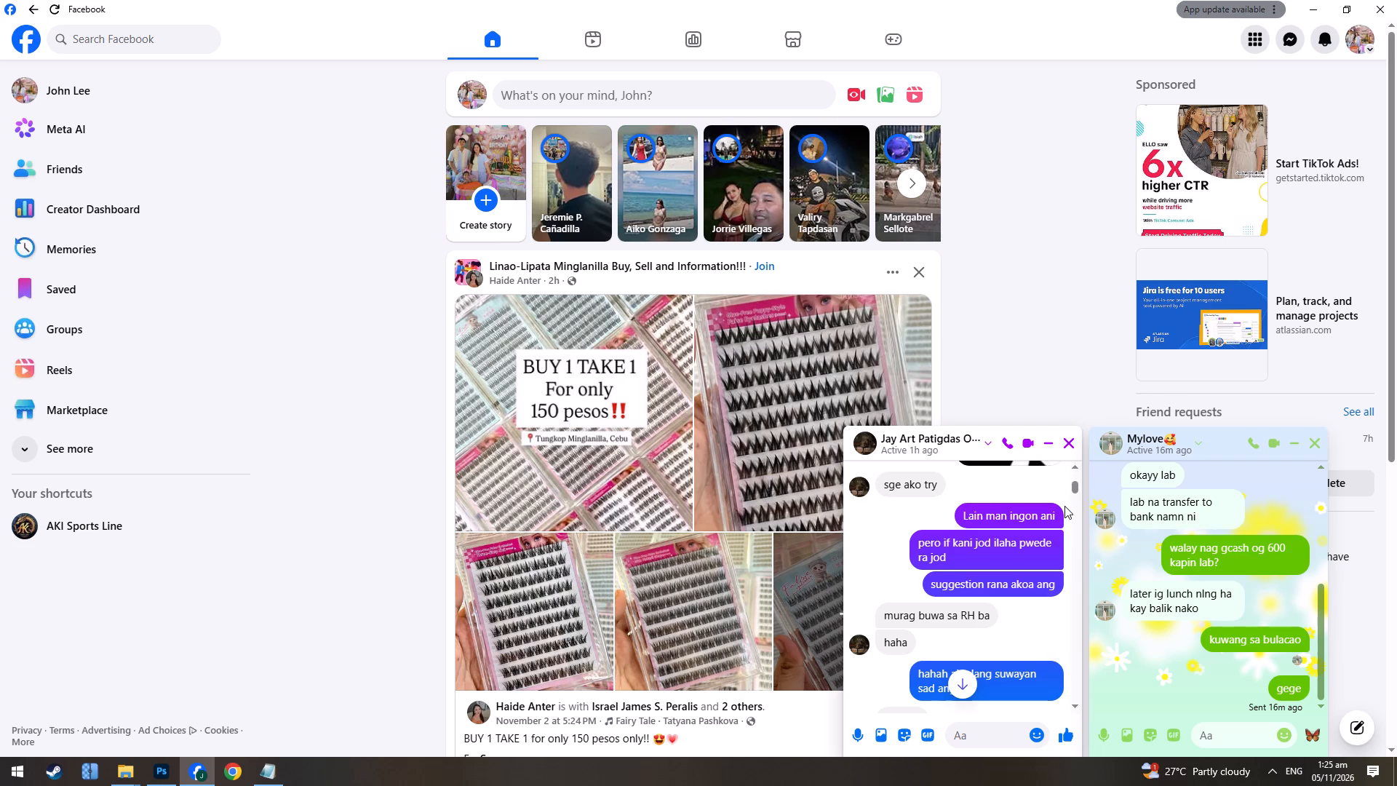
{"action": "scroll", "coordinate": [1064, 506], "scroll_direction": "up", "scroll_amount": 3}
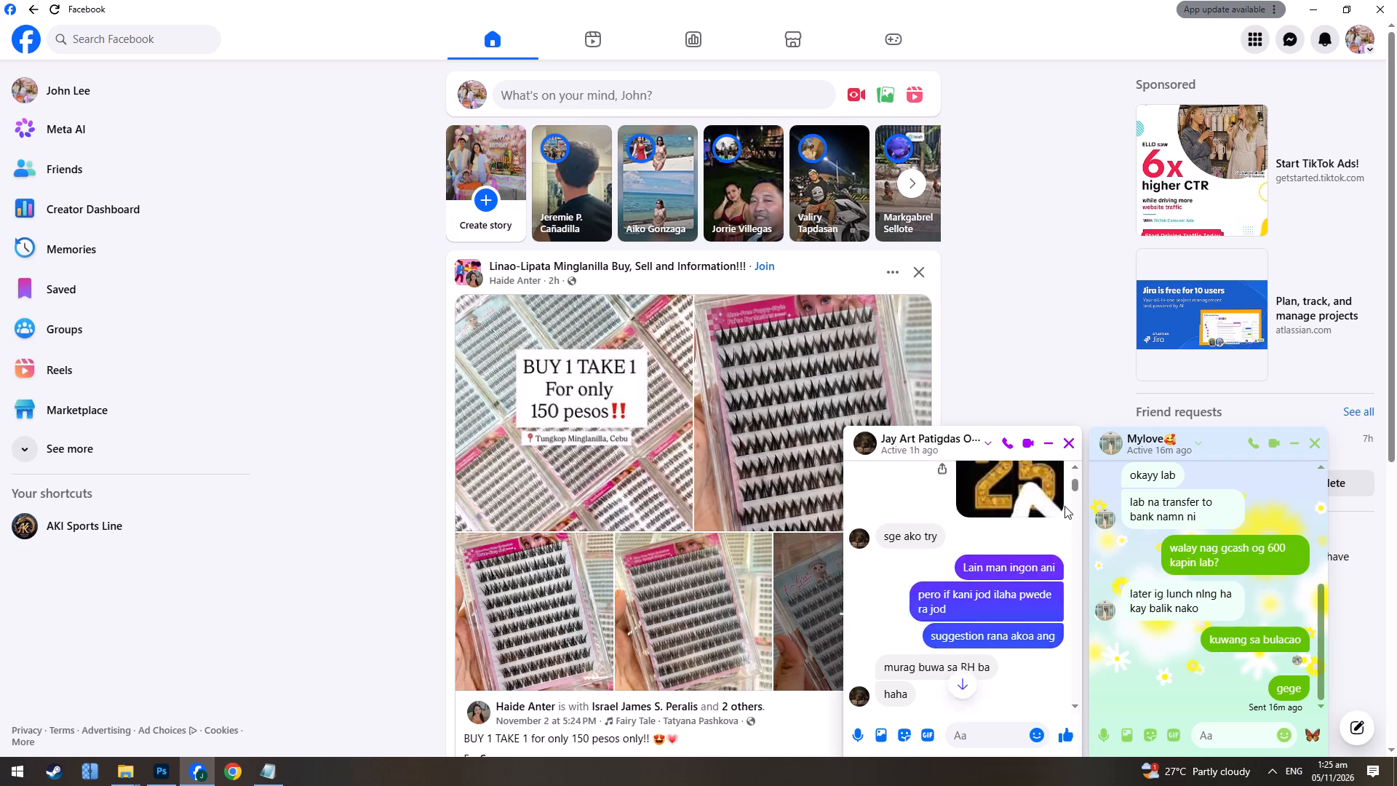
{"action": "scroll", "coordinate": [1064, 506], "scroll_direction": "up", "scroll_amount": 12}
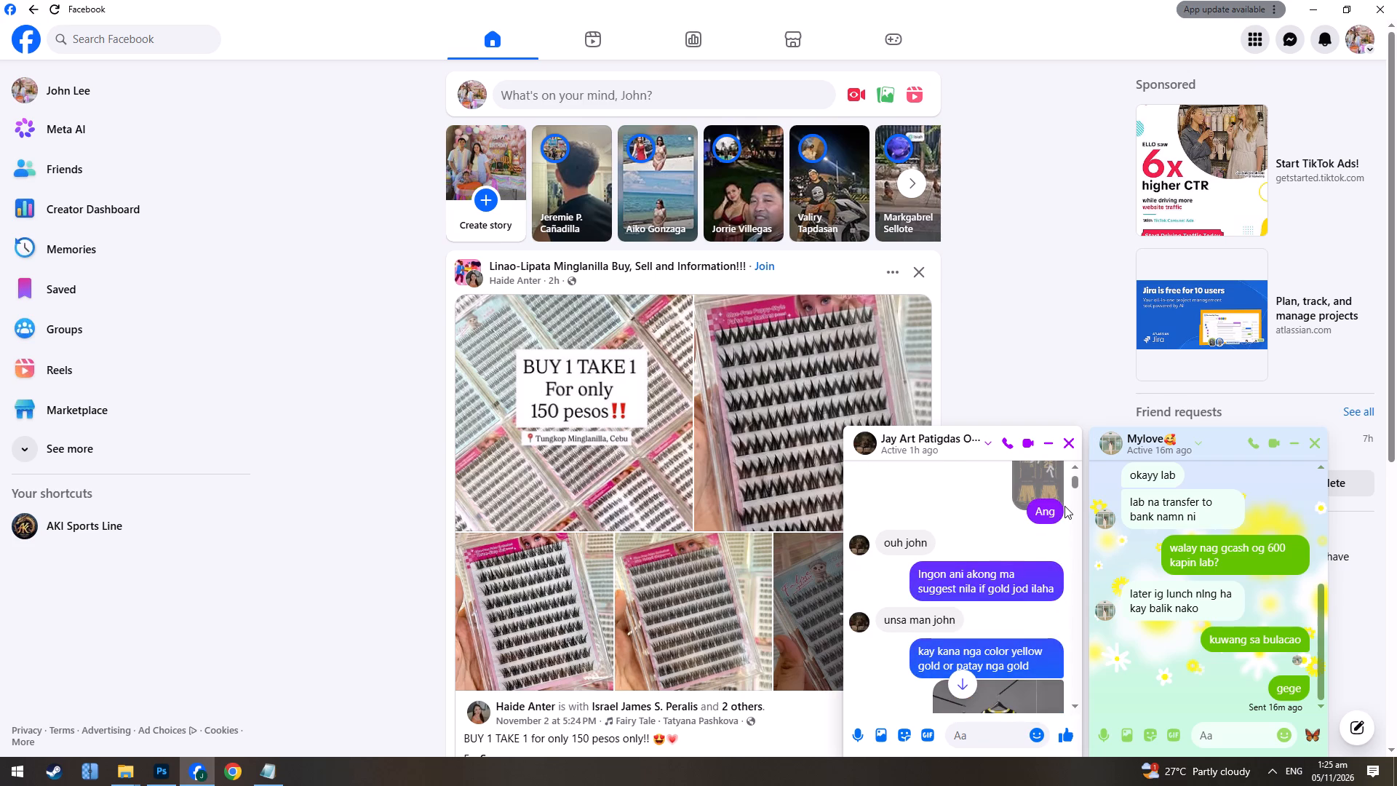
{"action": "scroll", "coordinate": [1064, 506], "scroll_direction": "up", "scroll_amount": 9}
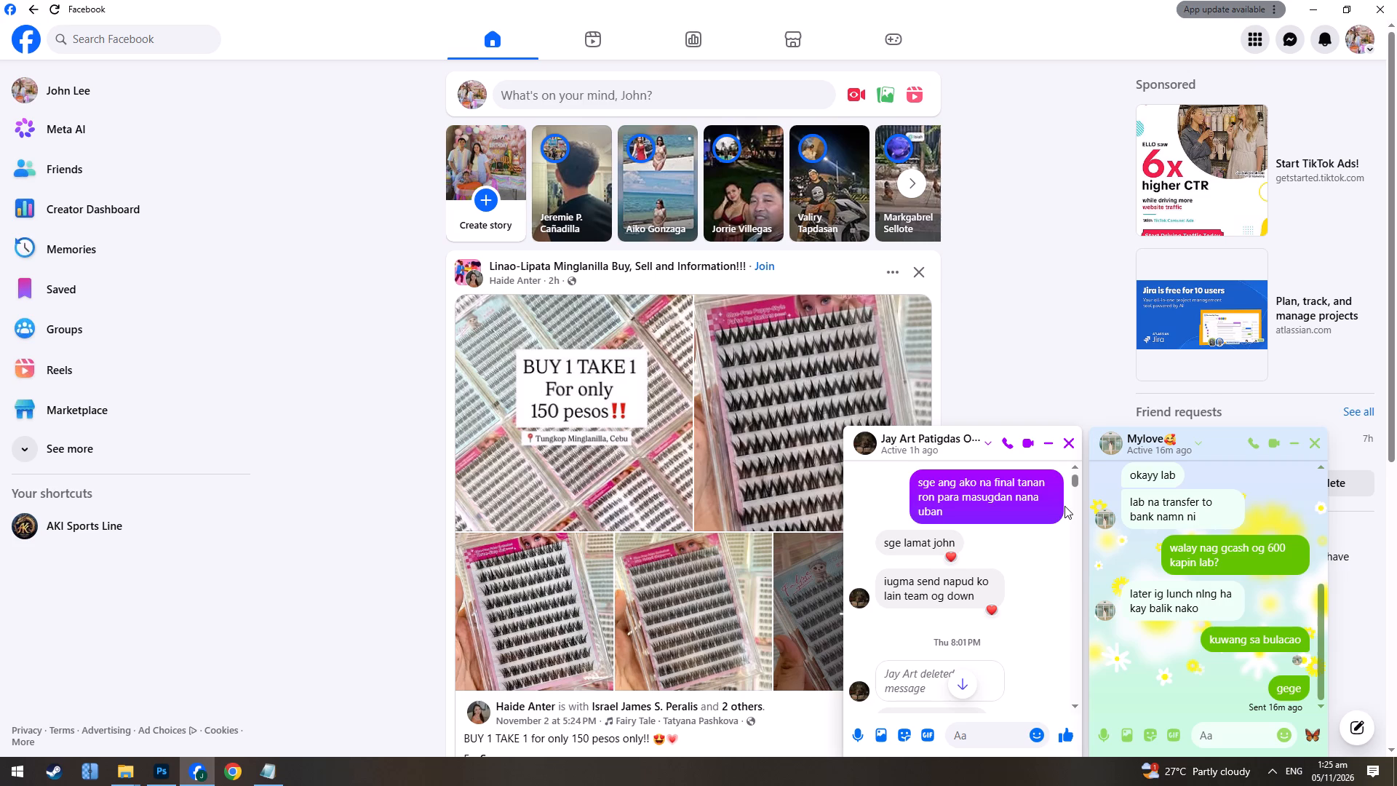
{"action": "scroll", "coordinate": [1064, 506], "scroll_direction": "up", "scroll_amount": 9}
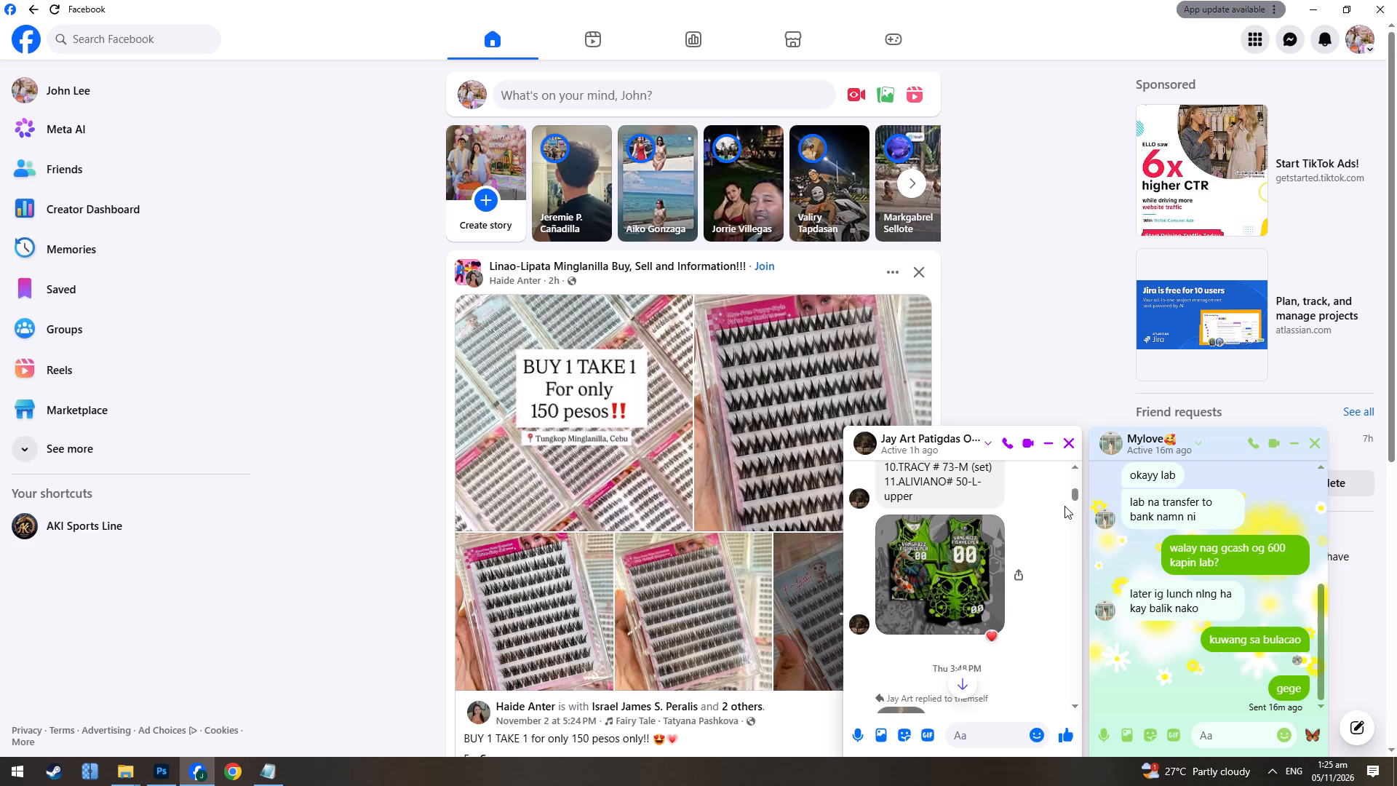
{"action": "scroll", "coordinate": [1064, 506], "scroll_direction": "up", "scroll_amount": 4}
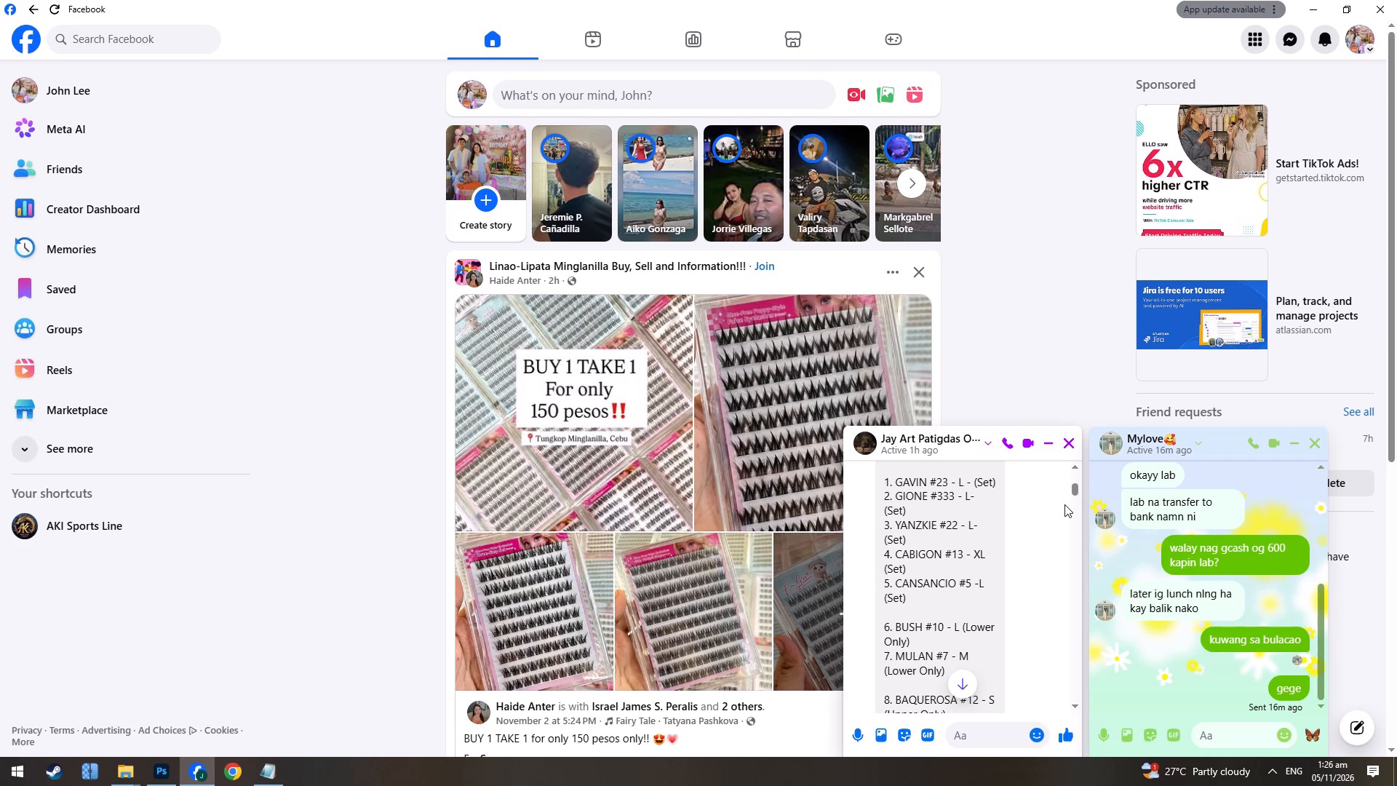
{"action": "scroll", "coordinate": [1064, 503], "scroll_direction": "up", "scroll_amount": 14}
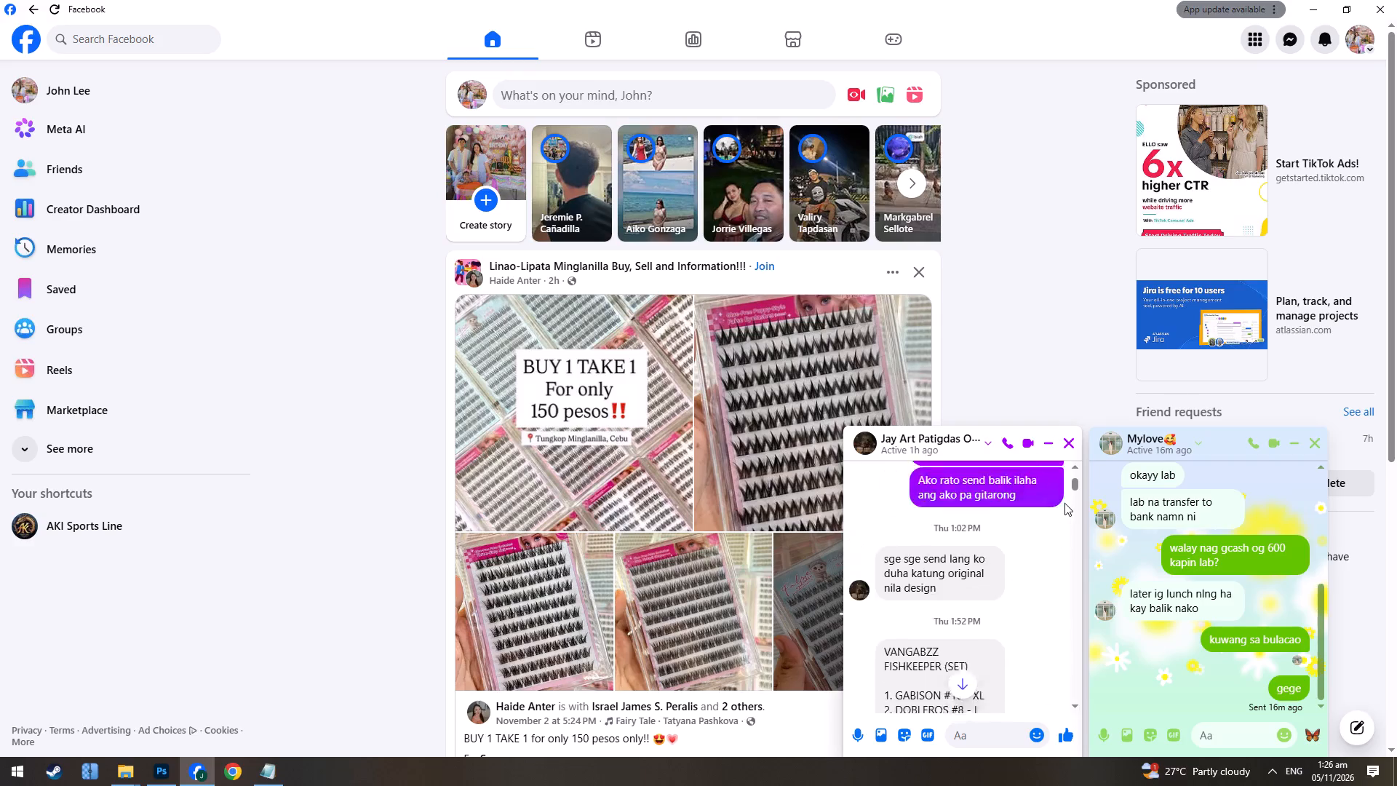
{"action": "scroll", "coordinate": [1064, 503], "scroll_direction": "up", "scroll_amount": 20}
{"action": "scroll", "coordinate": [1064, 503], "scroll_direction": "up", "scroll_amount": 10}
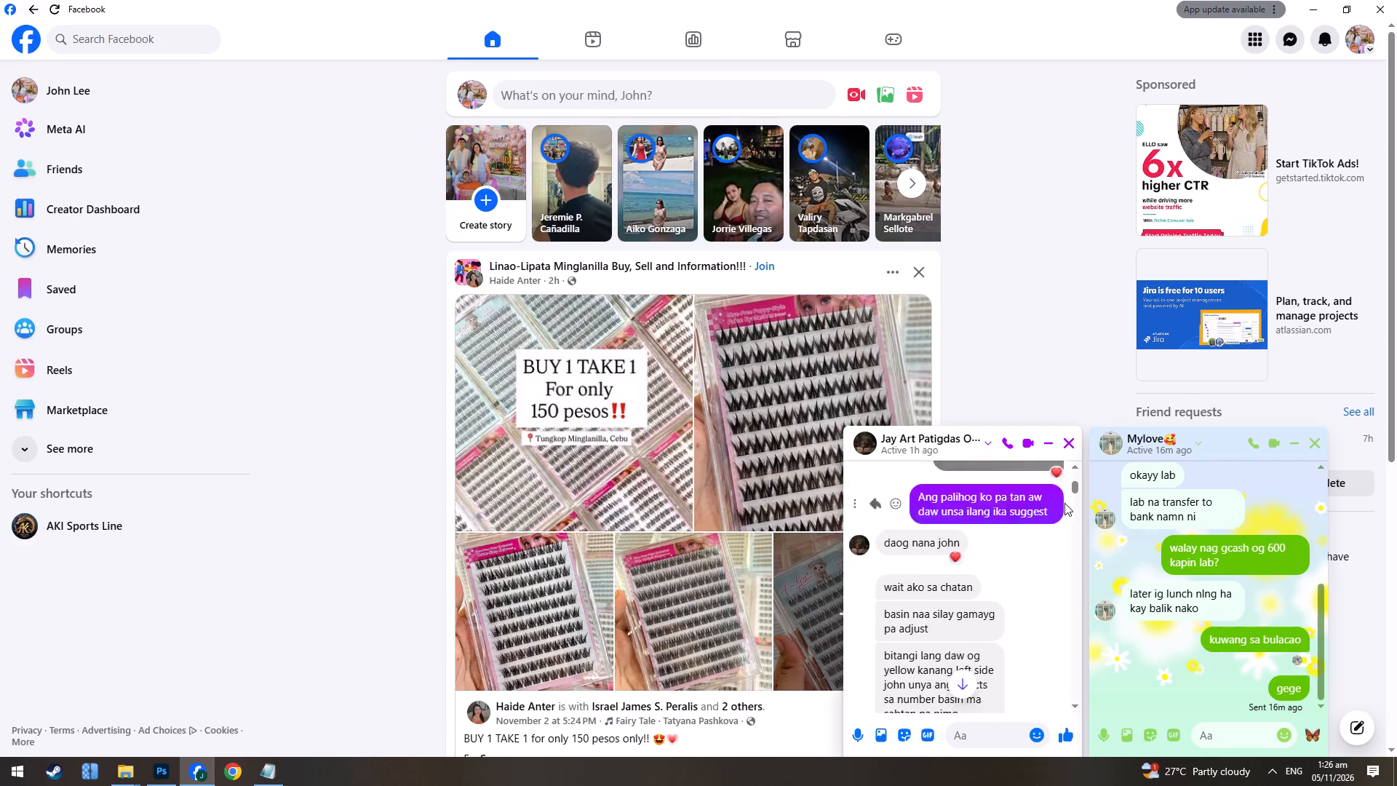
{"action": "scroll", "coordinate": [1064, 503], "scroll_direction": "up", "scroll_amount": 12}
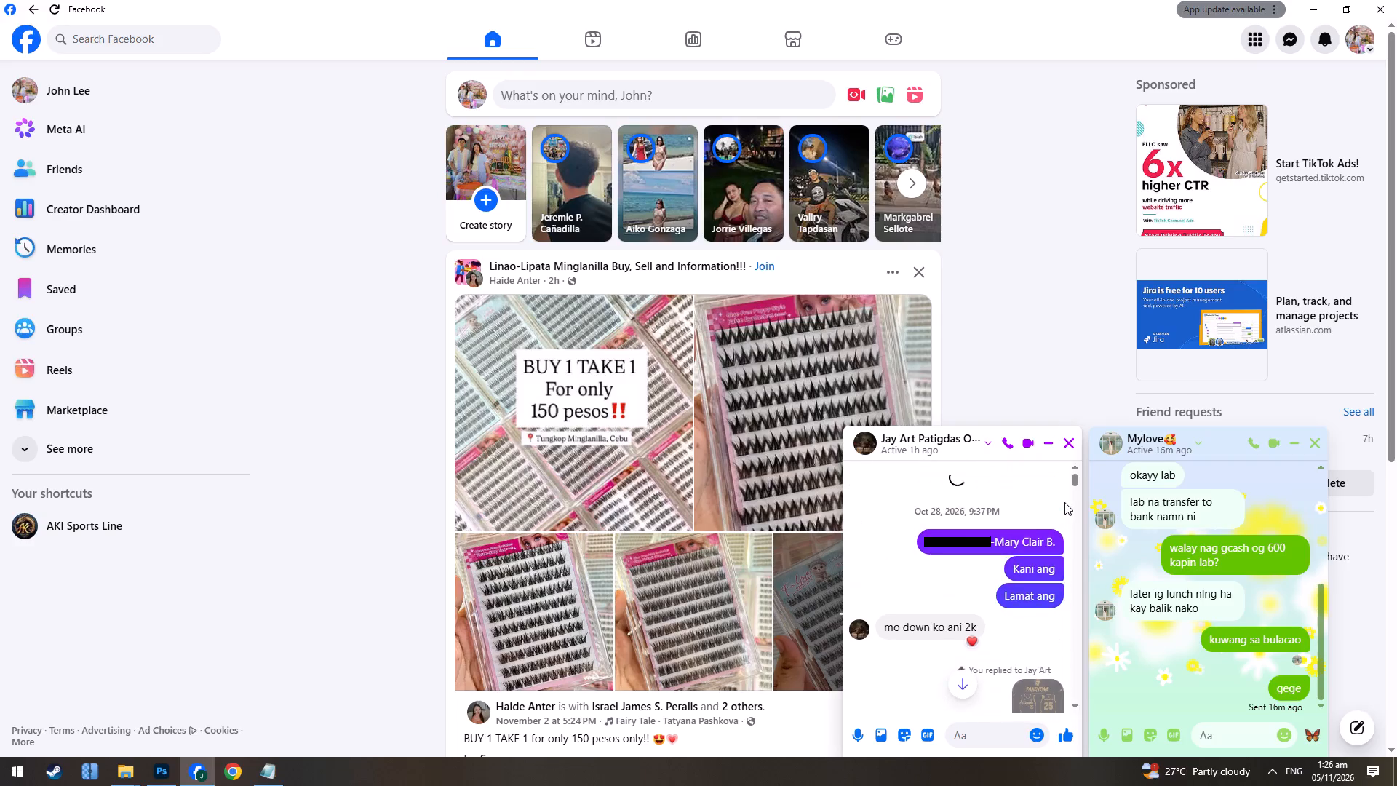
{"action": "scroll", "coordinate": [1064, 502], "scroll_direction": "up", "scroll_amount": 1}
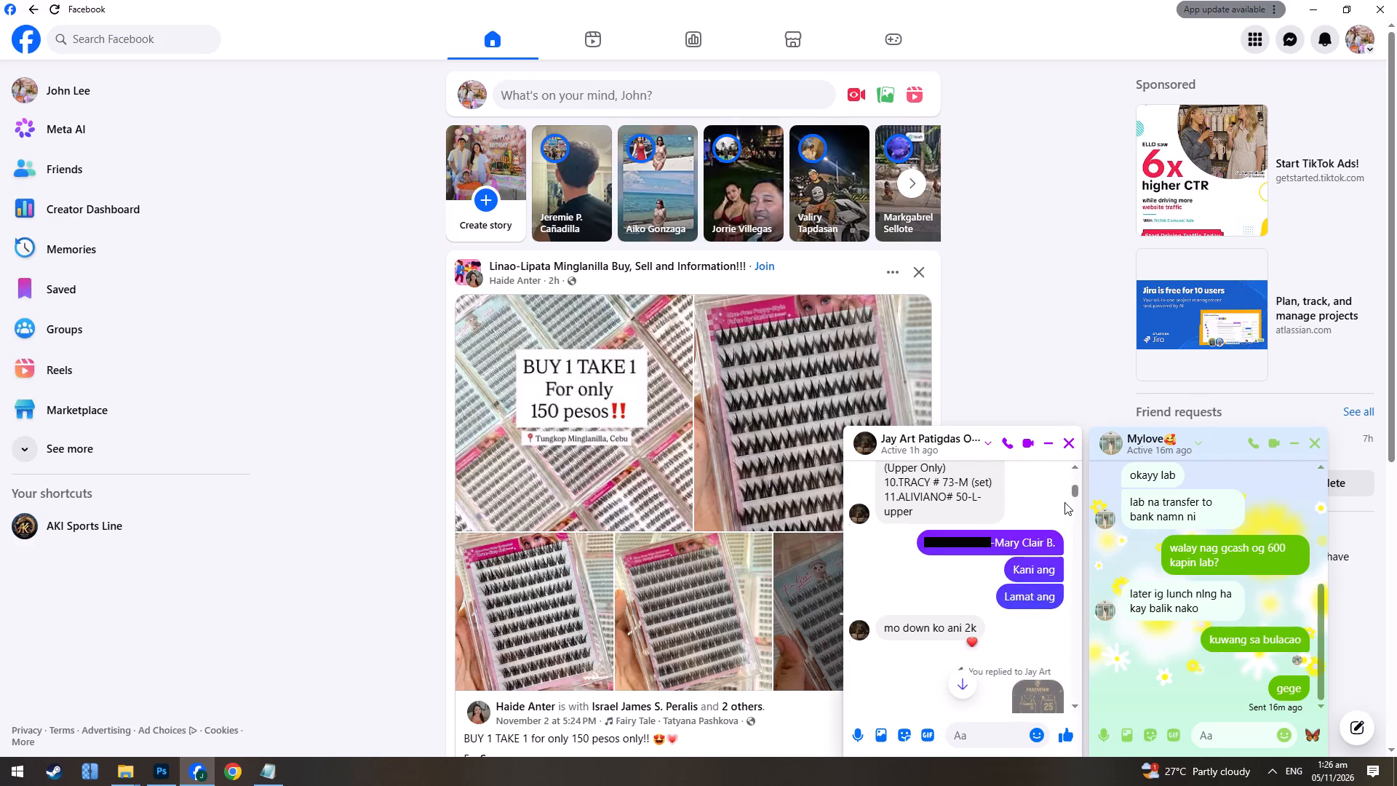
{"action": "scroll", "coordinate": [1064, 502], "scroll_direction": "up", "scroll_amount": 10}
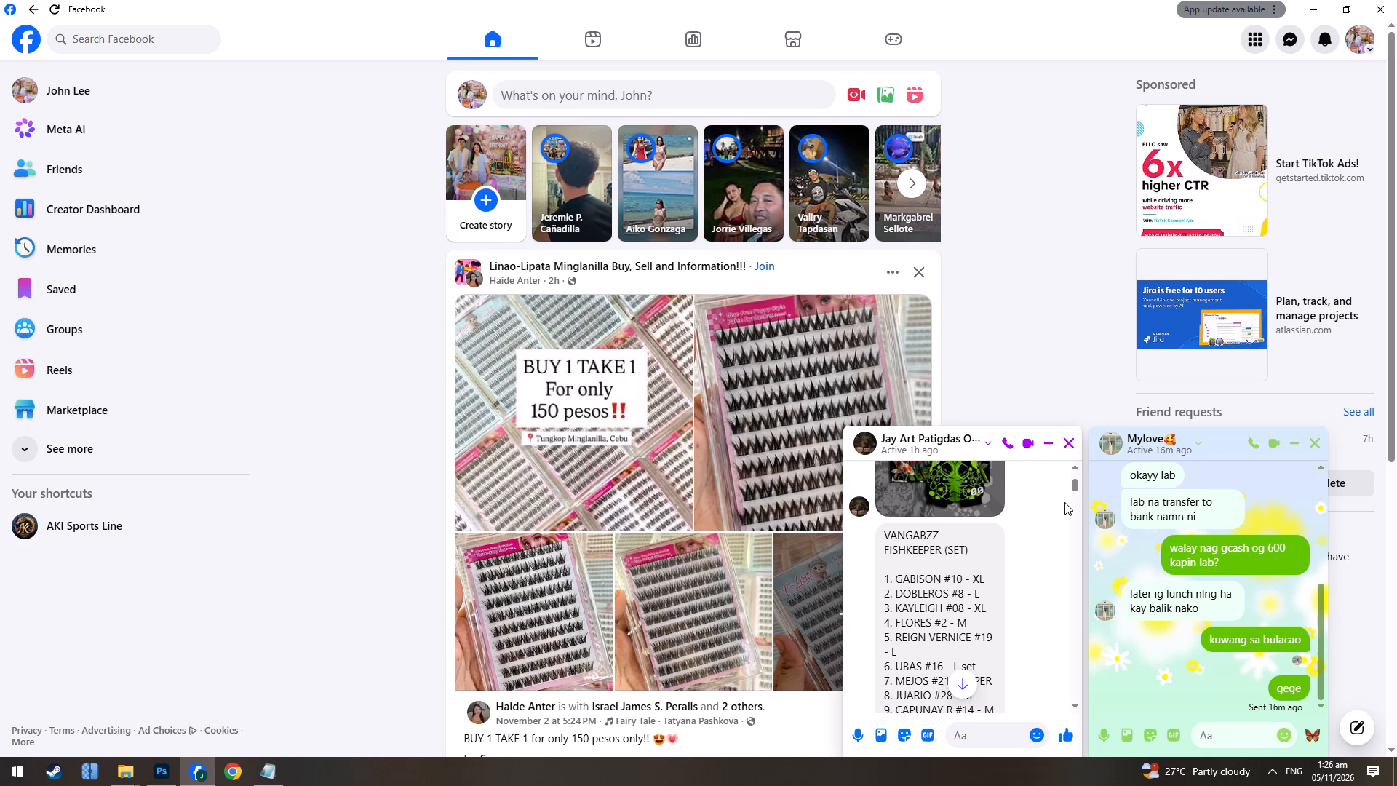
{"action": "scroll", "coordinate": [1064, 502], "scroll_direction": "up", "scroll_amount": 6}
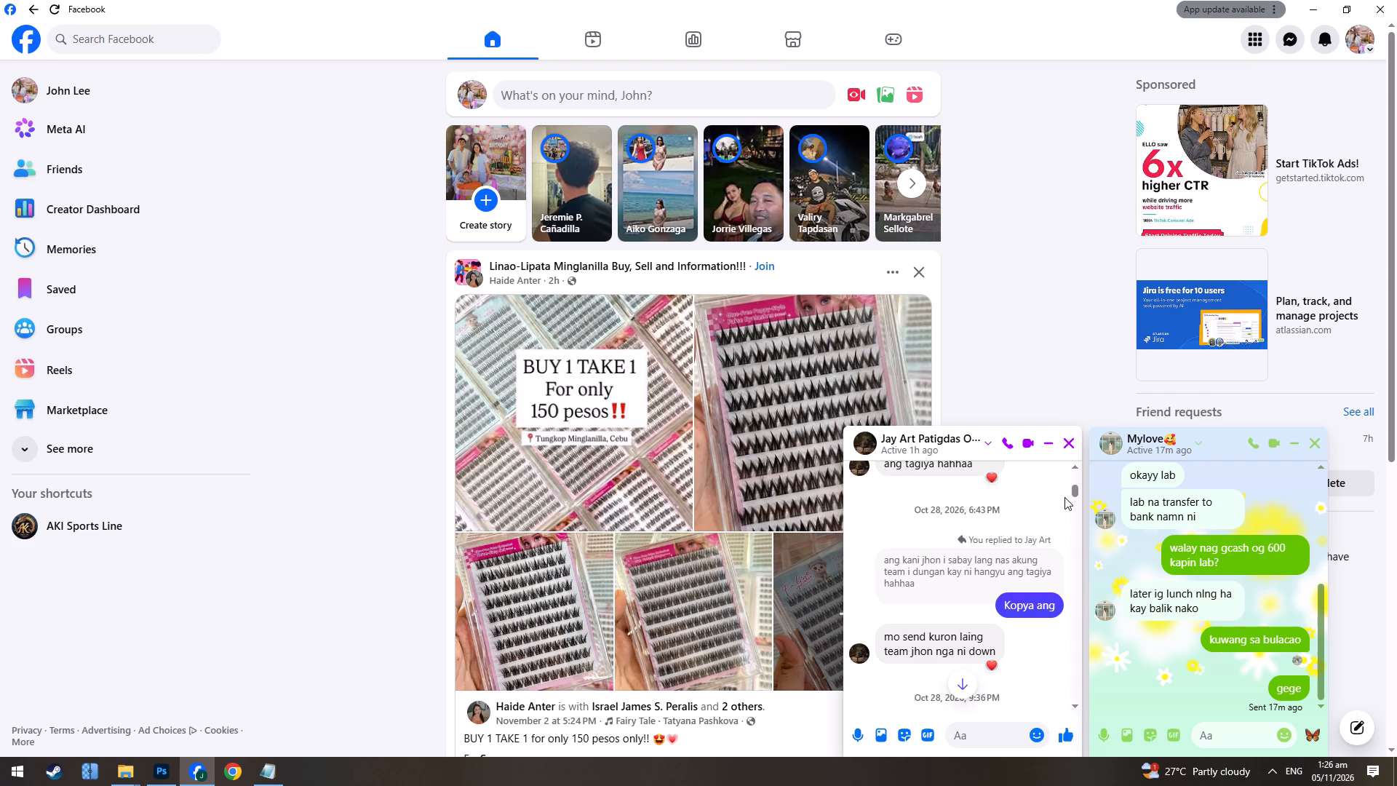
{"action": "scroll", "coordinate": [1064, 497], "scroll_direction": "up", "scroll_amount": 18}
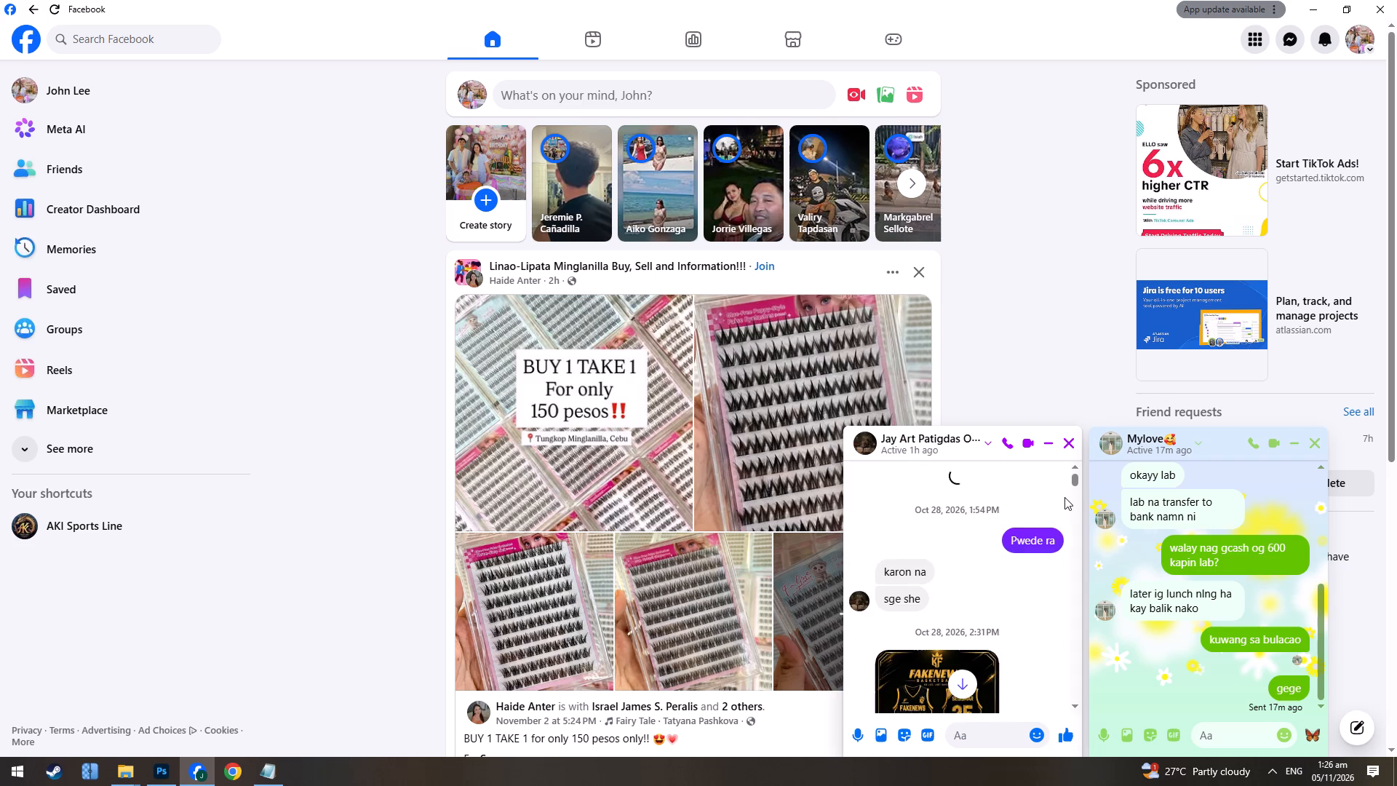
{"action": "scroll", "coordinate": [1064, 497], "scroll_direction": "up", "scroll_amount": 7}
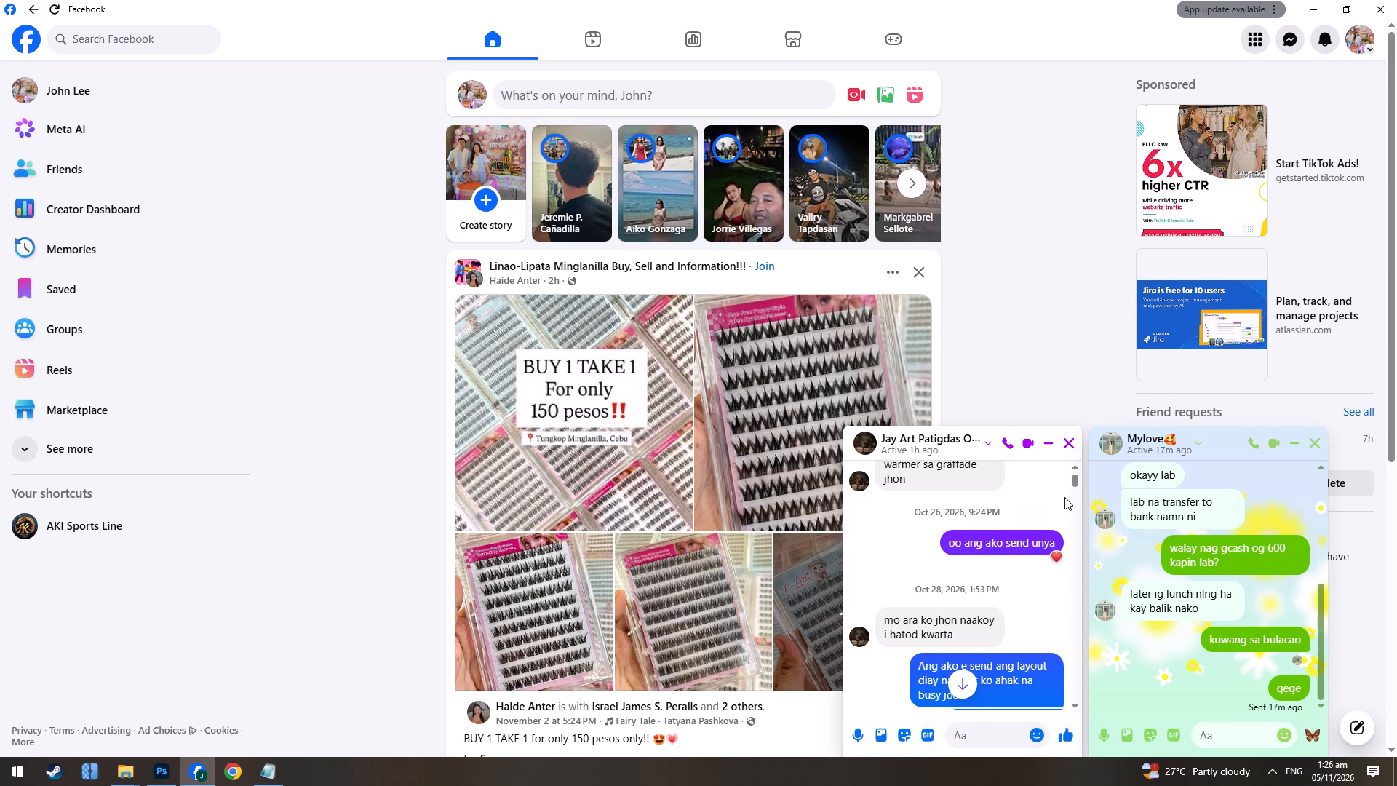
{"action": "scroll", "coordinate": [1064, 497], "scroll_direction": "up", "scroll_amount": 10}
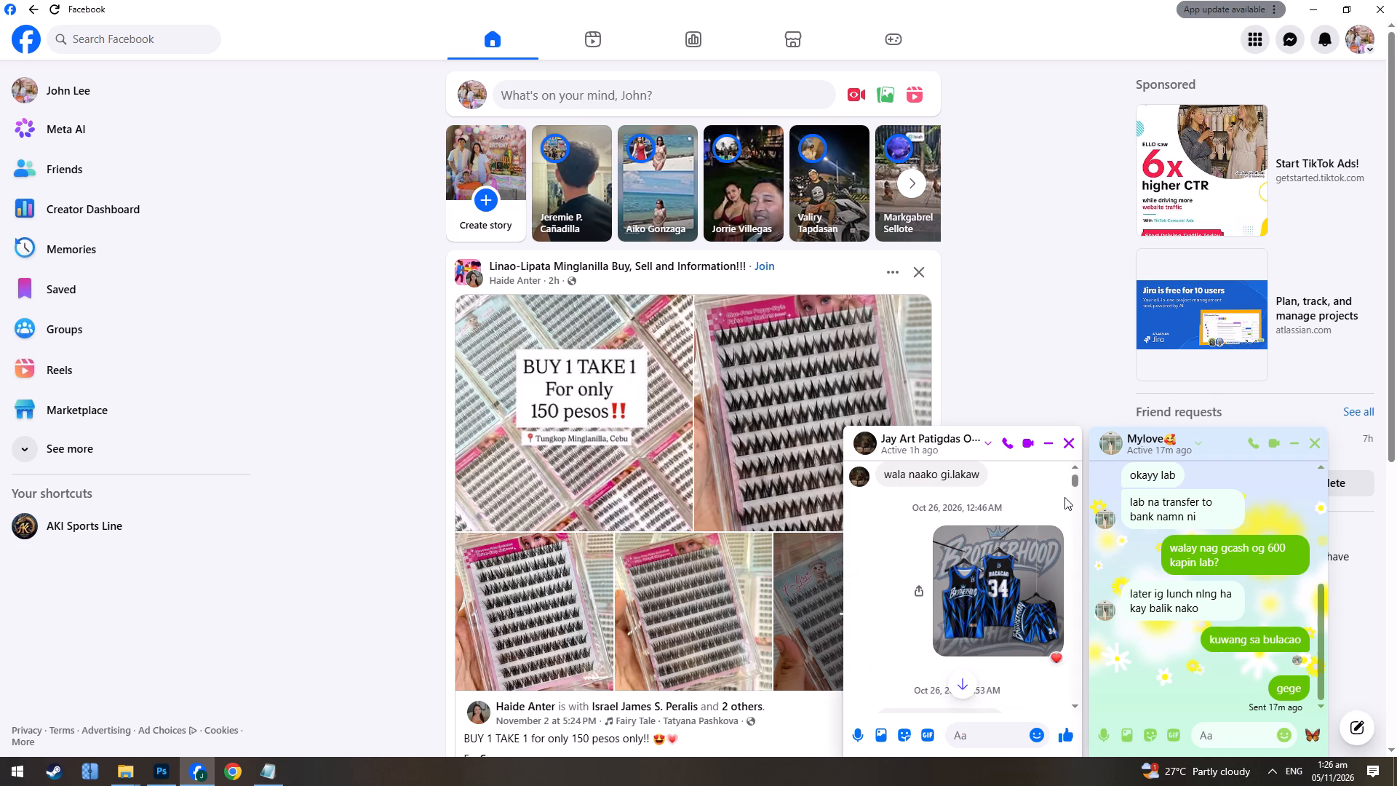
{"action": "scroll", "coordinate": [1064, 497], "scroll_direction": "up", "scroll_amount": 8}
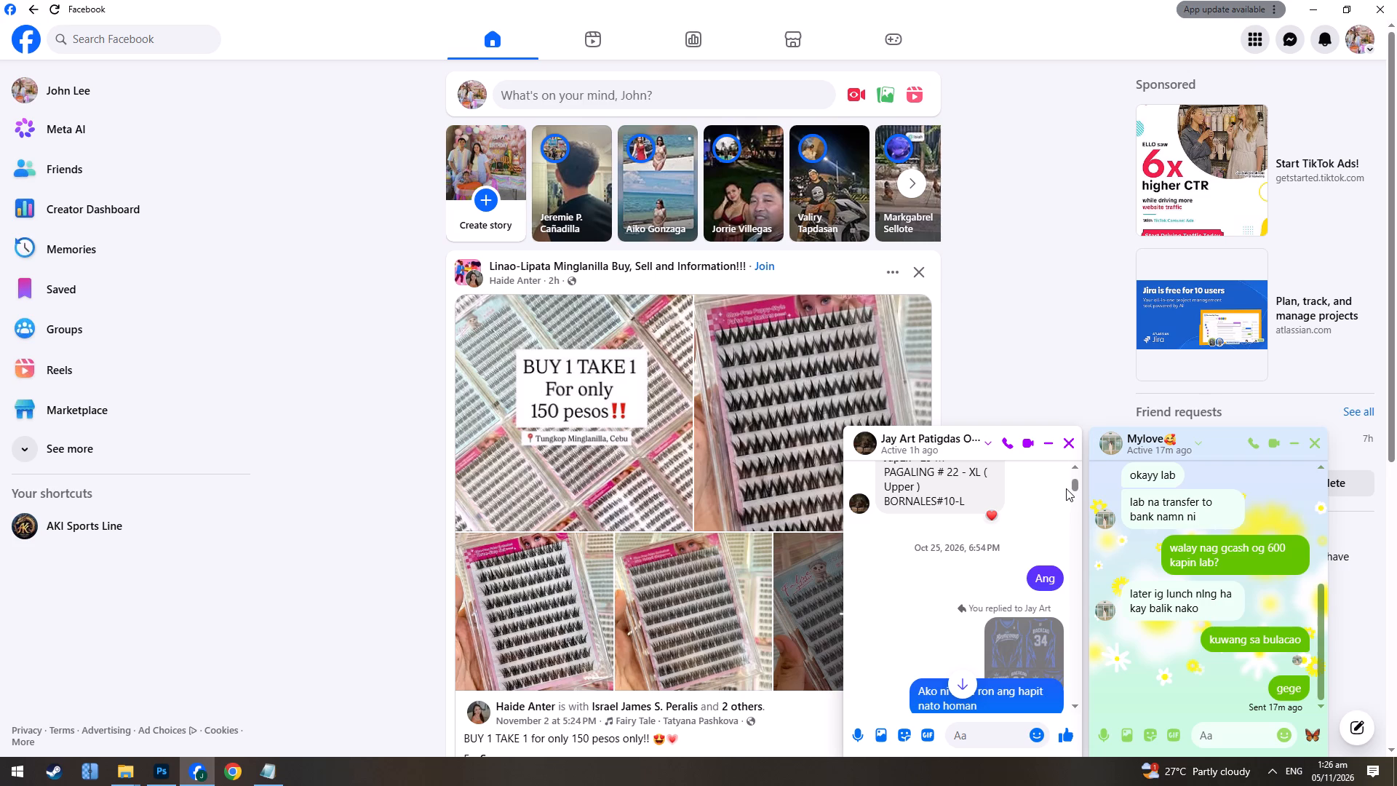
Examine the TEAM GRAFFADE order message from its beginning, checking the name of the #15 XL player.
{"action": "scroll", "coordinate": [1066, 488], "scroll_direction": "up", "scroll_amount": 6}
{"action": "scroll", "coordinate": [1066, 484], "scroll_direction": "down", "scroll_amount": 2}
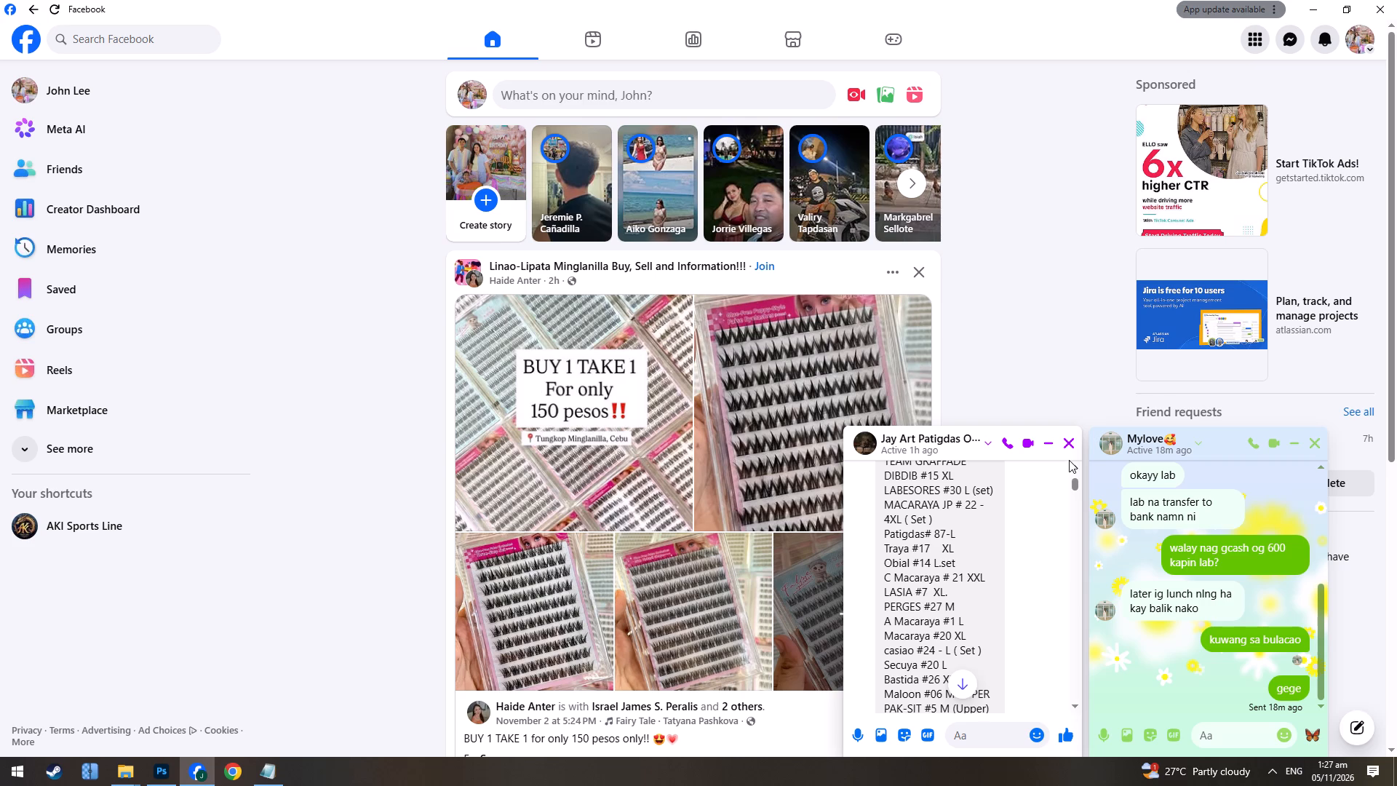
{"action": "scroll", "coordinate": [1069, 458], "scroll_direction": "up", "scroll_amount": 3}
{"action": "scroll", "coordinate": [1003, 520], "scroll_direction": "up", "scroll_amount": 1}
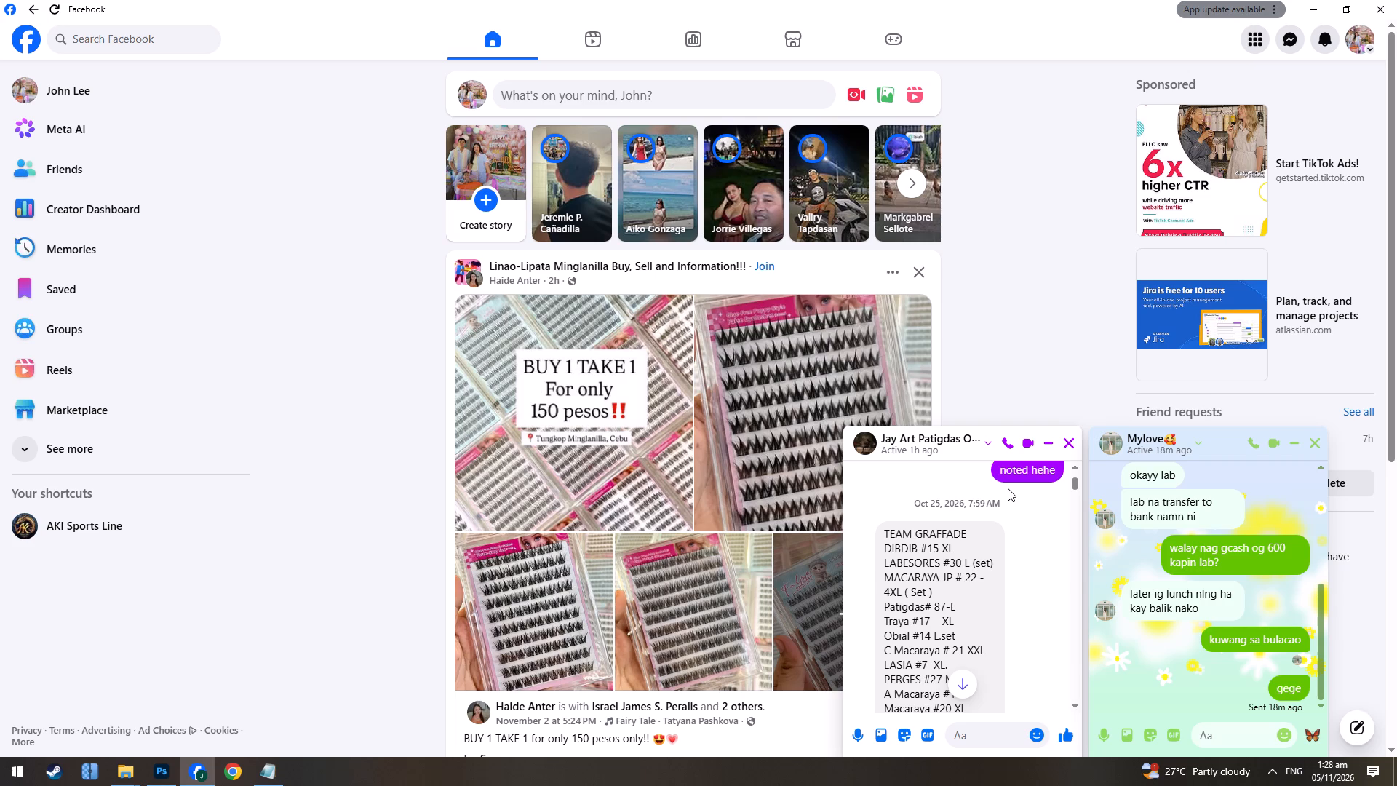
{"action": "scroll", "coordinate": [1008, 487], "scroll_direction": "up", "scroll_amount": 1}
{"action": "scroll", "coordinate": [1008, 487], "scroll_direction": "down", "scroll_amount": 2}
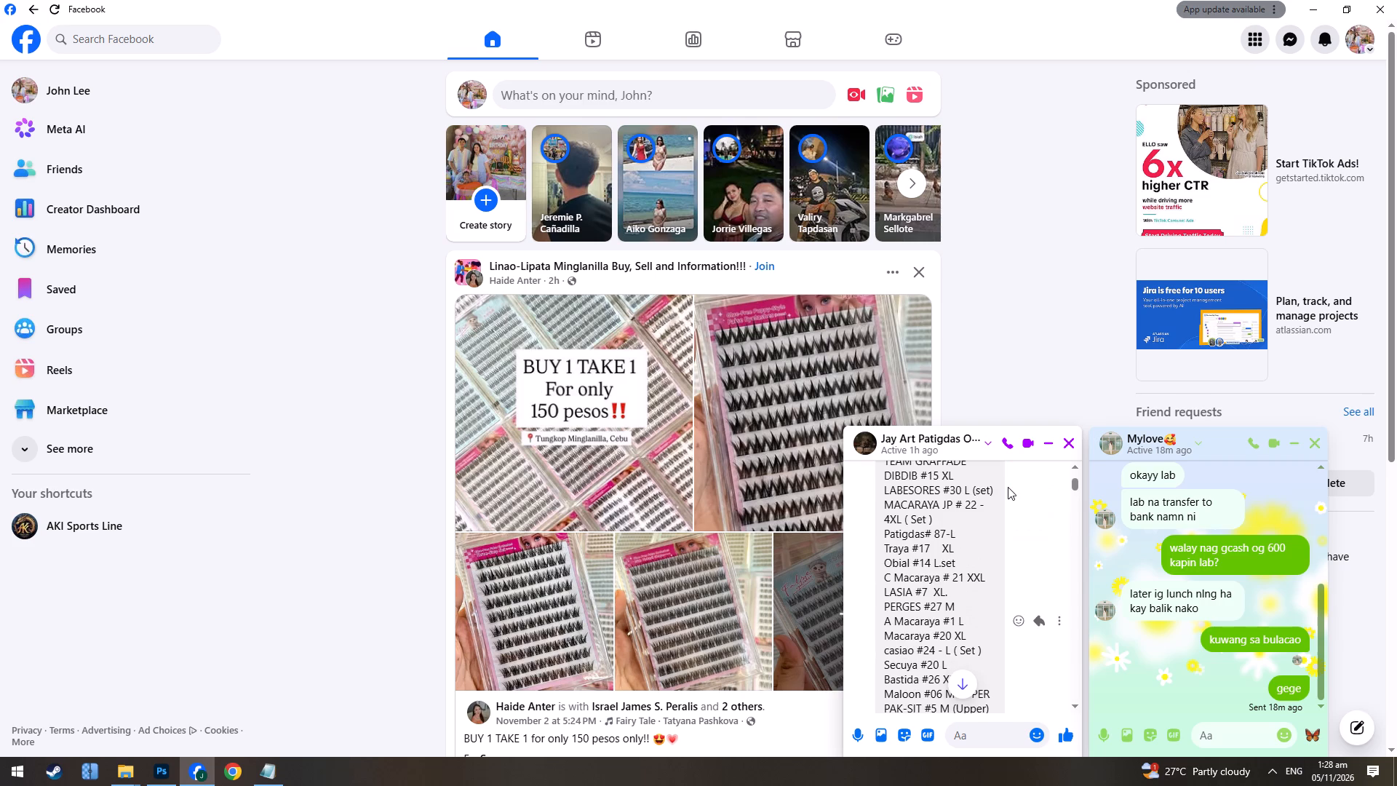
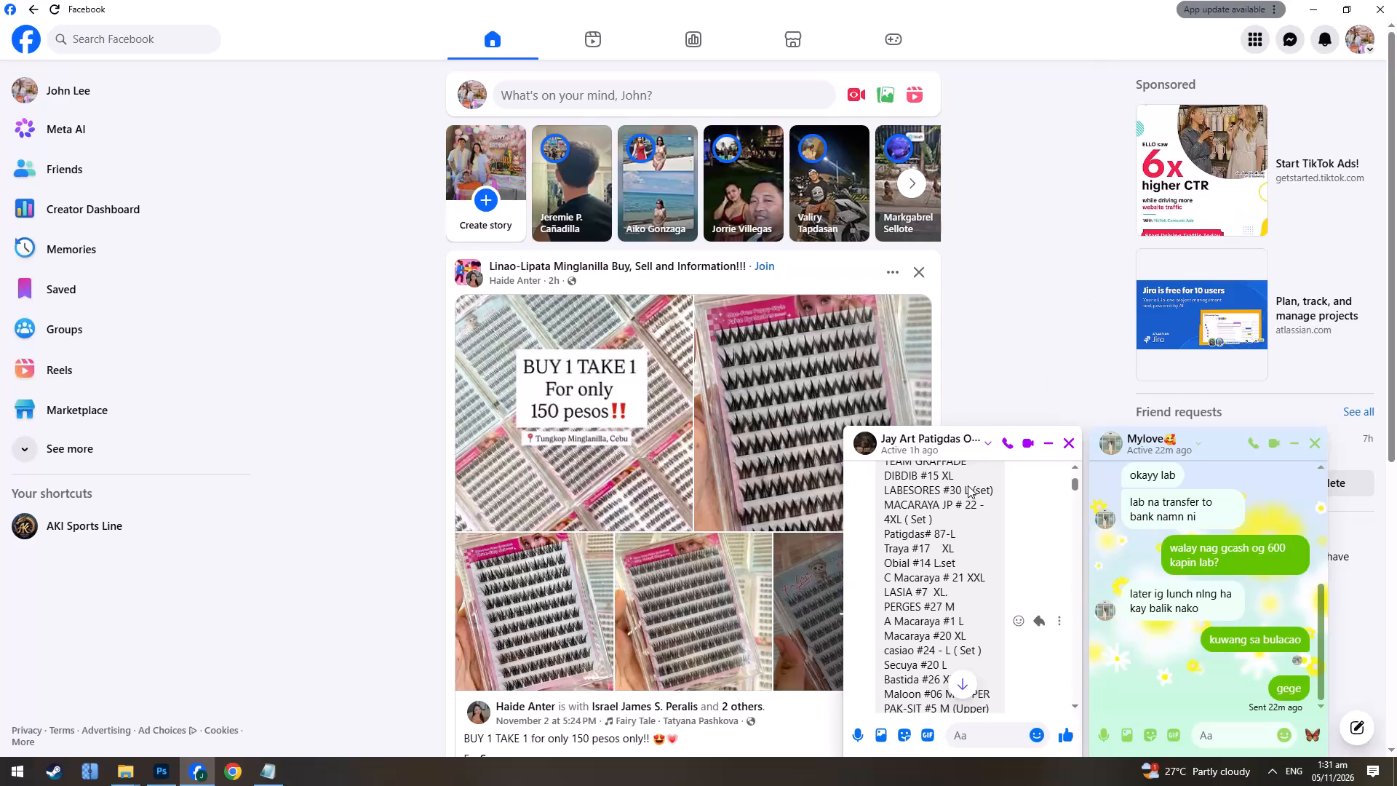
{"action": "key", "text": "alt+Tab"}
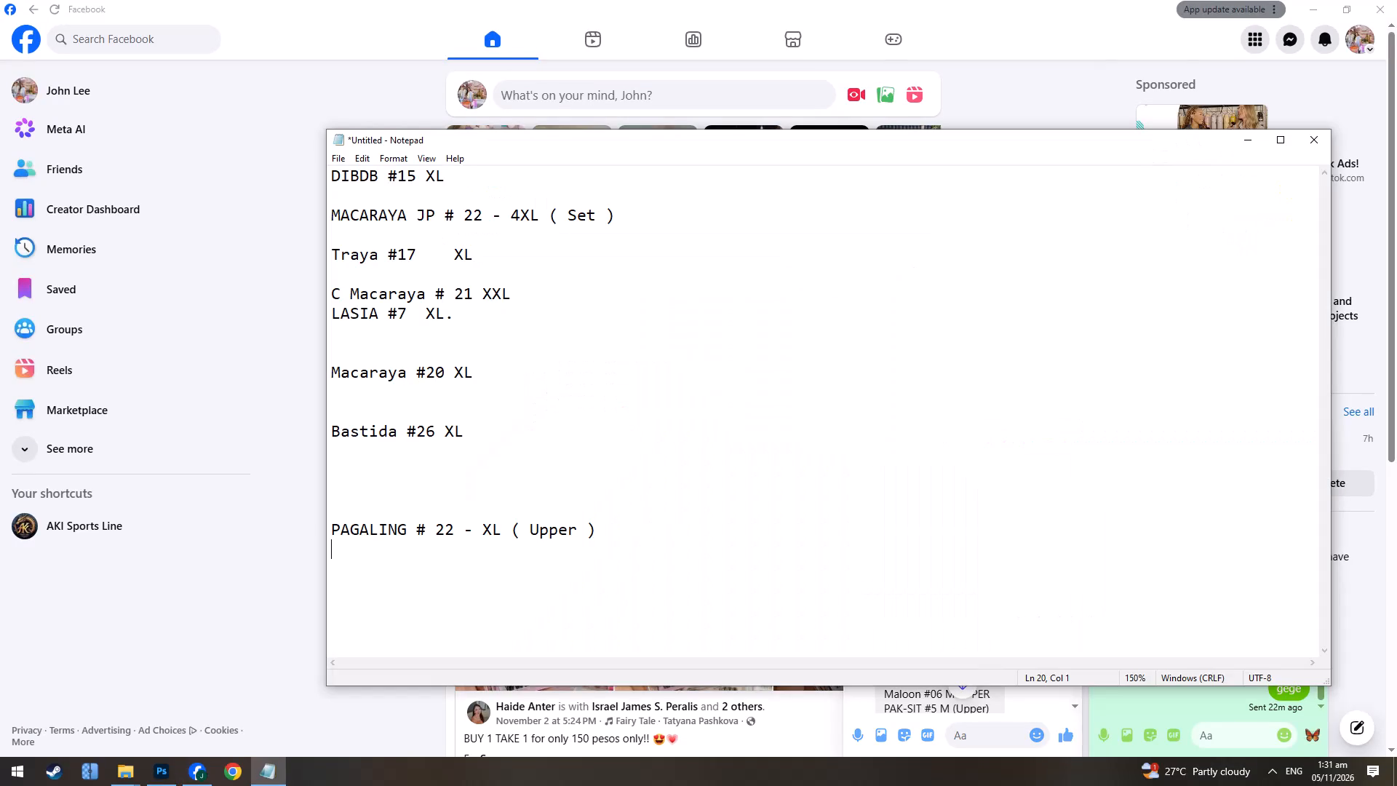
{"action": "left_click_drag", "start_coordinate": [486, 175], "coordinate": [247, 181]}
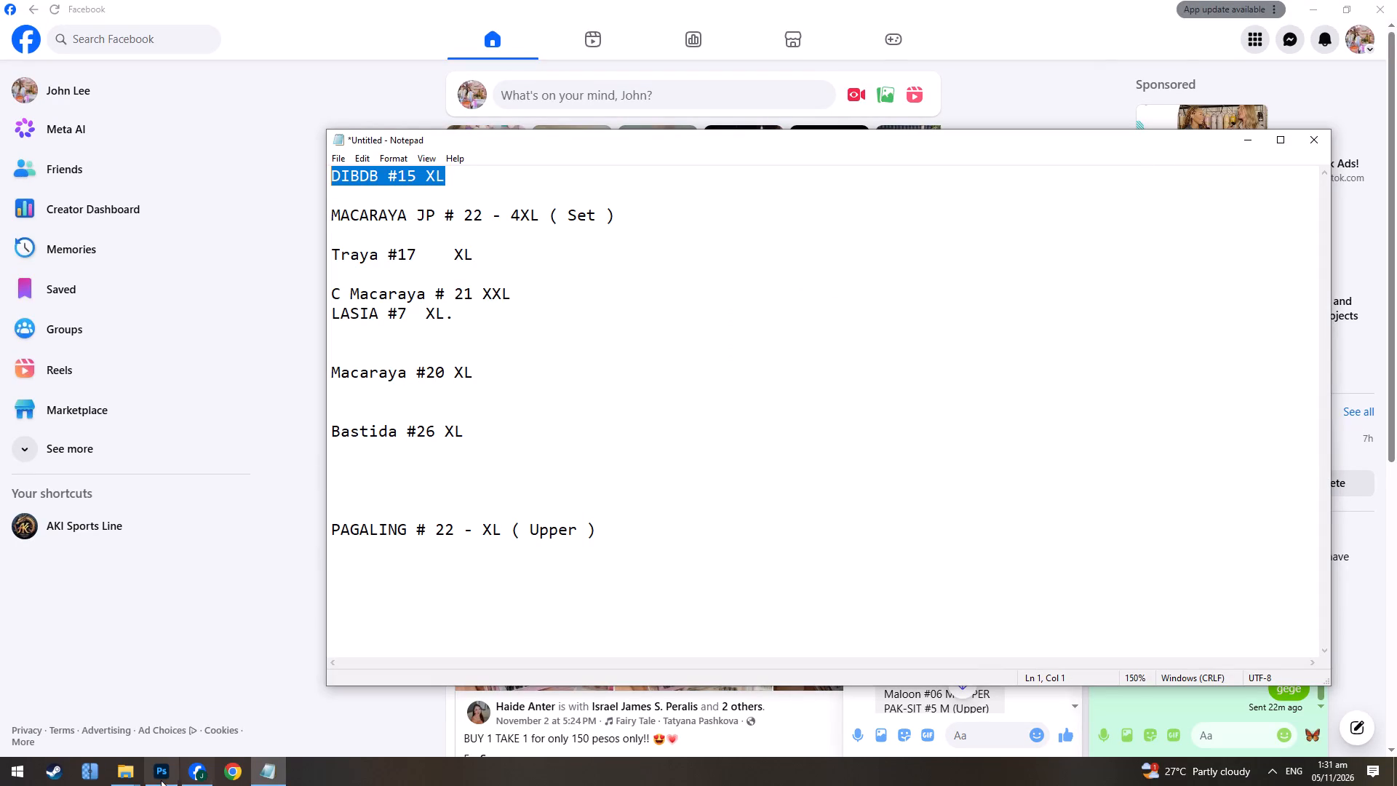
{"action": "left_click", "coordinate": [155, 780]}
{"action": "double_click", "coordinate": [870, 239]}
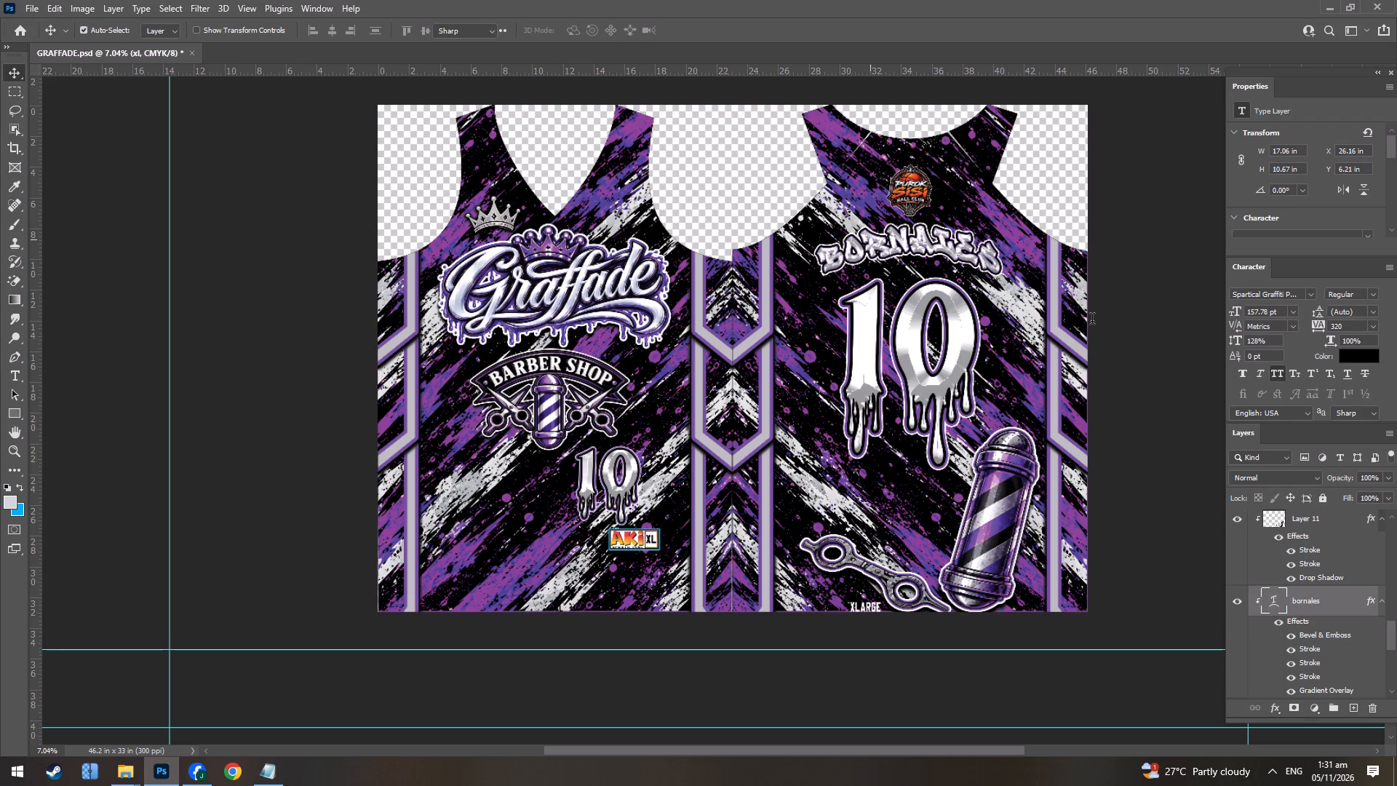
Replace the player name on the back of the jersey with dibdib.
{"action": "type", "text": "dib"}
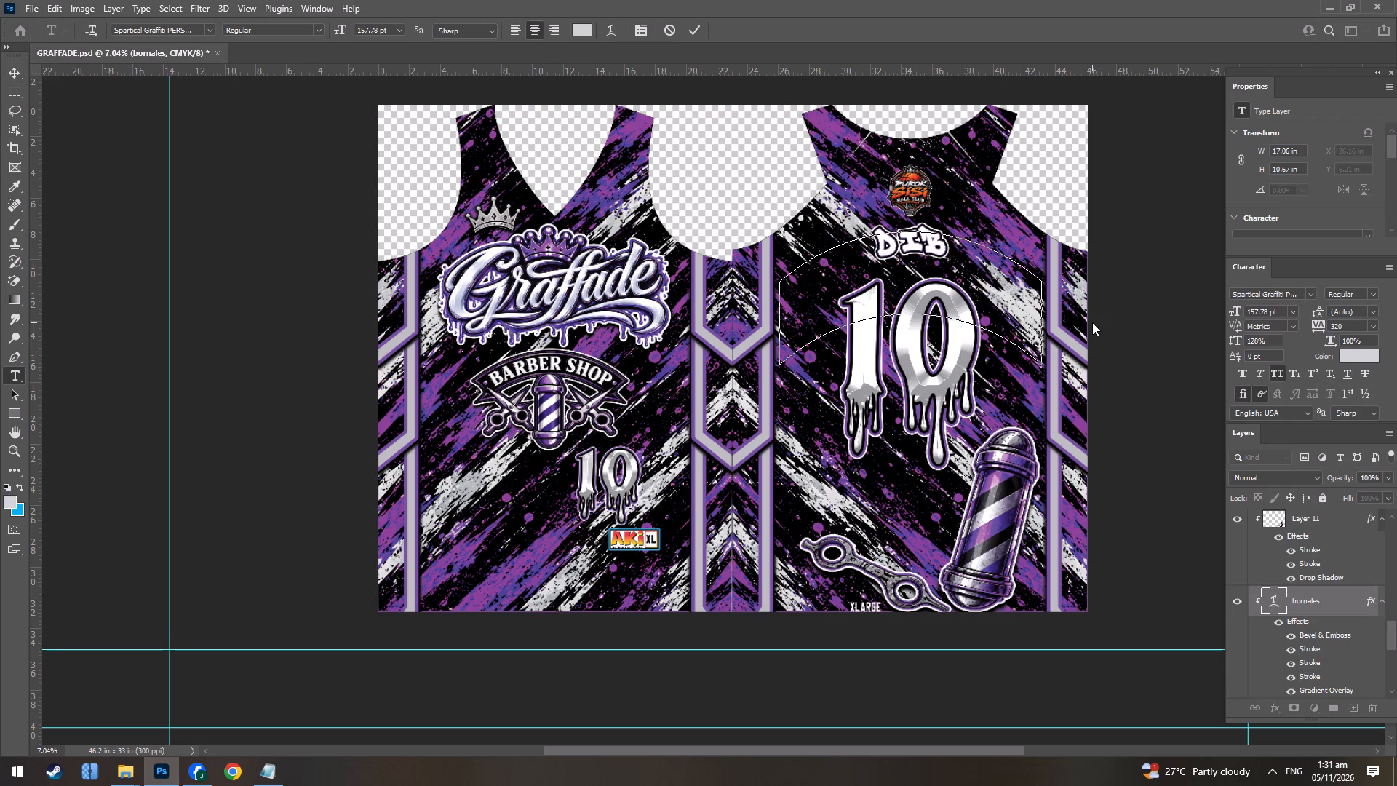
{"action": "type", "text": "dib"}
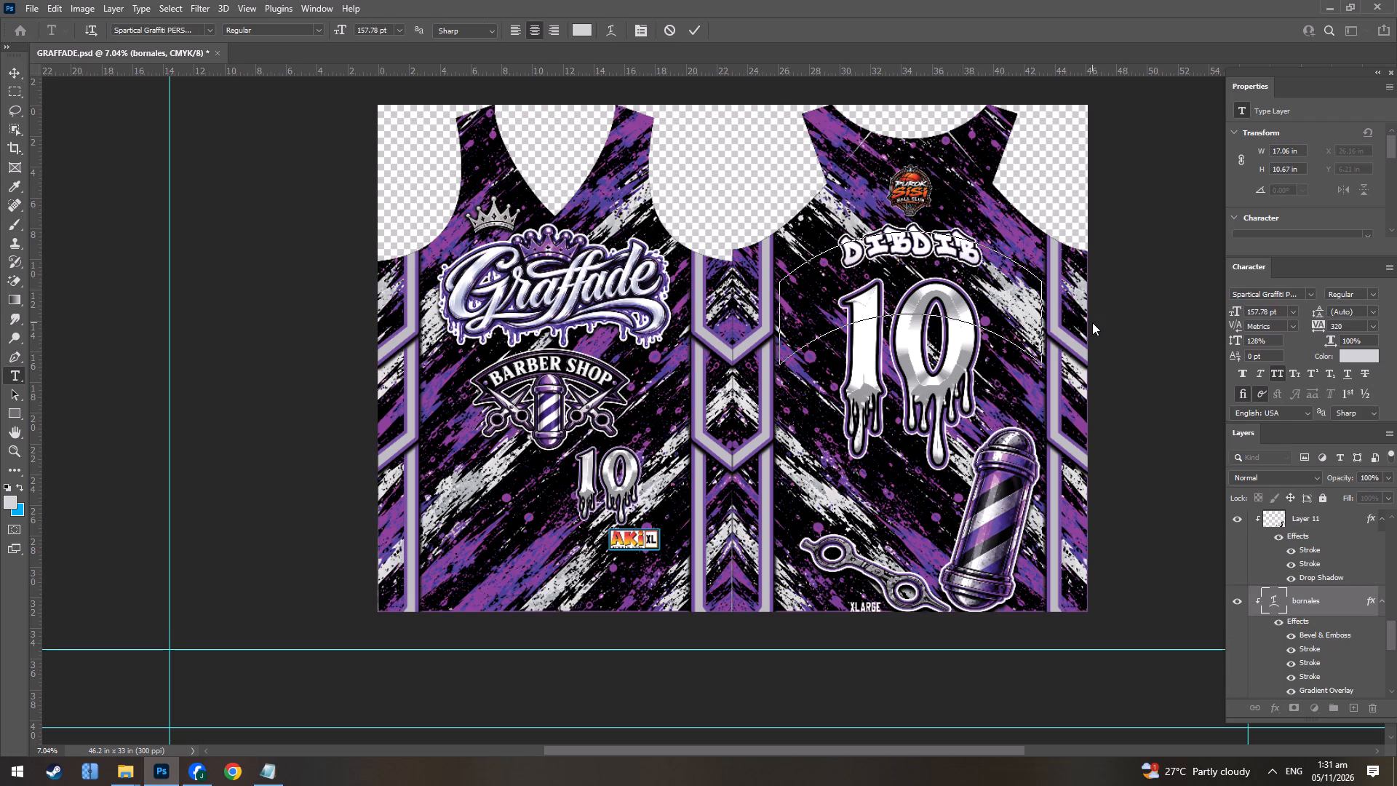
{"action": "key", "text": "Return"}
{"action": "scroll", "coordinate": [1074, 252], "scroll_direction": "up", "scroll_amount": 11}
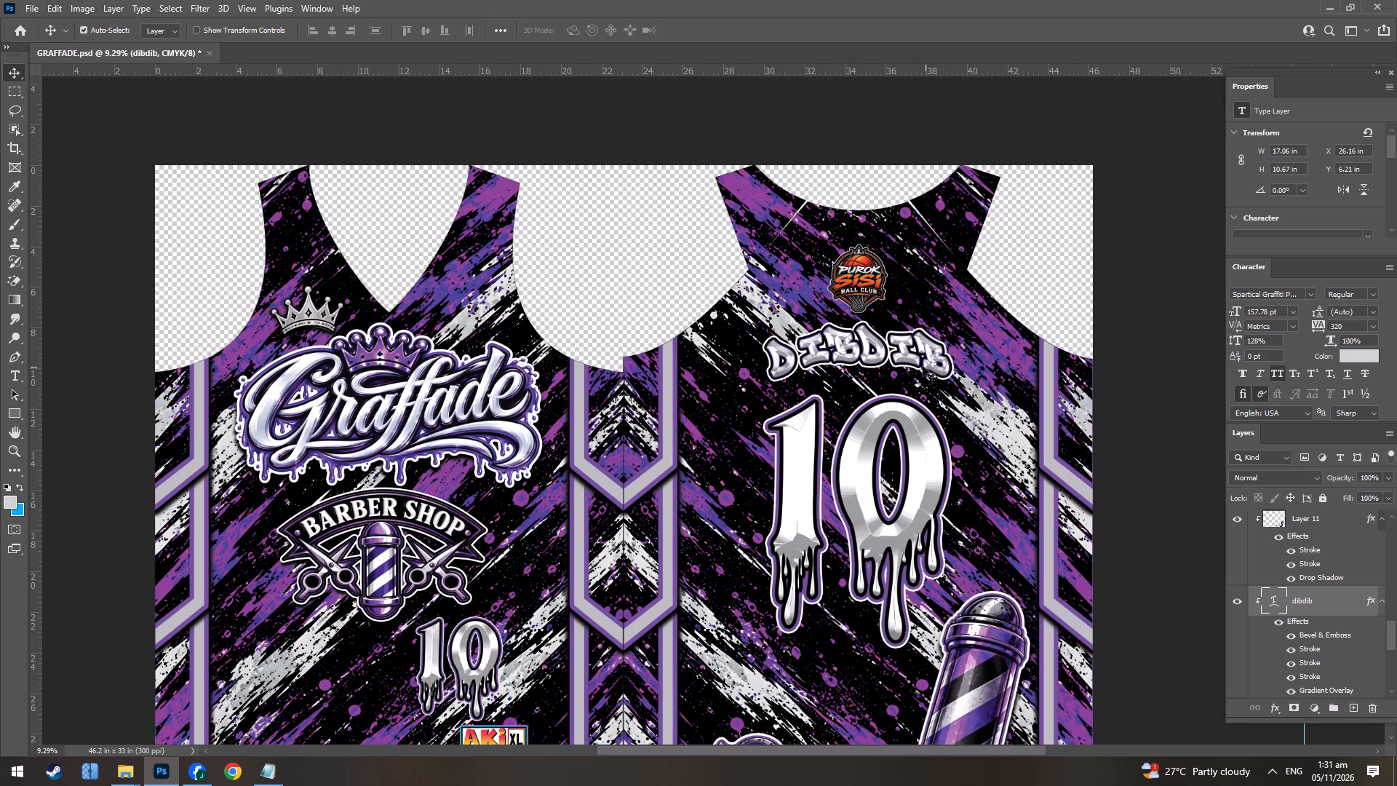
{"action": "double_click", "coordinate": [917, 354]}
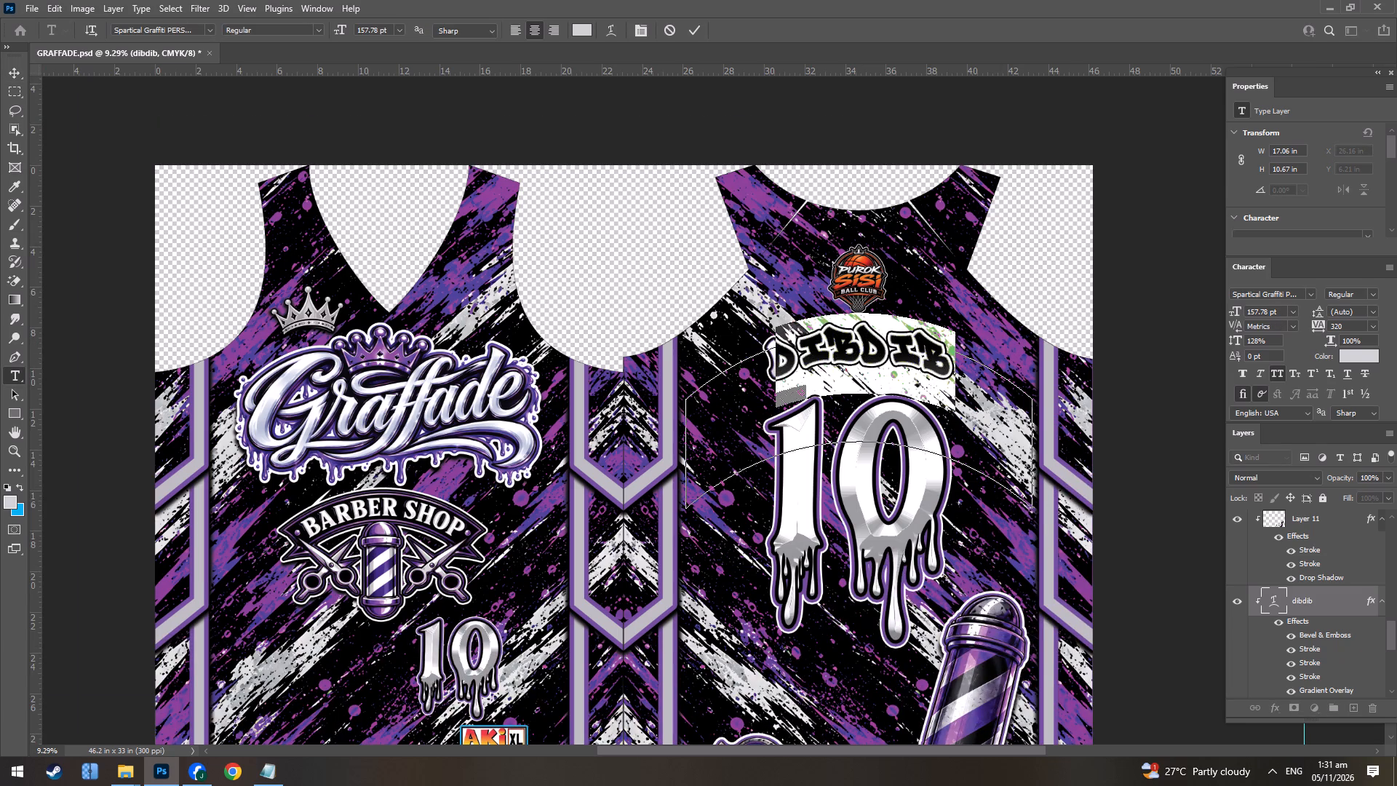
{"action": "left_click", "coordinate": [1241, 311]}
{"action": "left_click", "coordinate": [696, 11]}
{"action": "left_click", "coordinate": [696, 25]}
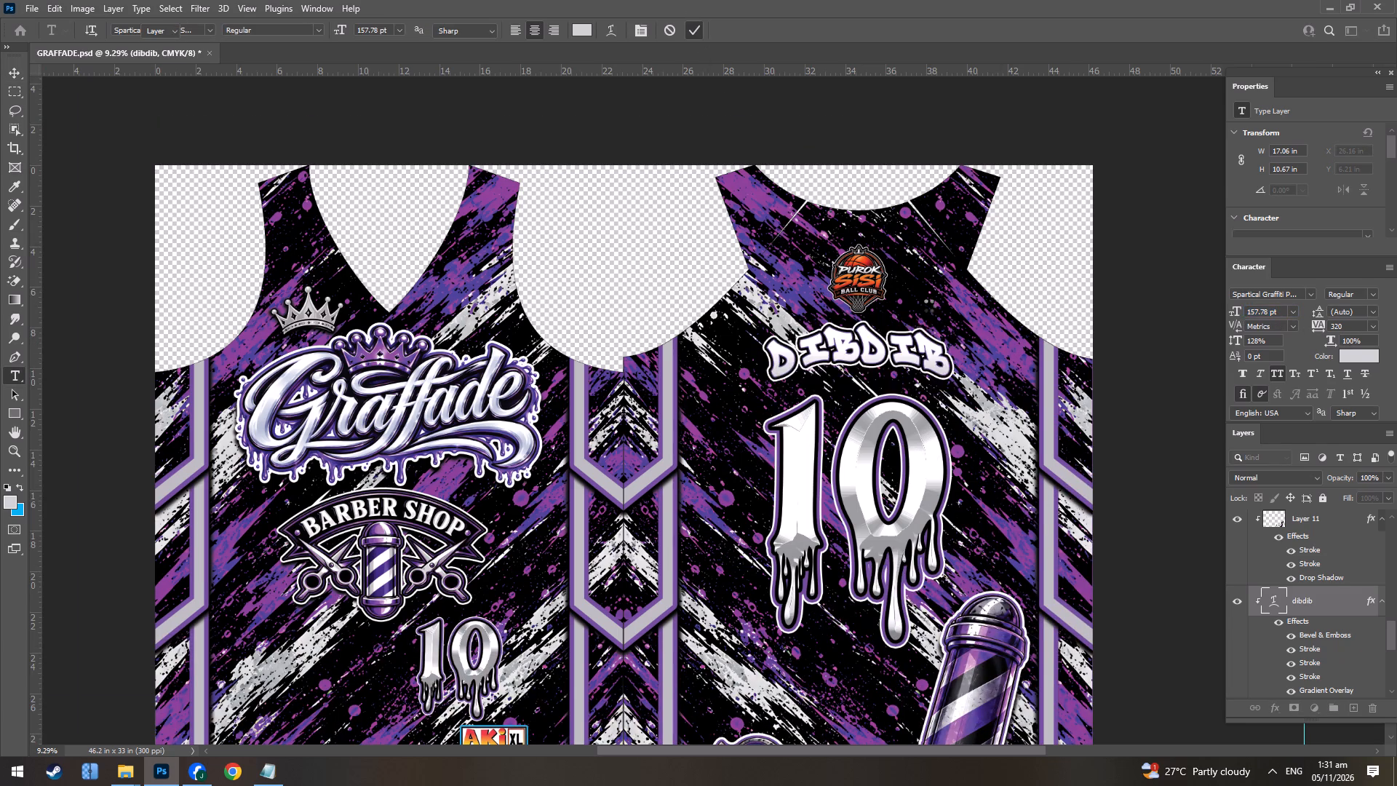
Check the player list in Notepad and change the large number on the jersey's back to 15.
{"action": "key", "text": "alt+Tab"}
{"action": "key", "text": "alt+Tab"}
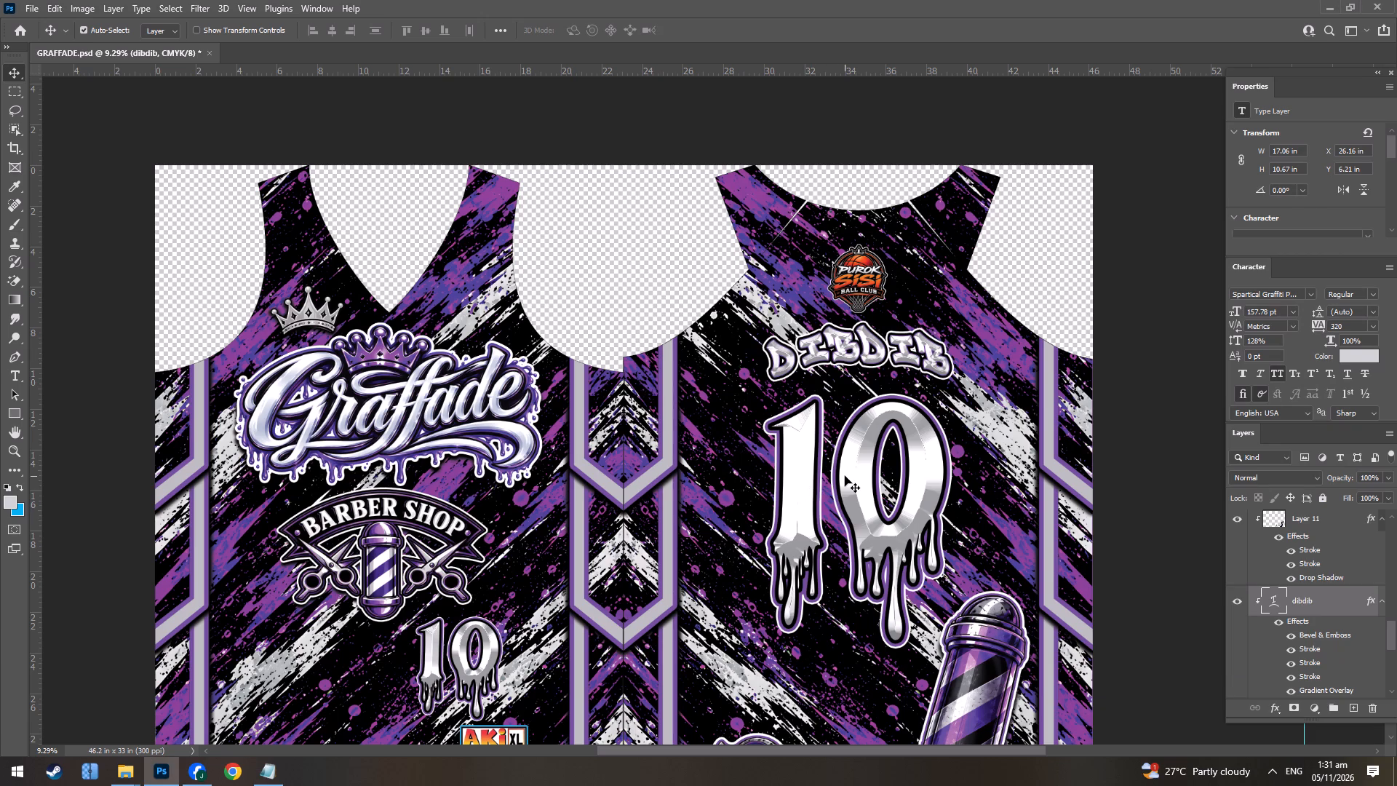
{"action": "double_click", "coordinate": [845, 476]}
{"action": "type", "text": "15"}
{"action": "key", "text": "Return"}
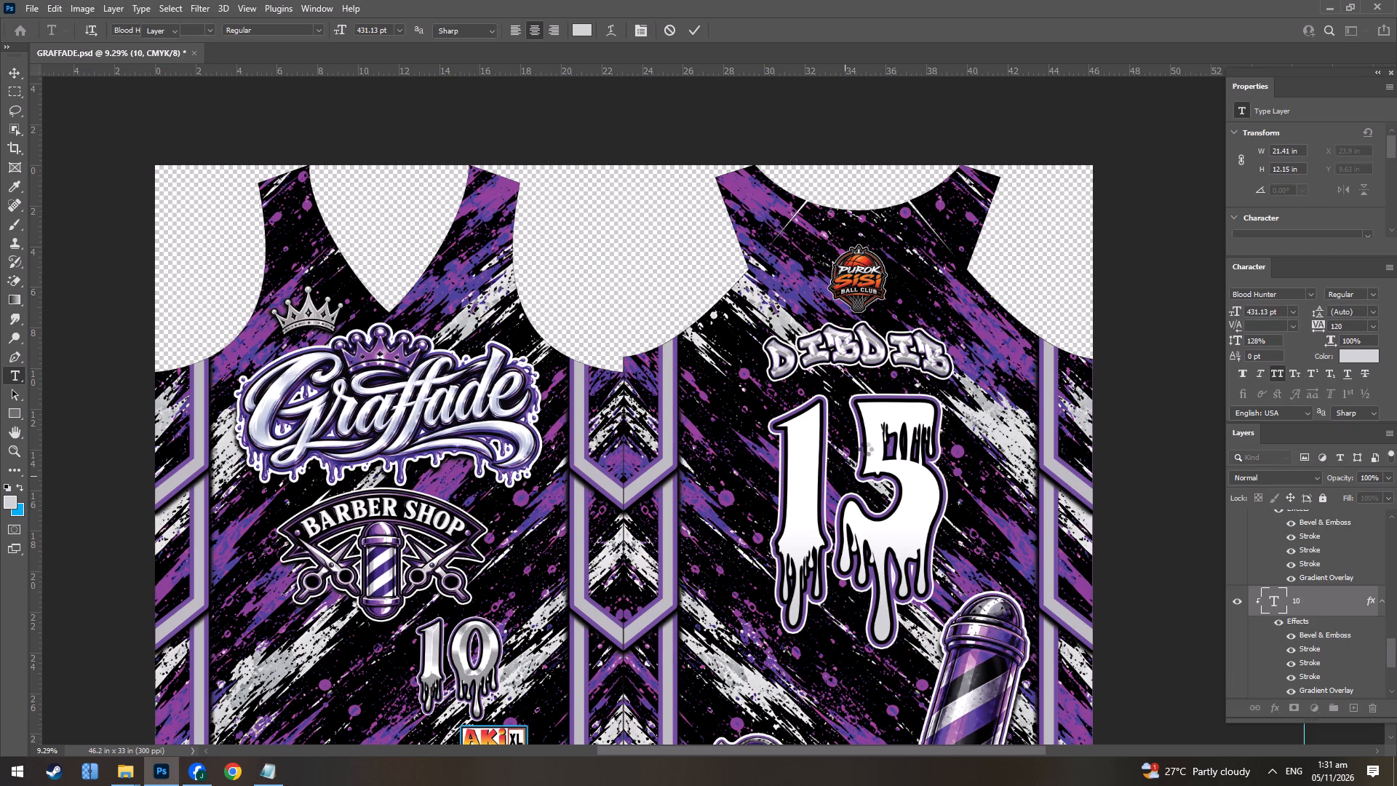
Set the letter tracking of the DIBDIB name on the jersey's back to 340.
{"action": "double_click", "coordinate": [889, 352]}
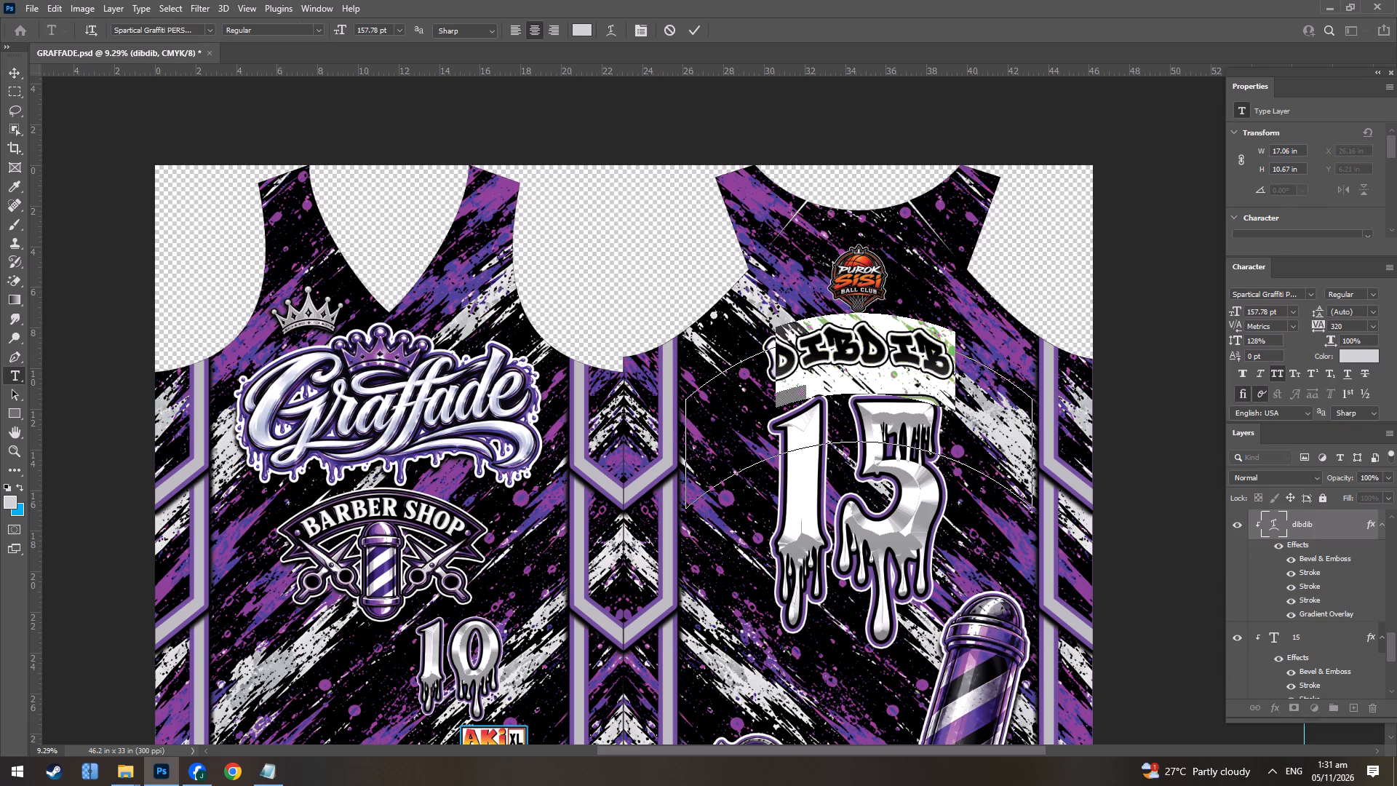
{"action": "left_click", "coordinate": [1353, 326]}
{"action": "key", "text": "Up"}
{"action": "key", "text": "Return"}
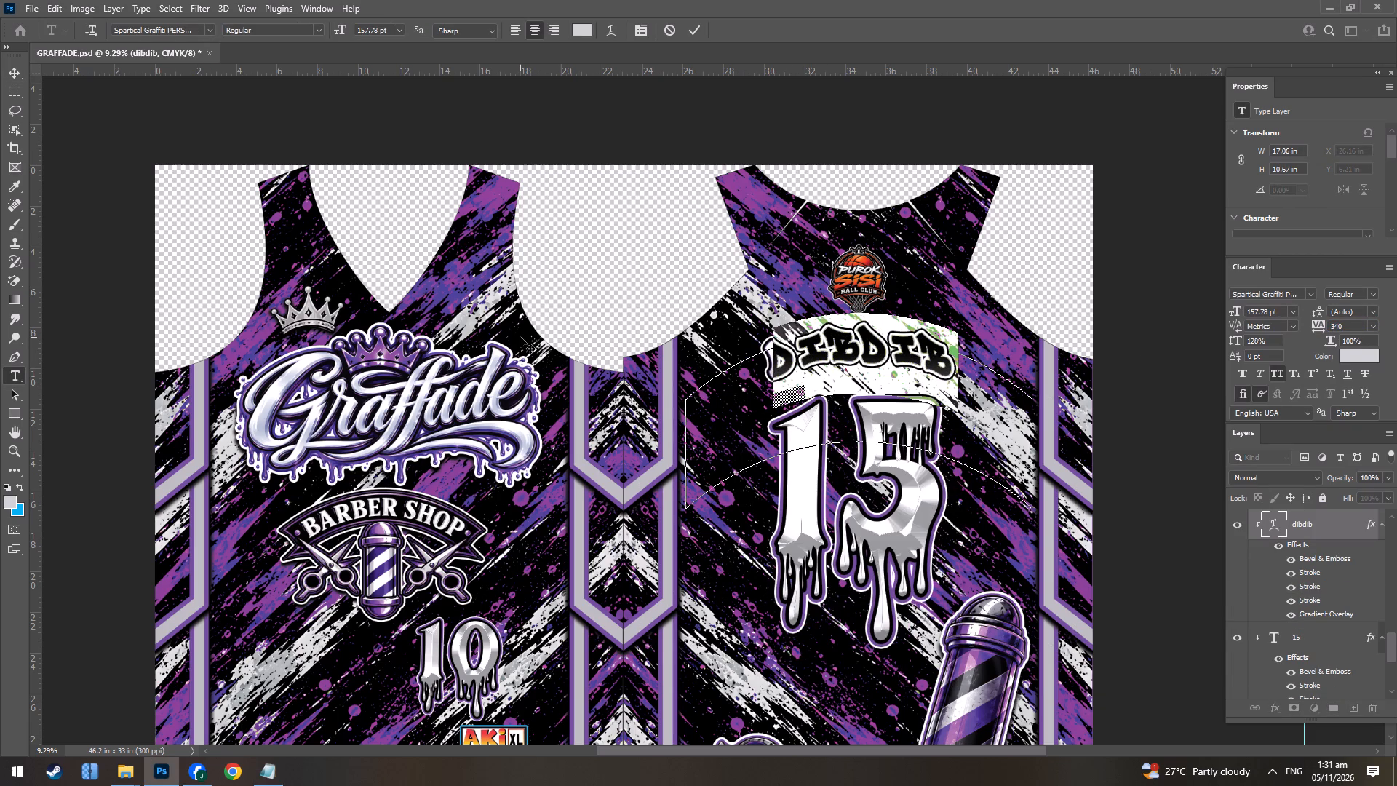
{"action": "key", "text": "Return"}
Change the small number on the jersey's front, above the AKI tag, to 15.
{"action": "double_click", "coordinate": [436, 640]}
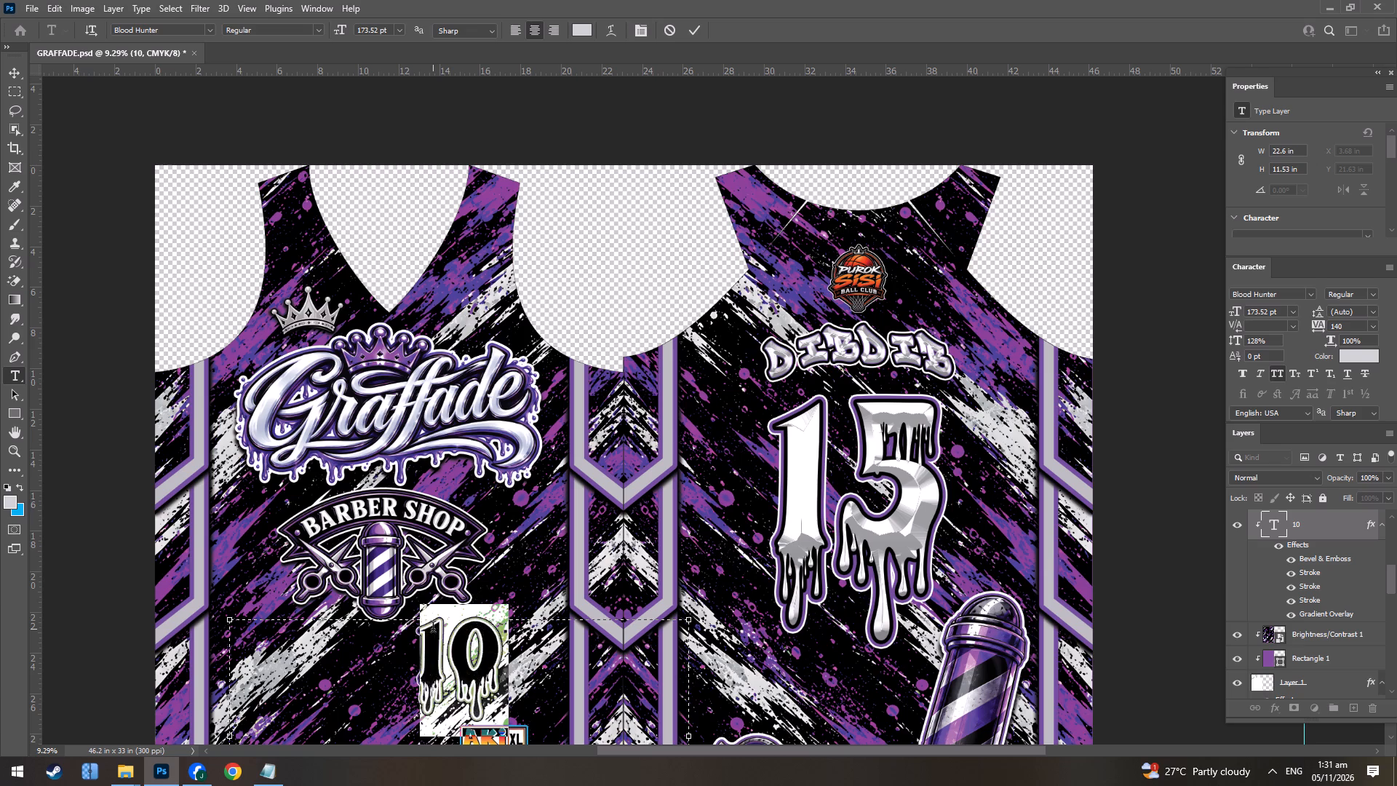
{"action": "type", "text": "15"}
{"action": "key", "text": "Return"}
Save a JPEG copy of the jersey named dibdib in the ..mv folder on drive D, at maximum quality 12.
{"action": "scroll", "coordinate": [447, 519], "scroll_direction": "down", "scroll_amount": 11, "text": "alt"}
{"action": "scroll", "coordinate": [543, 555], "scroll_direction": "up", "scroll_amount": 4}
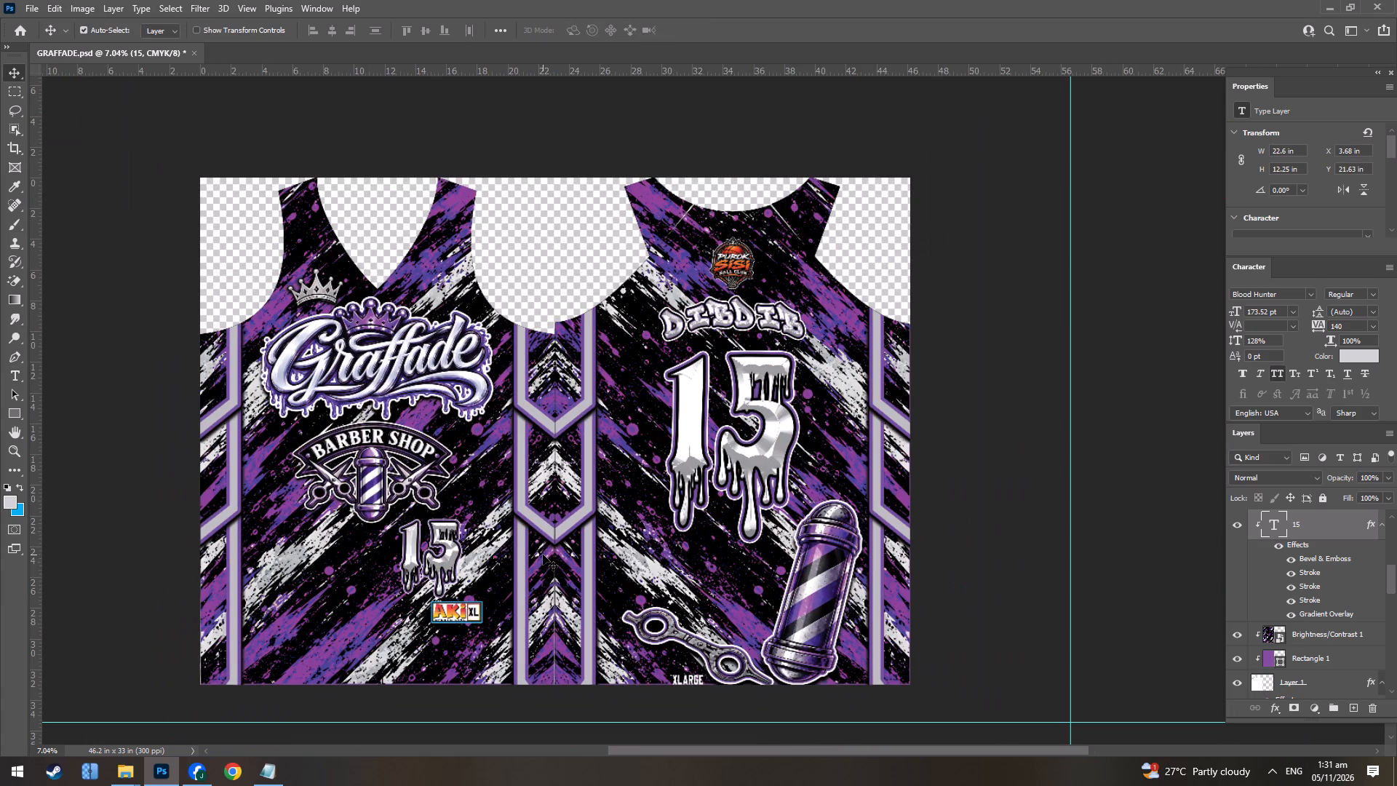
{"action": "key", "text": "ctrl+alt+s"}
{"action": "double_click", "coordinate": [421, 136]}
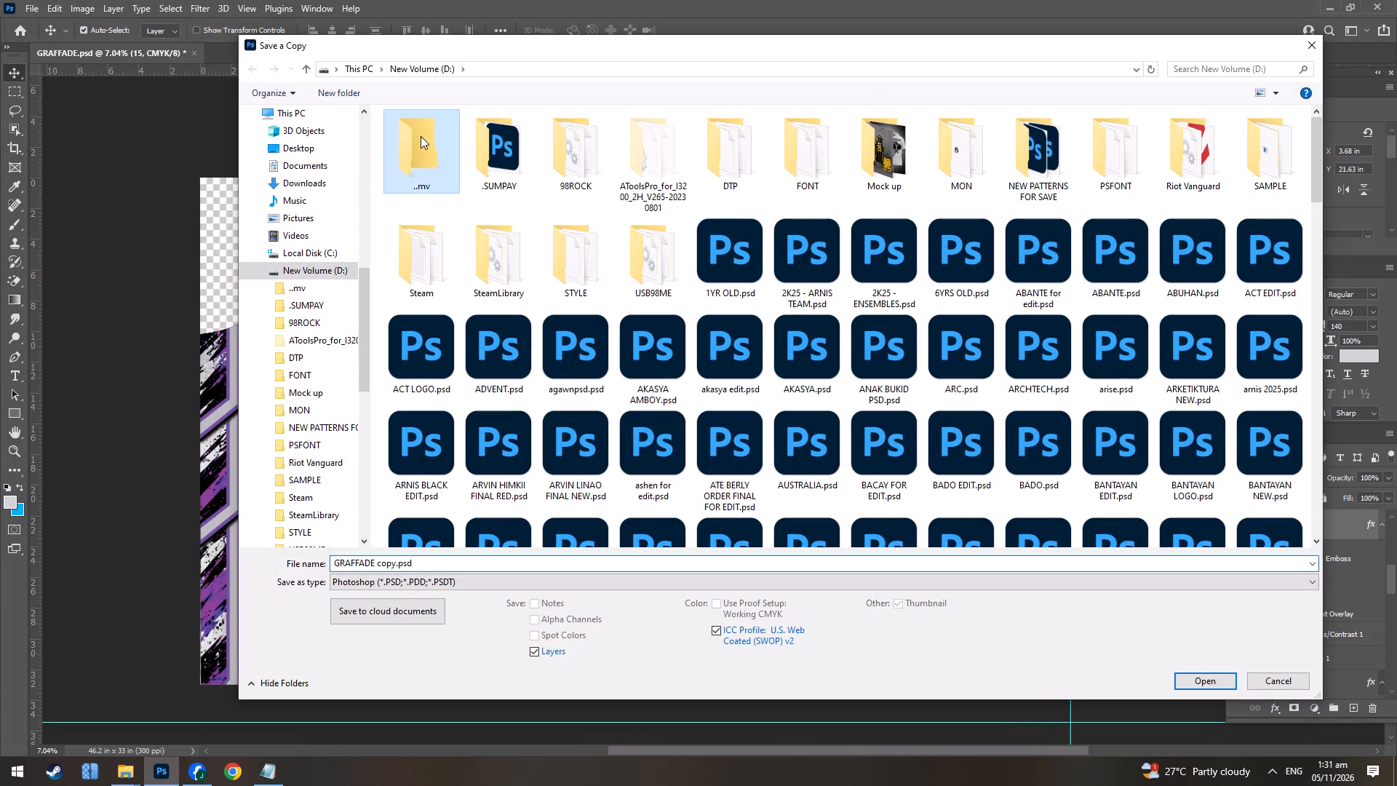
{"action": "left_click", "coordinate": [441, 579]}
{"action": "left_click", "coordinate": [418, 652]}
{"action": "left_click", "coordinate": [446, 559]}
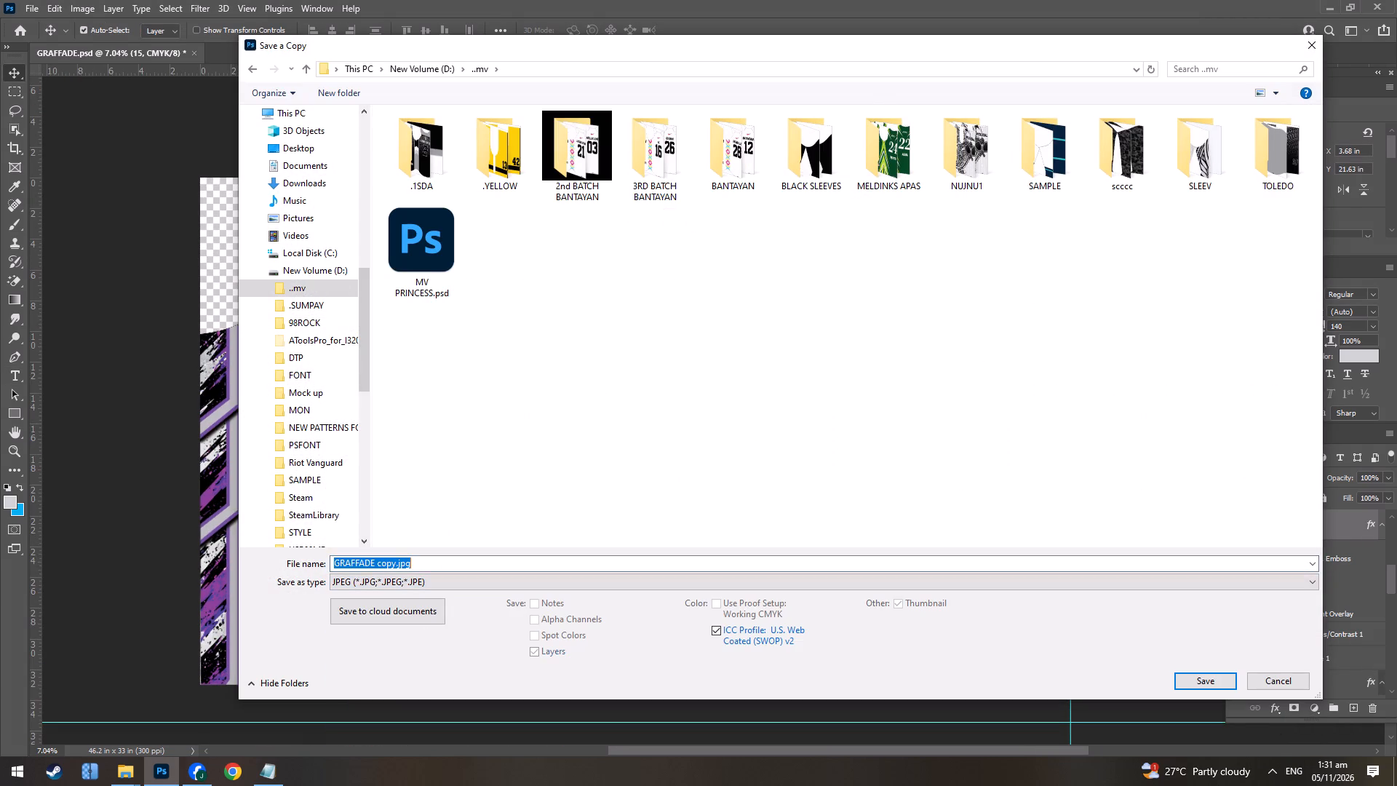
{"action": "type", "text": "dibdib"}
{"action": "key", "text": "Return"}
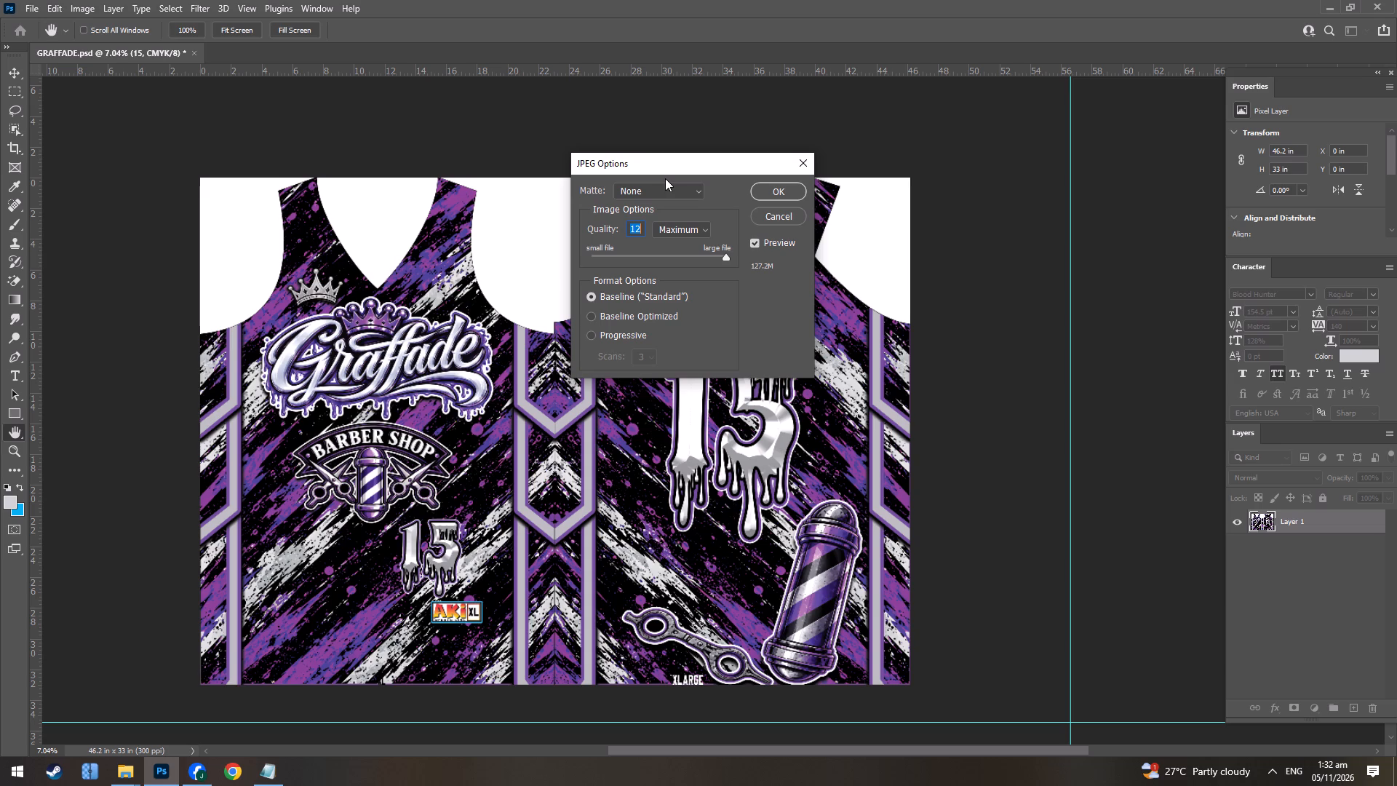
{"action": "left_click", "coordinate": [777, 188]}
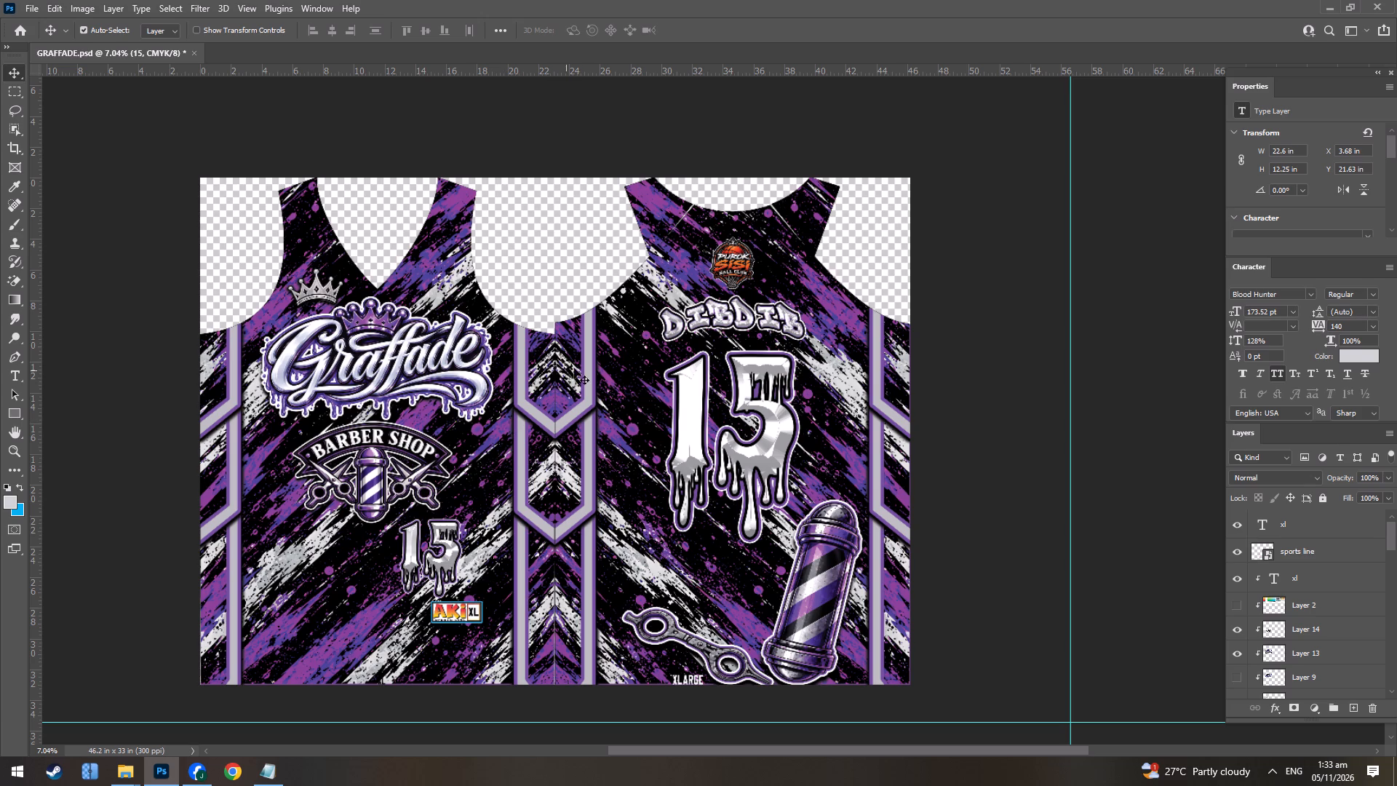
In the Notepad player list, delete the finished DIBDB #15 XL entry and highlight the Traya #17 XL entry.
{"action": "left_click", "coordinate": [279, 771]}
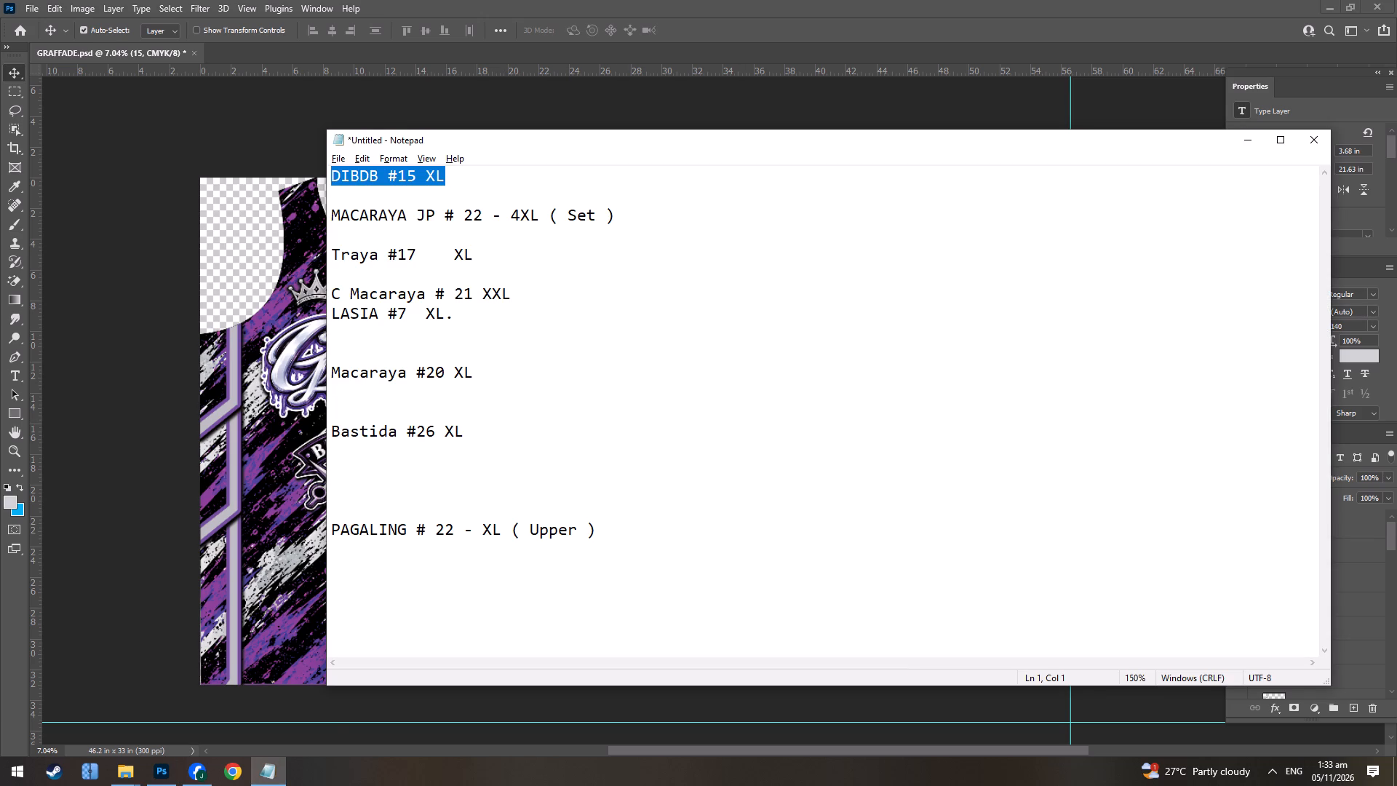
{"action": "key", "text": "BackSpace"}
{"action": "left_click_drag", "start_coordinate": [469, 257], "coordinate": [309, 257]}
Back in Photoshop, change the large number on the jersey's back to 17.
{"action": "key", "text": "alt+Tab"}
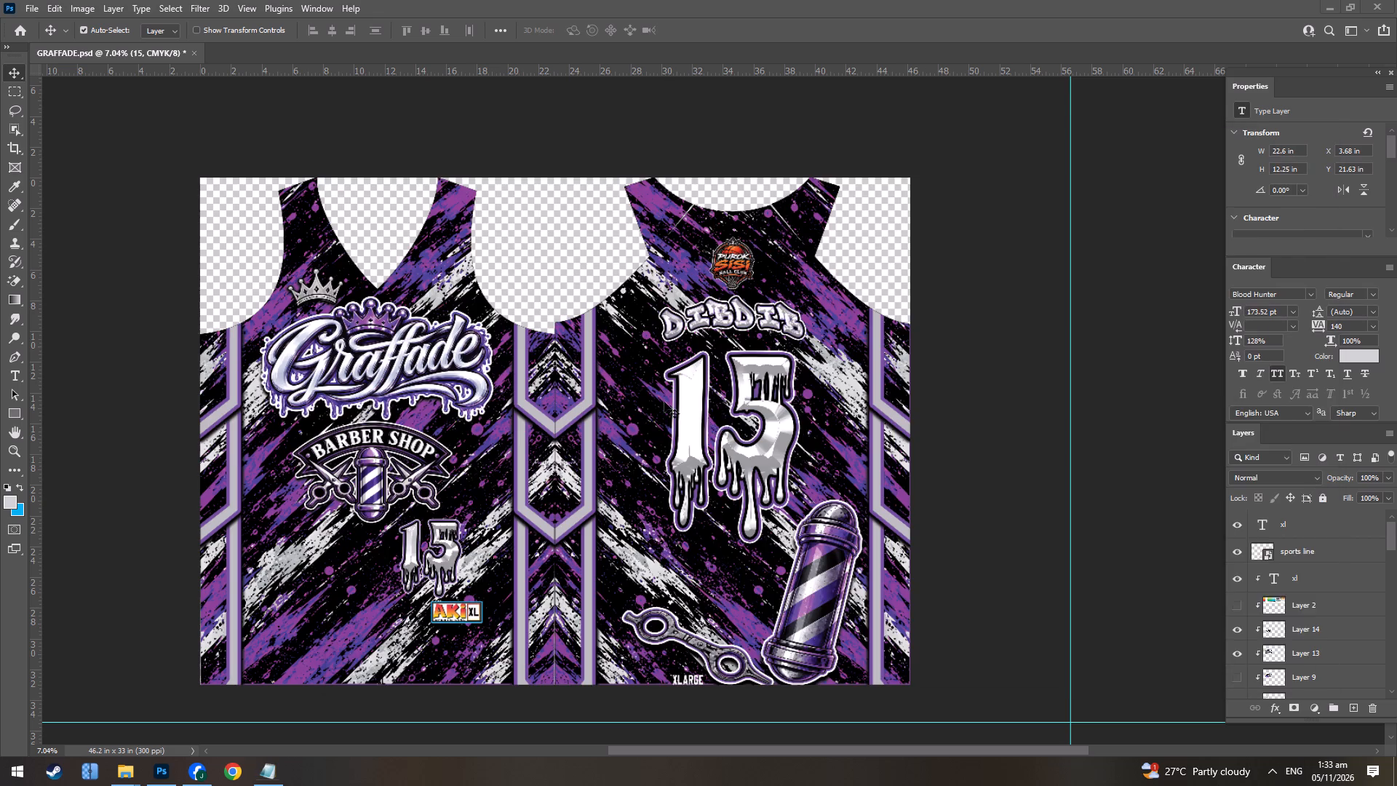
{"action": "double_click", "coordinate": [728, 423]}
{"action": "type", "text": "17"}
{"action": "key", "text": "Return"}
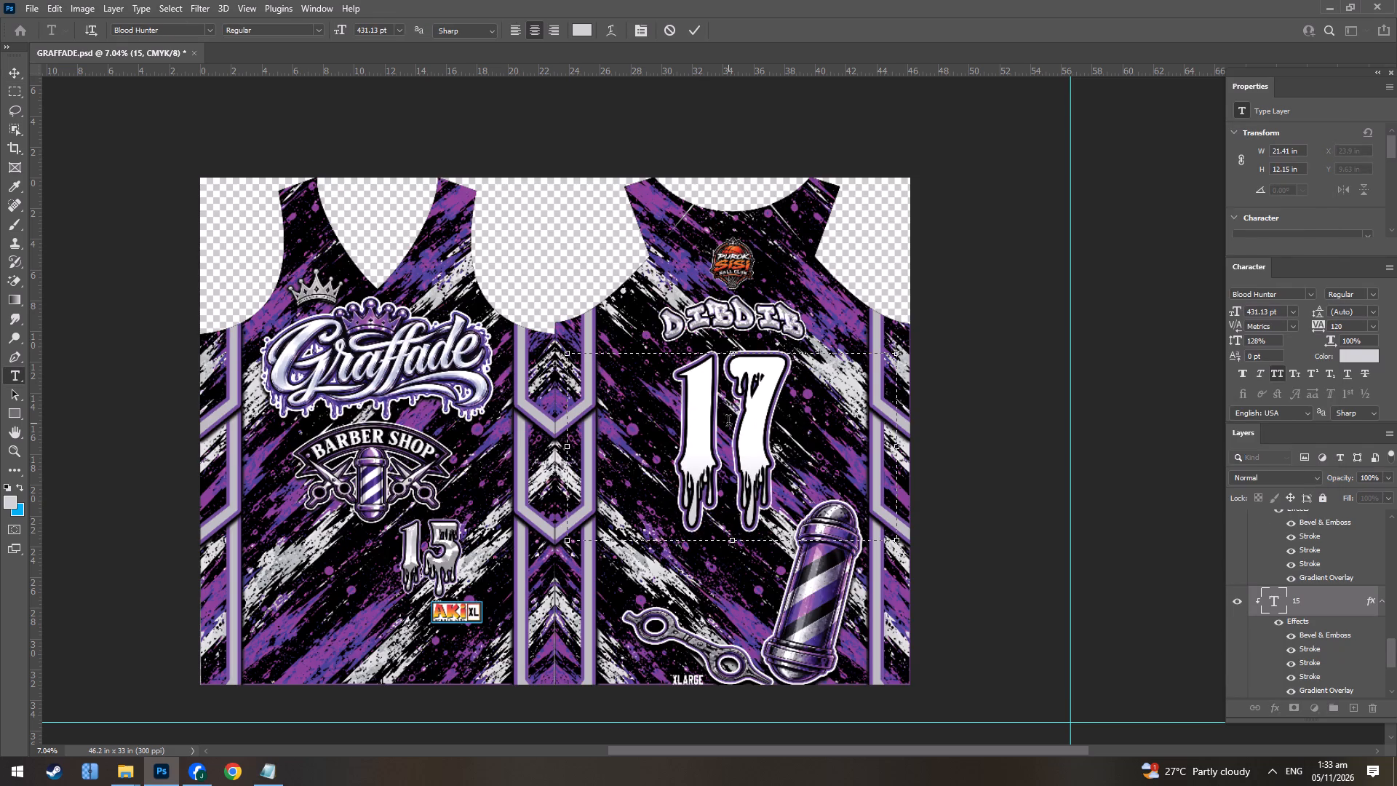
{"action": "double_click", "coordinate": [757, 410]}
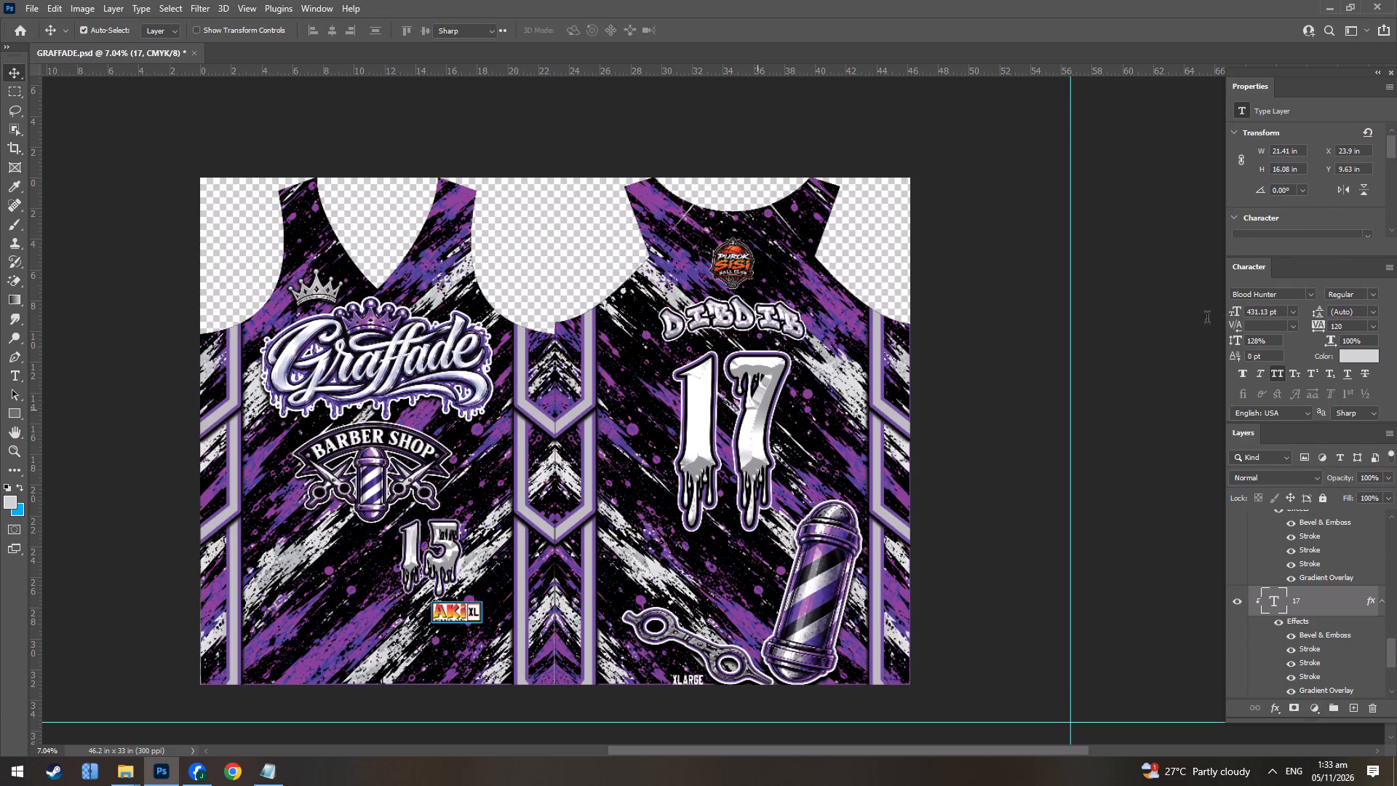
{"action": "double_click", "coordinate": [731, 418]}
{"action": "key", "text": "Return"}
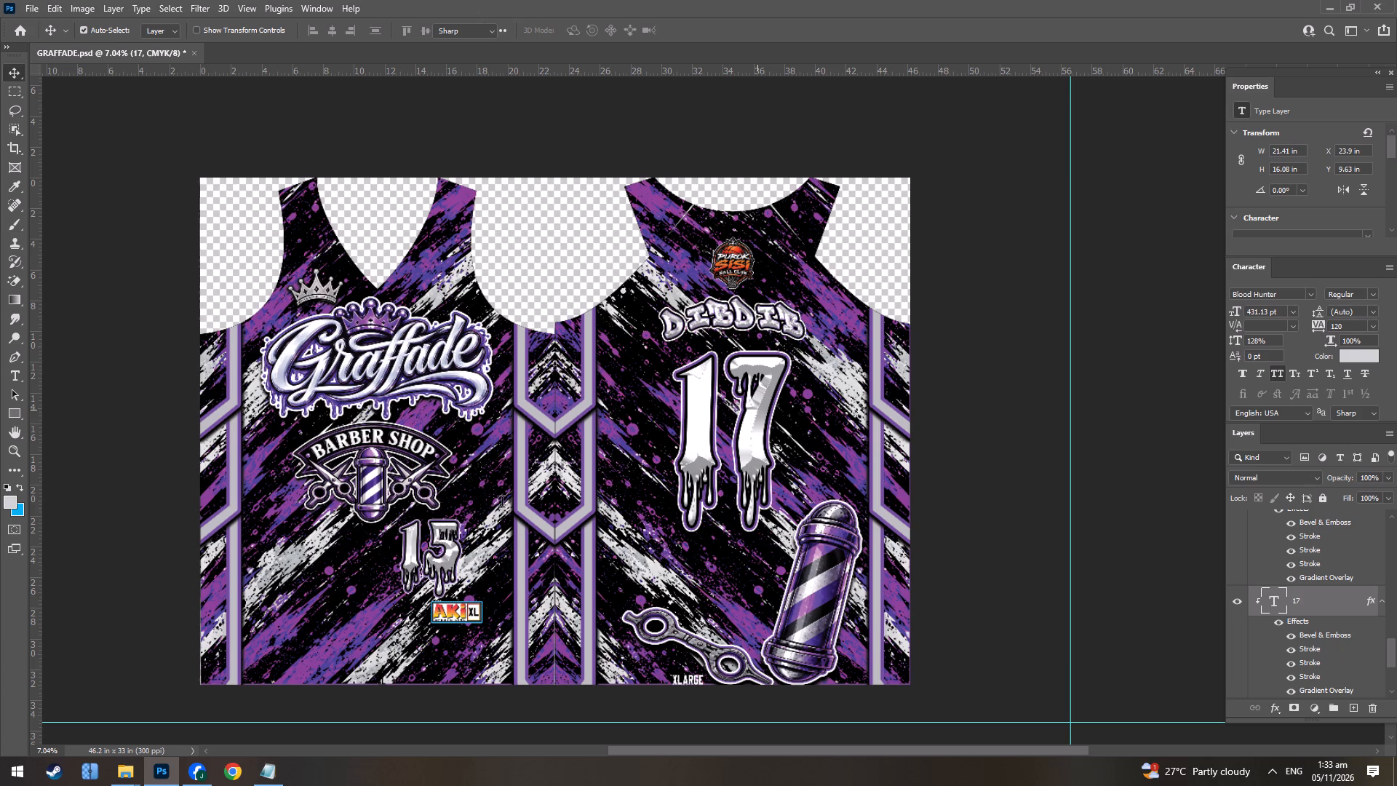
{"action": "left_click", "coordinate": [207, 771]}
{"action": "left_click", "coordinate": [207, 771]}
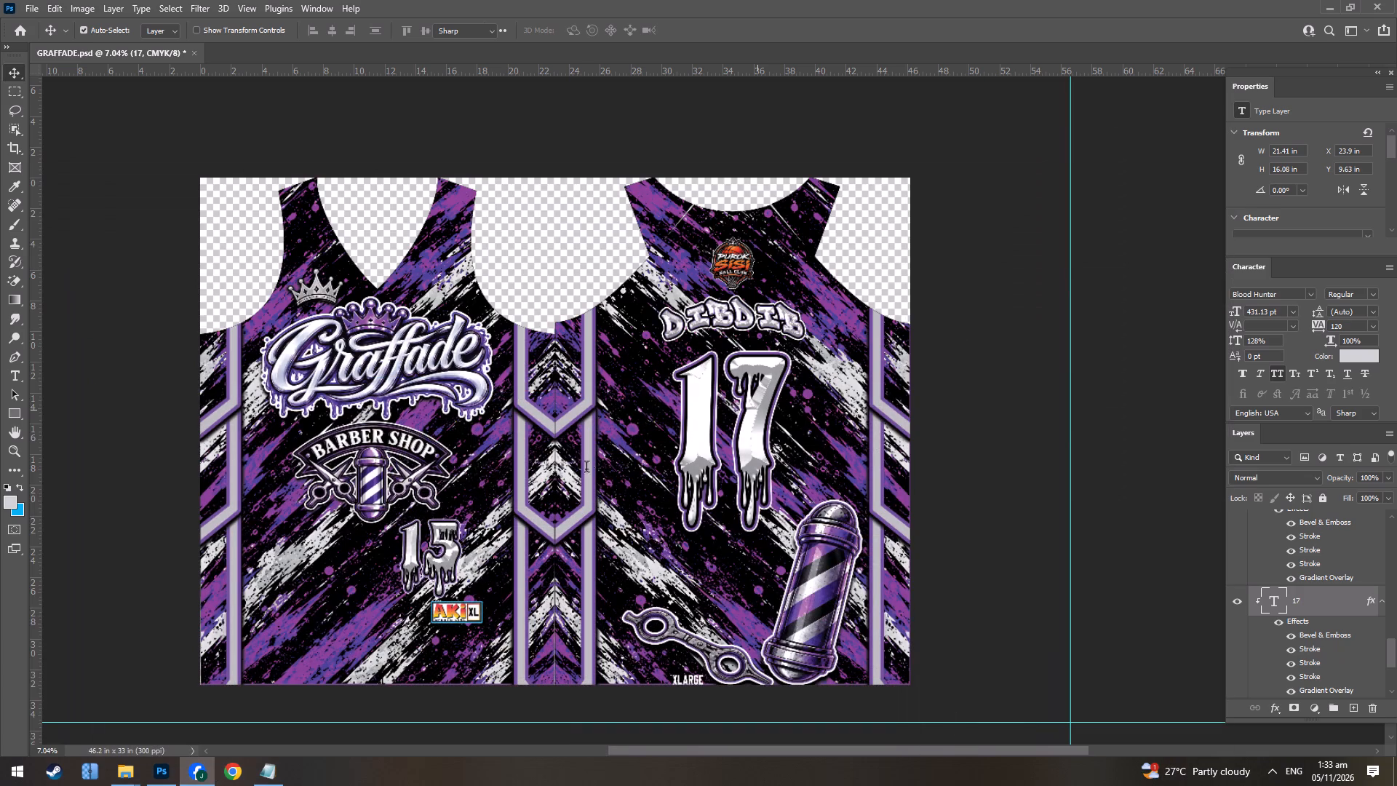
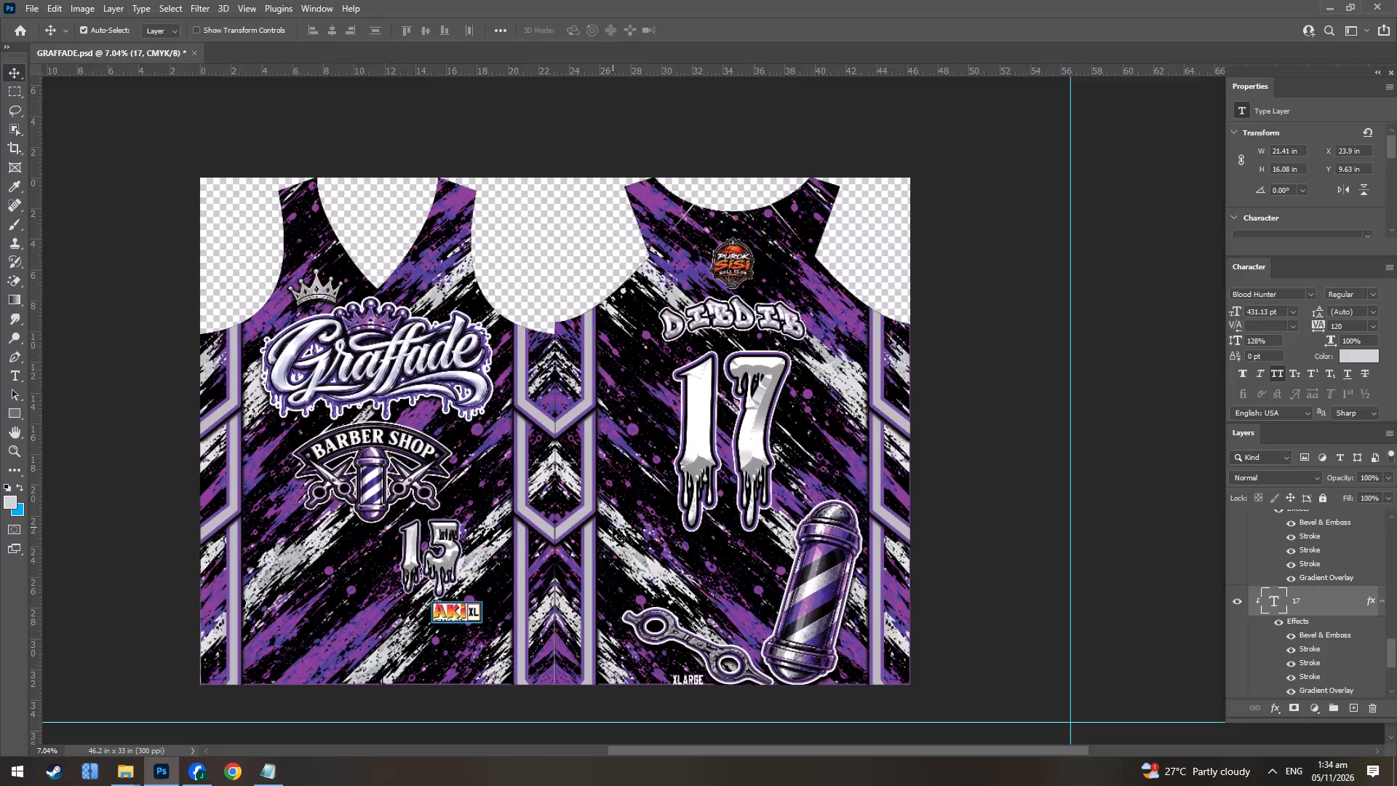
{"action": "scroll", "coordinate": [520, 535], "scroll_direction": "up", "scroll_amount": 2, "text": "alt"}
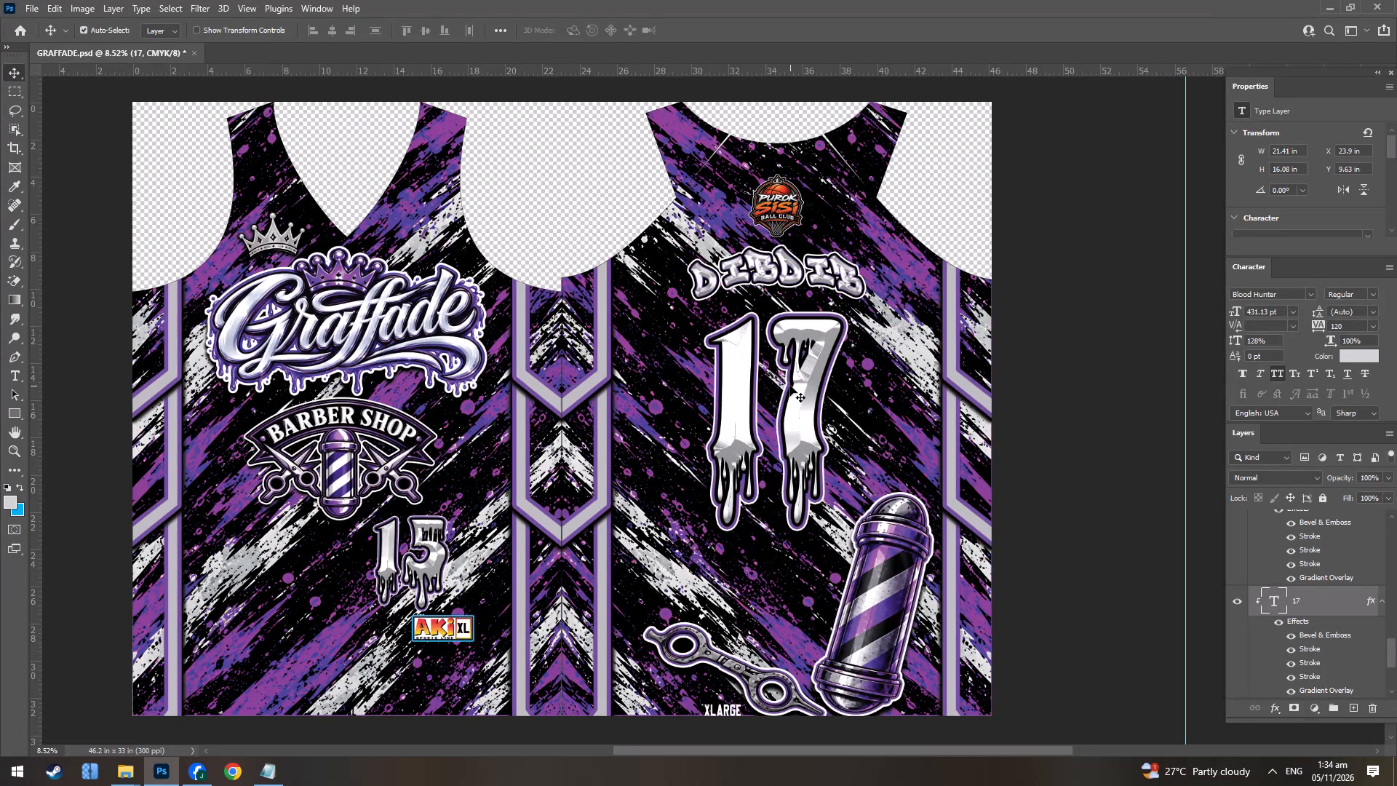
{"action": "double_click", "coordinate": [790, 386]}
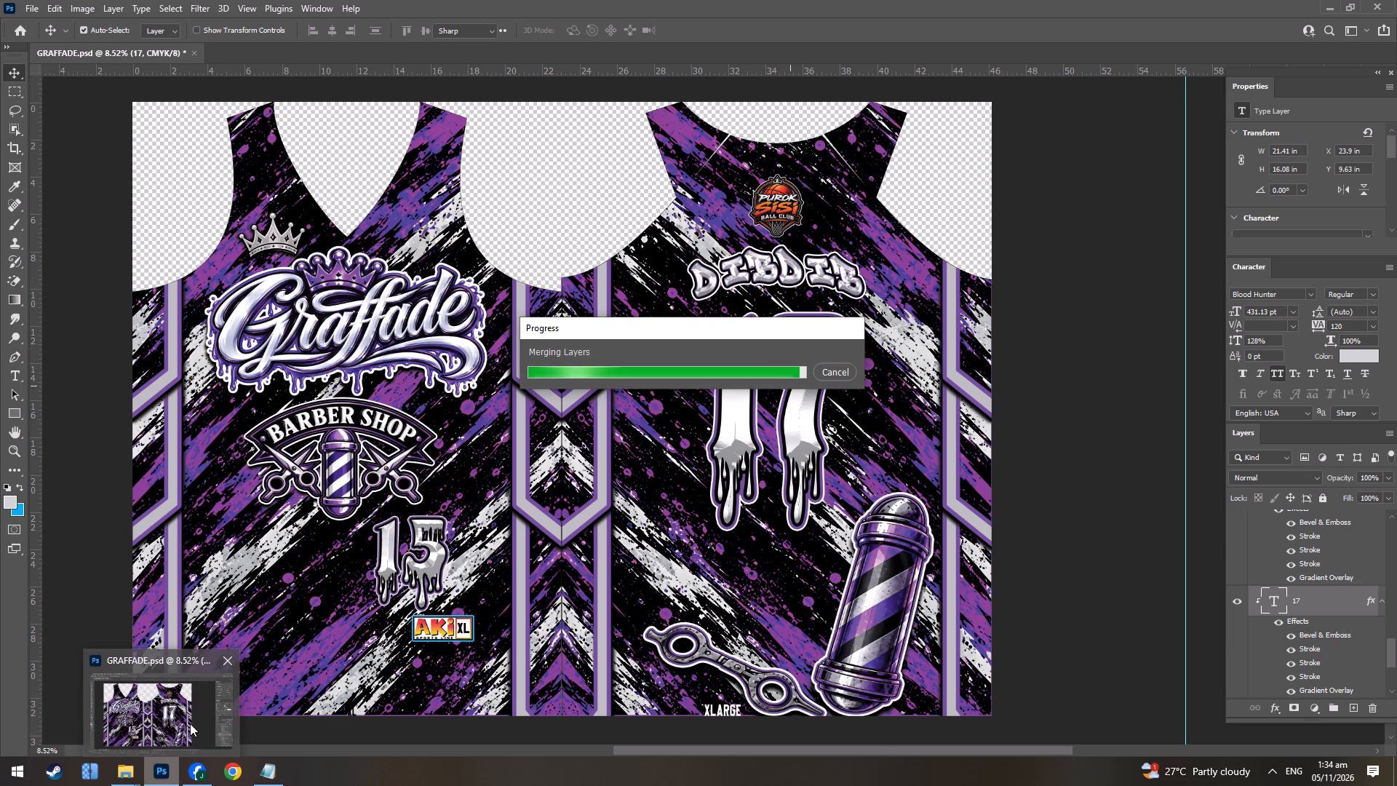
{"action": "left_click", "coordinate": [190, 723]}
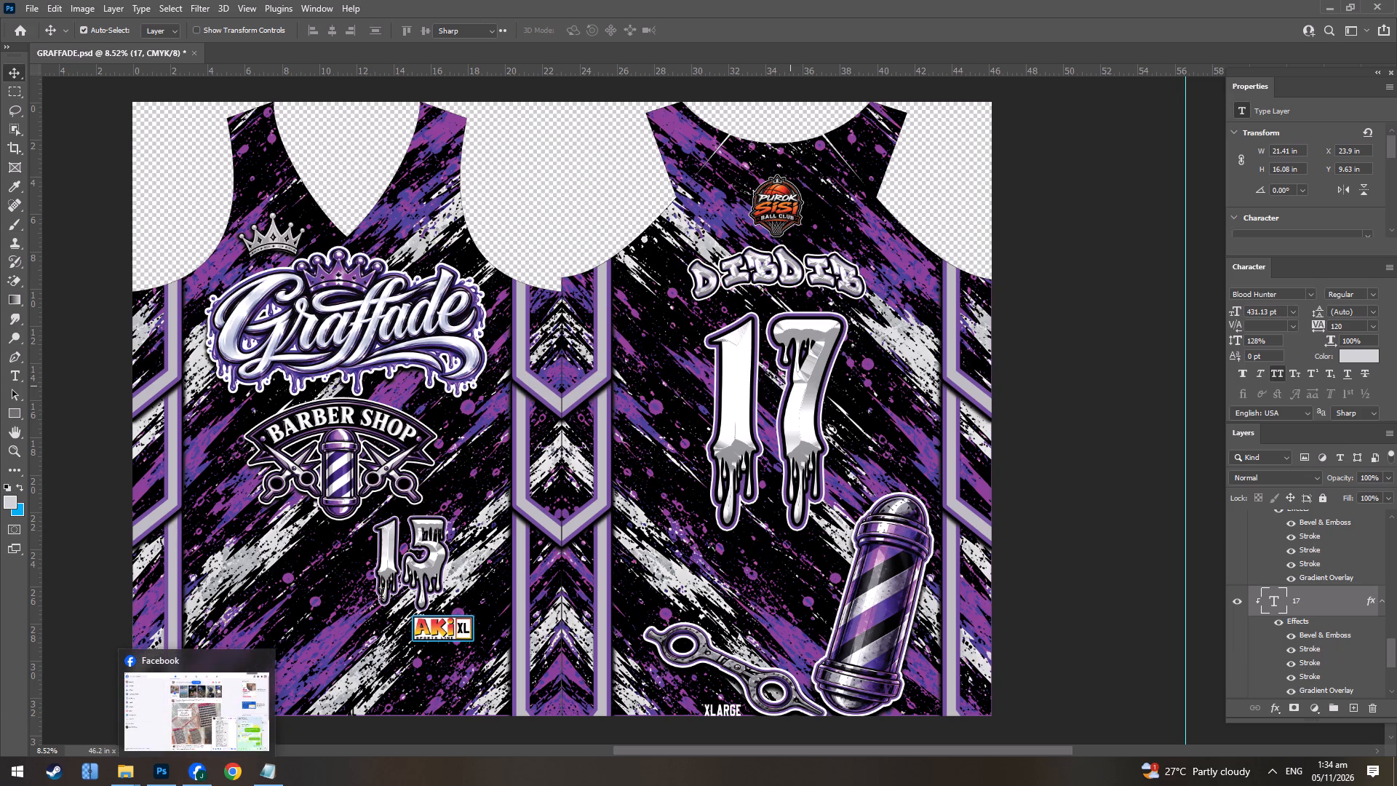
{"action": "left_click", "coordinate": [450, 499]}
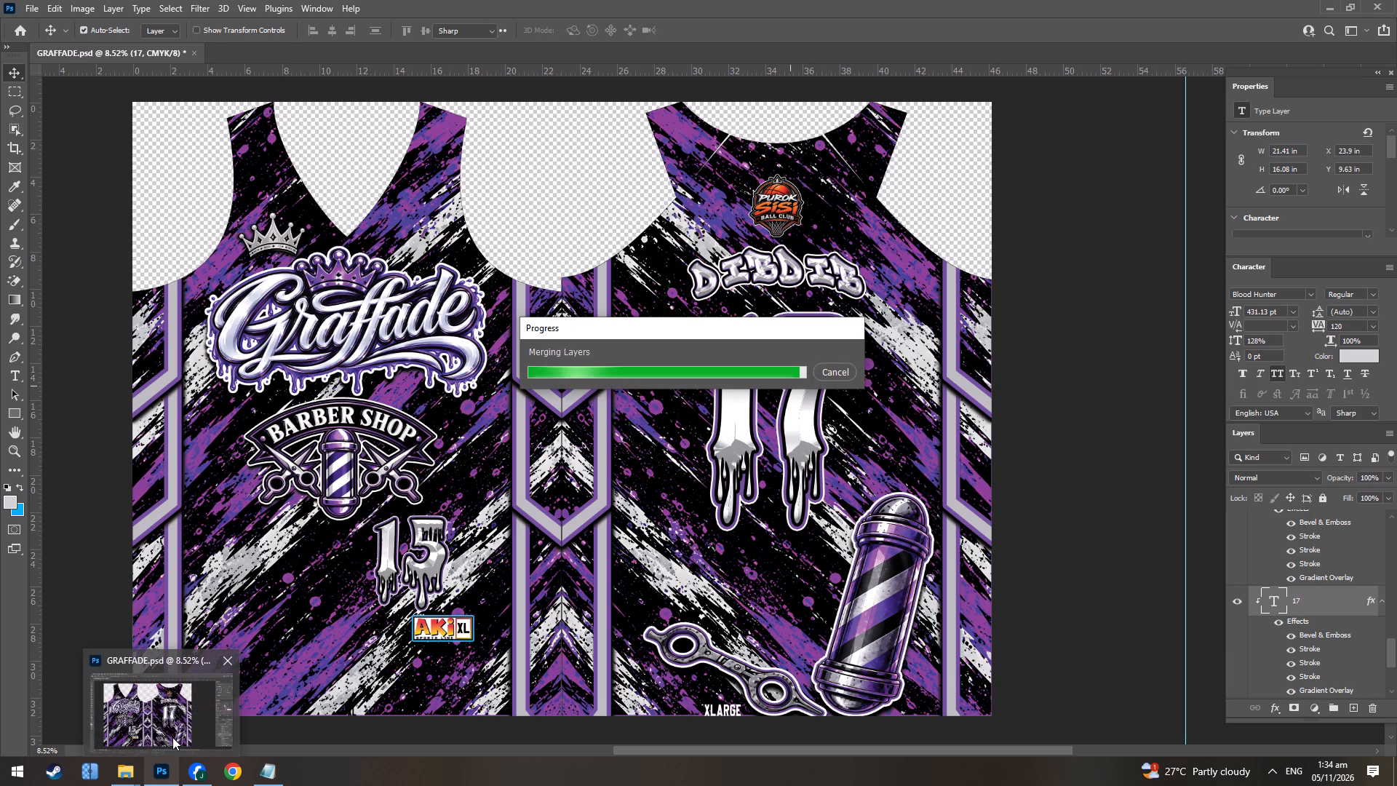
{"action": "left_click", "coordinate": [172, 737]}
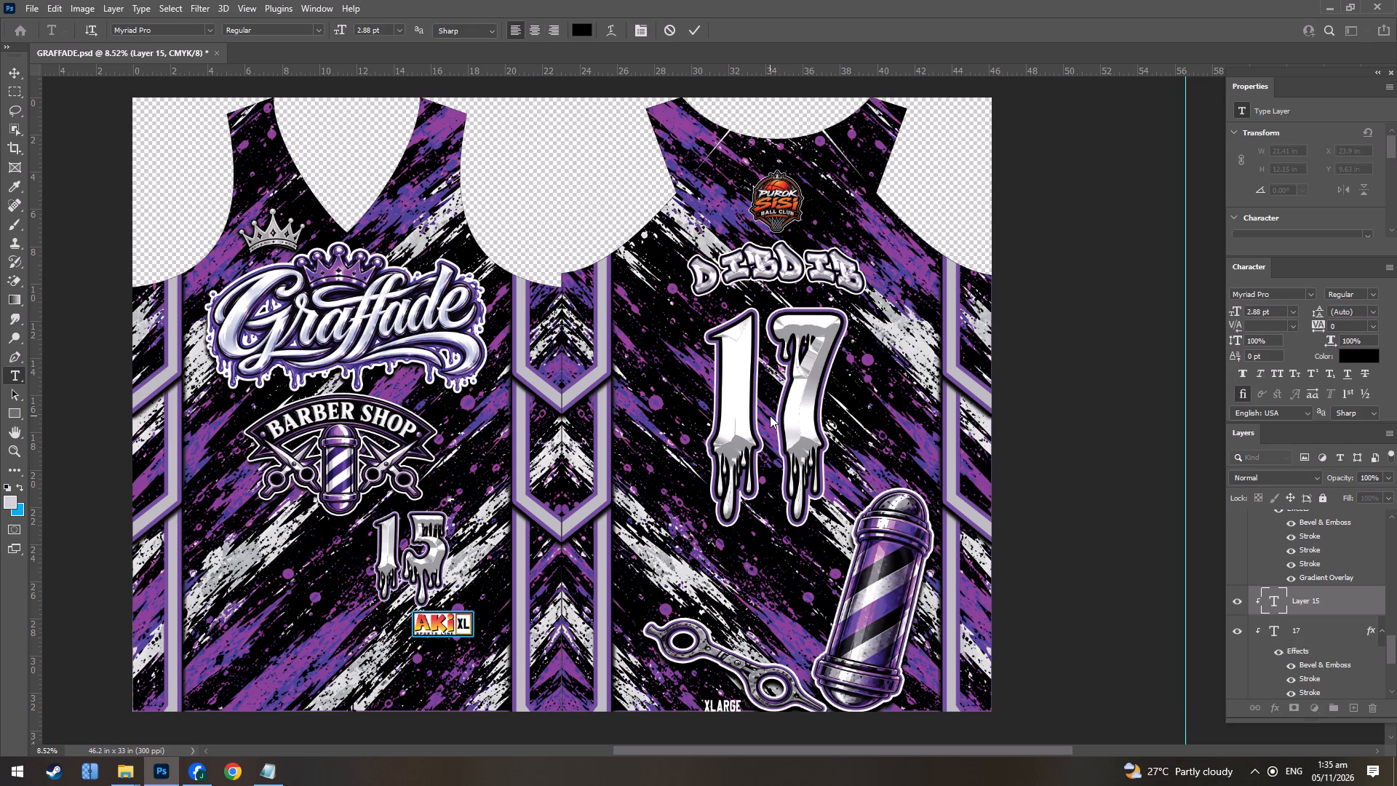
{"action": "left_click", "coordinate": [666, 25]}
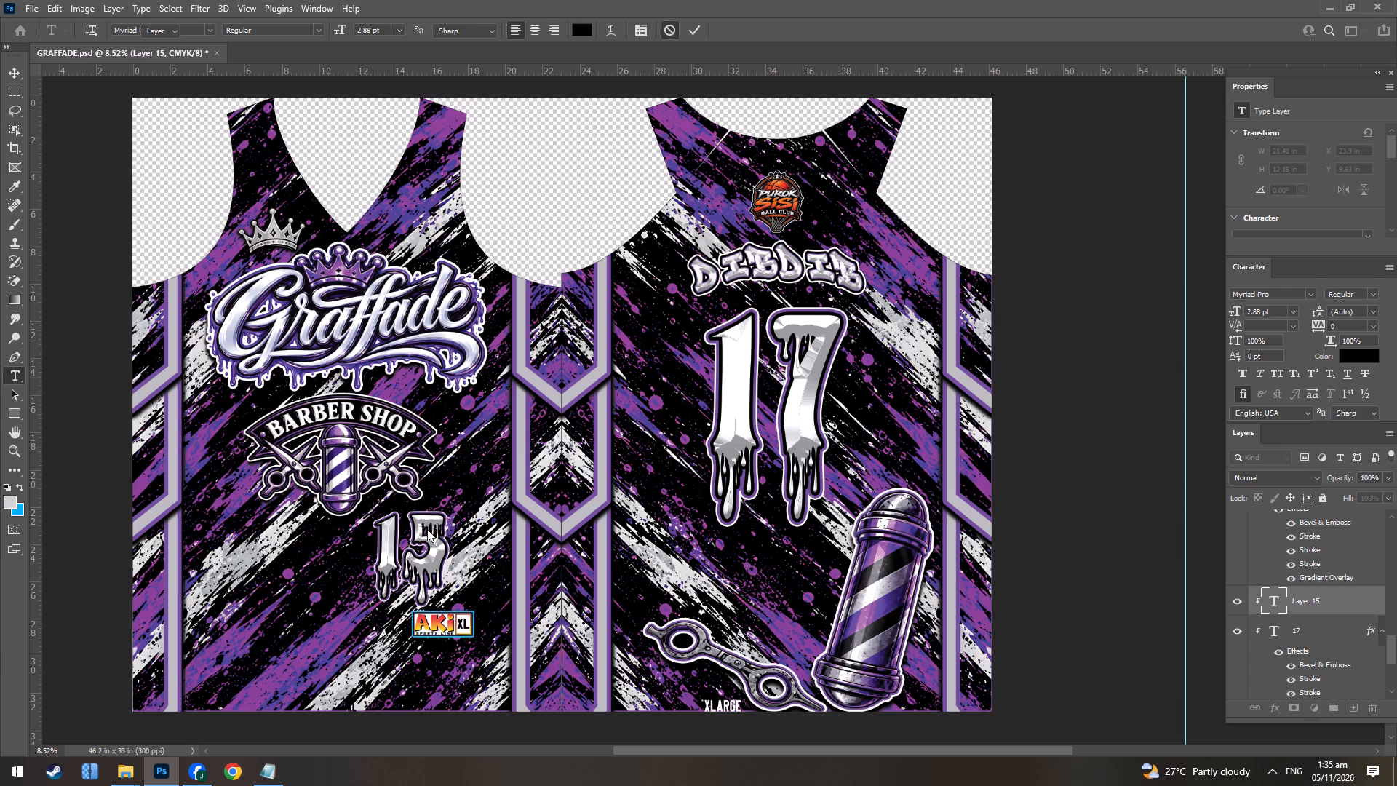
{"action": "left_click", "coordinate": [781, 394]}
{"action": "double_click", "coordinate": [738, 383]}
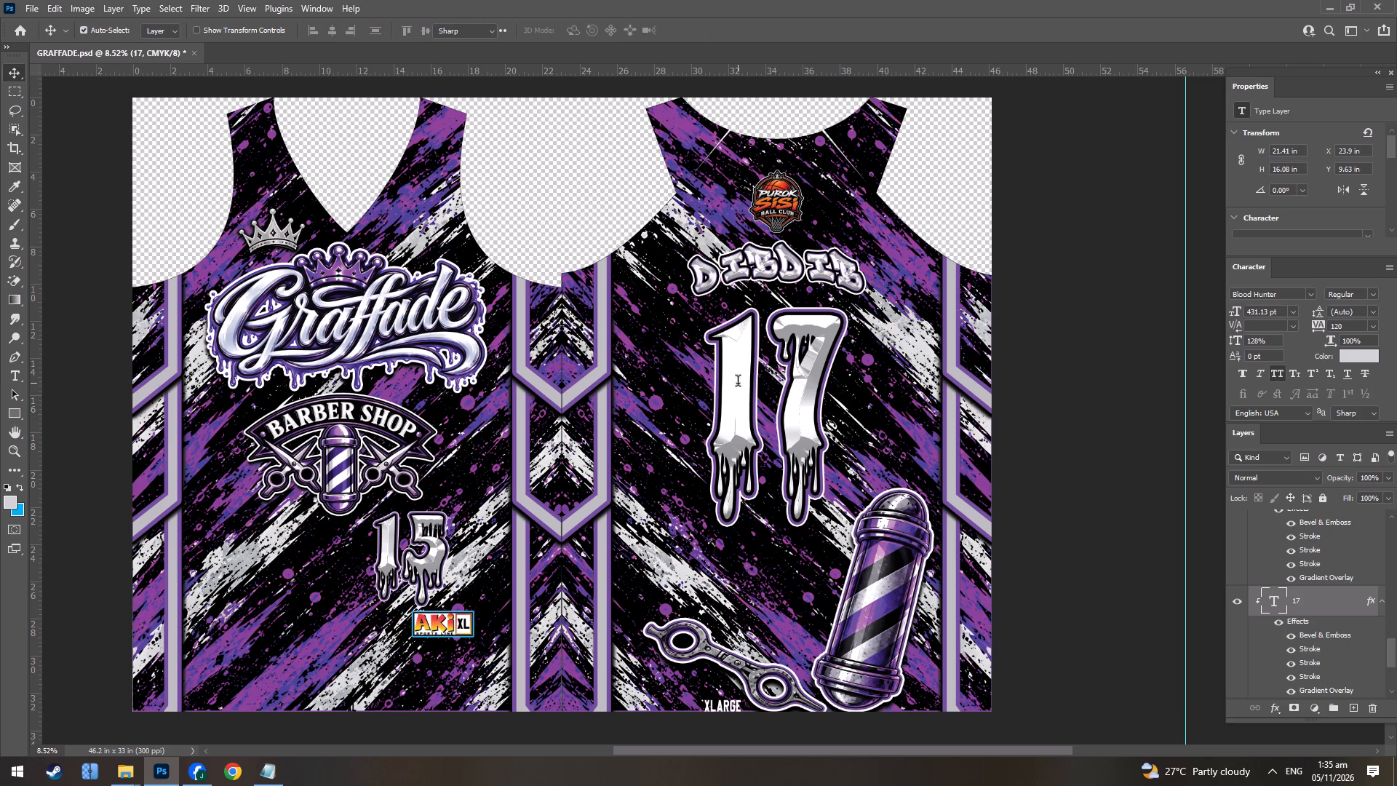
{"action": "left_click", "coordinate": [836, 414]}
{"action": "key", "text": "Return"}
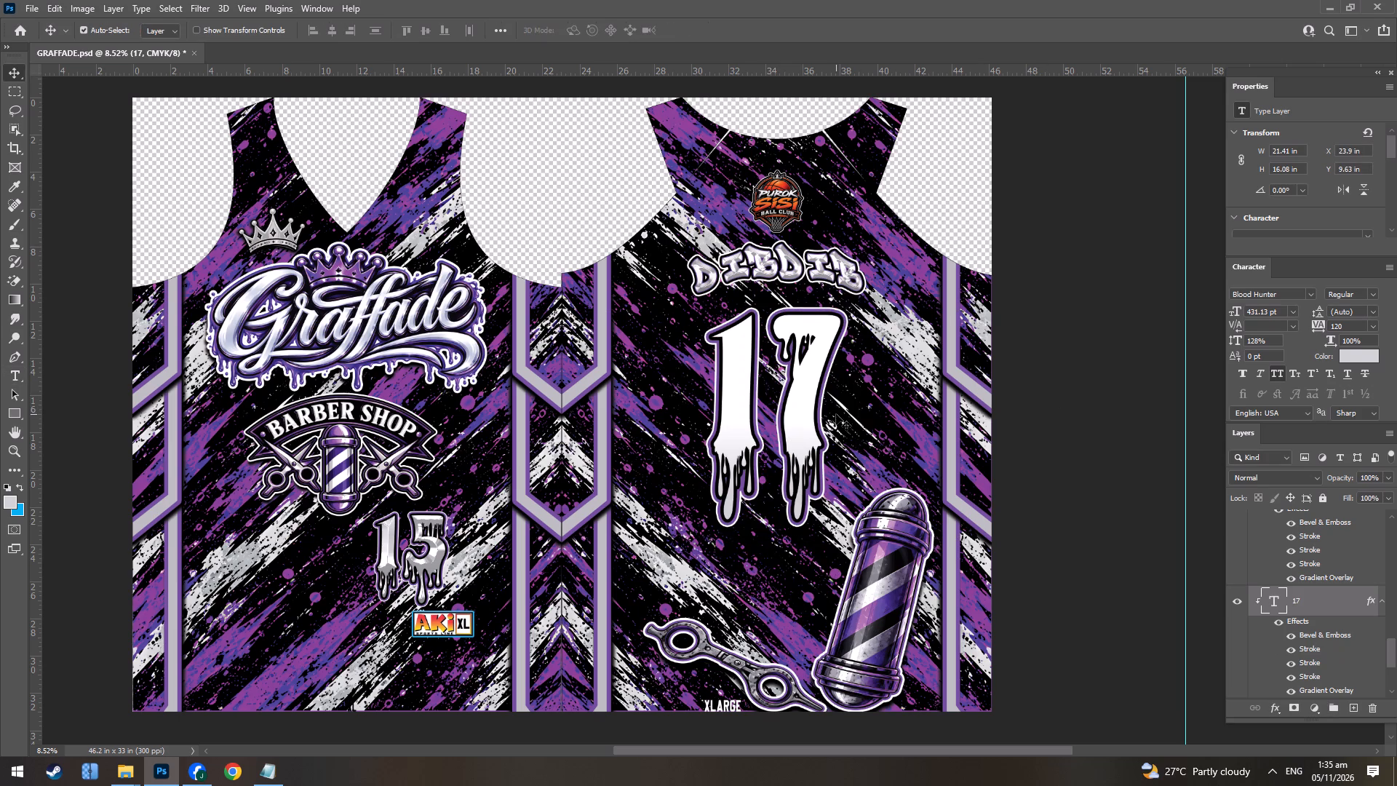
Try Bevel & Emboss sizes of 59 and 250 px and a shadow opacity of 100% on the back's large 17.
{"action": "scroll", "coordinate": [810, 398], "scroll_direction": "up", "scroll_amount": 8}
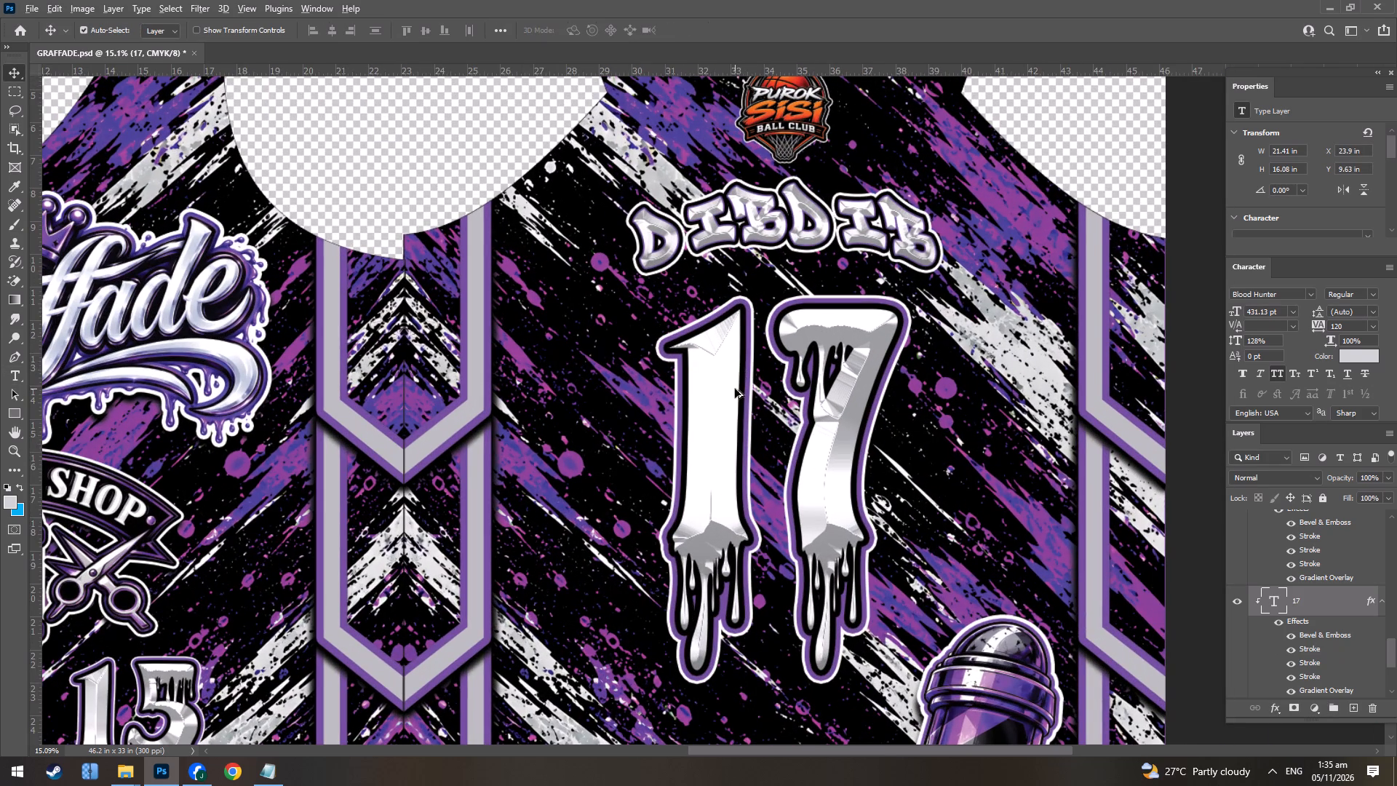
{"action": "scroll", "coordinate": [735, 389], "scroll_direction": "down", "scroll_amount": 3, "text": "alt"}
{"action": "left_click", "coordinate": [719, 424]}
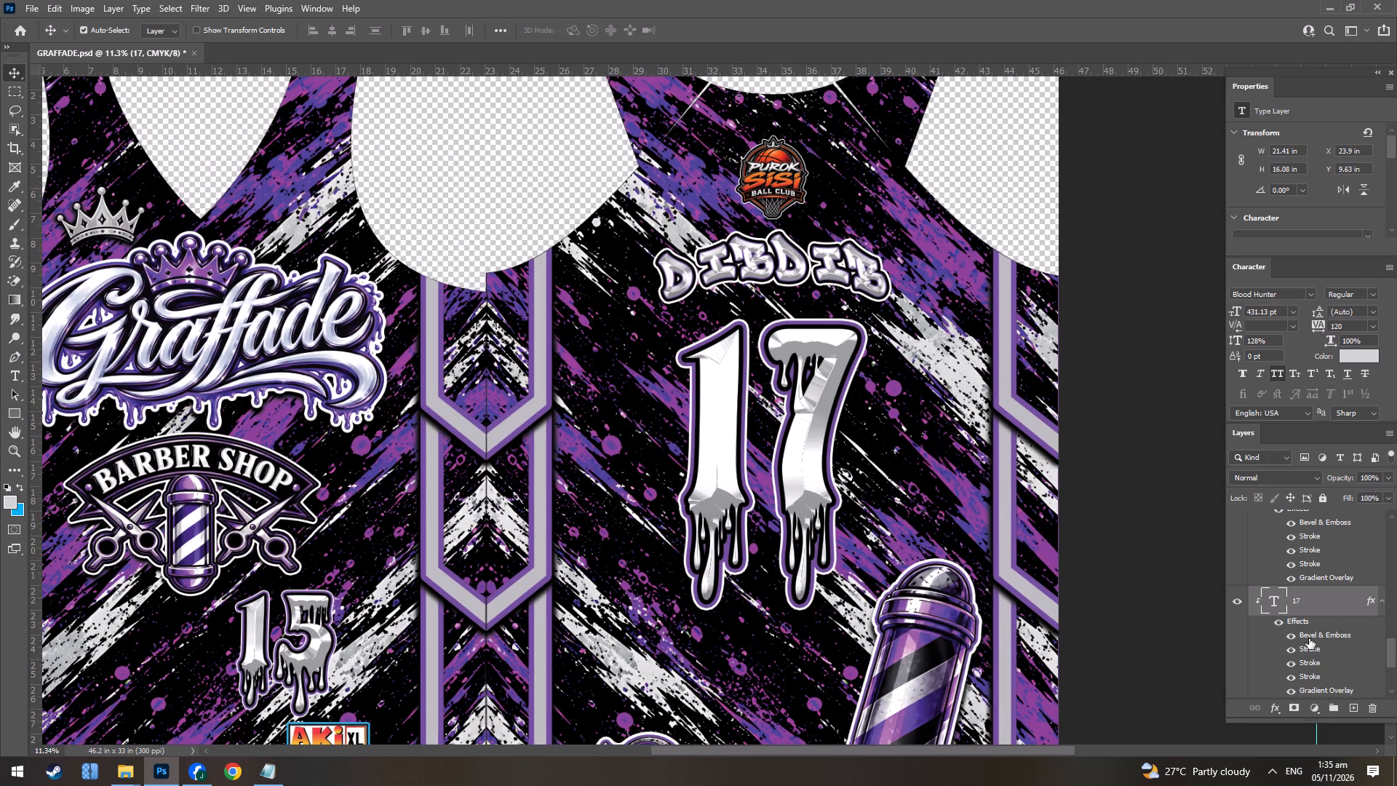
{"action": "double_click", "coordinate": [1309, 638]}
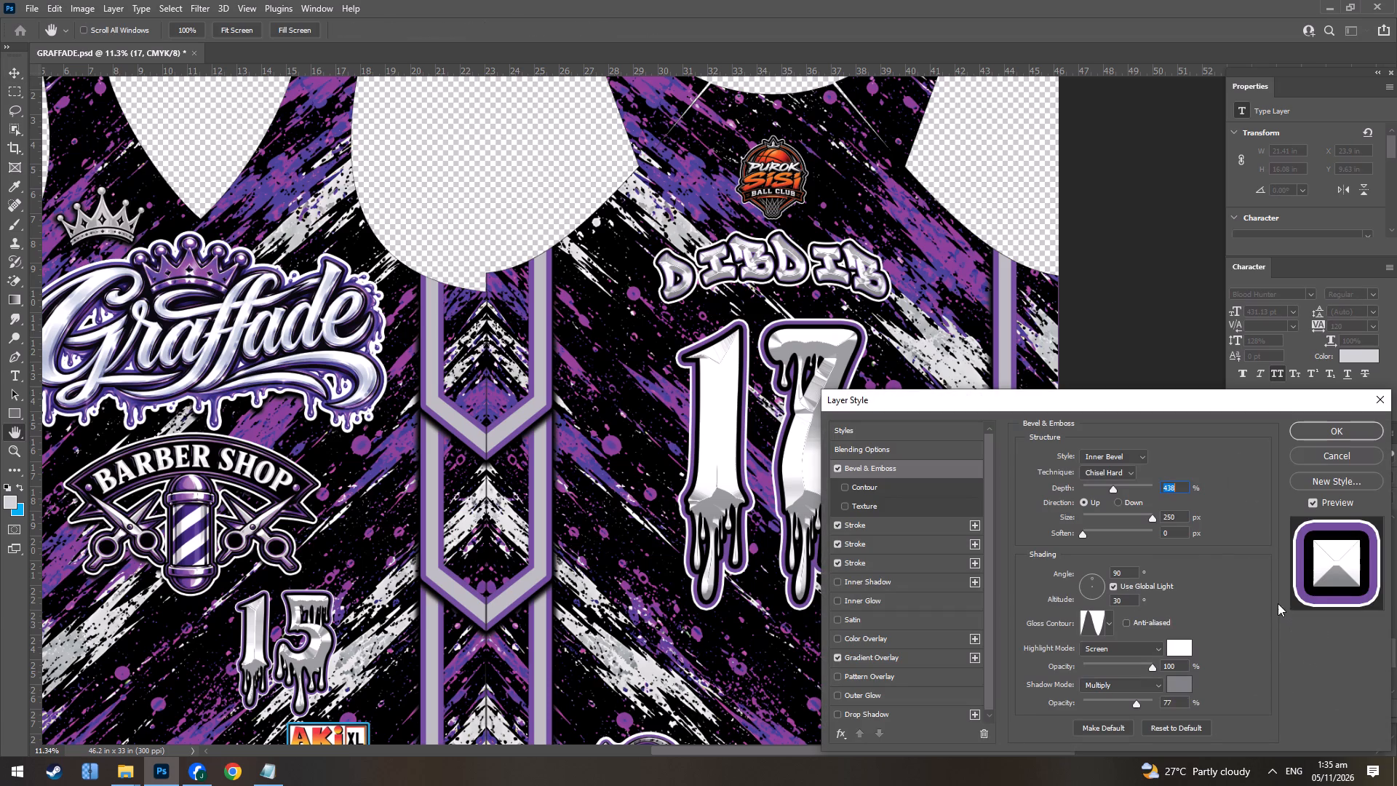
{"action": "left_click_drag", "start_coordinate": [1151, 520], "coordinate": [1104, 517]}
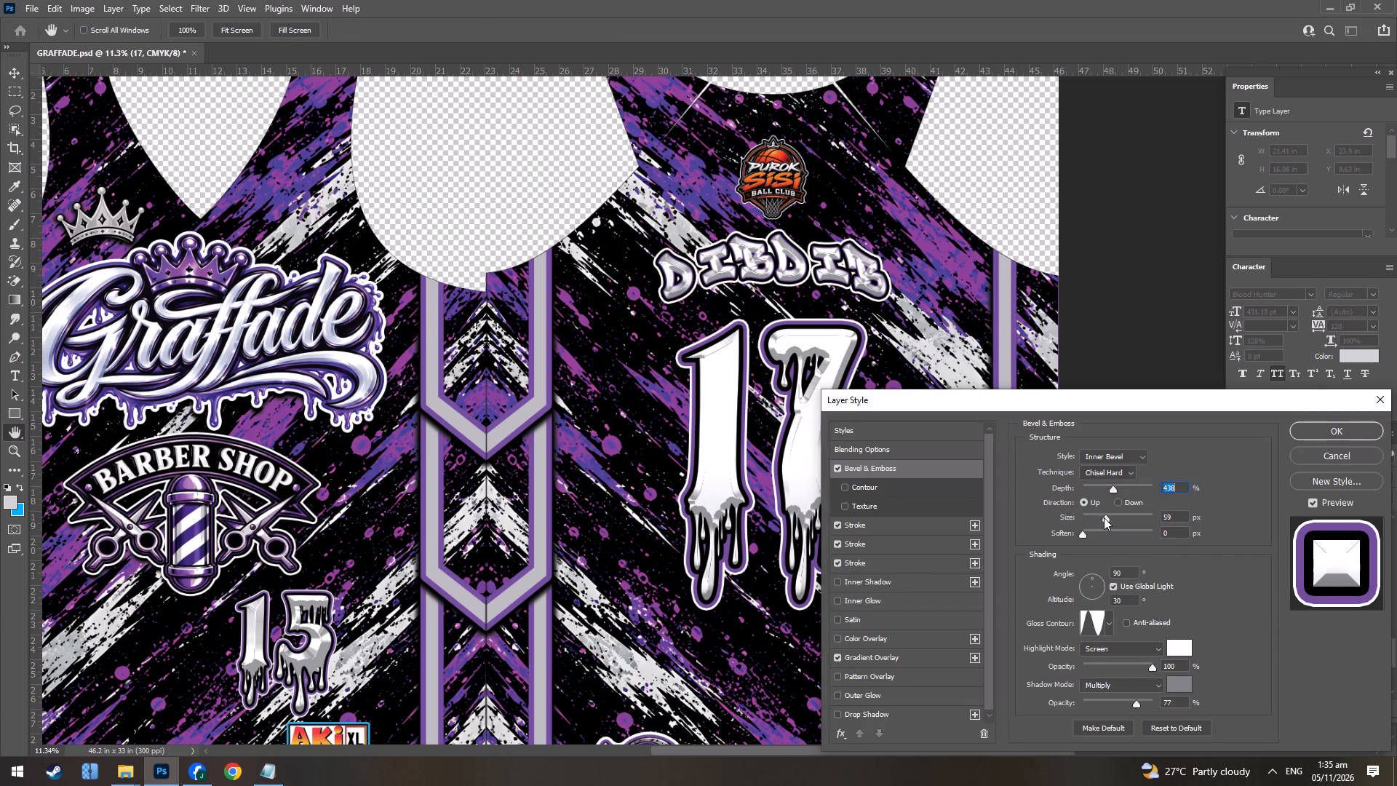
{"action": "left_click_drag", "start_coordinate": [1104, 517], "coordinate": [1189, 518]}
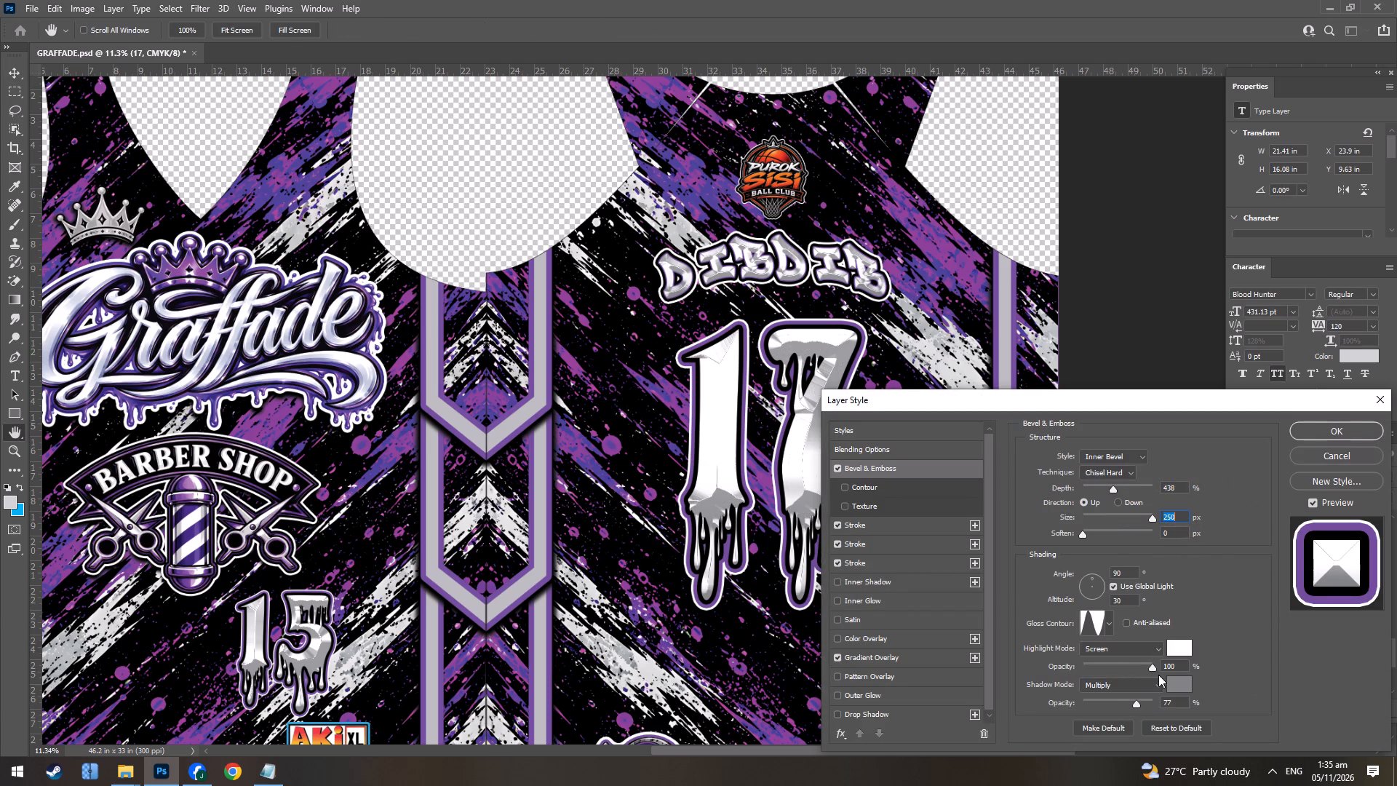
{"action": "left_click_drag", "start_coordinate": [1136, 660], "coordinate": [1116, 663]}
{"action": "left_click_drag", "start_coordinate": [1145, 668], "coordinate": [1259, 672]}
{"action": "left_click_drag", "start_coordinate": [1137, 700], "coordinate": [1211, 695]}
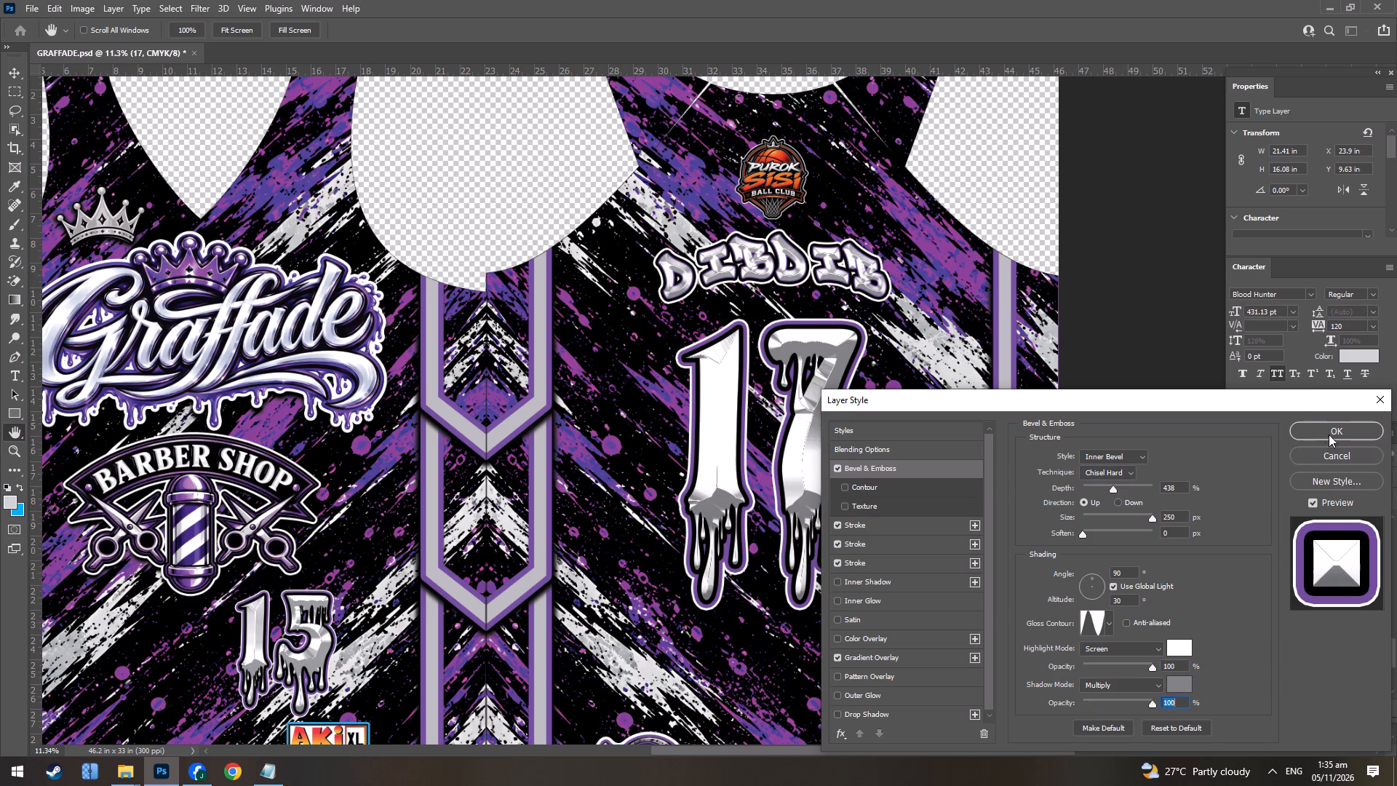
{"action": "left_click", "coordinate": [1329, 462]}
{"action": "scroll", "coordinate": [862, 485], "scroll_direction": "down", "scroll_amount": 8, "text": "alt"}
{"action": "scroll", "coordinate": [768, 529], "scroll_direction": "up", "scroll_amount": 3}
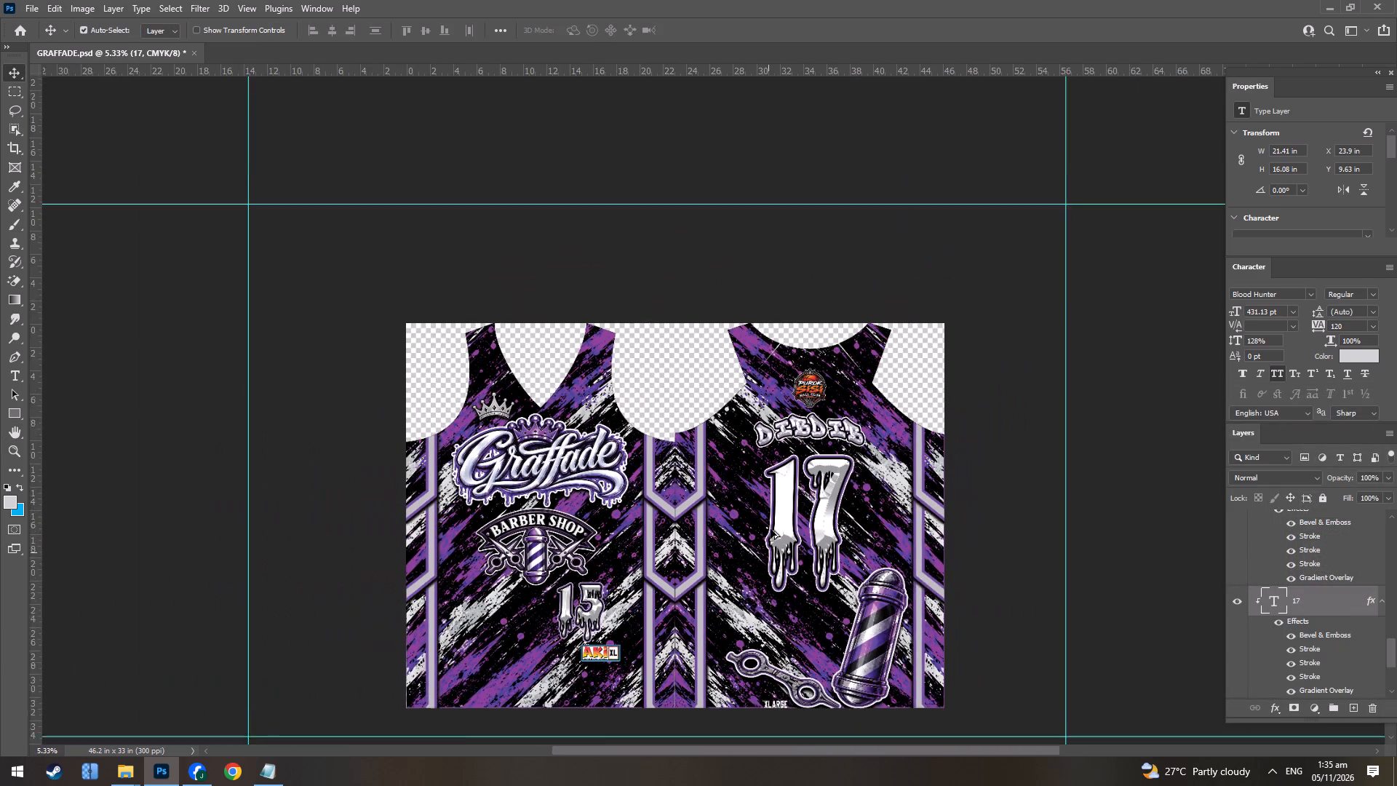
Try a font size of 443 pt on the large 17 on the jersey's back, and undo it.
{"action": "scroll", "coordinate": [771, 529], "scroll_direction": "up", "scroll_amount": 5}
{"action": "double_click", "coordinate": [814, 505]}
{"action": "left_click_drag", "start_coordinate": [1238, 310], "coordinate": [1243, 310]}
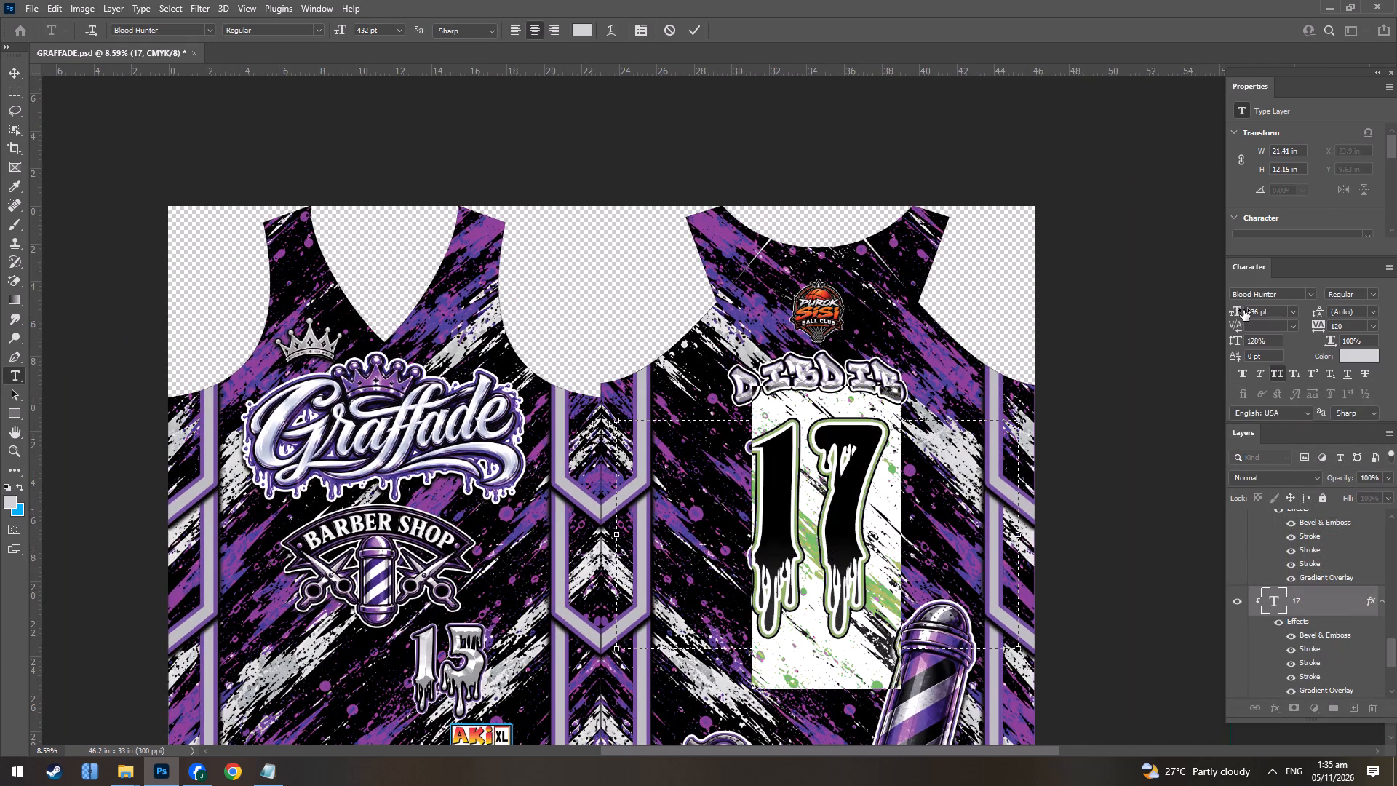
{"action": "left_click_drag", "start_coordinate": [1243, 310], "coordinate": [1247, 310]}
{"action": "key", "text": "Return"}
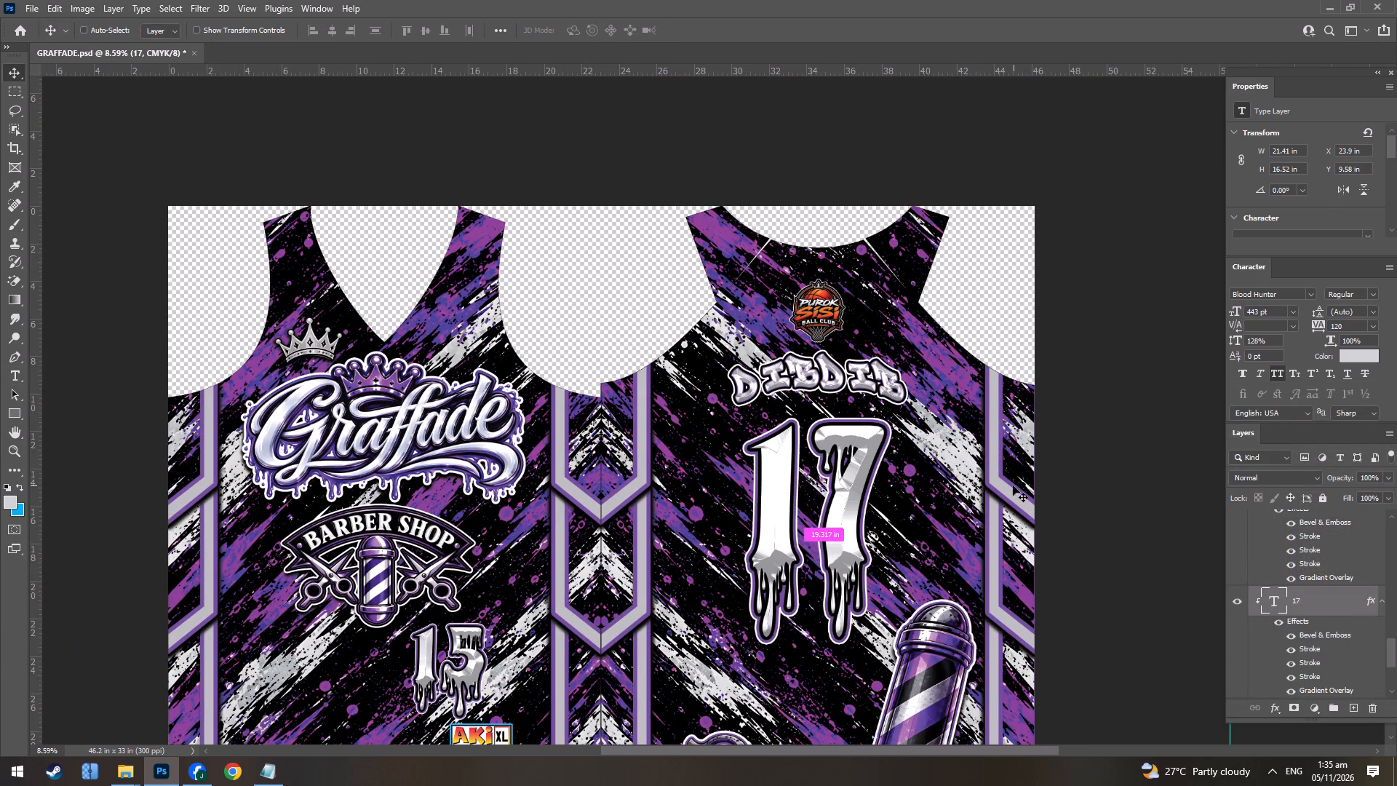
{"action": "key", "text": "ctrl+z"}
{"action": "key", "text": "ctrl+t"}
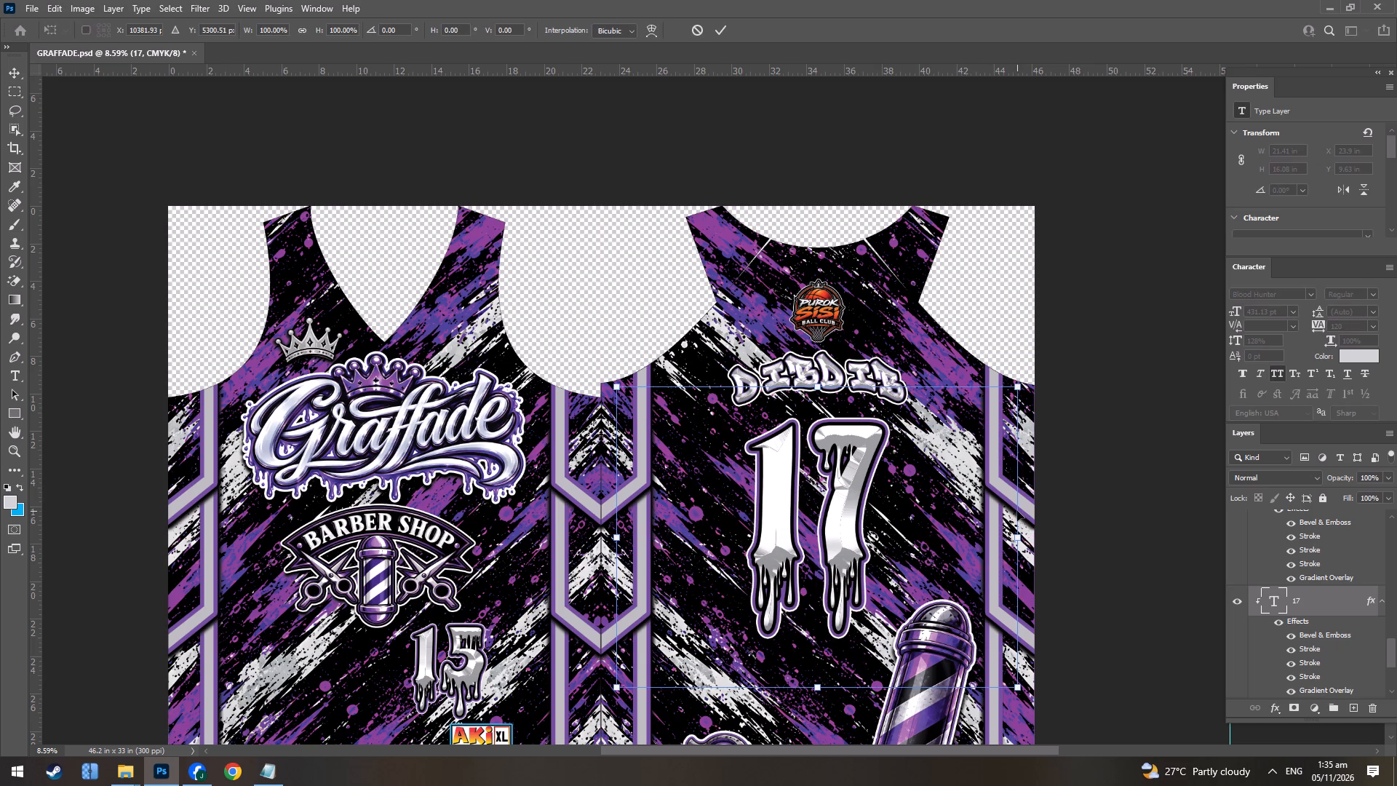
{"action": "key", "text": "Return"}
Change the small number on the jersey's front, above the AKI tag, to 17.
{"action": "scroll", "coordinate": [861, 525], "scroll_direction": "down", "scroll_amount": 9, "text": "alt"}
{"action": "scroll", "coordinate": [606, 571], "scroll_direction": "up", "scroll_amount": 3, "text": "alt"}
{"action": "double_click", "coordinate": [573, 577]}
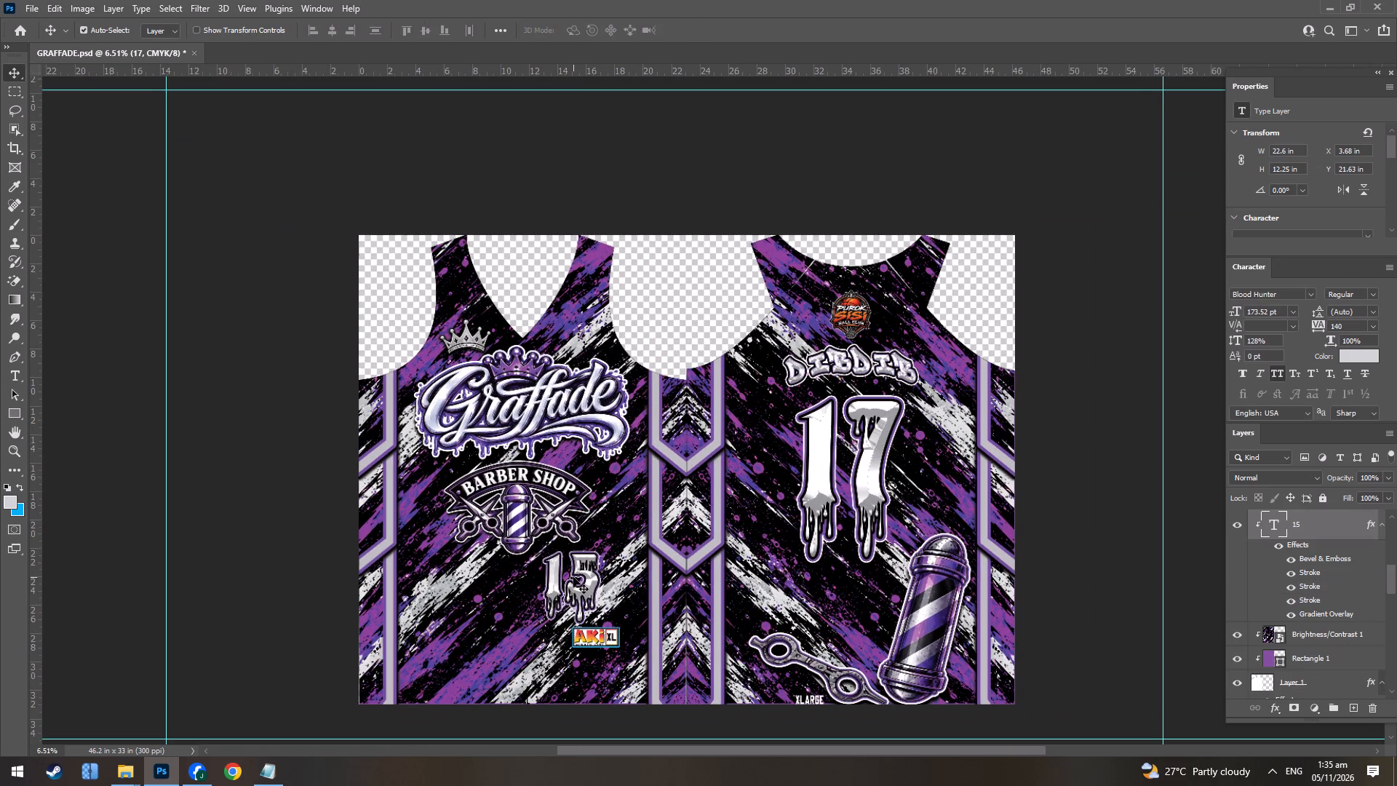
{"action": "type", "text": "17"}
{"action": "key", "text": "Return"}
{"action": "scroll", "coordinate": [602, 558], "scroll_direction": "up", "scroll_amount": 4, "text": "alt"}
Check the player's entry in the Notepad list and change the name on the jersey's back to traya.
{"action": "key", "text": "alt+Tab"}
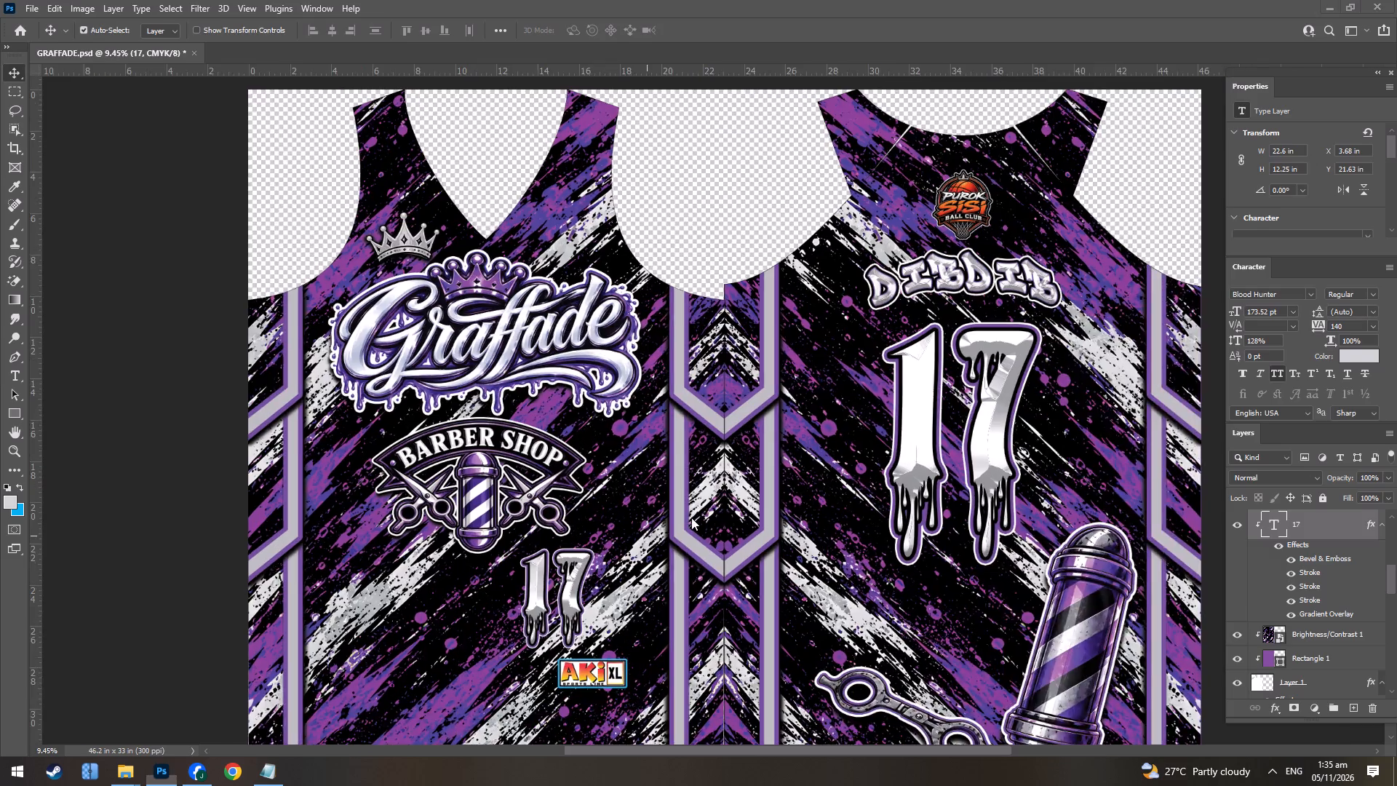
{"action": "key", "text": "alt+Tab"}
{"action": "left_click", "coordinate": [273, 774]}
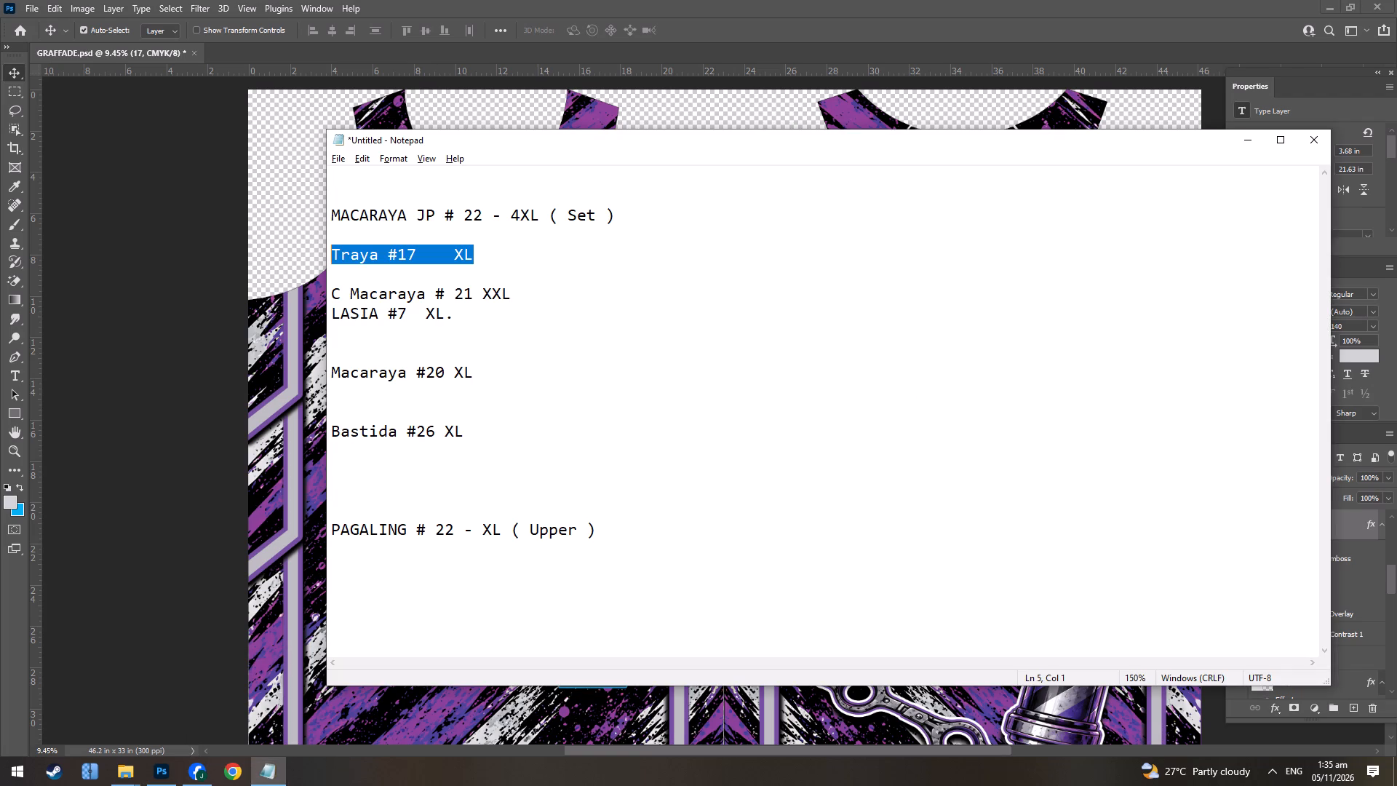
{"action": "key", "text": "alt+Tab"}
{"action": "double_click", "coordinate": [996, 269]}
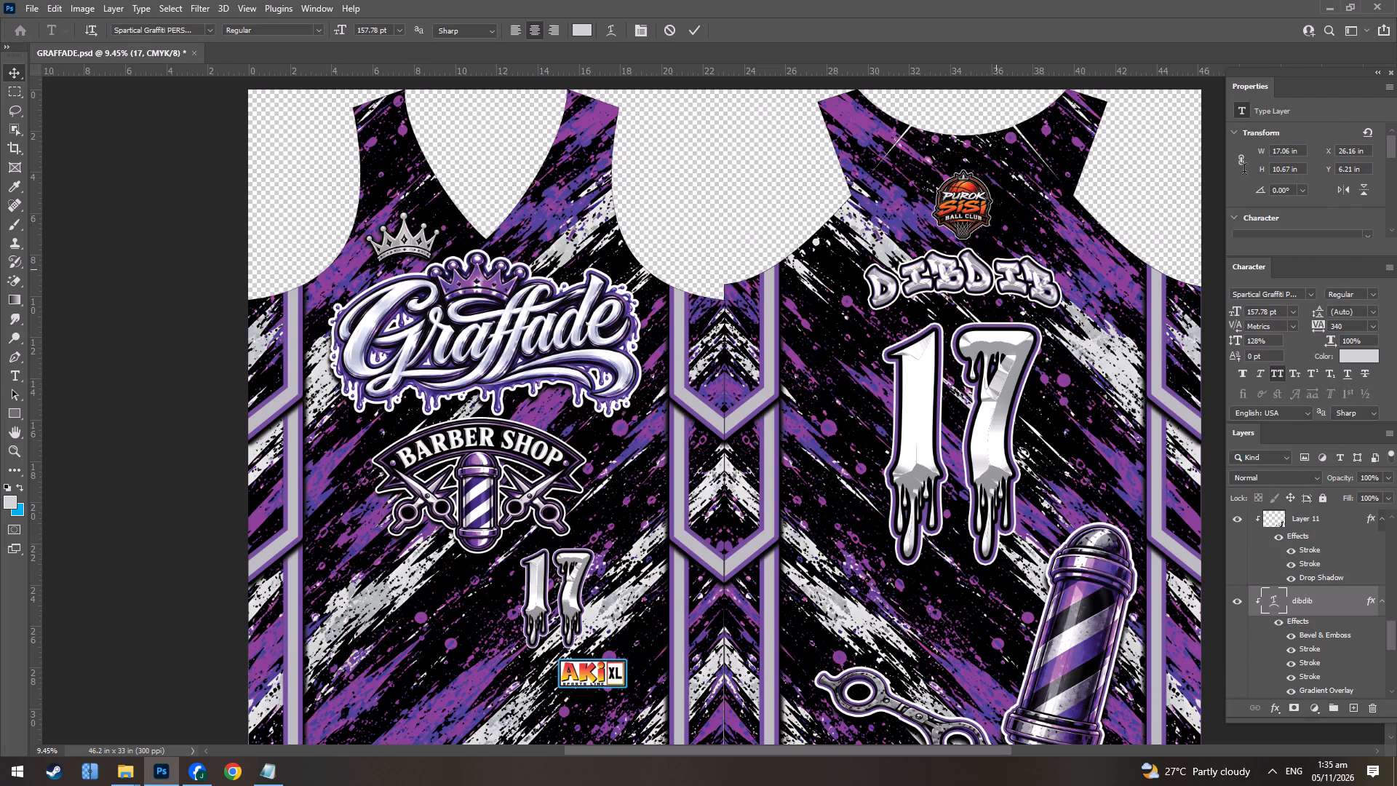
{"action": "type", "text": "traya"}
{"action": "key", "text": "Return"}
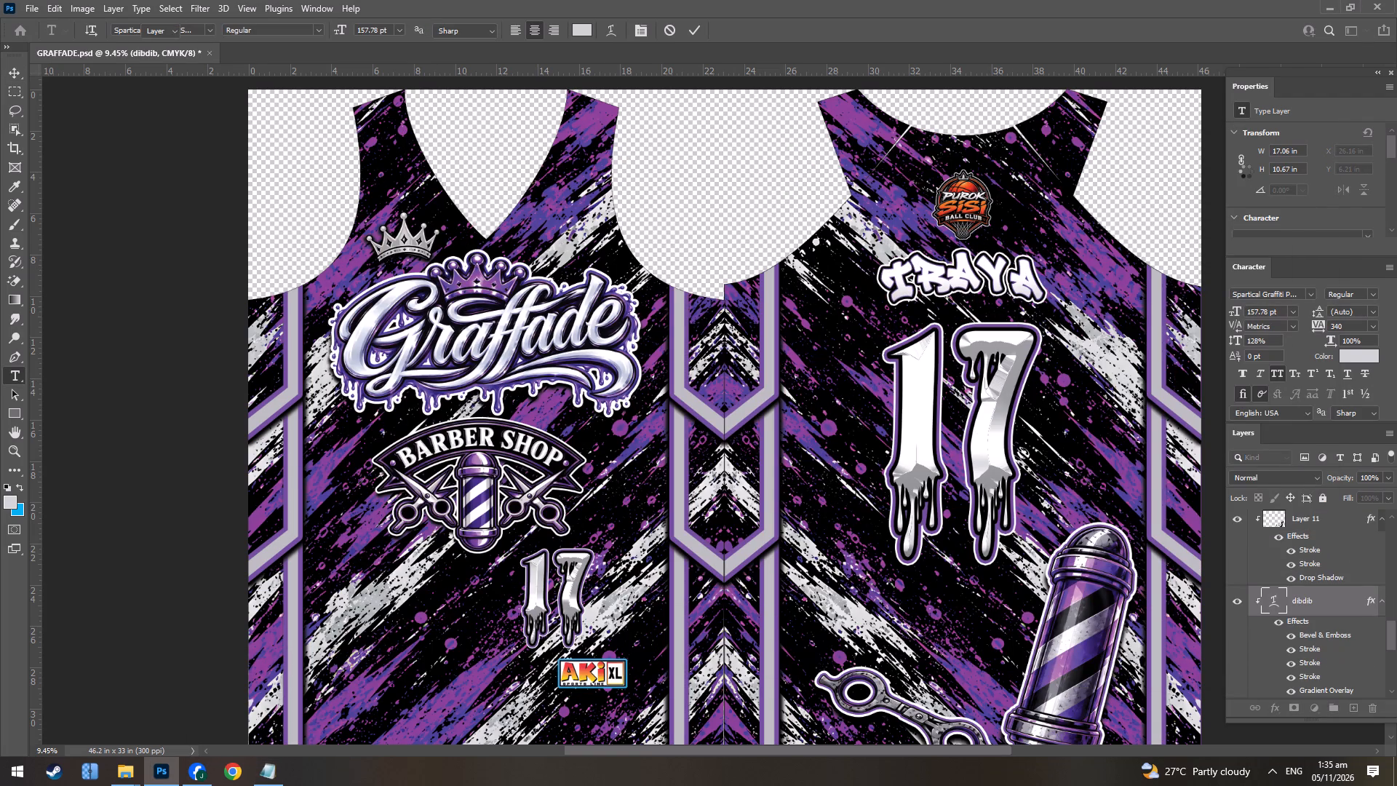
Save a JPEG copy of the jersey named traya in the ..mv folder on drive D, at maximum quality 12.
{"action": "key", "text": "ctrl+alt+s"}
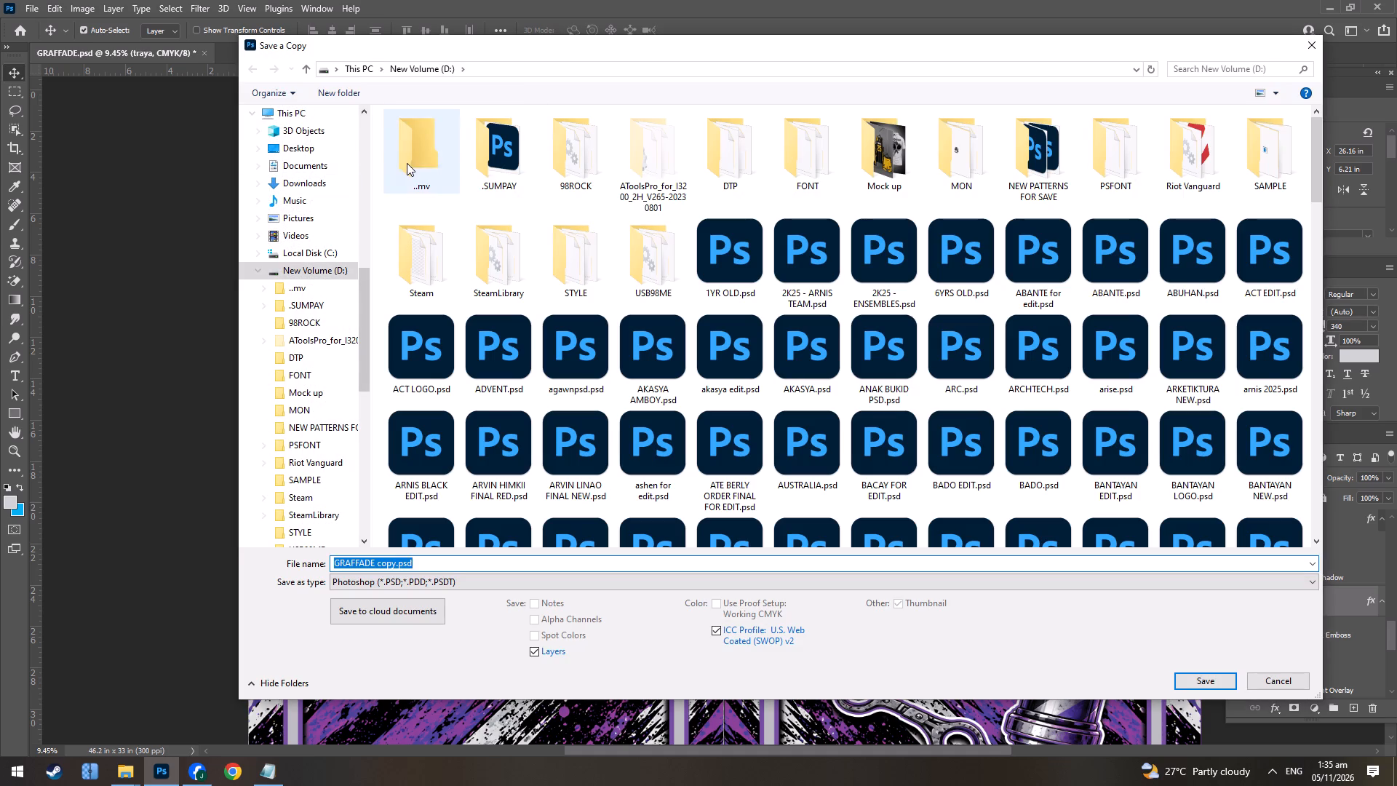
{"action": "double_click", "coordinate": [407, 163]}
{"action": "left_click", "coordinate": [495, 577]}
{"action": "left_click", "coordinate": [437, 654]}
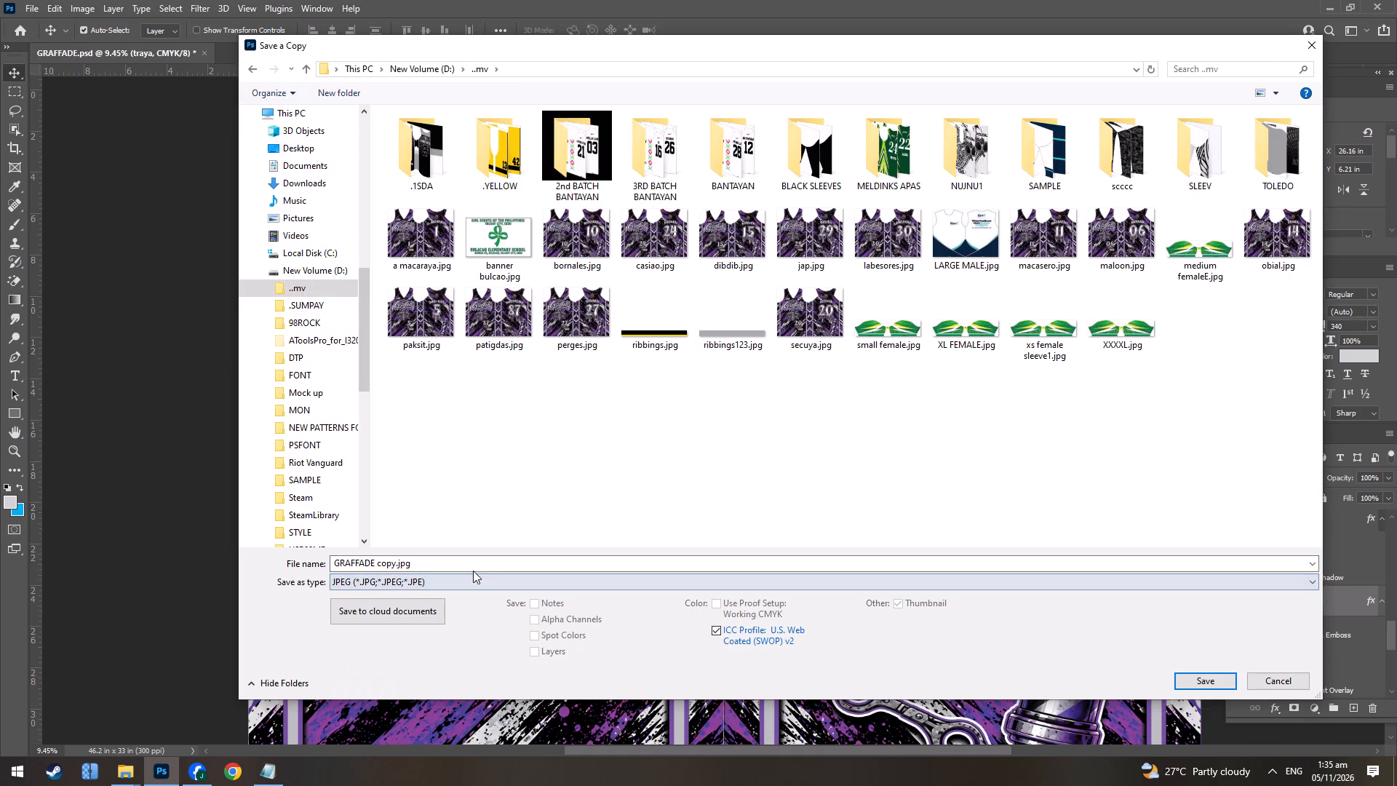
{"action": "left_click", "coordinate": [473, 565]}
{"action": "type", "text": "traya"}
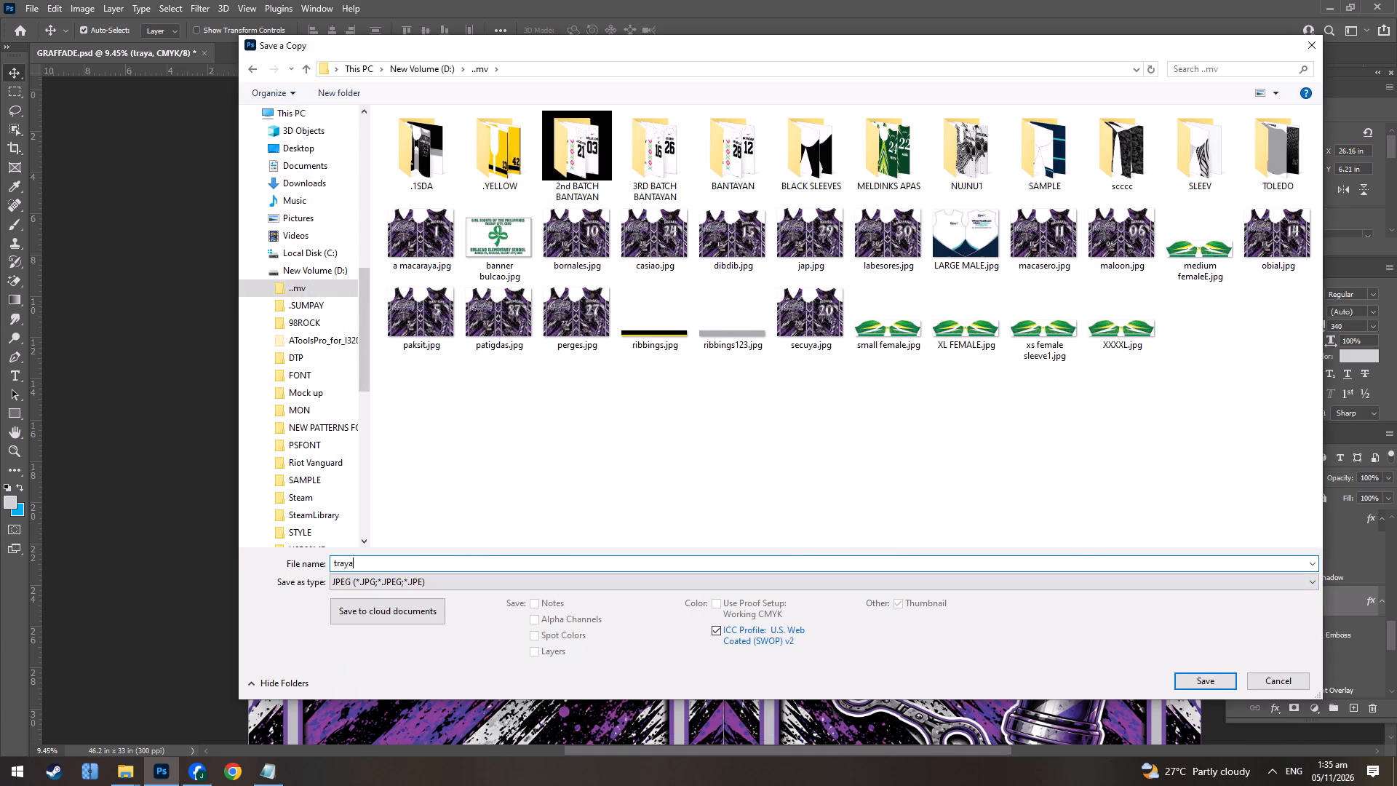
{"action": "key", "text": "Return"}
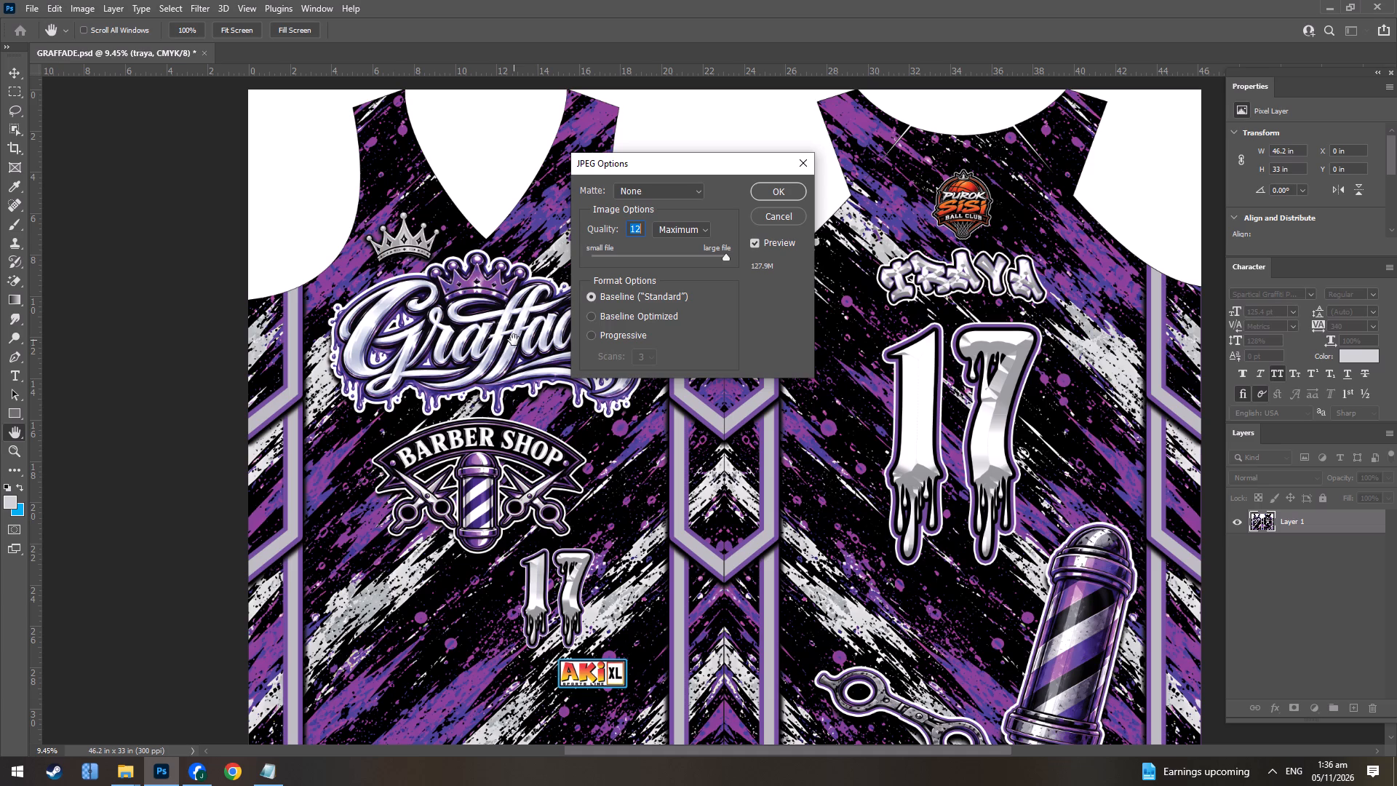
{"action": "left_click", "coordinate": [774, 190]}
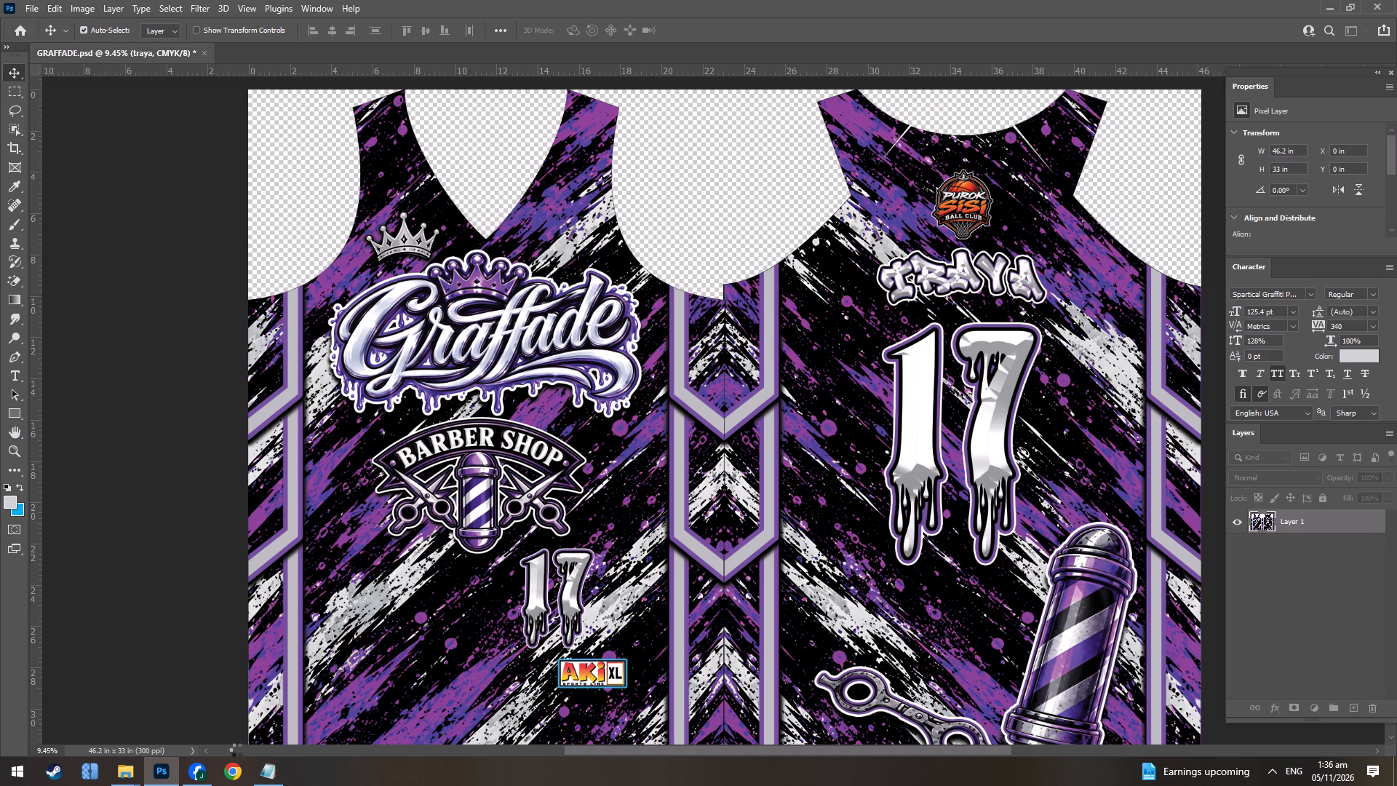
Switch to Facebook and read the Beaux Media post about the New Zealand rescue farm, also looking through the Beaux Media page.
{"action": "left_click", "coordinate": [204, 767]}
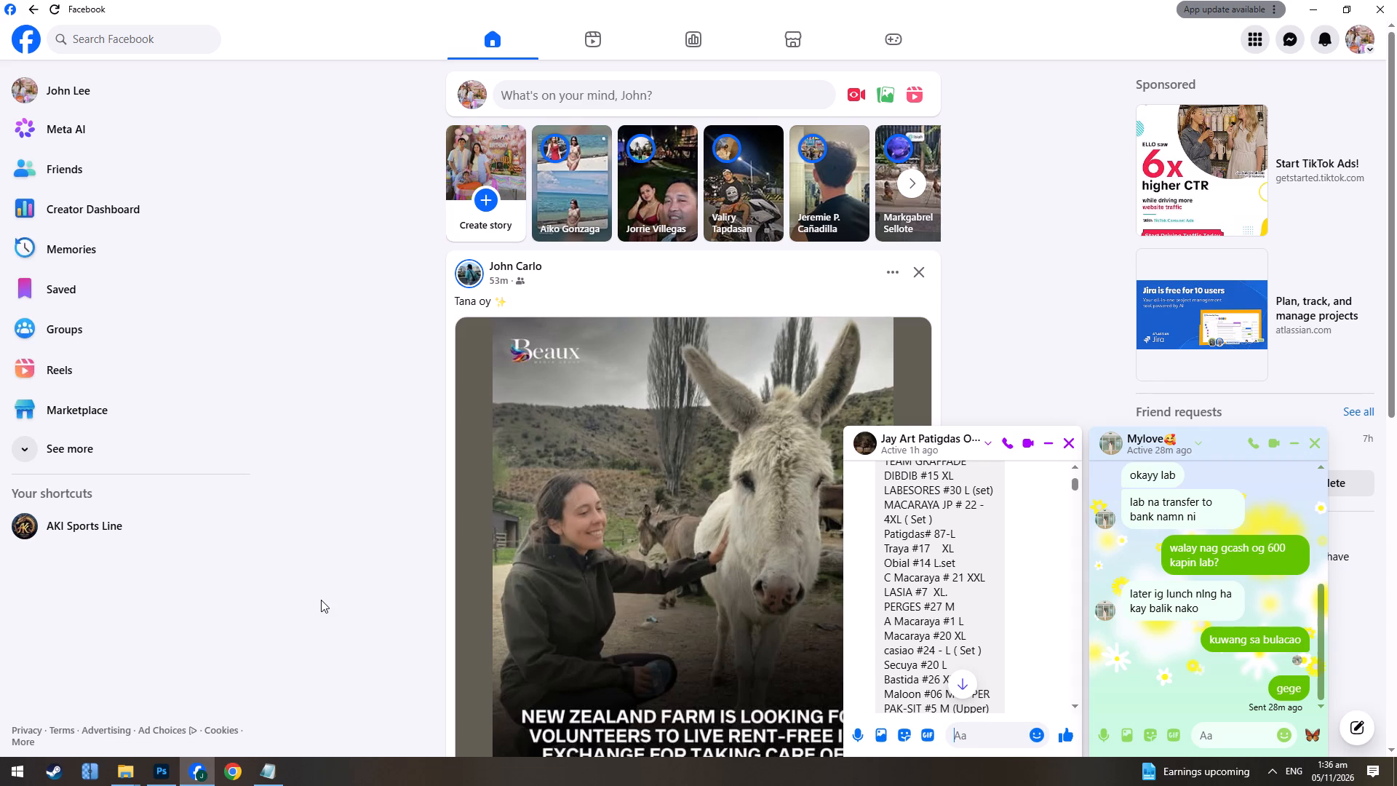
{"action": "scroll", "coordinate": [322, 599], "scroll_direction": "down", "scroll_amount": 4}
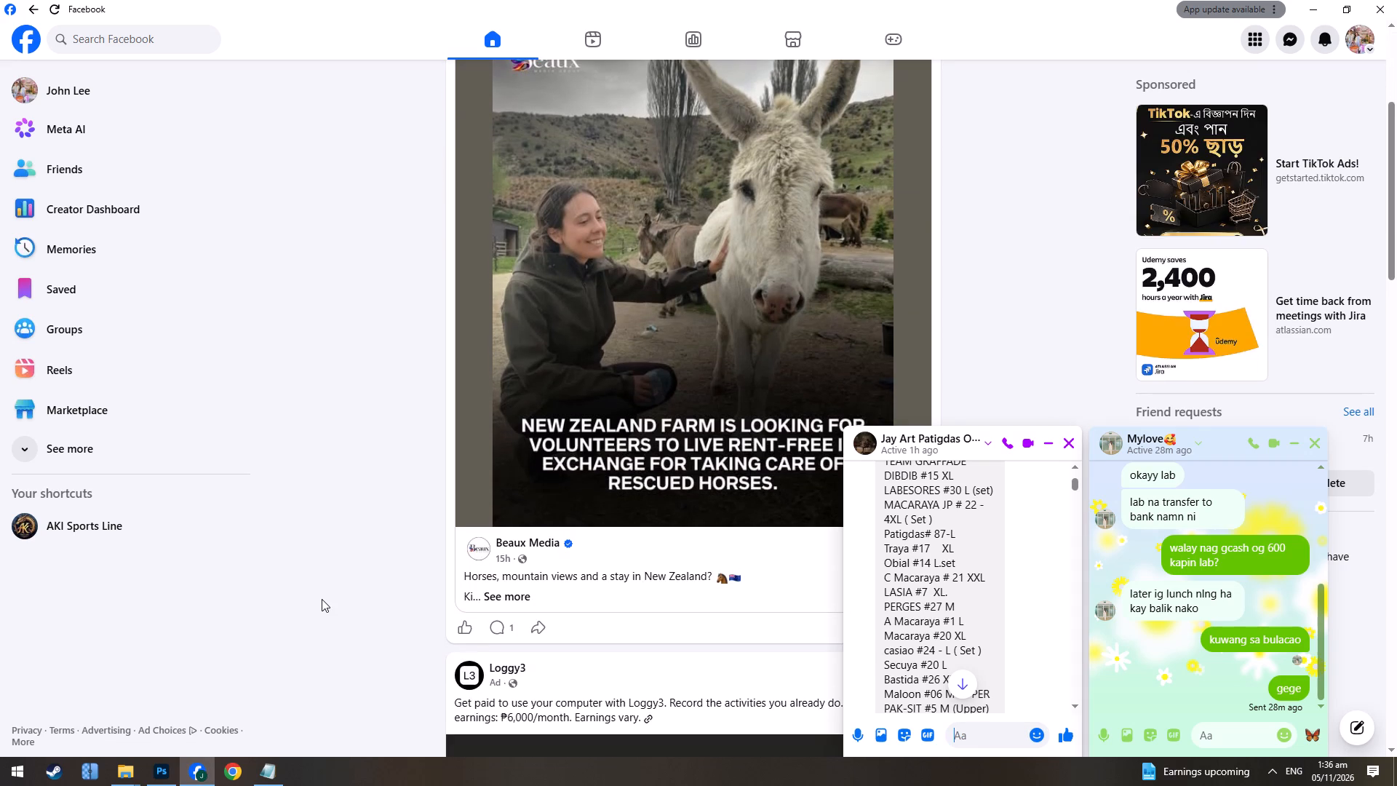
{"action": "scroll", "coordinate": [322, 599], "scroll_direction": "down", "scroll_amount": 1}
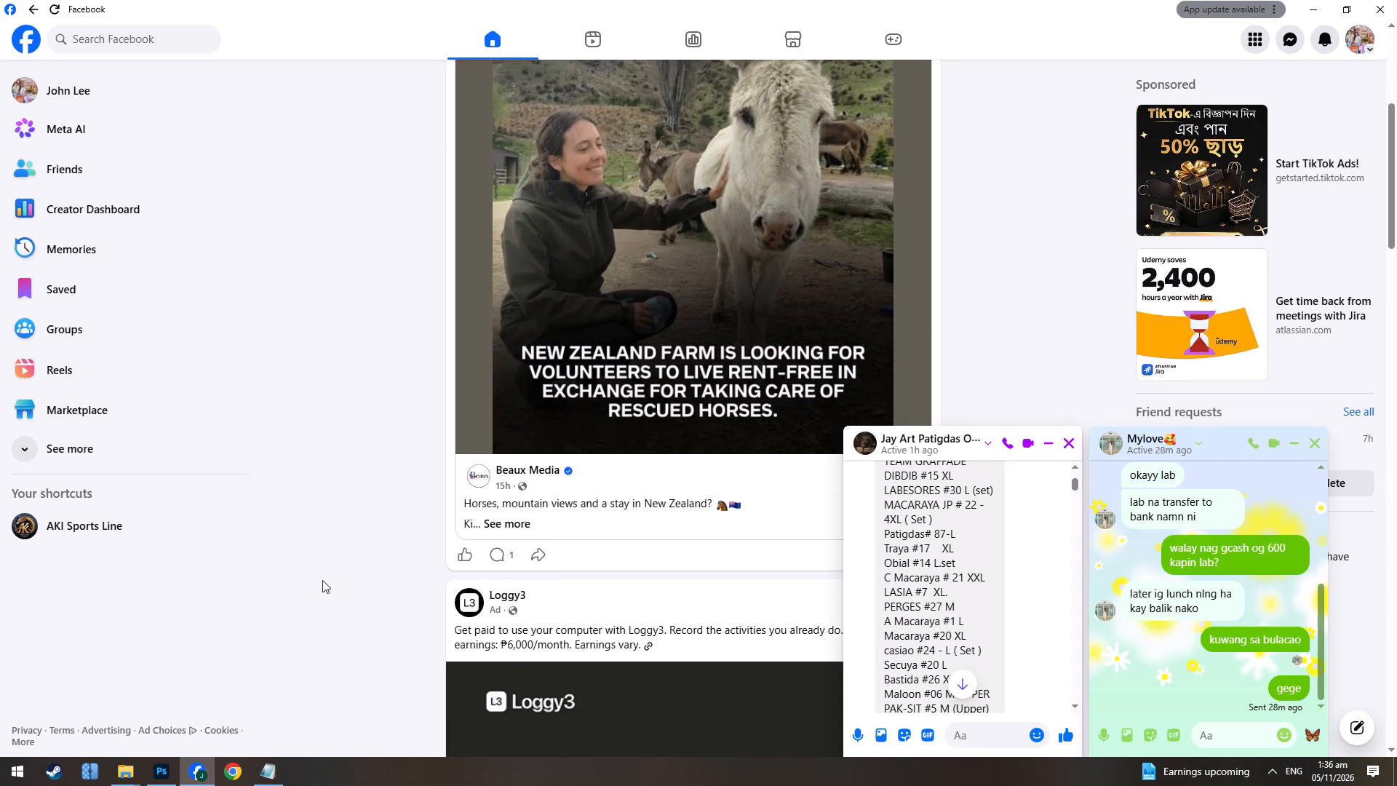
{"action": "left_click", "coordinate": [520, 523]}
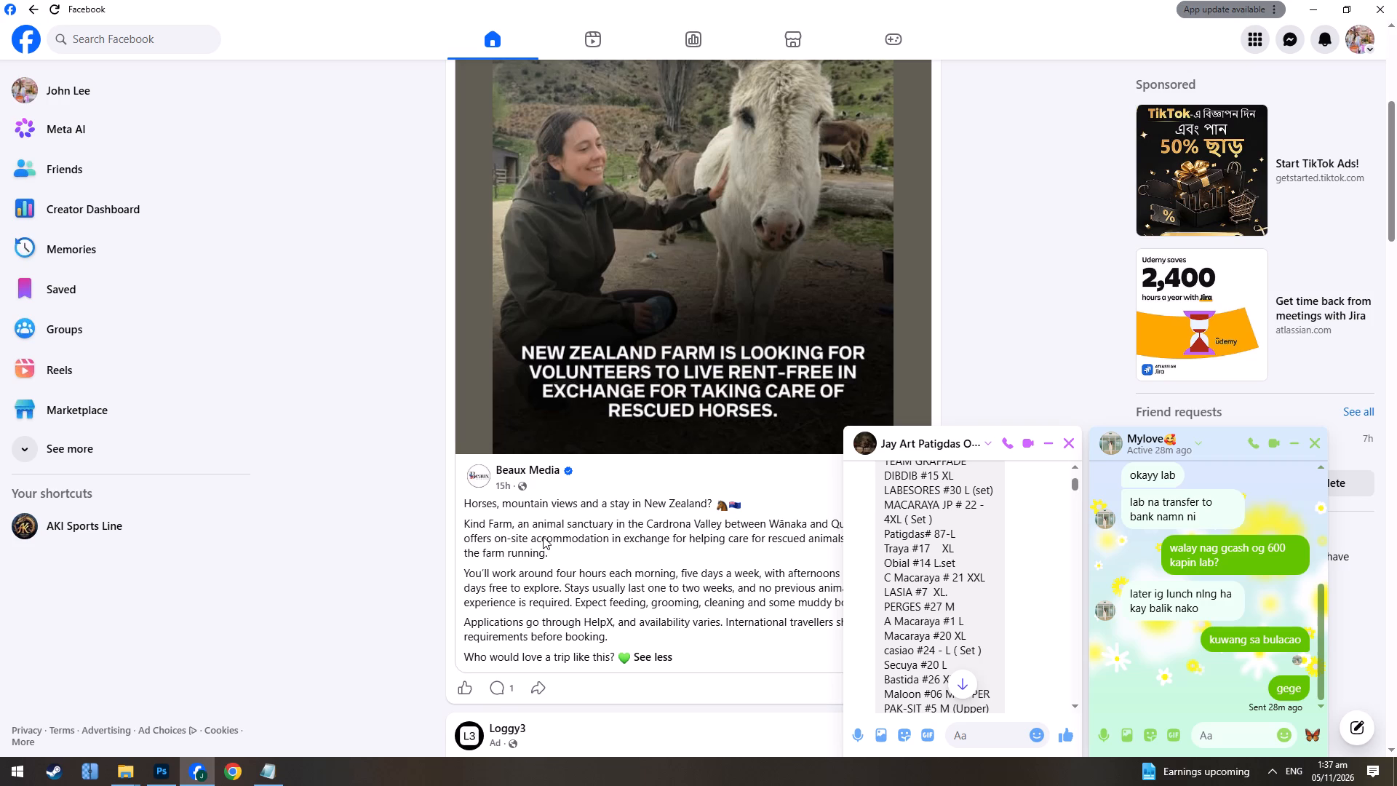
{"action": "scroll", "coordinate": [543, 536], "scroll_direction": "up", "scroll_amount": 1}
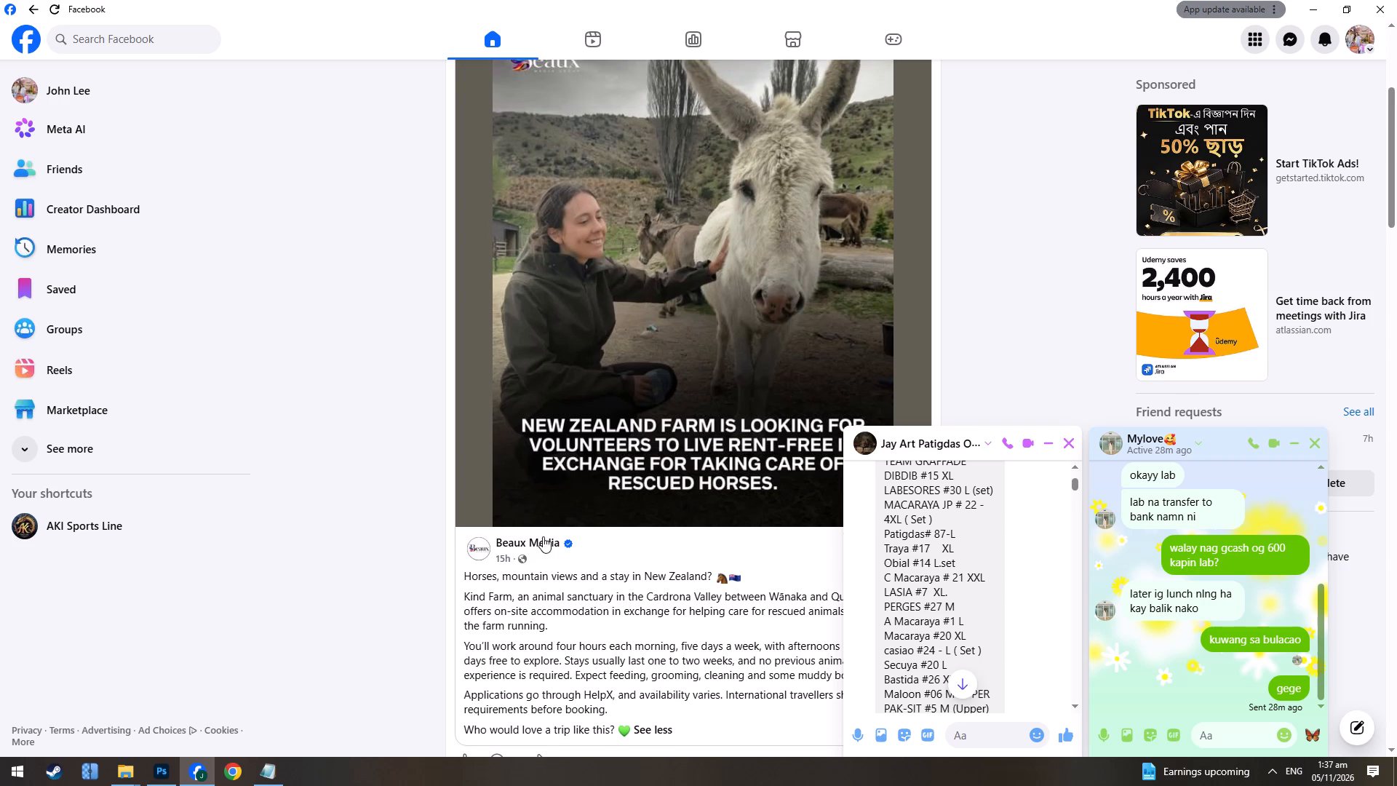
{"action": "scroll", "coordinate": [540, 529], "scroll_direction": "up", "scroll_amount": 1}
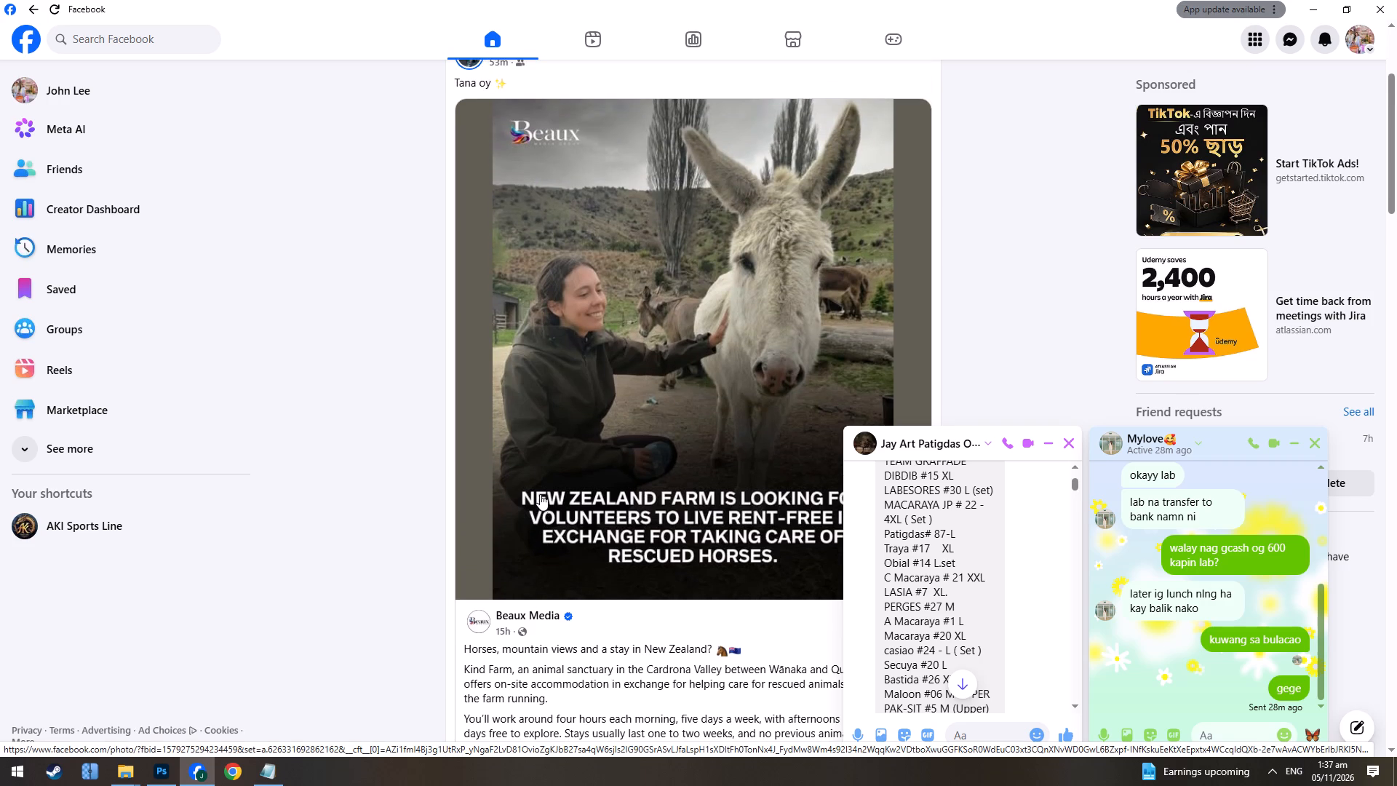
{"action": "scroll", "coordinate": [543, 472], "scroll_direction": "up", "scroll_amount": 2}
{"action": "scroll", "coordinate": [544, 447], "scroll_direction": "down", "scroll_amount": 7}
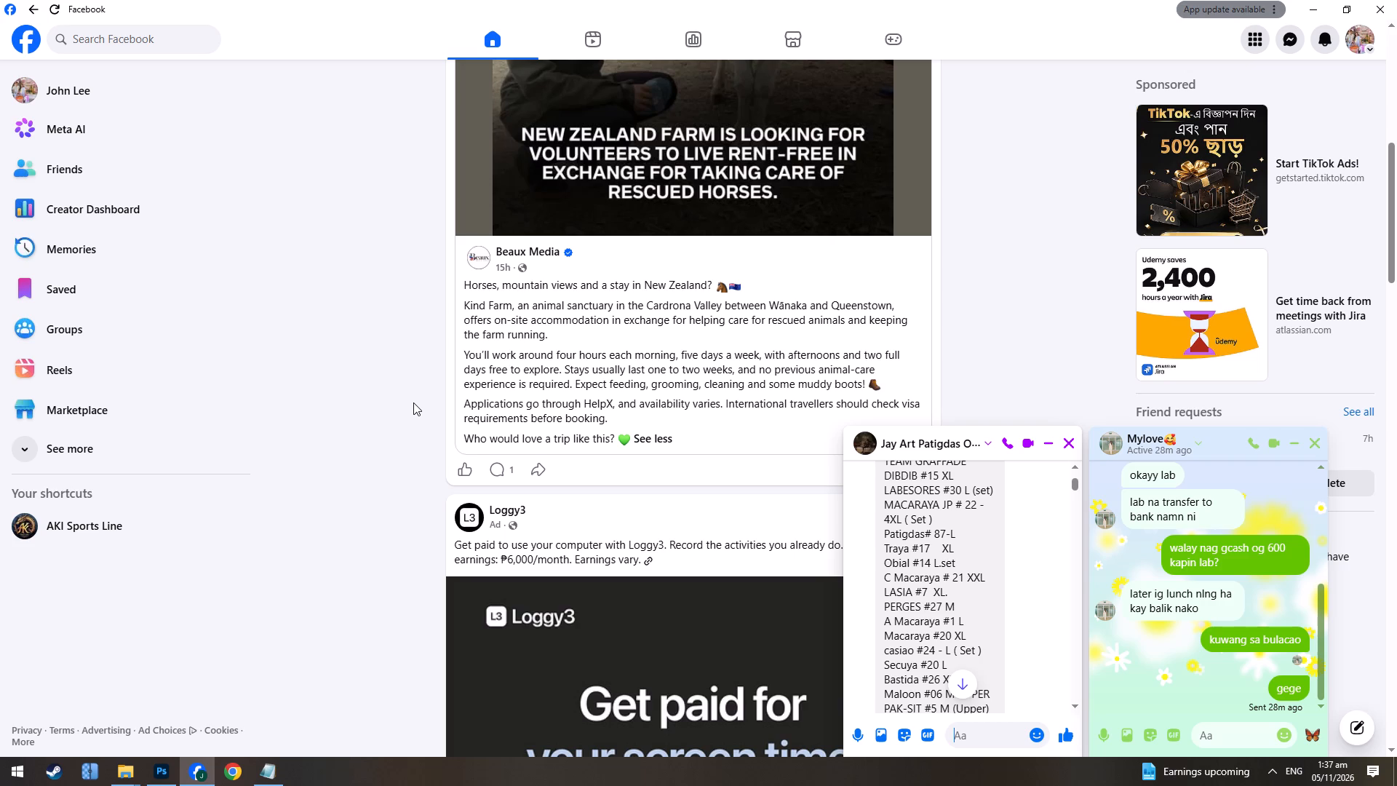
{"action": "left_click", "coordinate": [509, 258]}
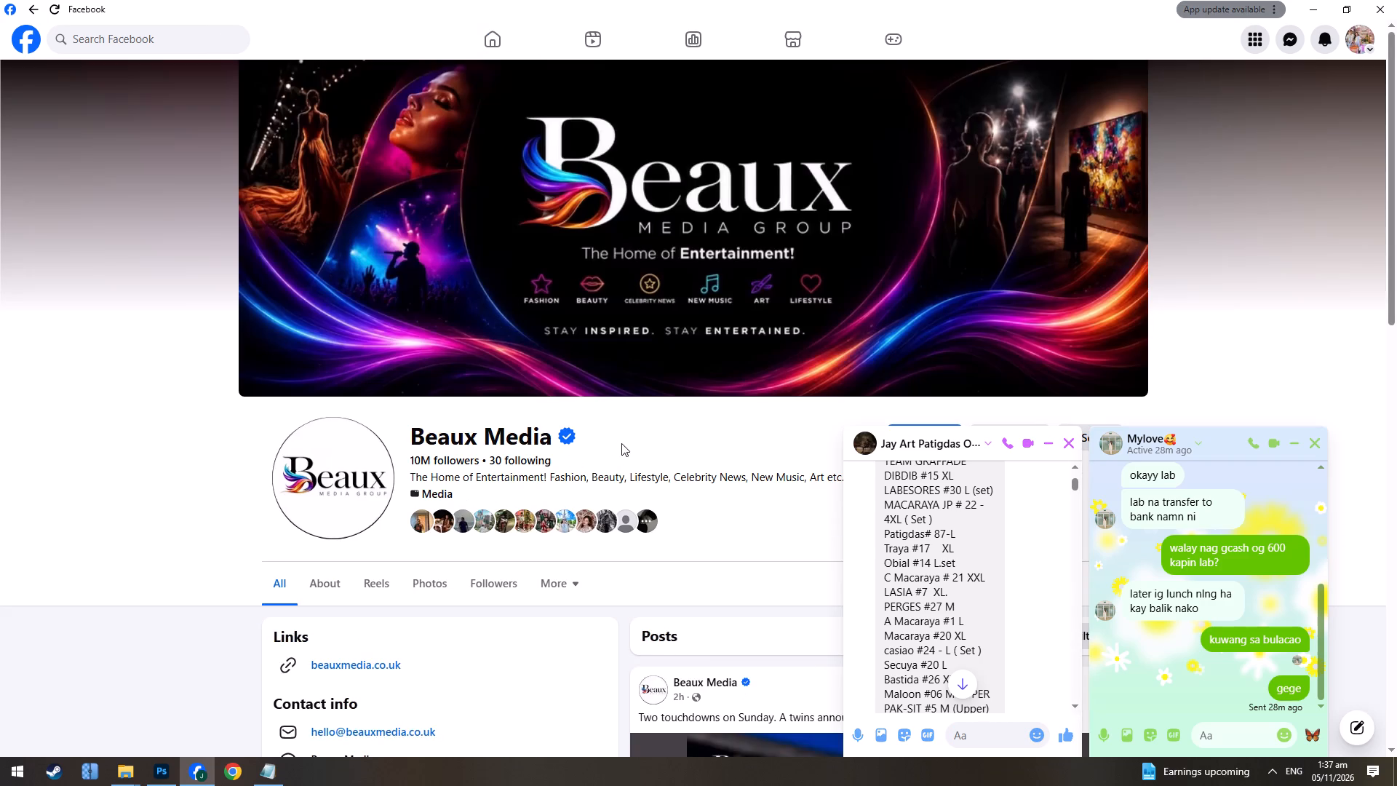
{"action": "scroll", "coordinate": [628, 458], "scroll_direction": "down", "scroll_amount": 7}
{"action": "scroll", "coordinate": [650, 512], "scroll_direction": "down", "scroll_amount": 20}
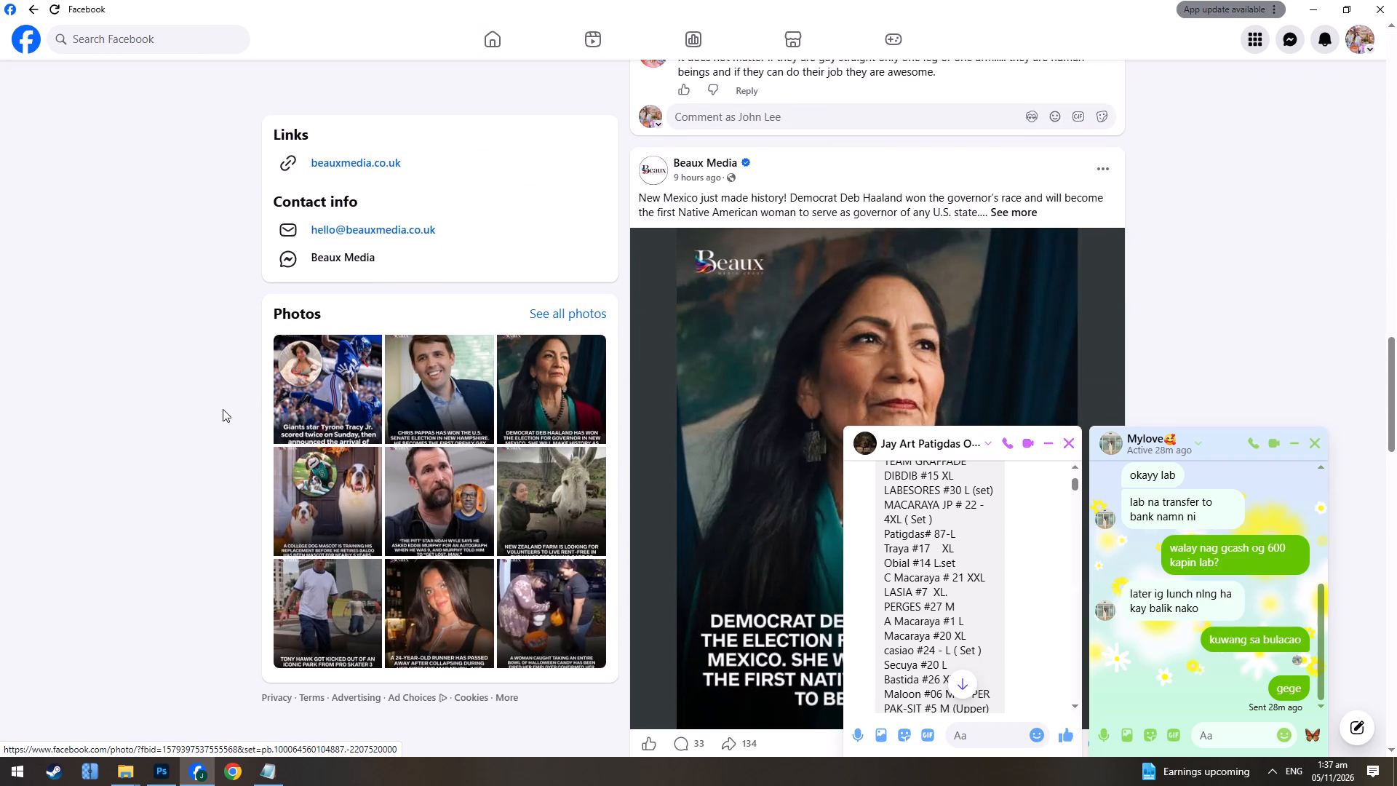
{"action": "left_click", "coordinate": [25, 3]}
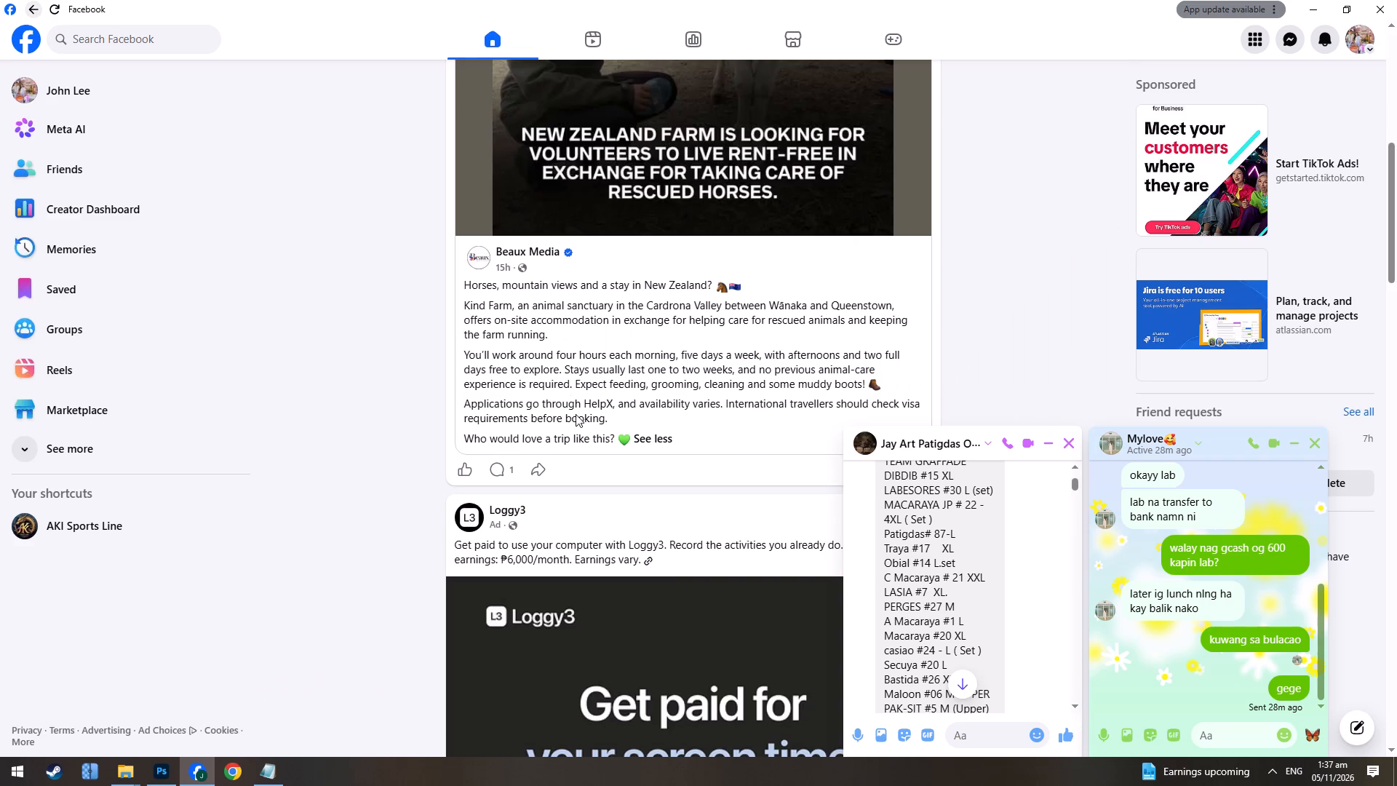
{"action": "left_click", "coordinate": [646, 441]}
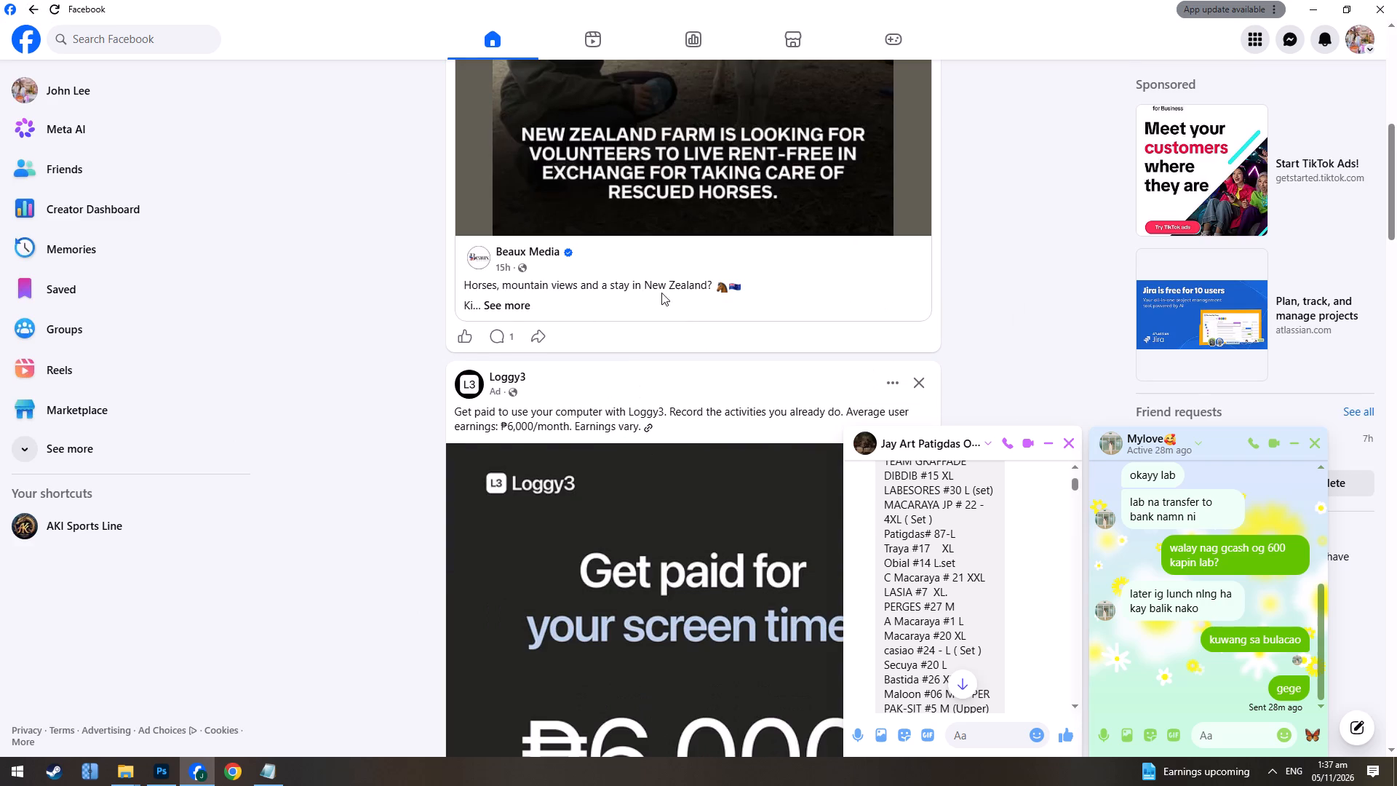
{"action": "left_click", "coordinate": [512, 305]}
{"action": "scroll", "coordinate": [521, 683], "scroll_direction": "down", "scroll_amount": 8}
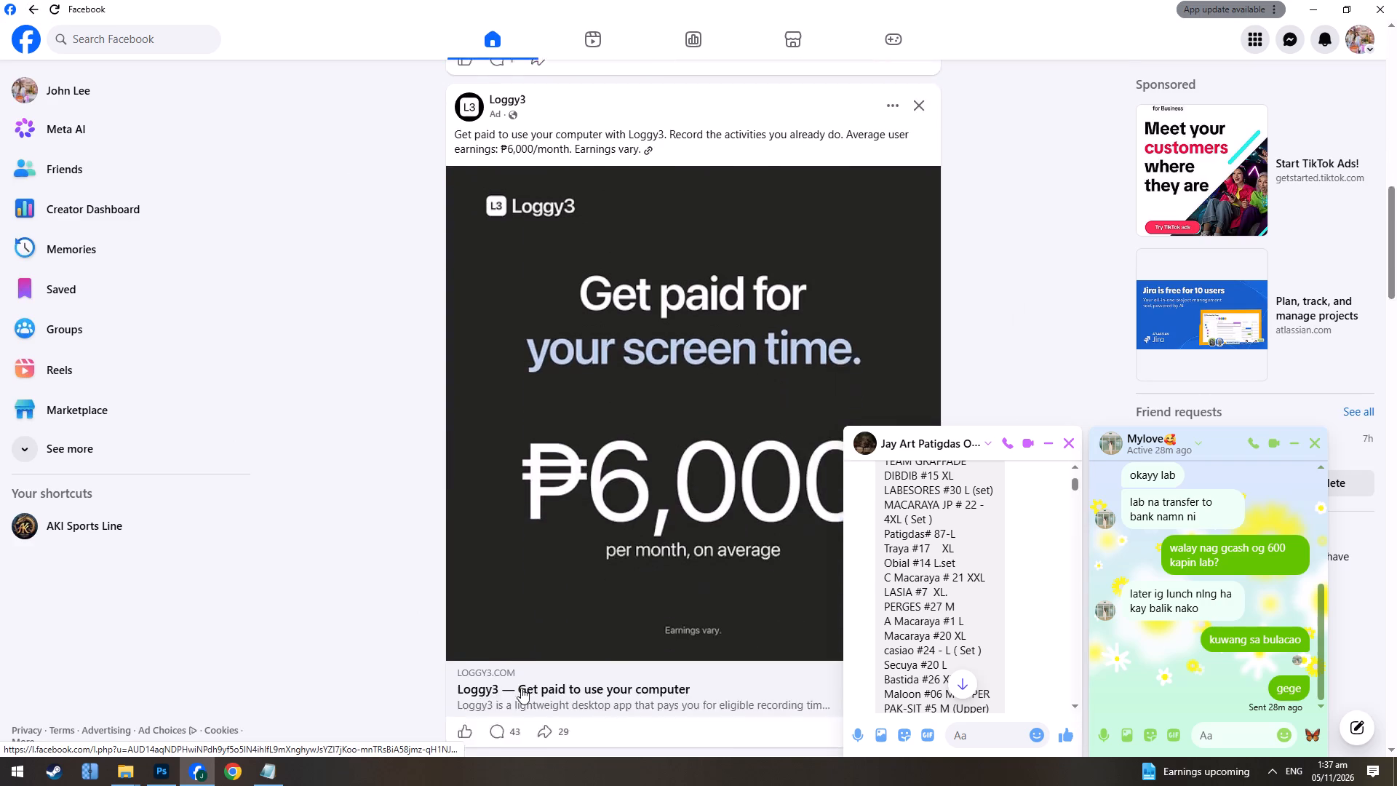
{"action": "key", "text": "alt+Tab"}
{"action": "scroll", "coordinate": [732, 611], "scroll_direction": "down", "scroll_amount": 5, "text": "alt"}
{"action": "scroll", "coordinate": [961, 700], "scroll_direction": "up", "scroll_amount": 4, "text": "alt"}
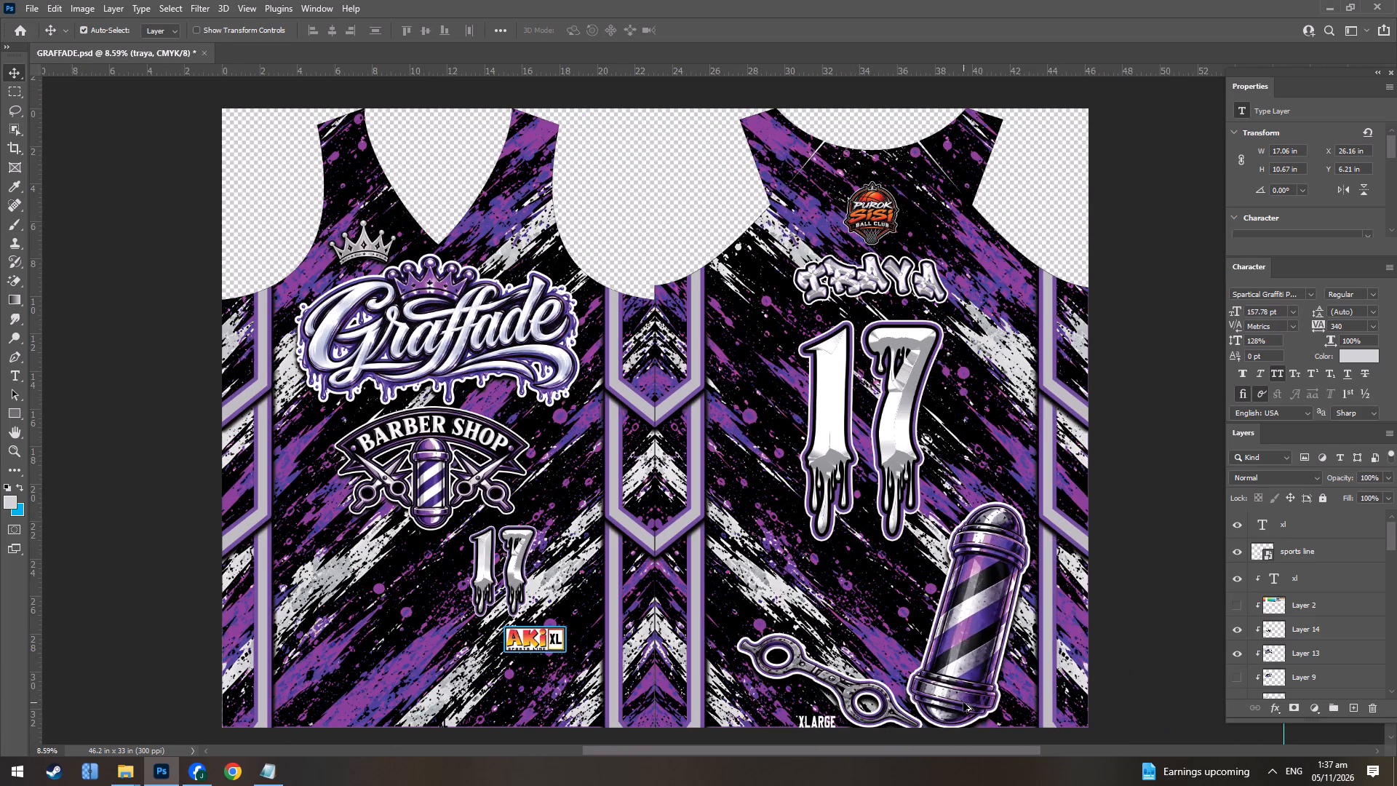
Delete the Traya #17 XL entry from the Notepad player list and highlight the LASIA #7 XL entry.
{"action": "left_click", "coordinate": [269, 777]}
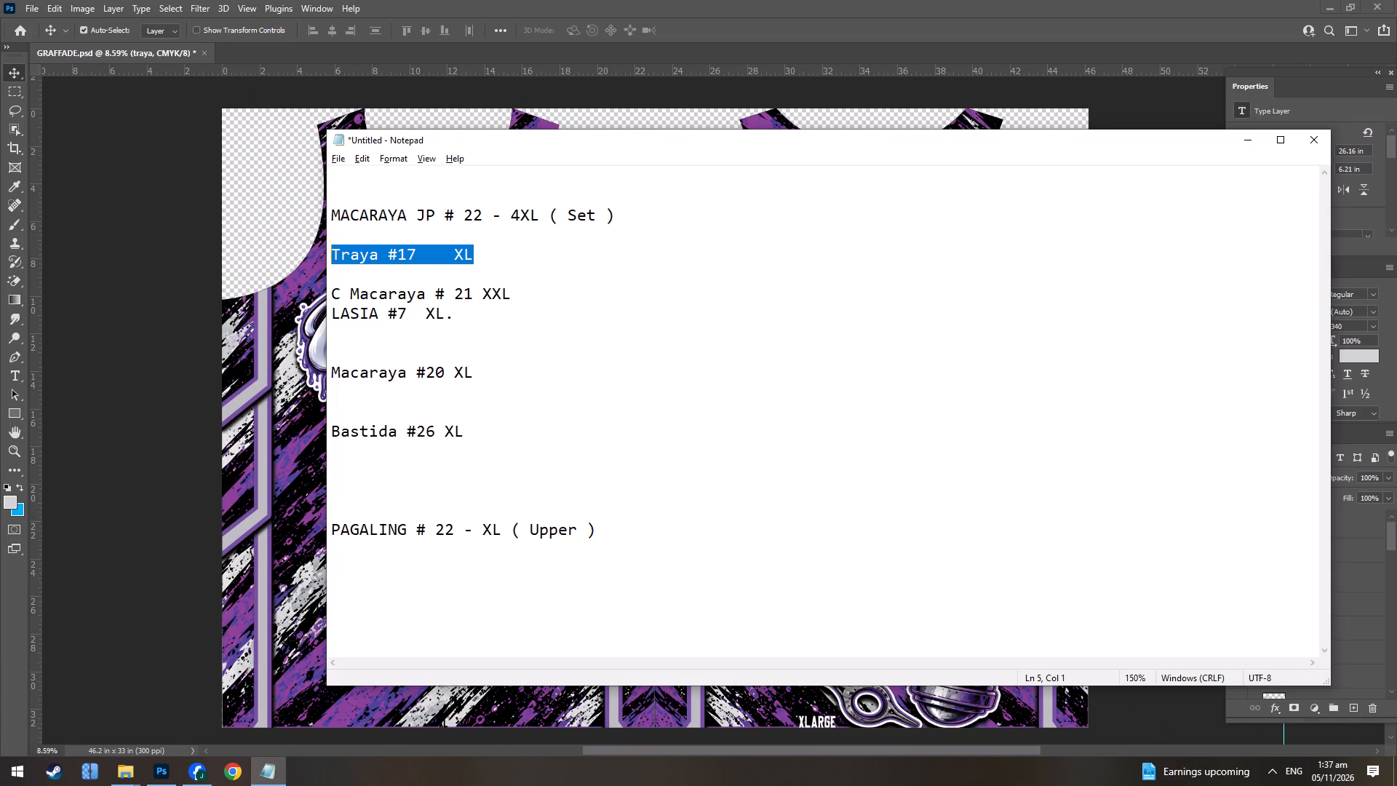
{"action": "key", "text": "BackSpace"}
{"action": "left_click_drag", "start_coordinate": [473, 312], "coordinate": [305, 315]}
{"action": "key", "text": "alt+Tab"}
Change both the large number on the jersey's back and the small number on its front to 7.
{"action": "double_click", "coordinate": [915, 386]}
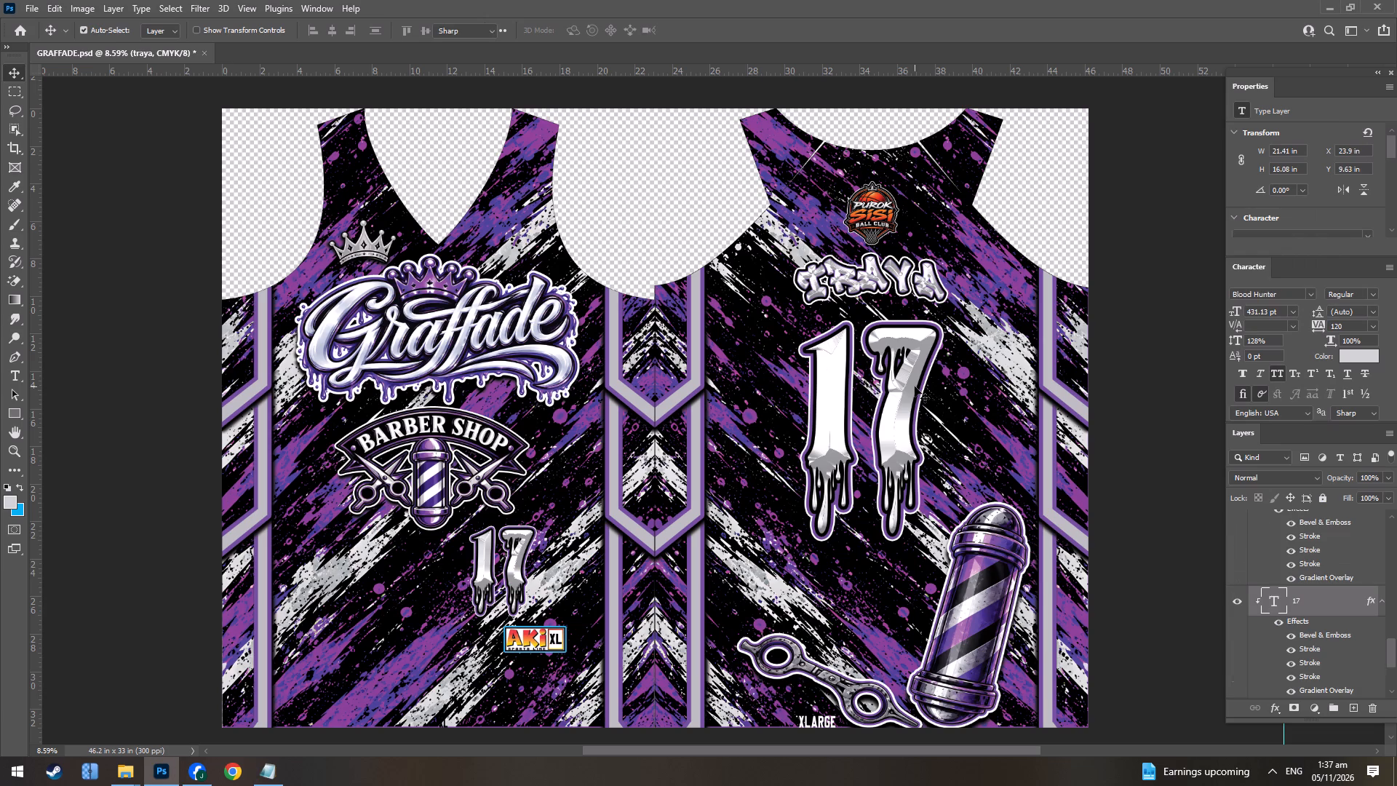
{"action": "key", "text": "7"}
{"action": "key", "text": "Return"}
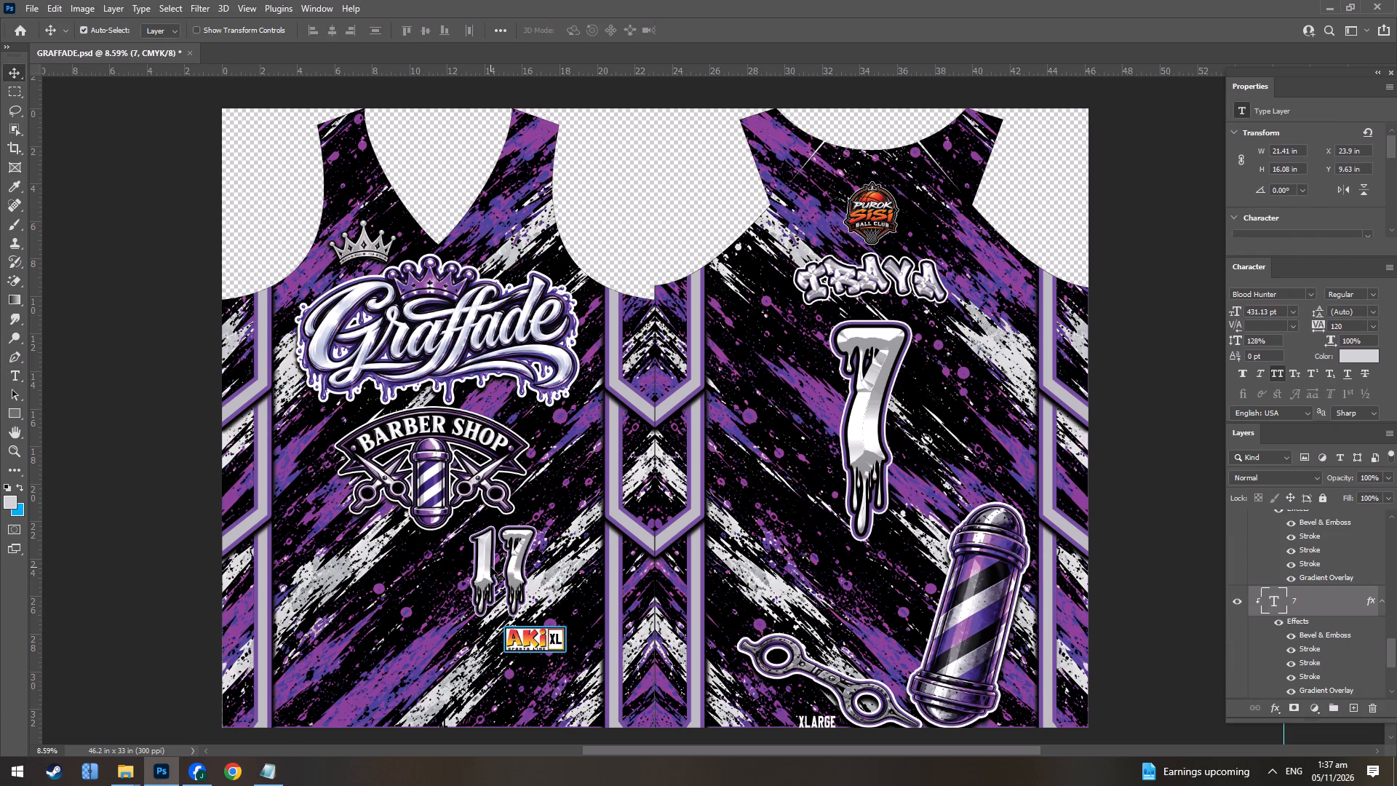
{"action": "double_click", "coordinate": [490, 567]}
{"action": "key", "text": "7"}
{"action": "key", "text": "Return"}
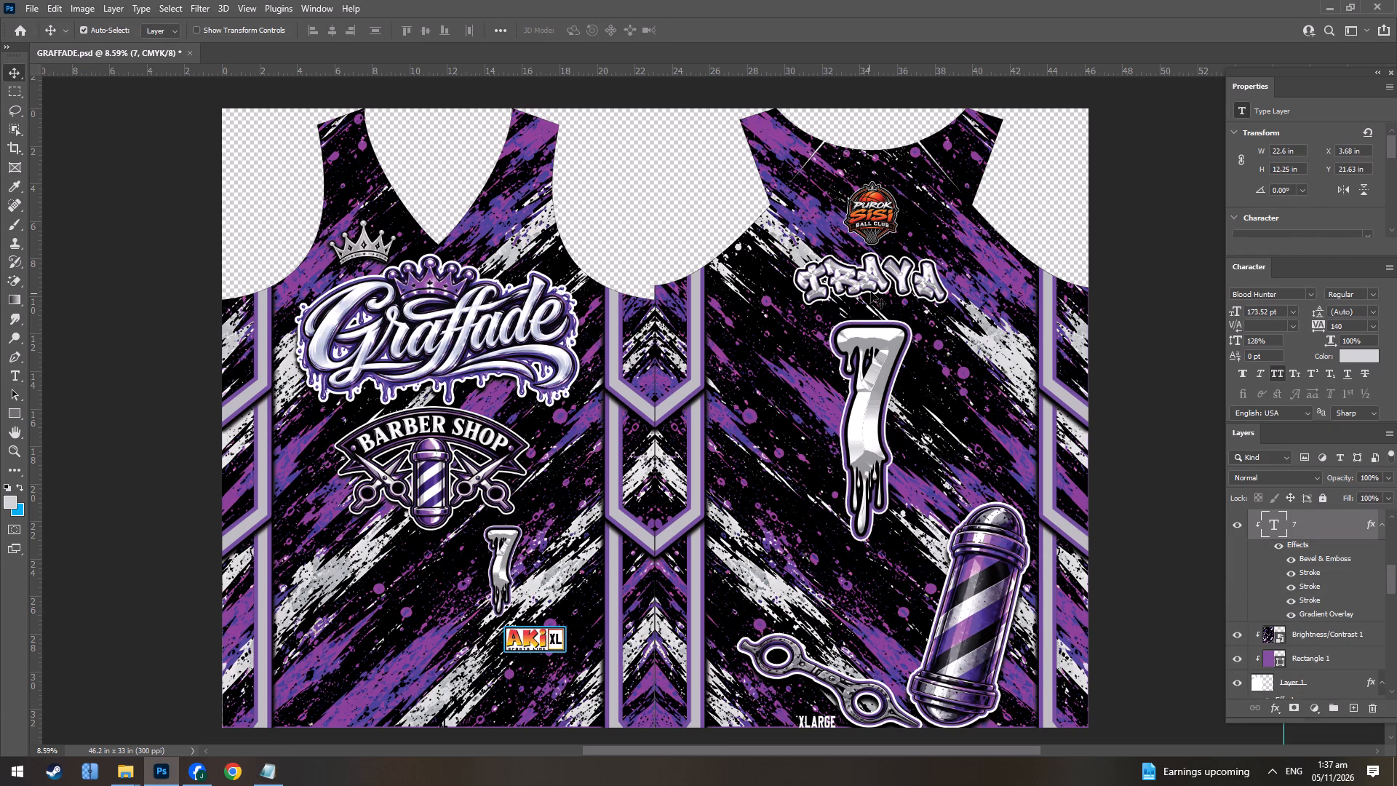
Change the name on the jersey's back to lasia and check it against the Notepad list.
{"action": "double_click", "coordinate": [880, 283]}
{"action": "type", "text": "lasia"}
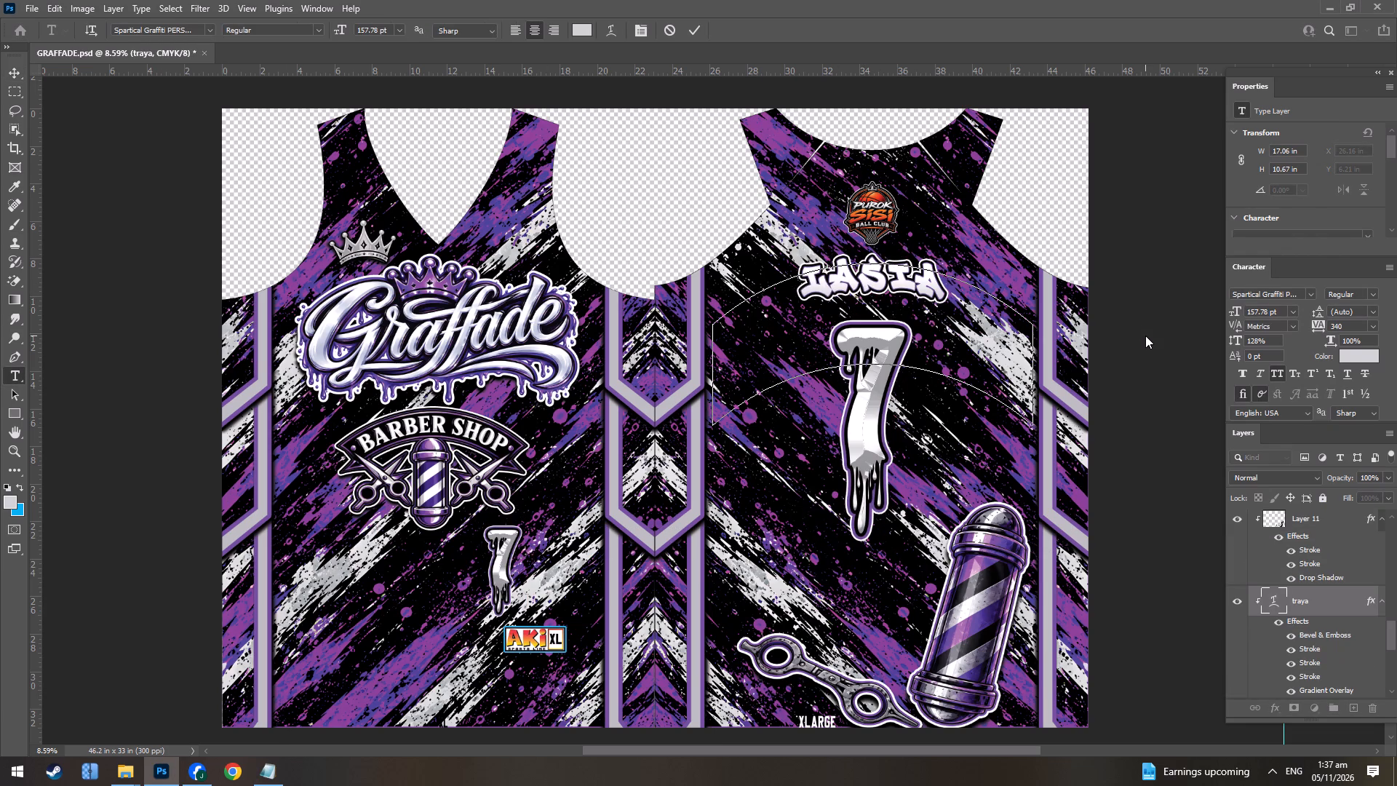
{"action": "key", "text": "Return"}
{"action": "key", "text": "alt+Tab"}
{"action": "key", "text": "alt+Tab"}
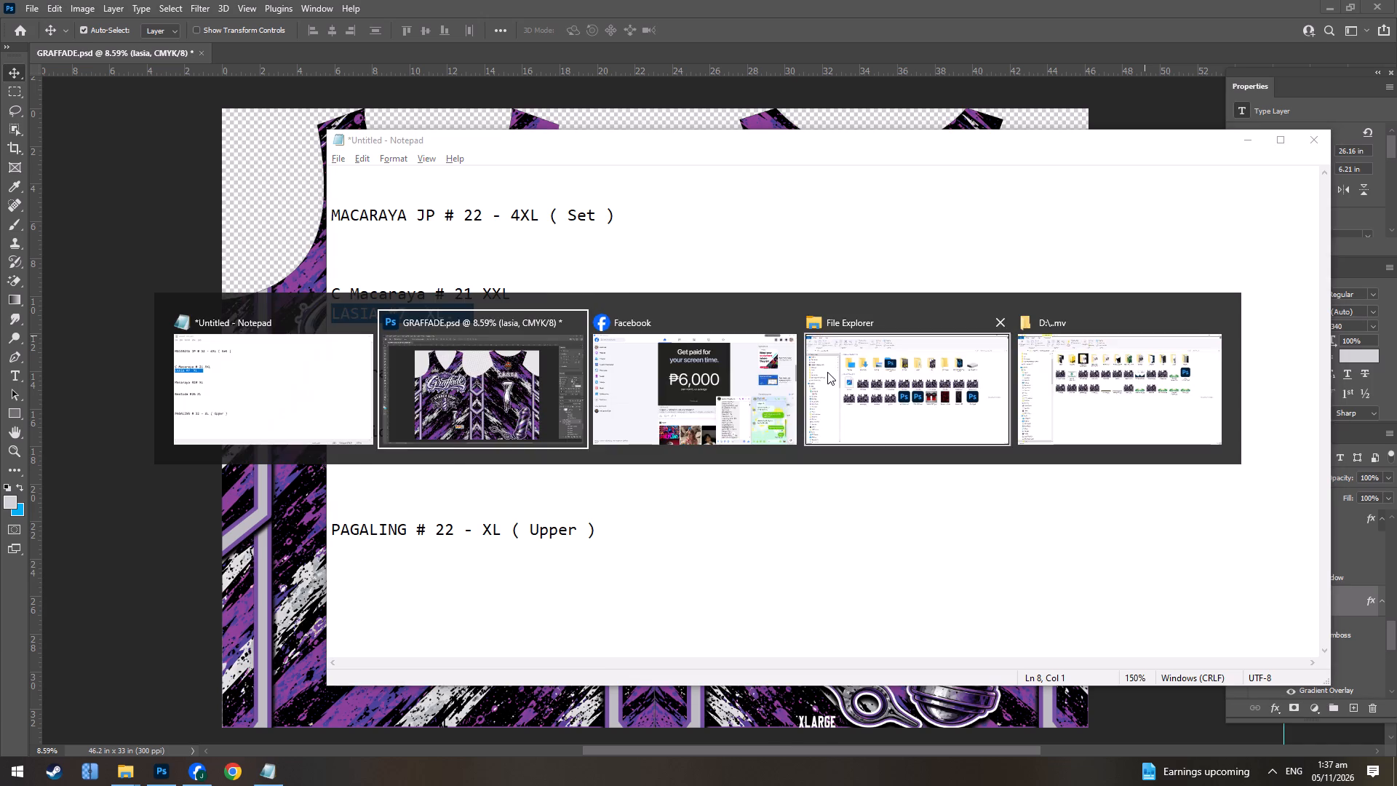
Save a JPEG copy of the jersey named lasia in the ..mv folder on drive D.
{"action": "key", "text": "ctrl+alt+s"}
{"action": "key", "text": "ctrl+alt+s"}
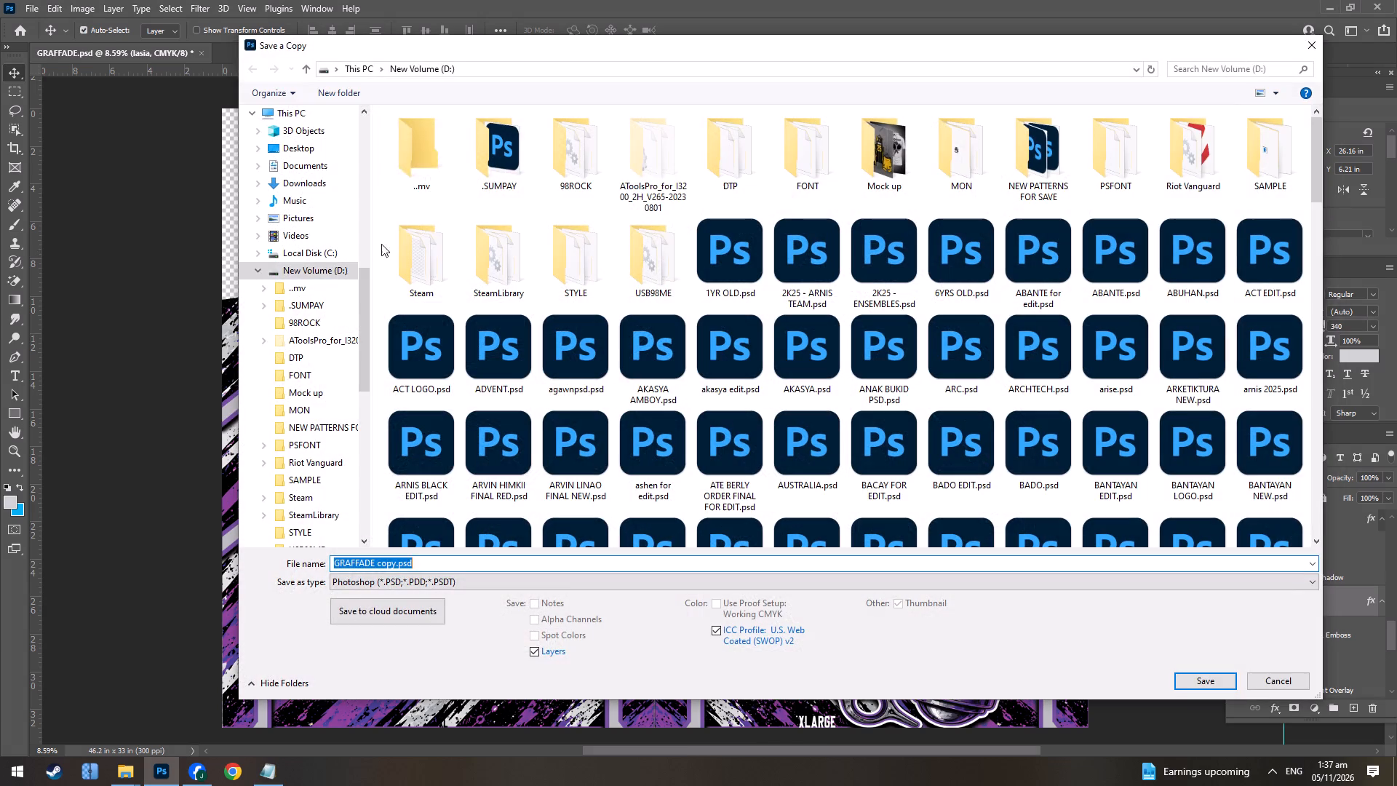
{"action": "double_click", "coordinate": [427, 152]}
{"action": "left_click", "coordinate": [418, 585]}
{"action": "left_click", "coordinate": [400, 649]}
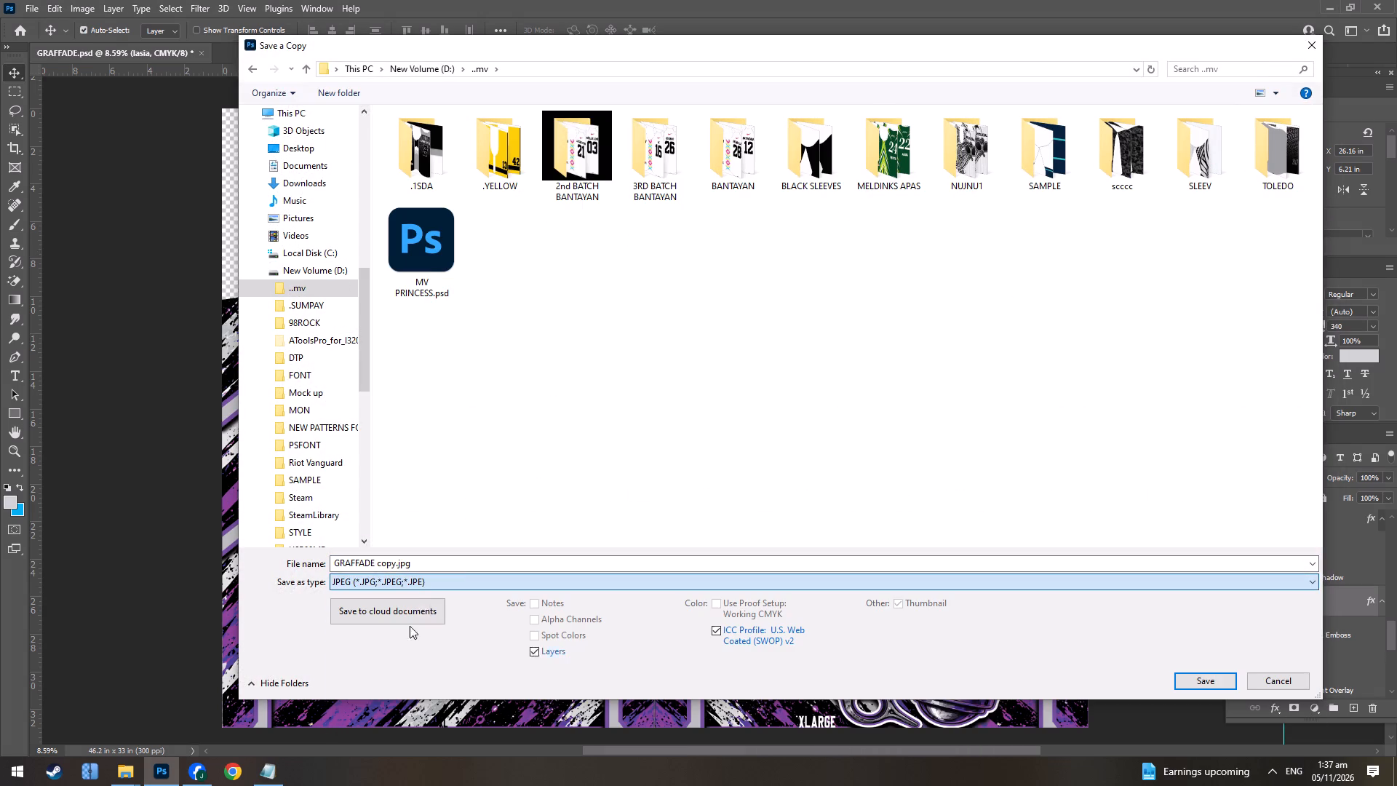
{"action": "left_click", "coordinate": [438, 570]}
{"action": "type", "text": "lasia"}
{"action": "key", "text": "Return"}
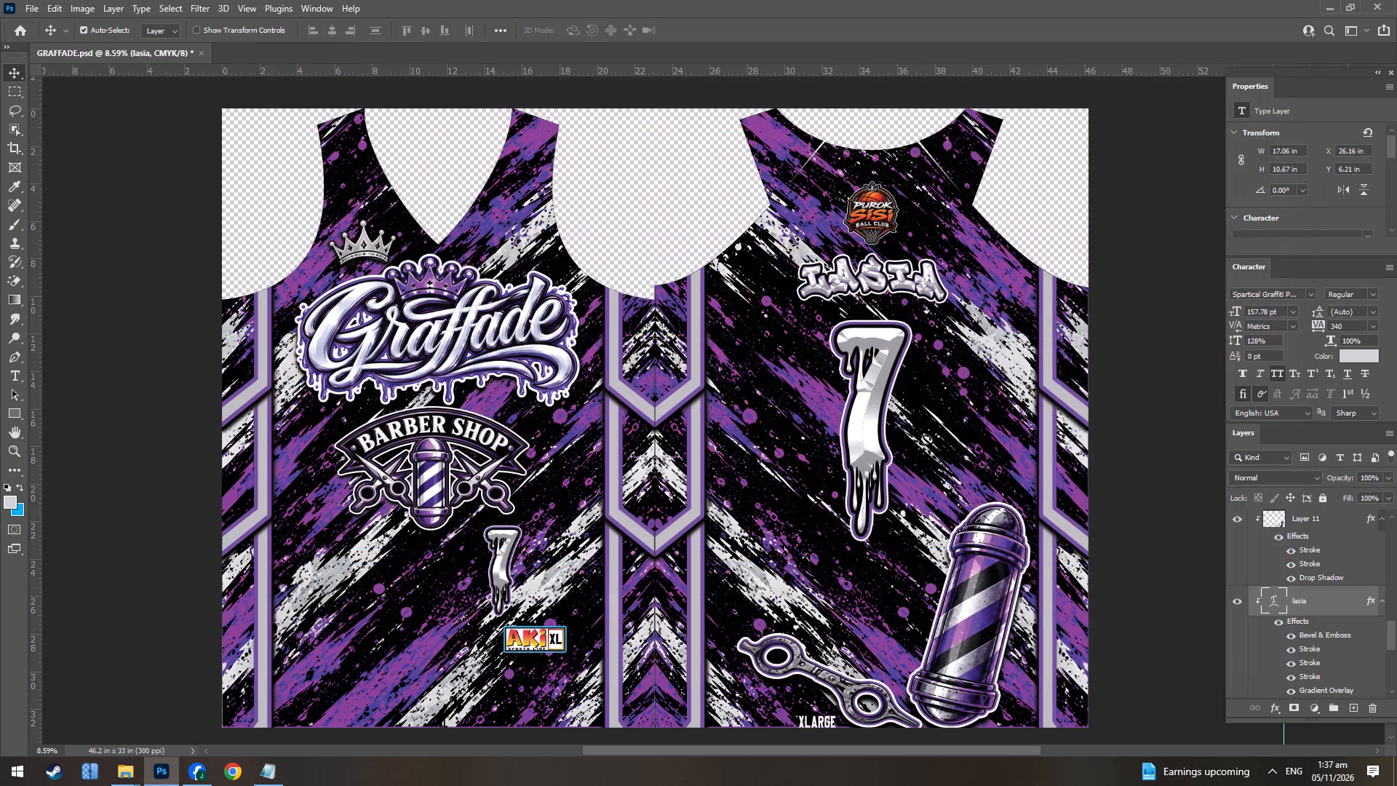
Finish saving the lasia JPEG copy at quality 12, Maximum, with the Baseline ("Standard") format.
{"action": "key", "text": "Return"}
{"action": "left_click", "coordinate": [188, 785]}
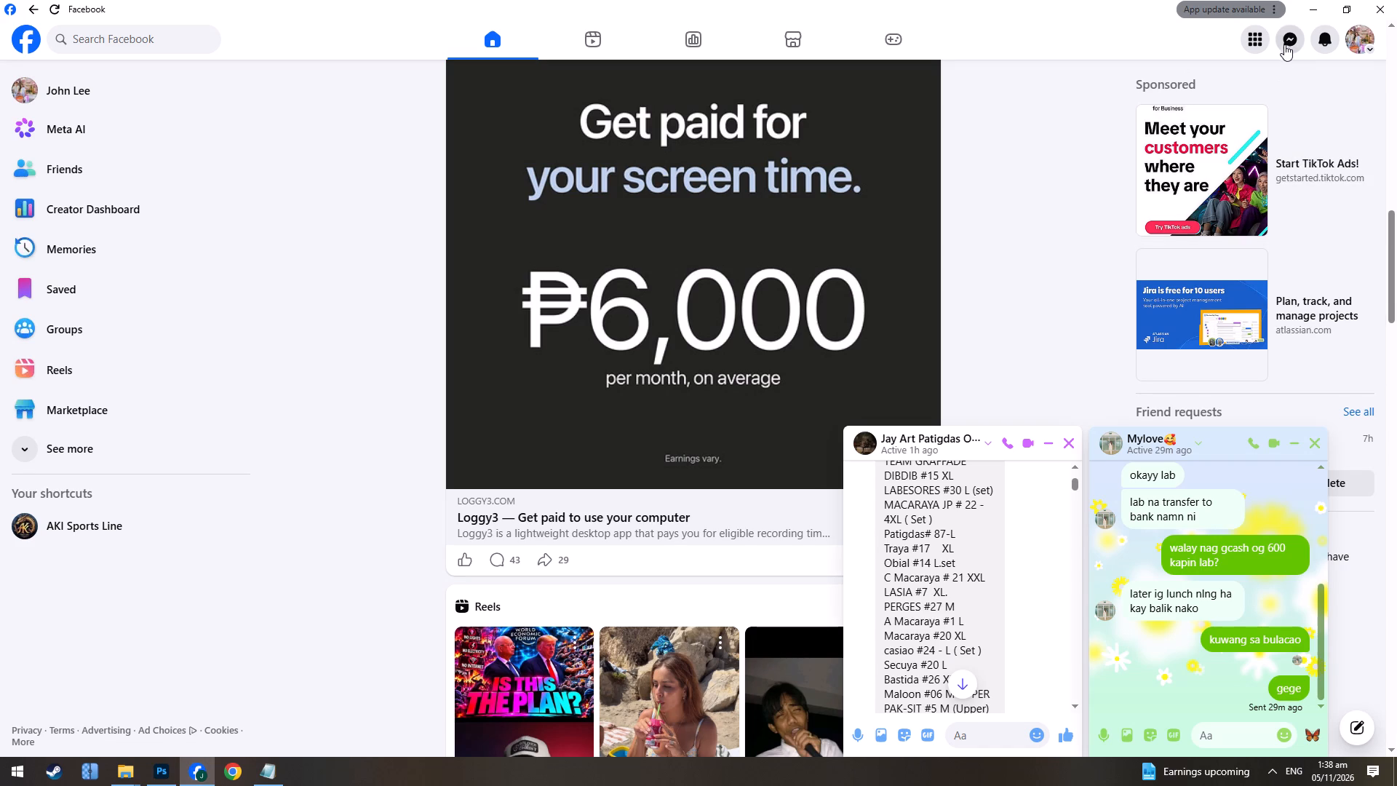
{"action": "left_click", "coordinate": [1285, 44]}
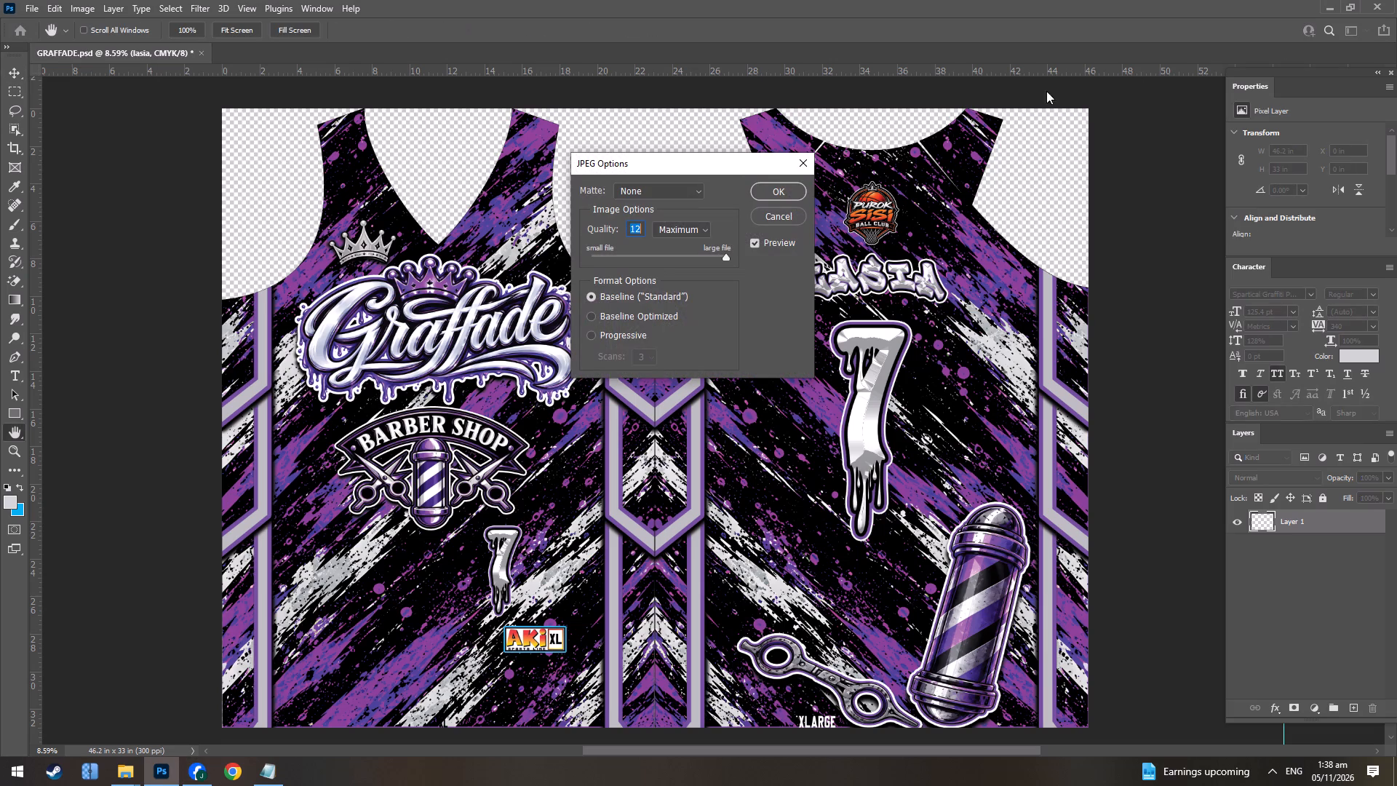
{"action": "left_click", "coordinate": [773, 187]}
Switch to Facebook and check several chats from Messenger's restricted accounts list, closing each one after viewing.
{"action": "key", "text": "alt+Tab"}
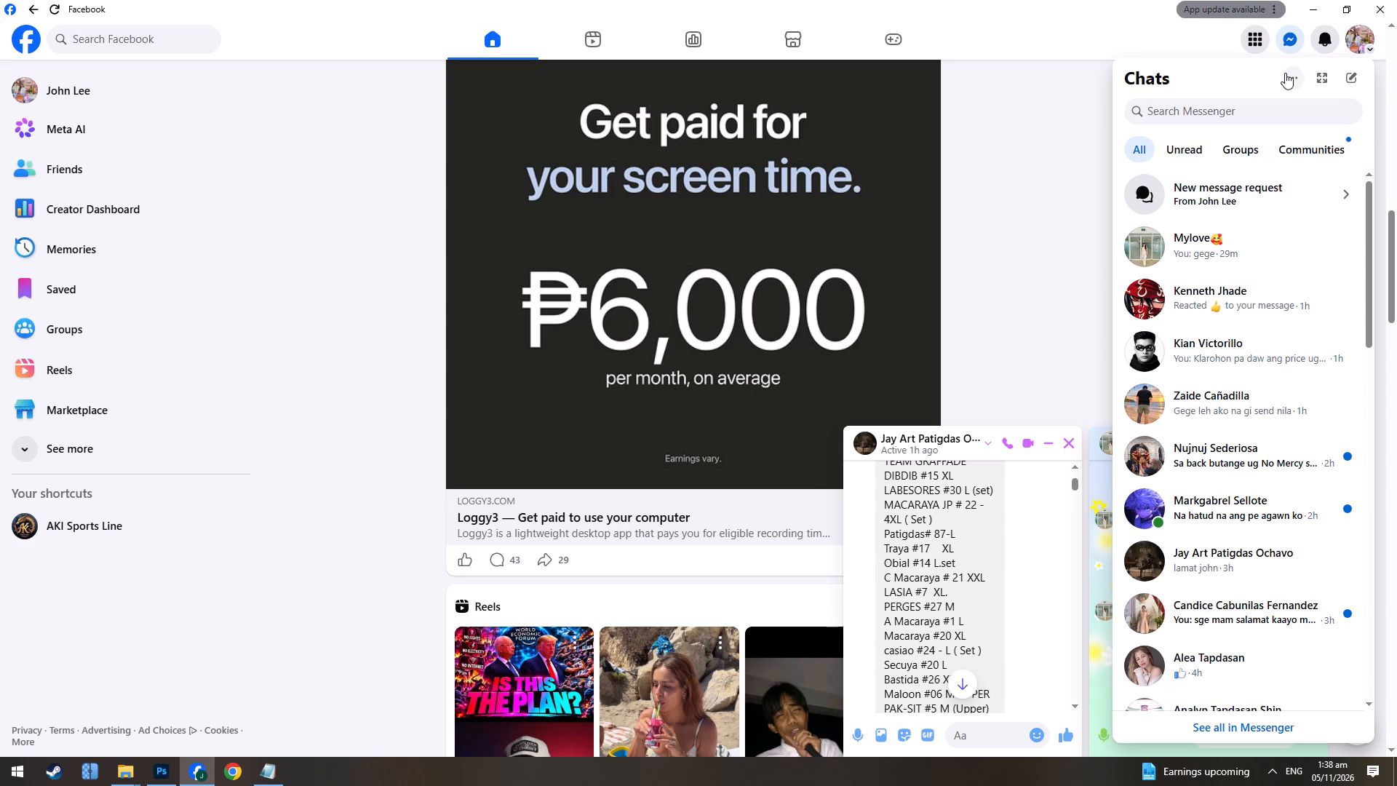
{"action": "left_click", "coordinate": [1285, 73]}
{"action": "left_click", "coordinate": [1126, 411]}
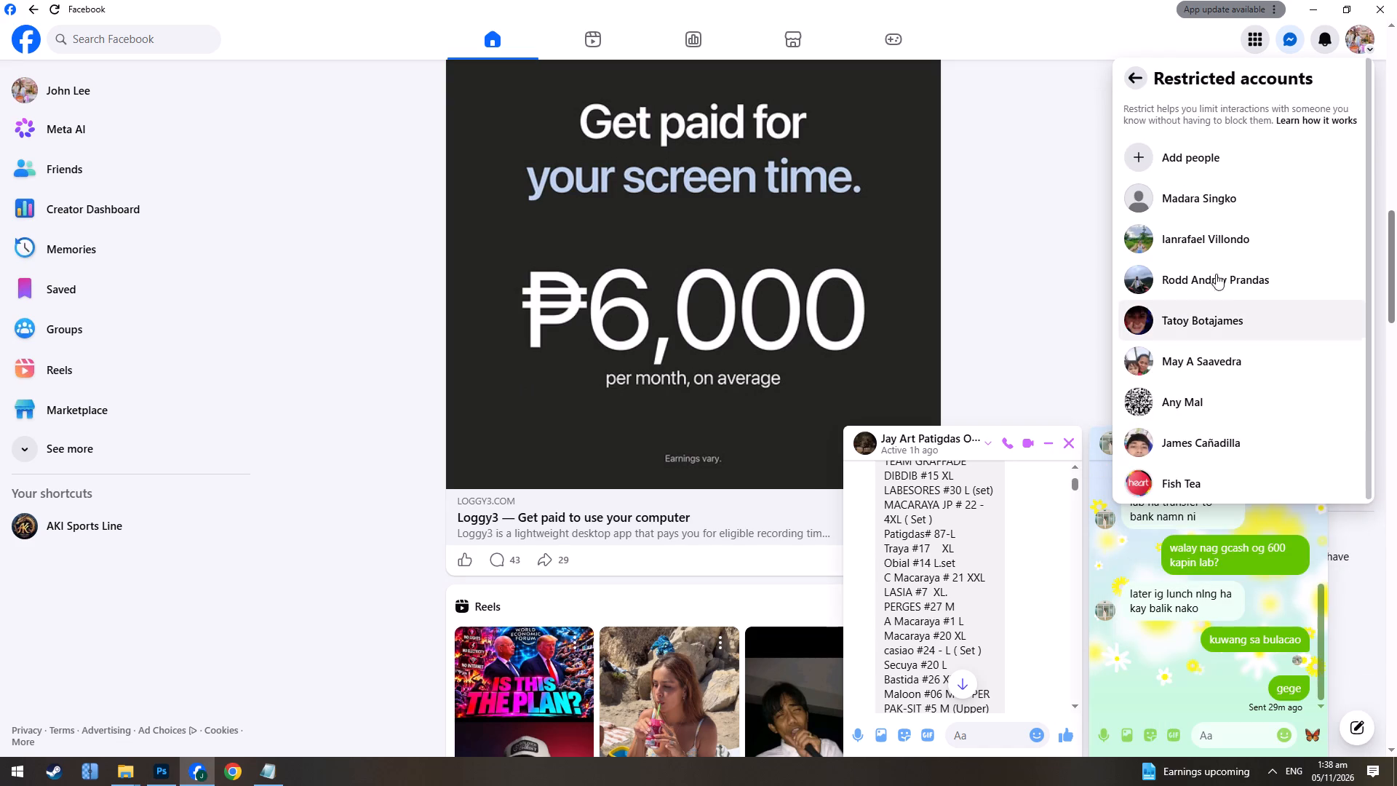
{"action": "left_click", "coordinate": [1172, 485]}
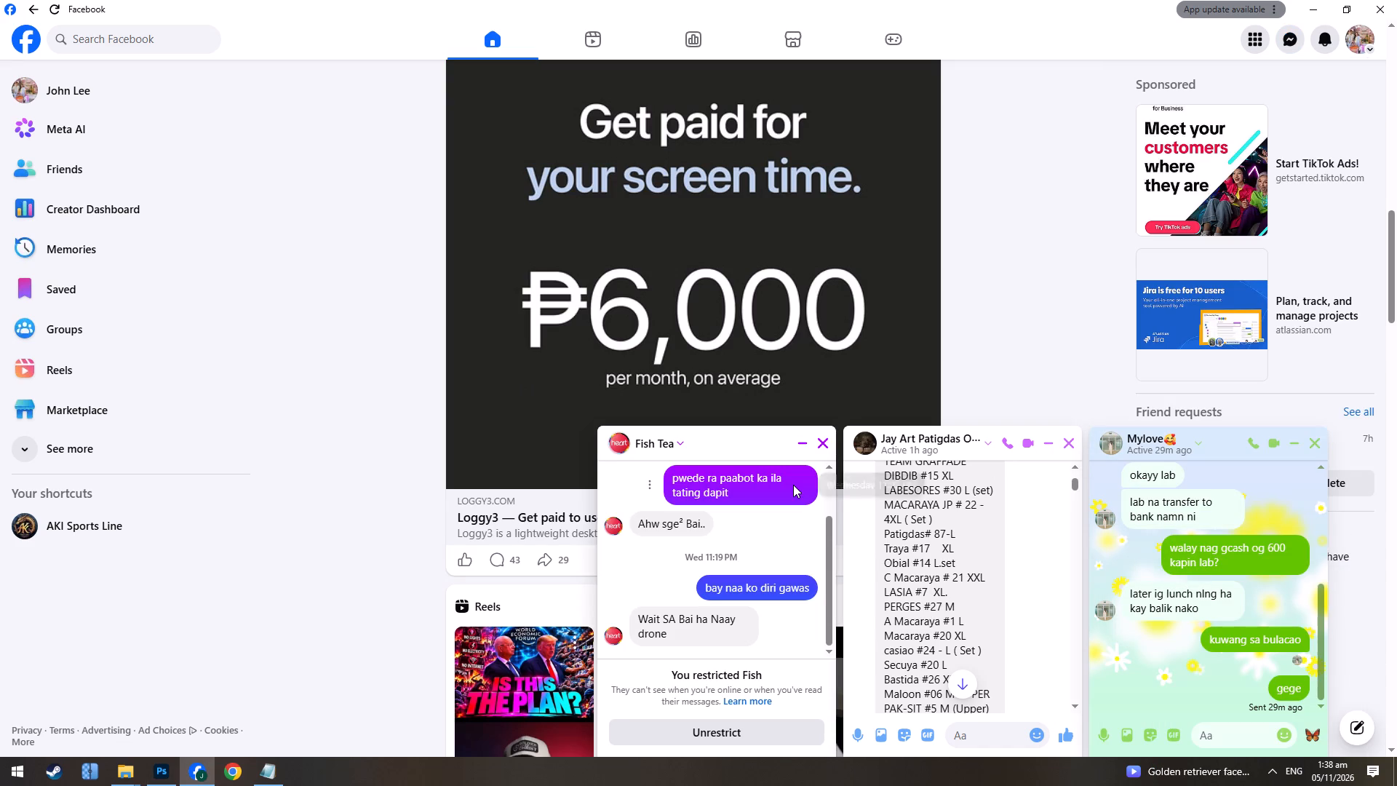
{"action": "left_click", "coordinate": [825, 442]}
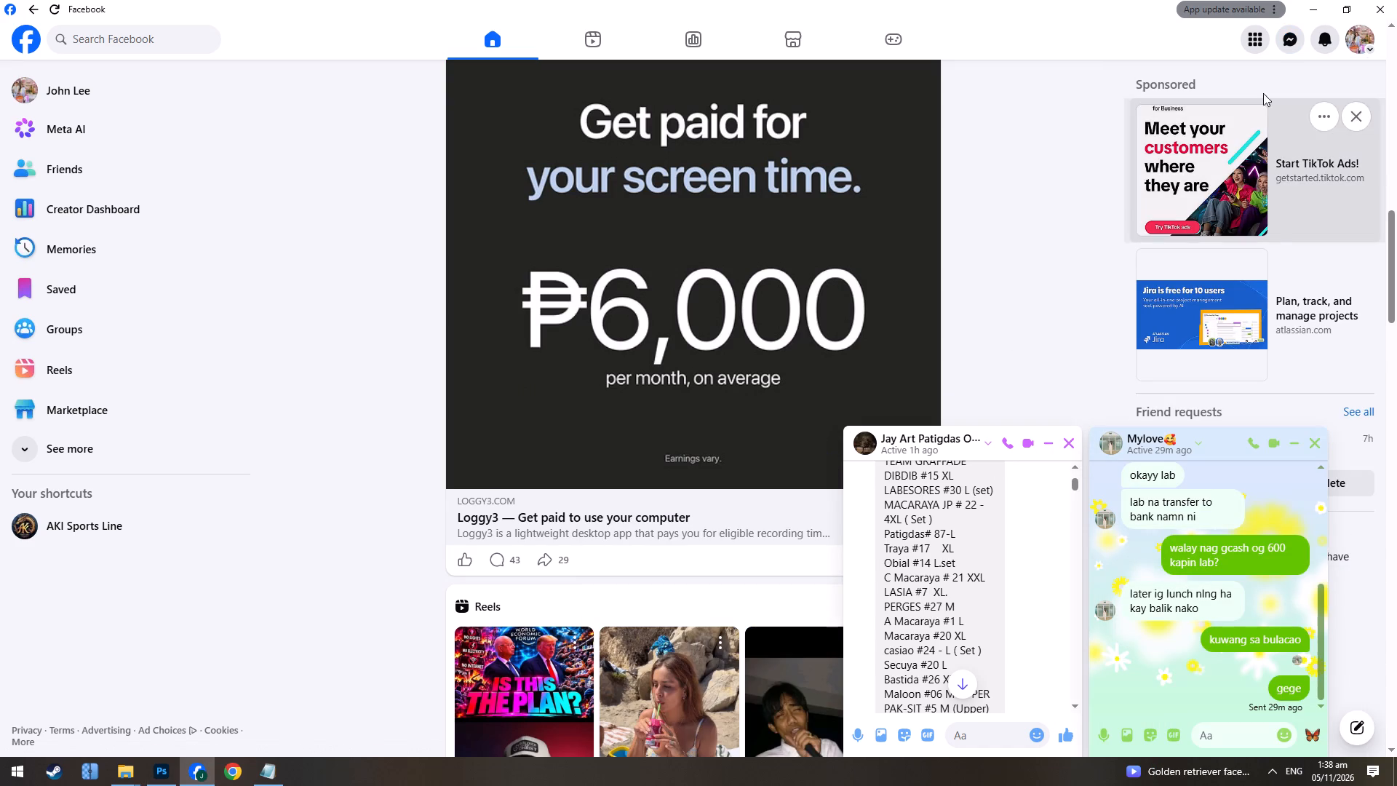
{"action": "left_click", "coordinate": [1299, 31]}
{"action": "left_click", "coordinate": [1296, 73]}
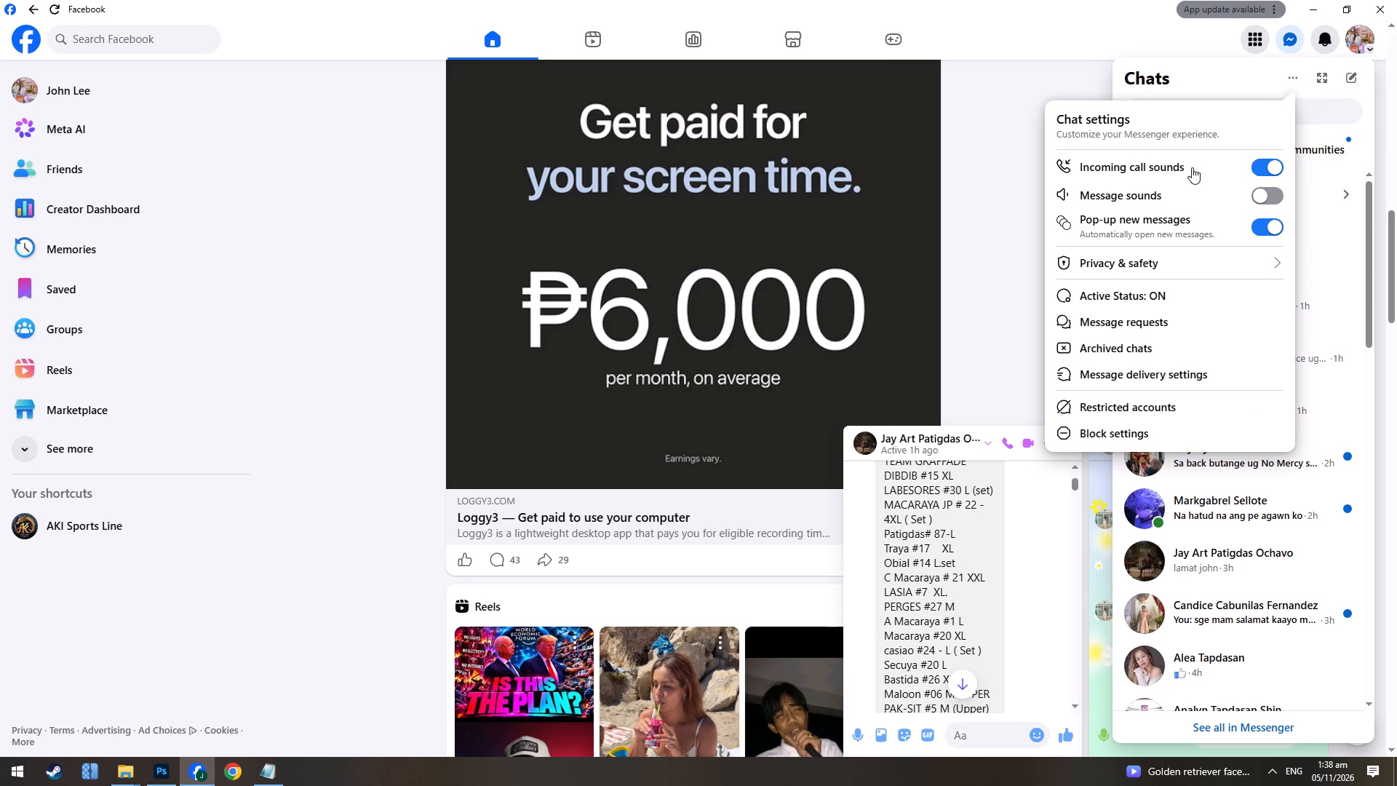
{"action": "left_click", "coordinate": [1131, 407]}
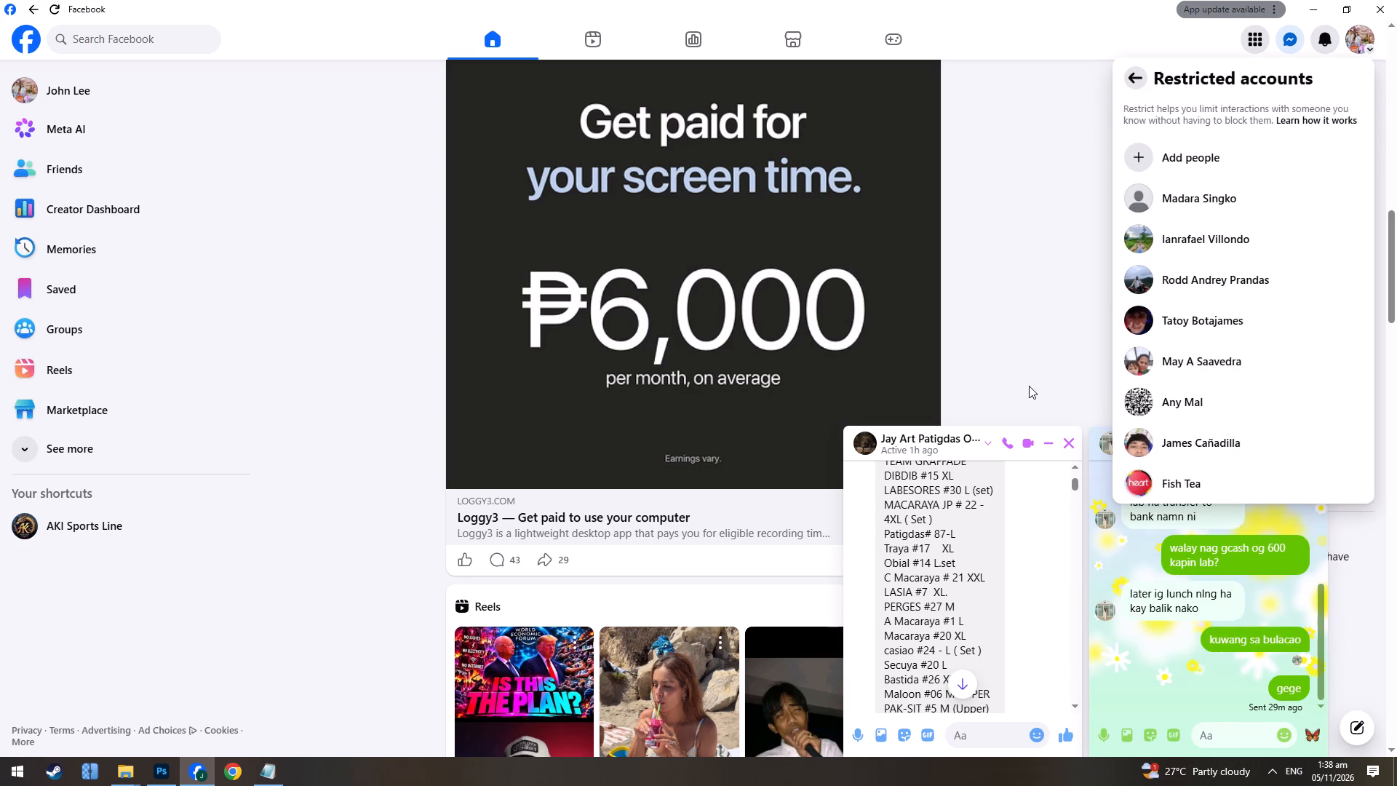
{"action": "left_click", "coordinate": [1213, 360]}
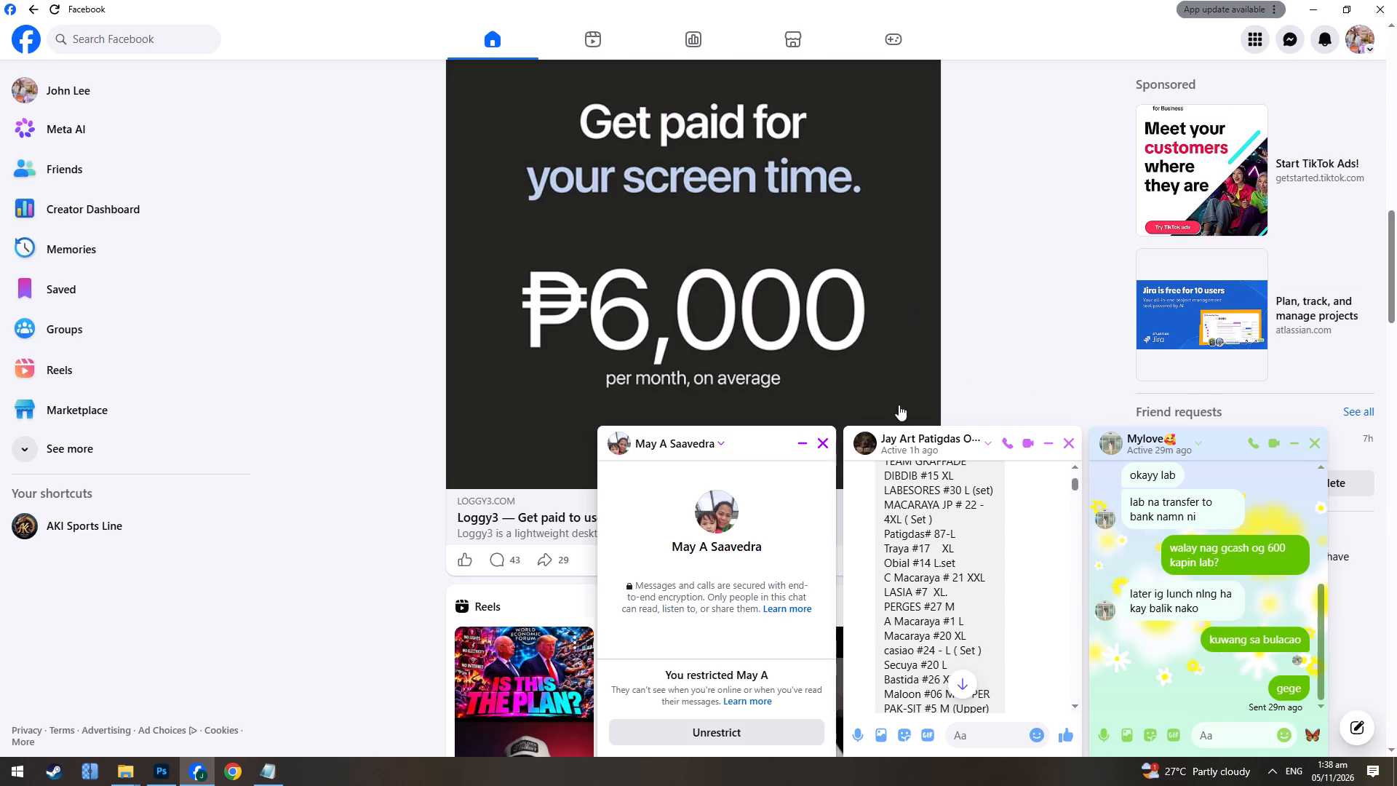
{"action": "left_click", "coordinate": [821, 440]}
{"action": "left_click", "coordinate": [1287, 32]}
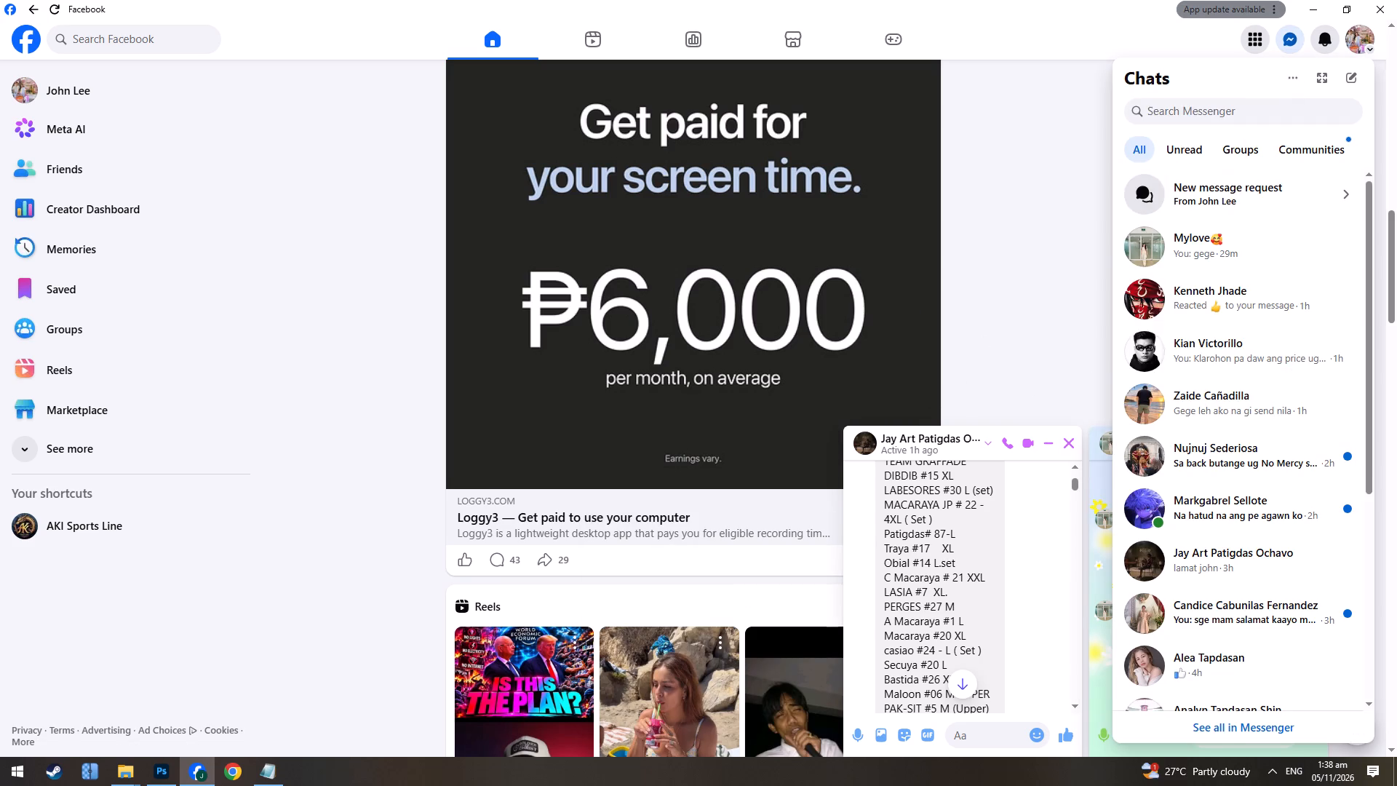
{"action": "left_click", "coordinate": [1289, 86]}
{"action": "left_click", "coordinate": [1150, 408]}
{"action": "left_click", "coordinate": [1240, 195]}
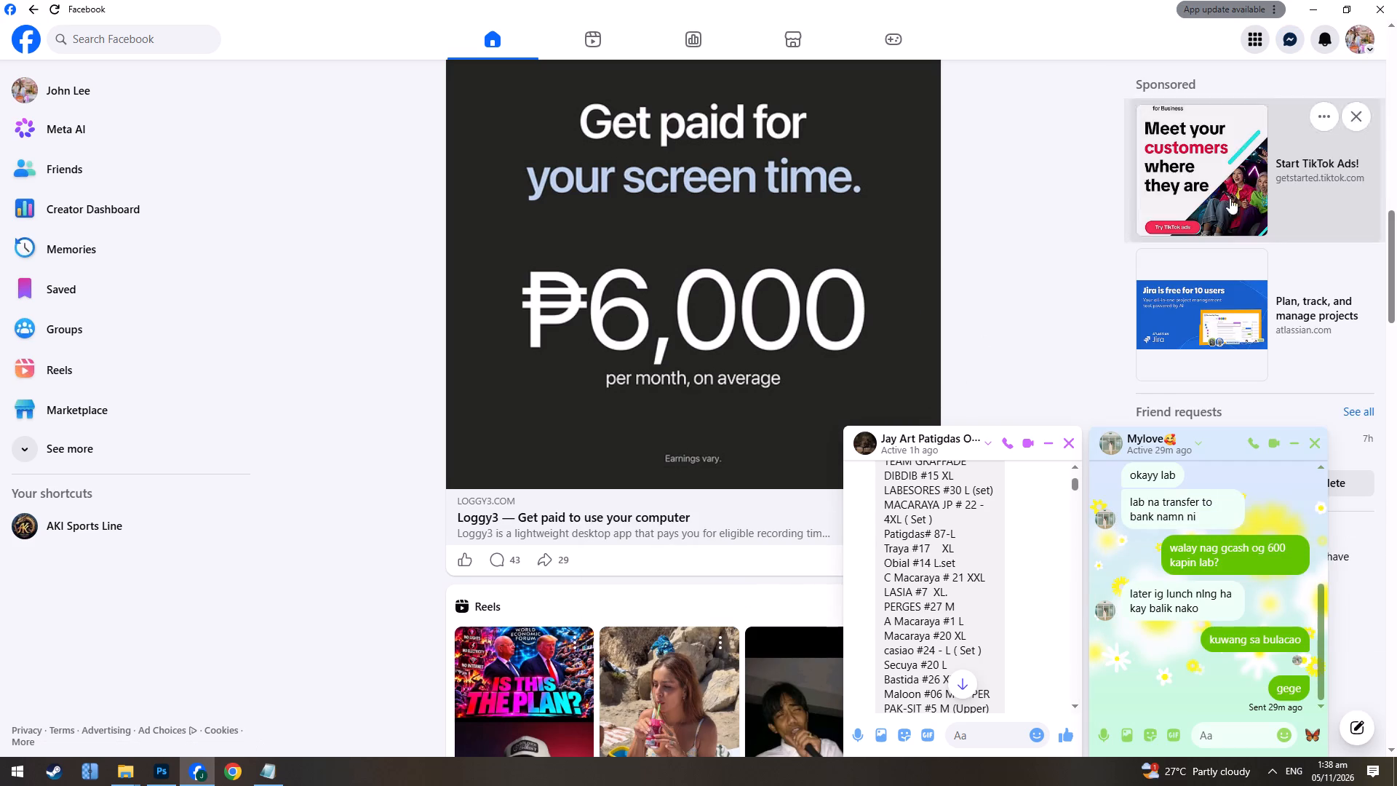
{"action": "left_click", "coordinate": [822, 442]}
{"action": "left_click", "coordinate": [1297, 33]}
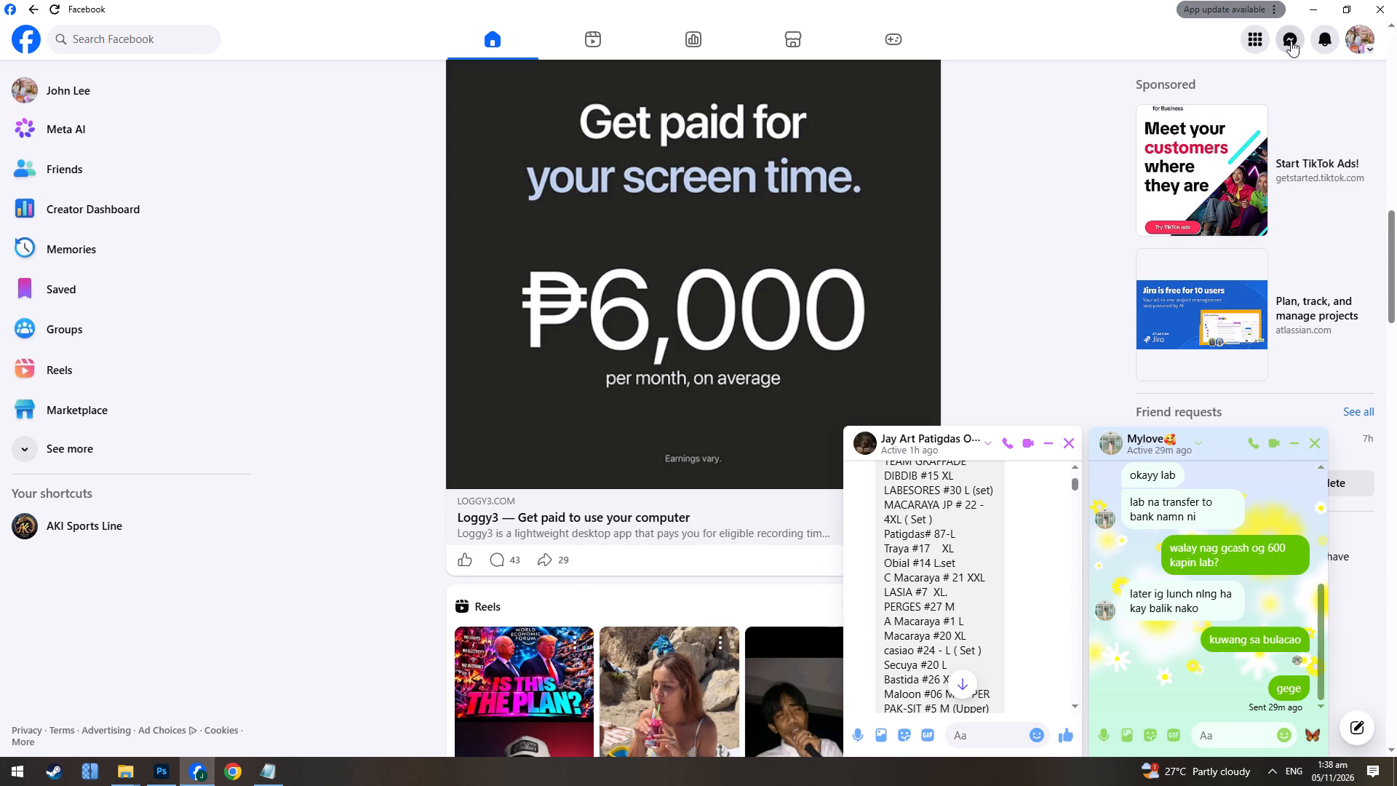
{"action": "left_click", "coordinate": [1287, 79]}
{"action": "left_click", "coordinate": [1131, 407]}
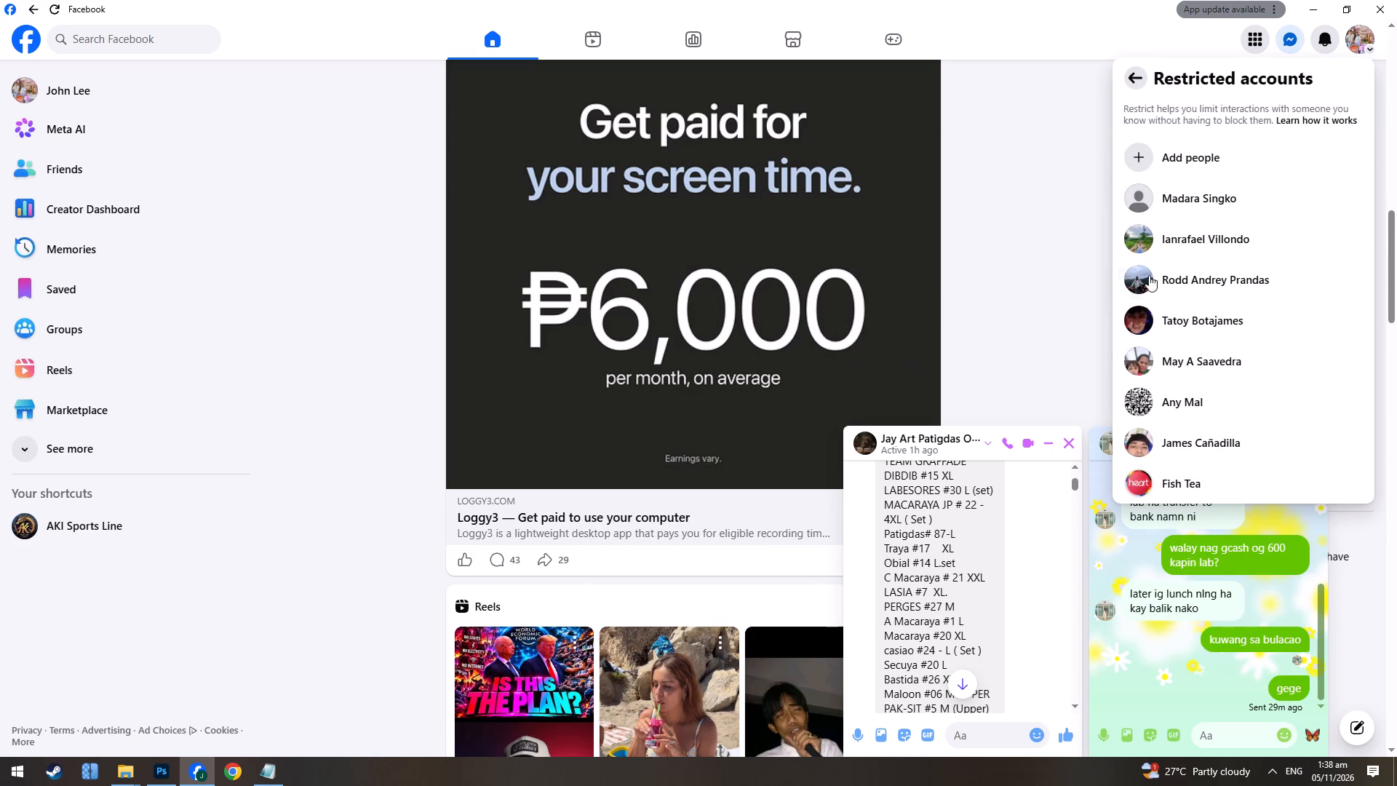
{"action": "left_click", "coordinate": [1197, 284]}
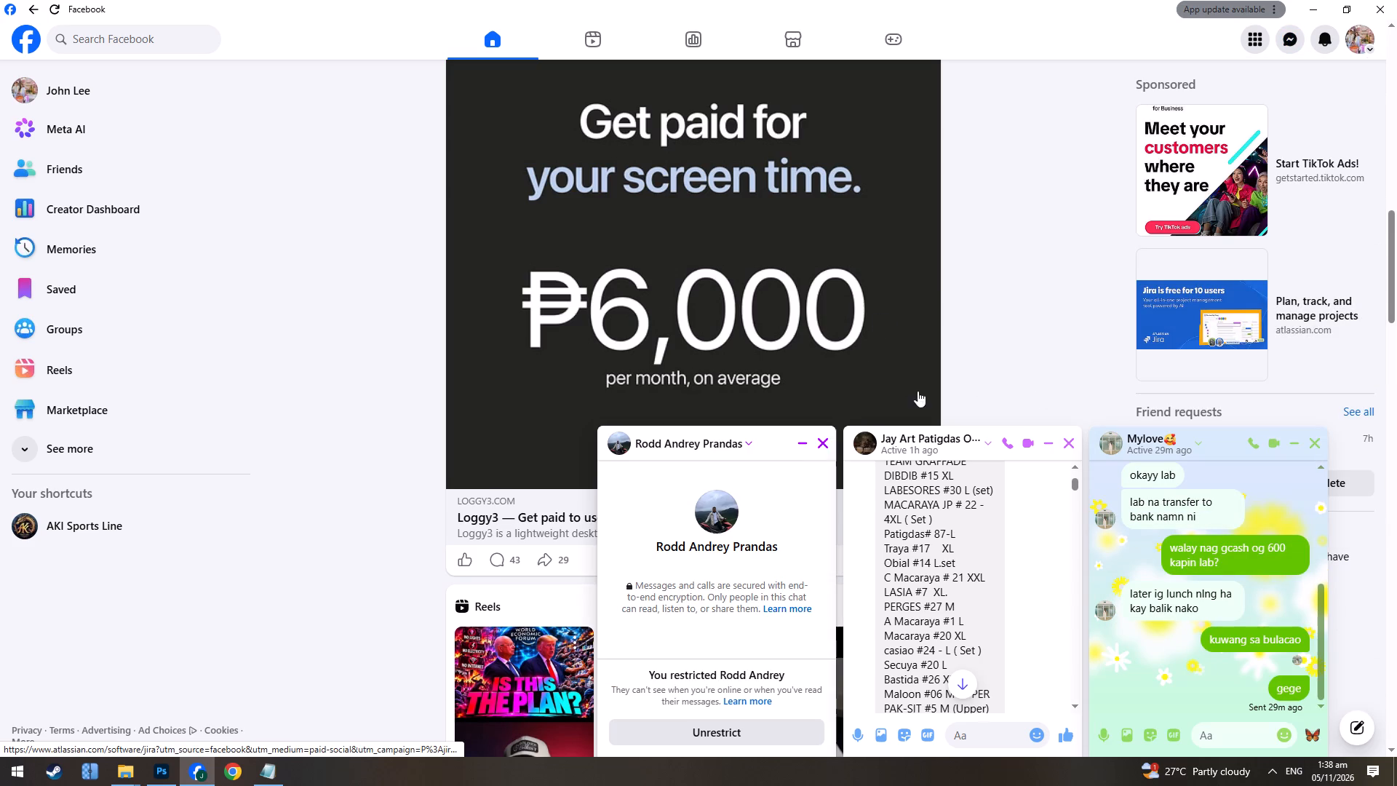
{"action": "left_click", "coordinate": [821, 442]}
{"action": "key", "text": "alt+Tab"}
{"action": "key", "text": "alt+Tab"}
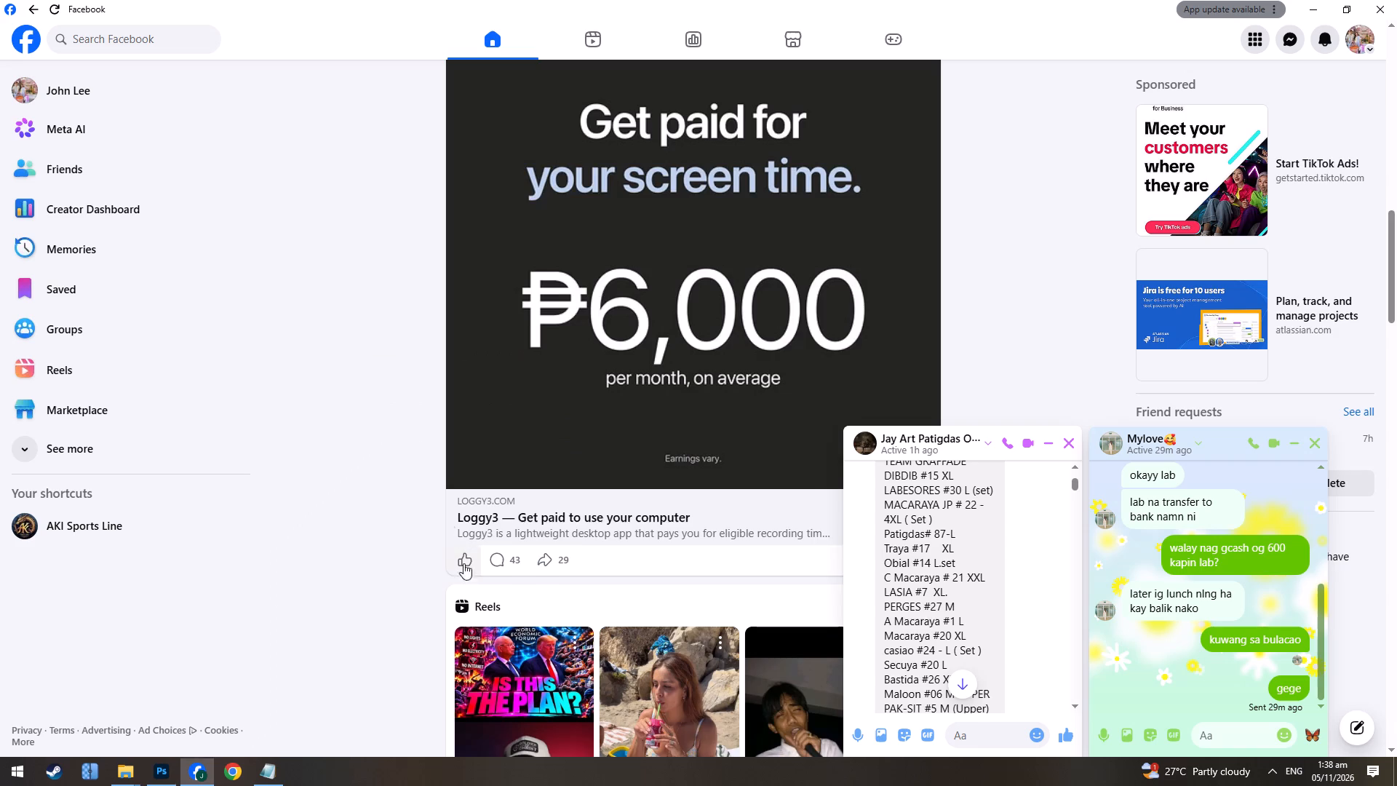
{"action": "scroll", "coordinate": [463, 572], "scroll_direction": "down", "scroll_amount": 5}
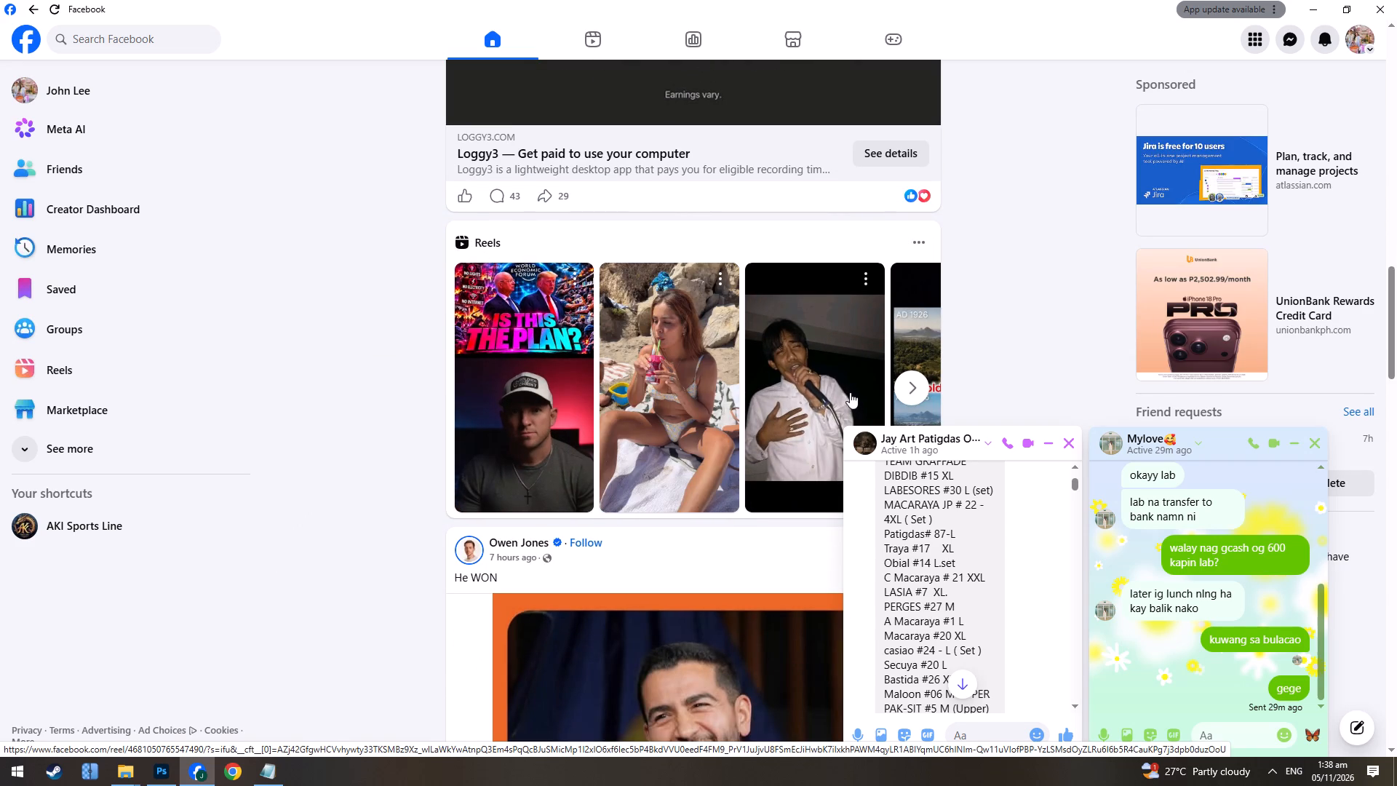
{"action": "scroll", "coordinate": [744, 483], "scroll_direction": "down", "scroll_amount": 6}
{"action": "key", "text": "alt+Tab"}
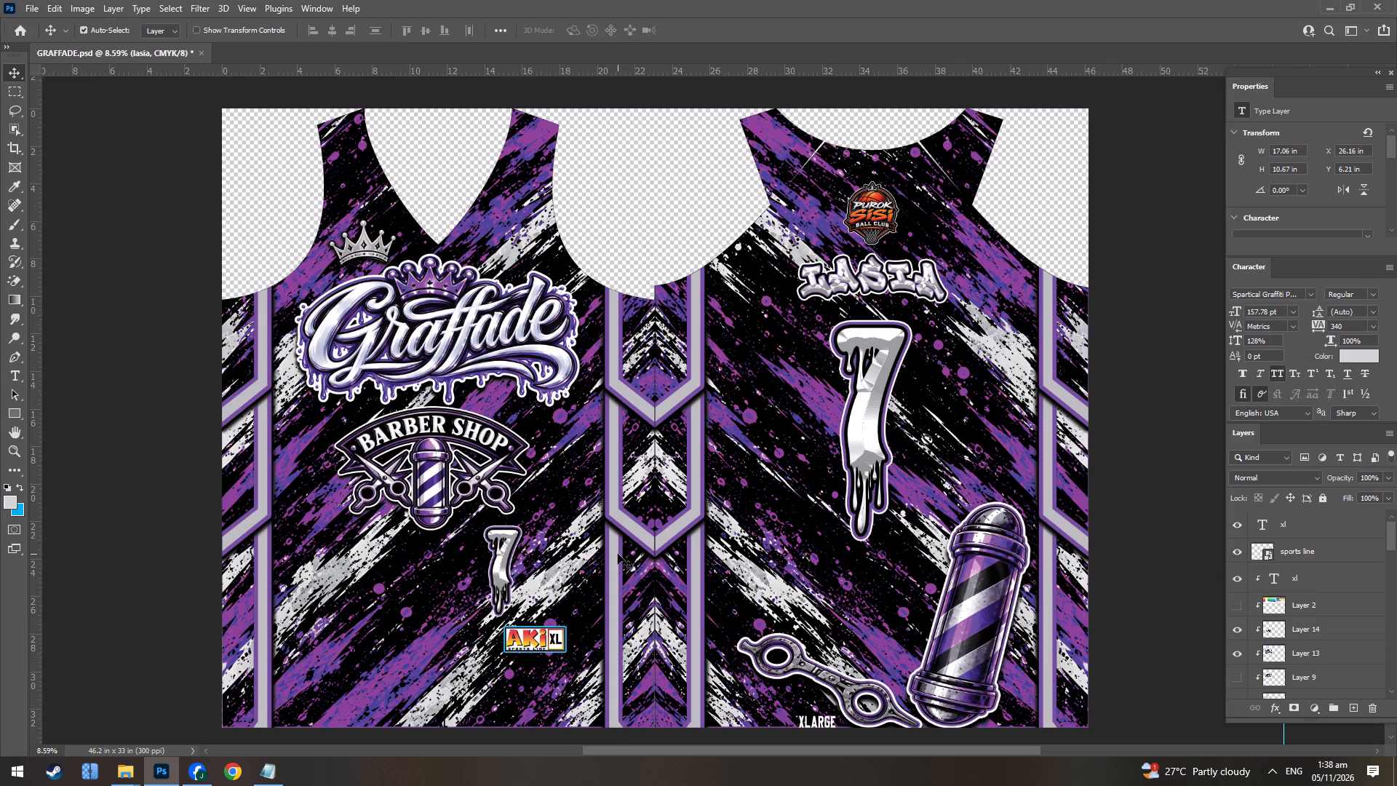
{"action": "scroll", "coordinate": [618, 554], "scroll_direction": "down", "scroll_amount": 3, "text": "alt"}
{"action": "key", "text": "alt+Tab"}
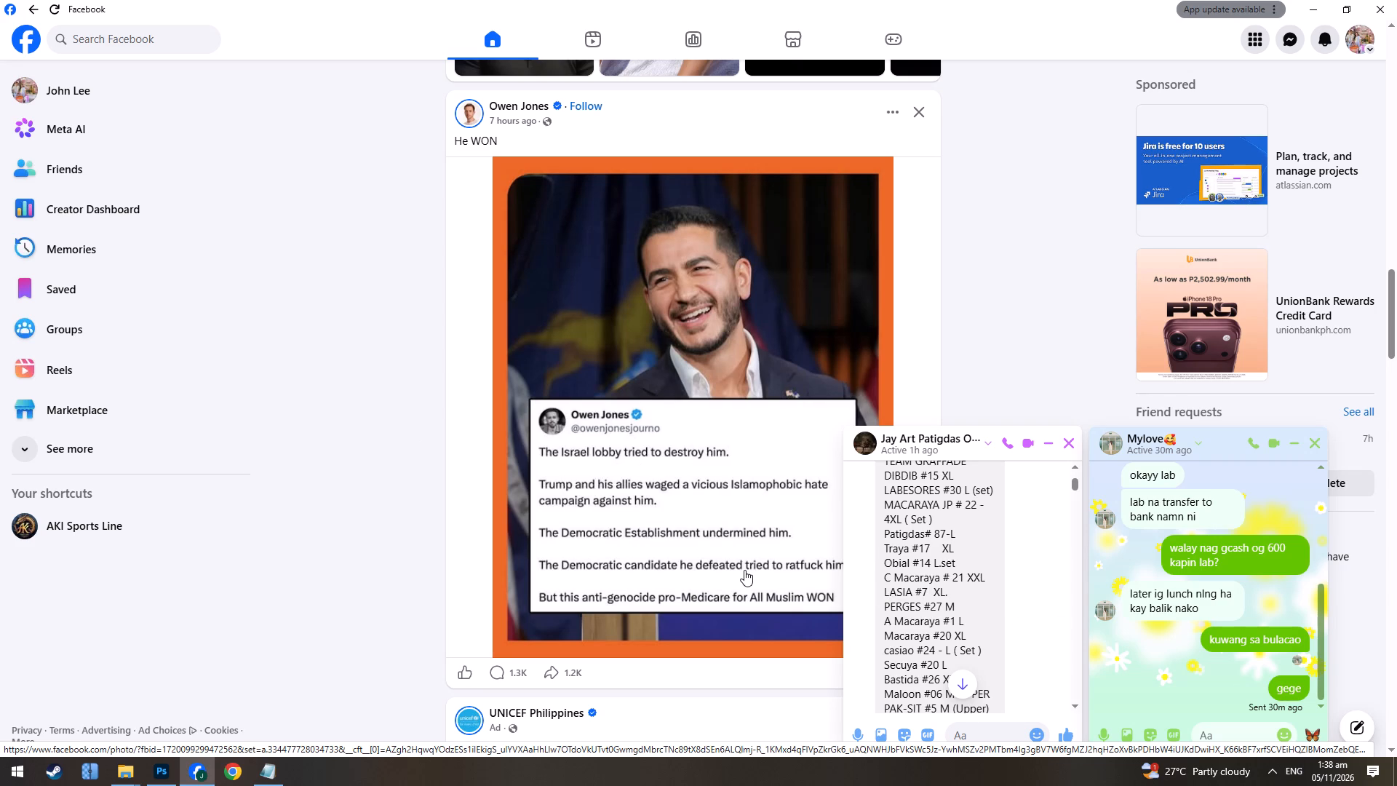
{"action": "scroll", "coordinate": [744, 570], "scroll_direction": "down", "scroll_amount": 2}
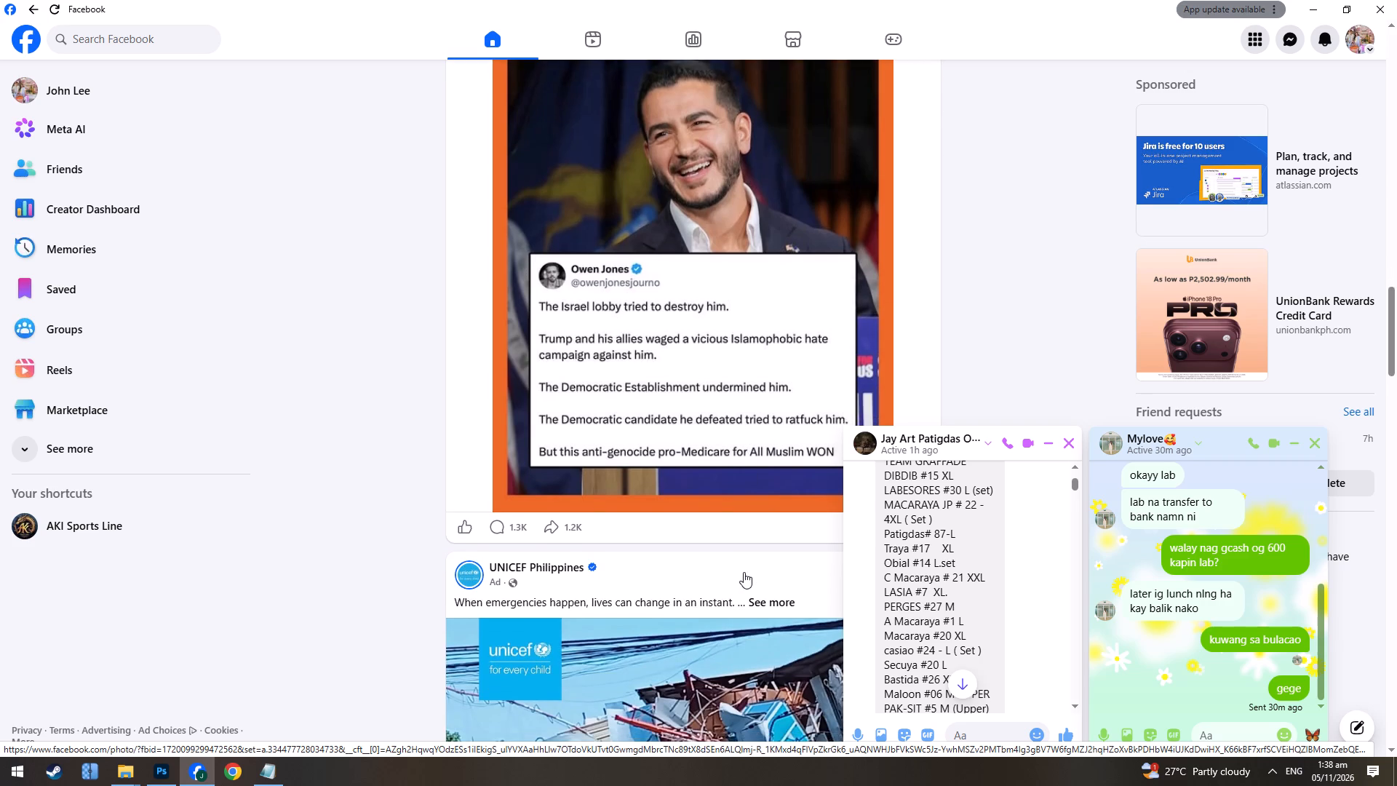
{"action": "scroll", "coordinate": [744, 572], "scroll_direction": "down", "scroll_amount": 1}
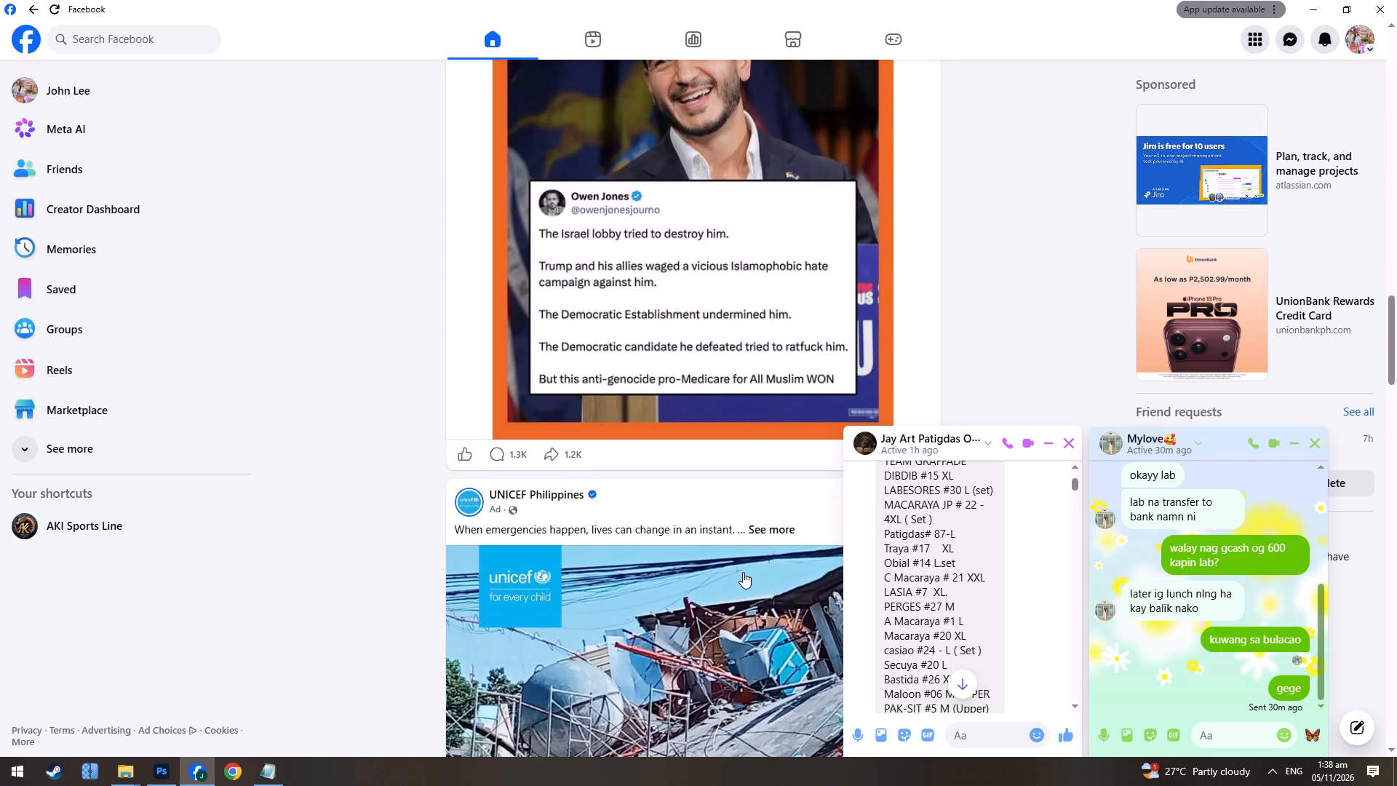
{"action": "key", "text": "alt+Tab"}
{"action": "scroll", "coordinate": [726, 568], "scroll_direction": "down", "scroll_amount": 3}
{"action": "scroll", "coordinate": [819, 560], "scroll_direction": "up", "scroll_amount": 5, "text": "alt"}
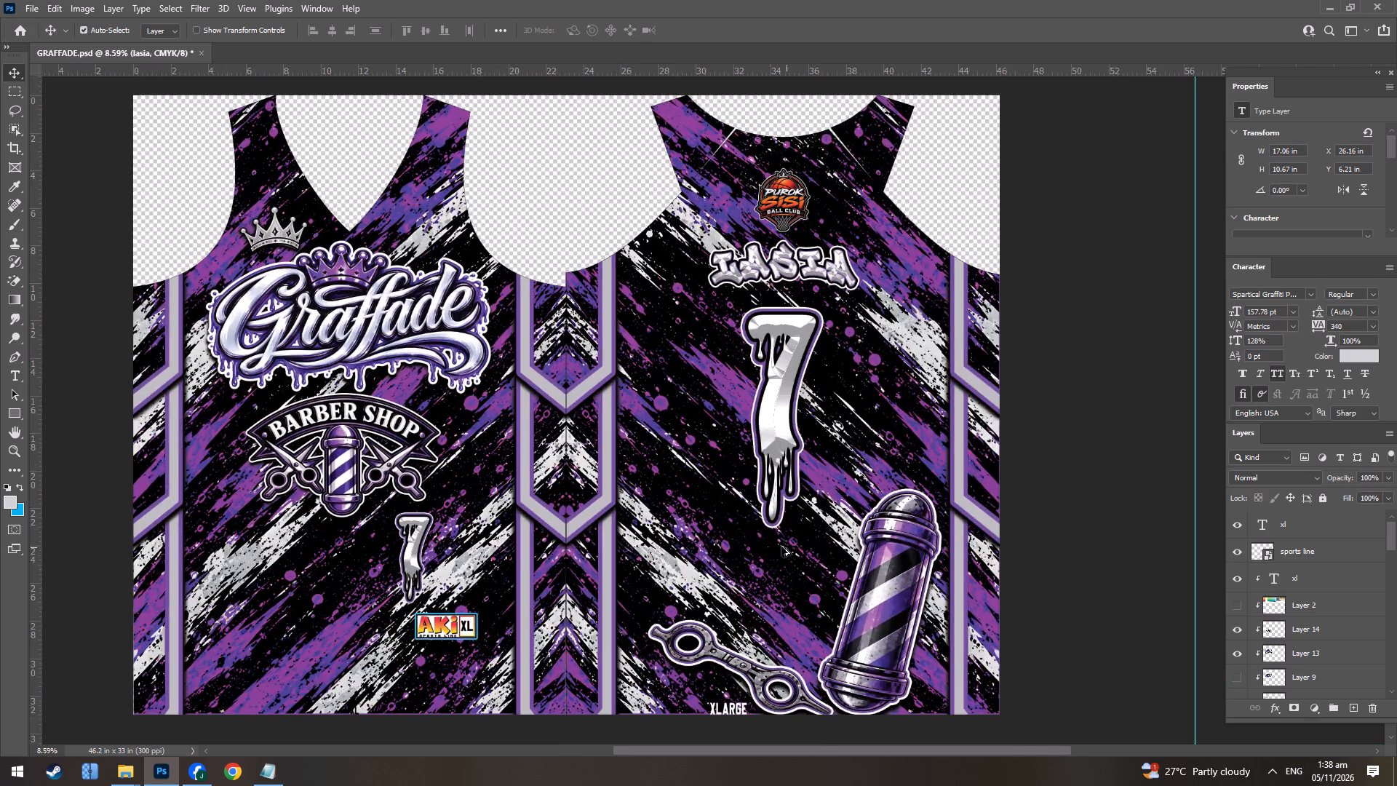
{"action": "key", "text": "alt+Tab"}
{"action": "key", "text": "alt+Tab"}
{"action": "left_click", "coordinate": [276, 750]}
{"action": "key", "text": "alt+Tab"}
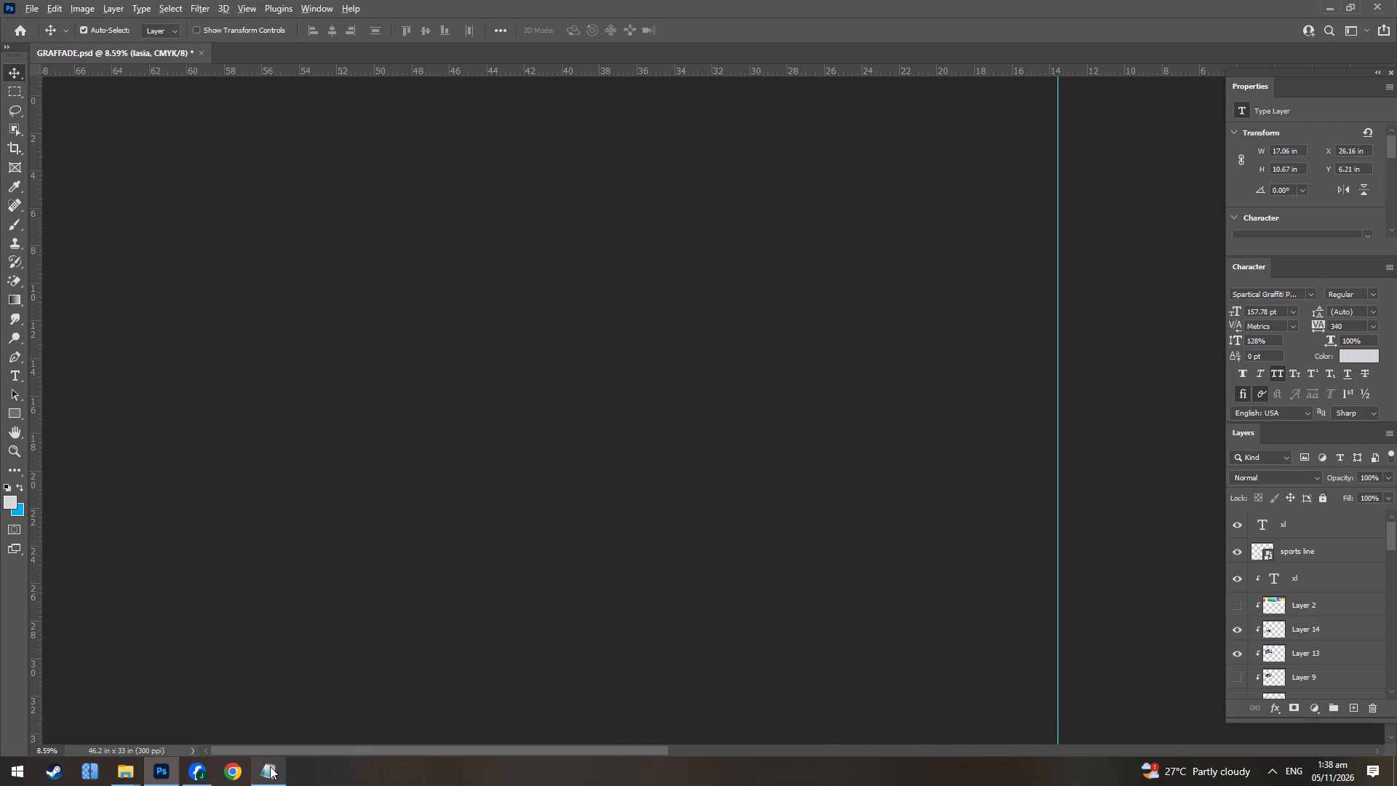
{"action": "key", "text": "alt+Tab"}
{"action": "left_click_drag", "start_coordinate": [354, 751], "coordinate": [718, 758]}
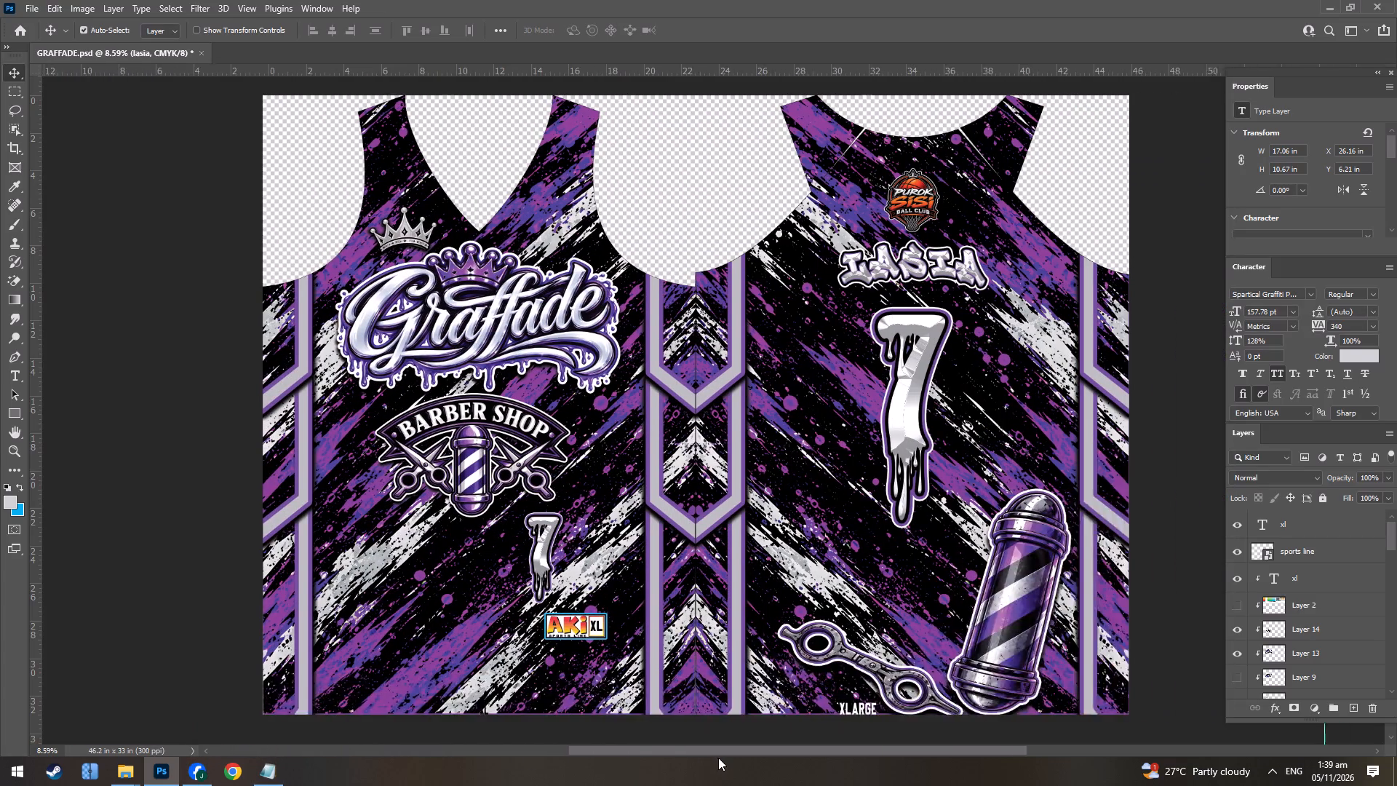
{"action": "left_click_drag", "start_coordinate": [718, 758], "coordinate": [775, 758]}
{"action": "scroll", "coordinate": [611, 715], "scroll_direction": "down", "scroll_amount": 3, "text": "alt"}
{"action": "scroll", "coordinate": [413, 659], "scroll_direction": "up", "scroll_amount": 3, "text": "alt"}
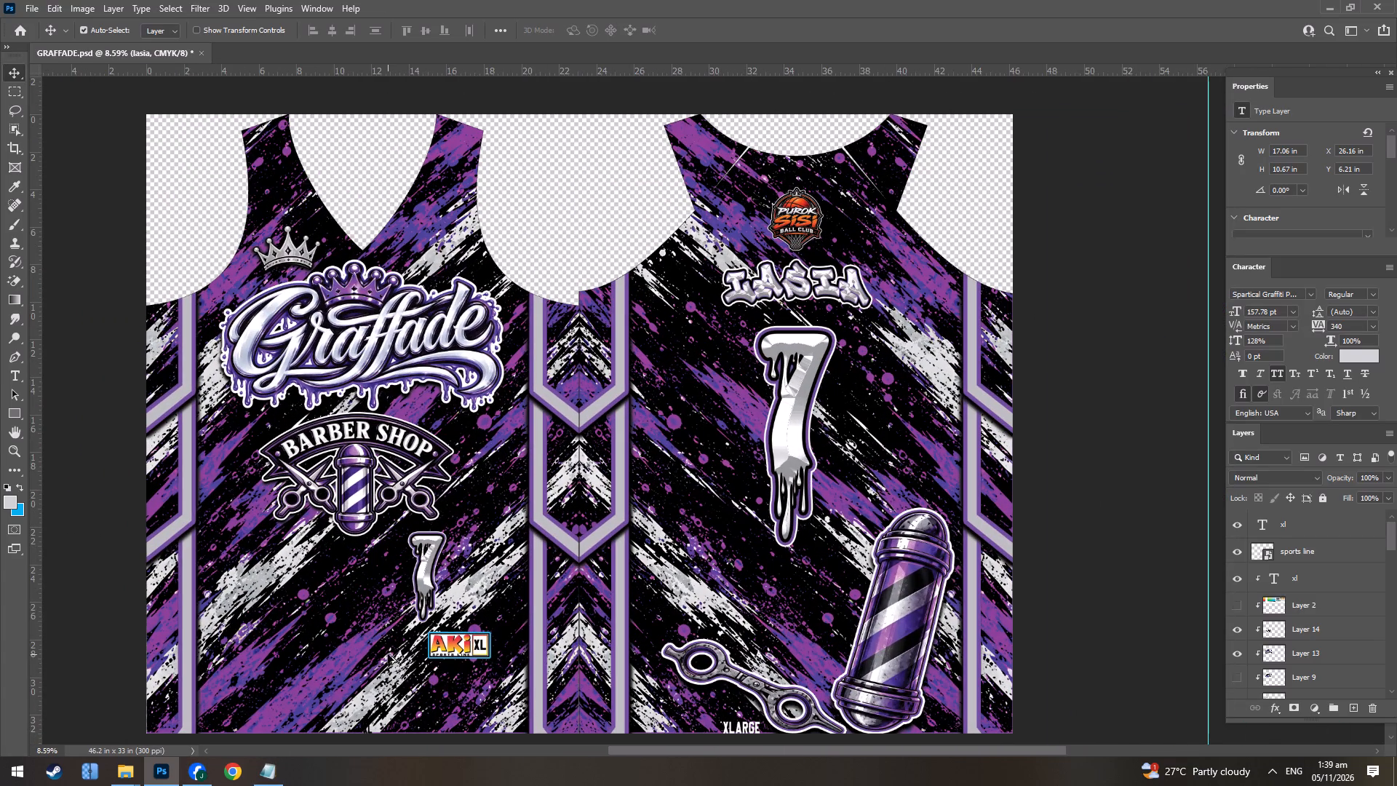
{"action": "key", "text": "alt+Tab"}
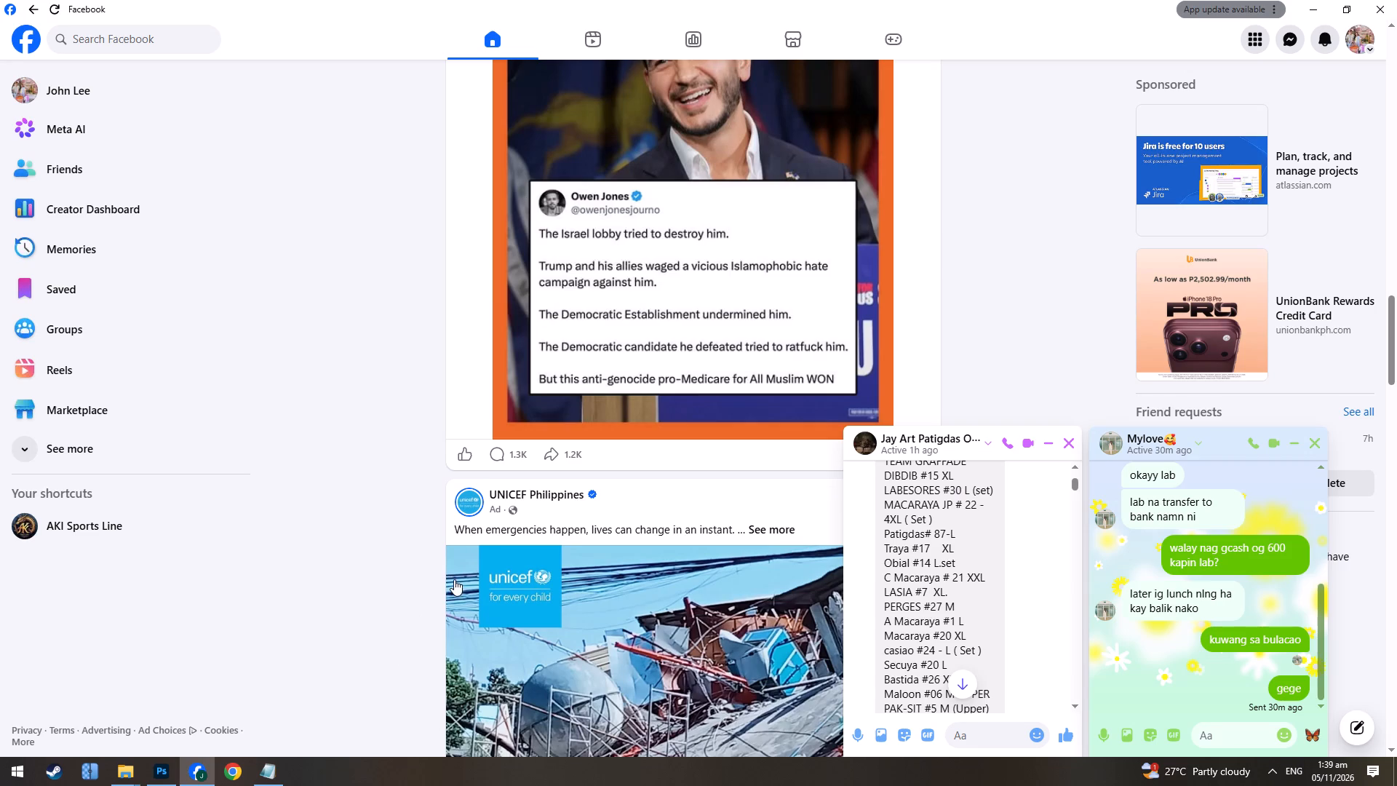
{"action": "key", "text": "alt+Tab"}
{"action": "left_click", "coordinate": [266, 774]}
{"action": "left_click", "coordinate": [266, 774]}
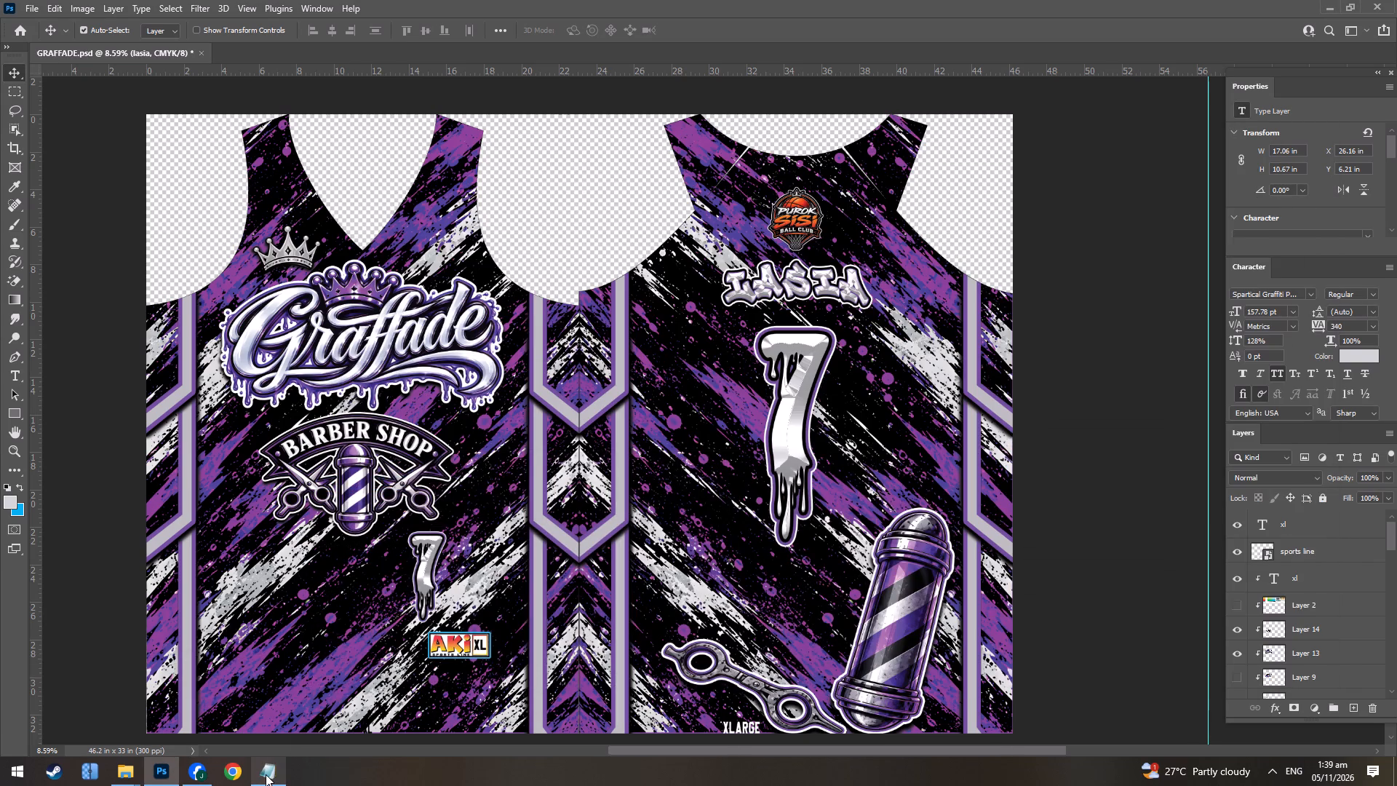
{"action": "key", "text": "alt+Tab"}
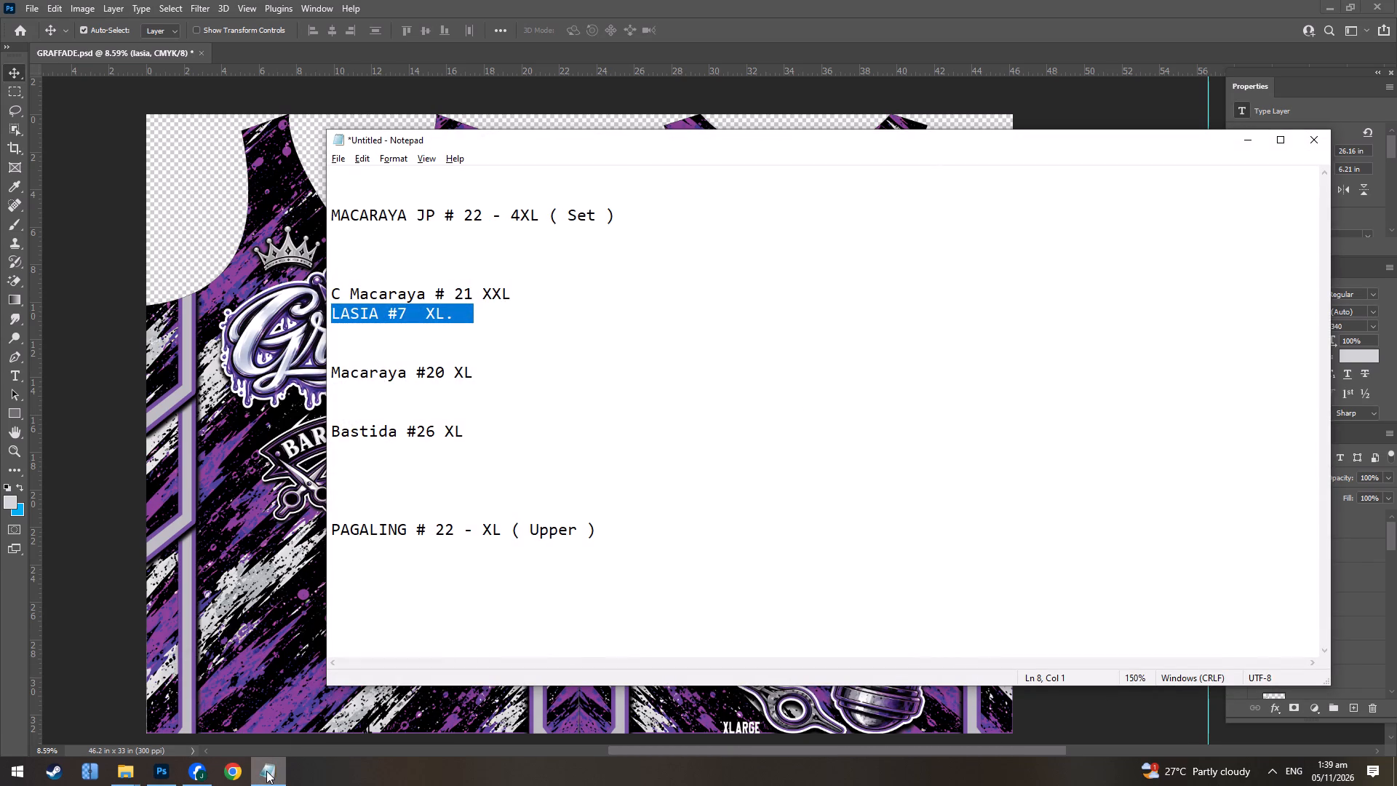
{"action": "key", "text": "BackSpace"}
{"action": "key", "text": "alt+Tab"}
{"action": "key", "text": "alt+Tab"}
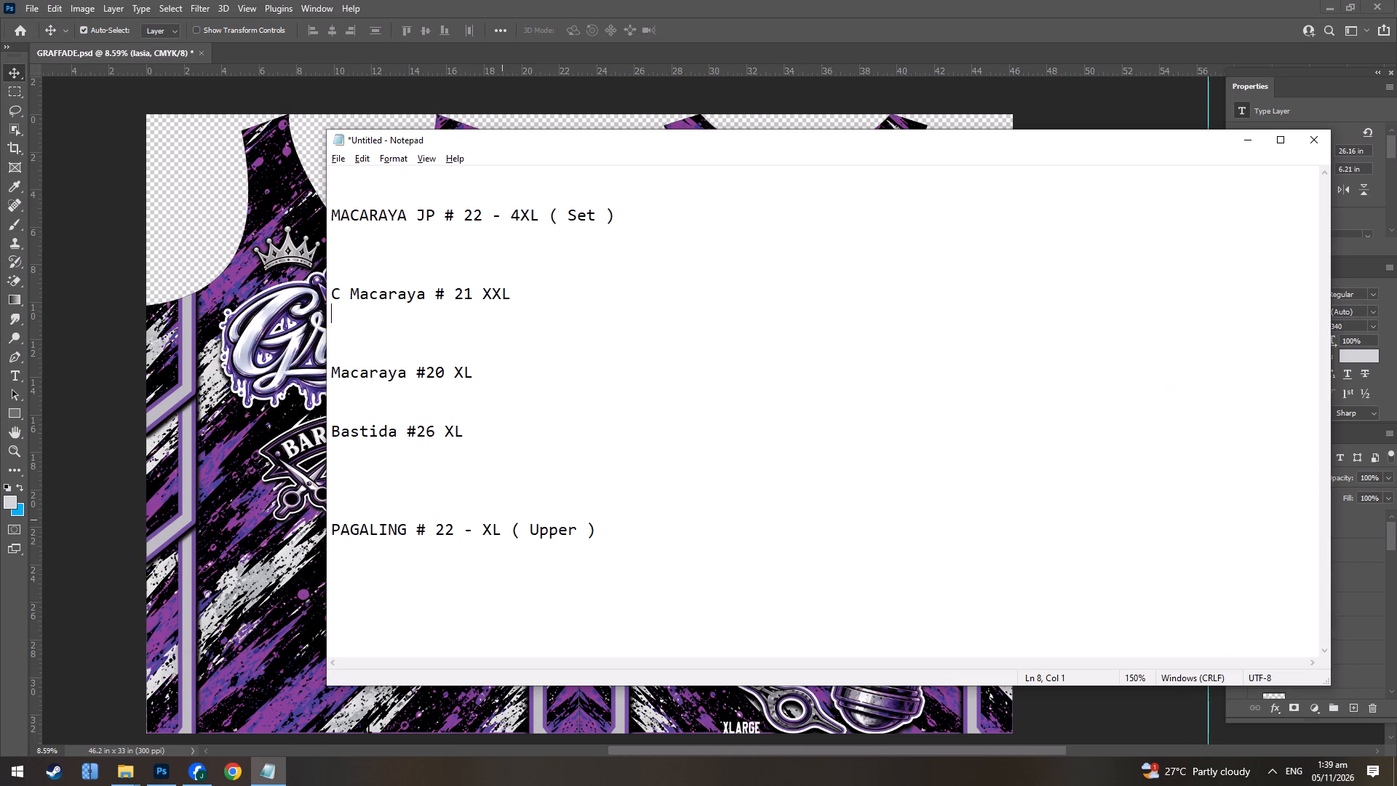
{"action": "left_click_drag", "start_coordinate": [505, 367], "coordinate": [281, 376]}
In Photoshop, change the large number on the jersey's back to 20 and the name above it to macaraya.
{"action": "key", "text": "alt+Tab"}
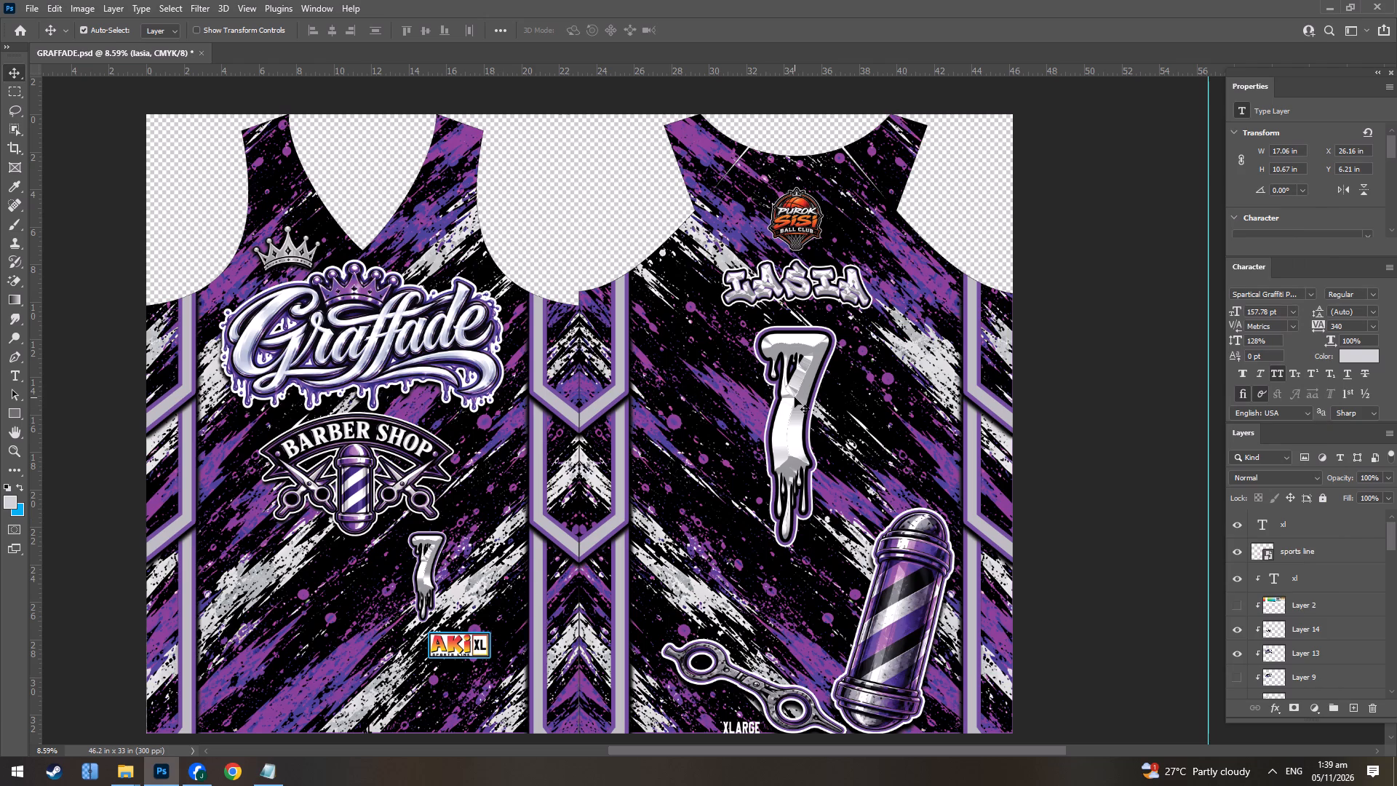
{"action": "left_click", "coordinate": [795, 397]}
{"action": "left_click", "coordinate": [795, 397]}
{"action": "double_click", "coordinate": [795, 397]}
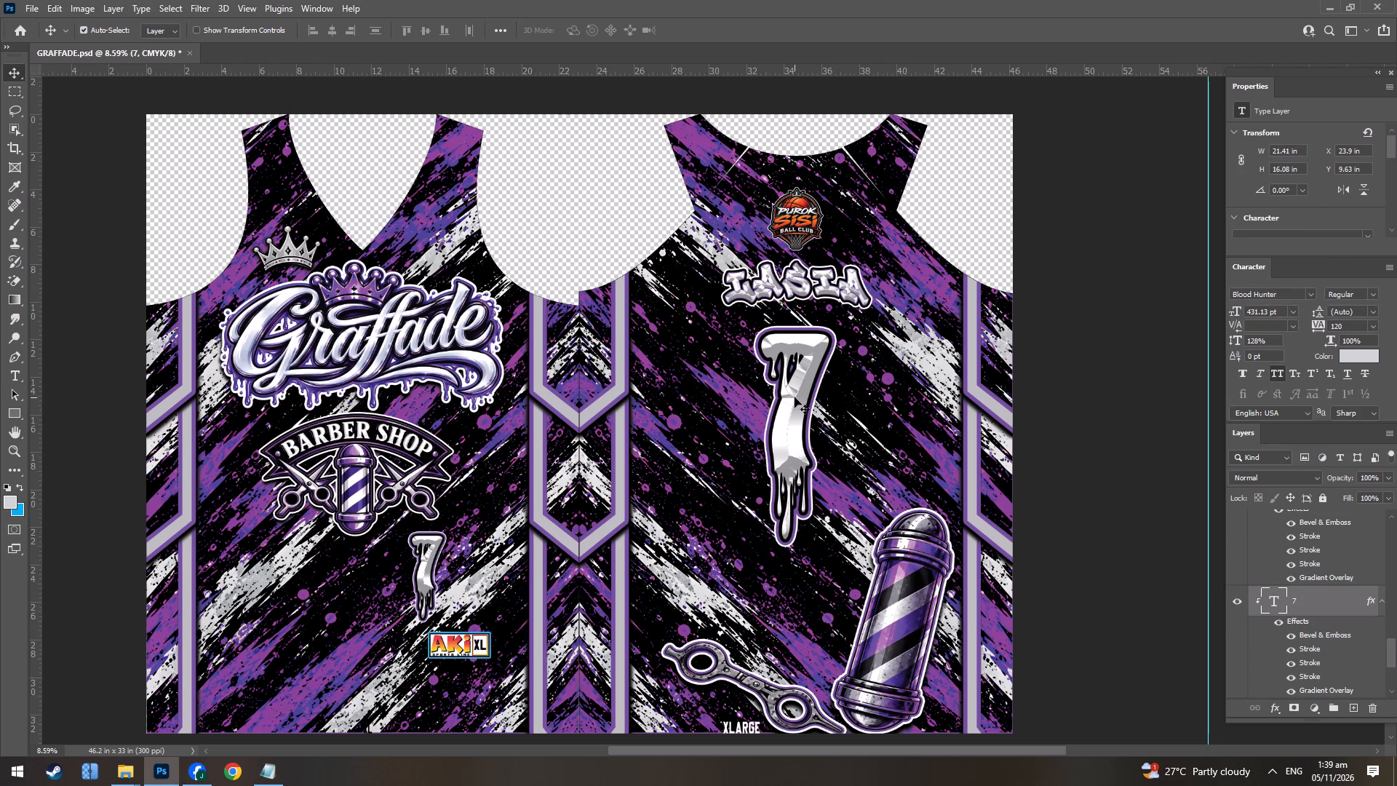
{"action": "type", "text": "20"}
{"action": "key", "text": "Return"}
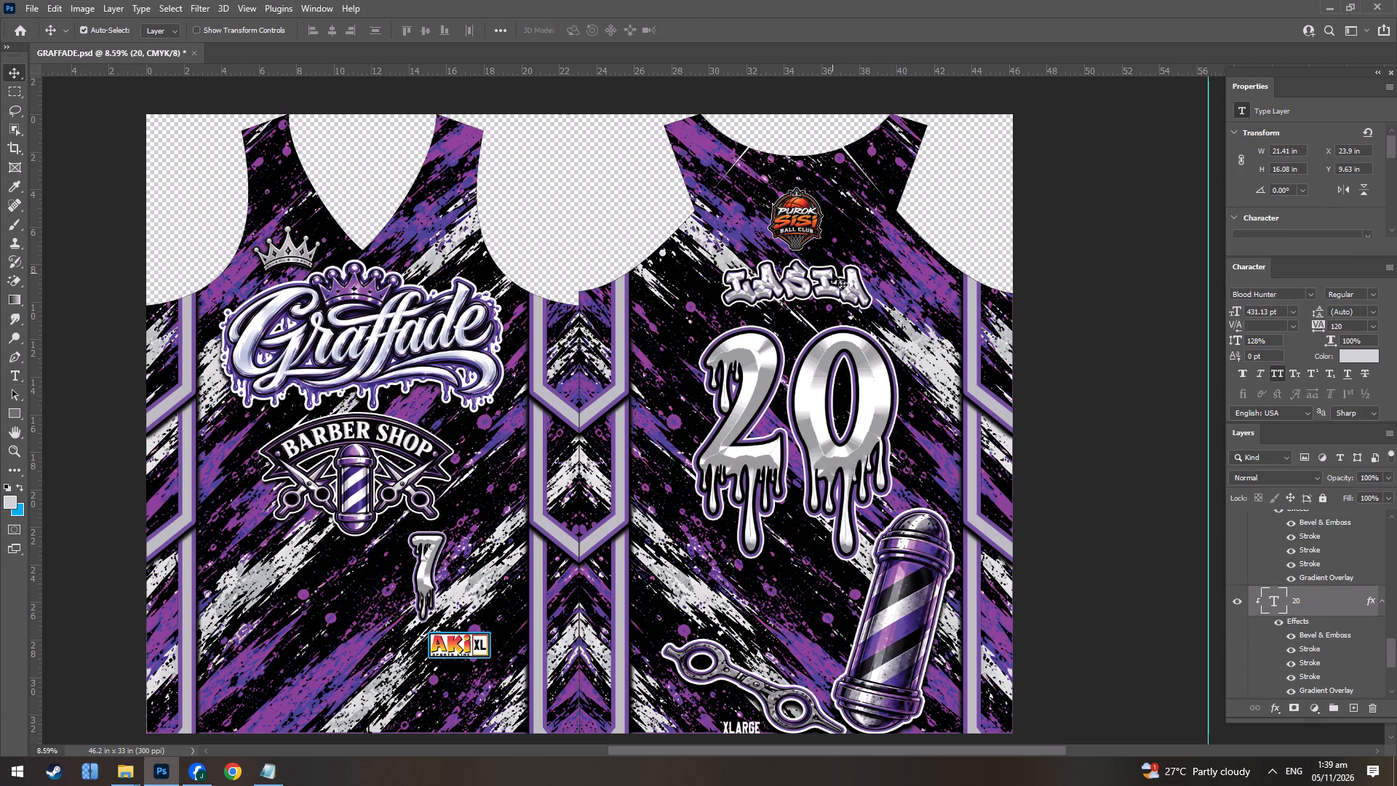
{"action": "double_click", "coordinate": [832, 272]}
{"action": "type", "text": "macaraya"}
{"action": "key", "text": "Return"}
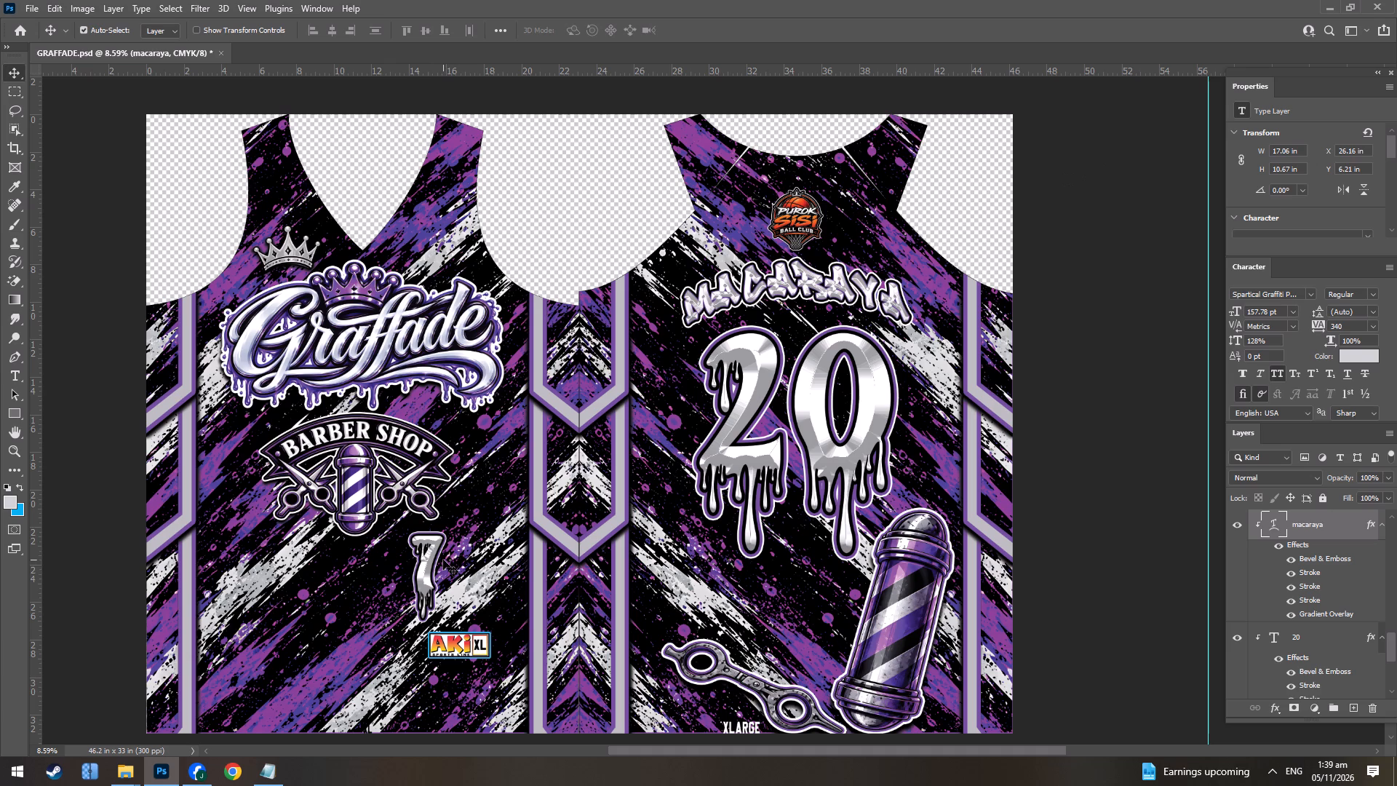
Change the small number on the jersey's front to 20.
{"action": "double_click", "coordinate": [418, 554]}
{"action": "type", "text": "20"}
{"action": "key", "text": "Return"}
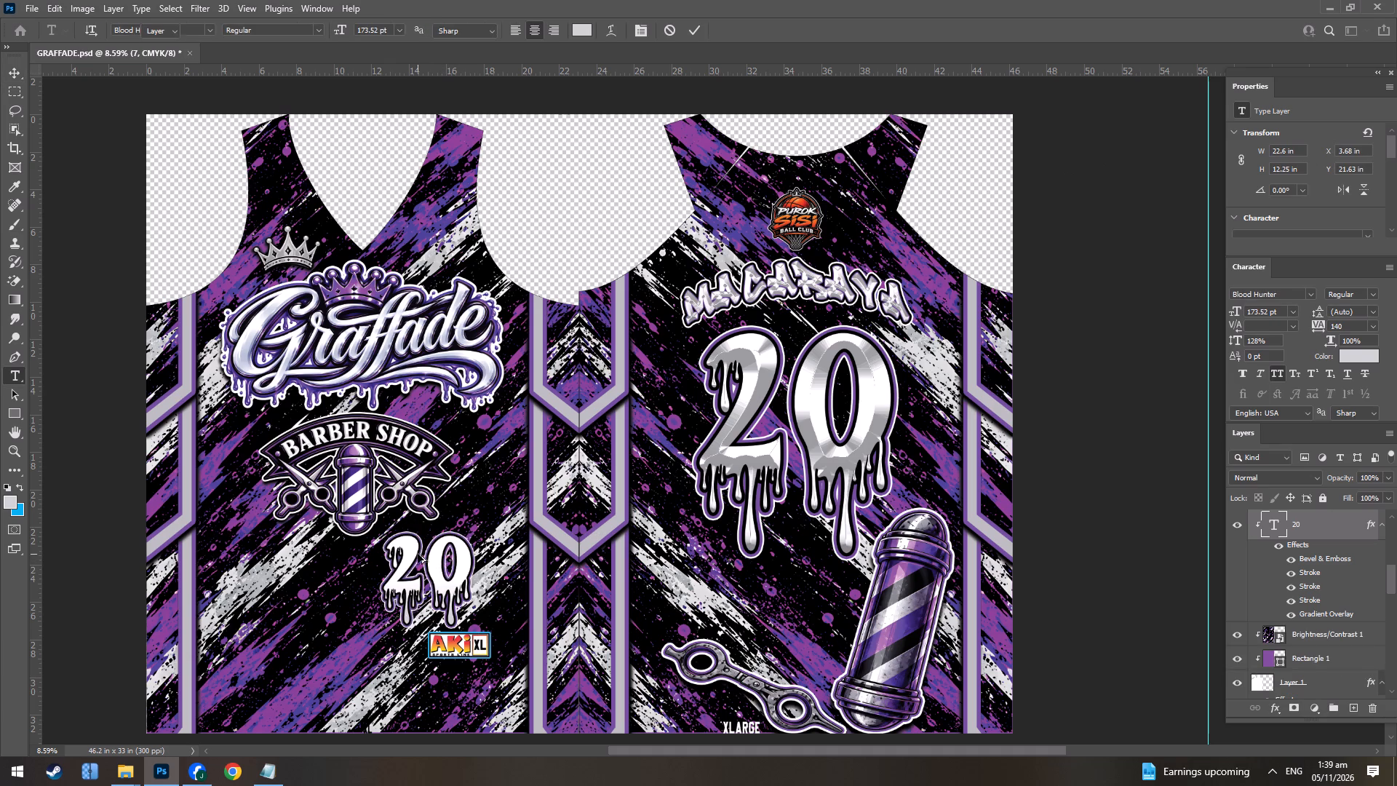
Start saving a copy of the macaraya jersey in the ..mv folder on drive D.
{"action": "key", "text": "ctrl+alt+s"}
{"action": "left_click", "coordinate": [428, 163]}
{"action": "double_click", "coordinate": [428, 163]}
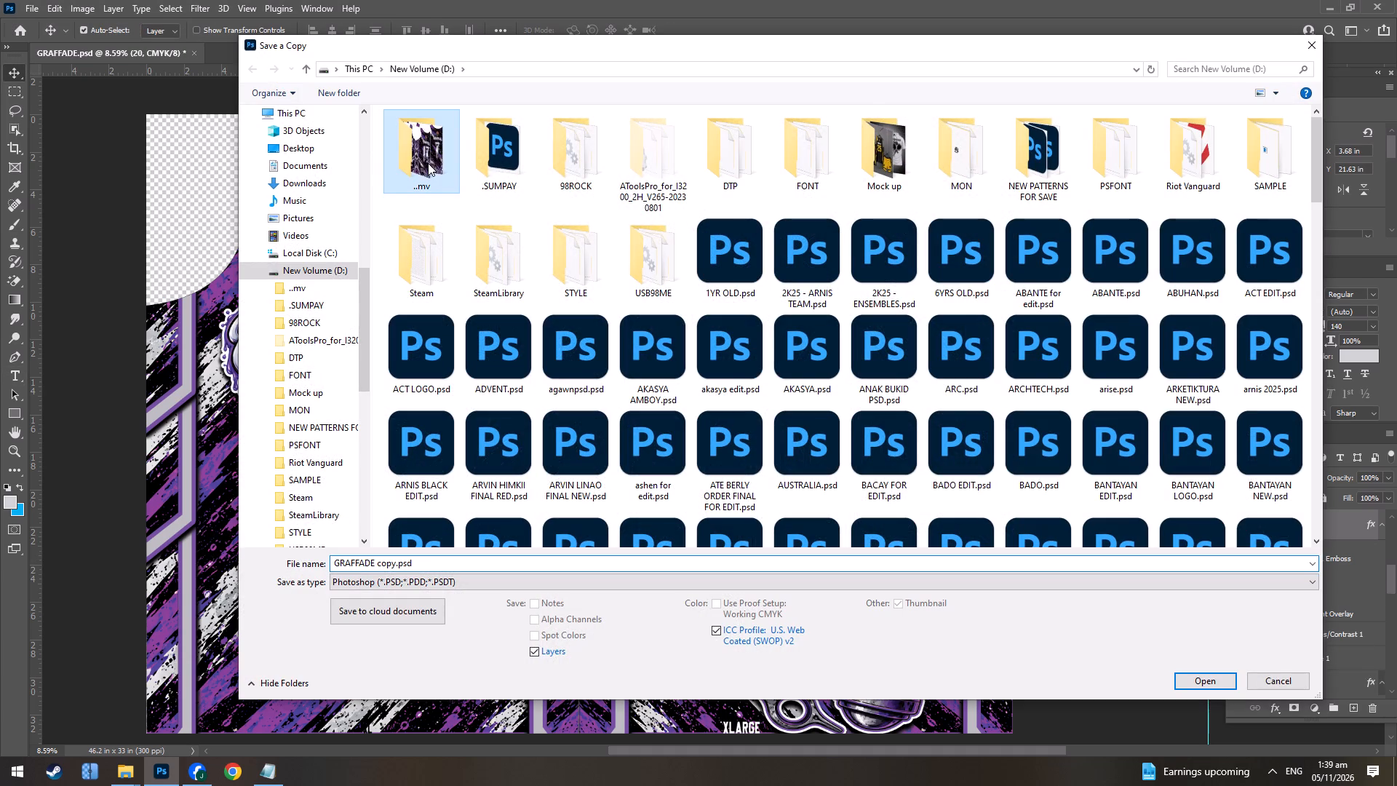
Save a JPEG copy of the number 20 jersey named macaraya in the ..mv folder on drive D.
{"action": "left_click", "coordinate": [447, 581]}
{"action": "left_click", "coordinate": [405, 651]}
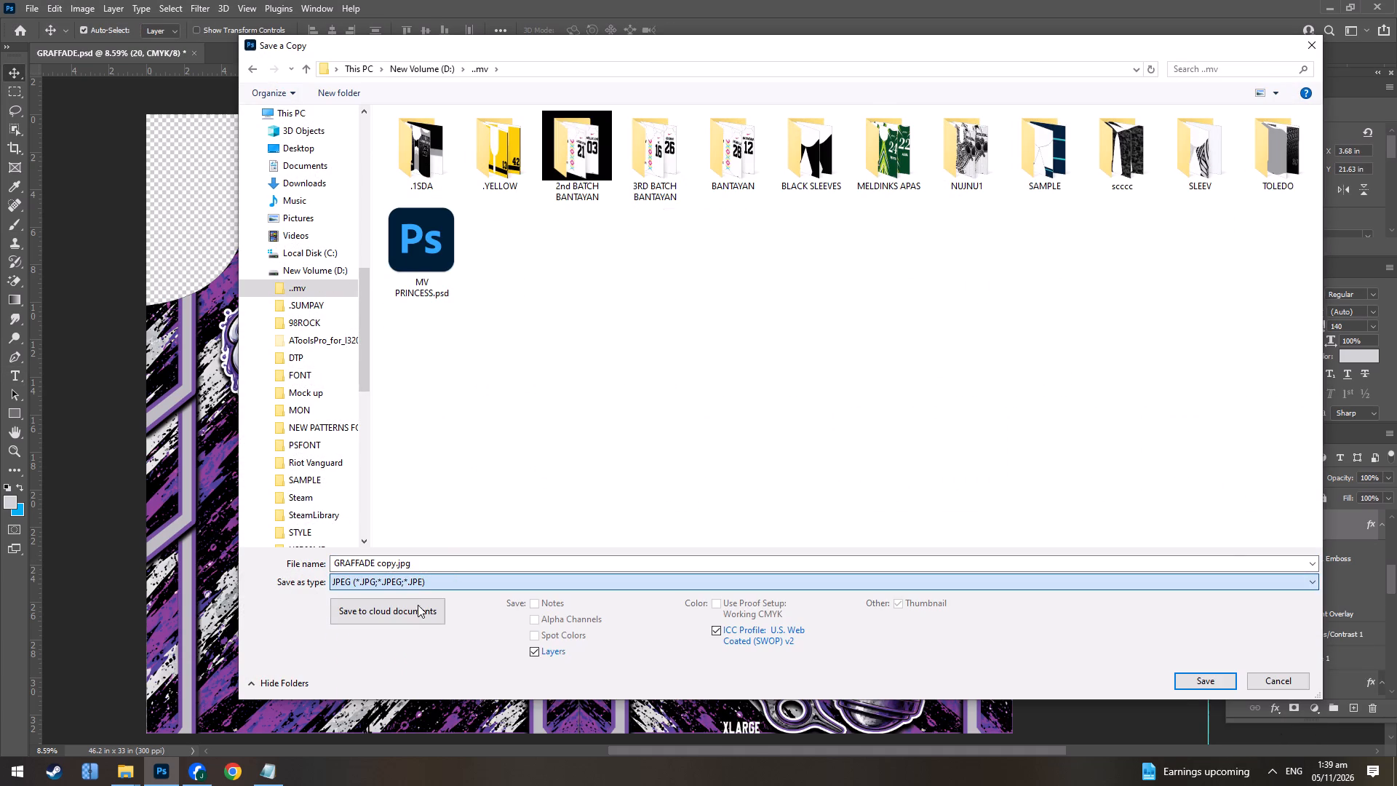
{"action": "left_click", "coordinate": [443, 561]}
{"action": "type", "text": "macaraya"}
{"action": "key", "text": "Return"}
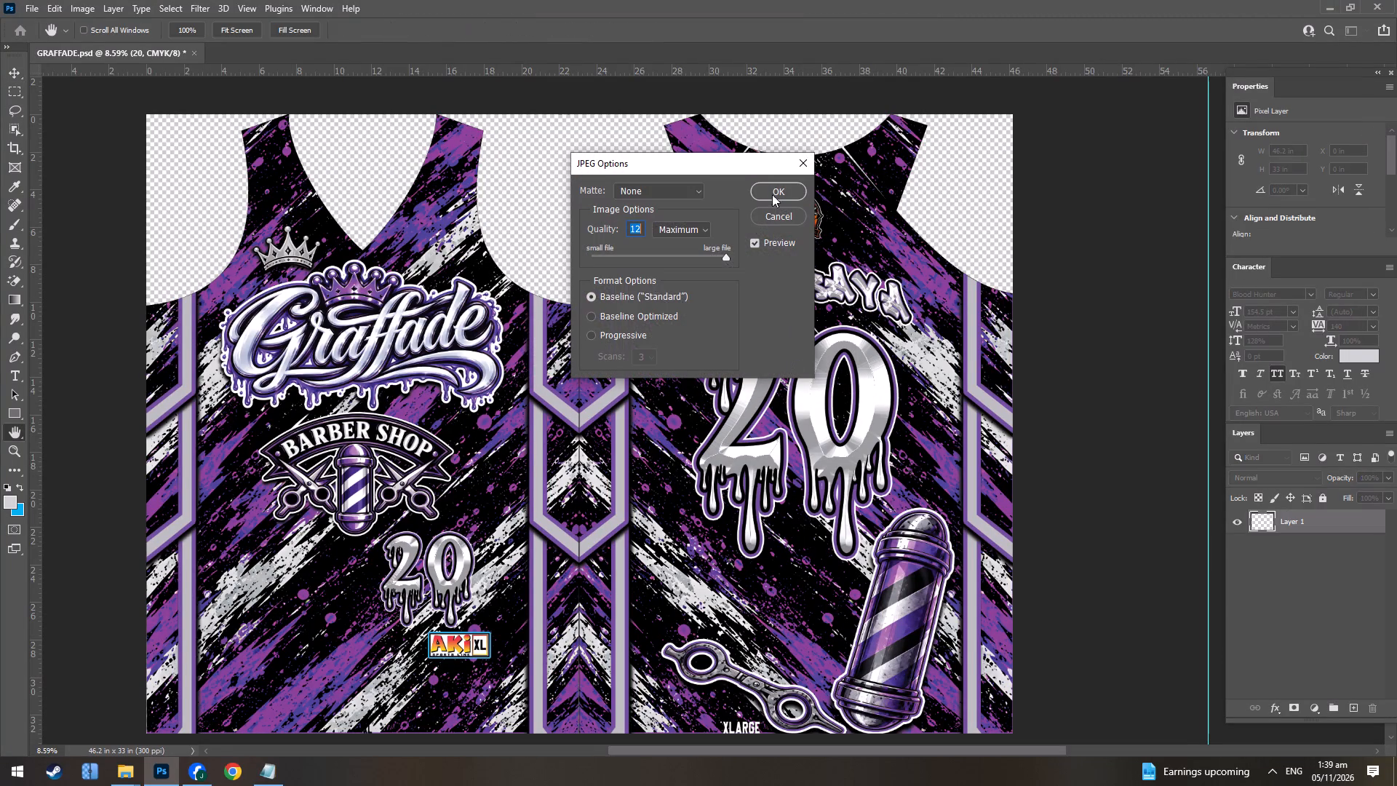
Accept the JPEG options at quality 12 (Maximum) to finish saving the number 20 macaraya jersey copy.
{"action": "left_click", "coordinate": [779, 191]}
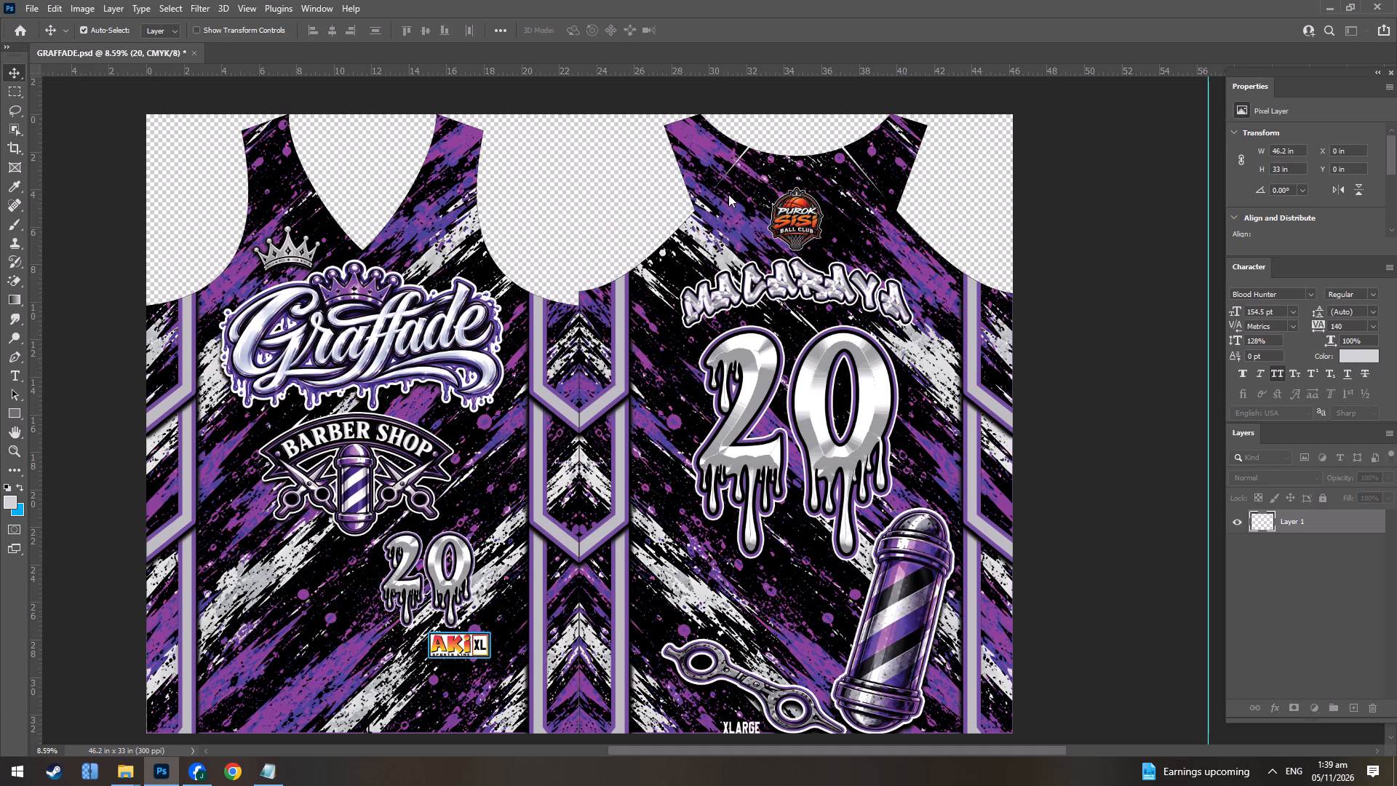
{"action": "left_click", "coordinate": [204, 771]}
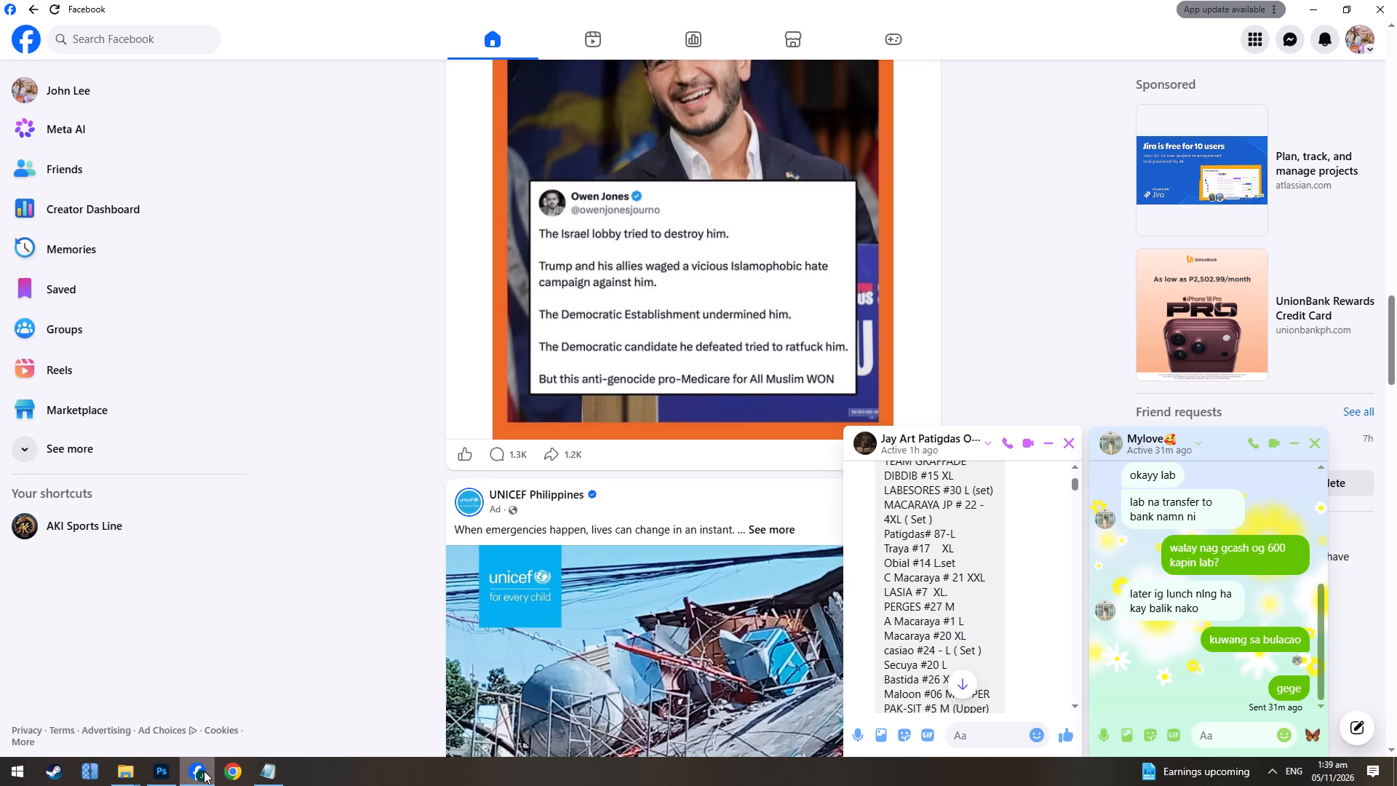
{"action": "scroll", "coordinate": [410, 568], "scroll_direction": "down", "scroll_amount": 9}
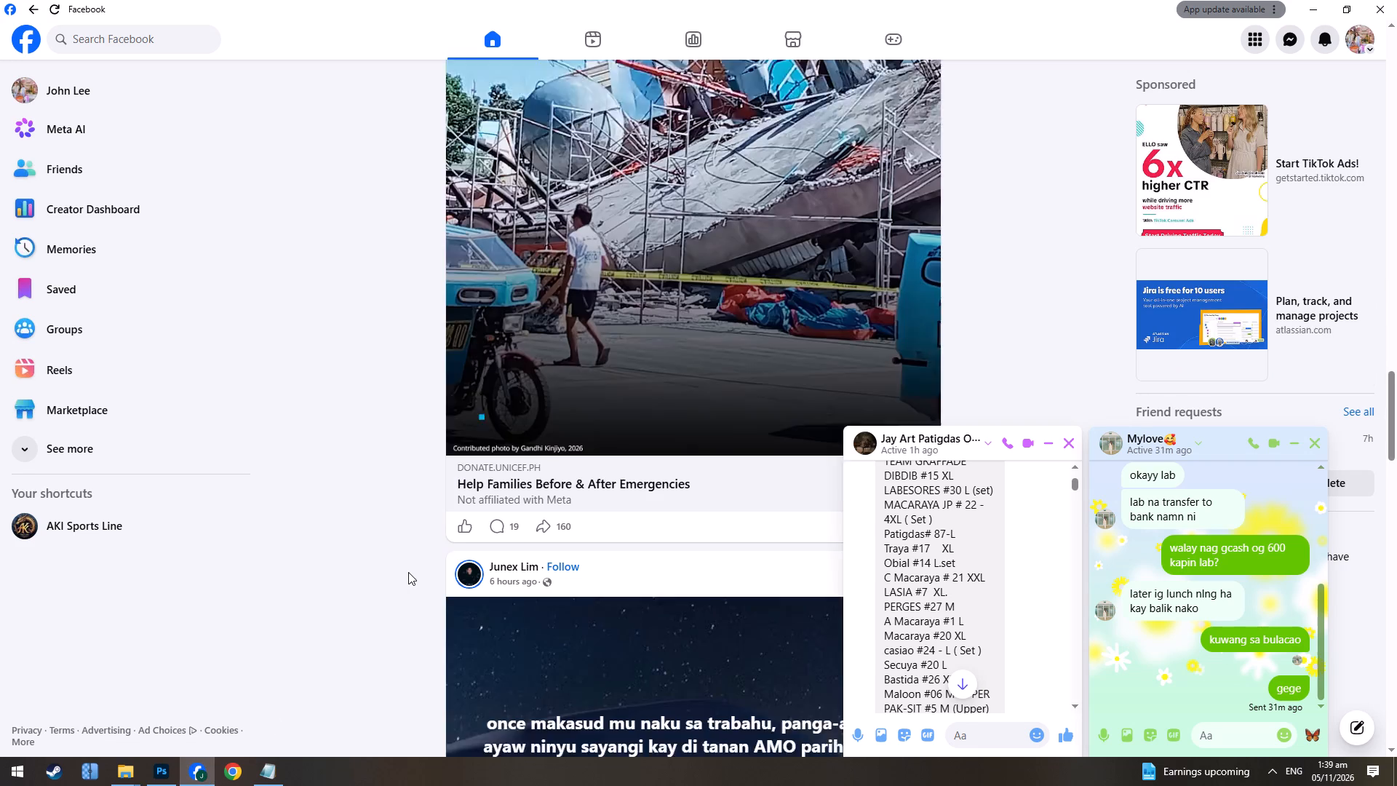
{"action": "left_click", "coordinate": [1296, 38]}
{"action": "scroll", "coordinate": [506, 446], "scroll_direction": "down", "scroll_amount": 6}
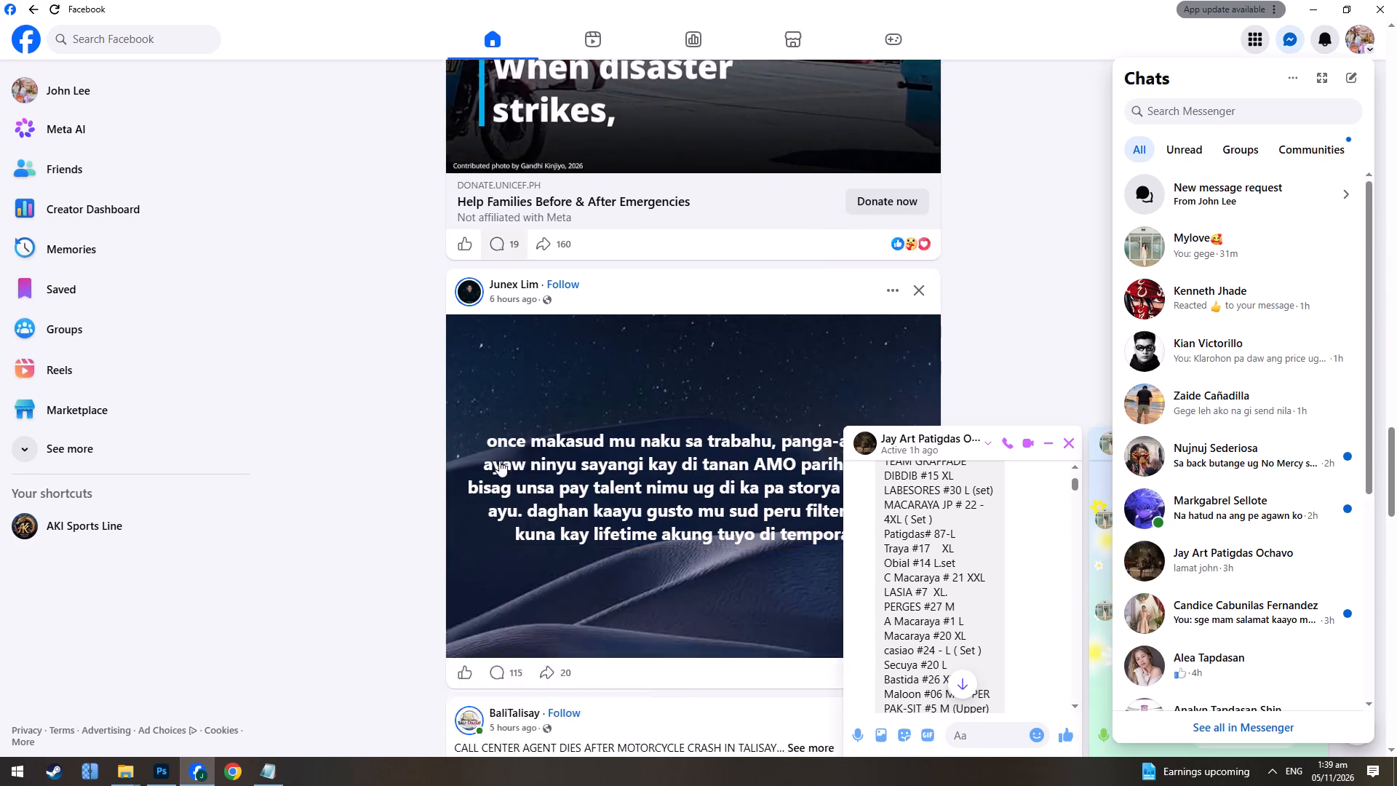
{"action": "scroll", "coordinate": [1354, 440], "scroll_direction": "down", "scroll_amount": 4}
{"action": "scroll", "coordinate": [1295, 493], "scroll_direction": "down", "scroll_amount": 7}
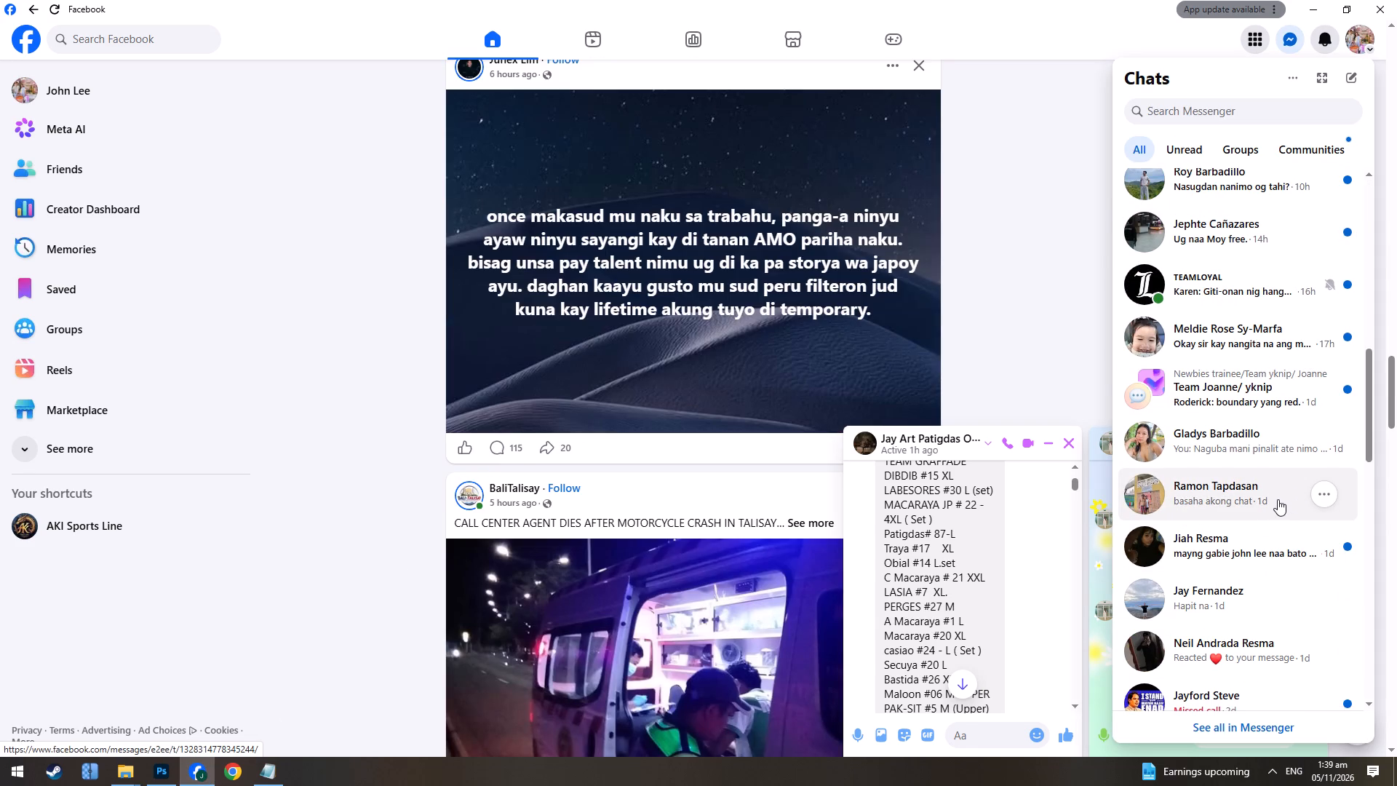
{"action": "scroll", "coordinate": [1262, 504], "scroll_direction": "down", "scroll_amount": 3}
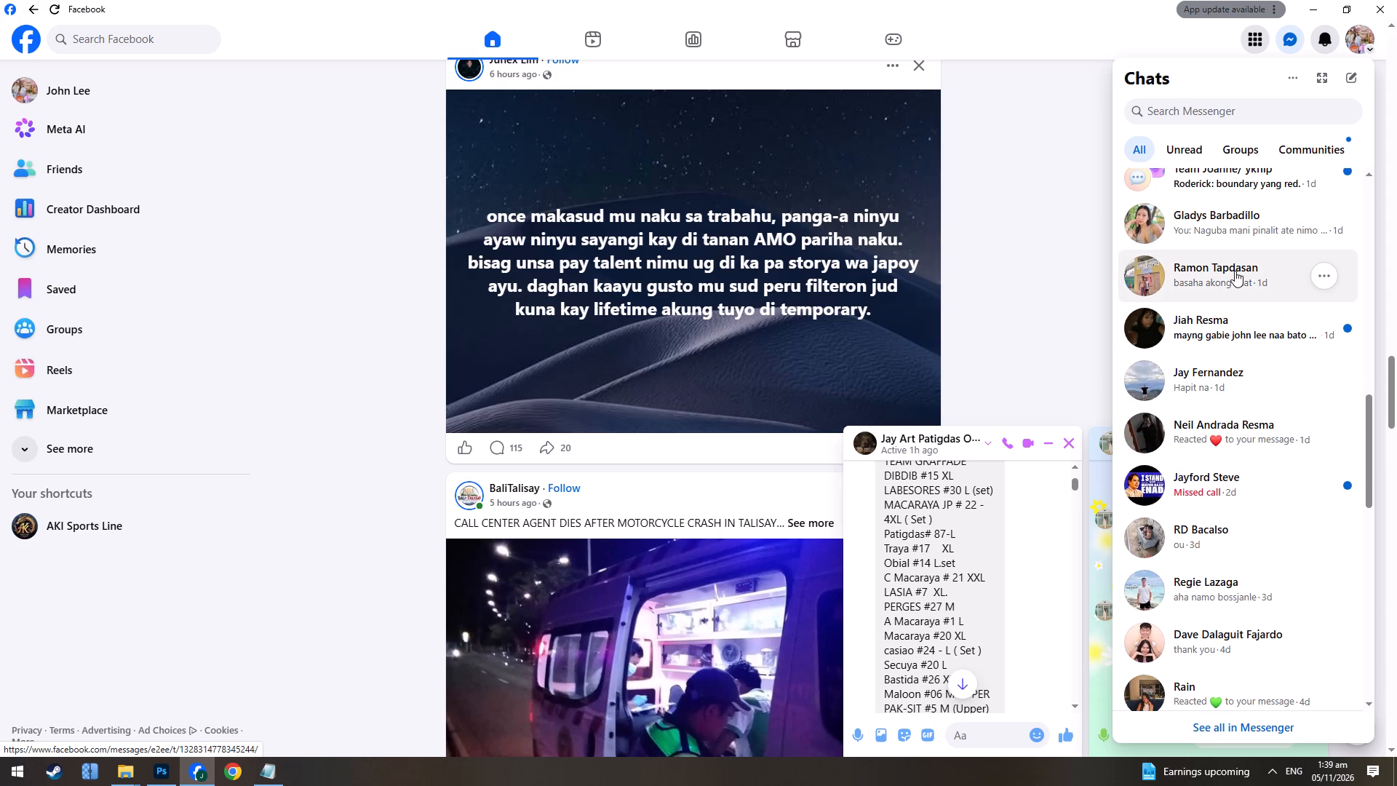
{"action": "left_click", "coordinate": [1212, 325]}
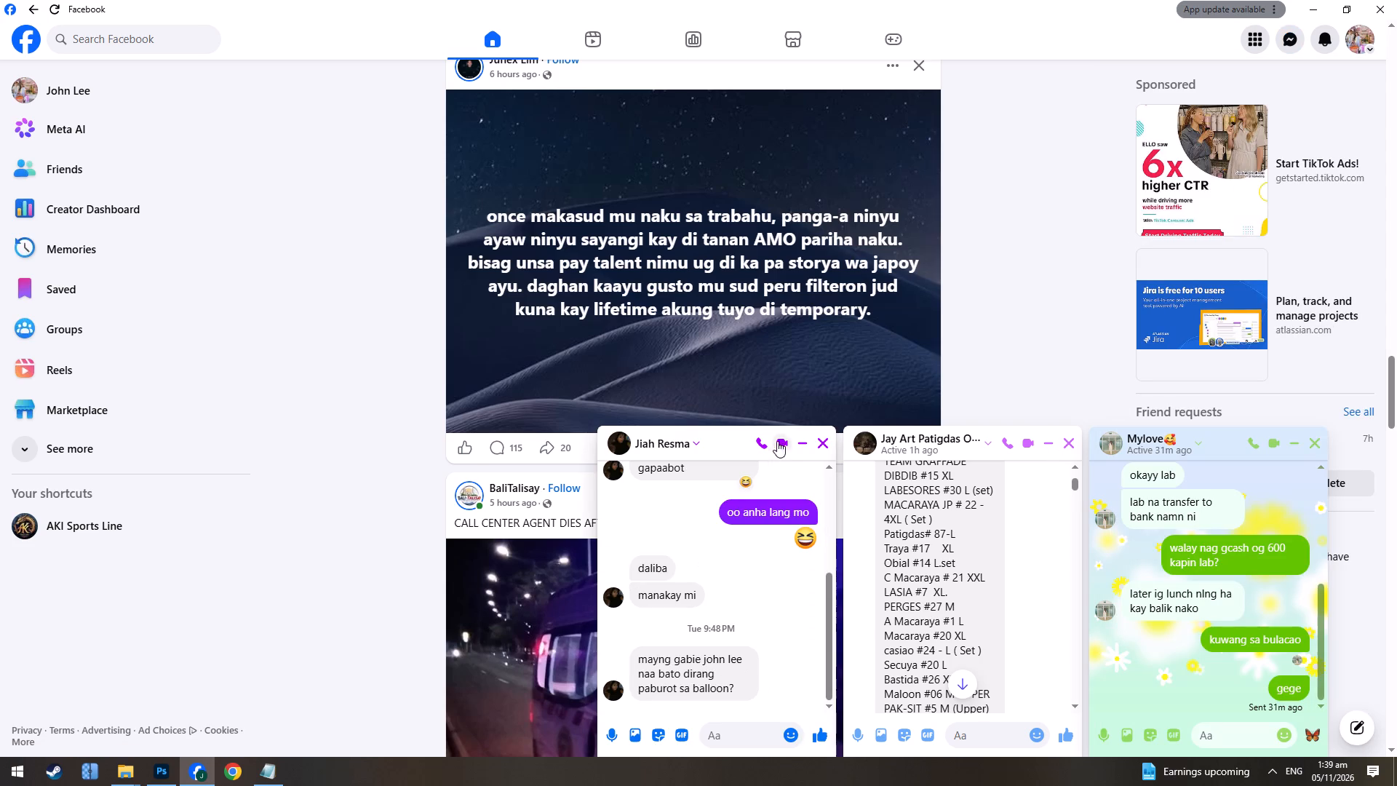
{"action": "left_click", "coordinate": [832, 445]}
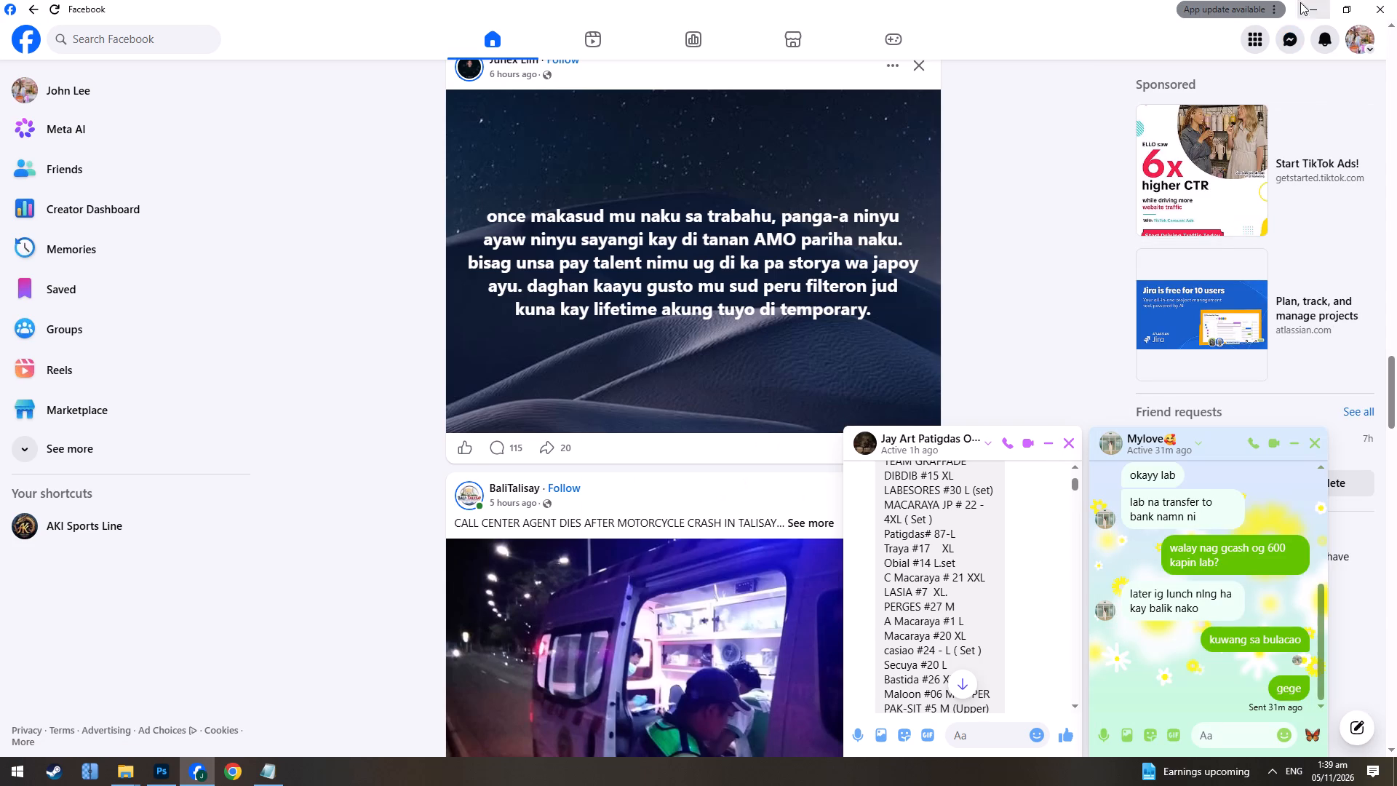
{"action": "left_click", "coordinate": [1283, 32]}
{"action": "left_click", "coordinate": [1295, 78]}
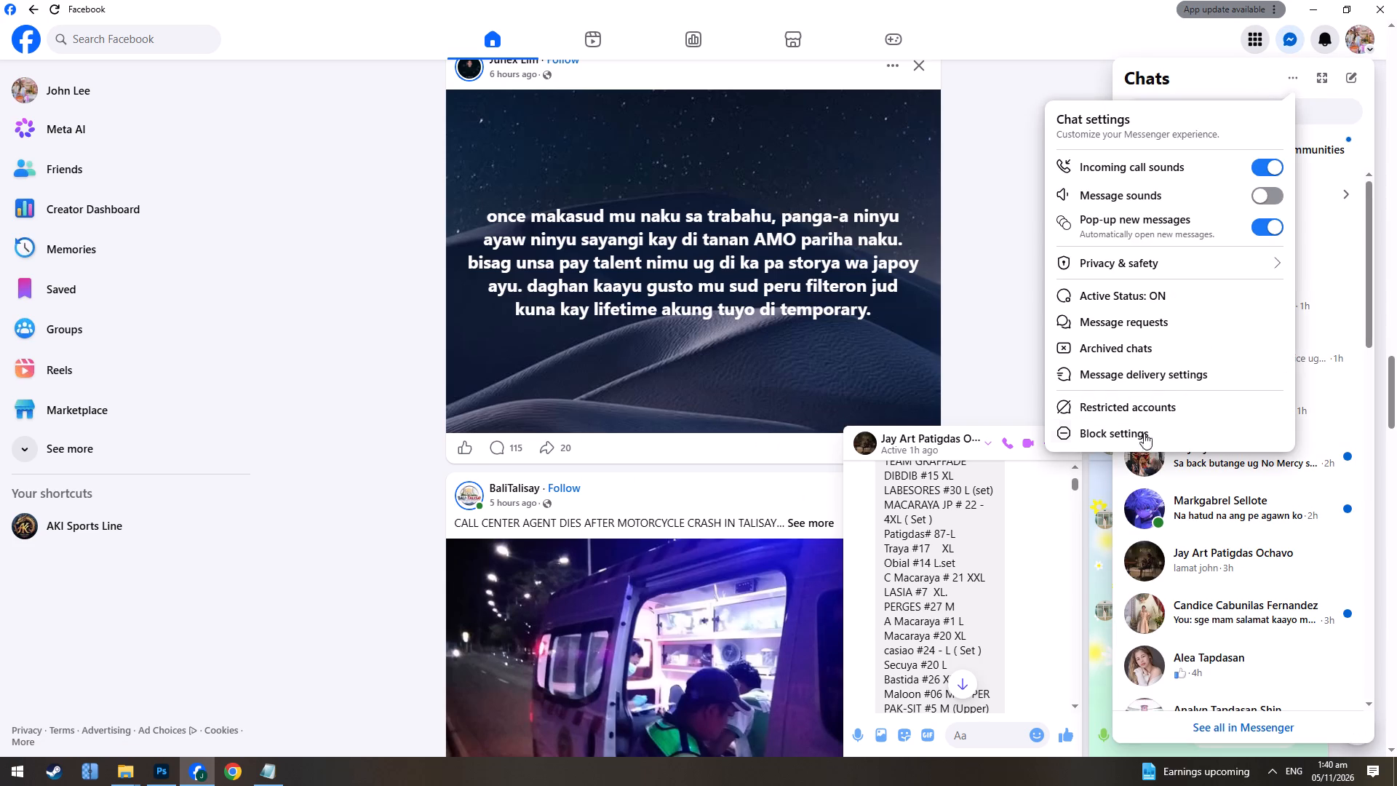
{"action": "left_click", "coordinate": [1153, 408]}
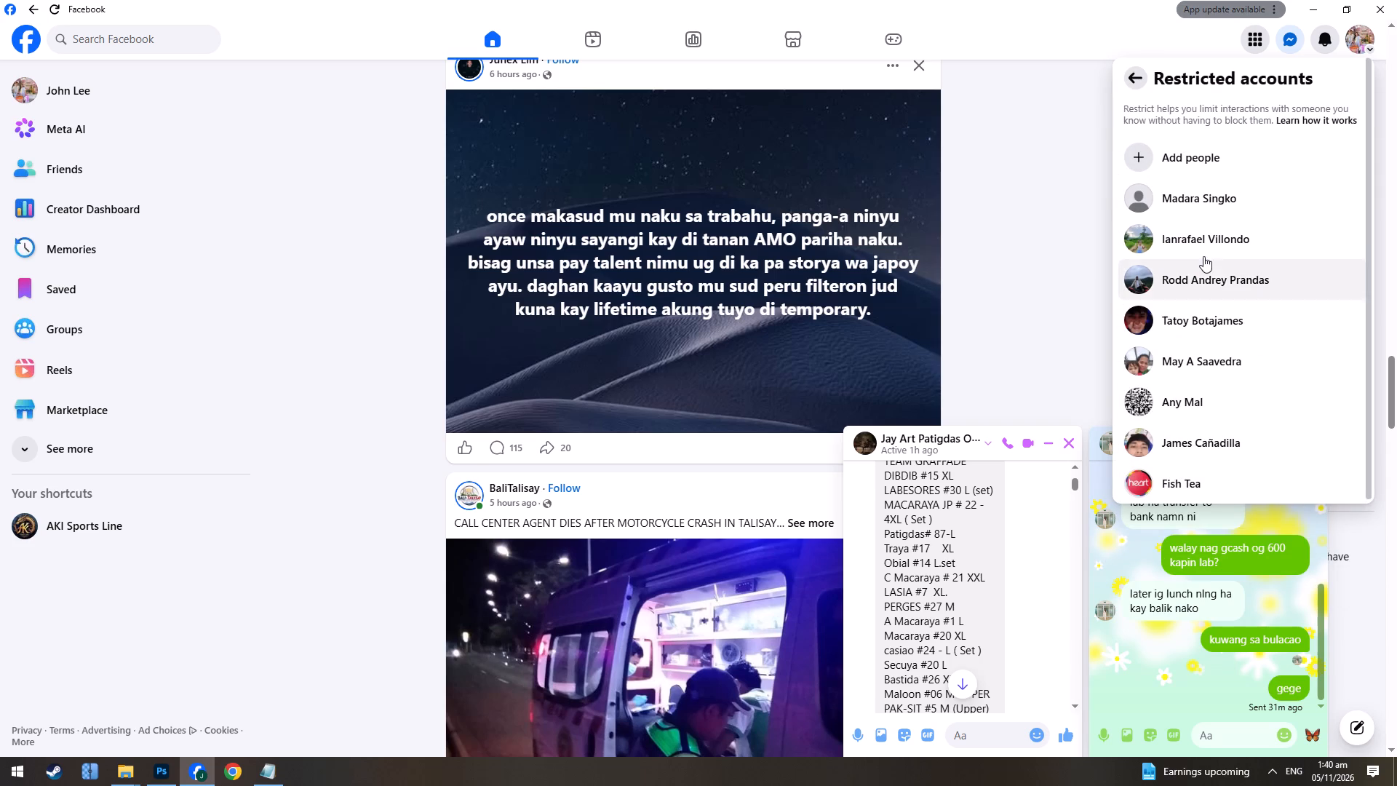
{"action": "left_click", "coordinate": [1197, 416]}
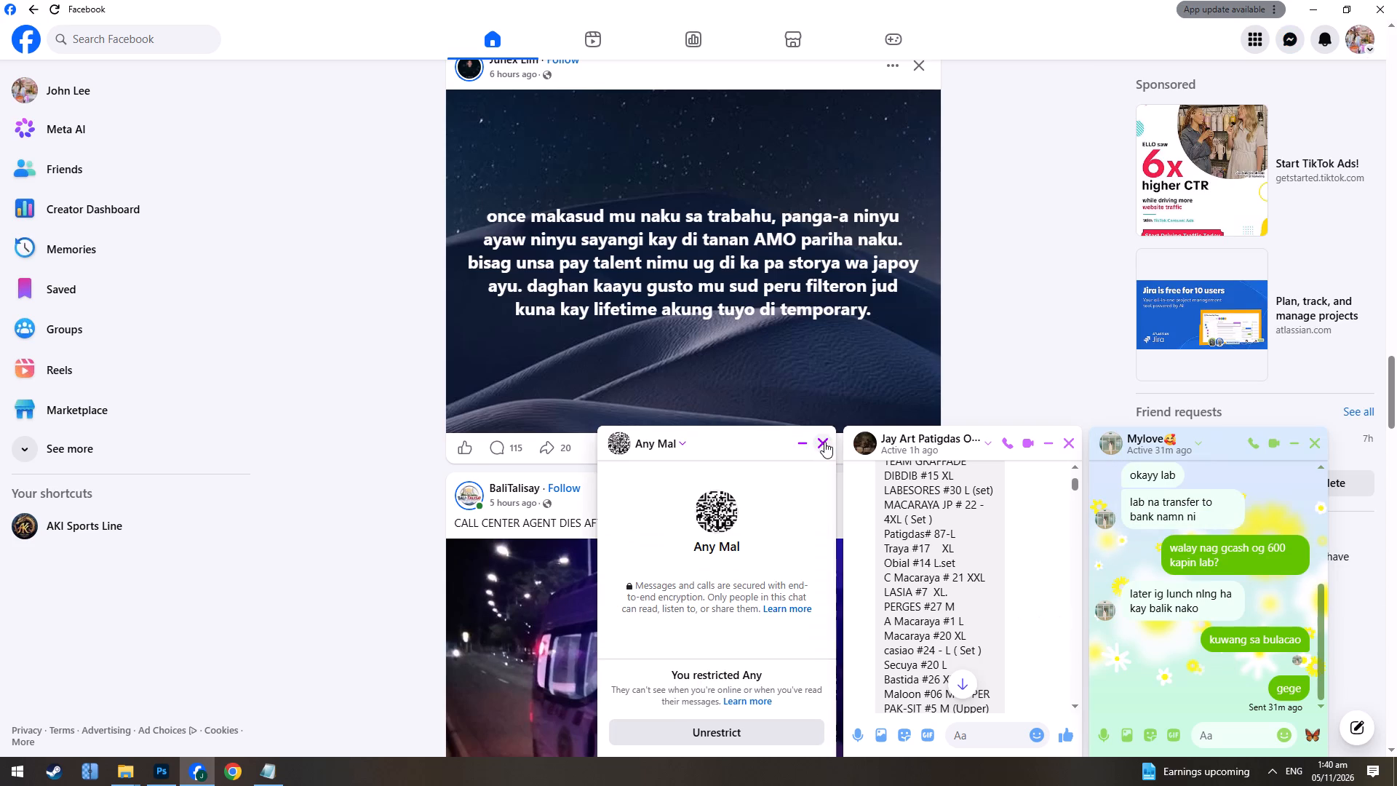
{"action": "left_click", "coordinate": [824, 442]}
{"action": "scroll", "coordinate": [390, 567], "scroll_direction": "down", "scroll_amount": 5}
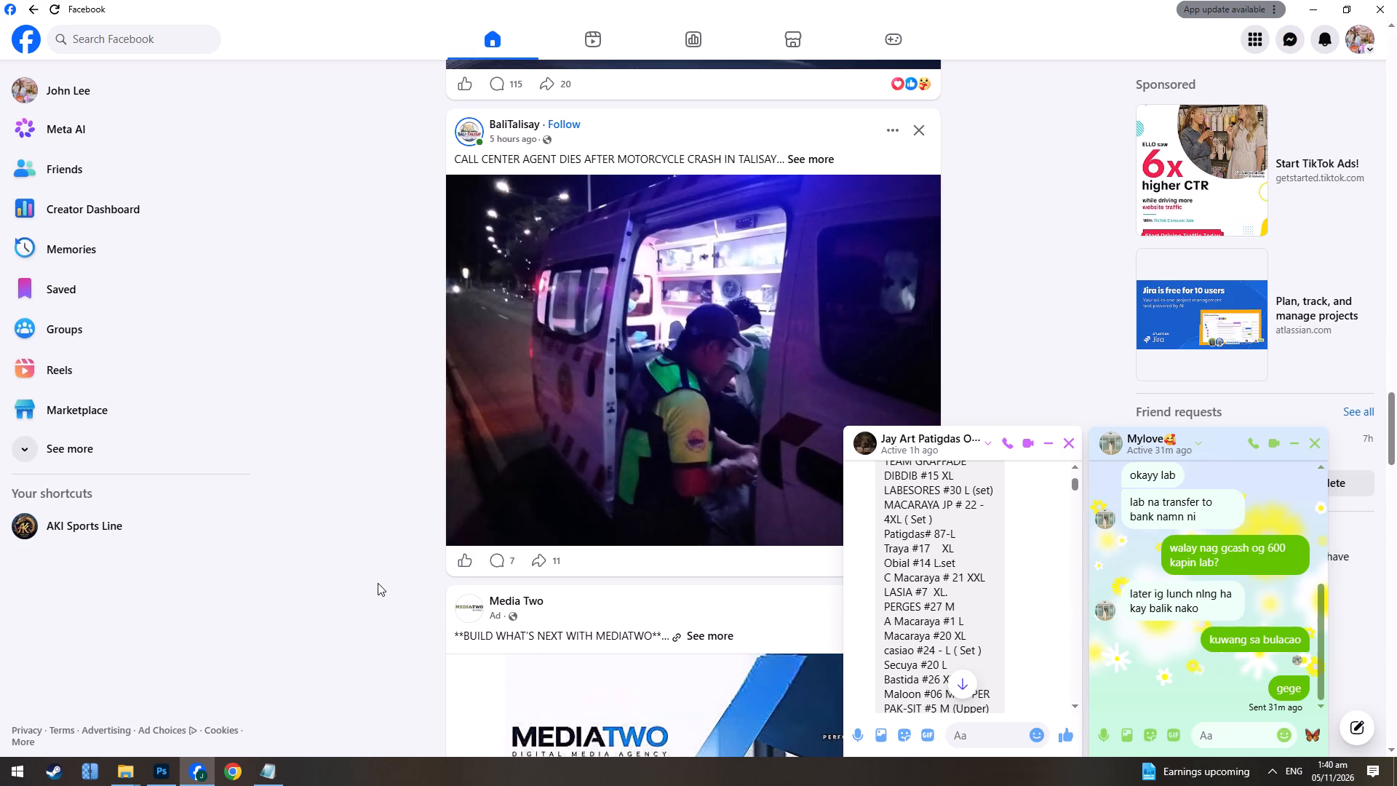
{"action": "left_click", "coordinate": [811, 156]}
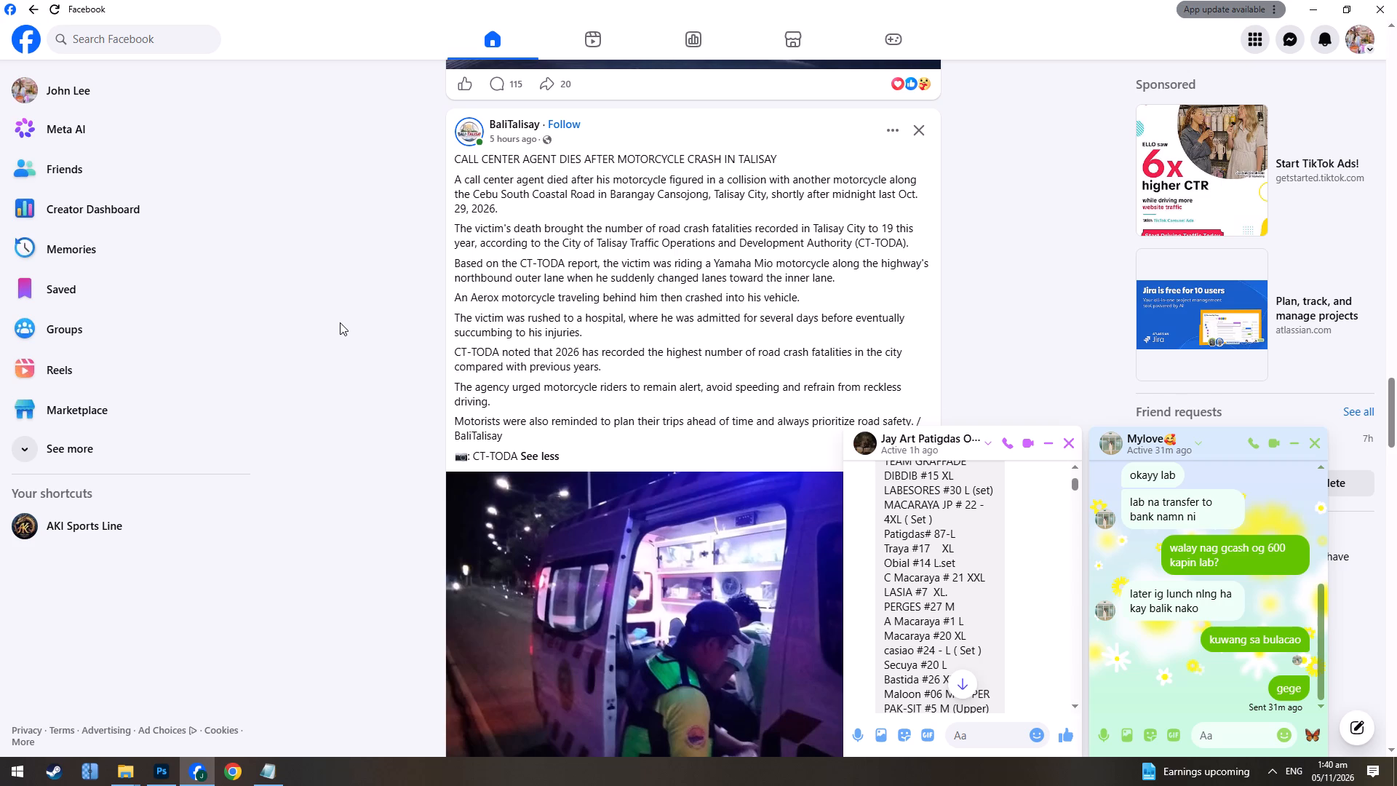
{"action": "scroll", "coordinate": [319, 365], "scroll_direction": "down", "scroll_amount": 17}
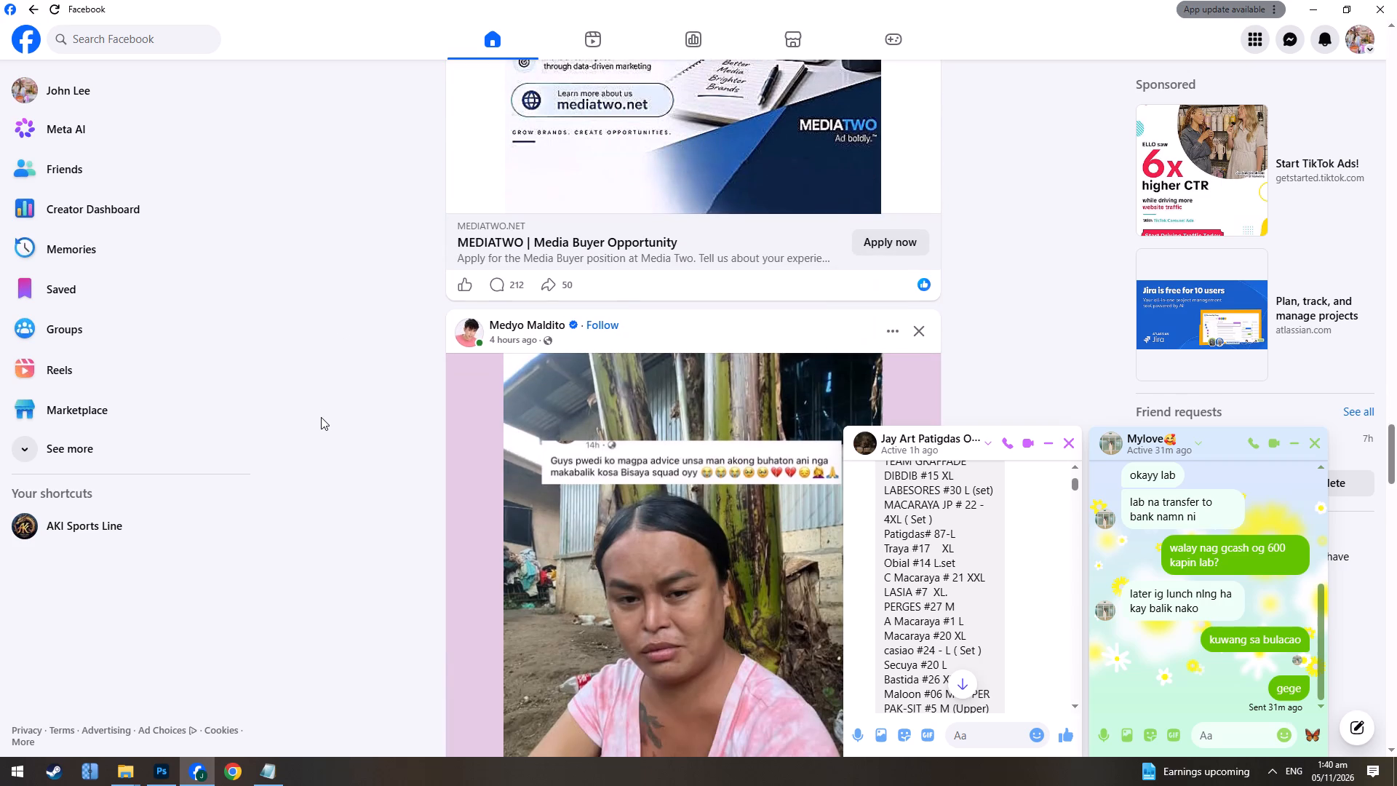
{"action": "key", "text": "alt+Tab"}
Delete the finished Macaraya #20 XL entry from the Notepad list.
{"action": "scroll", "coordinate": [666, 365], "scroll_direction": "down", "scroll_amount": 4}
{"action": "scroll", "coordinate": [708, 426], "scroll_direction": "up", "scroll_amount": 3, "text": "alt"}
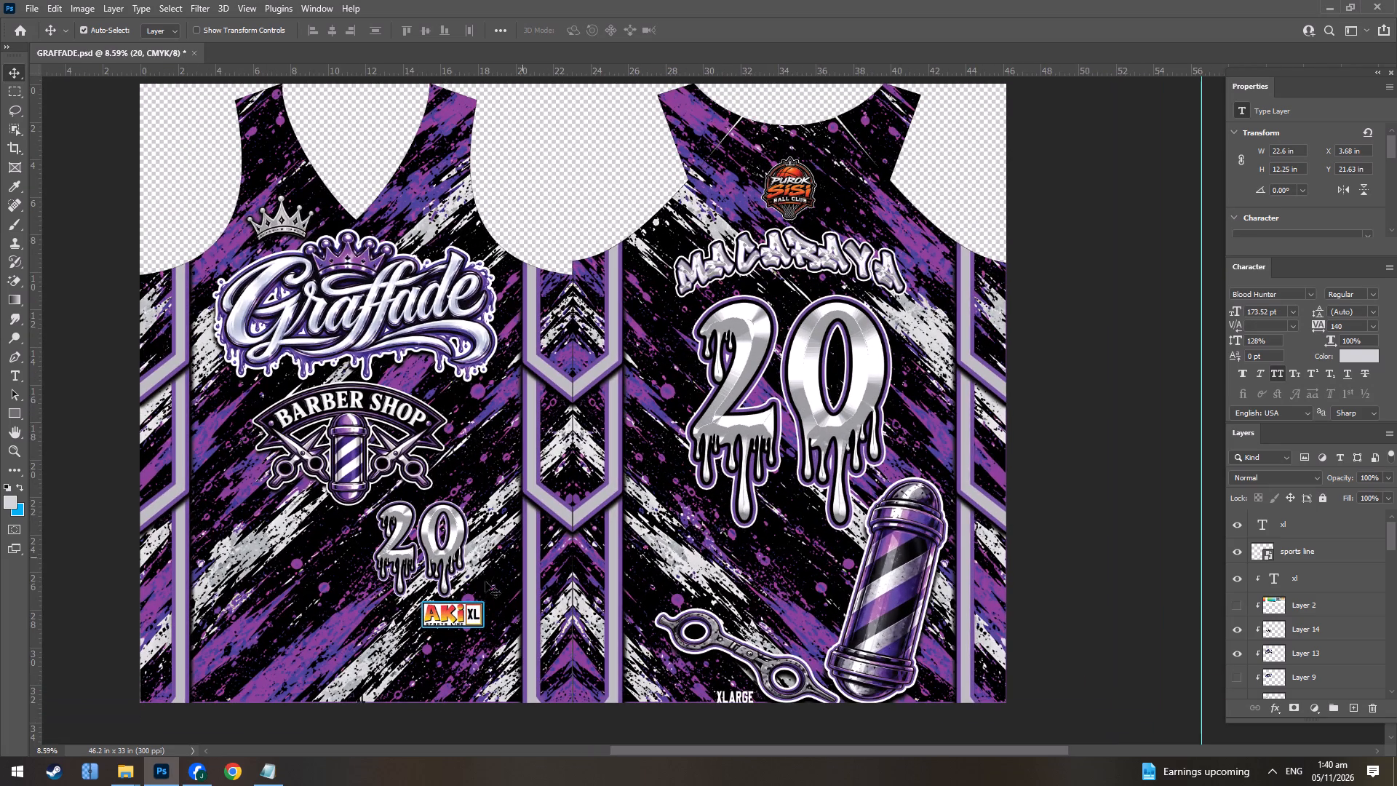
{"action": "left_click", "coordinate": [282, 774]}
{"action": "key", "text": "BackSpace"}
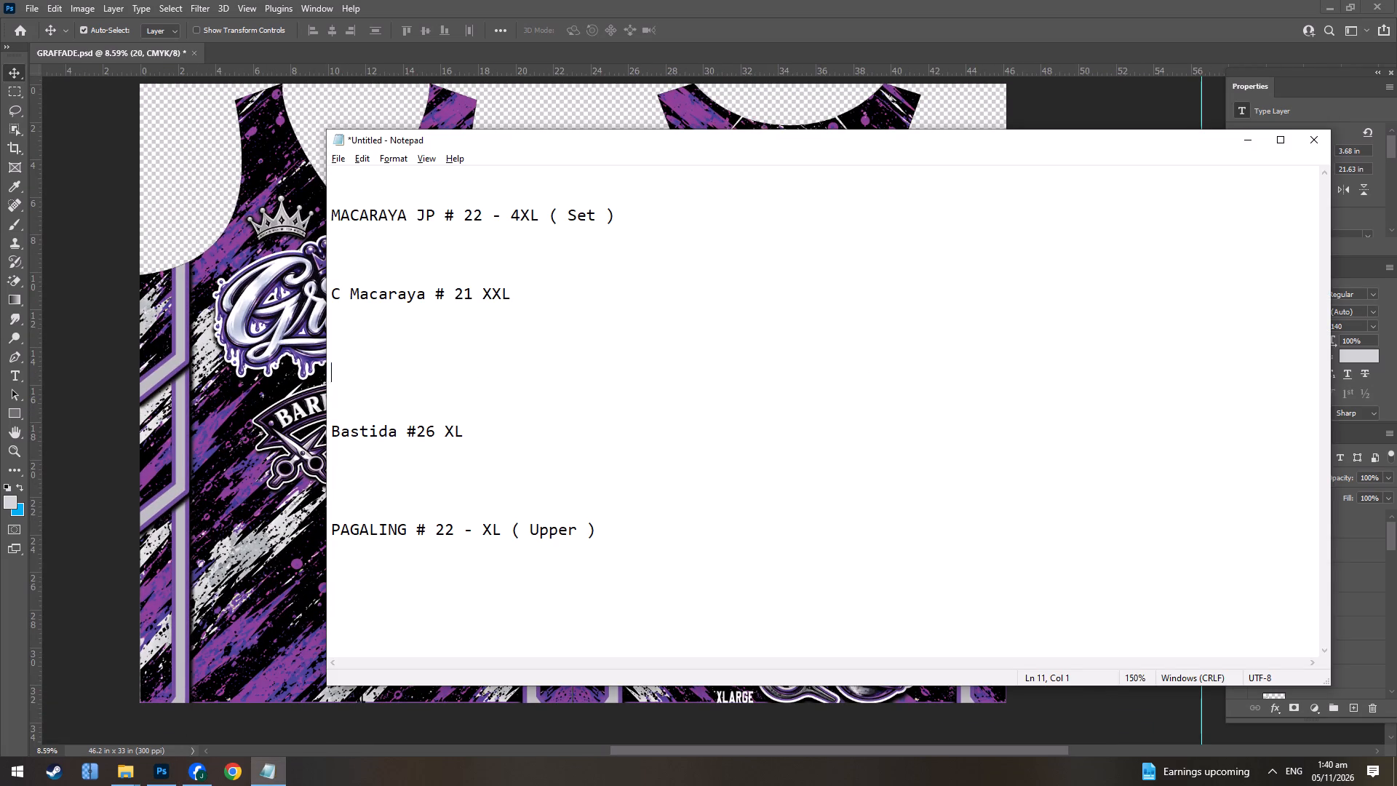
Select the Bastida #26 XL list entry, change the jersey's large back number to 26 and open the small front number for editing.
{"action": "left_click_drag", "start_coordinate": [489, 428], "coordinate": [284, 442]}
{"action": "key", "text": "alt+Tab"}
{"action": "double_click", "coordinate": [861, 368]}
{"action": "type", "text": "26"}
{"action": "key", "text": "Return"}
{"action": "double_click", "coordinate": [445, 543]}
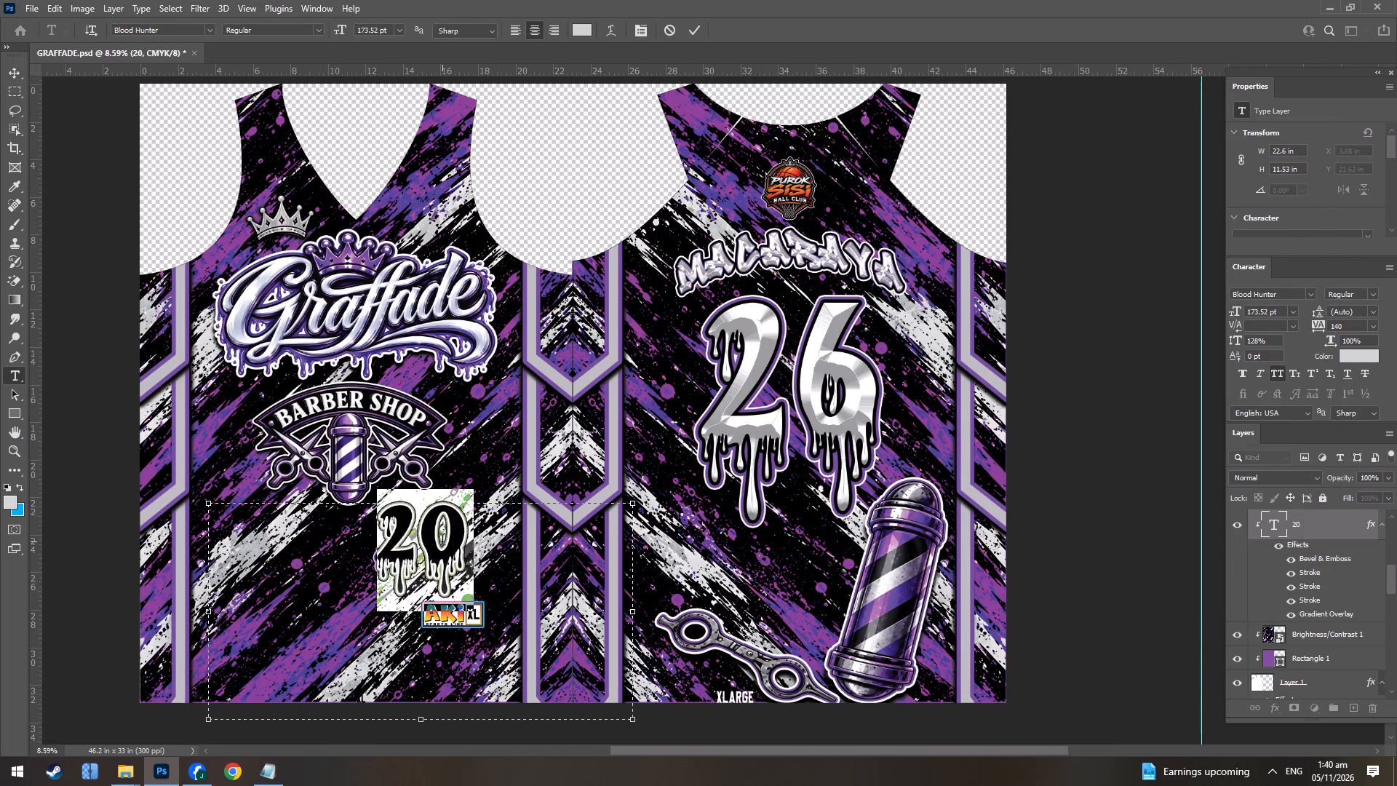
Change the small number on the jersey's front to 26 and the name on its back to bastida.
{"action": "type", "text": "26"}
{"action": "key", "text": "Return"}
{"action": "double_click", "coordinate": [773, 244]}
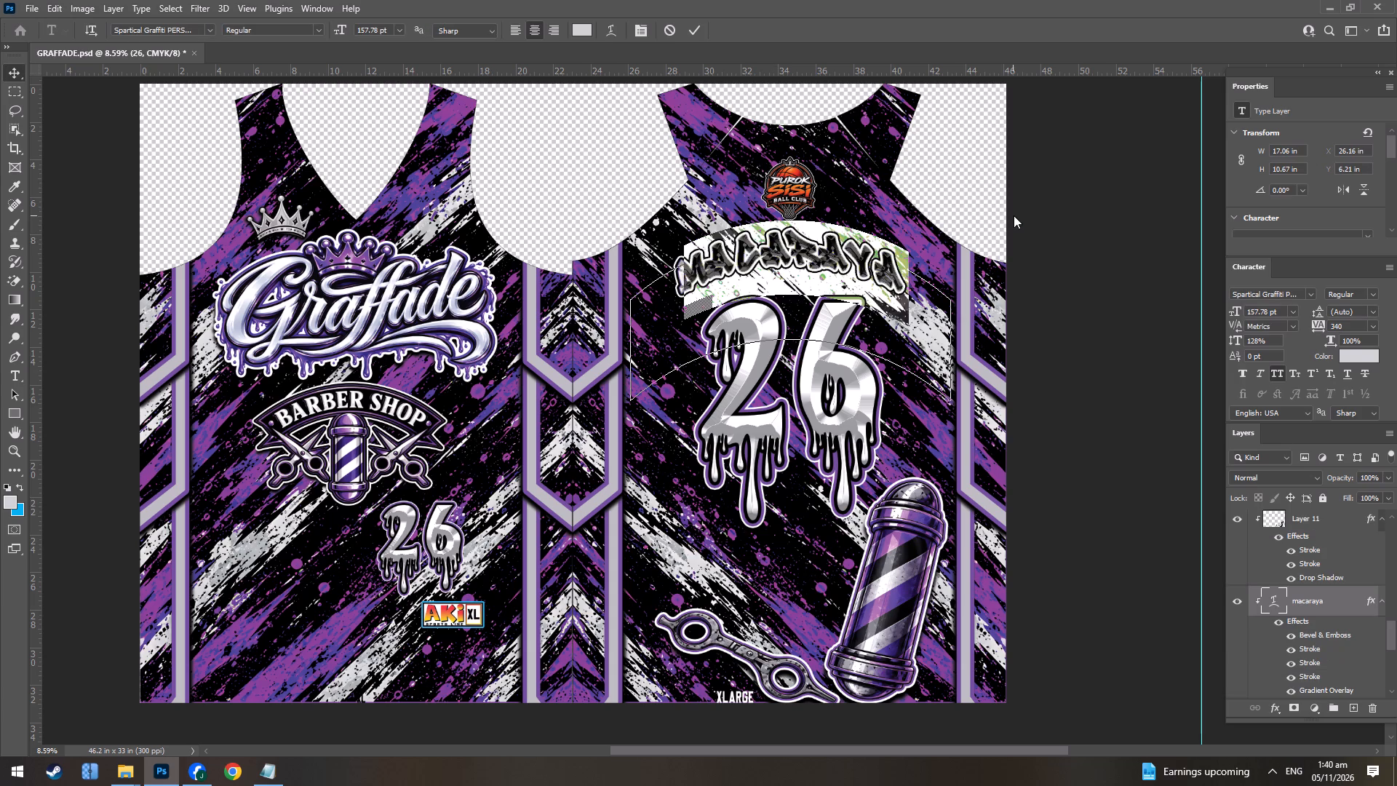
{"action": "type", "text": "bas"}
{"action": "type", "text": "tida"}
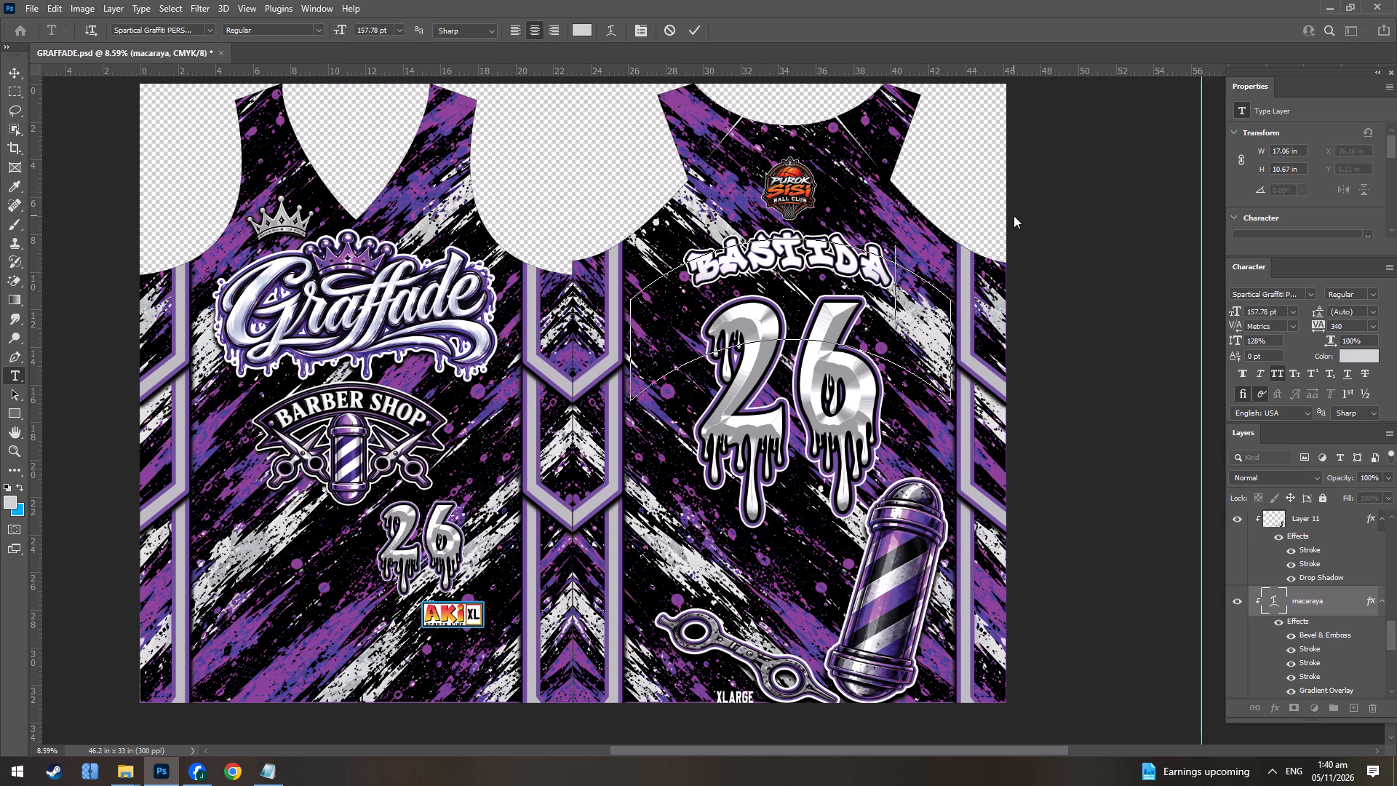
{"action": "key", "text": "Return"}
Start saving a copy of the Bastida number 26 jersey.
{"action": "key", "text": "ctrl+alt+s"}
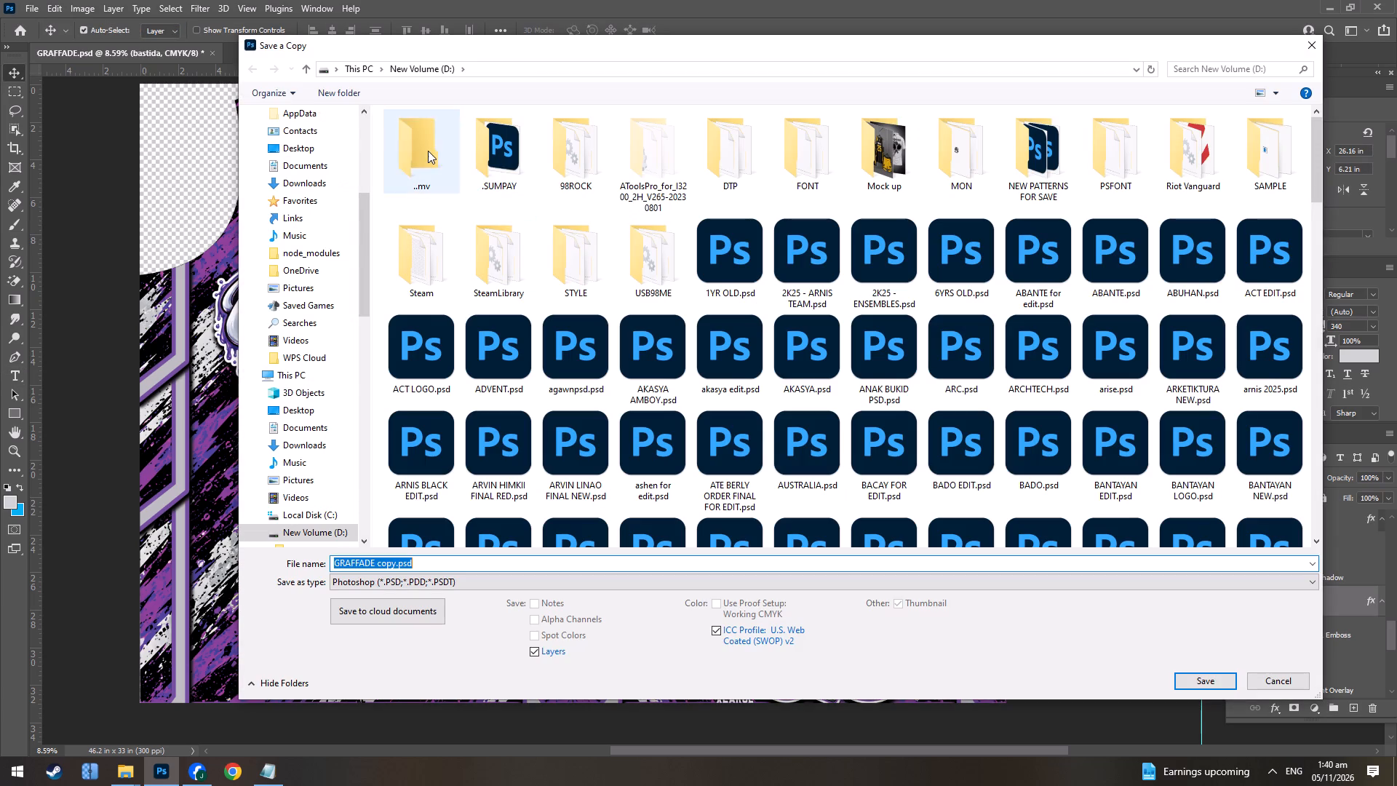
Save a JPEG copy of the number 26 jersey named bastida in the ..mv folder on drive D.
{"action": "double_click", "coordinate": [428, 151]}
{"action": "left_click", "coordinate": [399, 584]}
{"action": "left_click", "coordinate": [383, 640]}
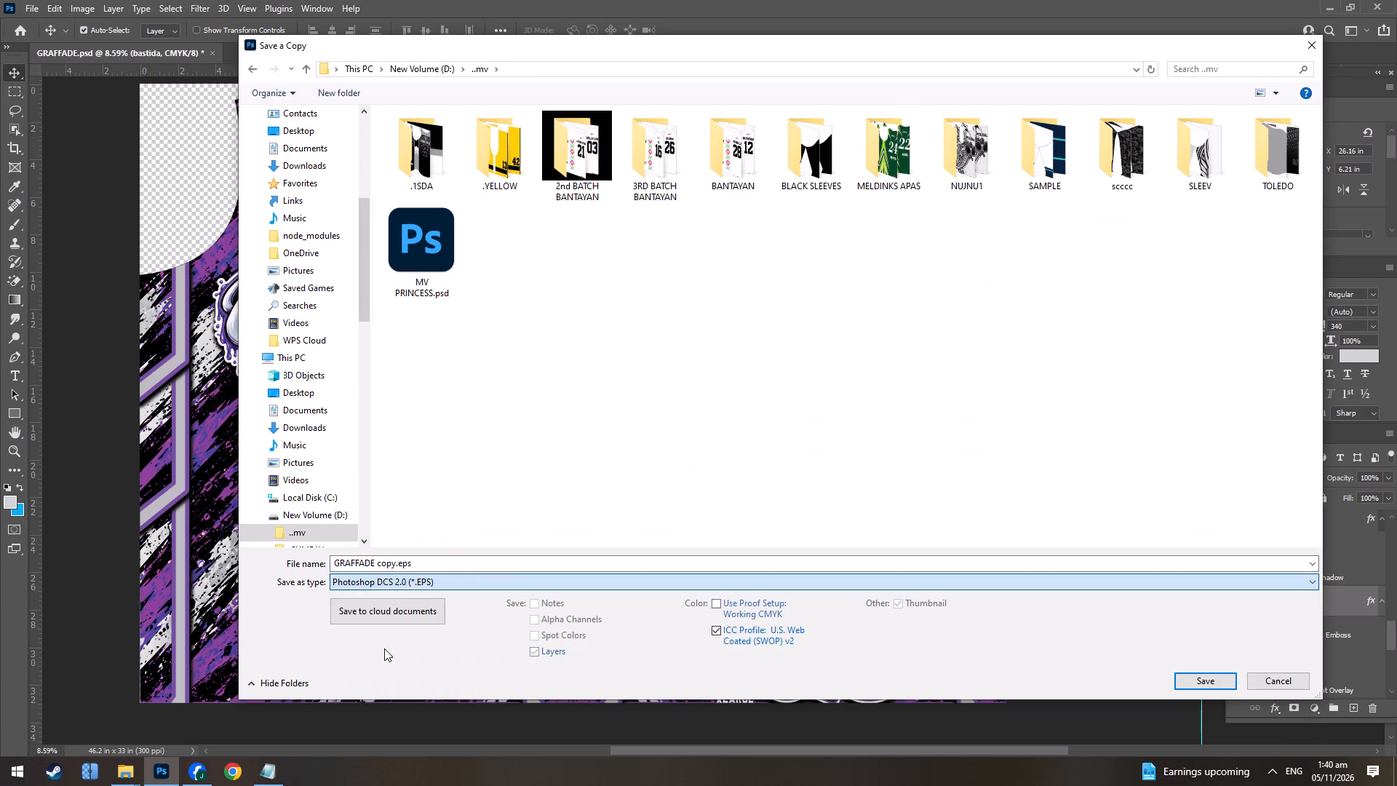
{"action": "left_click", "coordinate": [431, 587]}
{"action": "left_click", "coordinate": [402, 648]}
{"action": "left_click", "coordinate": [431, 561]}
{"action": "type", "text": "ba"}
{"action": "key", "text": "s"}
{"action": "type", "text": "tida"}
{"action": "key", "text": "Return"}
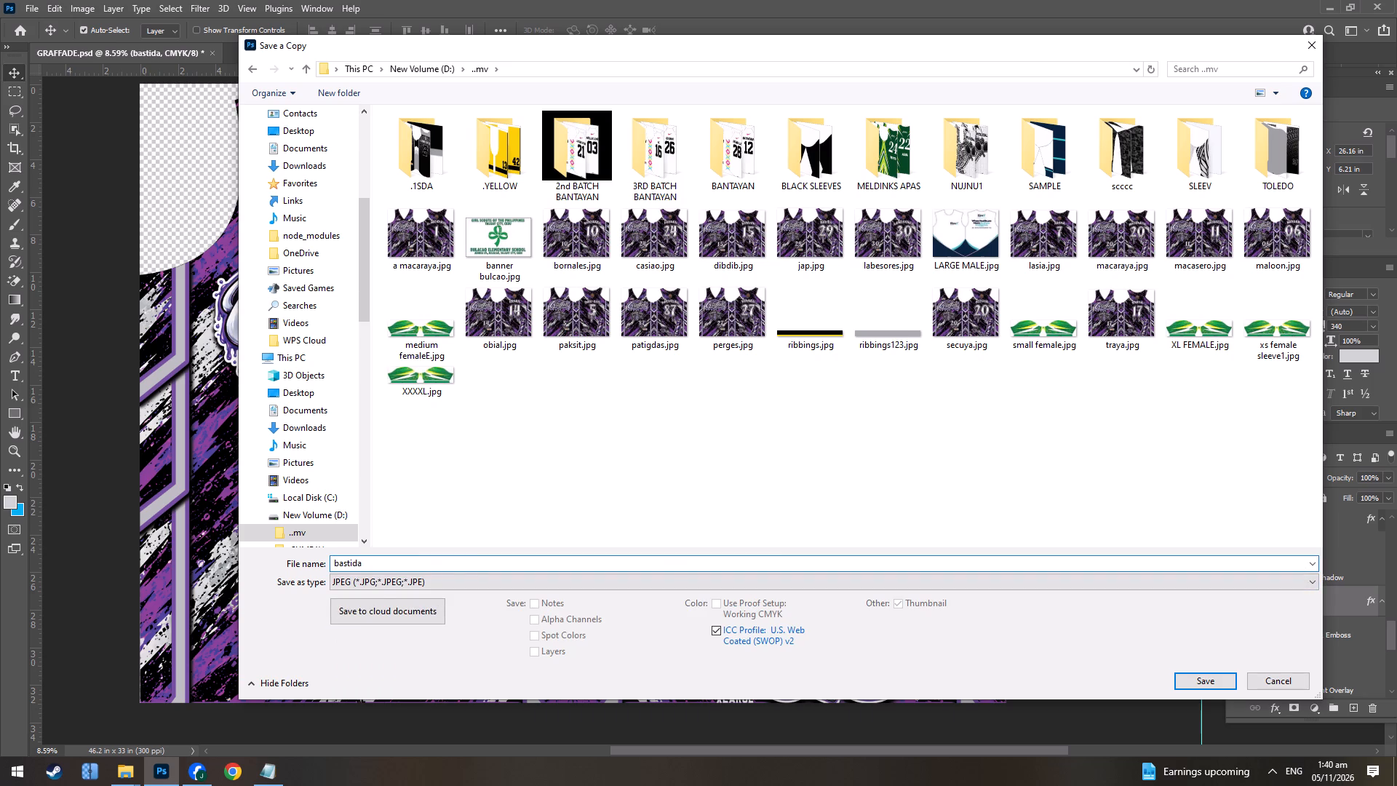
{"action": "left_click", "coordinate": [194, 785]}
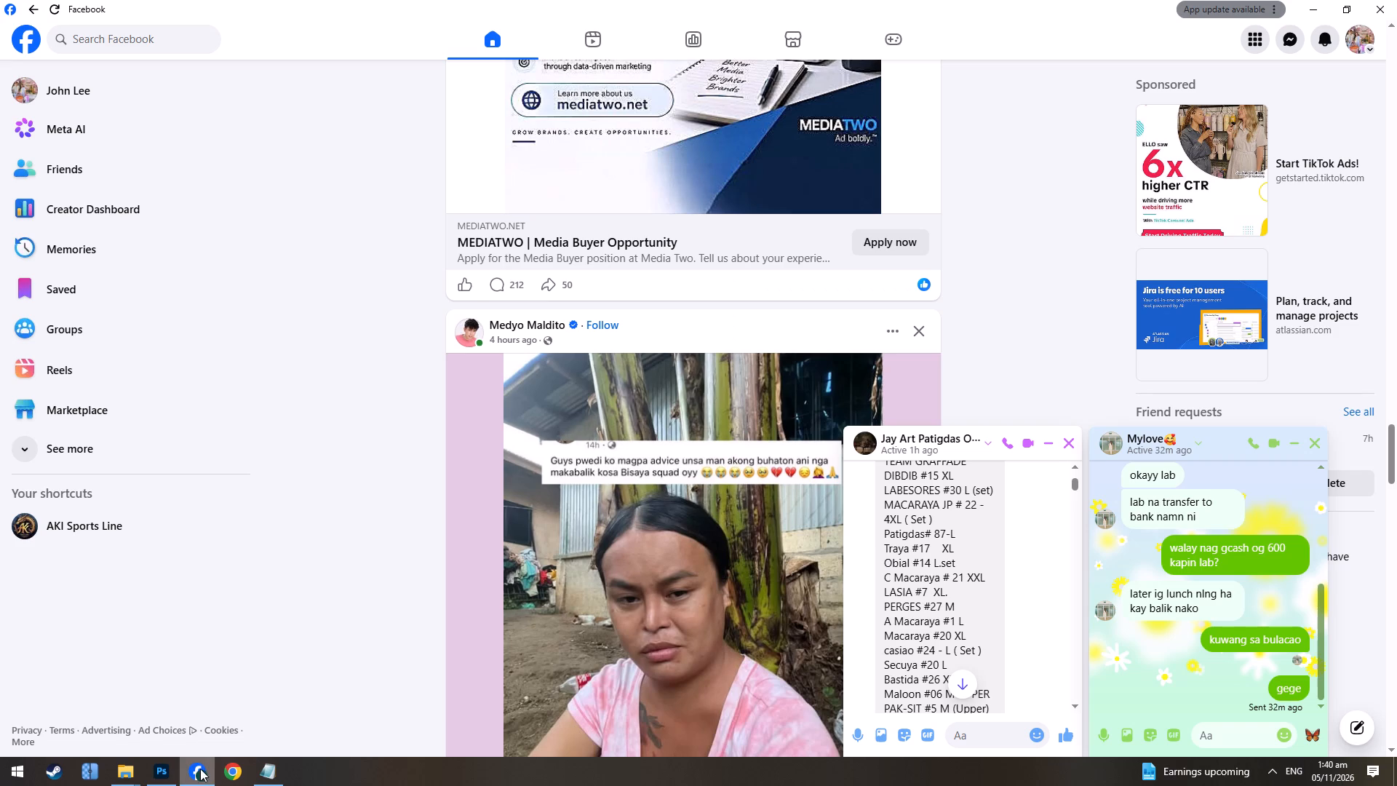
{"action": "left_click", "coordinate": [308, 595]}
{"action": "scroll", "coordinate": [308, 595], "scroll_direction": "down", "scroll_amount": 5}
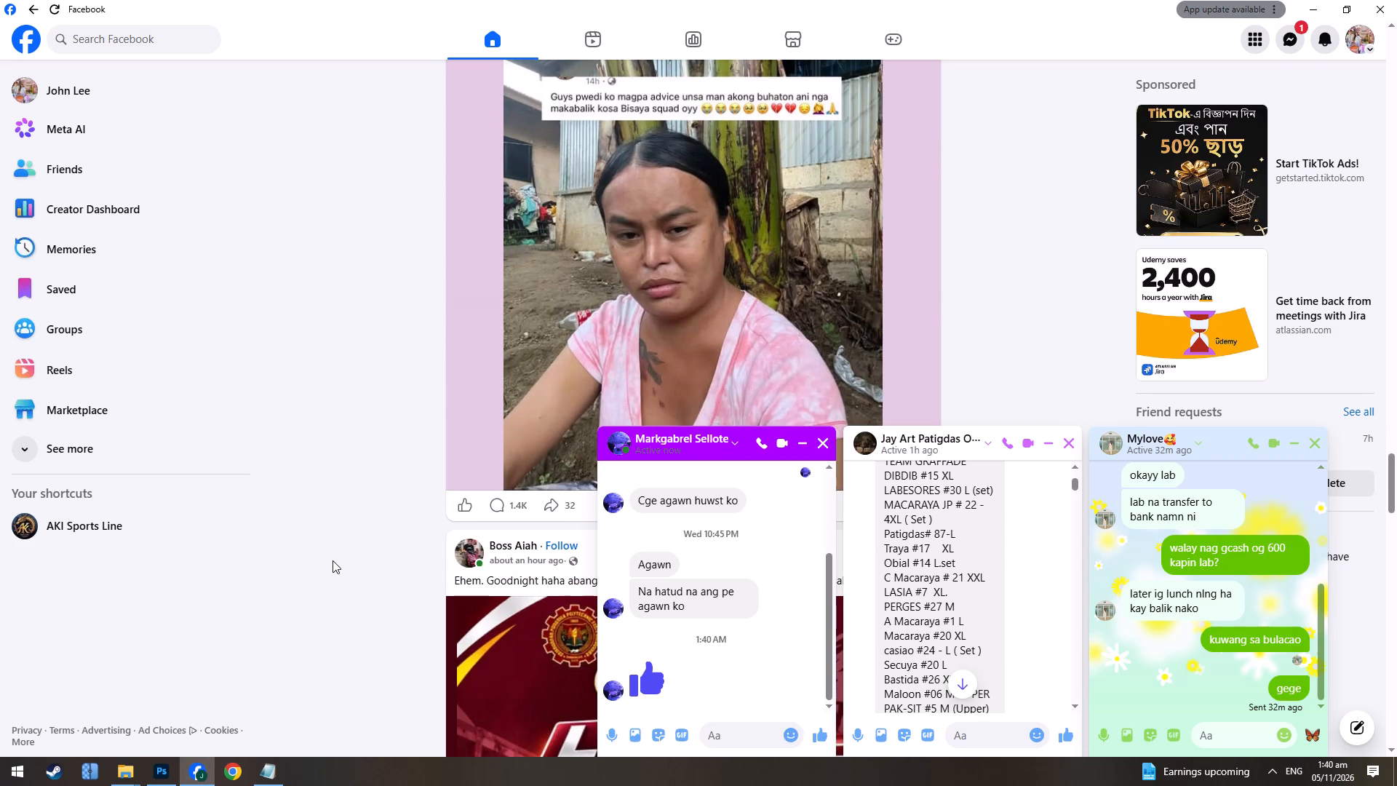
{"action": "left_click", "coordinate": [738, 724]}
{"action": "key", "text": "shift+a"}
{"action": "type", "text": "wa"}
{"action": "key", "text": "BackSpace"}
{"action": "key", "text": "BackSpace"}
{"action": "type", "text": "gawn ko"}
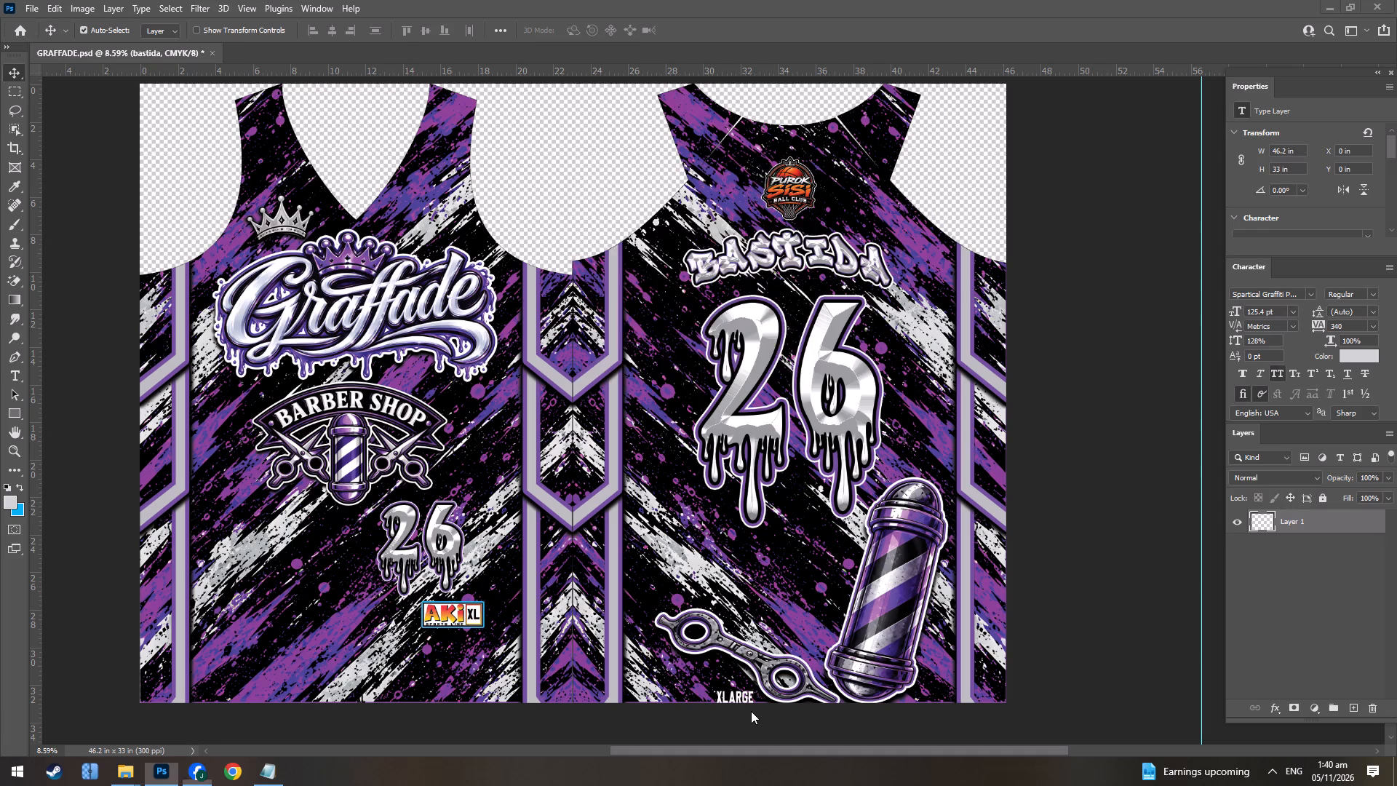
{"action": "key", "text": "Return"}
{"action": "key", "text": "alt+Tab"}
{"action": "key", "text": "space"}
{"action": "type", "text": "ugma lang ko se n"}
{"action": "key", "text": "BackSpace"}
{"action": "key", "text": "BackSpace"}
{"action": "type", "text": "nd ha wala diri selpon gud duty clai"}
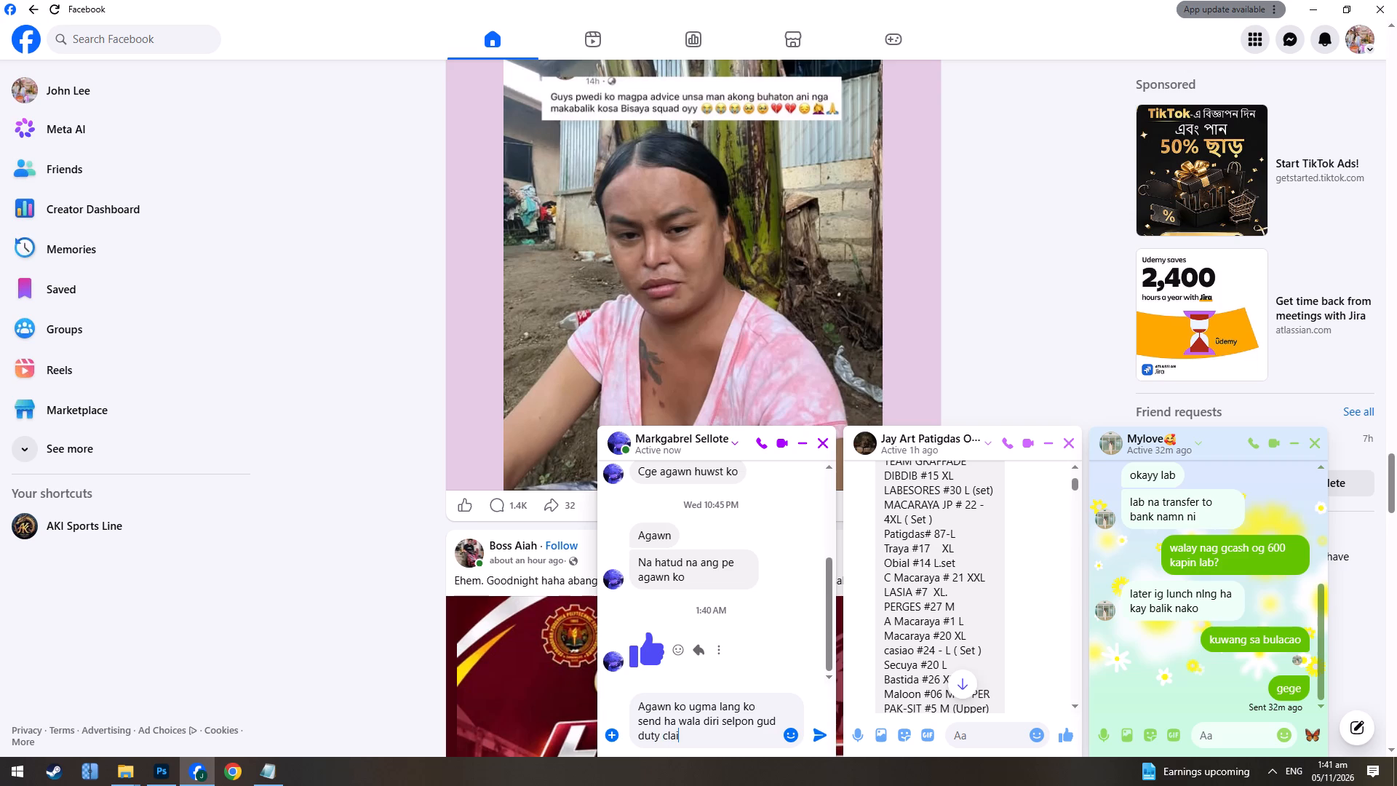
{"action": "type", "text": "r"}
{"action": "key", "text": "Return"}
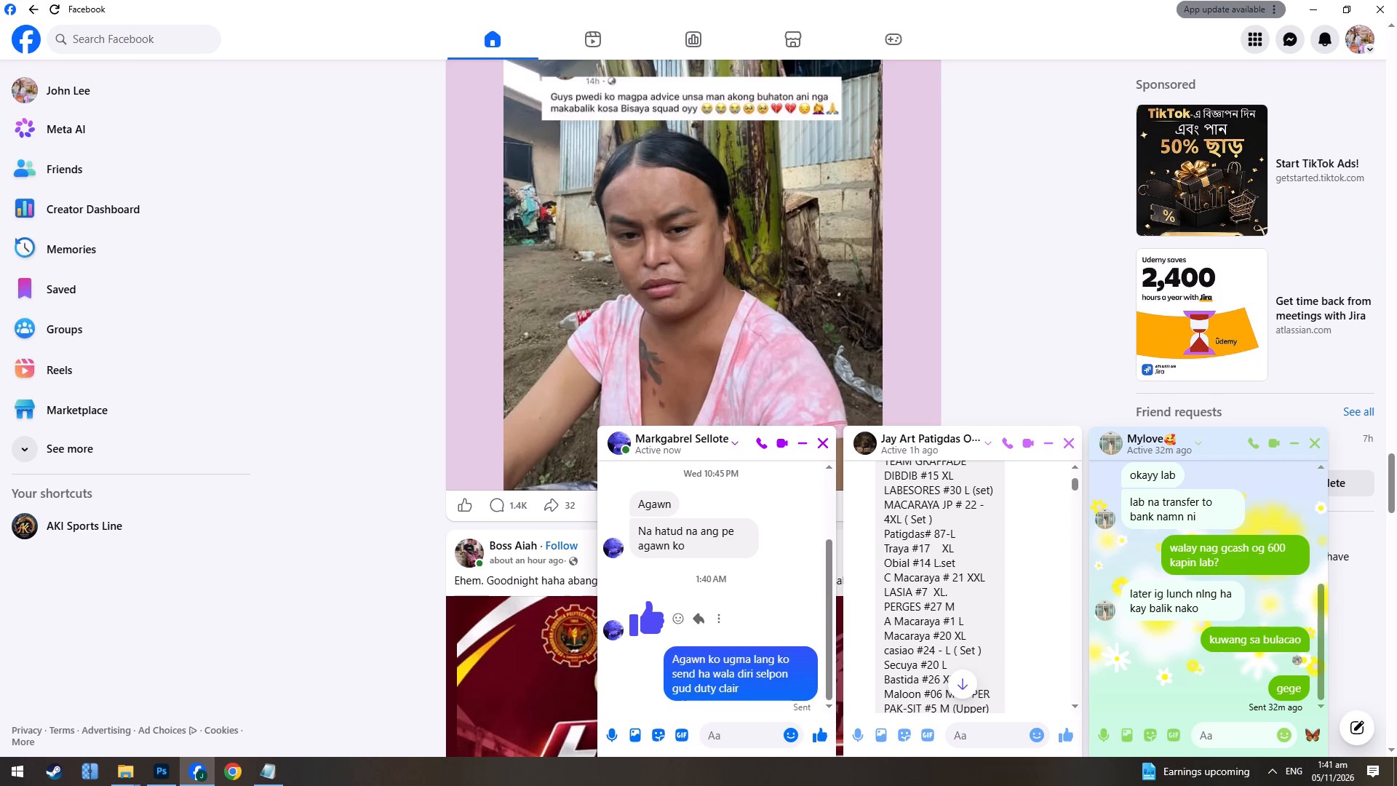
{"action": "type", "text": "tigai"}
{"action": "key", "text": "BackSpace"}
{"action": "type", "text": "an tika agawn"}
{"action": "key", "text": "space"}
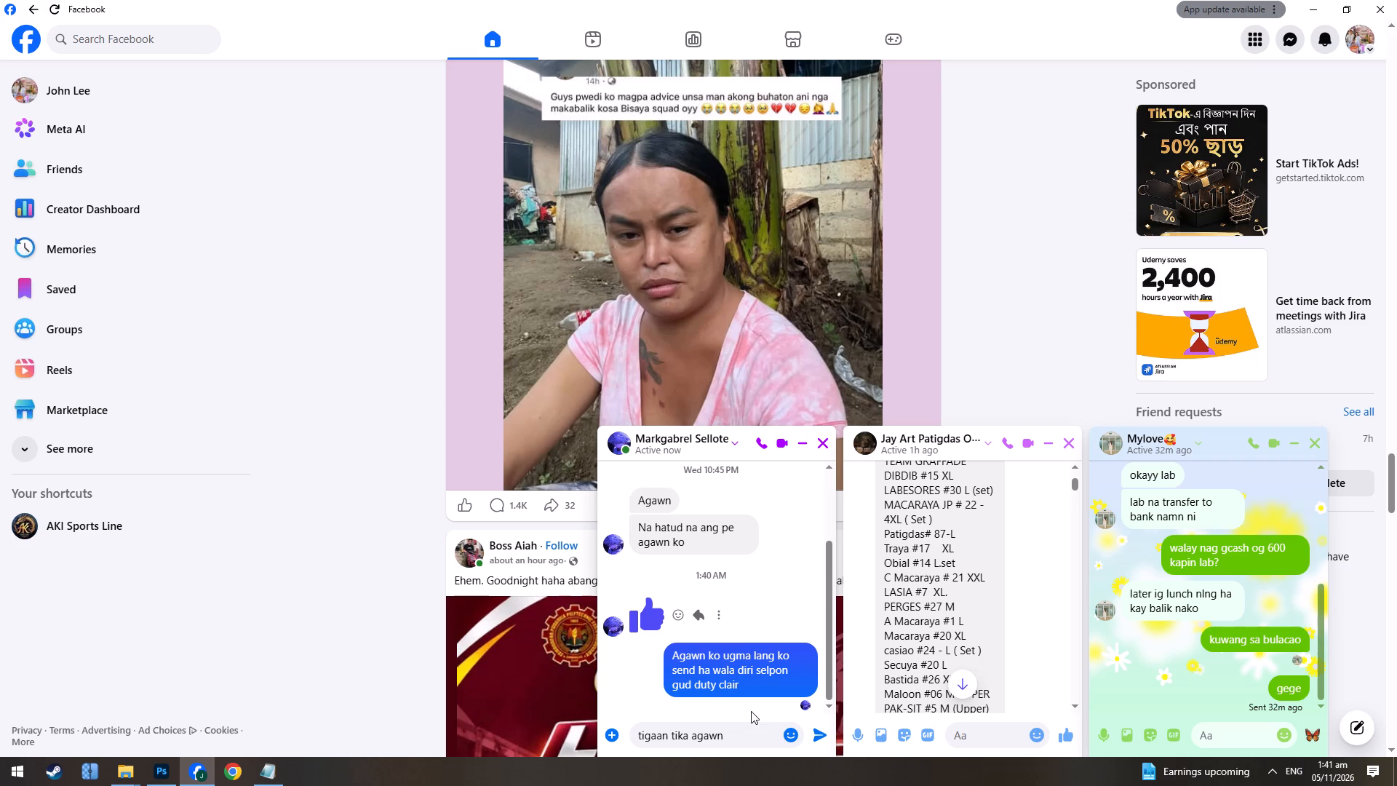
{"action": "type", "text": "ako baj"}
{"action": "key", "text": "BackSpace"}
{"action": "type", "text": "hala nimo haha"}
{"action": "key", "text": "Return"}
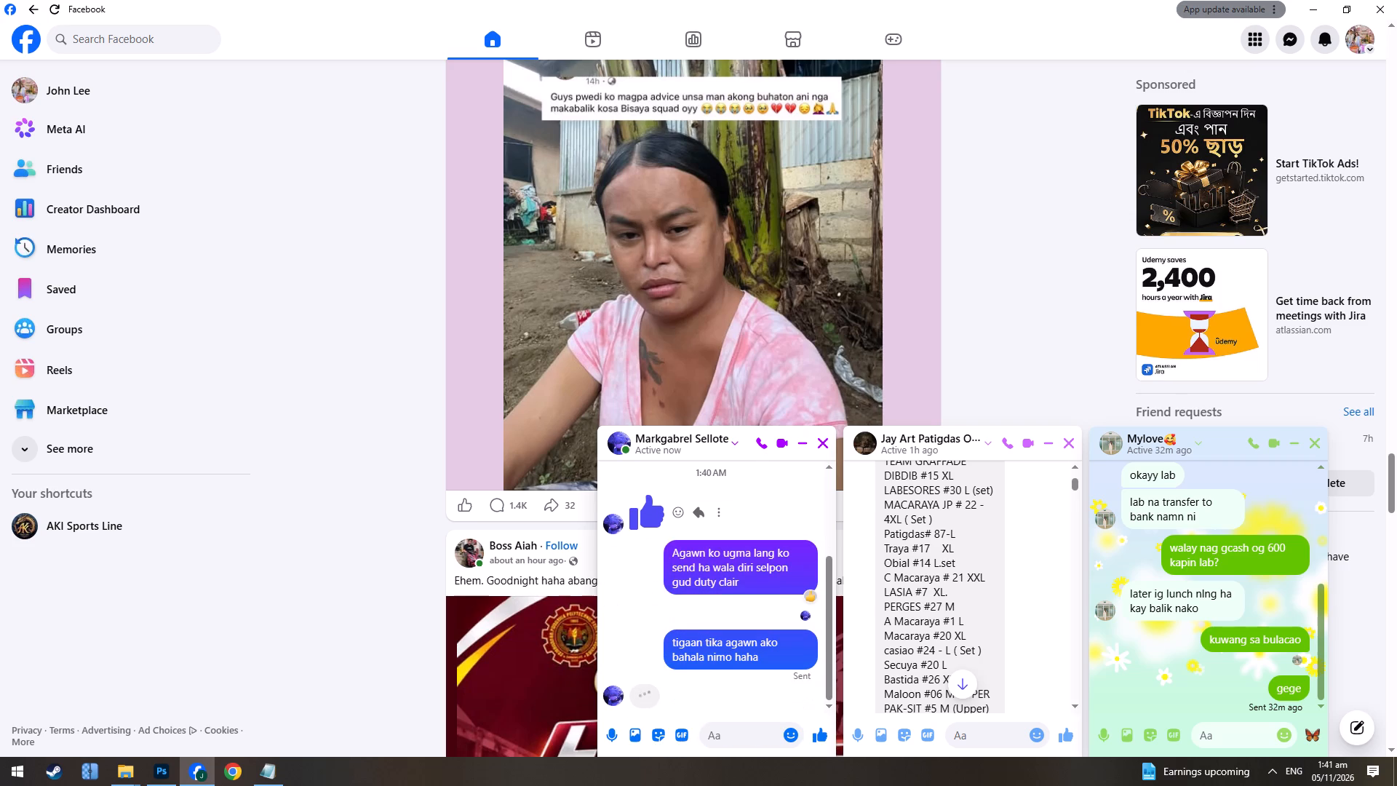
Send the message "ikaw sad bahala nako hahaha" in the chat with Markgabrel.
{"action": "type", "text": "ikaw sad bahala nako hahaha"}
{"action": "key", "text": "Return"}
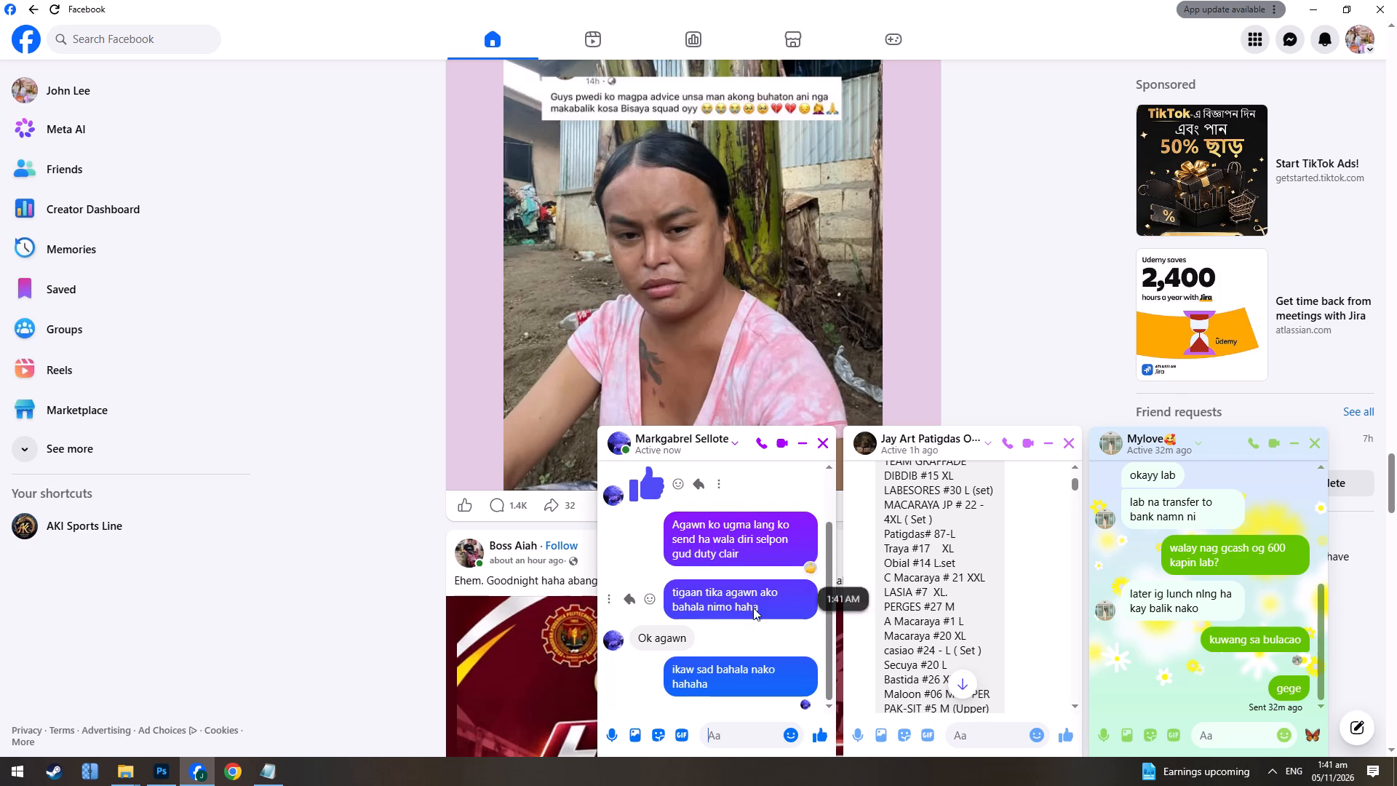
{"action": "left_click", "coordinate": [739, 685]}
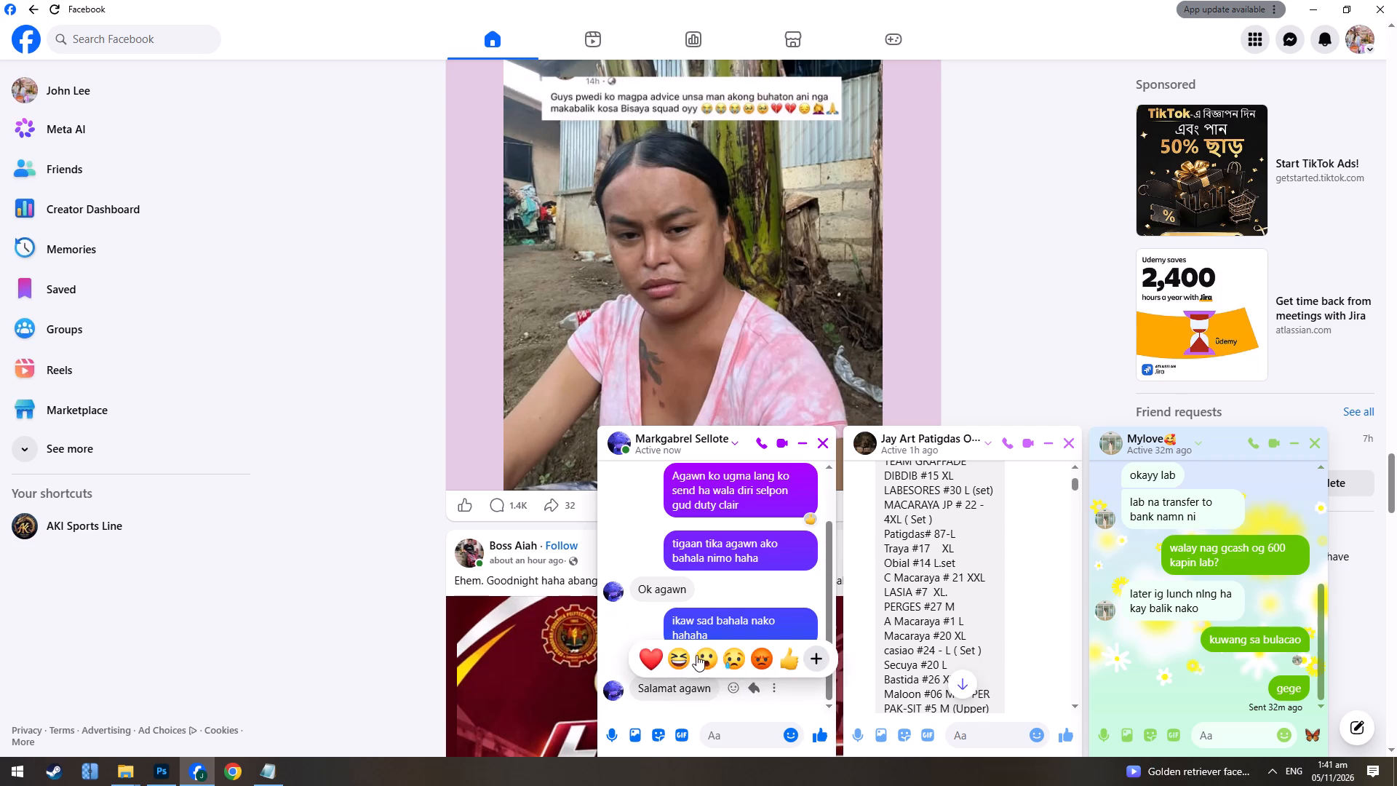
{"action": "left_click", "coordinate": [660, 660]}
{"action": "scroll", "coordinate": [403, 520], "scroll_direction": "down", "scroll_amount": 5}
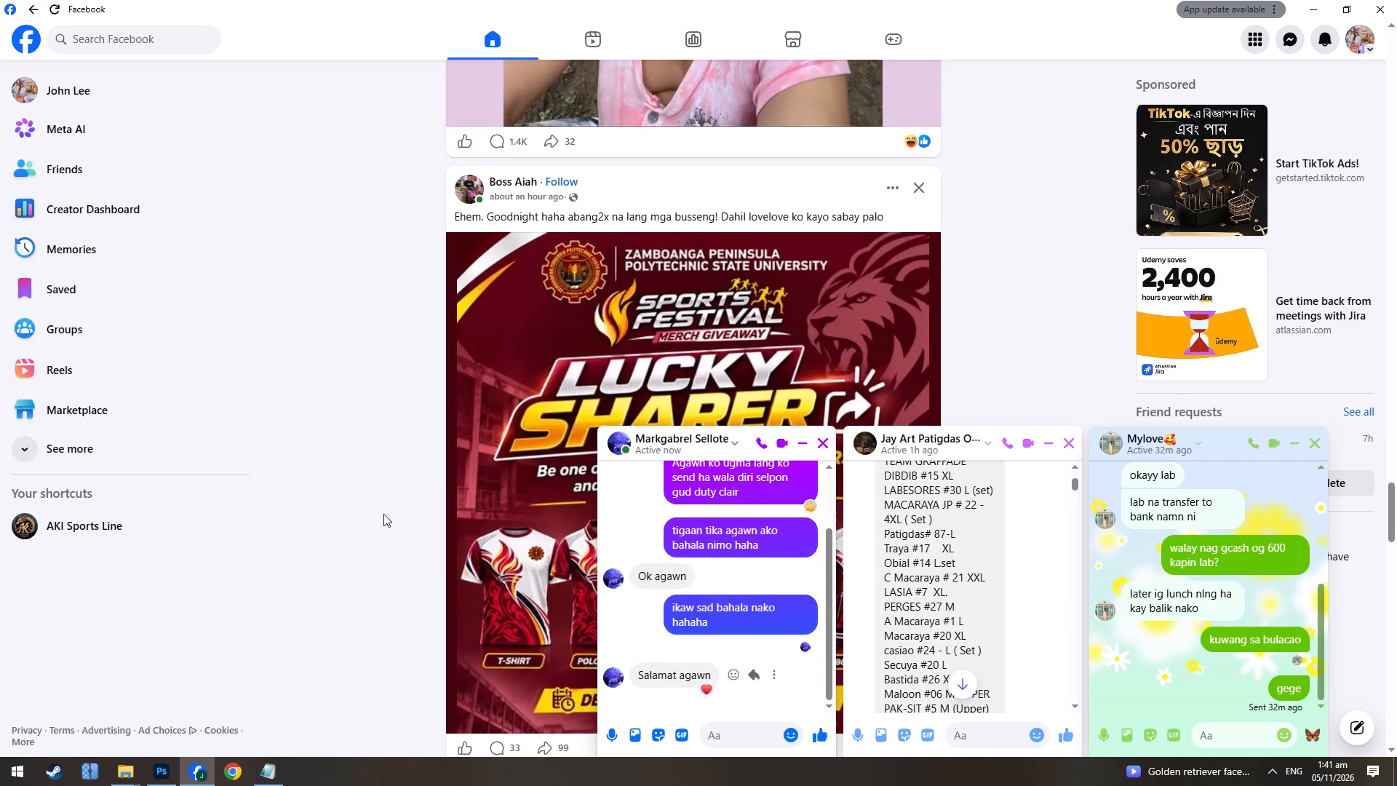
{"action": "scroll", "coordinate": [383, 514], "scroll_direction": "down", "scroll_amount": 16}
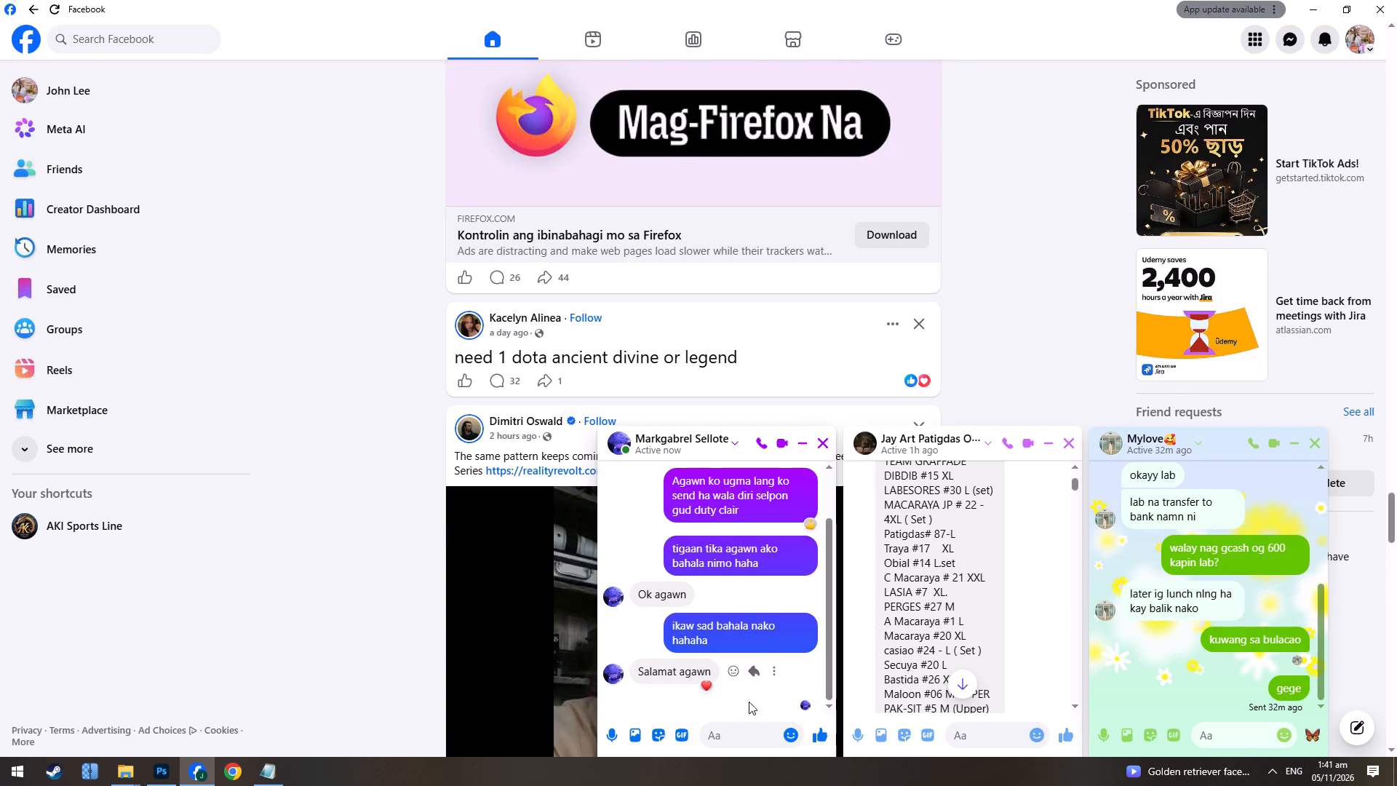
{"action": "left_click", "coordinate": [742, 719]}
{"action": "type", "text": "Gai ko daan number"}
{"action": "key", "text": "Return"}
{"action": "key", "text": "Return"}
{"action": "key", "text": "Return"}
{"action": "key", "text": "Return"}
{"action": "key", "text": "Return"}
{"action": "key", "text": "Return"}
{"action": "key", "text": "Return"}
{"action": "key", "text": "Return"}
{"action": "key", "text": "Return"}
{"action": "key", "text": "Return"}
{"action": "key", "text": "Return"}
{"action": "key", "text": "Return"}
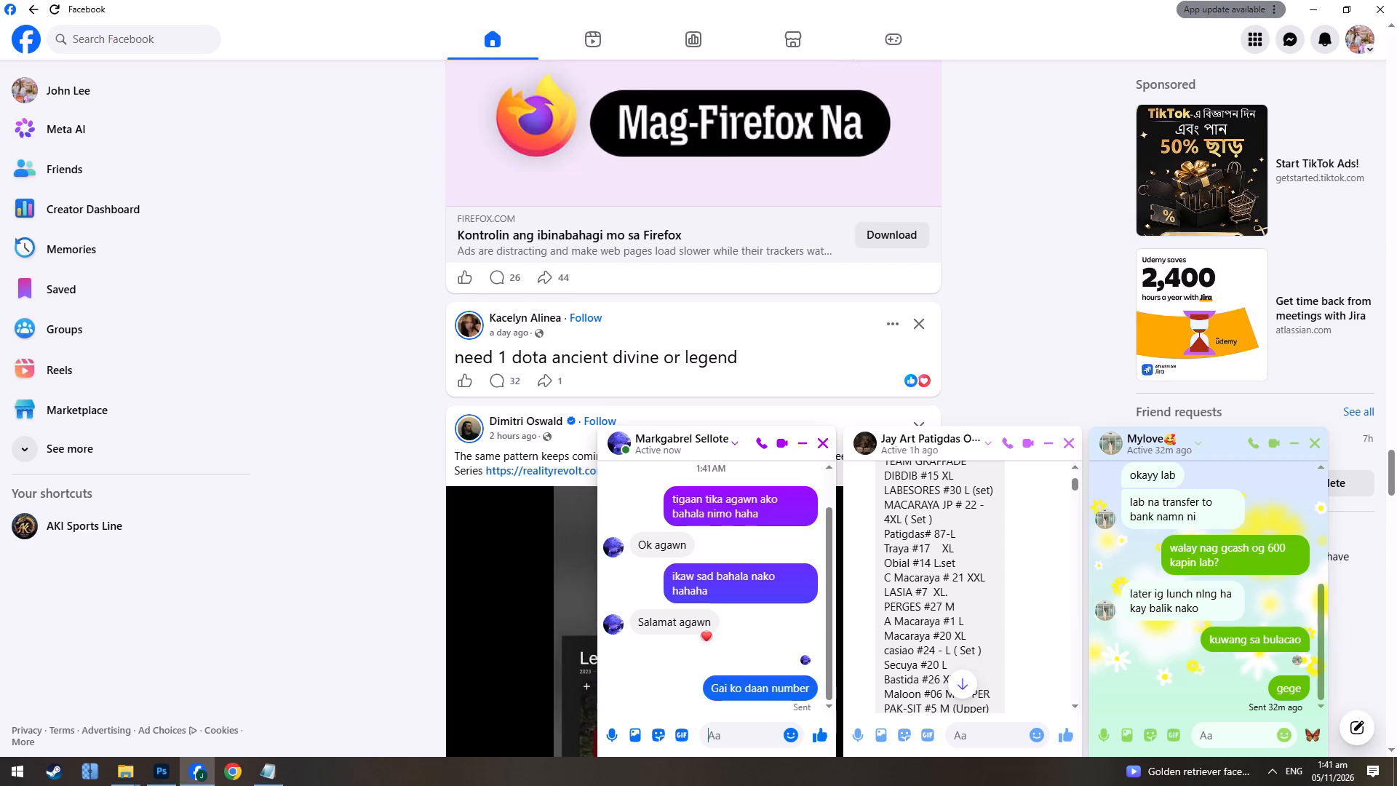
{"action": "scroll", "coordinate": [439, 509], "scroll_direction": "down", "scroll_amount": 6}
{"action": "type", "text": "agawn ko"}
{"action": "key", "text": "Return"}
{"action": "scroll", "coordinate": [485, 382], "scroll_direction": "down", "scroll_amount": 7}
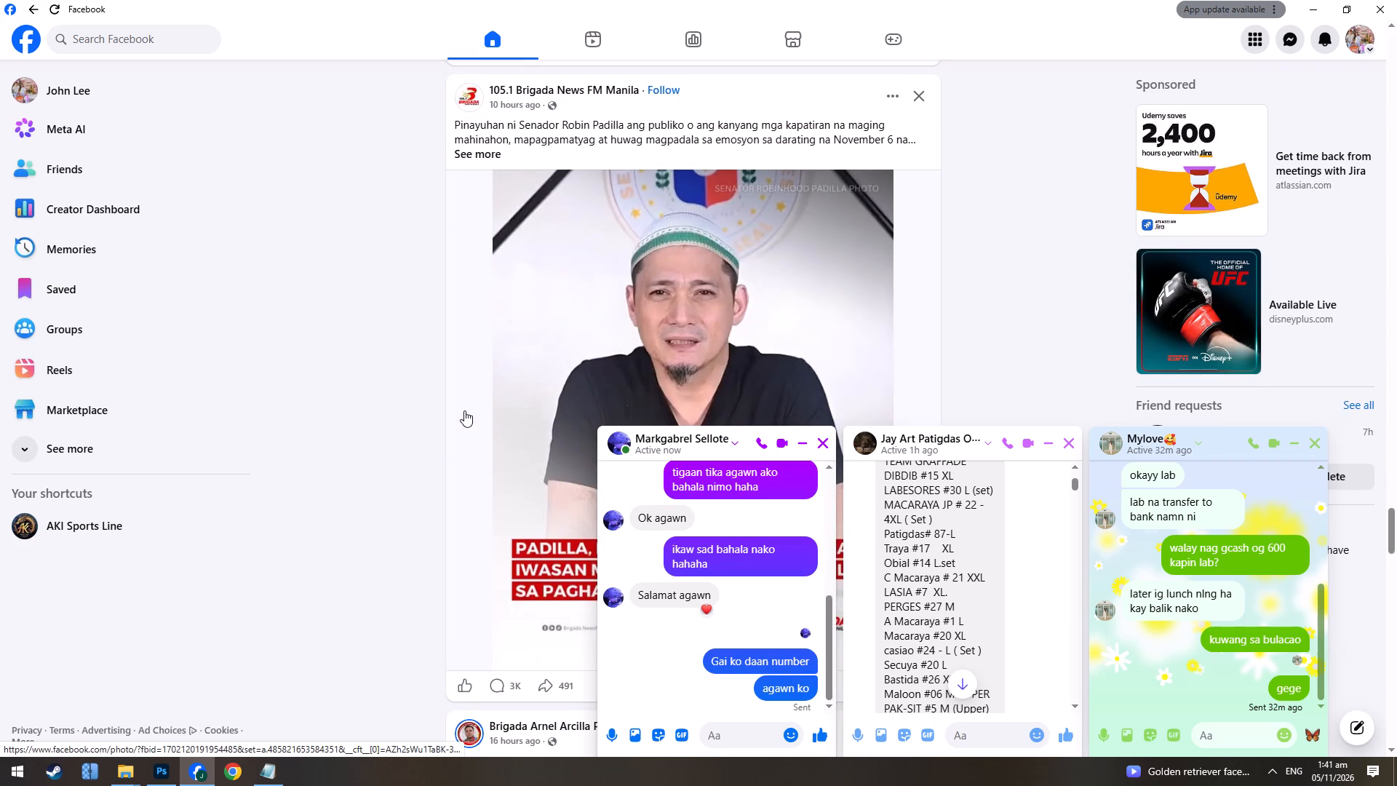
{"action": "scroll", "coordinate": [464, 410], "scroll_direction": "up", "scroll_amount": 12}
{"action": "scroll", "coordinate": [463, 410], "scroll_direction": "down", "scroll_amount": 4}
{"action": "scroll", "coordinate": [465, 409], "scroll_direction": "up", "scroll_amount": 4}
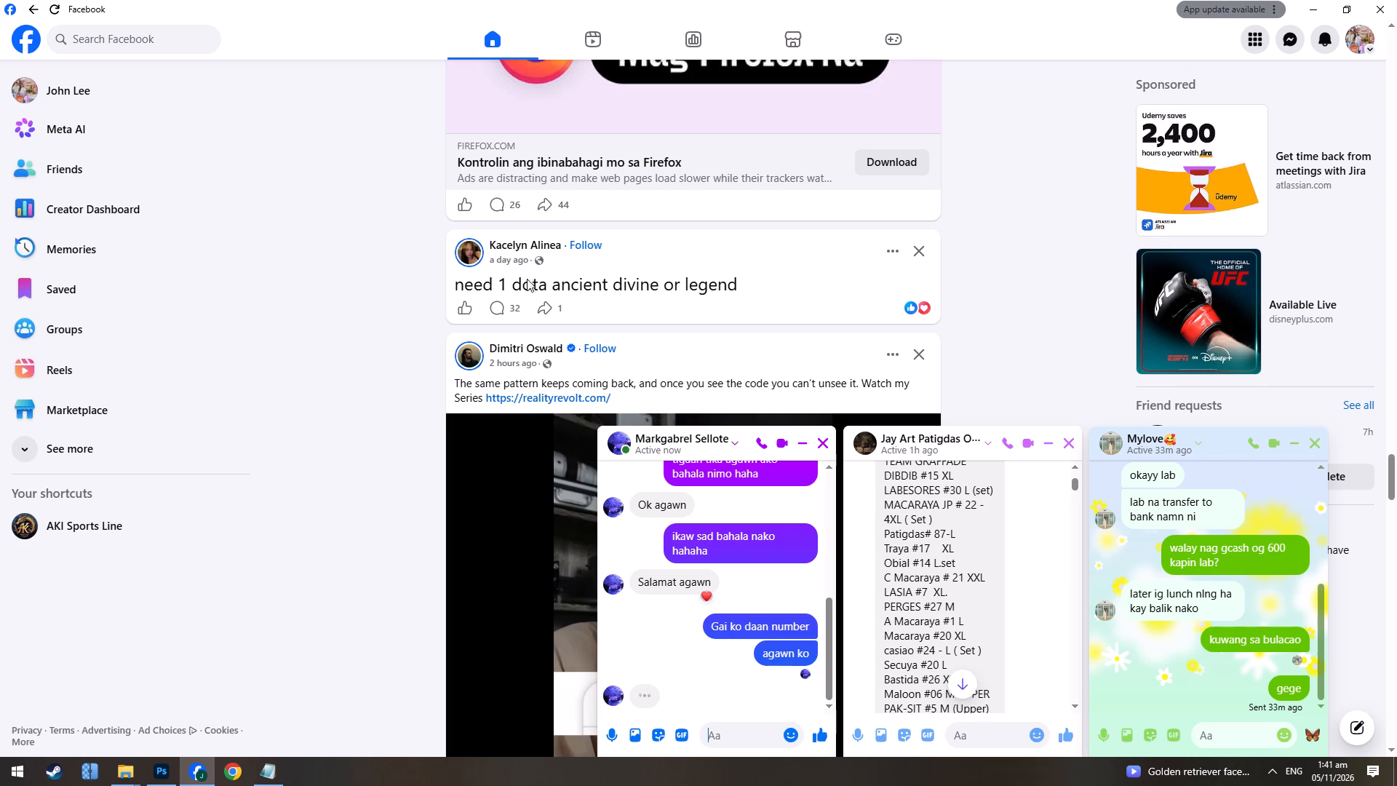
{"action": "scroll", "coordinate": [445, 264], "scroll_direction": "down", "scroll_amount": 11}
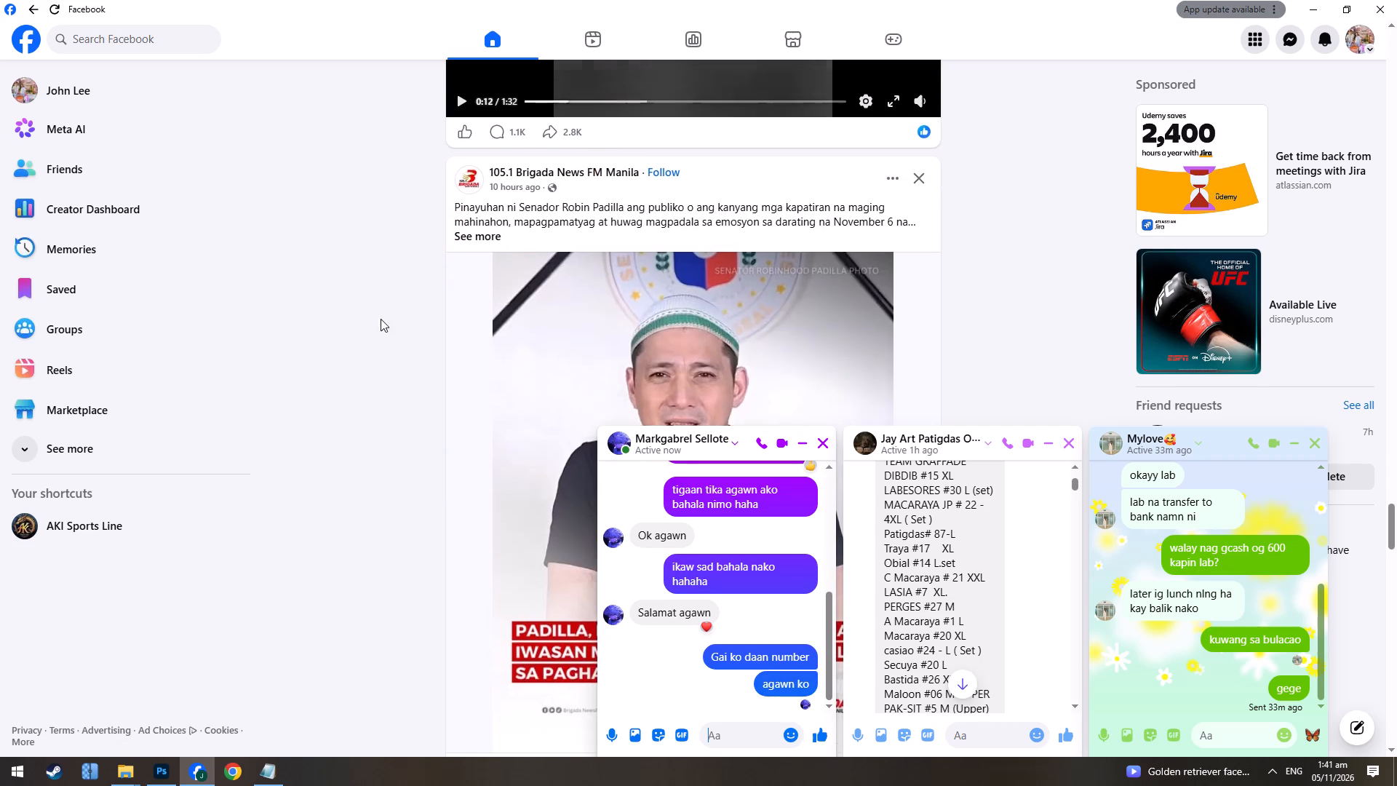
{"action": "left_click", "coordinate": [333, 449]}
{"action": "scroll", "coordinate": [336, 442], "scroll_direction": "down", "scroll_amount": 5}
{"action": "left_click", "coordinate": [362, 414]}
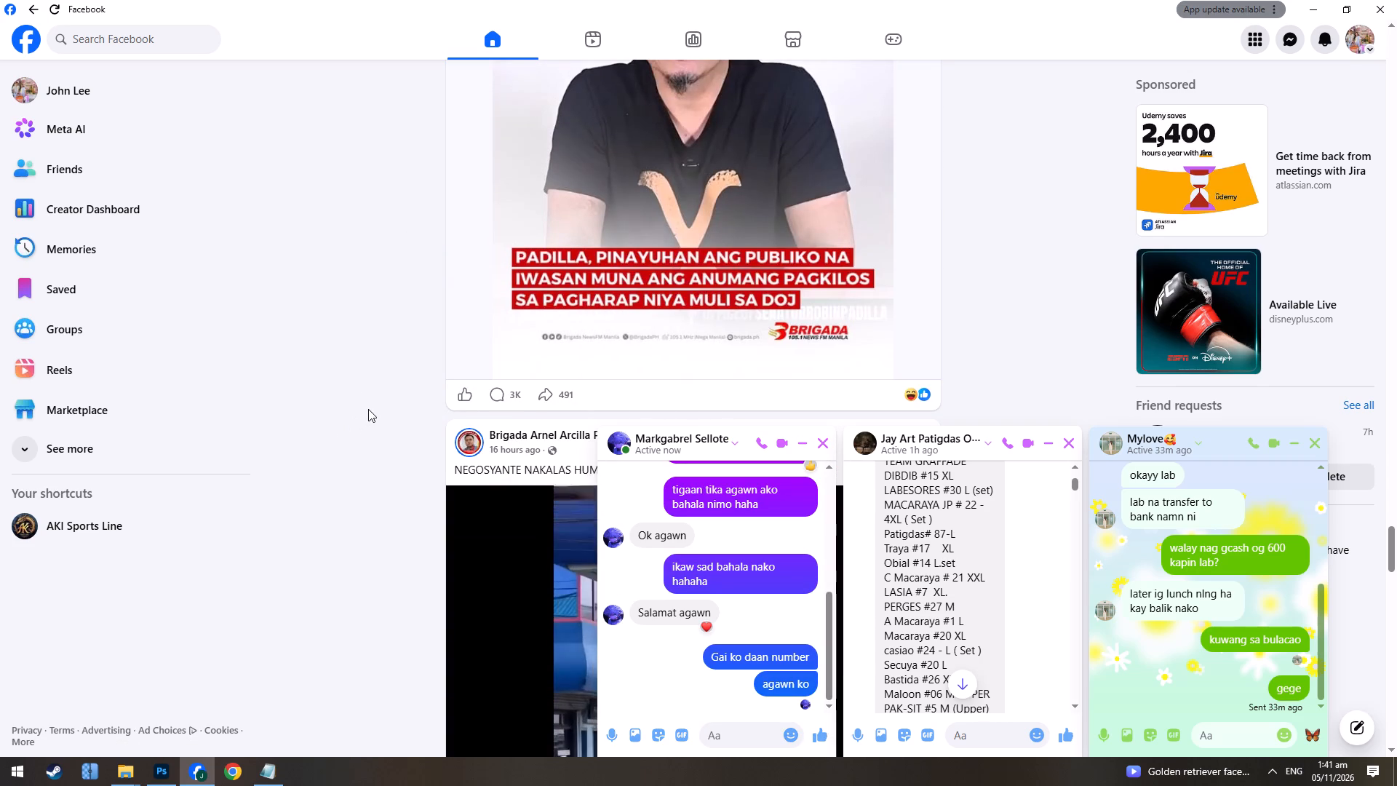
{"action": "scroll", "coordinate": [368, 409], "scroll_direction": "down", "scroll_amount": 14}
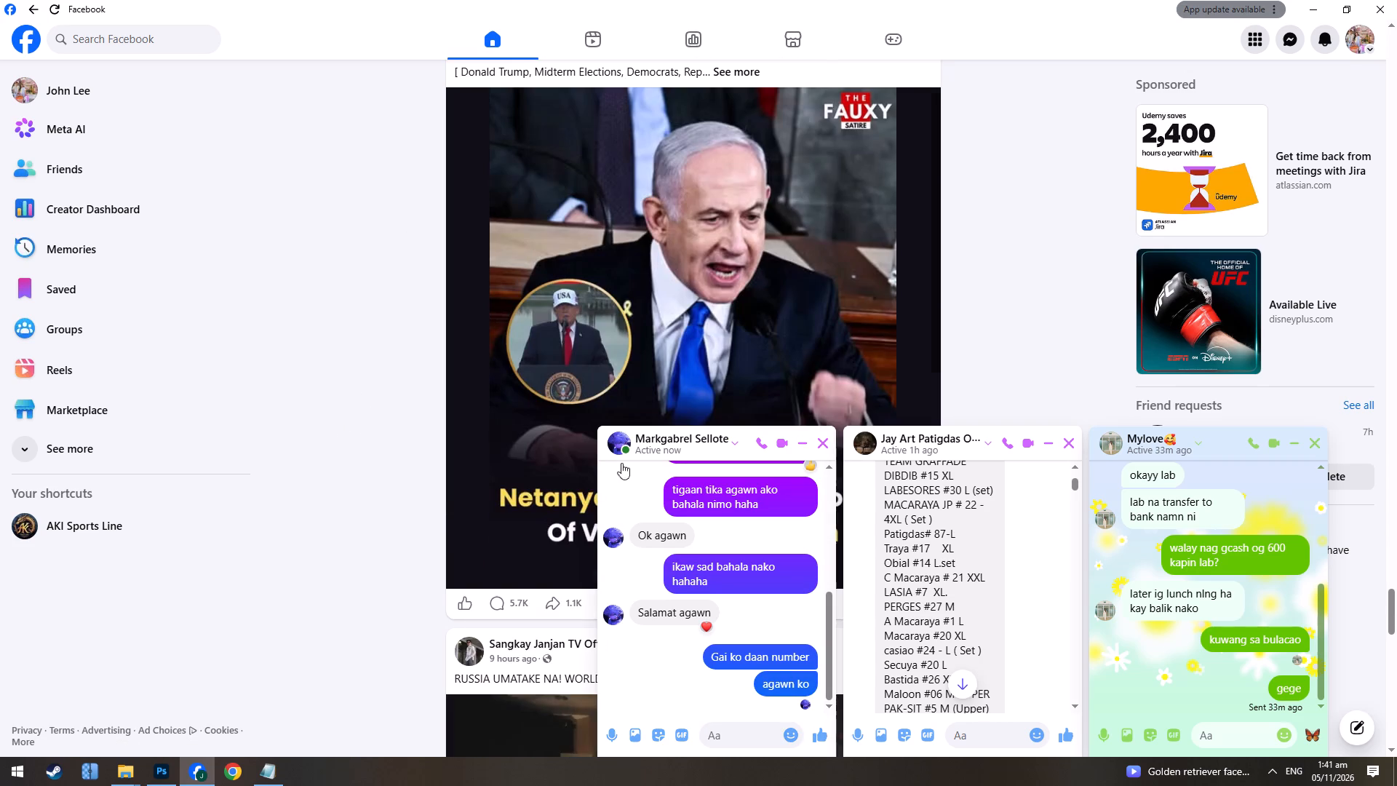
{"action": "left_click", "coordinate": [740, 747]}
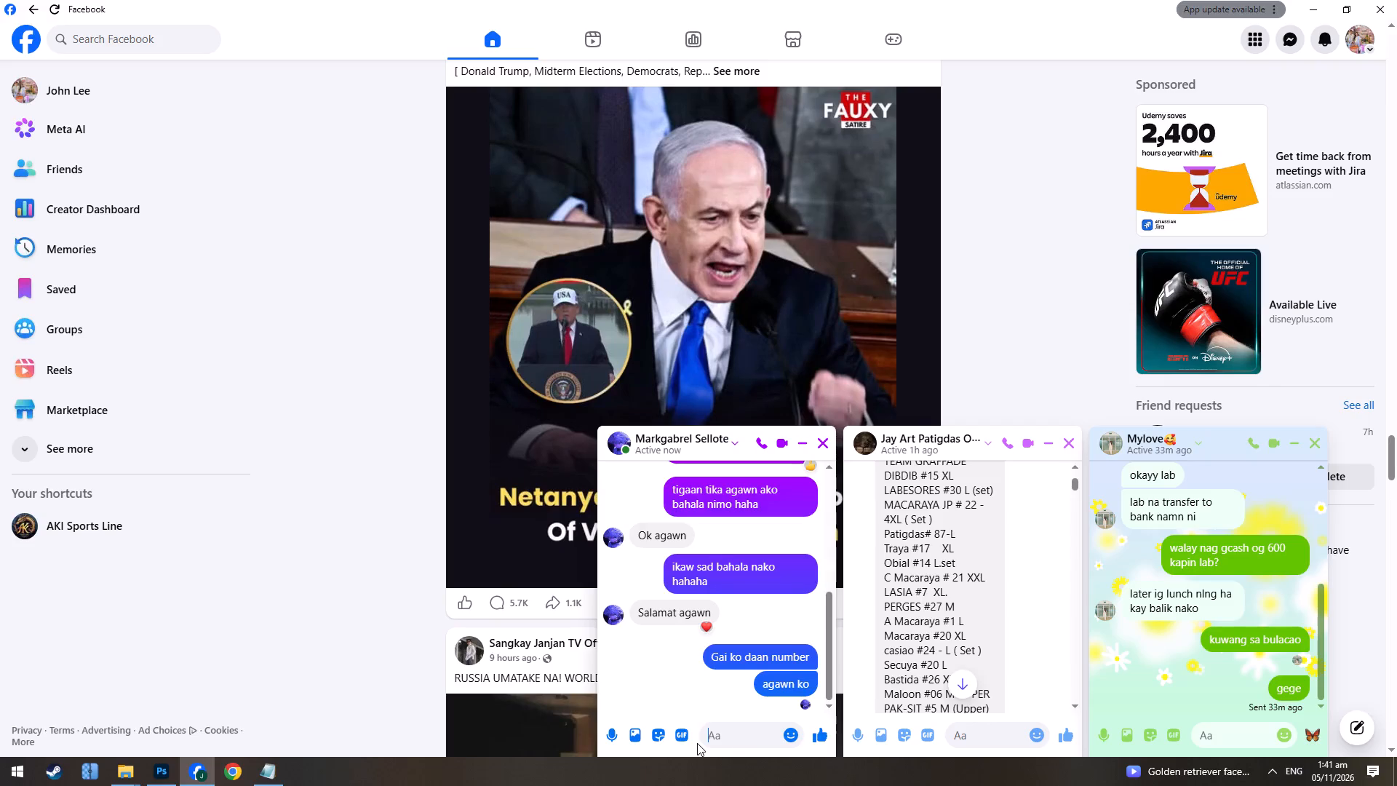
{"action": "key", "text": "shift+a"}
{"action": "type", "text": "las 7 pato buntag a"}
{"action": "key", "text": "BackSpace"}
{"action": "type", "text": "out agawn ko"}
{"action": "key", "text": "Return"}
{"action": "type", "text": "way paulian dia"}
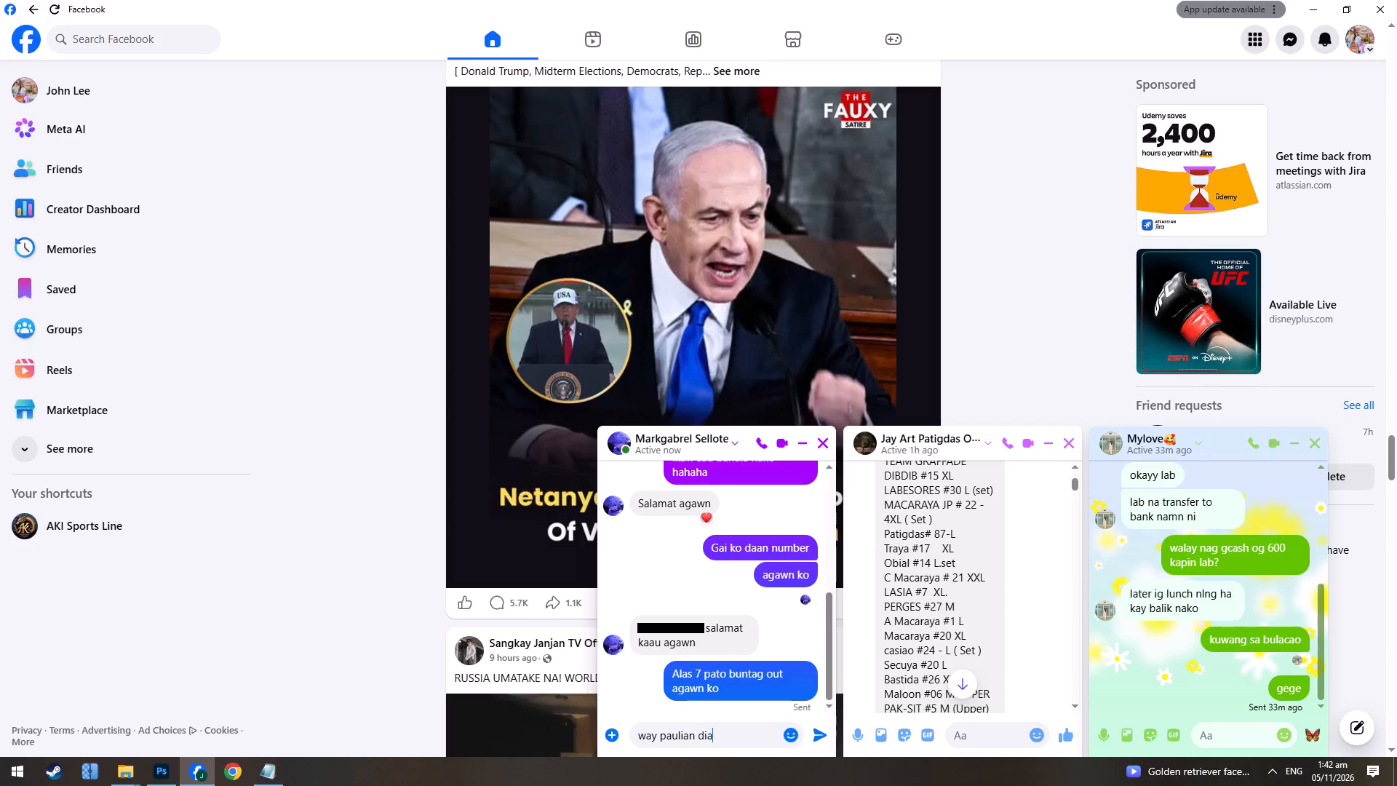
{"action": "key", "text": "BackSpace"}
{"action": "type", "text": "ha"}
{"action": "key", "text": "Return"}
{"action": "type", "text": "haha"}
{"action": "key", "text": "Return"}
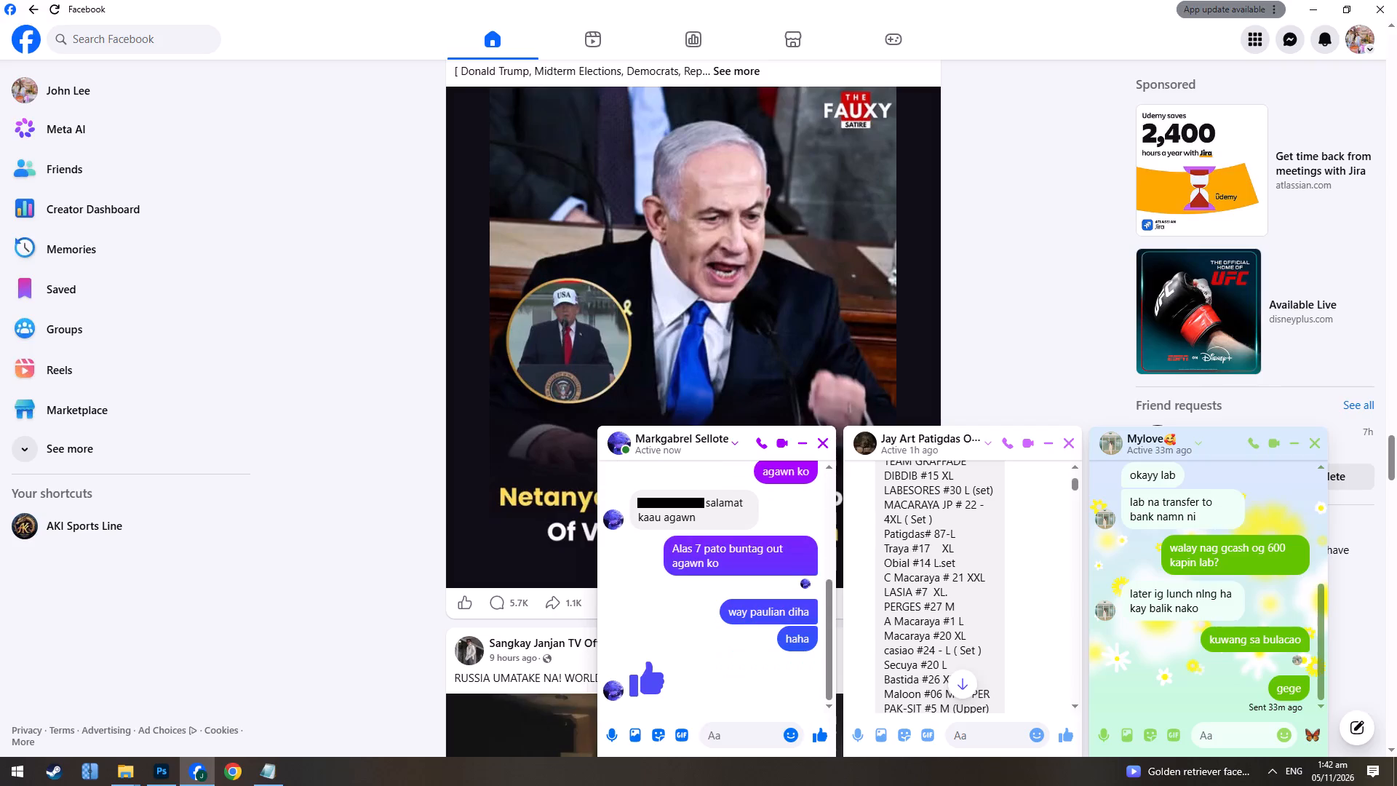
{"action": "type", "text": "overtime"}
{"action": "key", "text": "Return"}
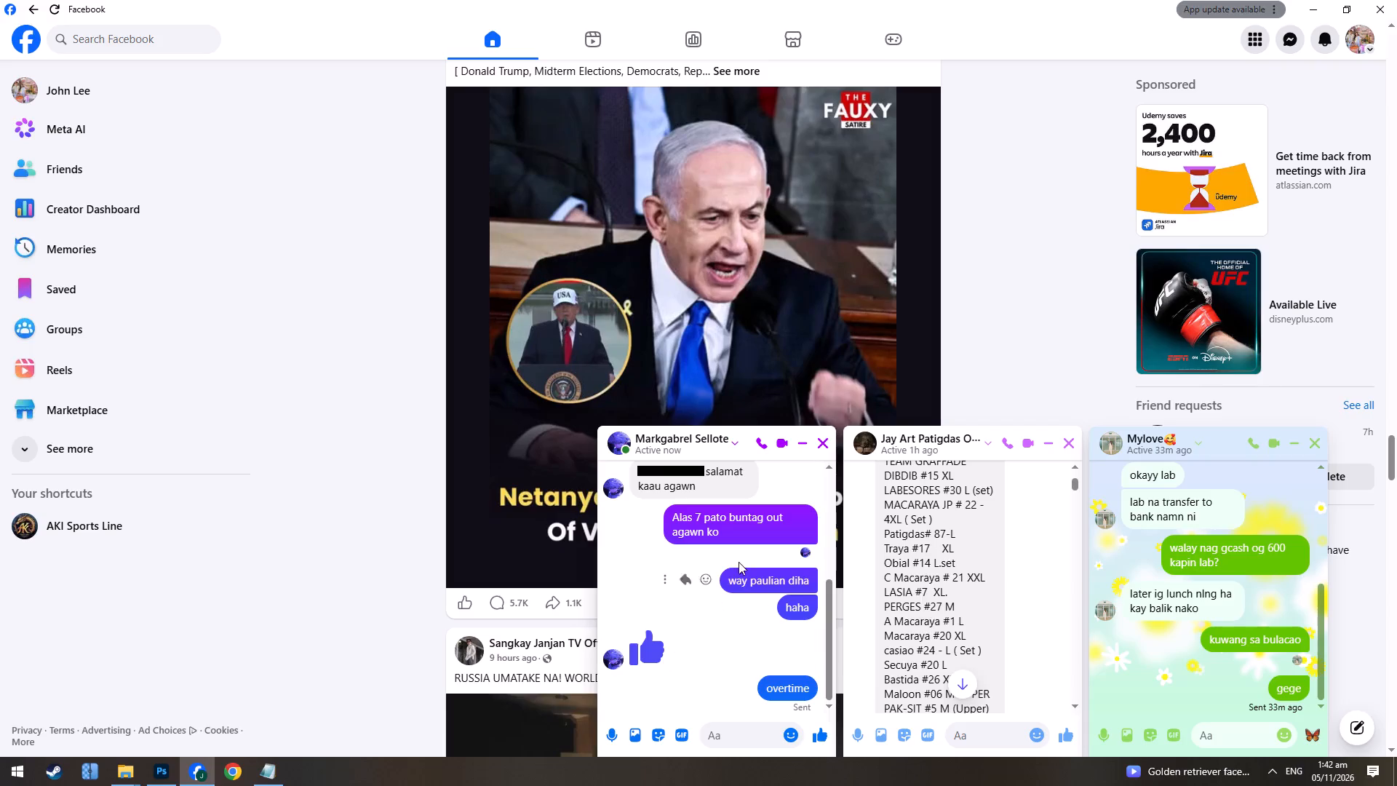
Unsend the "way paulian diha" message with the Unsend for you option.
{"action": "left_click", "coordinate": [658, 577]}
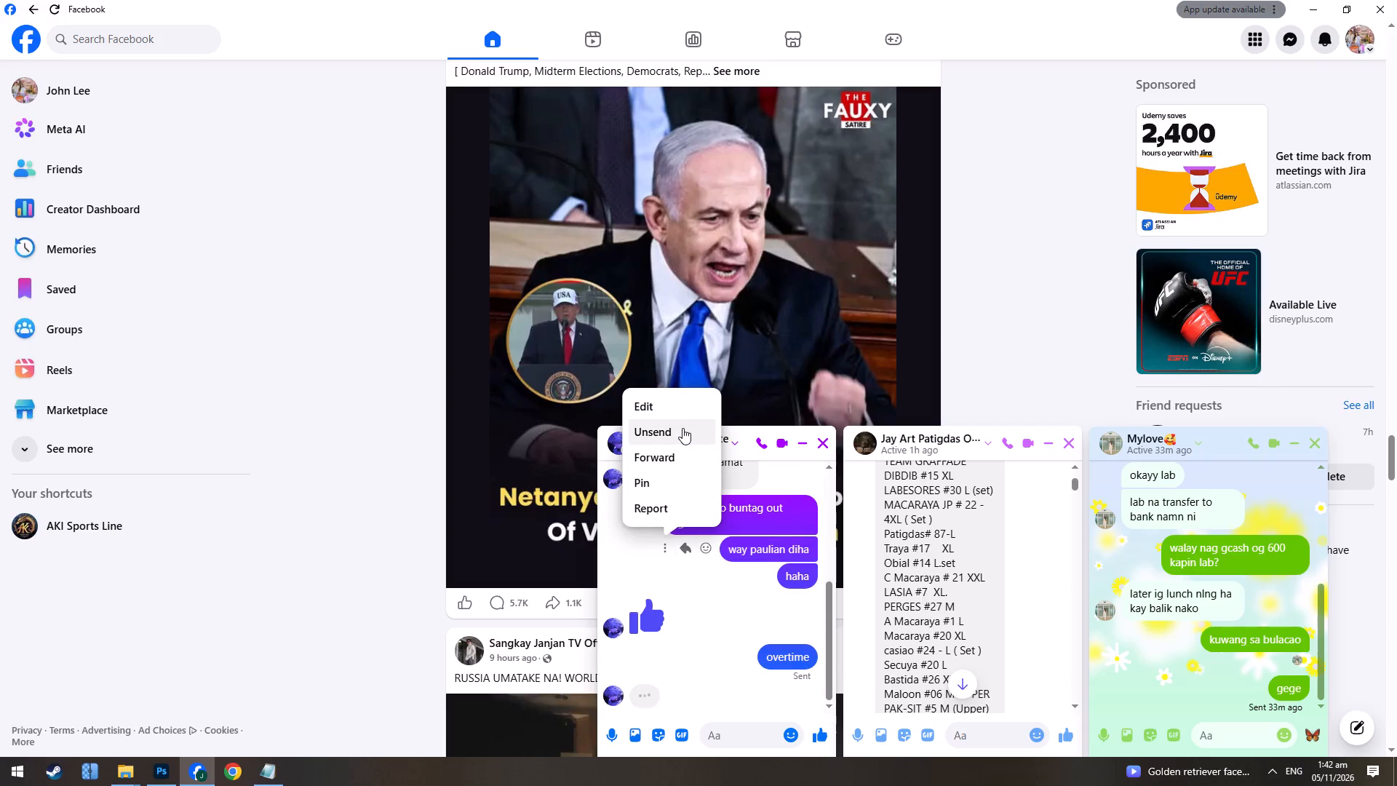
{"action": "left_click", "coordinate": [680, 432]}
{"action": "left_click", "coordinate": [531, 402]}
{"action": "left_click", "coordinate": [898, 477]}
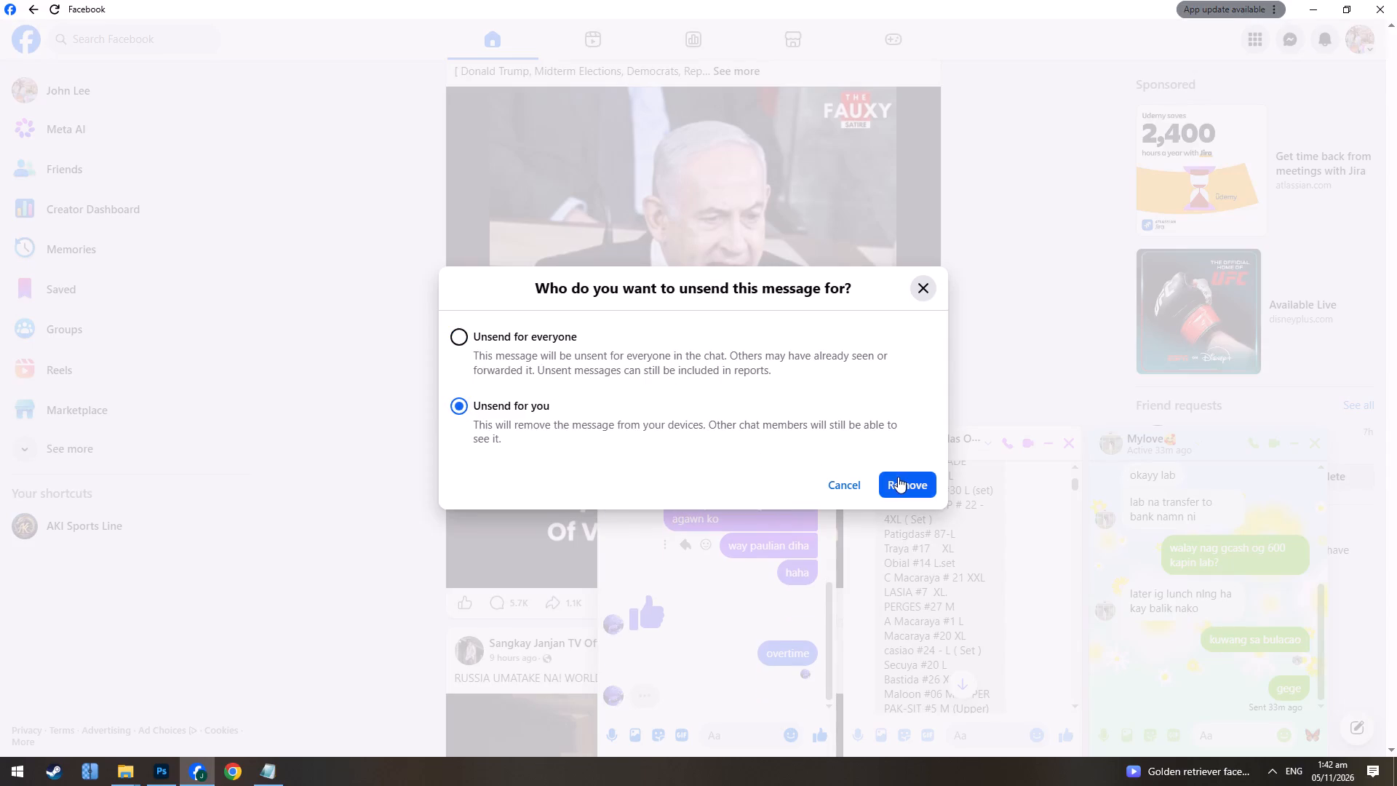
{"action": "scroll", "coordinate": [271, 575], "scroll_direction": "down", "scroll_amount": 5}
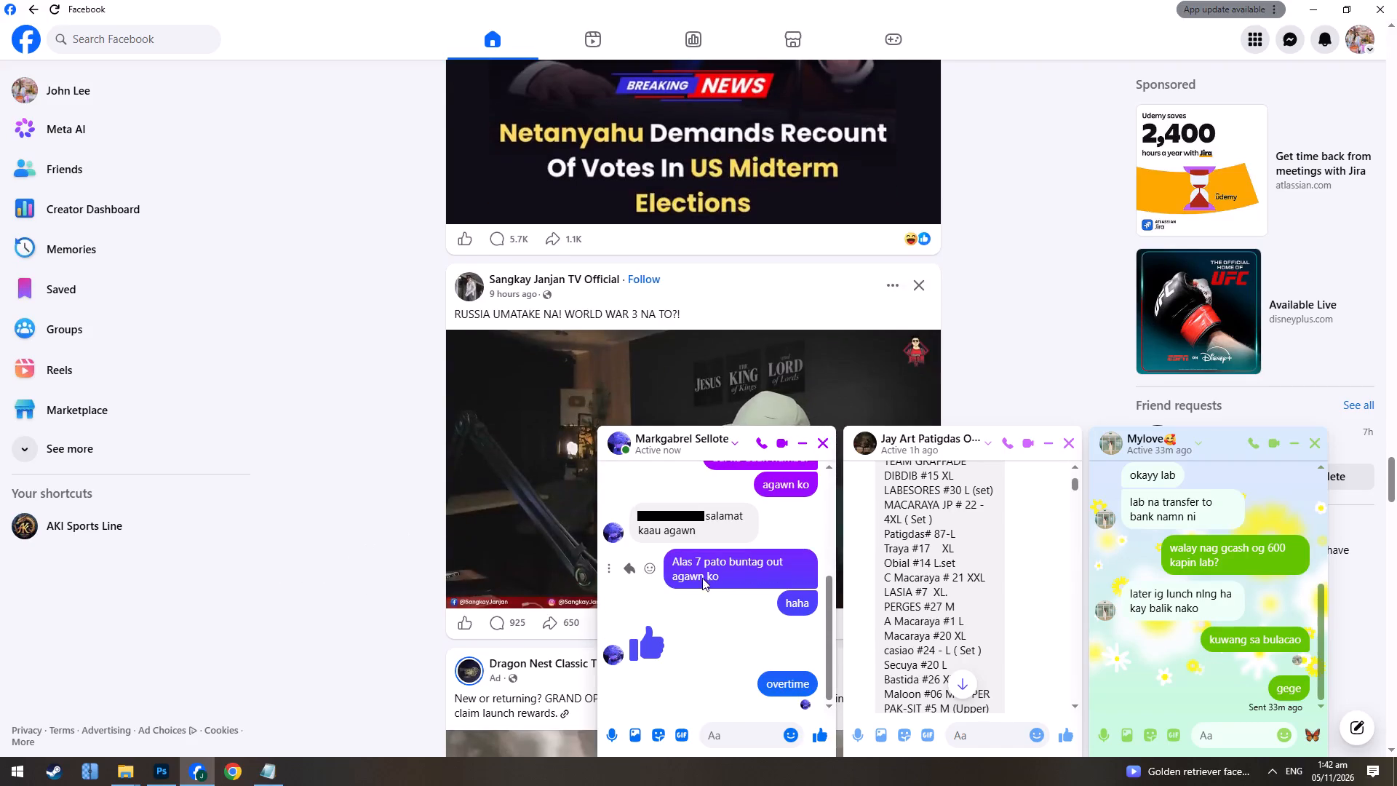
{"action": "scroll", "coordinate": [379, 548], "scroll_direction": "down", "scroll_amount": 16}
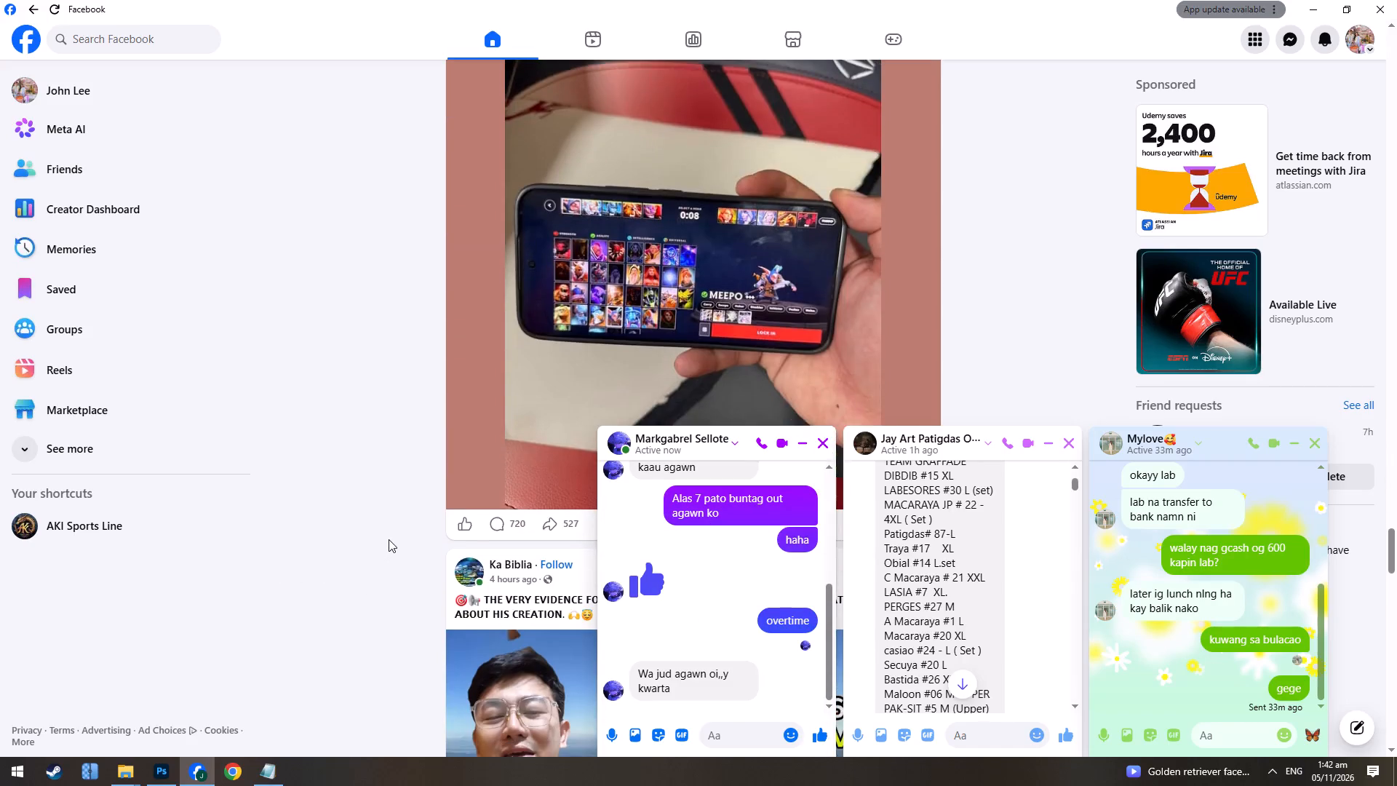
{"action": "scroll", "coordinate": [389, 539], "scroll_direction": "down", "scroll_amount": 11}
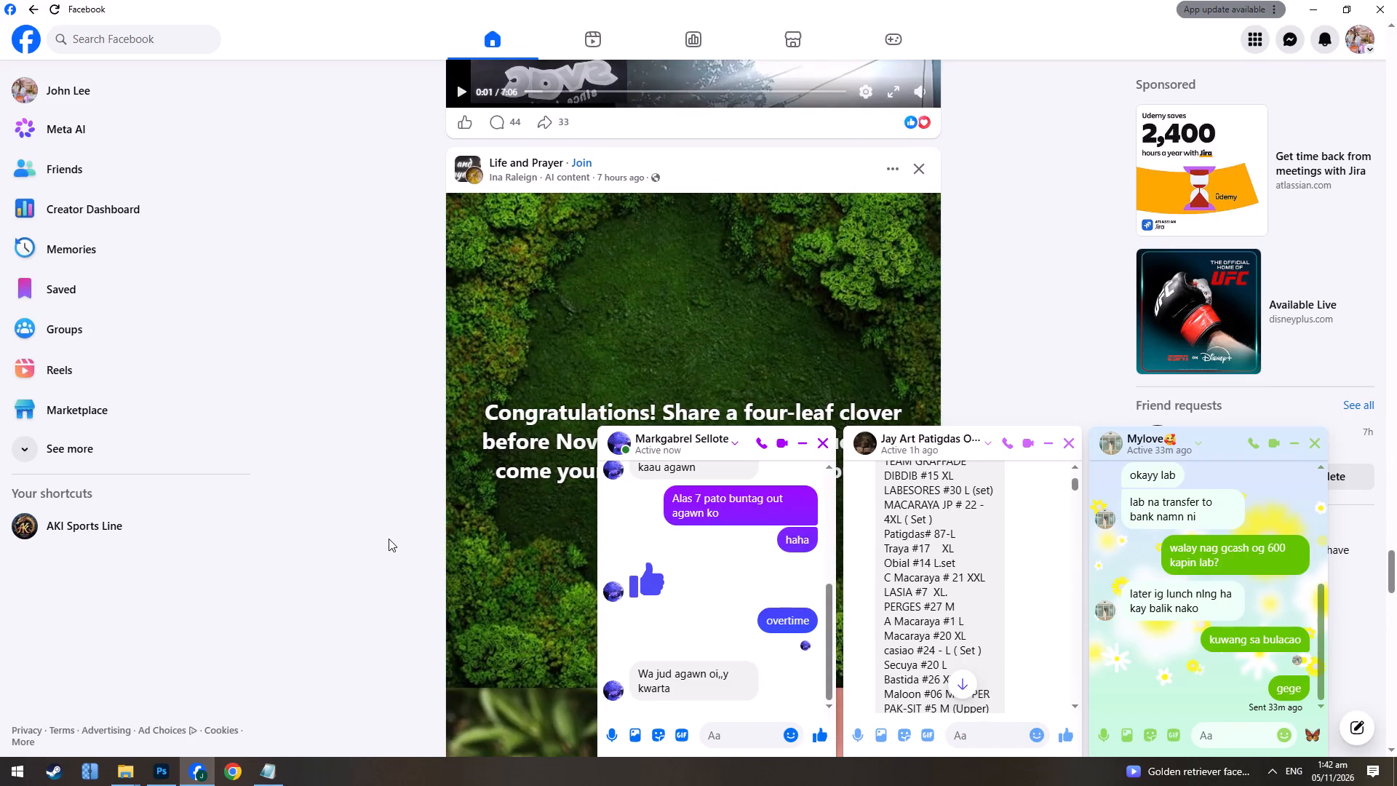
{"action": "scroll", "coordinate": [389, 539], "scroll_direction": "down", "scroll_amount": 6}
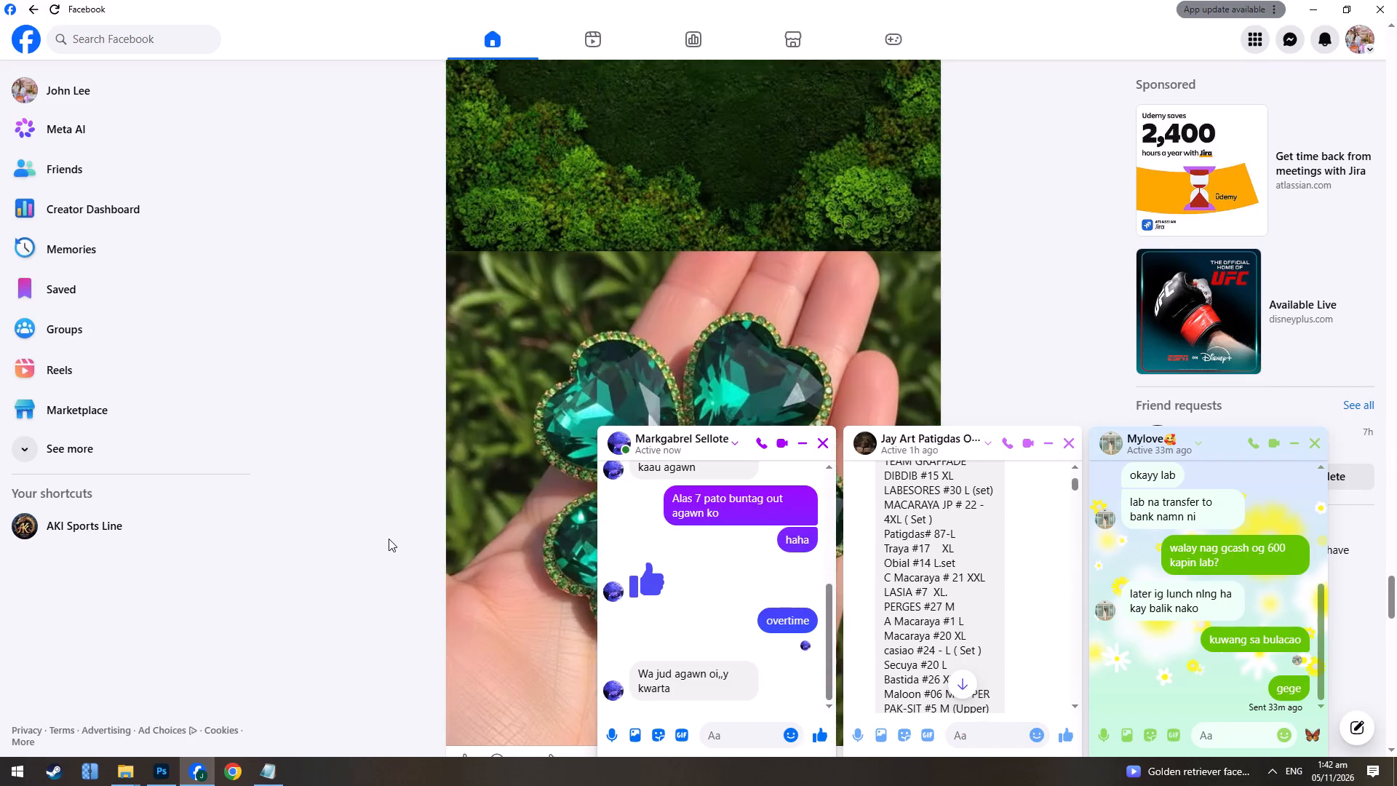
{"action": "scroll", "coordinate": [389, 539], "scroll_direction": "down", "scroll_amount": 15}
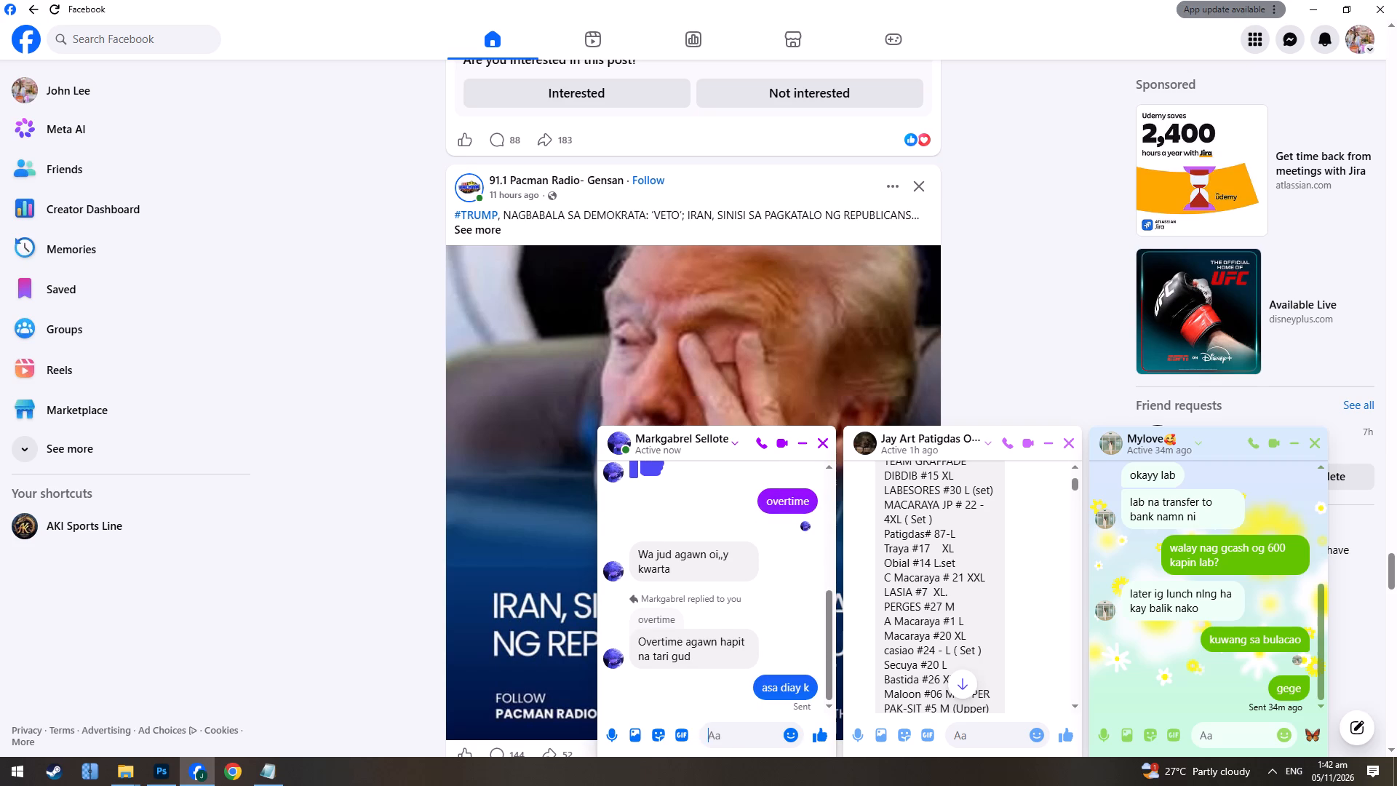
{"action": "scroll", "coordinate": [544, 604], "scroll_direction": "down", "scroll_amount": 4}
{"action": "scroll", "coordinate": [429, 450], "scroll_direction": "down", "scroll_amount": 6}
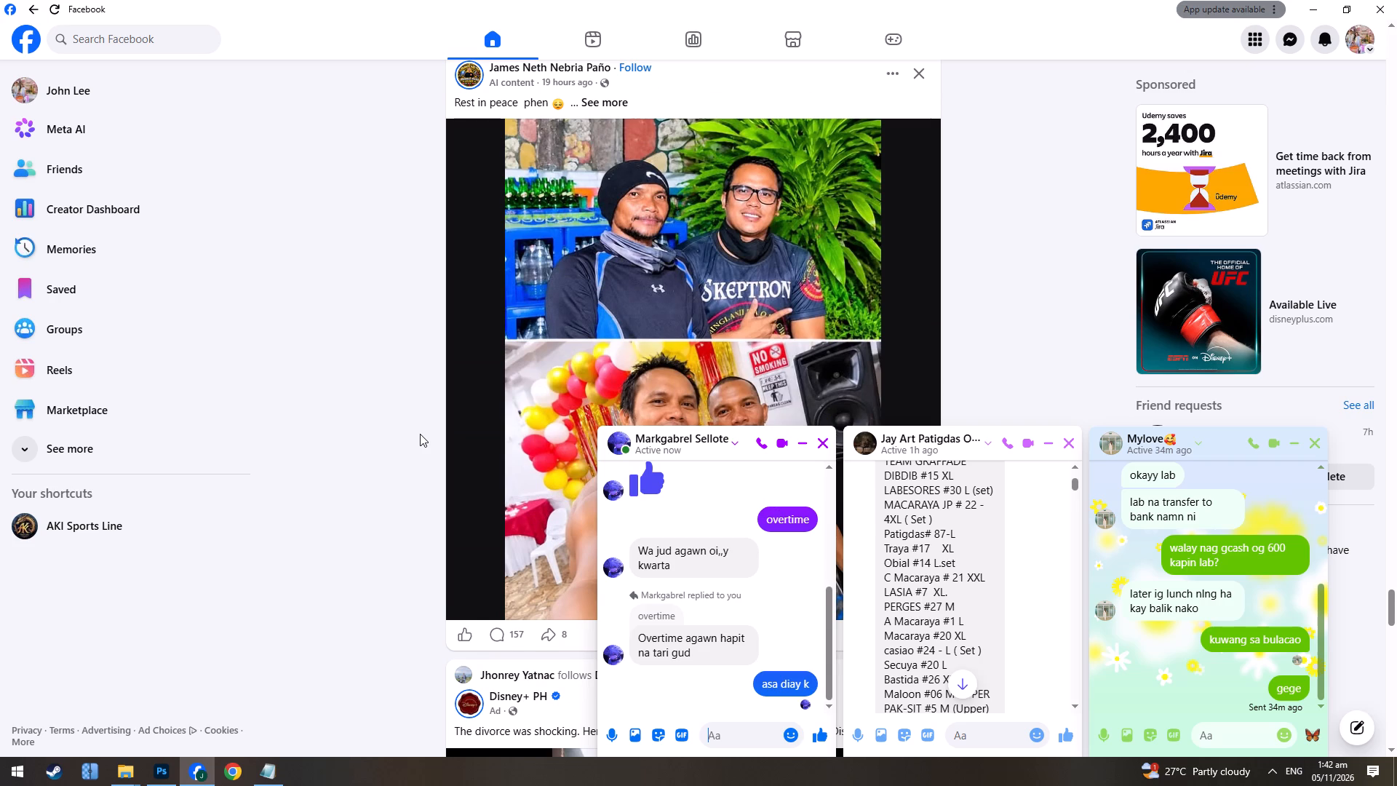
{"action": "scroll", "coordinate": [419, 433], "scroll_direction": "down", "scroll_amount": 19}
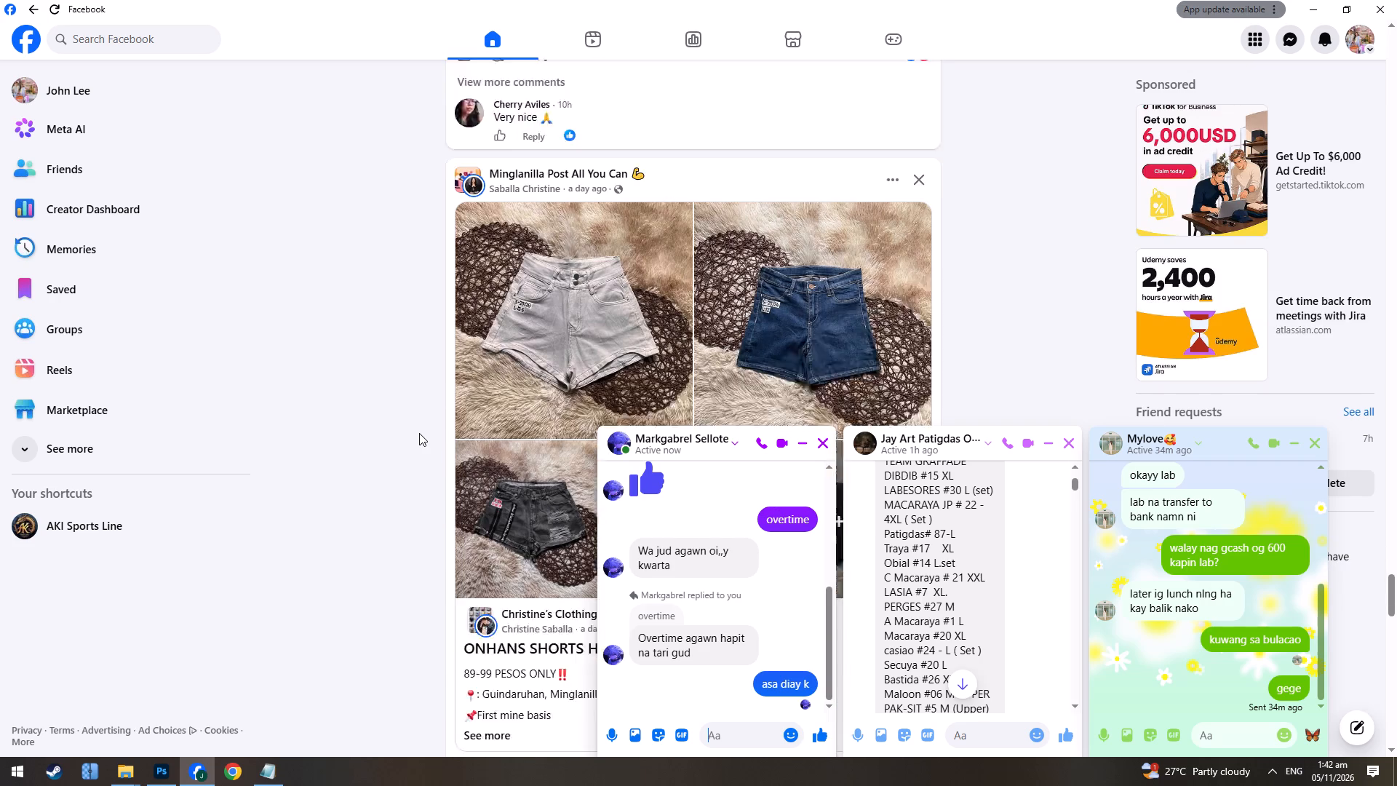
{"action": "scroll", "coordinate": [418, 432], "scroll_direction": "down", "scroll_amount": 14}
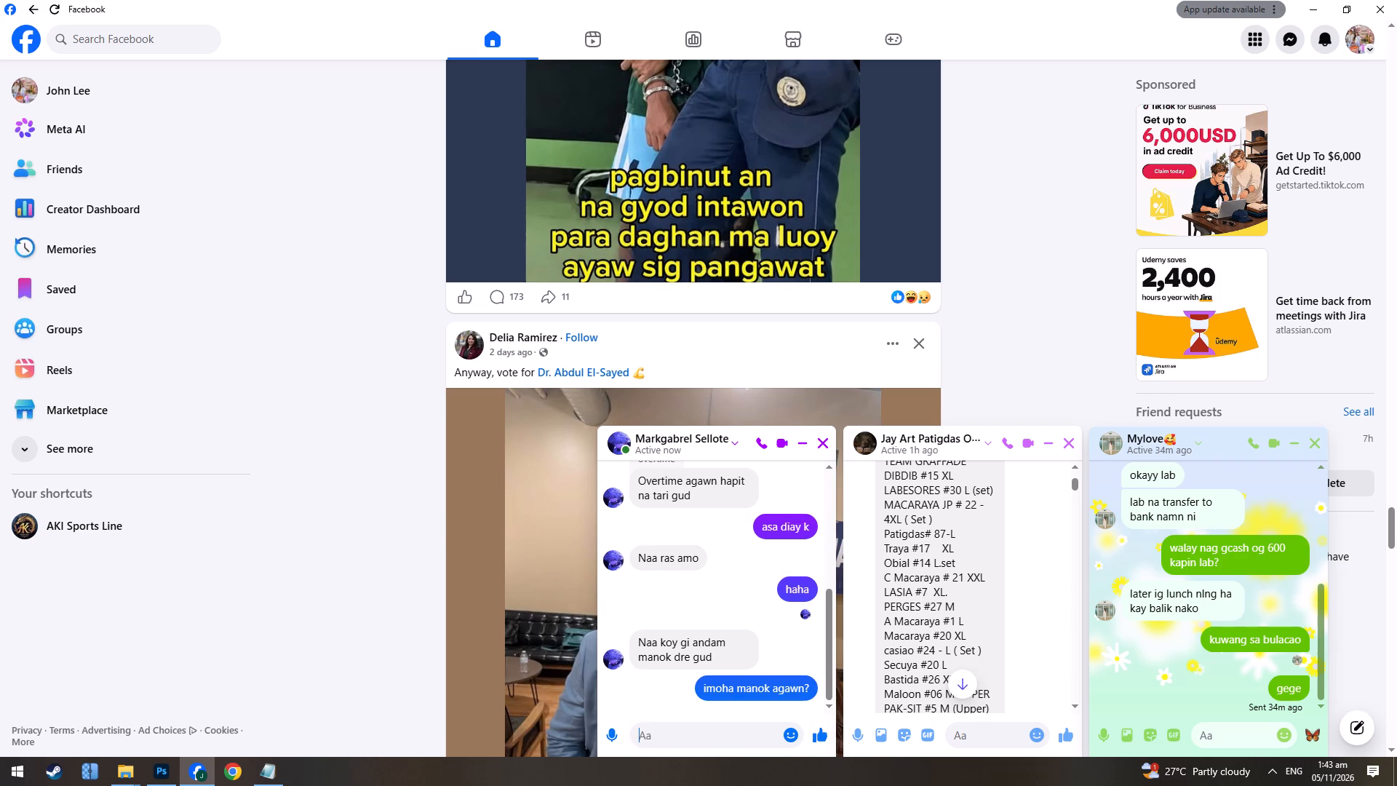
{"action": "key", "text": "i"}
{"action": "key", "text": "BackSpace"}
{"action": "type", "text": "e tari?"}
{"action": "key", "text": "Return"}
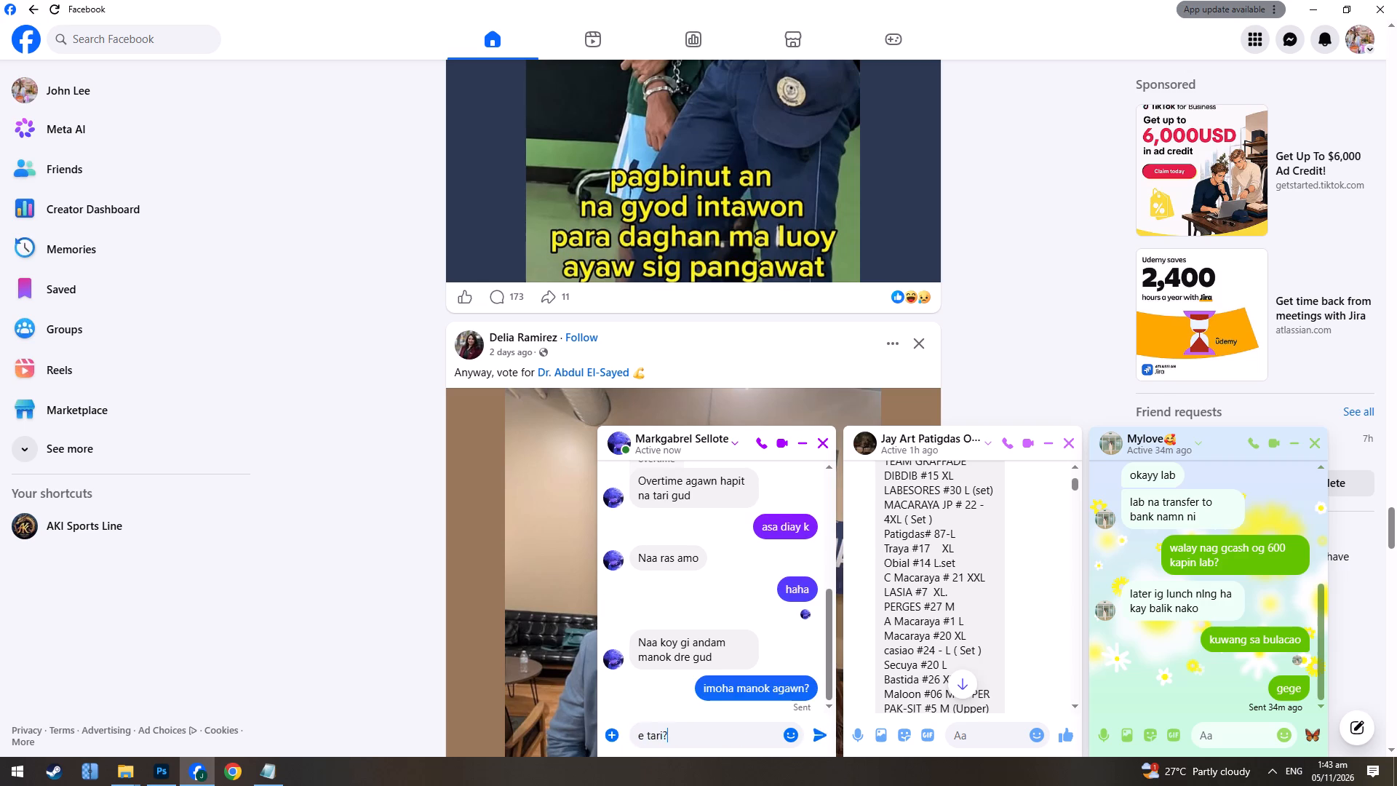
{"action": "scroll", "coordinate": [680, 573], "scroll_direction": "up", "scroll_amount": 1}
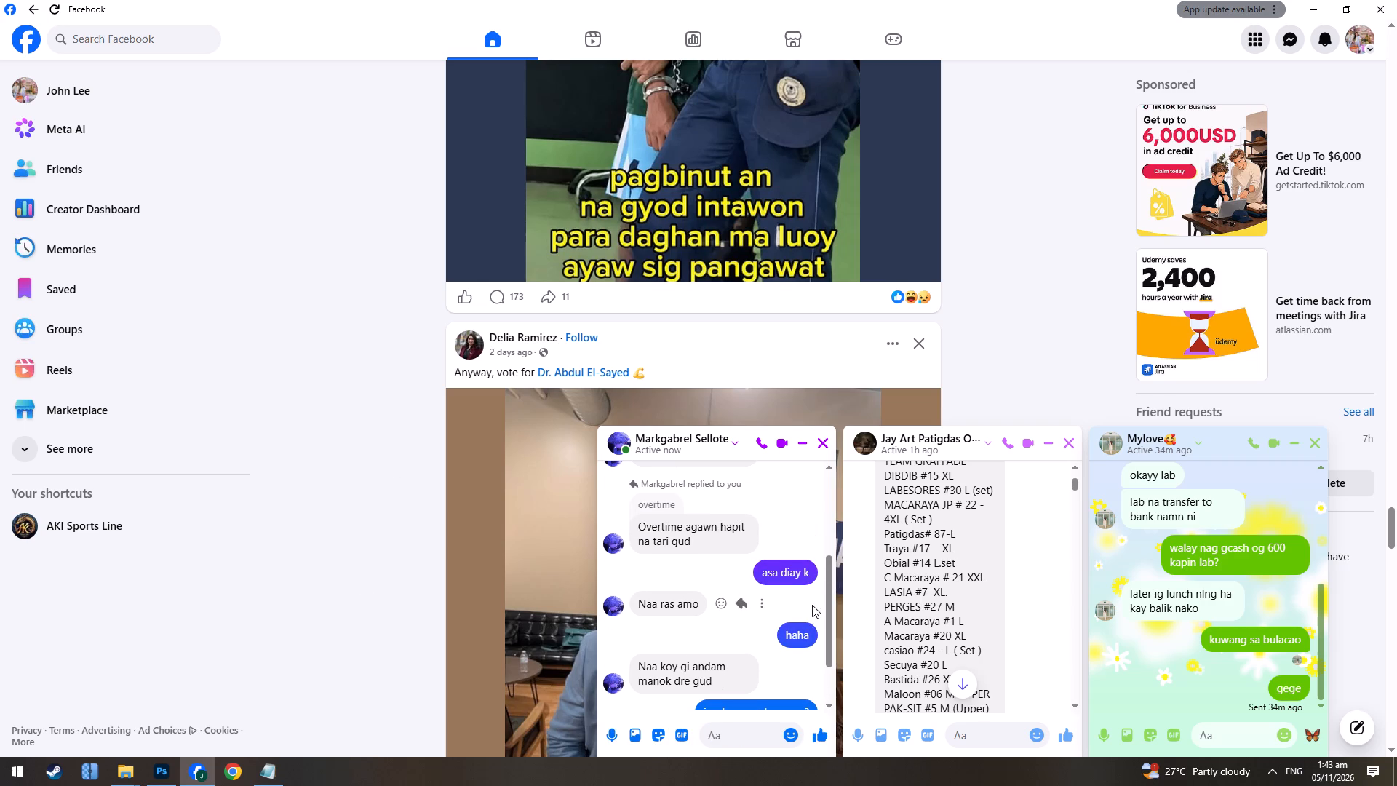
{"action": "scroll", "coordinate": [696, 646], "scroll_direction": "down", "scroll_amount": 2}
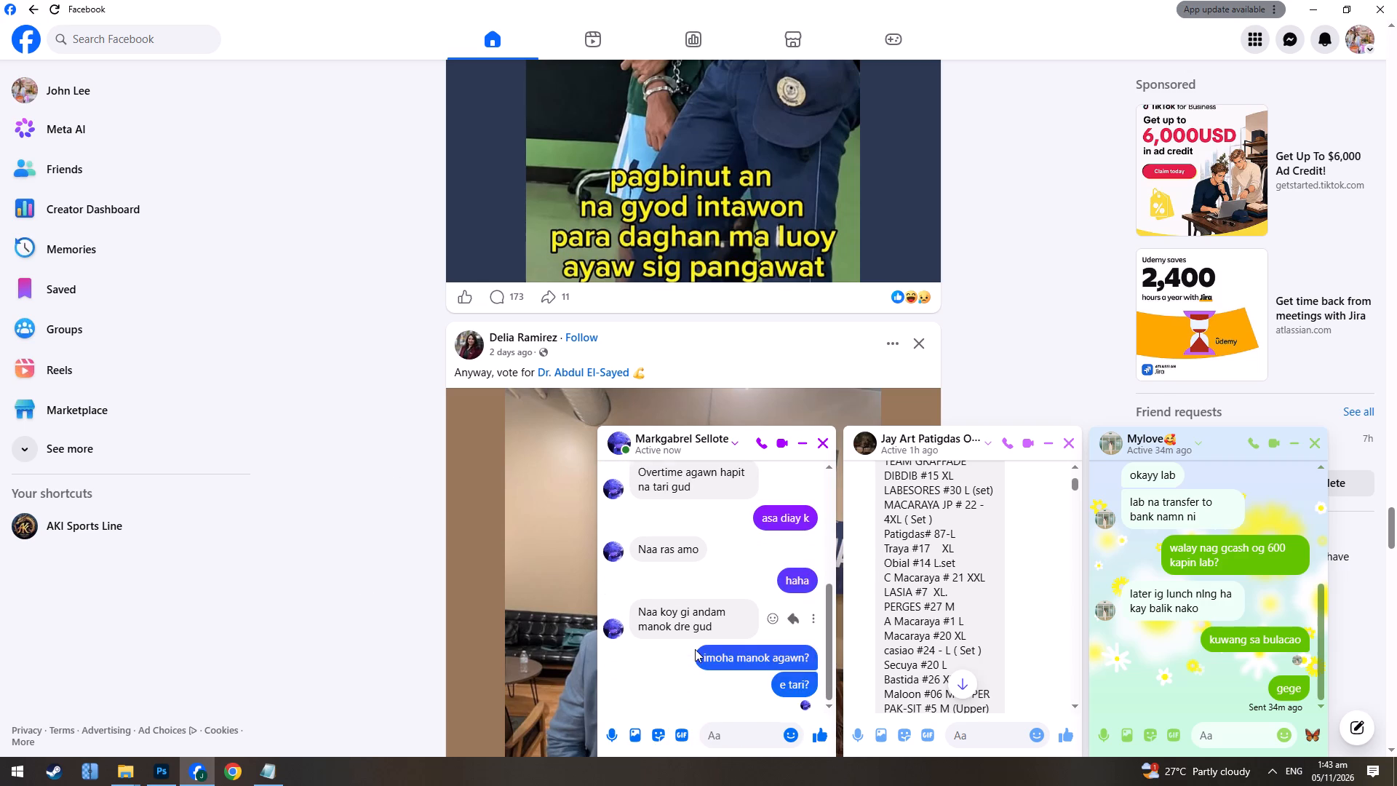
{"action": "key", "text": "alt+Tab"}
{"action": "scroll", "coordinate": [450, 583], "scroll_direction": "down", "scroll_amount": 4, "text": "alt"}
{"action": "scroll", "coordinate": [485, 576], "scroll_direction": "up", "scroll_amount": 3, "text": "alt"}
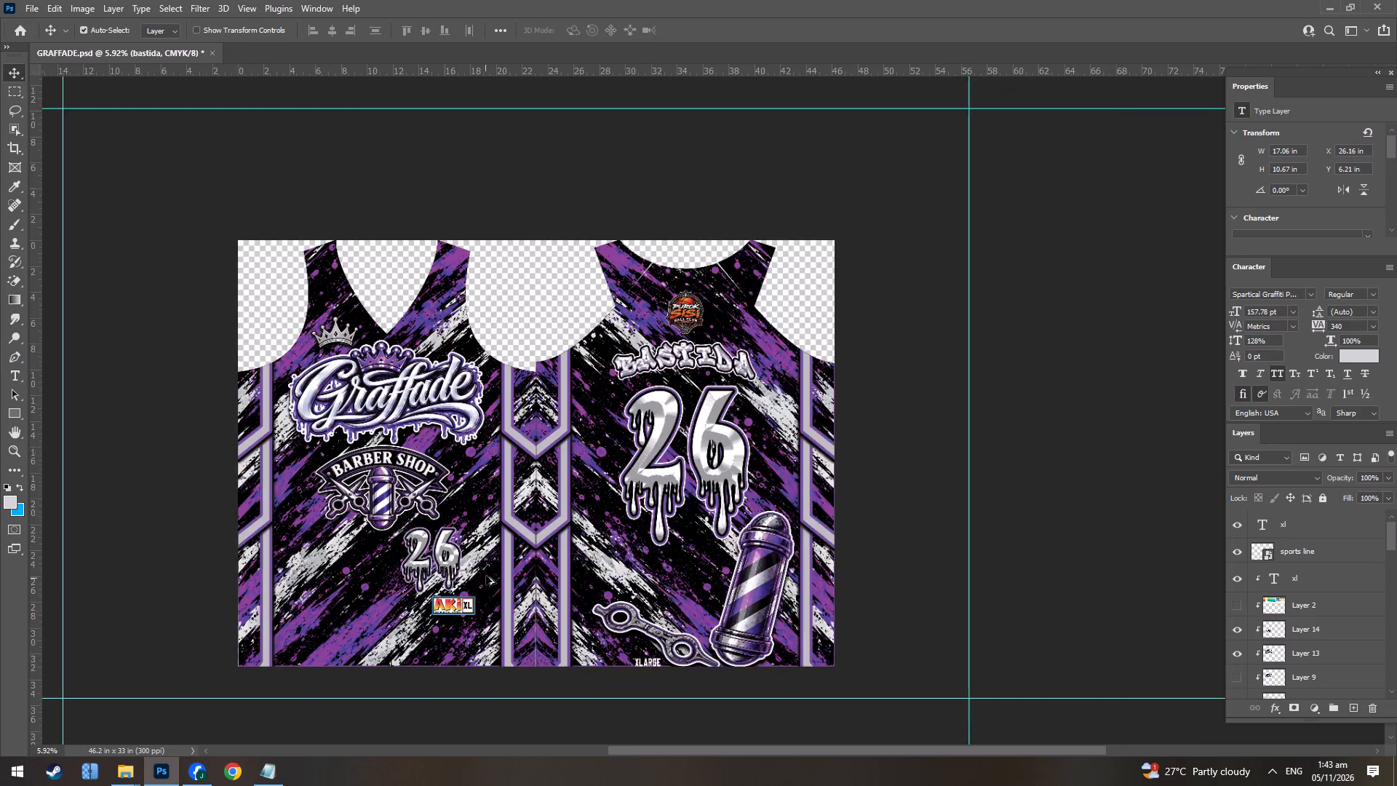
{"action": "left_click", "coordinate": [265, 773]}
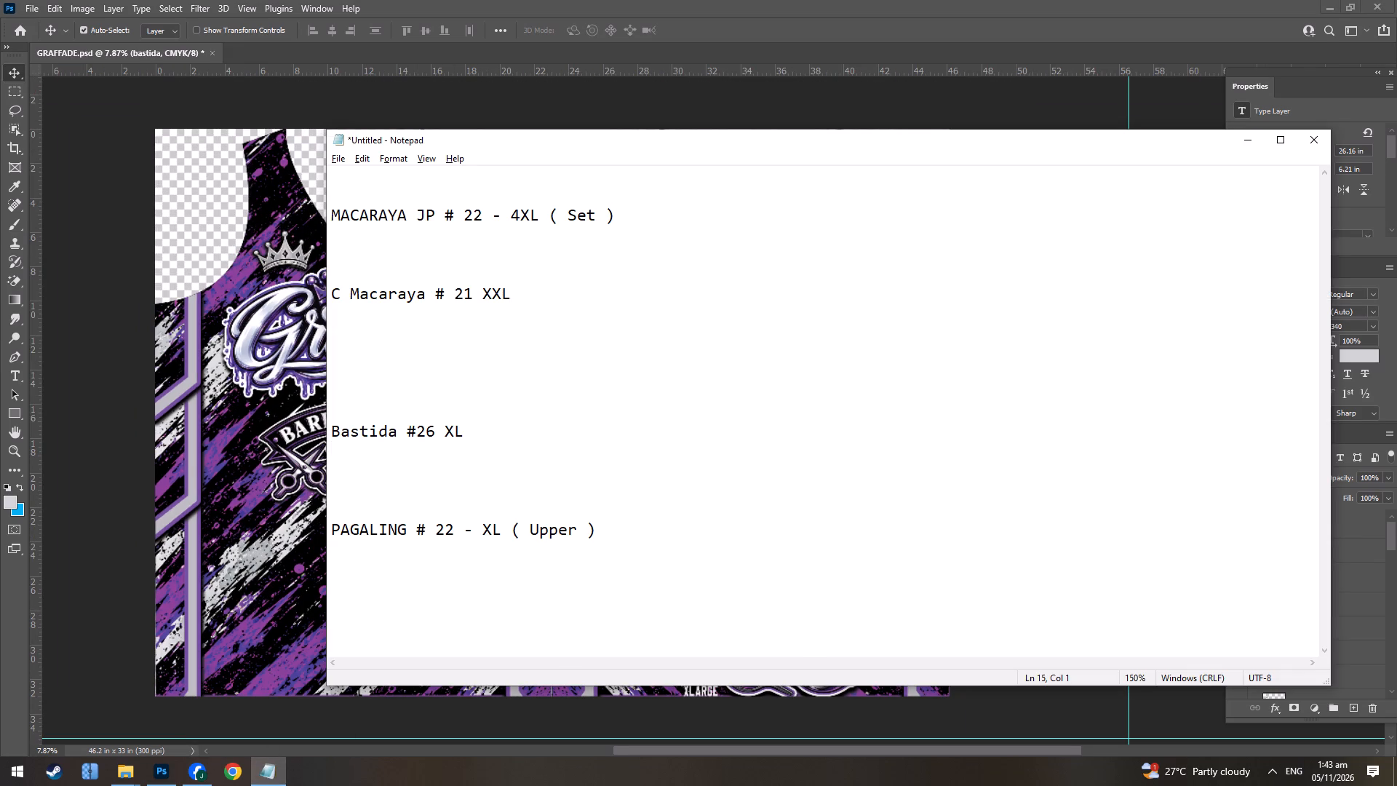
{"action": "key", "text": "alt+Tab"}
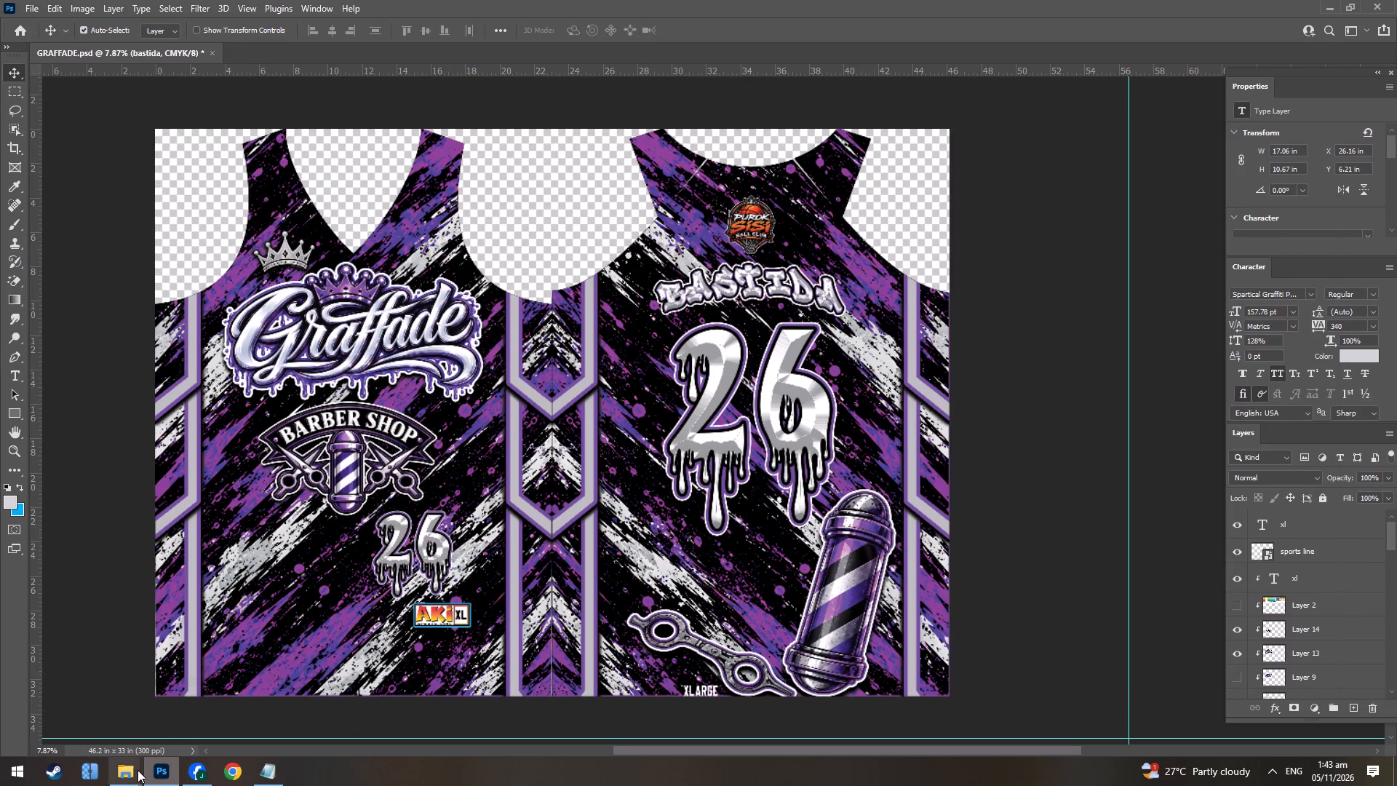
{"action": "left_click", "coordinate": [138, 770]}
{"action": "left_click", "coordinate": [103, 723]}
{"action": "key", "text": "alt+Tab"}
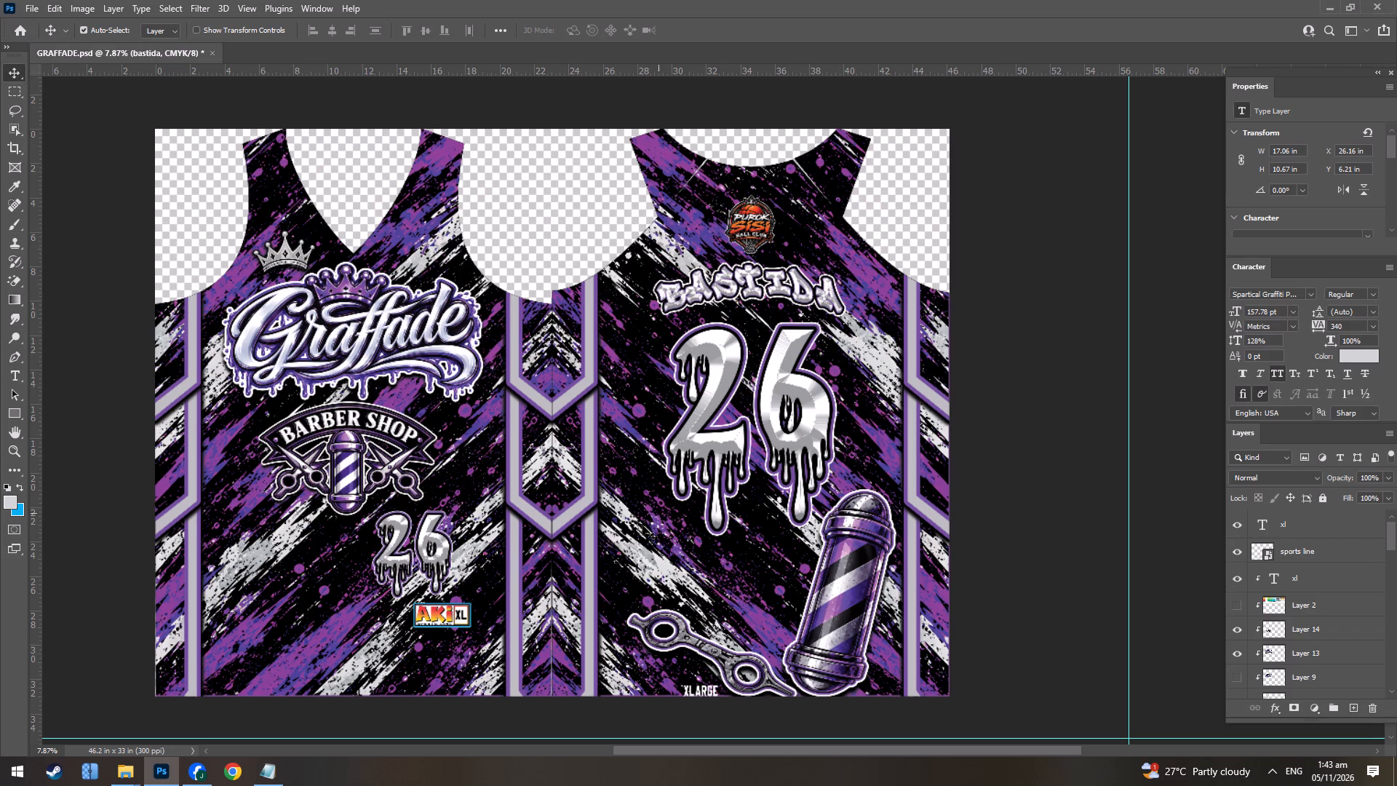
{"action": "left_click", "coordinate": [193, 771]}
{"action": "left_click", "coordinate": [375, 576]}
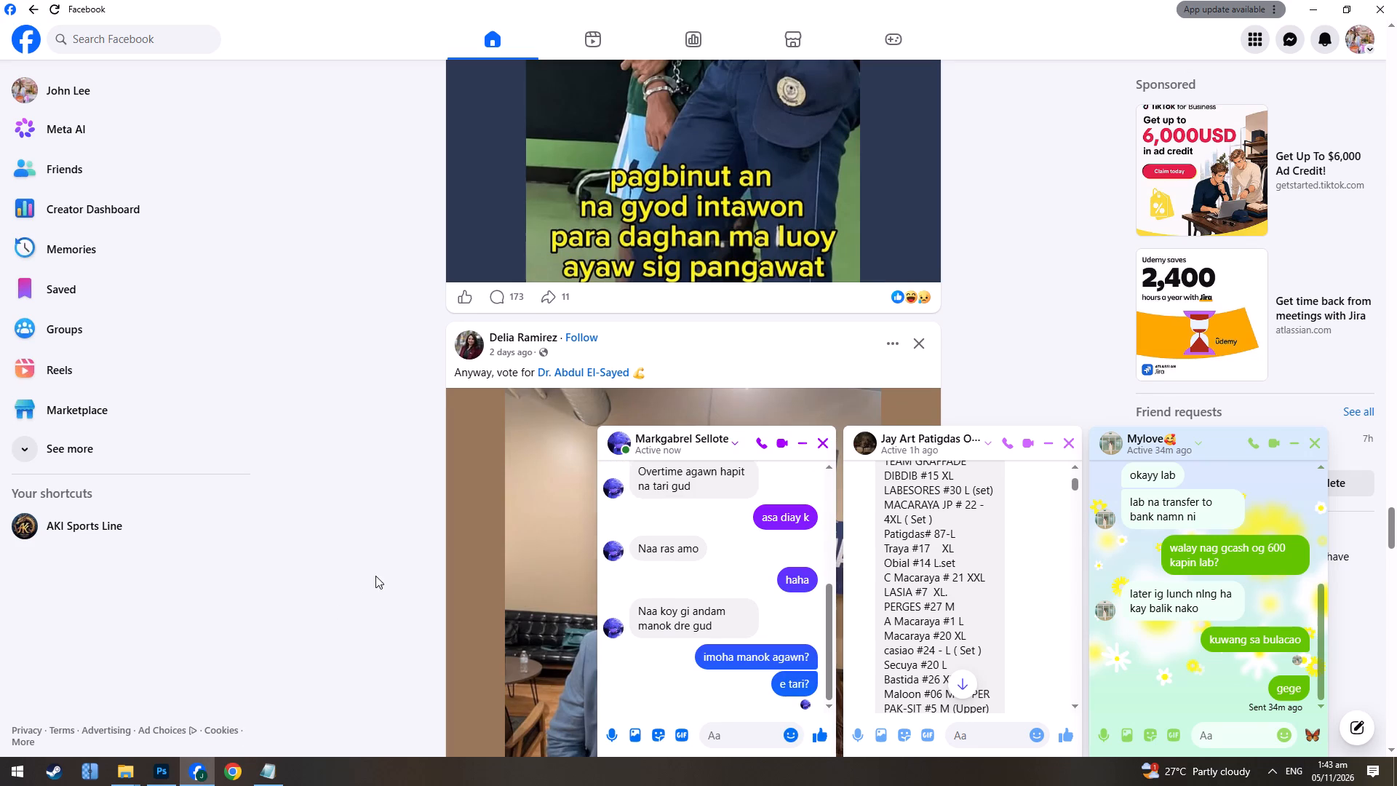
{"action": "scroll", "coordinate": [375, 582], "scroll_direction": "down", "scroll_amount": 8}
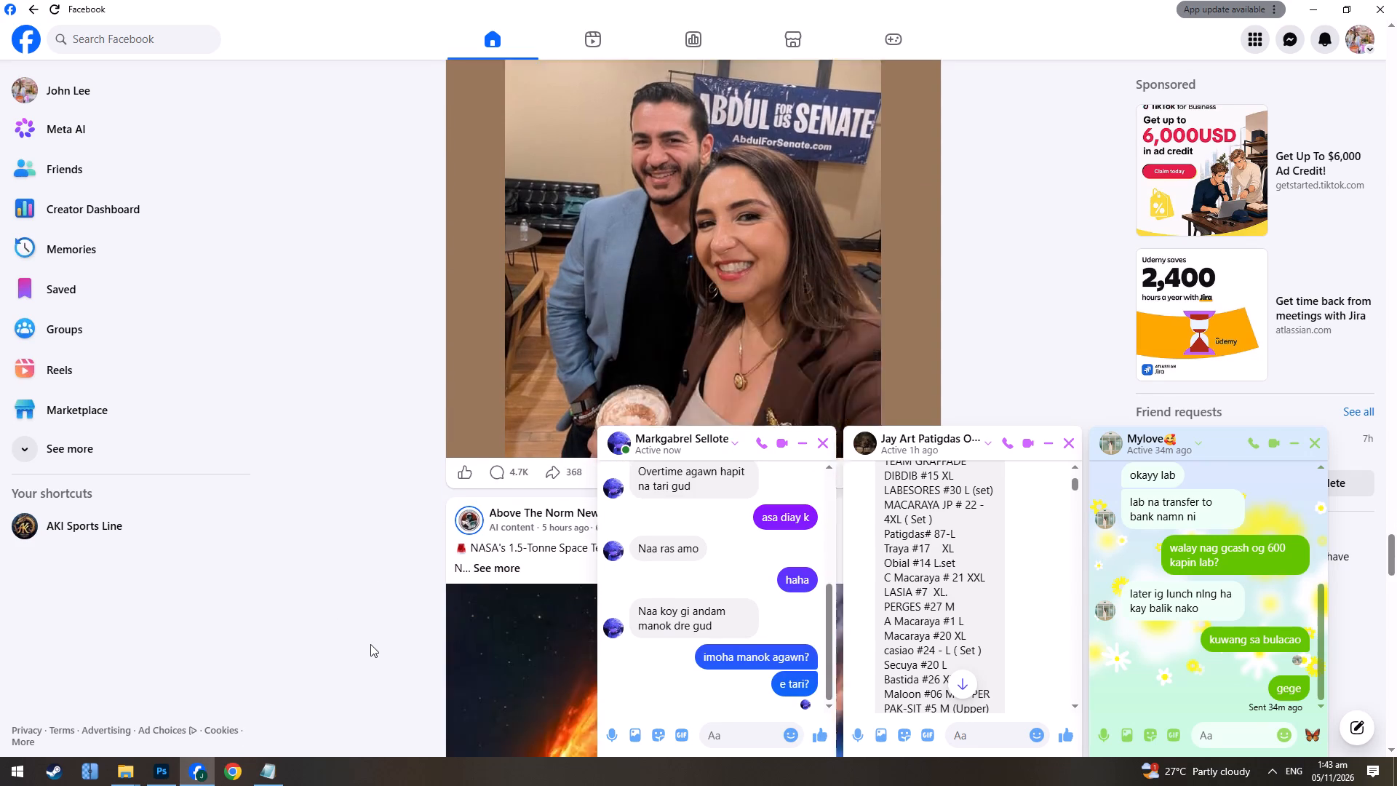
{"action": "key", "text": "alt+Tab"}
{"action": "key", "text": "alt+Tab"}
Delete the Bastida #26 XL entry from the player list in Notepad.
{"action": "left_click", "coordinate": [281, 772]}
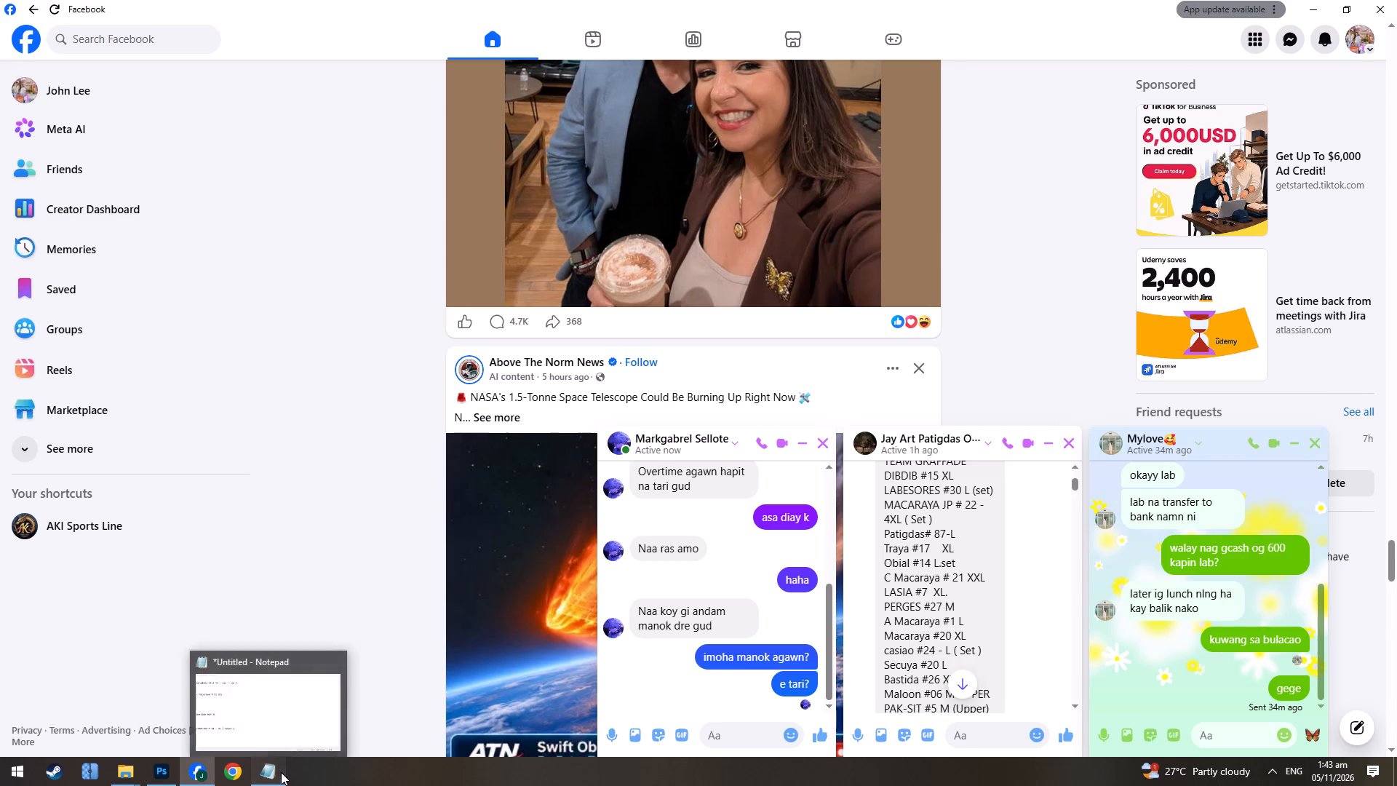
{"action": "left_click_drag", "start_coordinate": [480, 426], "coordinate": [287, 423]}
{"action": "key", "text": "BackSpace"}
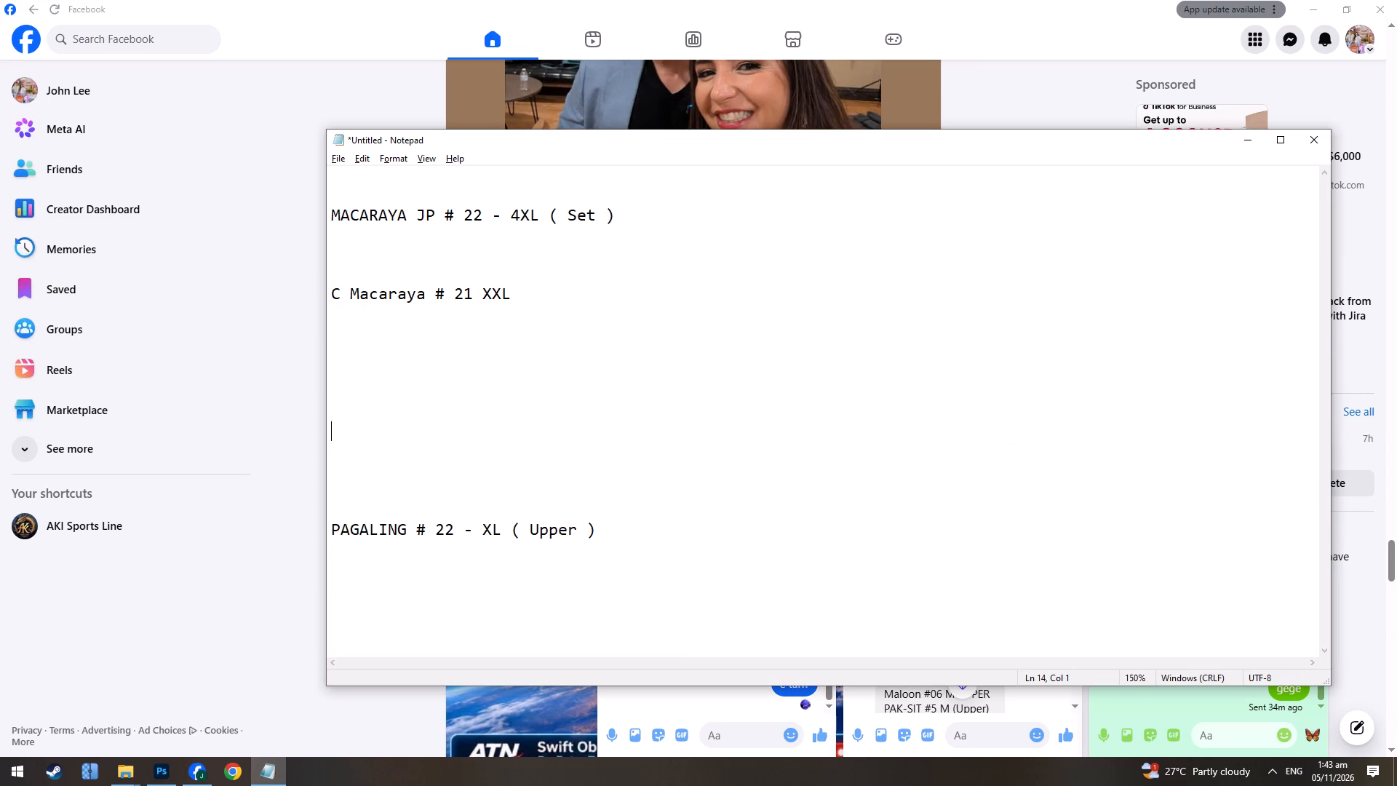
Highlight the PAGALING # 22 entry in the list, and in Photoshop change the jersey's large back number to 22.
{"action": "left_click_drag", "start_coordinate": [613, 530], "coordinate": [311, 532]}
{"action": "key", "text": "alt+Tab"}
{"action": "key", "text": "alt+Tab"}
{"action": "left_click", "coordinate": [151, 779]}
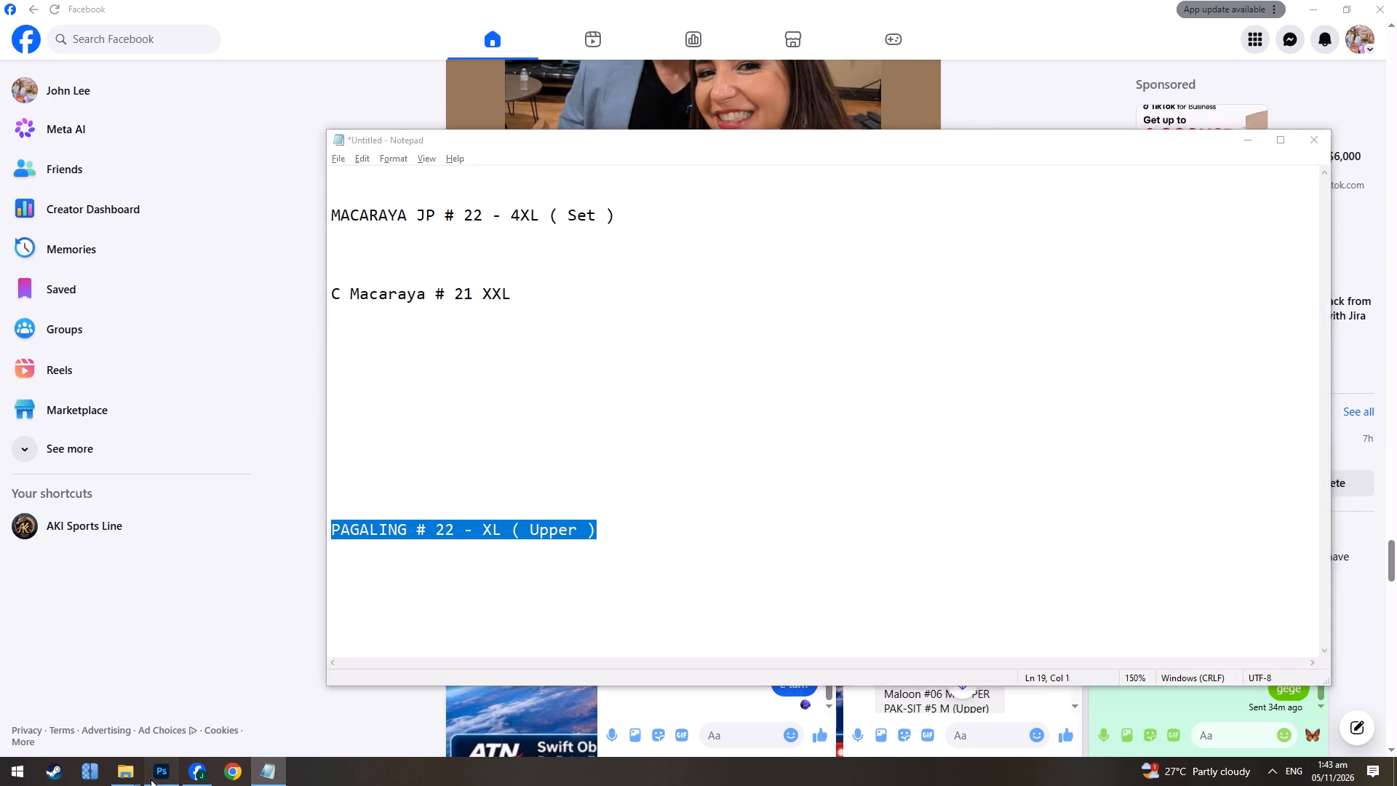
{"action": "double_click", "coordinate": [746, 451]}
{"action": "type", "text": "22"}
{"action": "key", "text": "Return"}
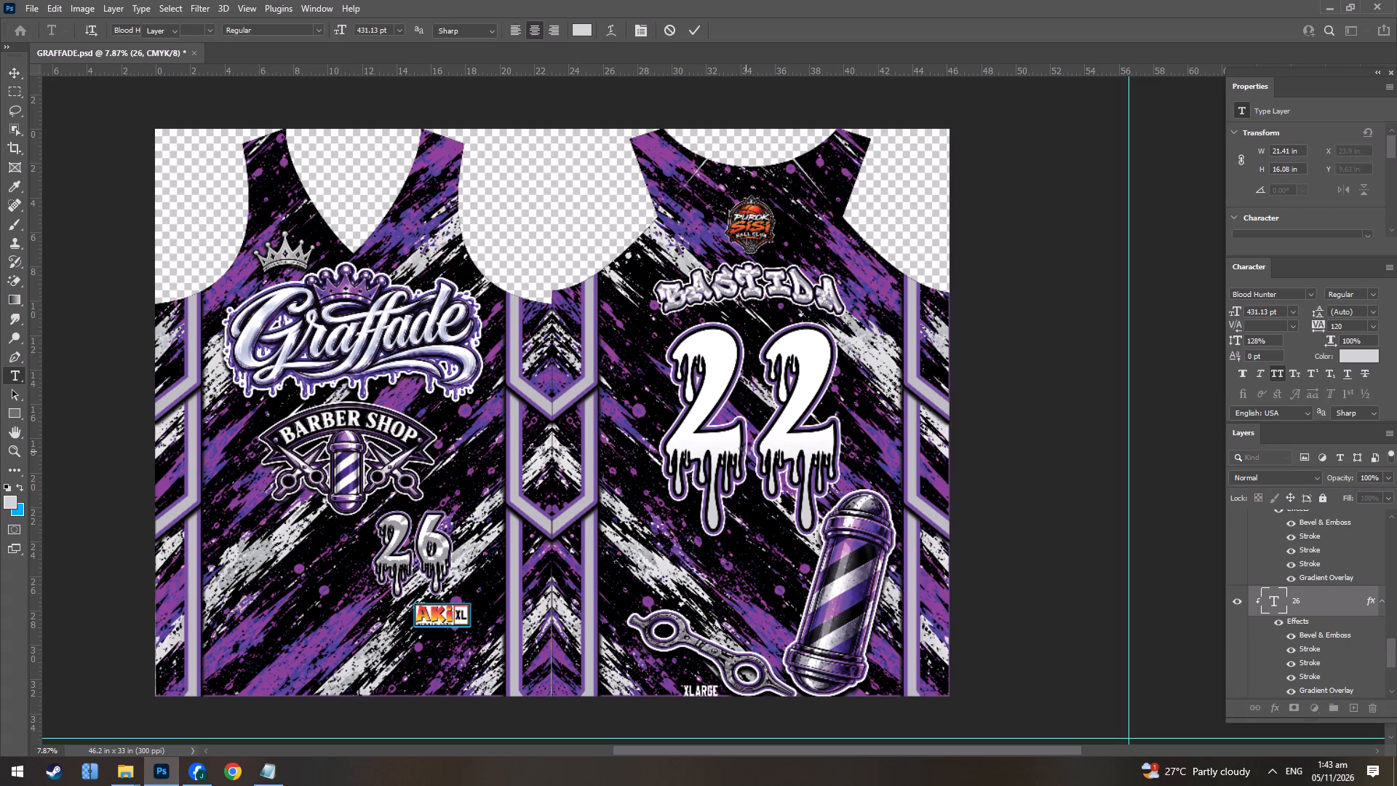
Set the tracking of the large back number 22 to 100.
{"action": "double_click", "coordinate": [779, 437]}
{"action": "left_click", "coordinate": [1356, 324]}
{"action": "key", "text": "Down"}
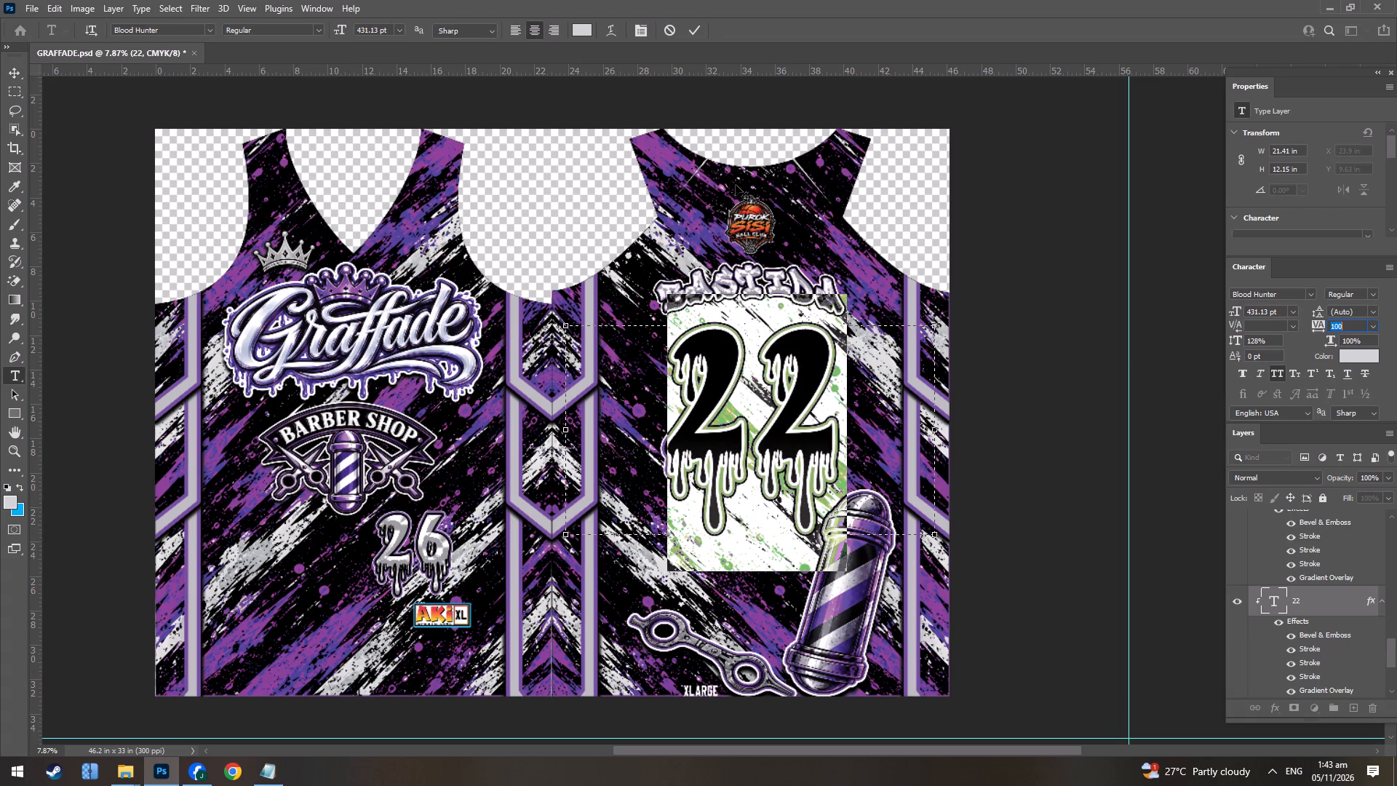
Set the letter tracking of the large 22 on the jersey's back to 100.
{"action": "key", "text": "Down"}
{"action": "key", "text": "Up"}
{"action": "left_click", "coordinate": [702, 29]}
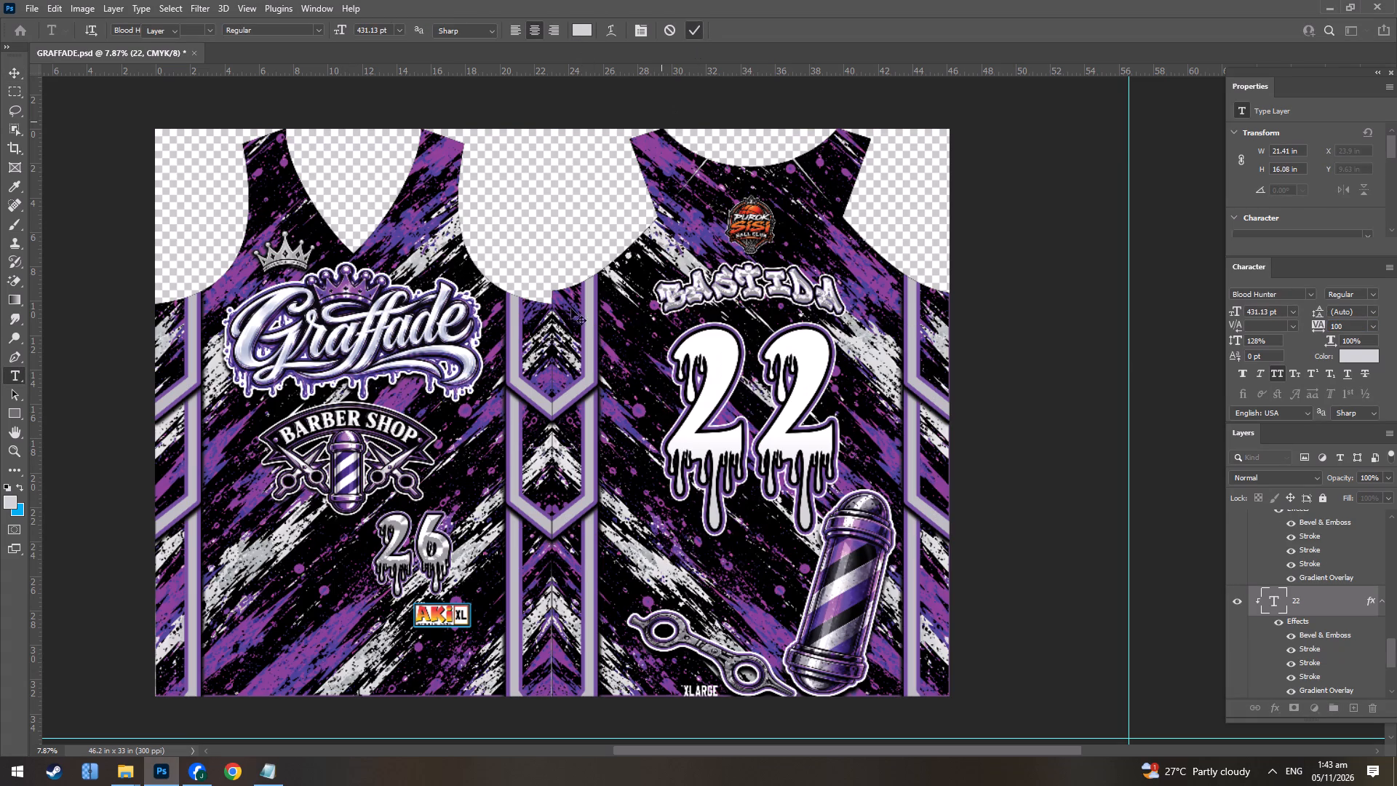
Change the small number on the jersey's front, above the AKI tag, to 22.
{"action": "double_click", "coordinate": [426, 555]}
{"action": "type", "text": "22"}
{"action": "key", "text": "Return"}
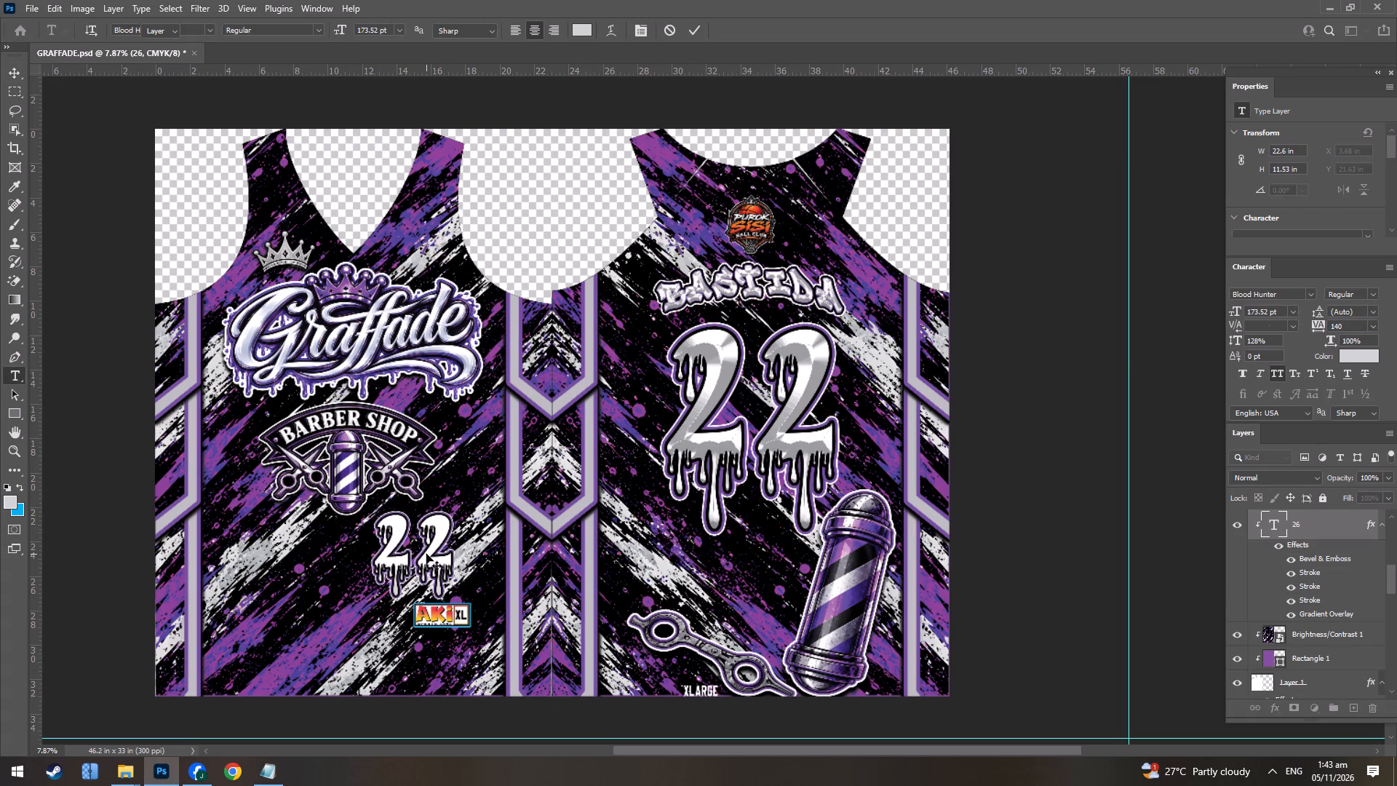
Set the letter tracking of the small 22 on the jersey's front, above the AKI tag, to 120.
{"action": "double_click", "coordinate": [426, 554]}
{"action": "left_click", "coordinate": [1343, 324]}
{"action": "key", "text": "Down"}
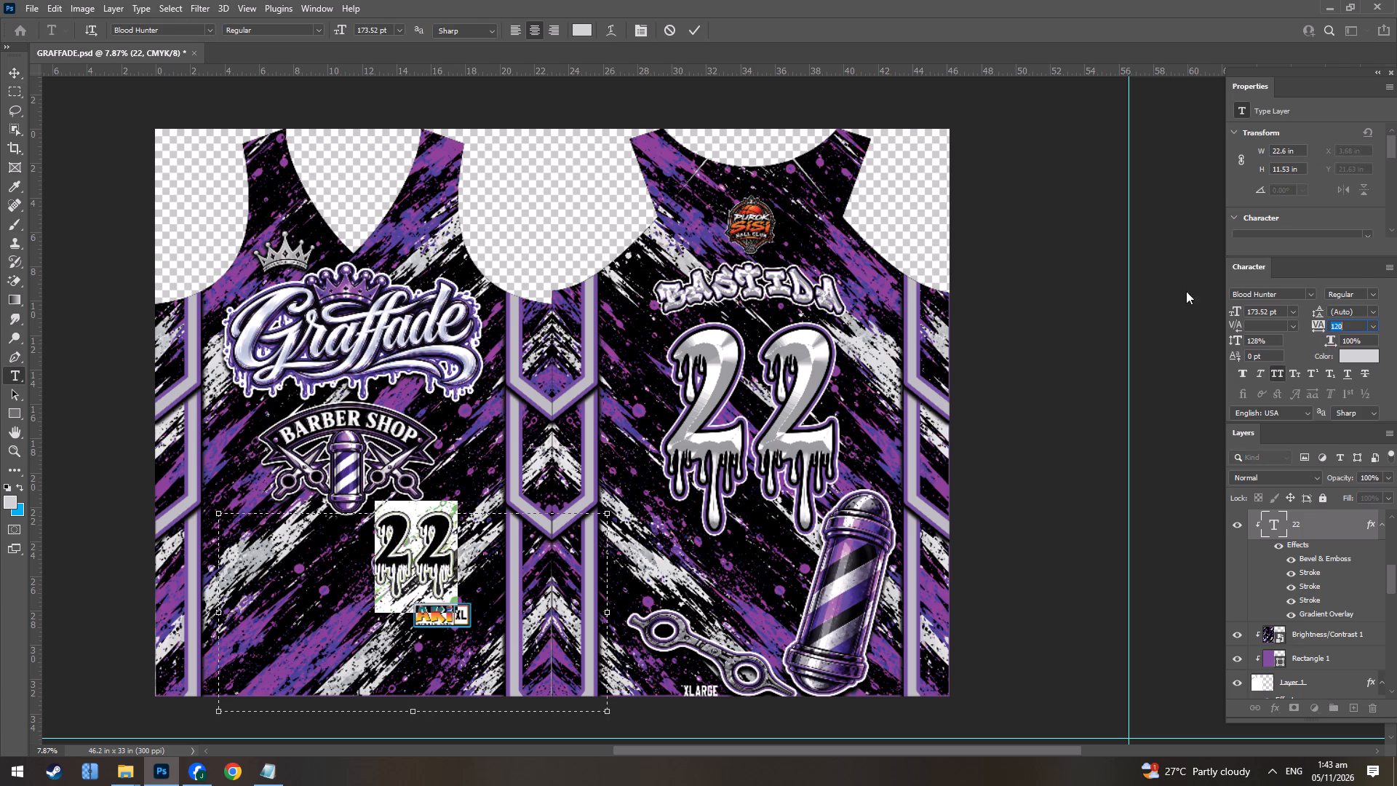
{"action": "left_click", "coordinate": [691, 27]}
Change the player name on the jersey's back to pagaling.
{"action": "double_click", "coordinate": [746, 282]}
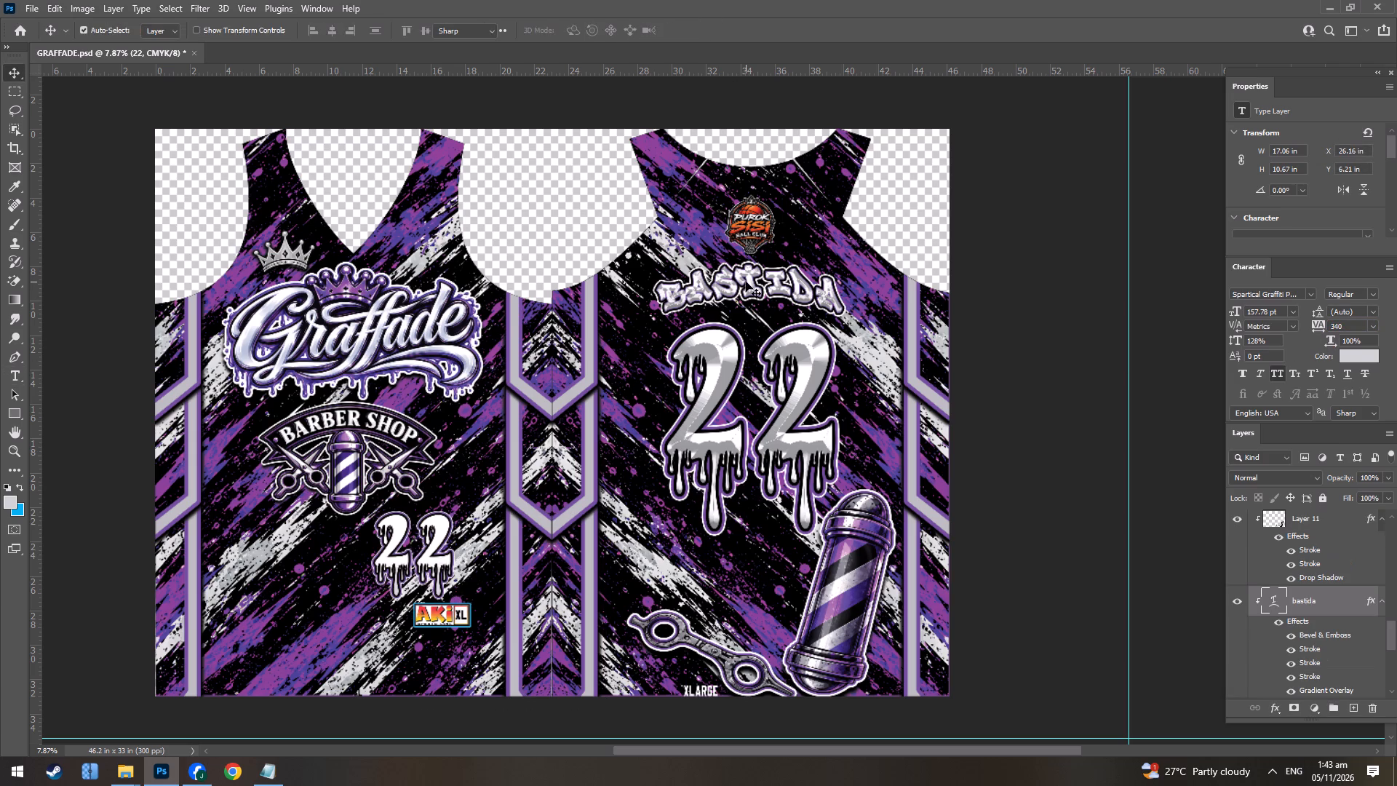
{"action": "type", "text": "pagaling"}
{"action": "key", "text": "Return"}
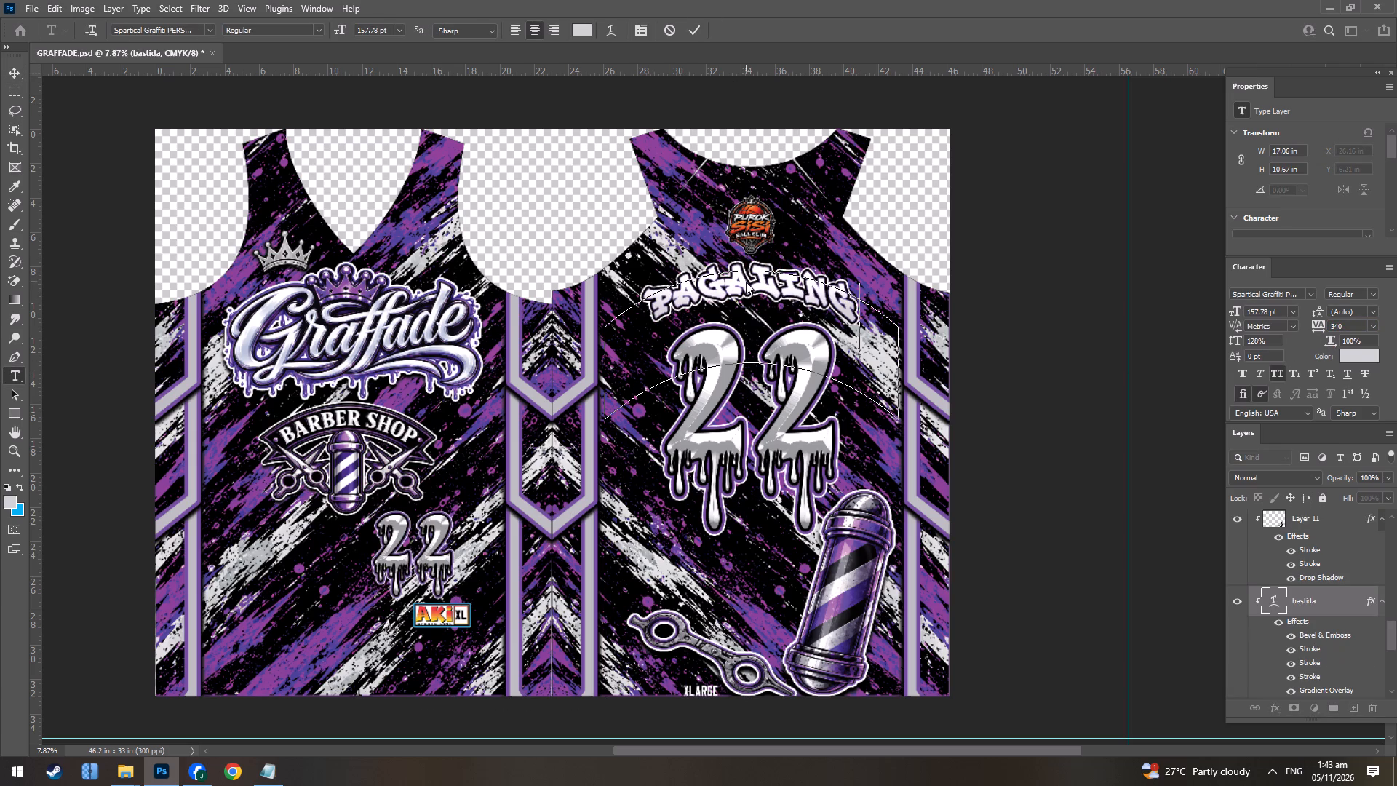
Switch to Facebook and send the friend in the purple chat the message "ig ta tari na agawn asa pod?".
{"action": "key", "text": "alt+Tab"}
{"action": "left_click", "coordinate": [199, 772]}
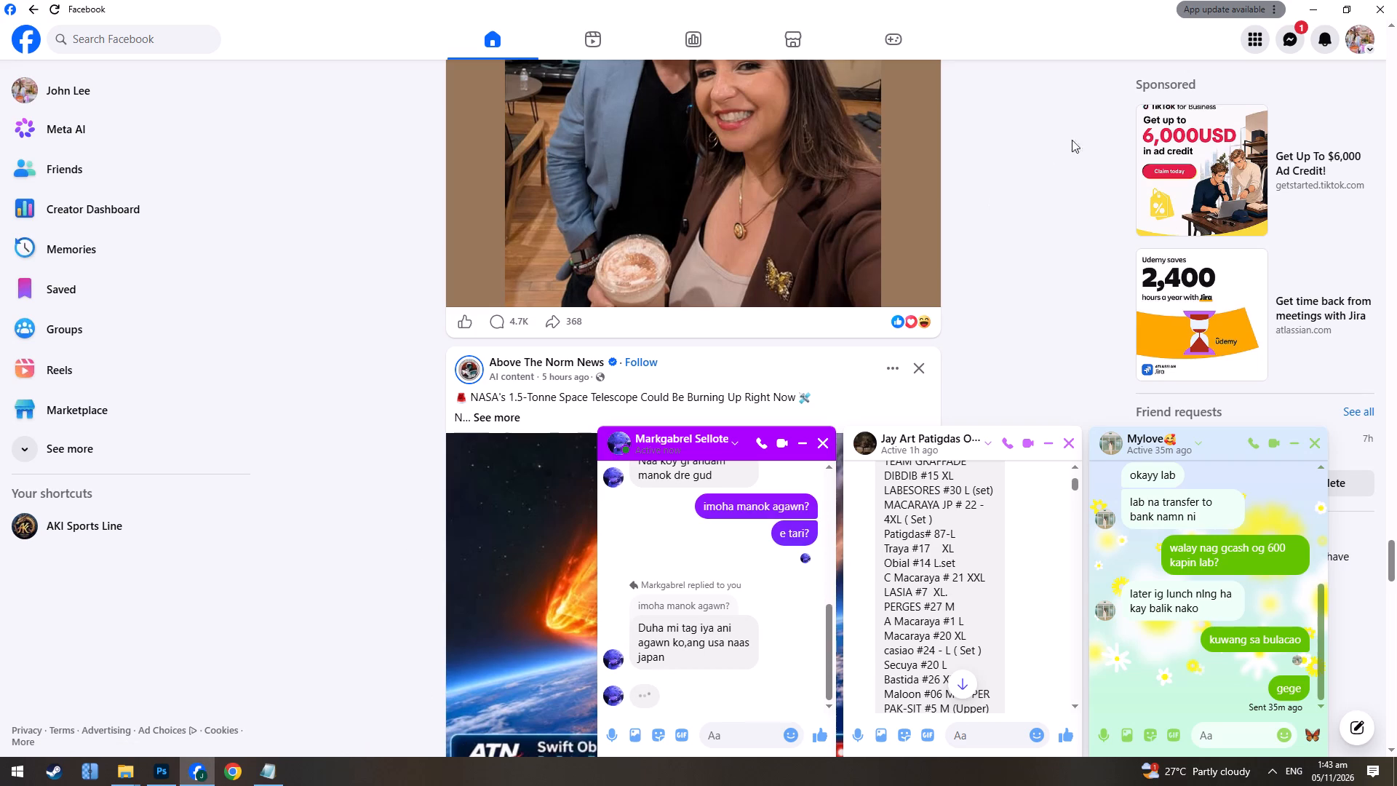
{"action": "left_click", "coordinate": [725, 729]}
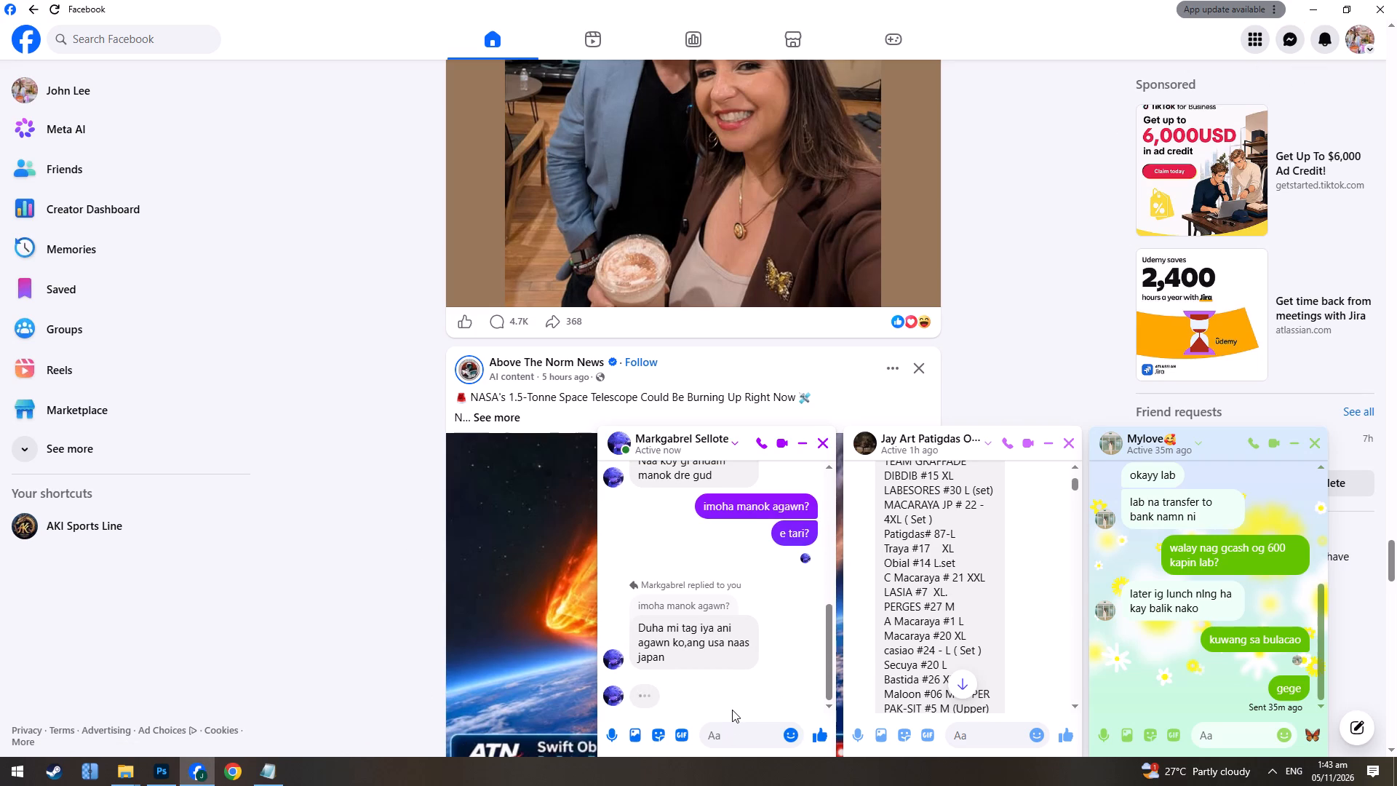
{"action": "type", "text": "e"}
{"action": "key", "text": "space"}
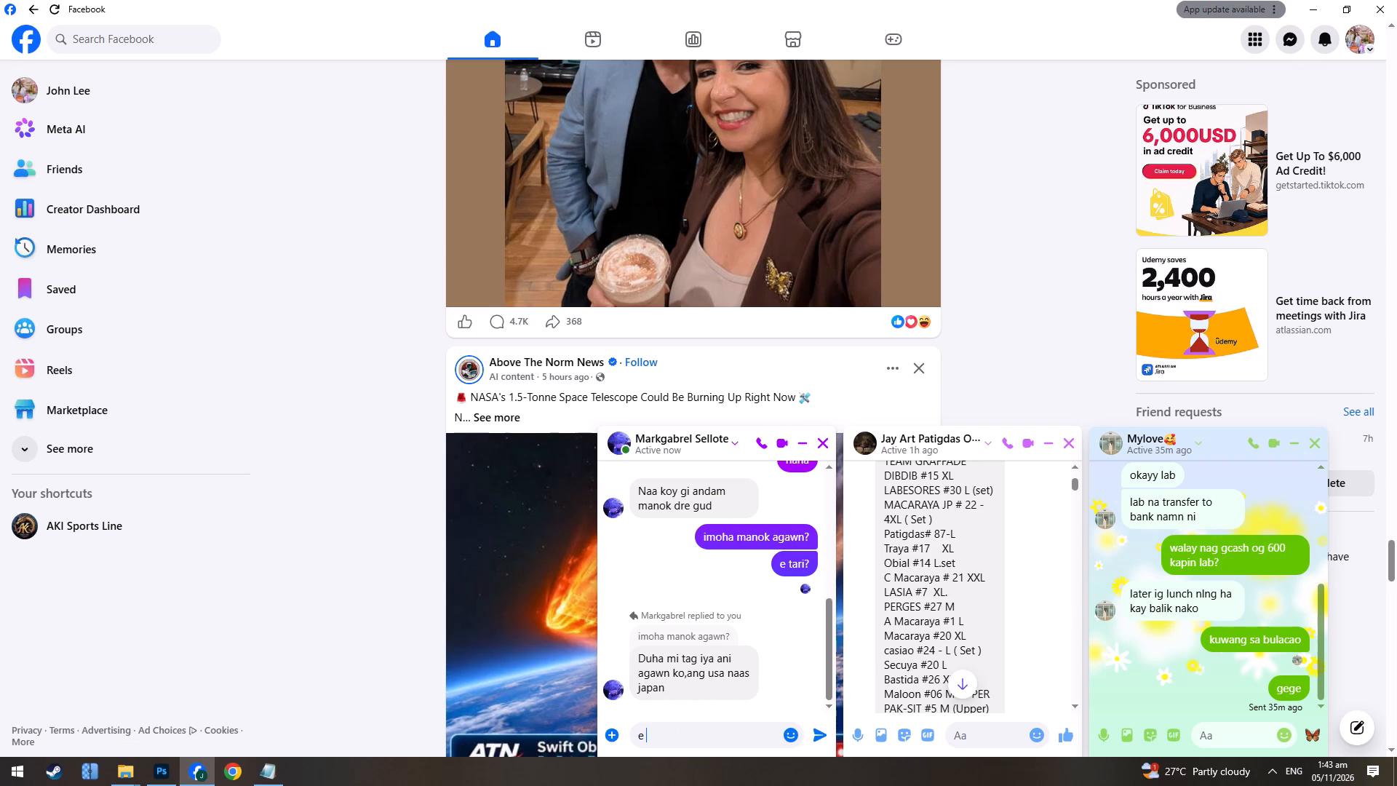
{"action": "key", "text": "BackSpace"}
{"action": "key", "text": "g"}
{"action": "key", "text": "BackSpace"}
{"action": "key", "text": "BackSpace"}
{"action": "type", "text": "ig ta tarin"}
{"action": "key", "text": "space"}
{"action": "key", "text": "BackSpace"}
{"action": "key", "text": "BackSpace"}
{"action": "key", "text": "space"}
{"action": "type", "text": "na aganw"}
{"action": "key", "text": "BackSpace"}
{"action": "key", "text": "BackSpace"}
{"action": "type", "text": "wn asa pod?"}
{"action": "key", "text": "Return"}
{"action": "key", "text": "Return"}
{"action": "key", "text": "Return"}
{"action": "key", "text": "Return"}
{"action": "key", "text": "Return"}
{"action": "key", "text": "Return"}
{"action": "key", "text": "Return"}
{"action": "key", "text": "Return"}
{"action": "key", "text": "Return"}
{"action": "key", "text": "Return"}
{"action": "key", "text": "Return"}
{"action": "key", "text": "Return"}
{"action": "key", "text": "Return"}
Browse further down the Facebook news feed.
{"action": "left_click", "coordinate": [373, 549]}
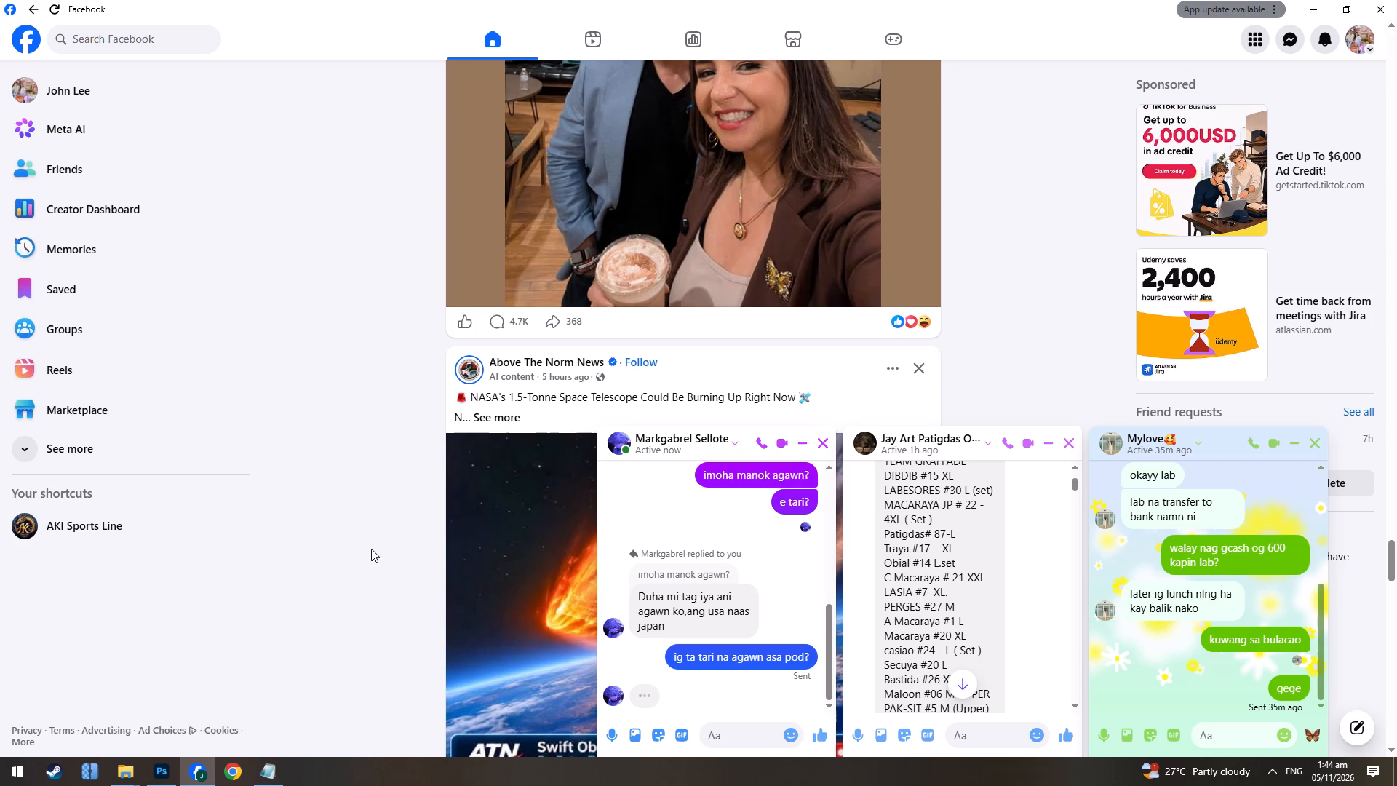
{"action": "scroll", "coordinate": [370, 549], "scroll_direction": "down", "scroll_amount": 14}
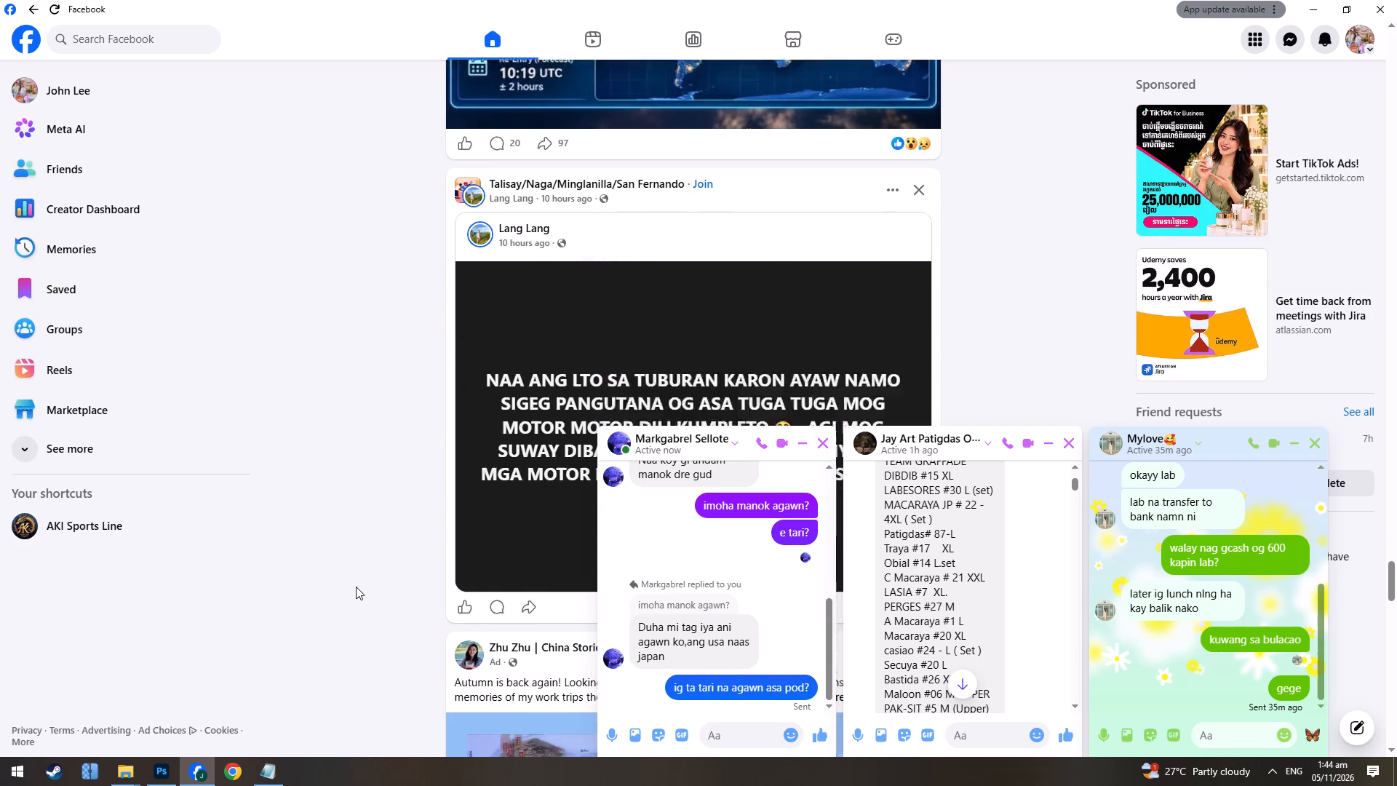
{"action": "scroll", "coordinate": [356, 587], "scroll_direction": "down", "scroll_amount": 9}
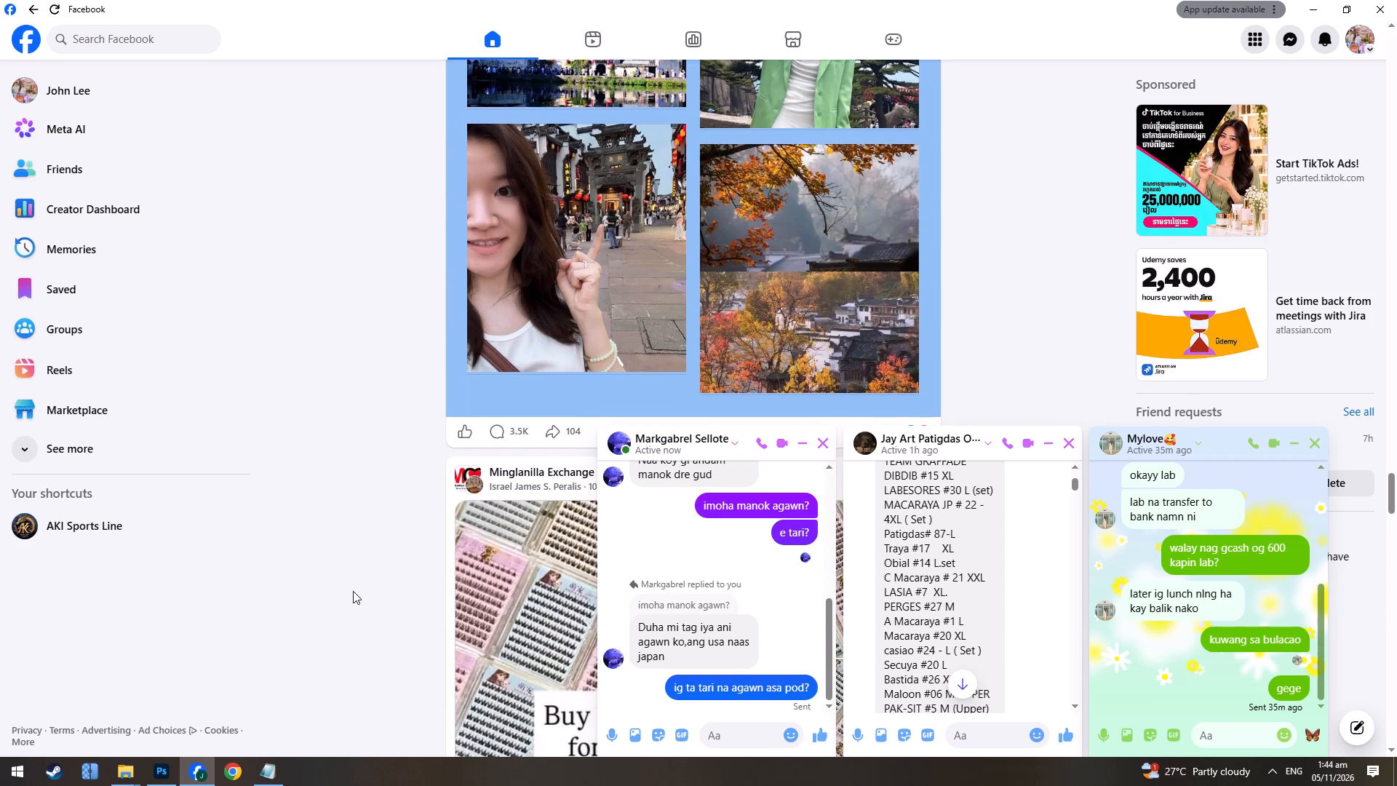
{"action": "scroll", "coordinate": [351, 592], "scroll_direction": "down", "scroll_amount": 13}
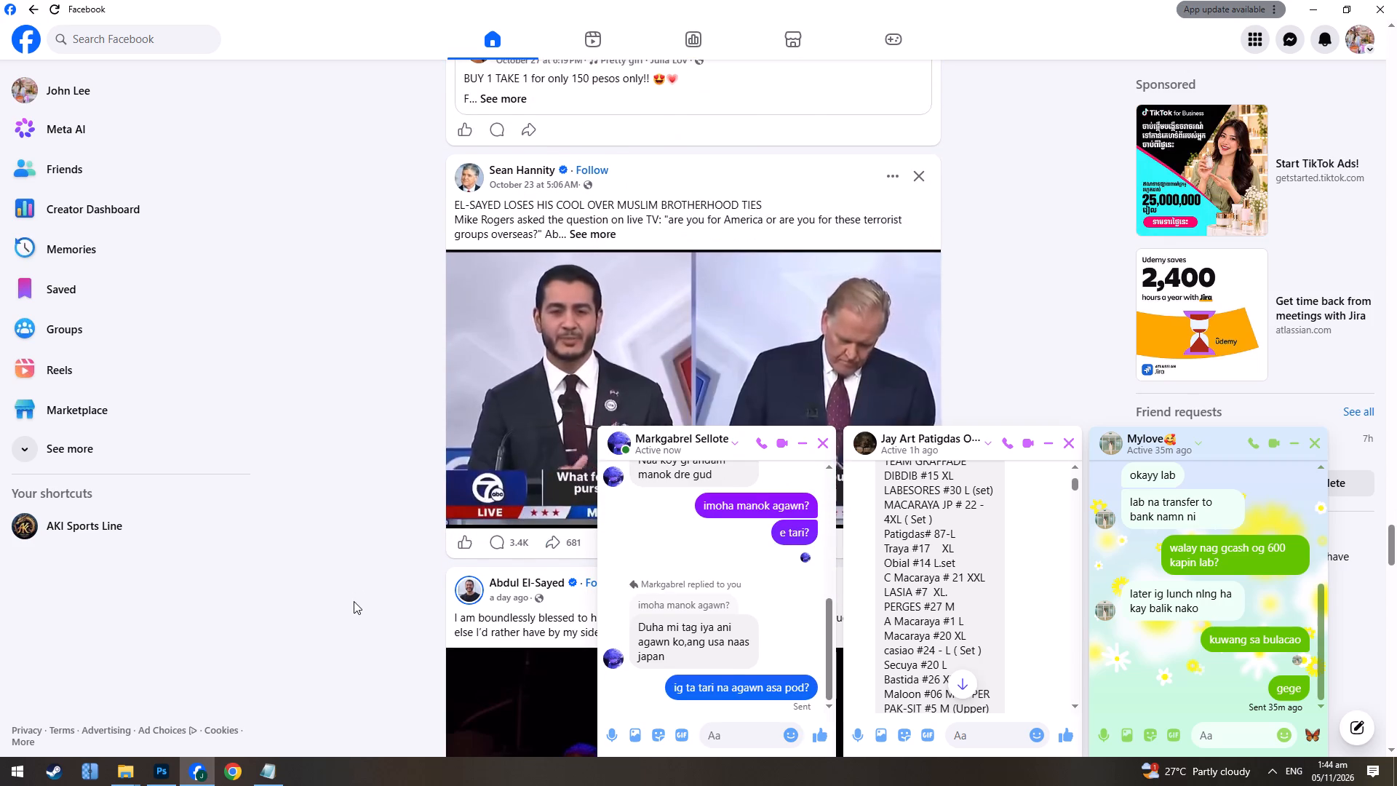
{"action": "scroll", "coordinate": [354, 601], "scroll_direction": "down", "scroll_amount": 8}
Return to Photoshop and save a JPEG copy of the Pagaling jersey as pagaling in the ..mv folder.
{"action": "key", "text": "alt+Tab"}
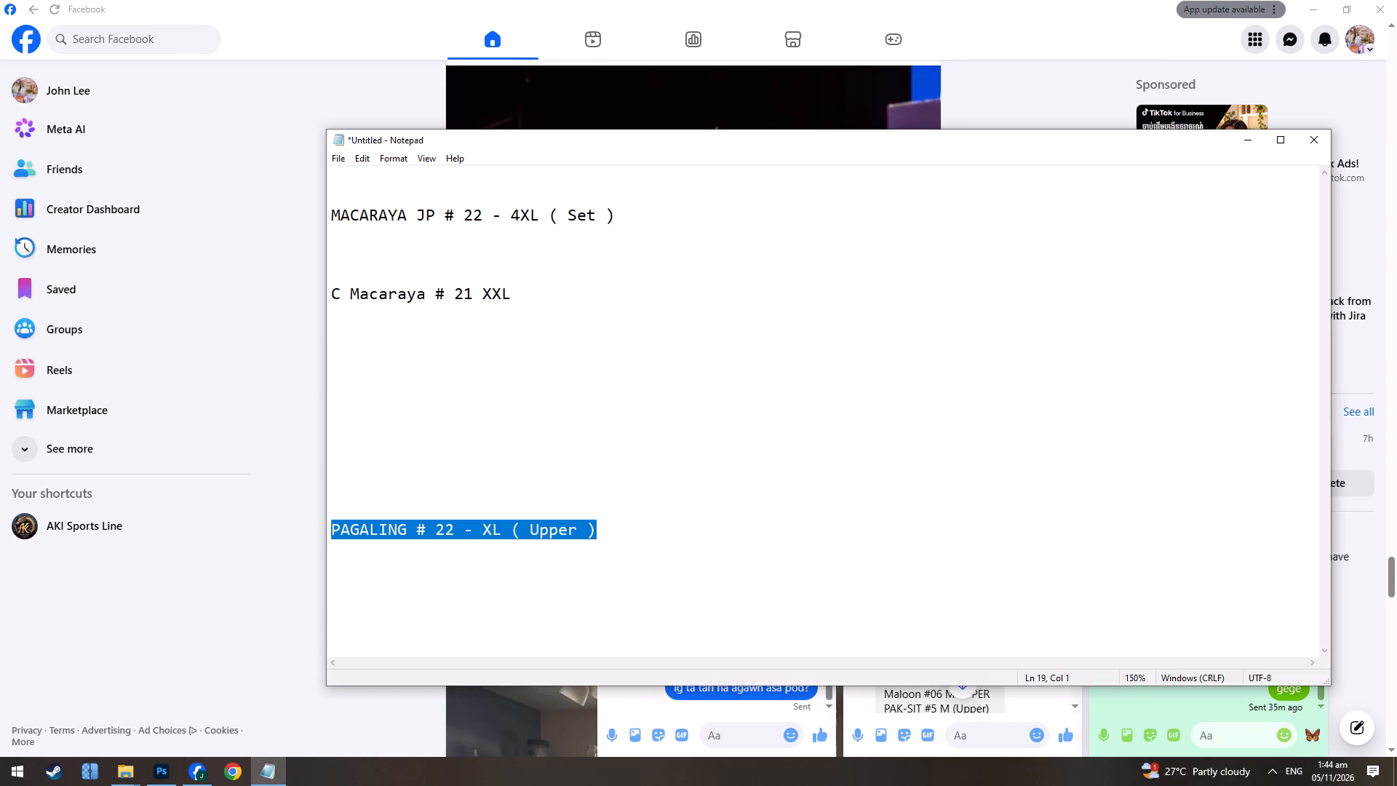
{"action": "key", "text": "alt+Tab"}
{"action": "left_click", "coordinate": [172, 766]}
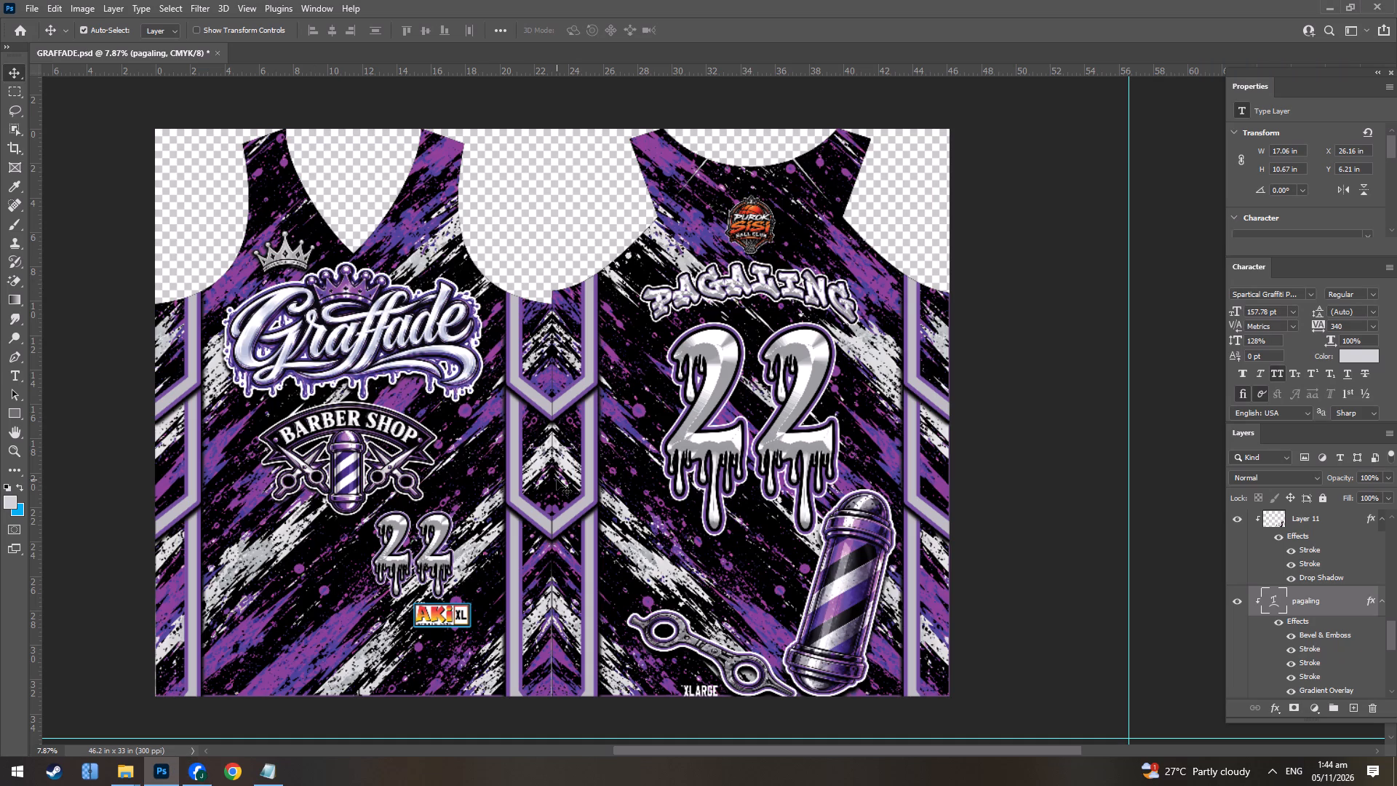
{"action": "left_click", "coordinate": [126, 781]}
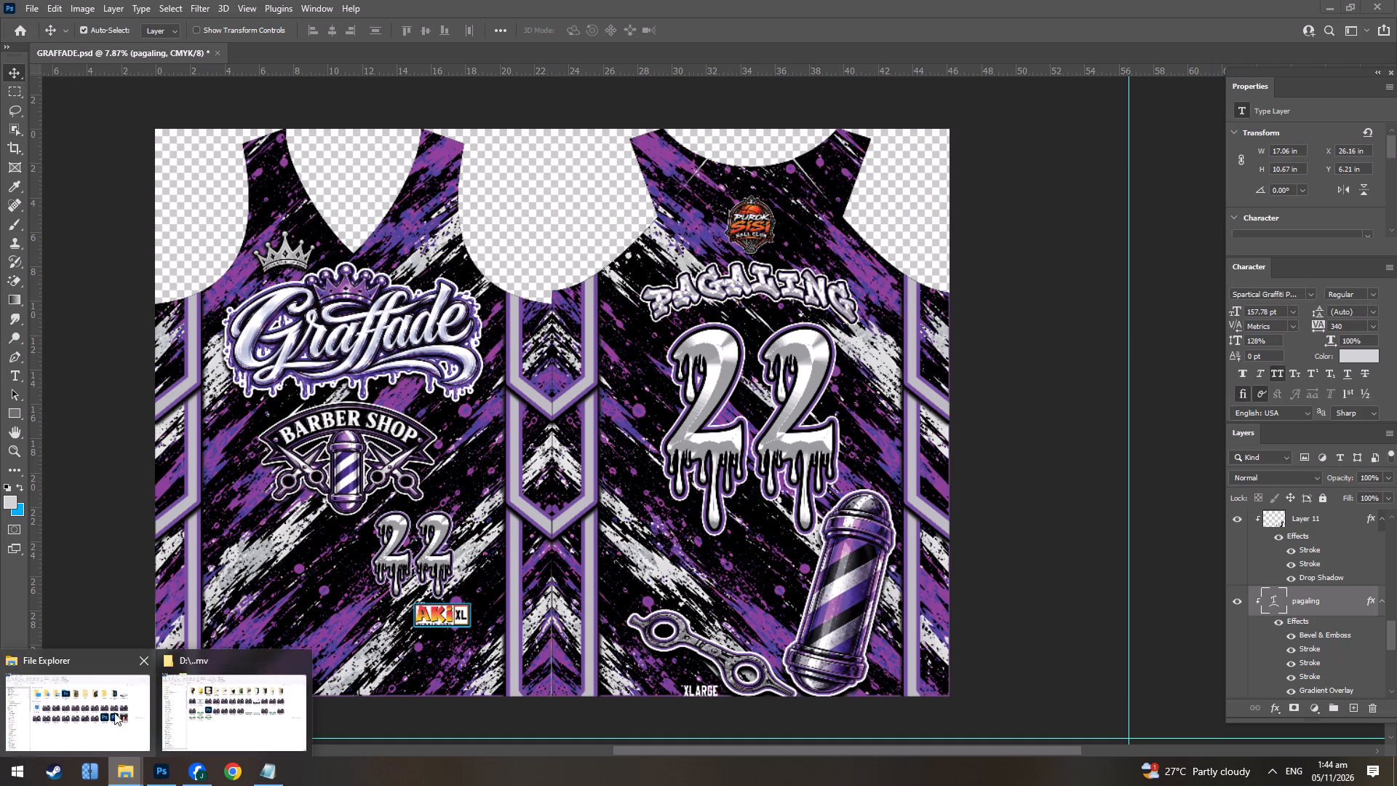
{"action": "left_click", "coordinate": [92, 731]}
{"action": "key", "text": "alt+Tab"}
{"action": "key", "text": "ctrl+alt+s"}
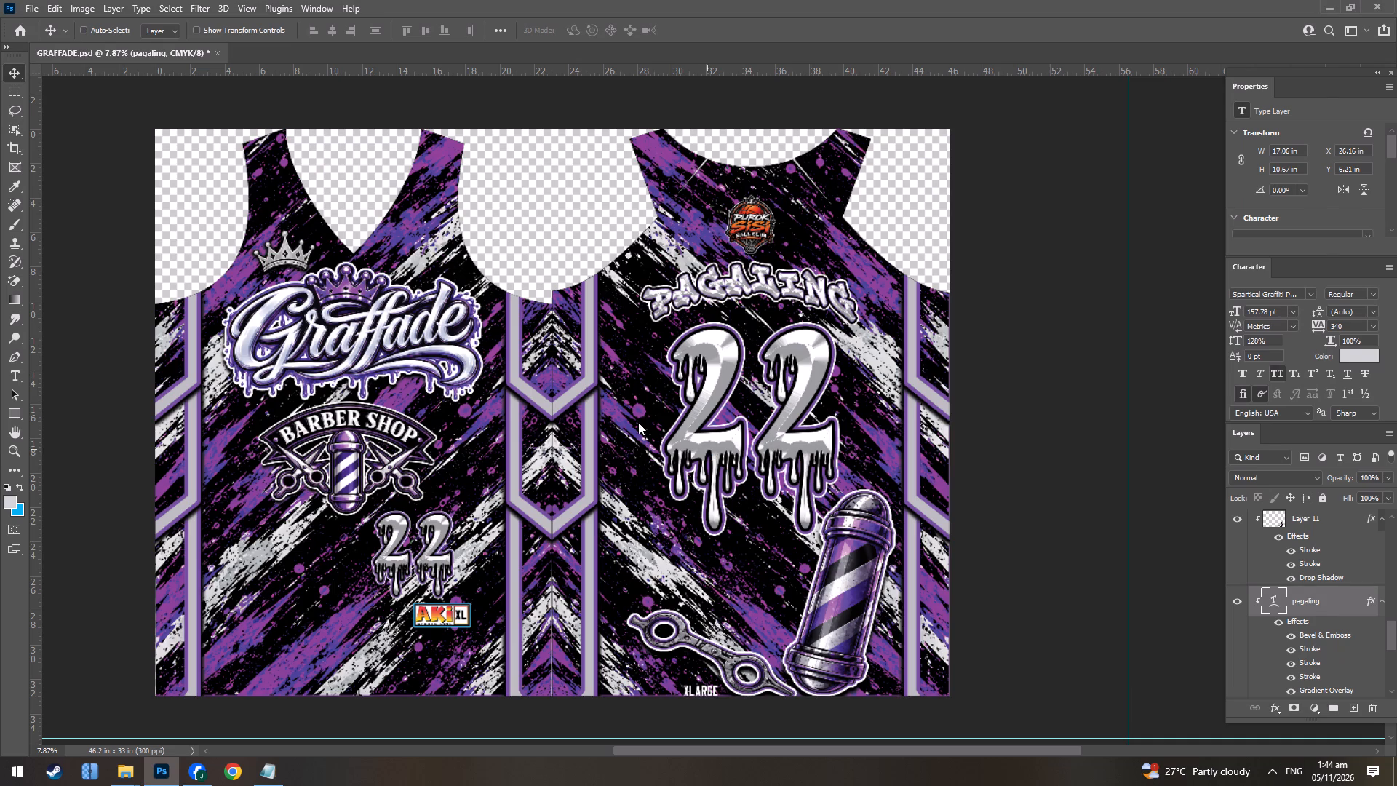
{"action": "double_click", "coordinate": [423, 172]}
{"action": "left_click", "coordinate": [400, 592]}
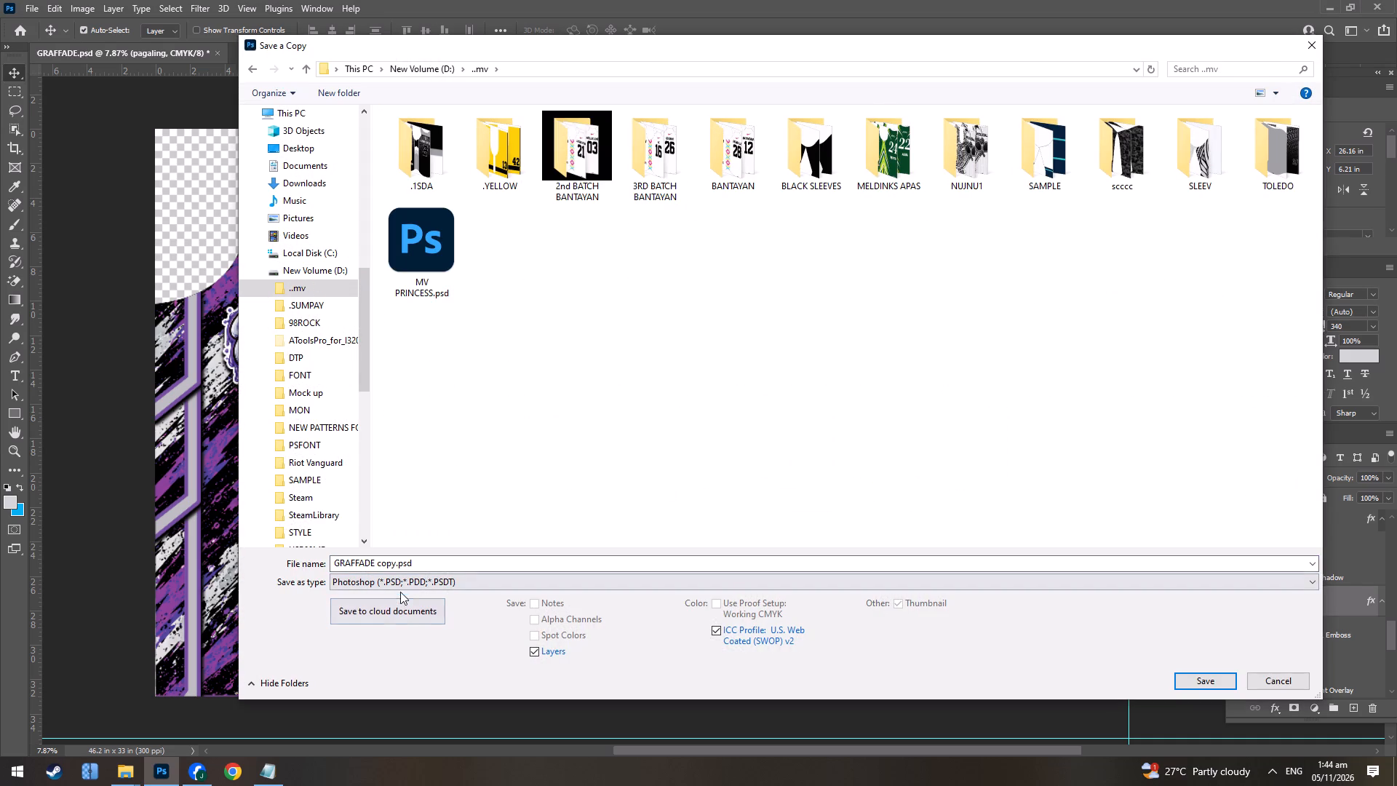
{"action": "left_click", "coordinate": [407, 581]}
{"action": "left_click", "coordinate": [393, 650]}
{"action": "left_click", "coordinate": [450, 559]}
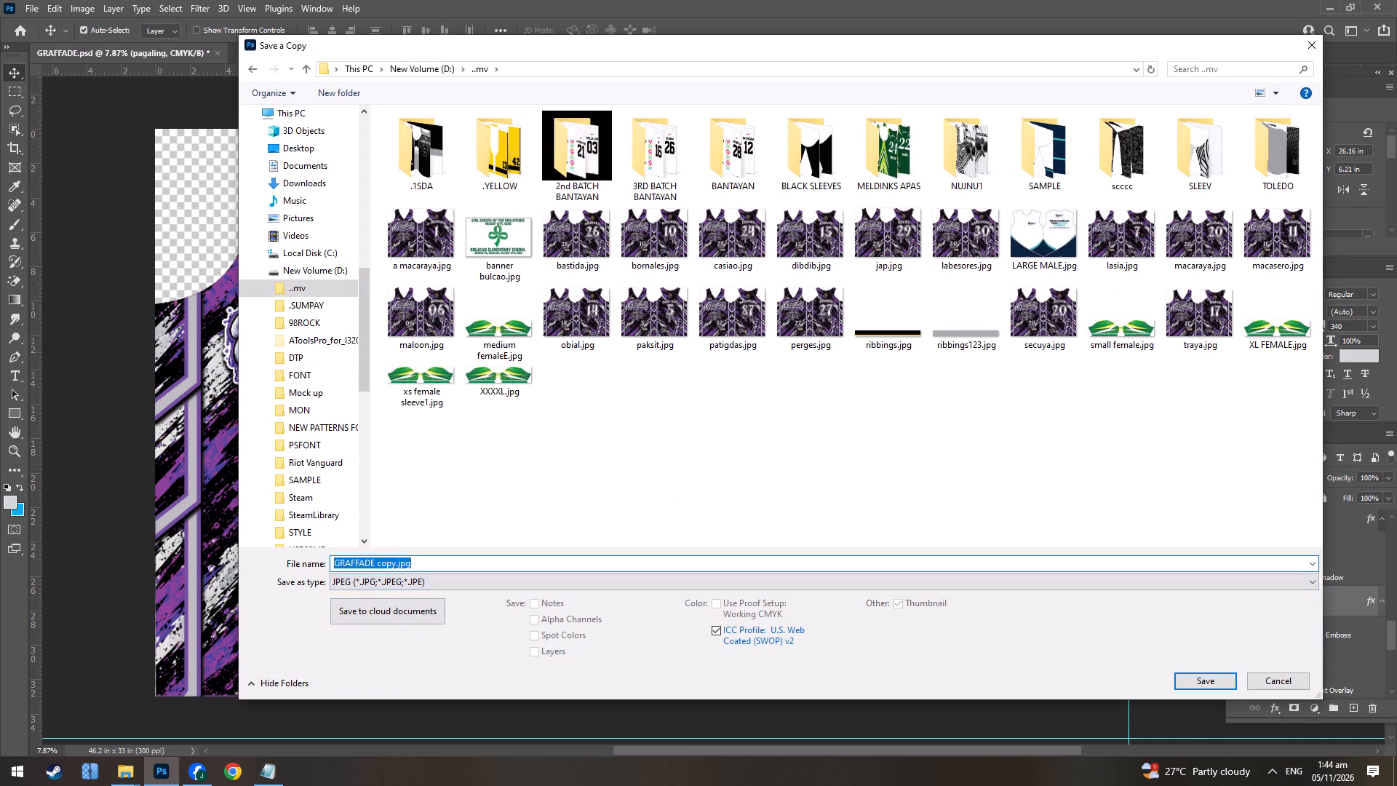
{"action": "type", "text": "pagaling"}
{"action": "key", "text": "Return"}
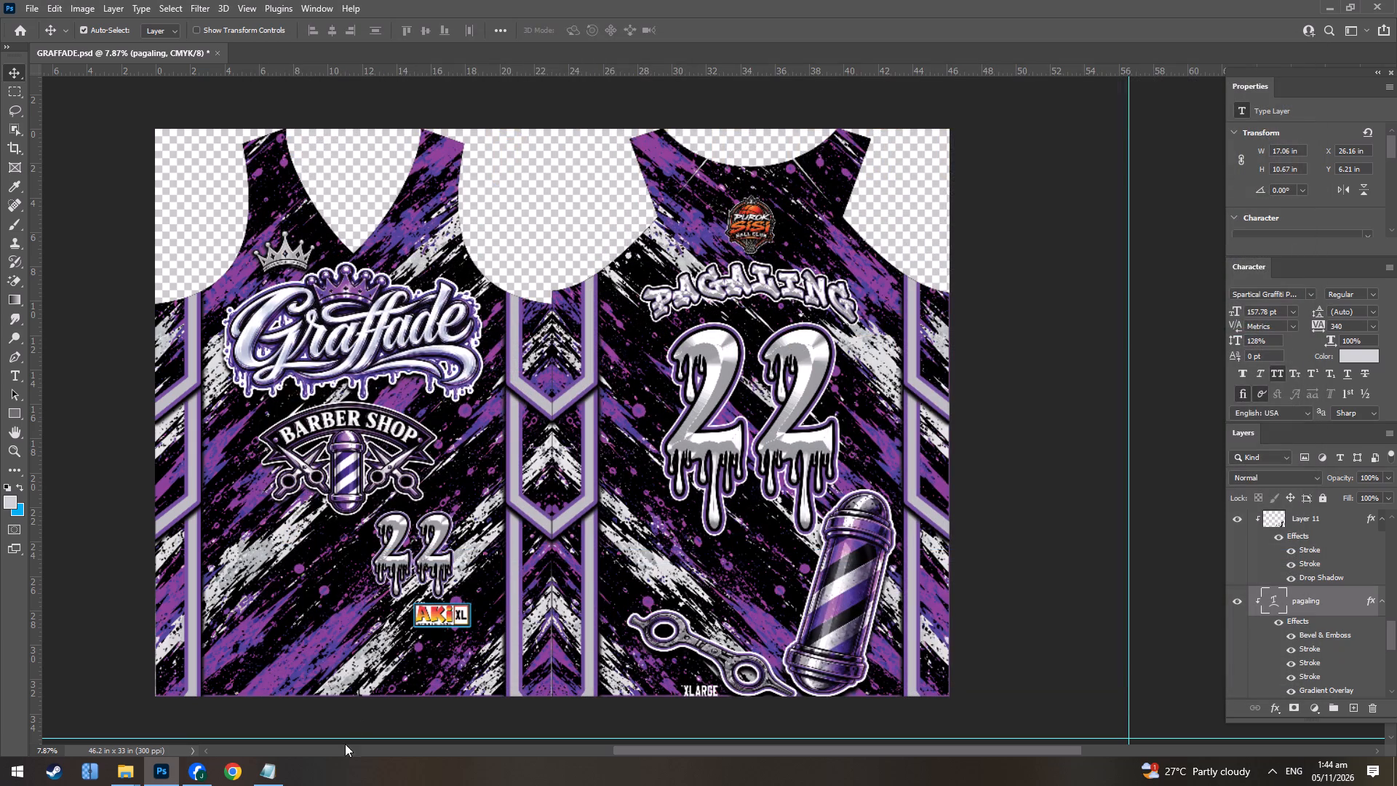
Switch to Notepad to check the remaining players on the jersey list.
{"action": "left_click", "coordinate": [263, 774]}
{"action": "left_click", "coordinate": [238, 779]}
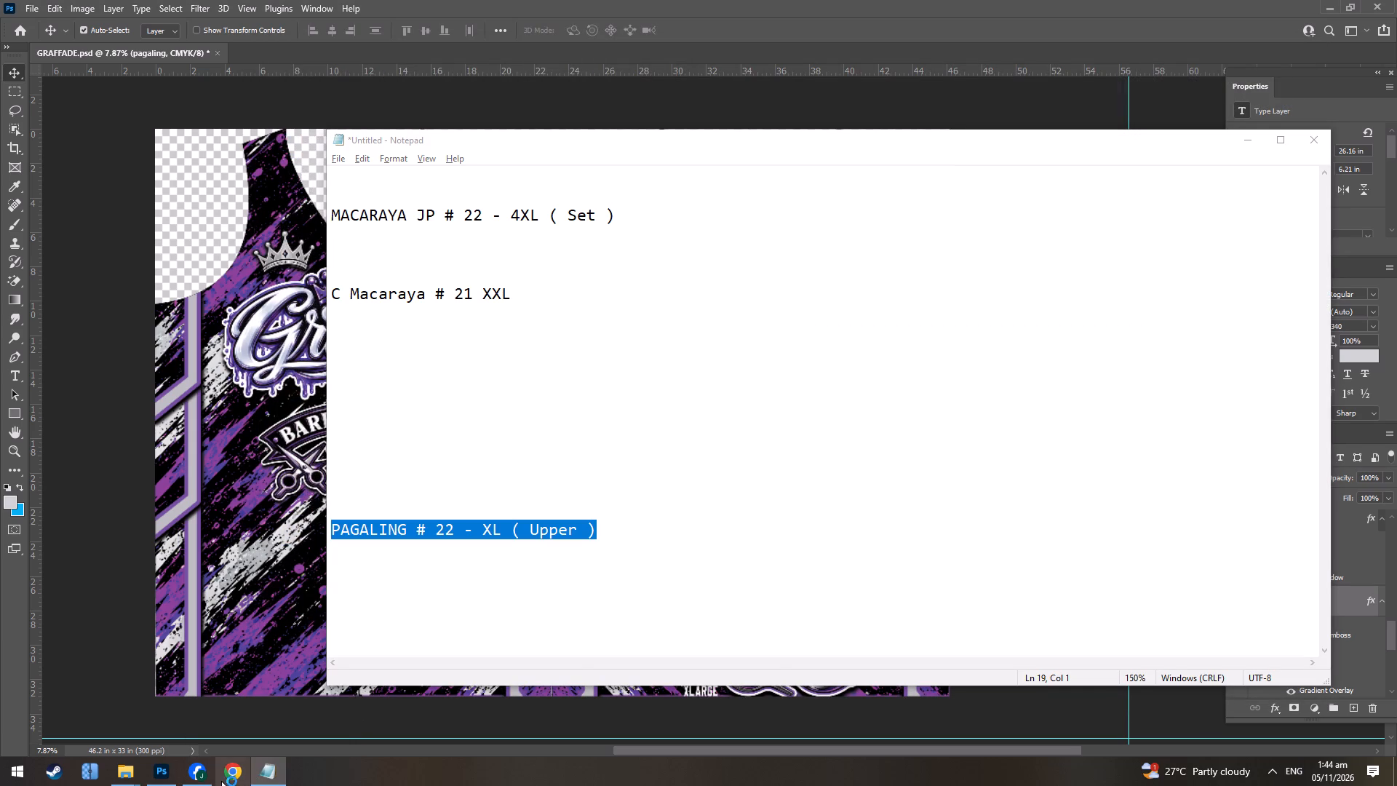